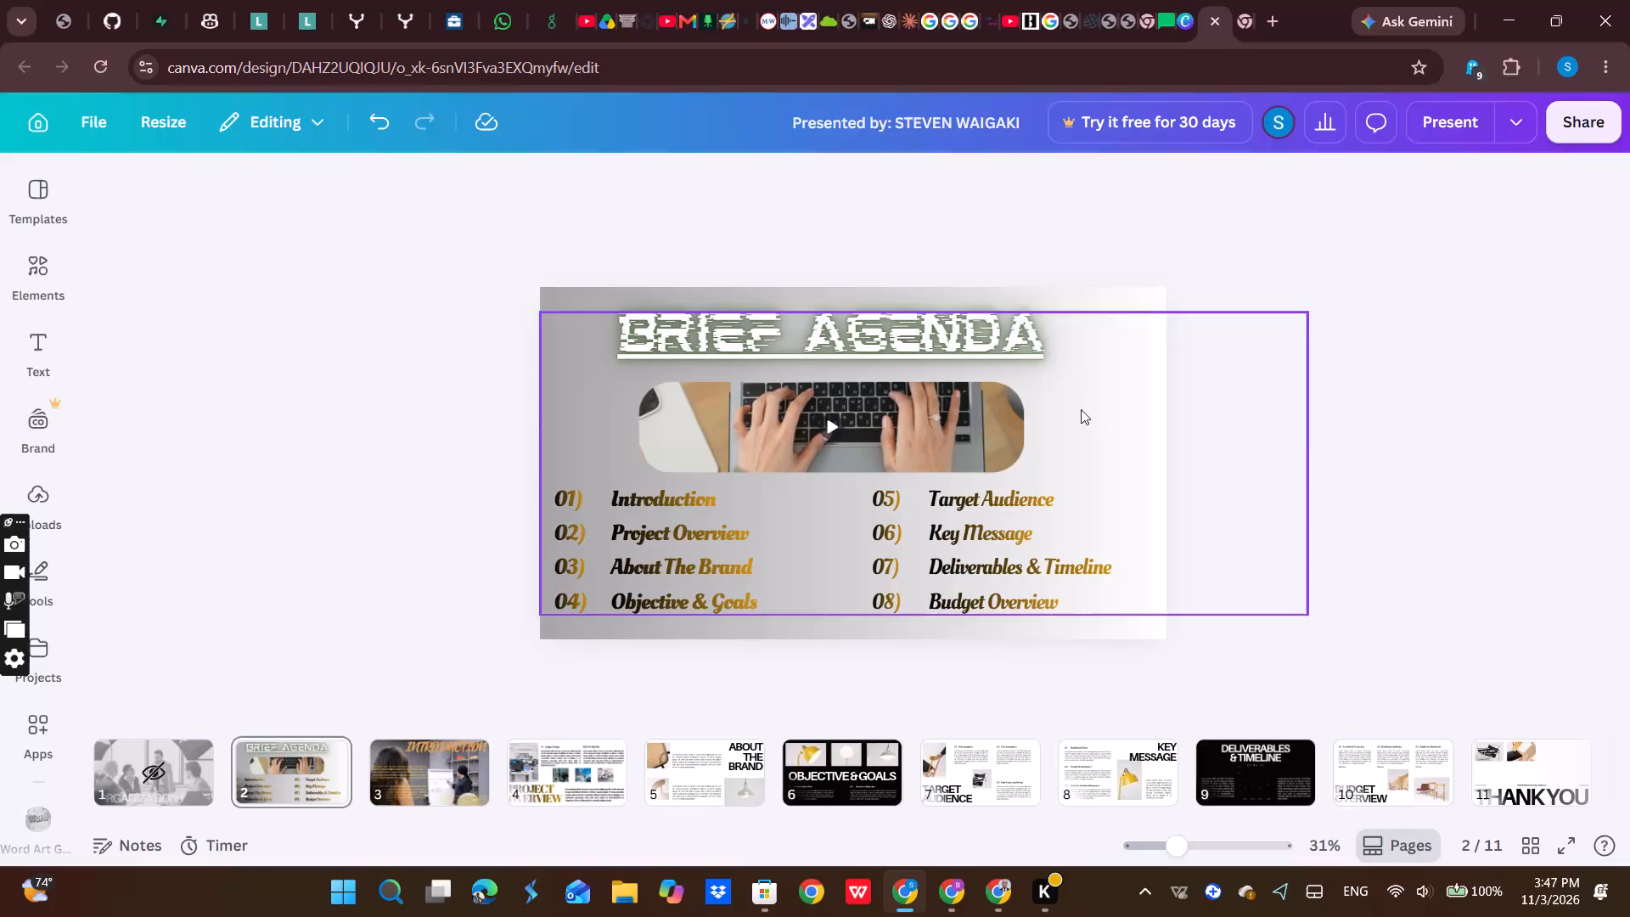
Try several background colours on the Project Overview slide and settle on the pale blue-grey from the plant photo's colours.
left_click(1057, 299)
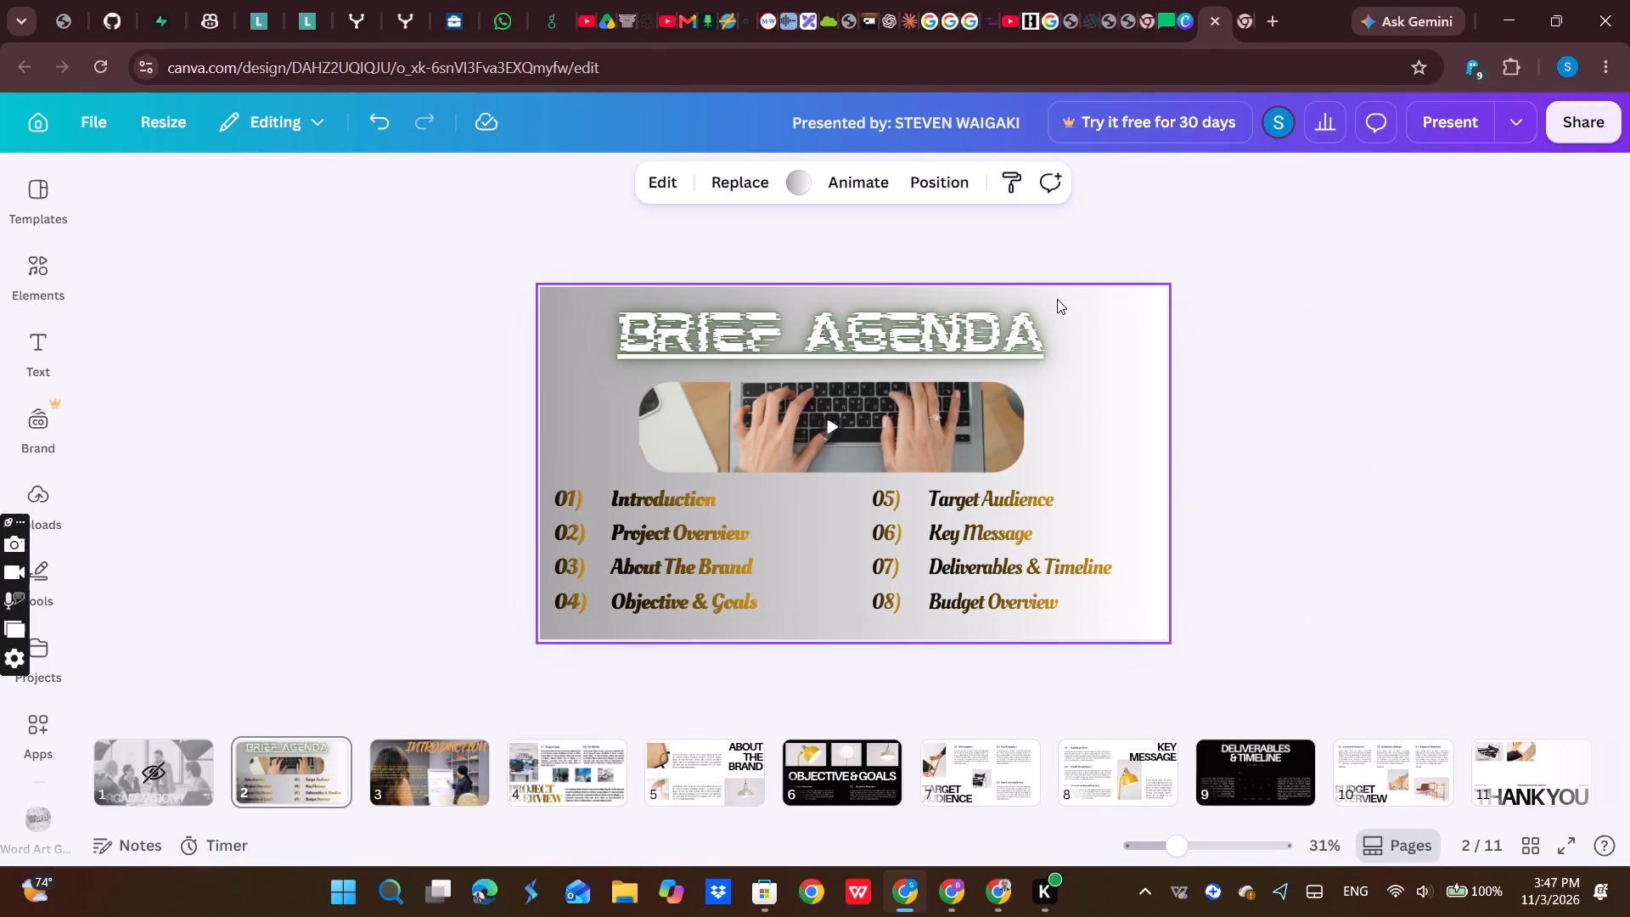
left_click(580, 779)
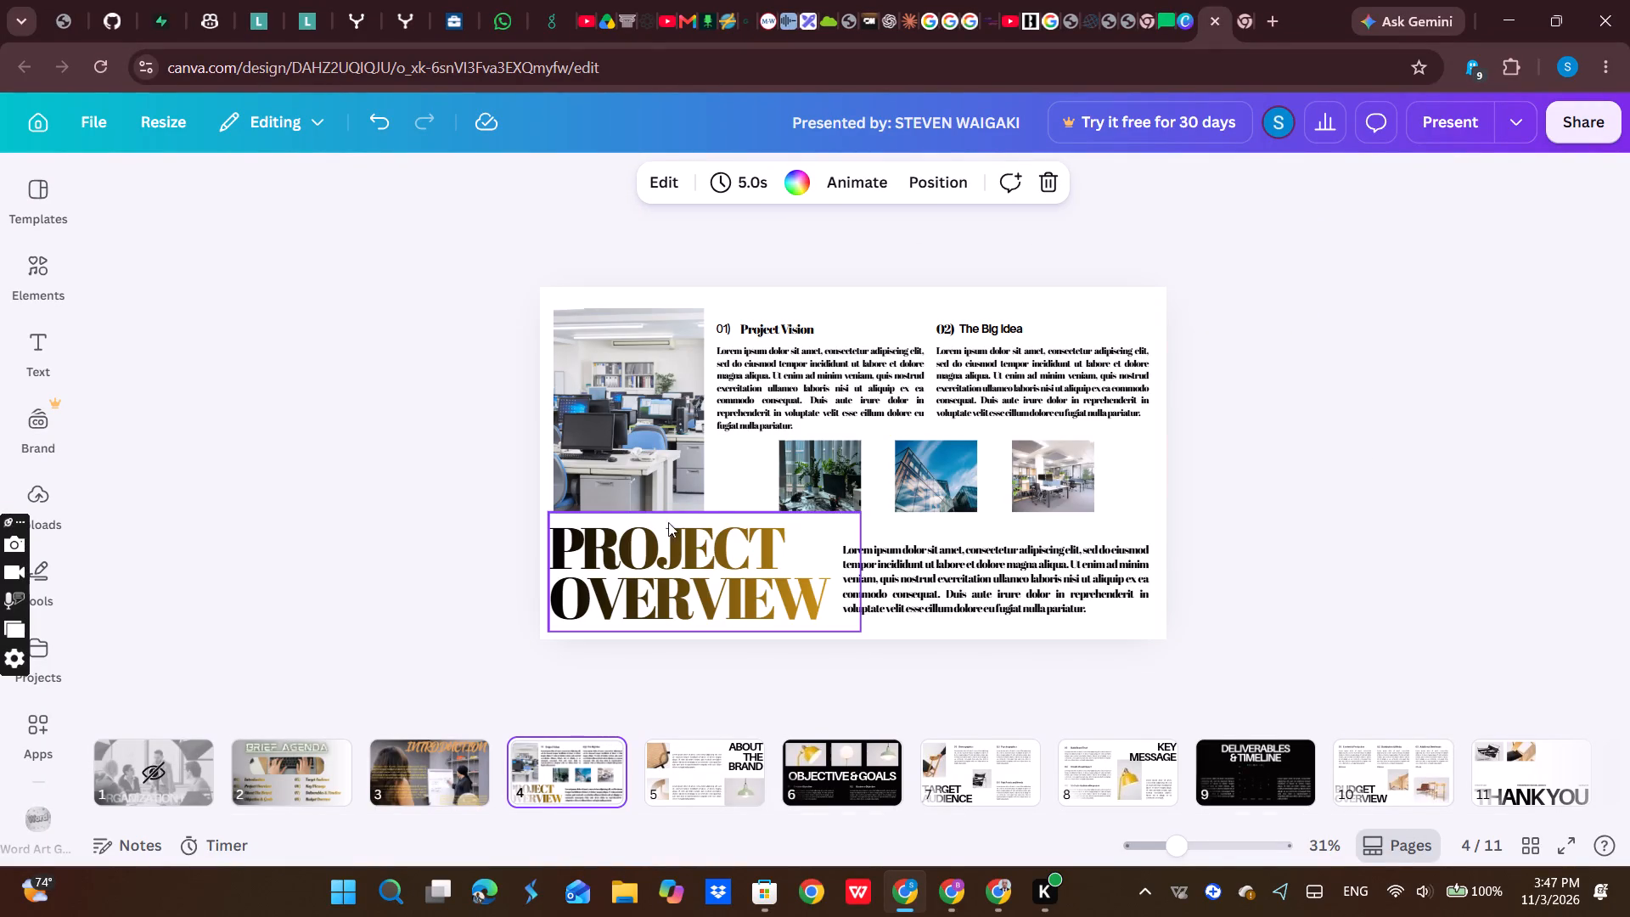
left_click(798, 398)
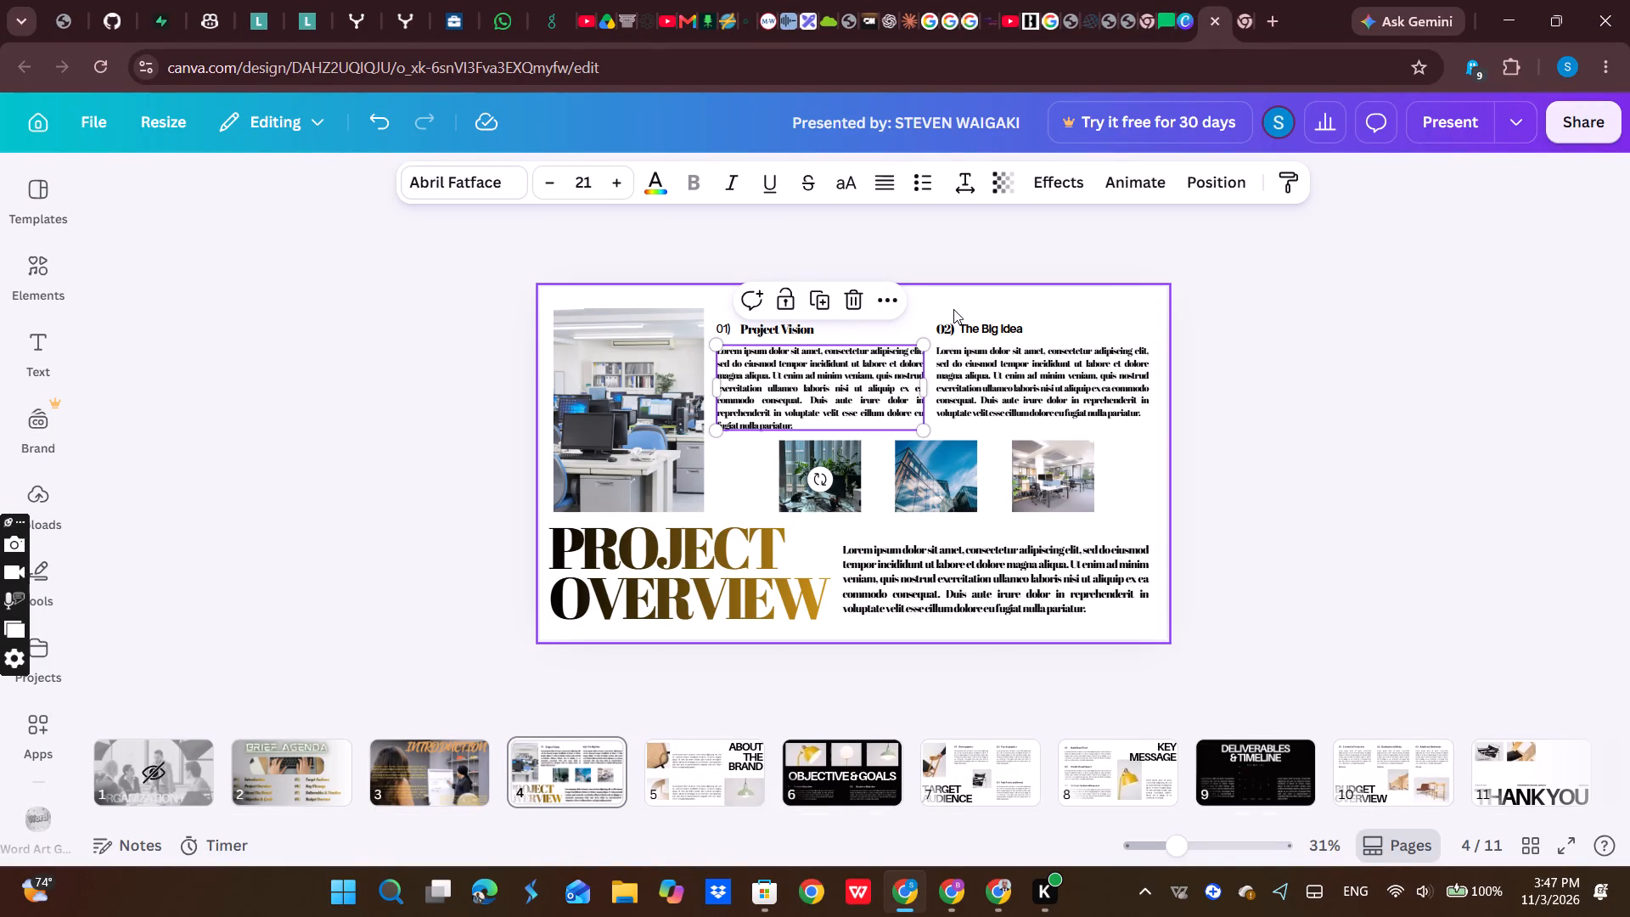
left_click(990, 308)
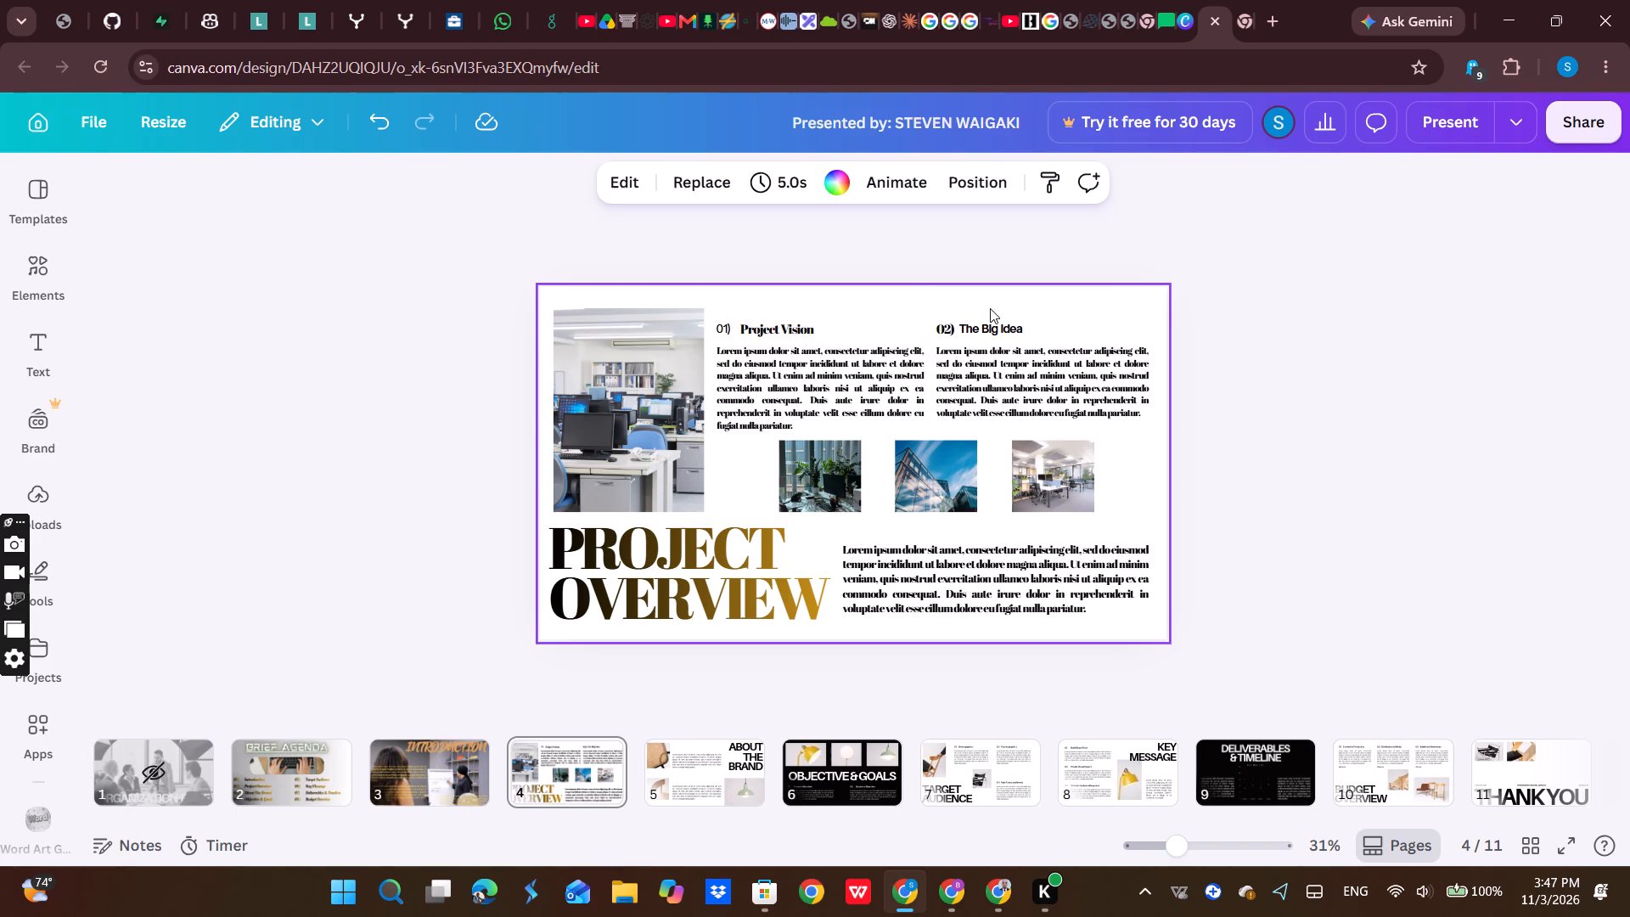
left_click(839, 197)
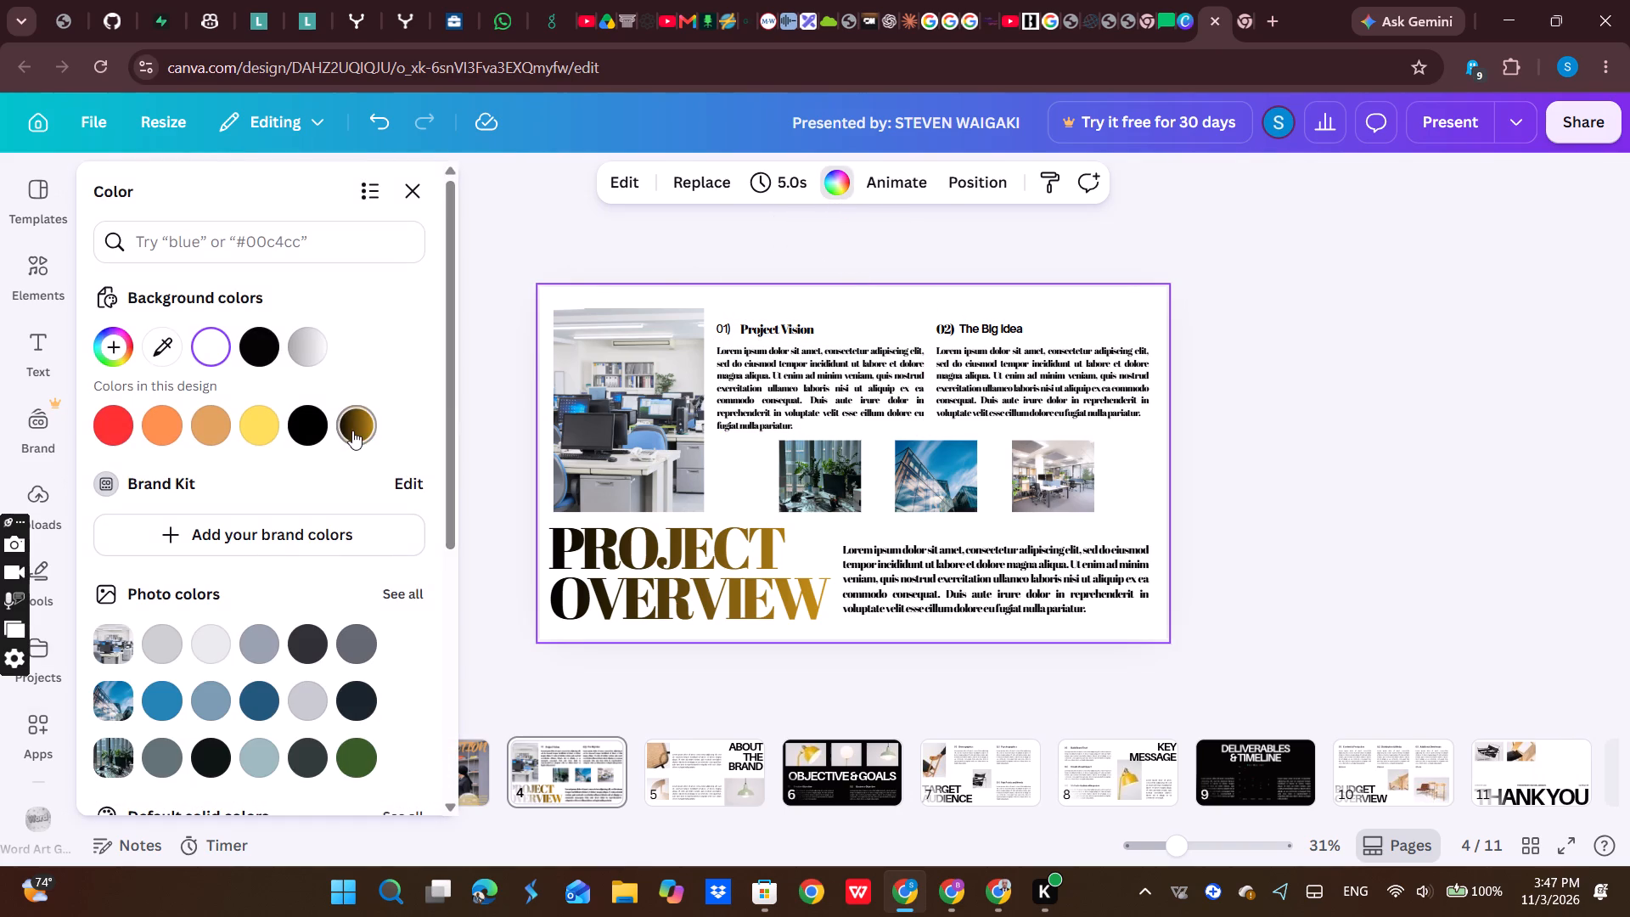
left_click(352, 430)
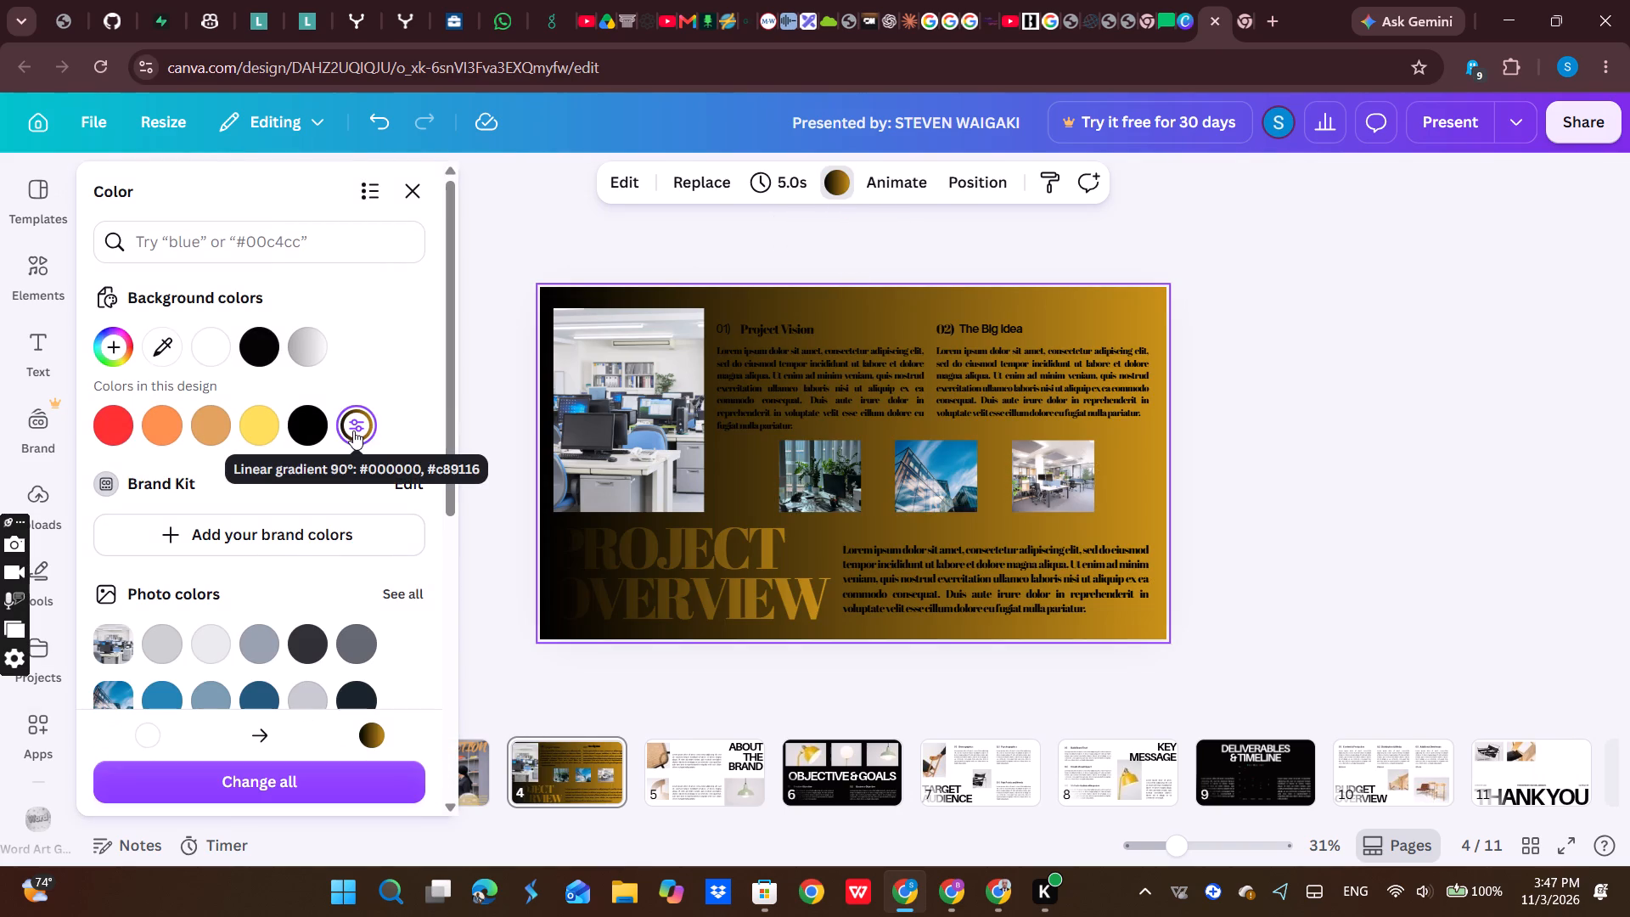
left_click(222, 425)
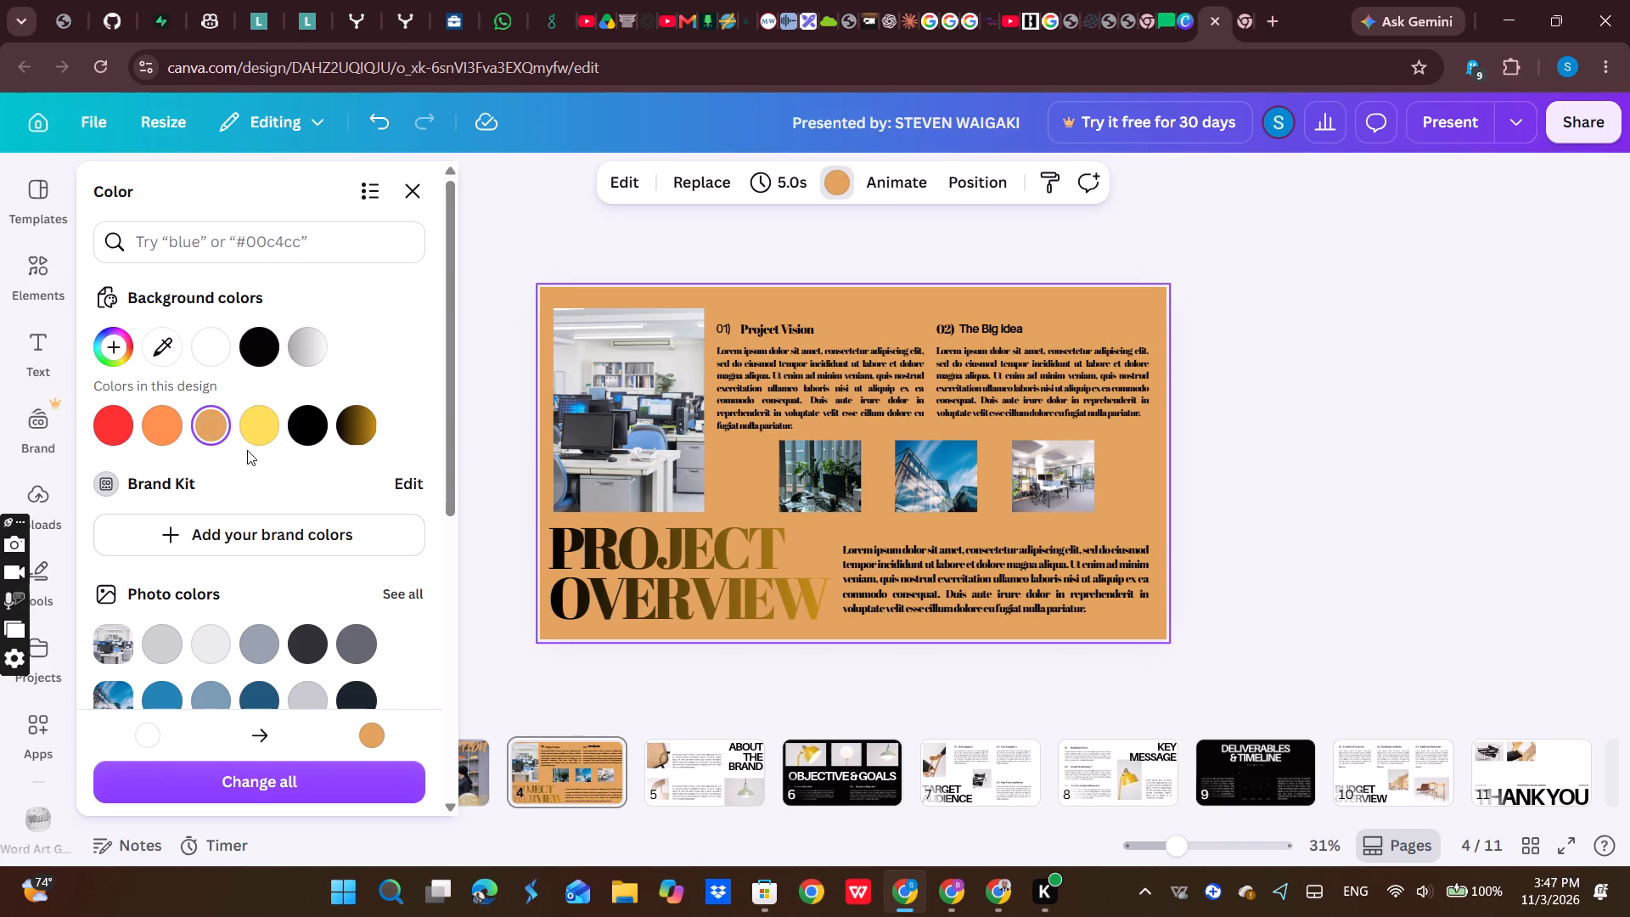
scroll(255, 482, "down", 1)
left_click(216, 540)
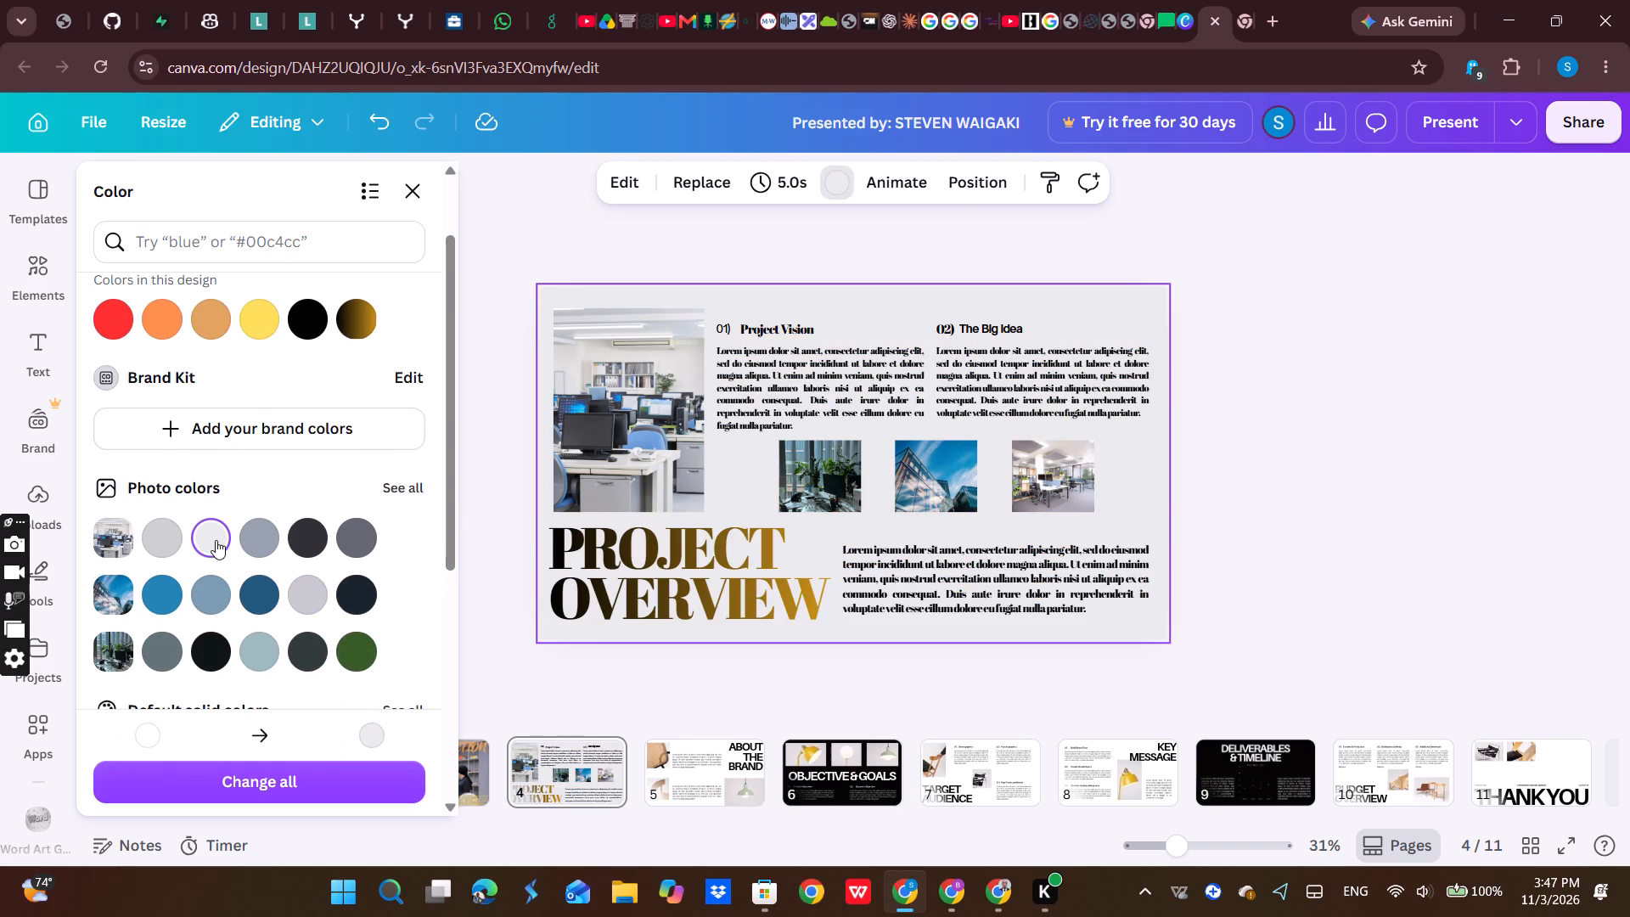
left_click(168, 535)
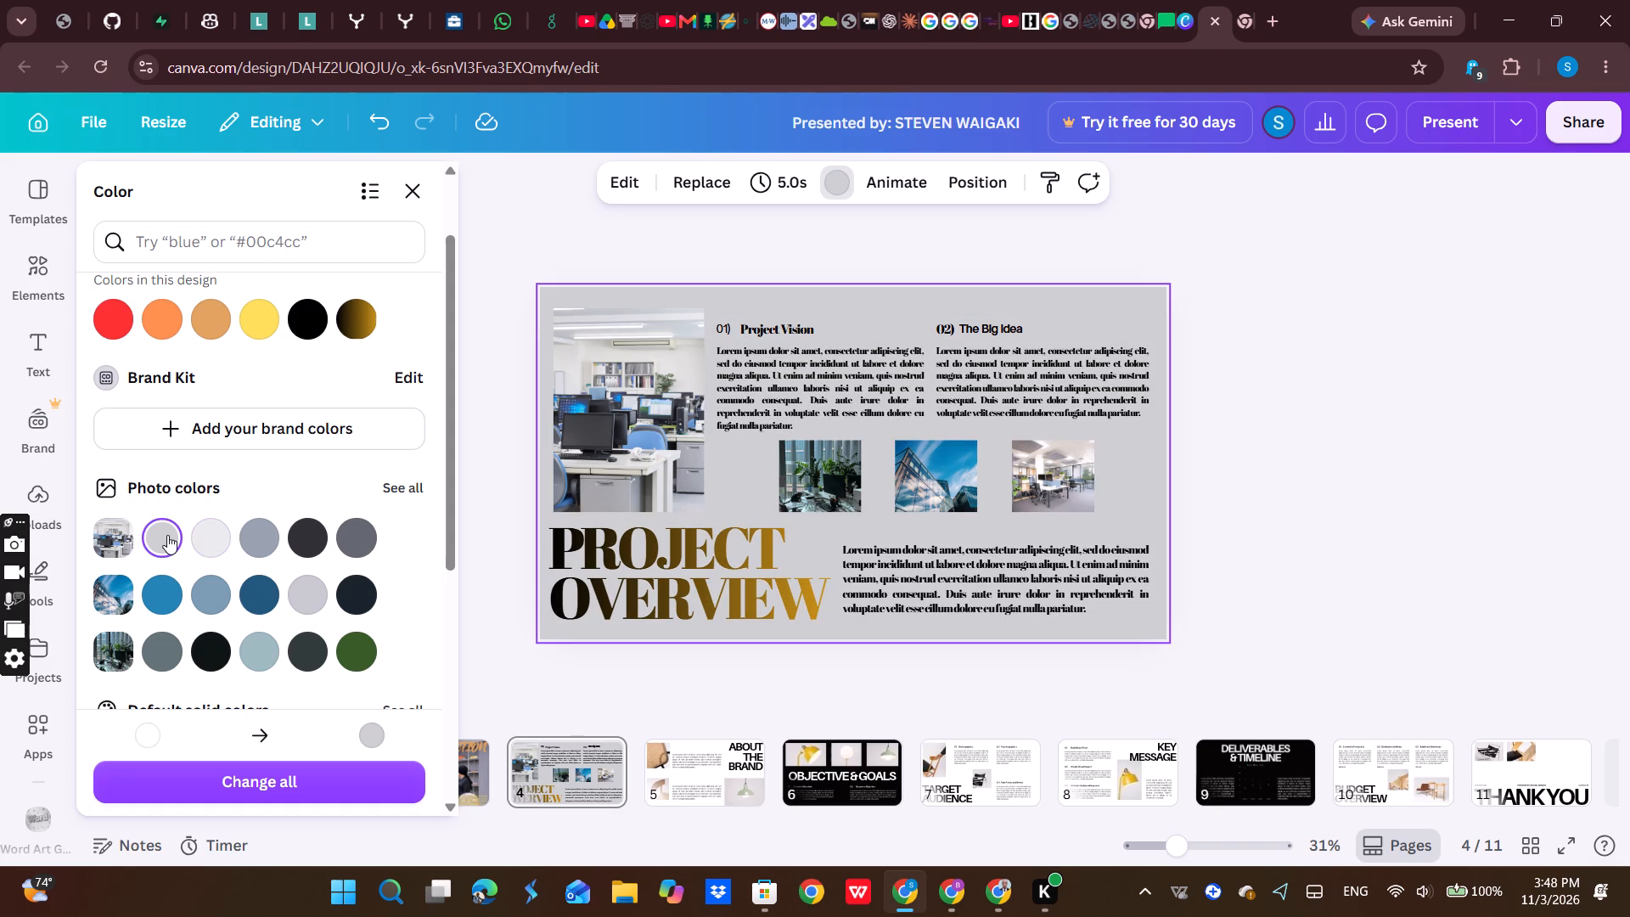
left_click(363, 532)
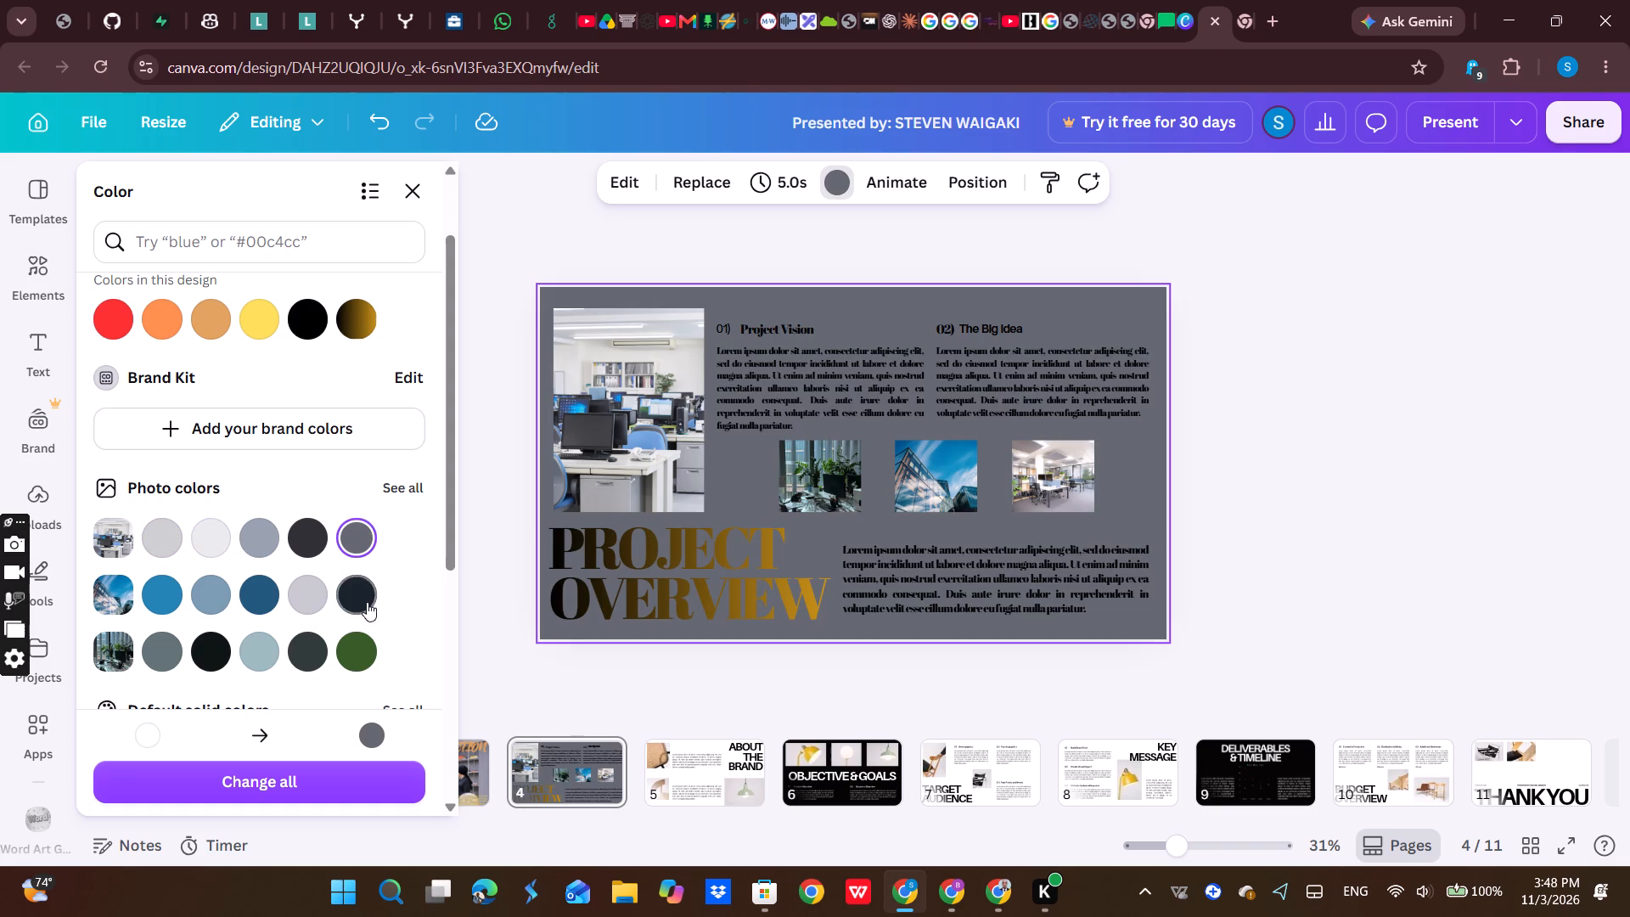
left_click(359, 648)
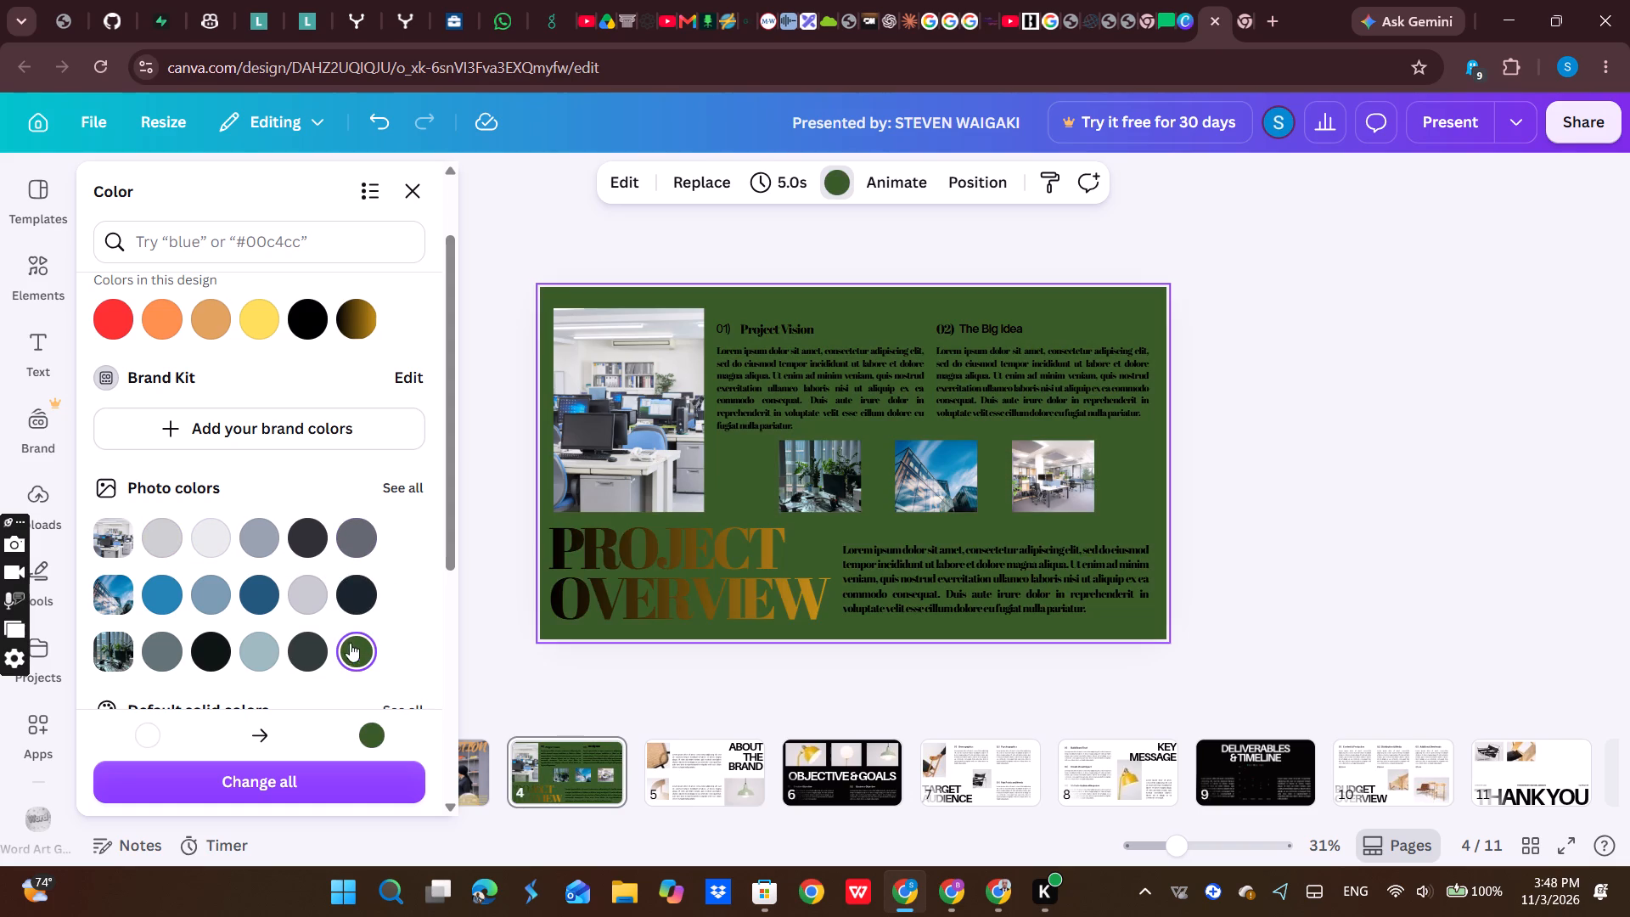
left_click(262, 640)
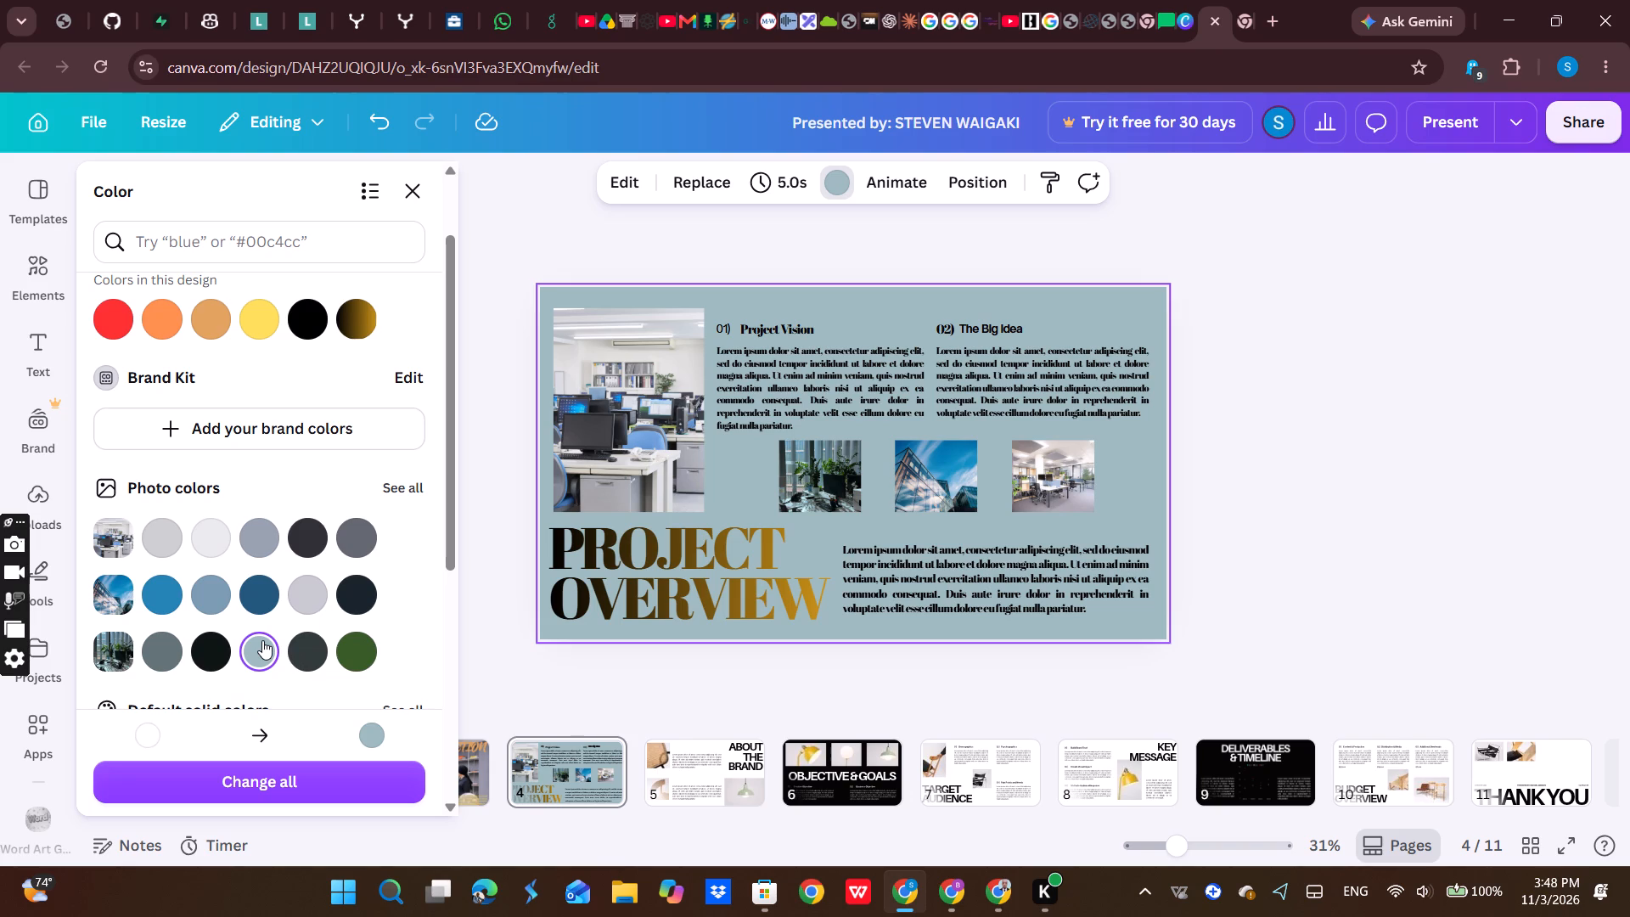
Set the font size of the Project Vision and The Big Idea body paragraphs to 23.
left_click(826, 380)
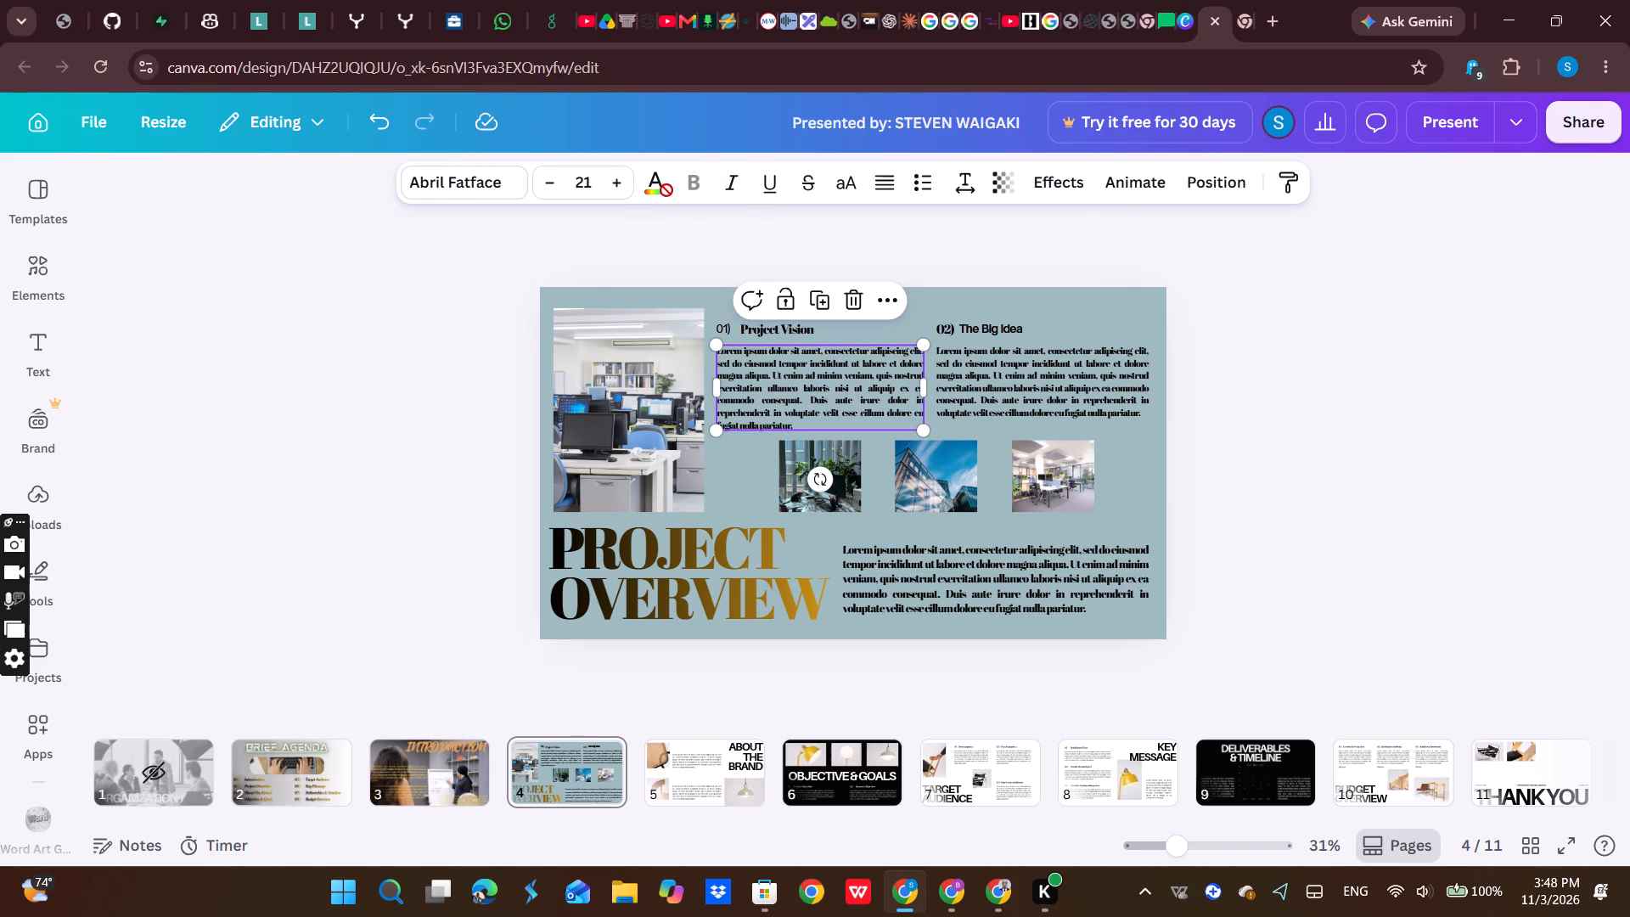
left_click(608, 187)
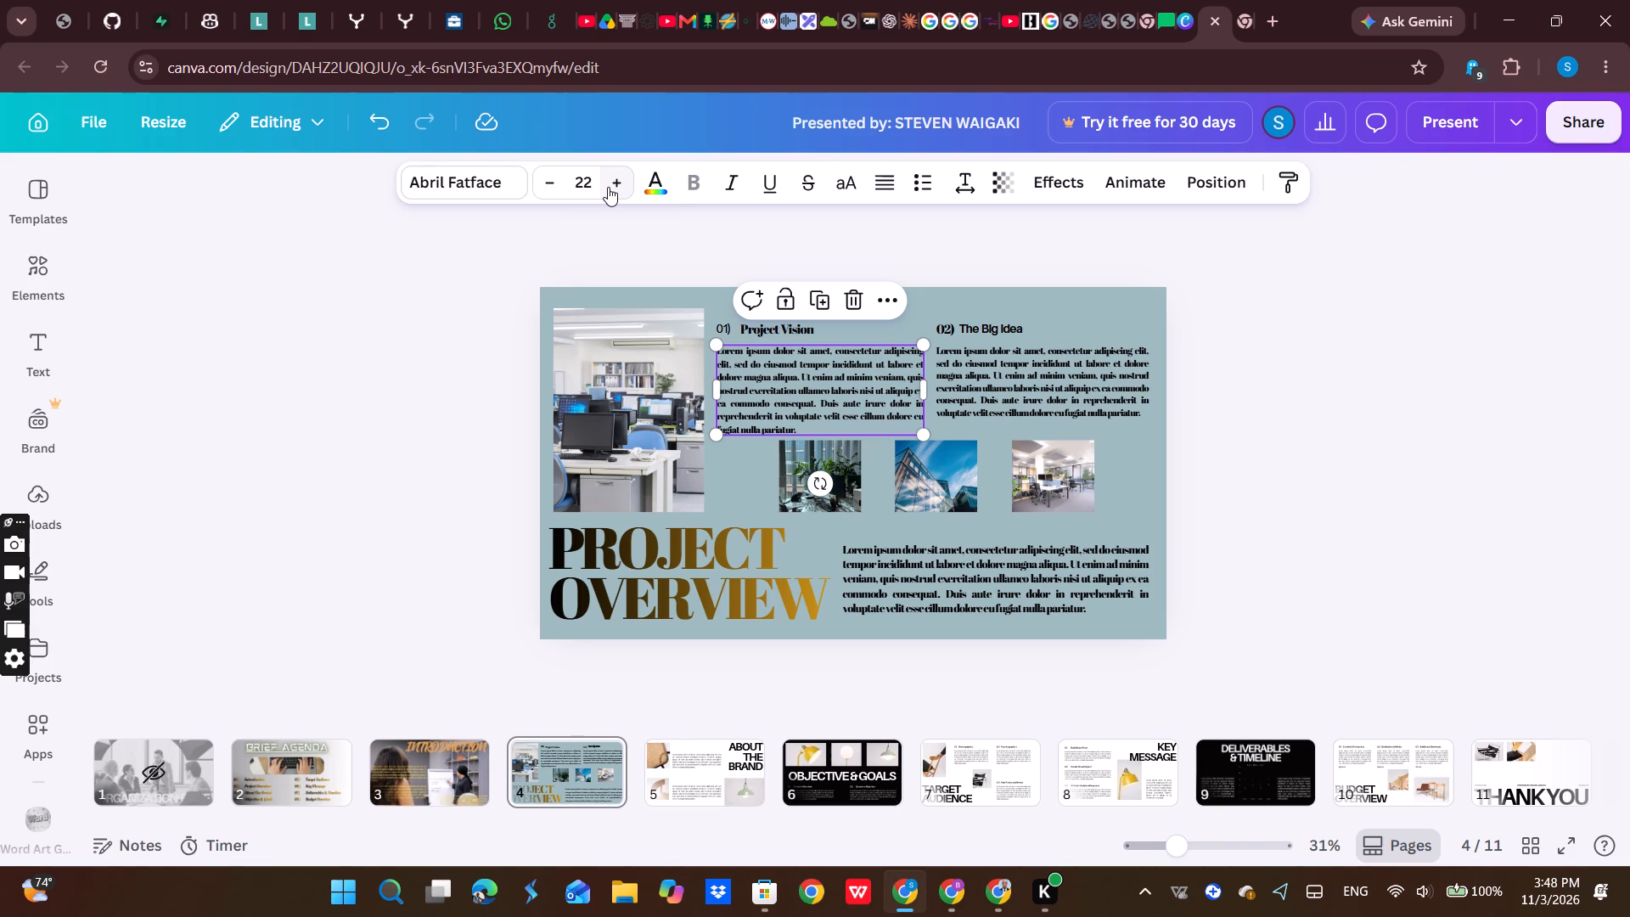
left_click(608, 187)
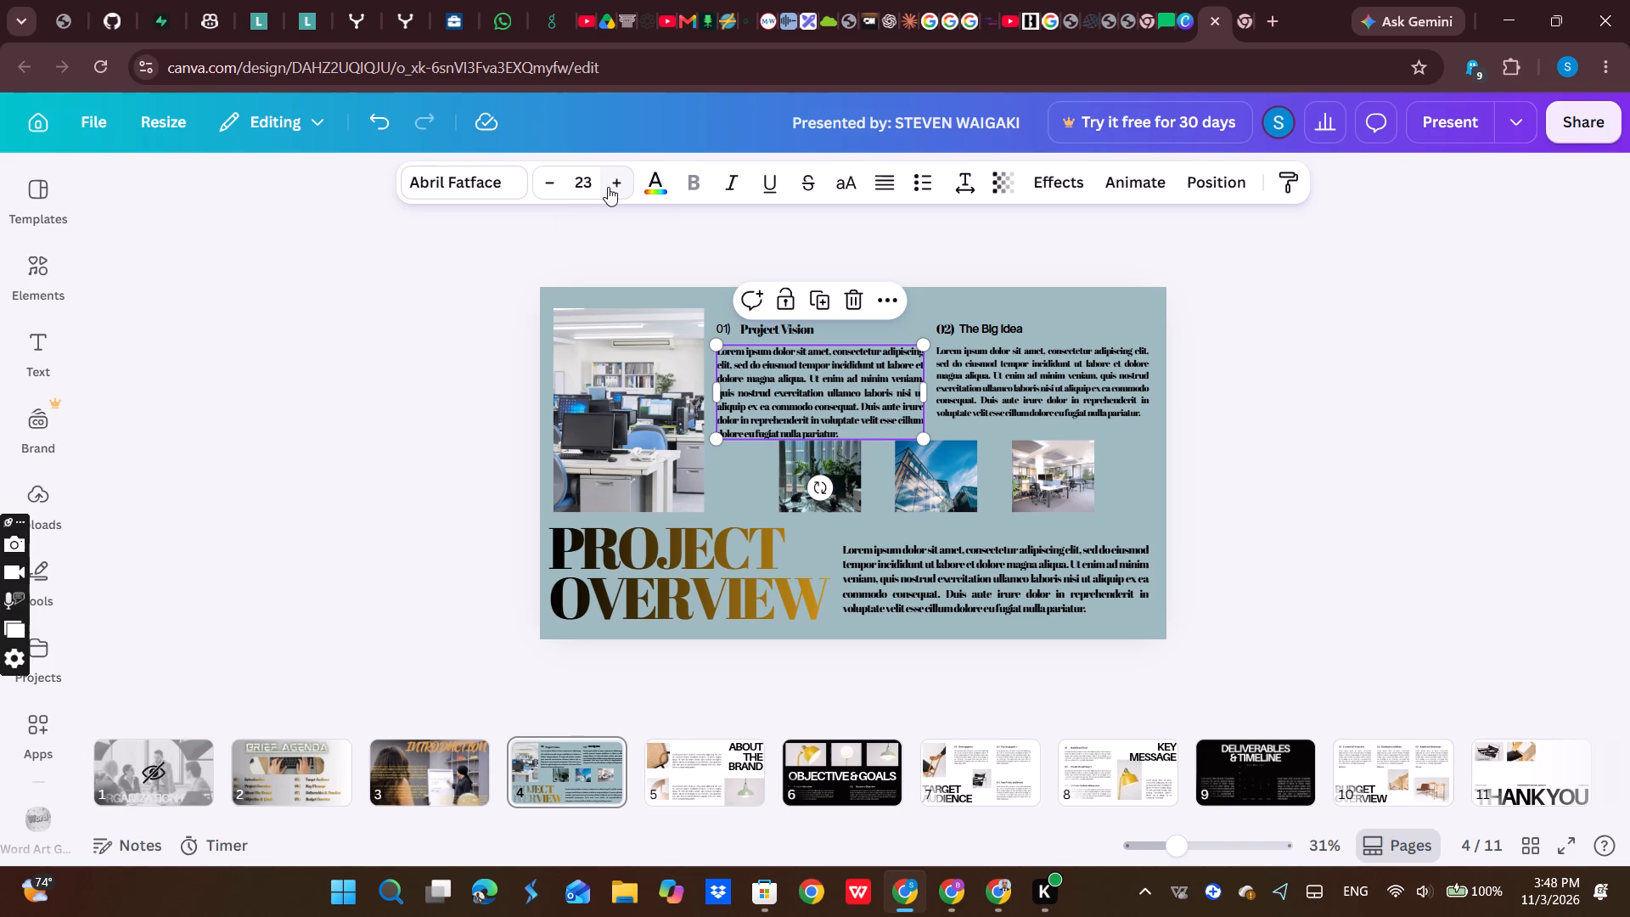
left_click(998, 383)
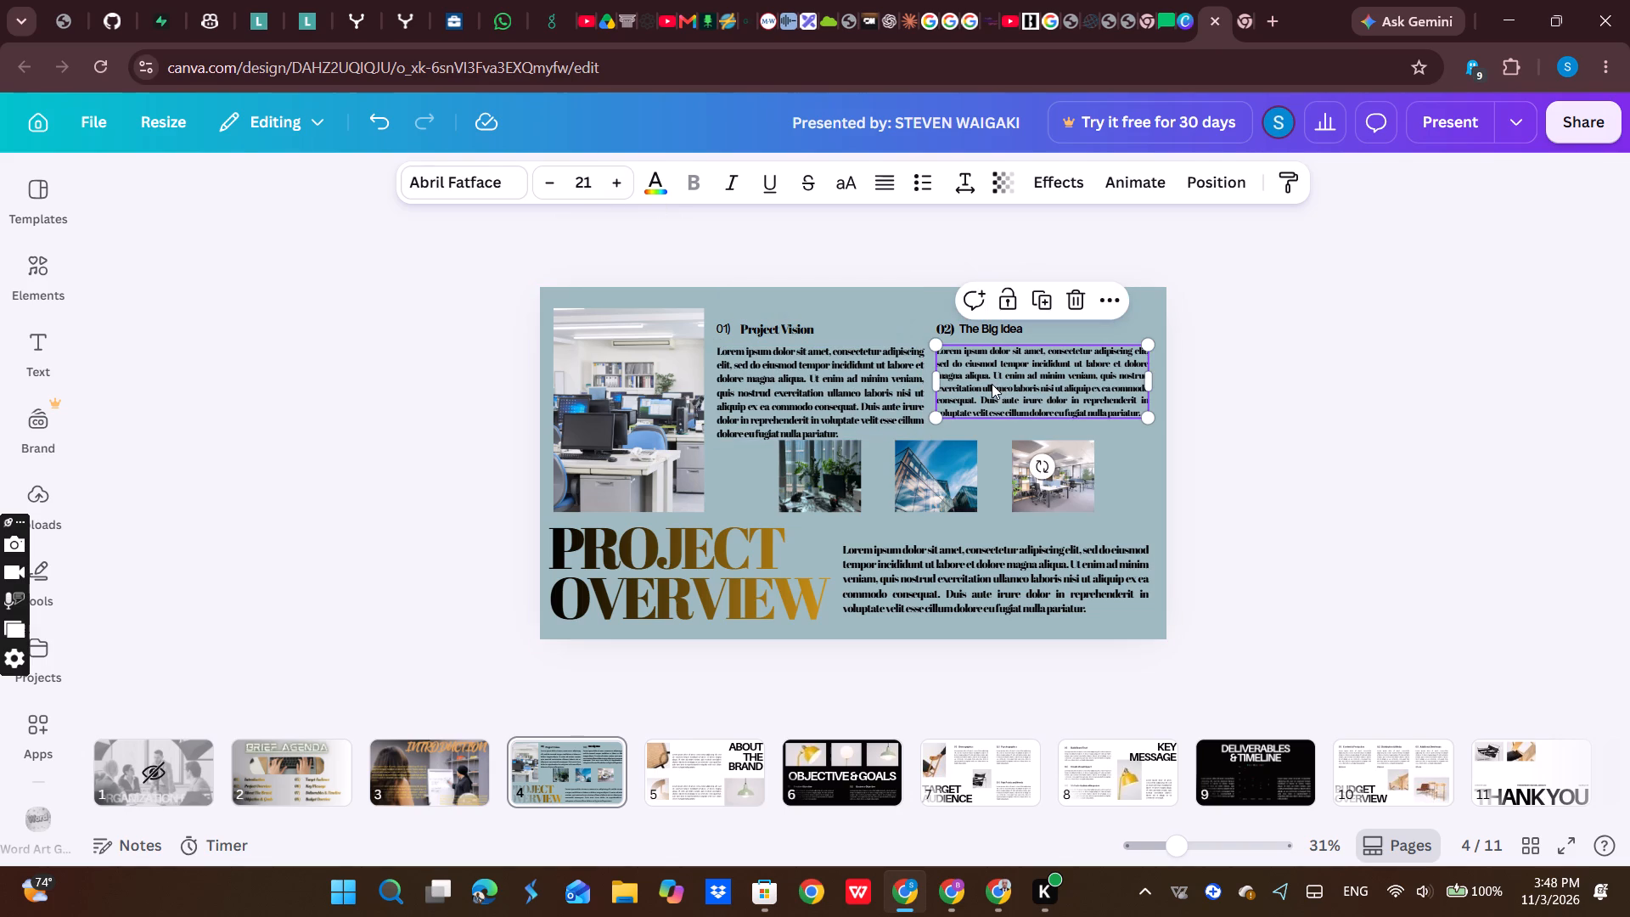
left_click(868, 377)
left_click(1071, 377)
double_click(626, 189)
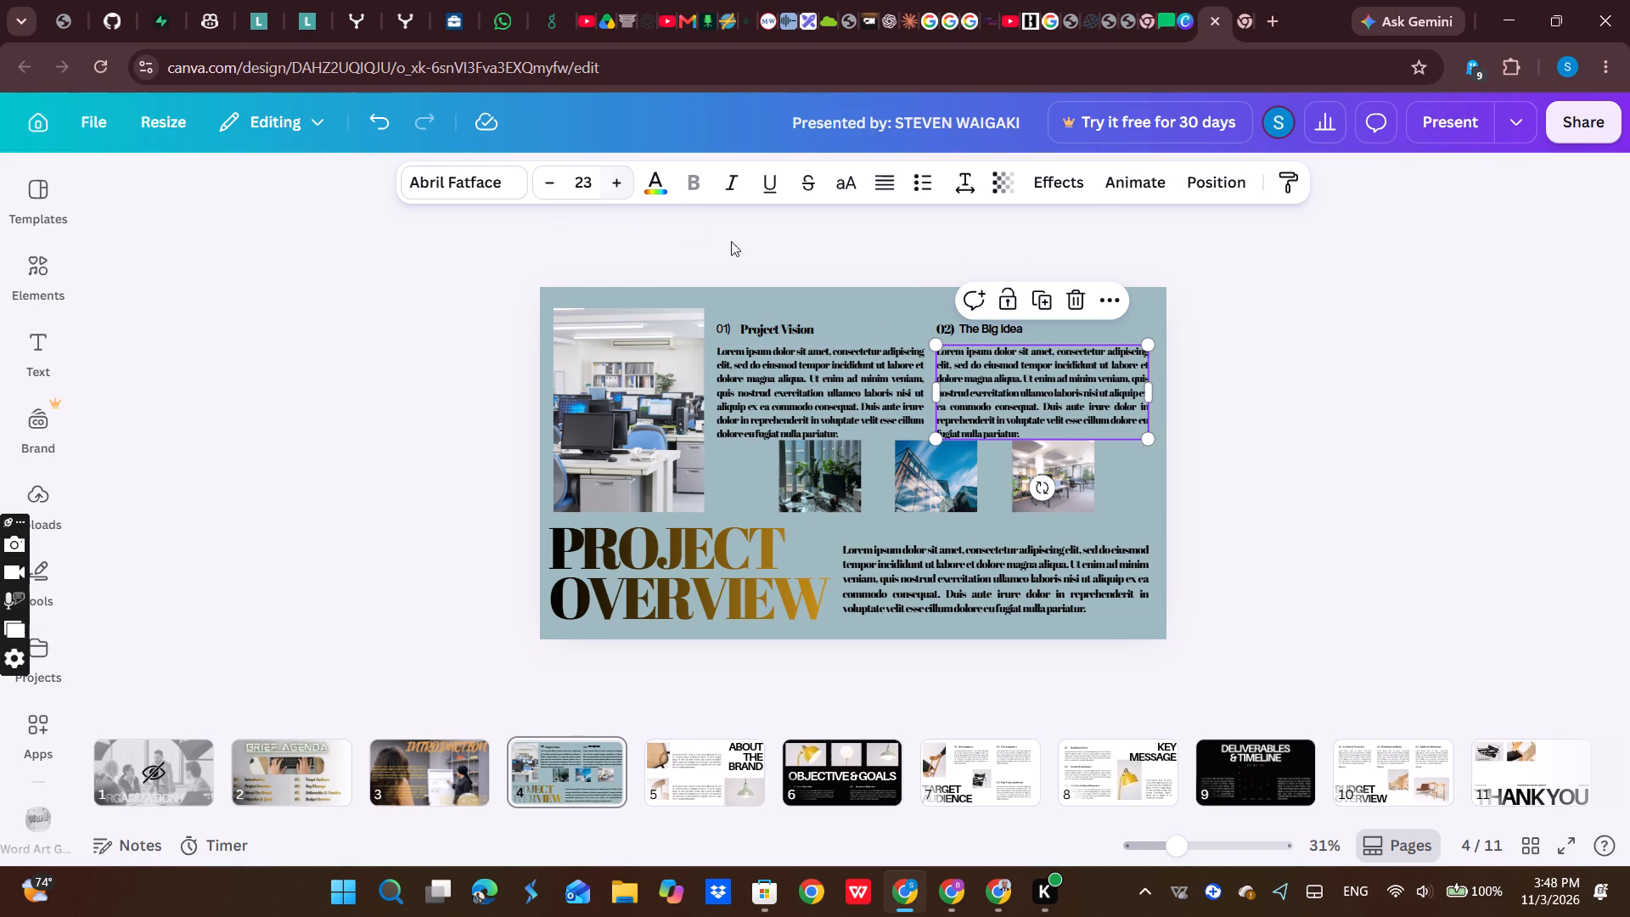
left_click(974, 563)
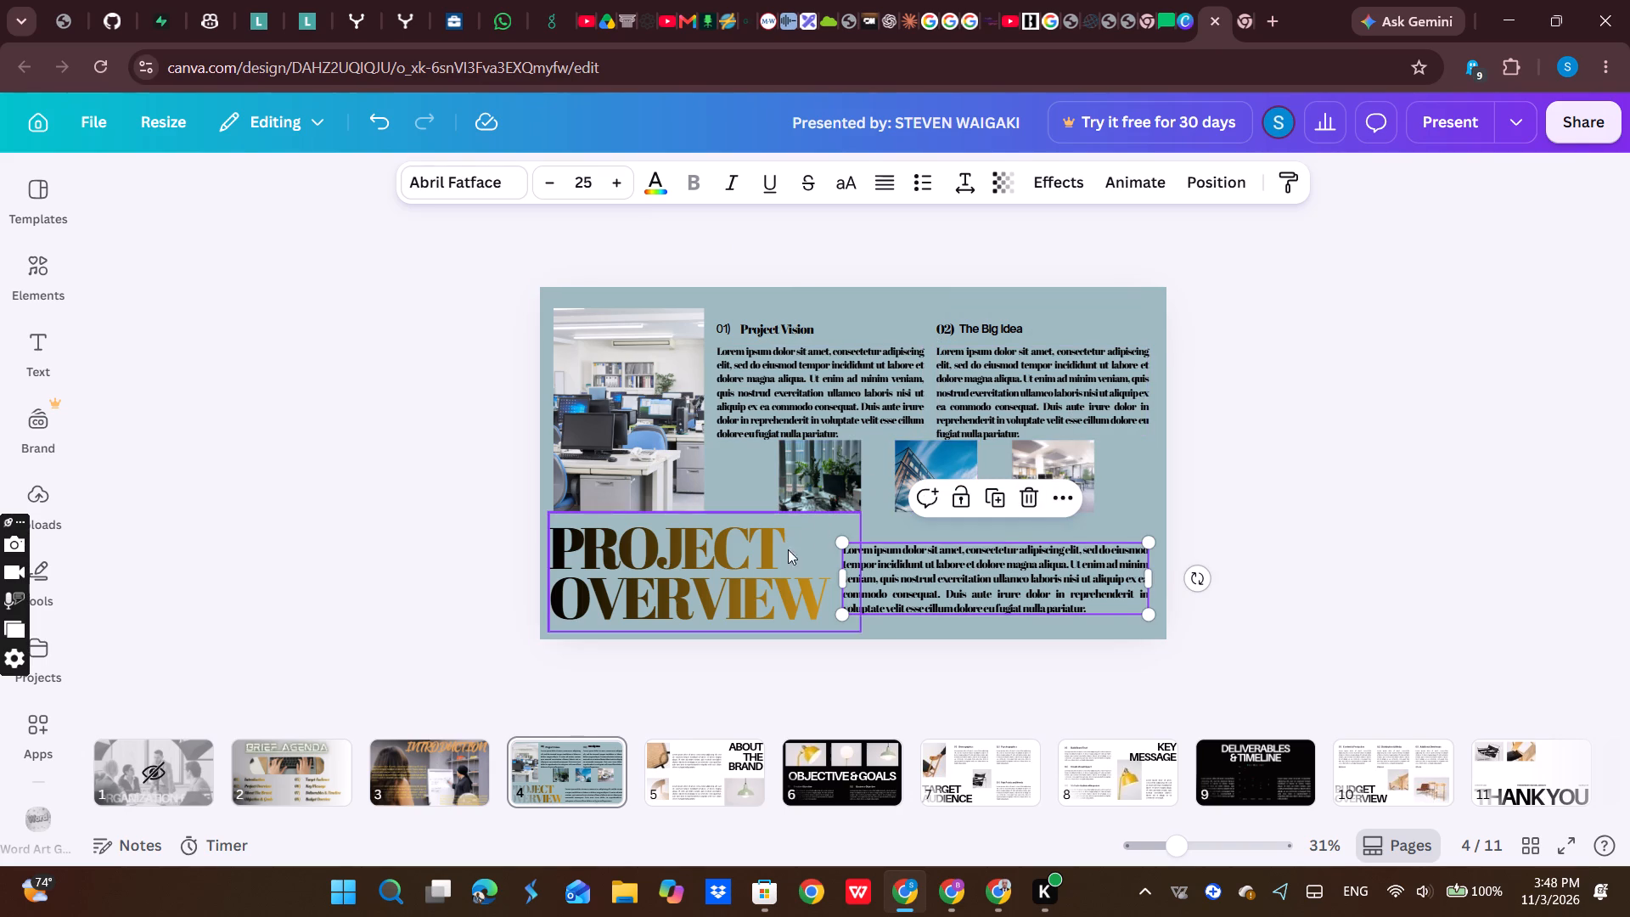
left_click(1084, 263)
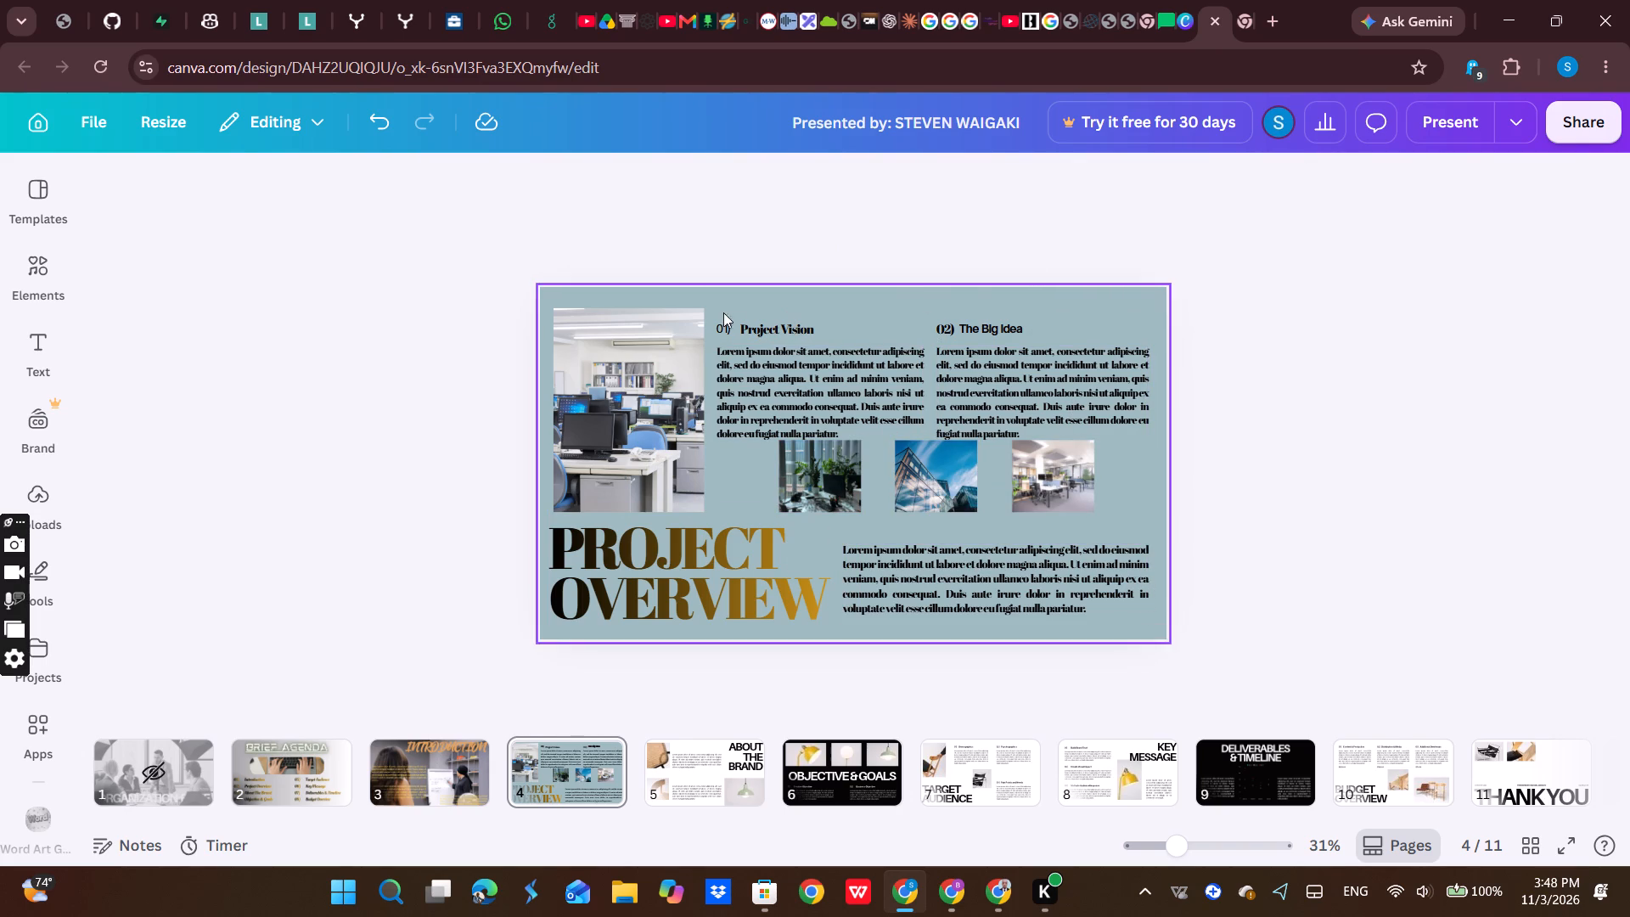
Set the corner rounding of the three small photos (plants, glass building, office) to the maximum of 100.
left_click(630, 315)
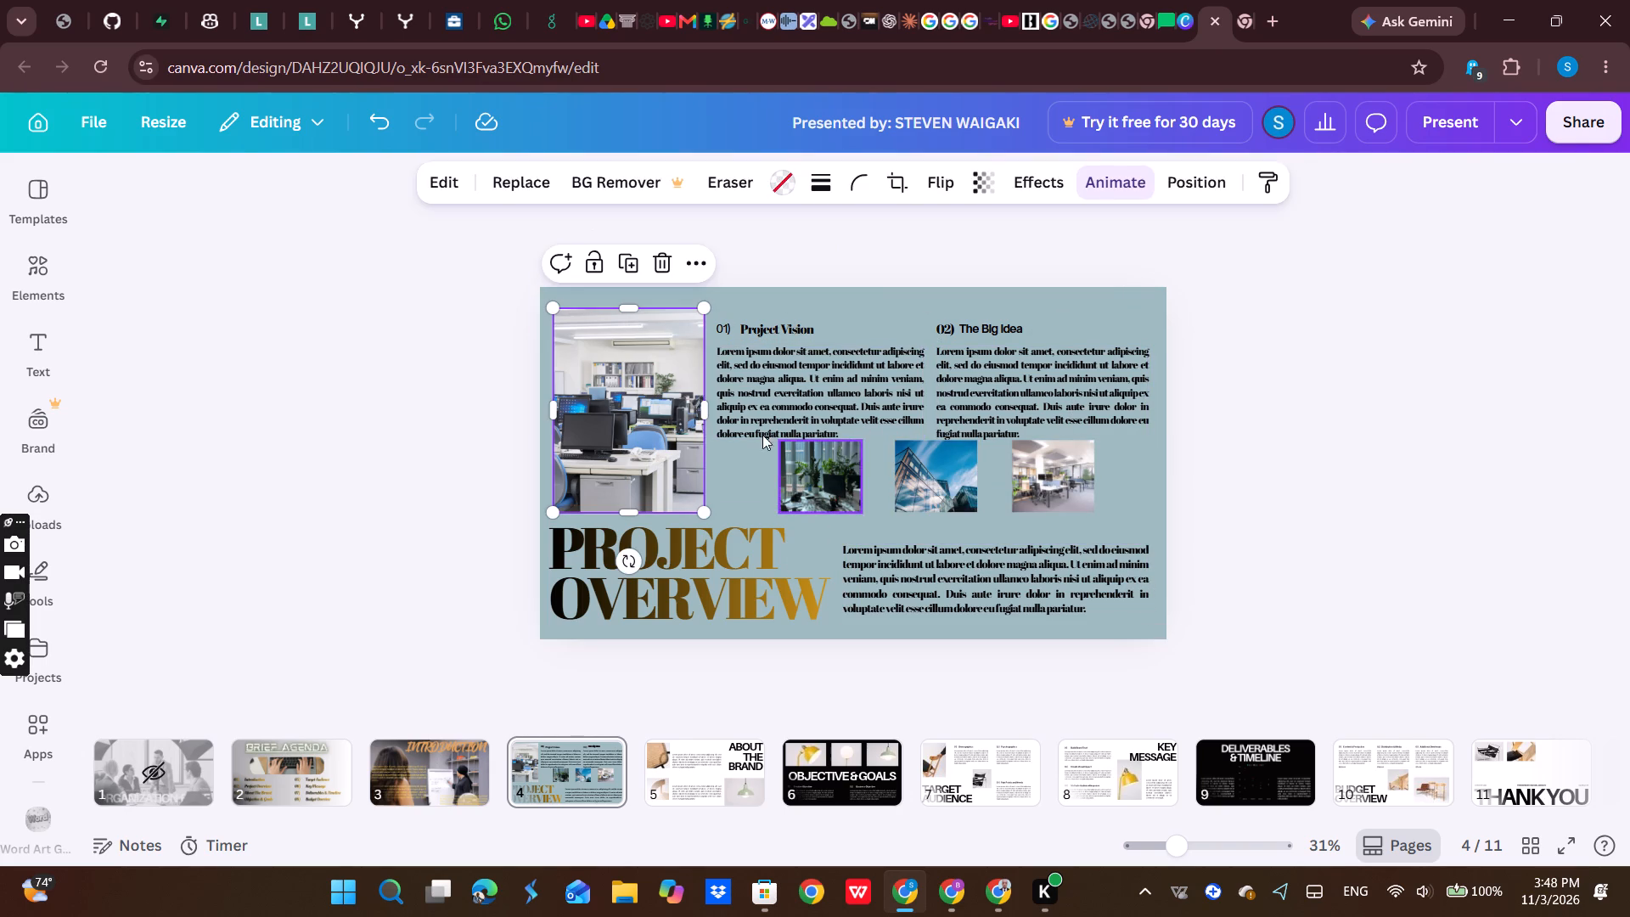
left_click(840, 455)
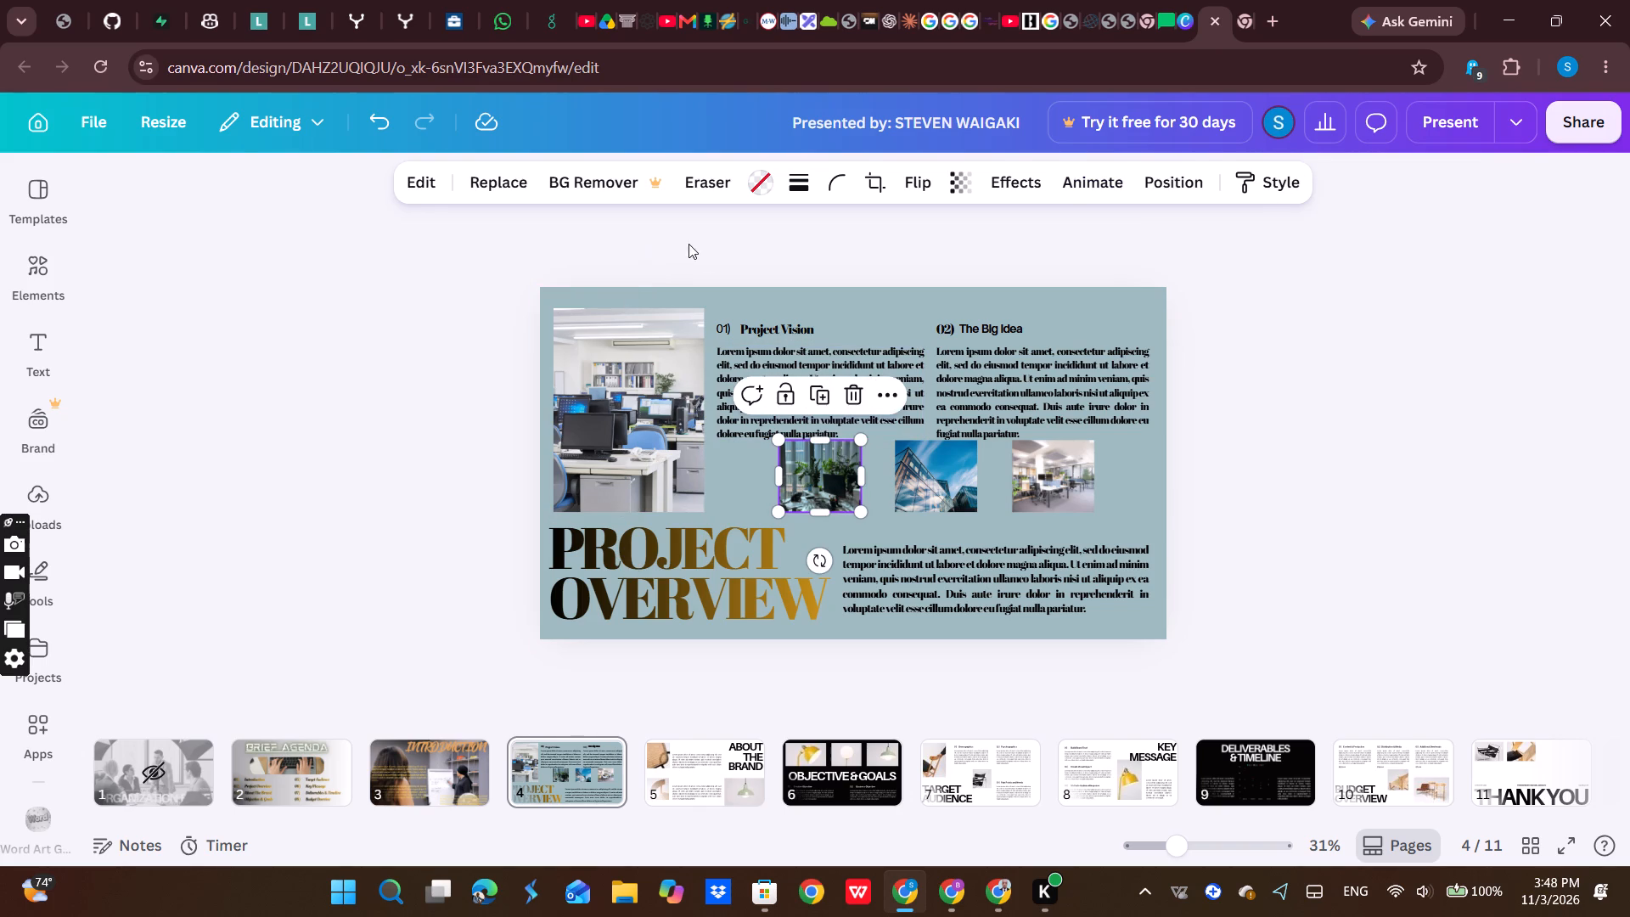
left_click(835, 181)
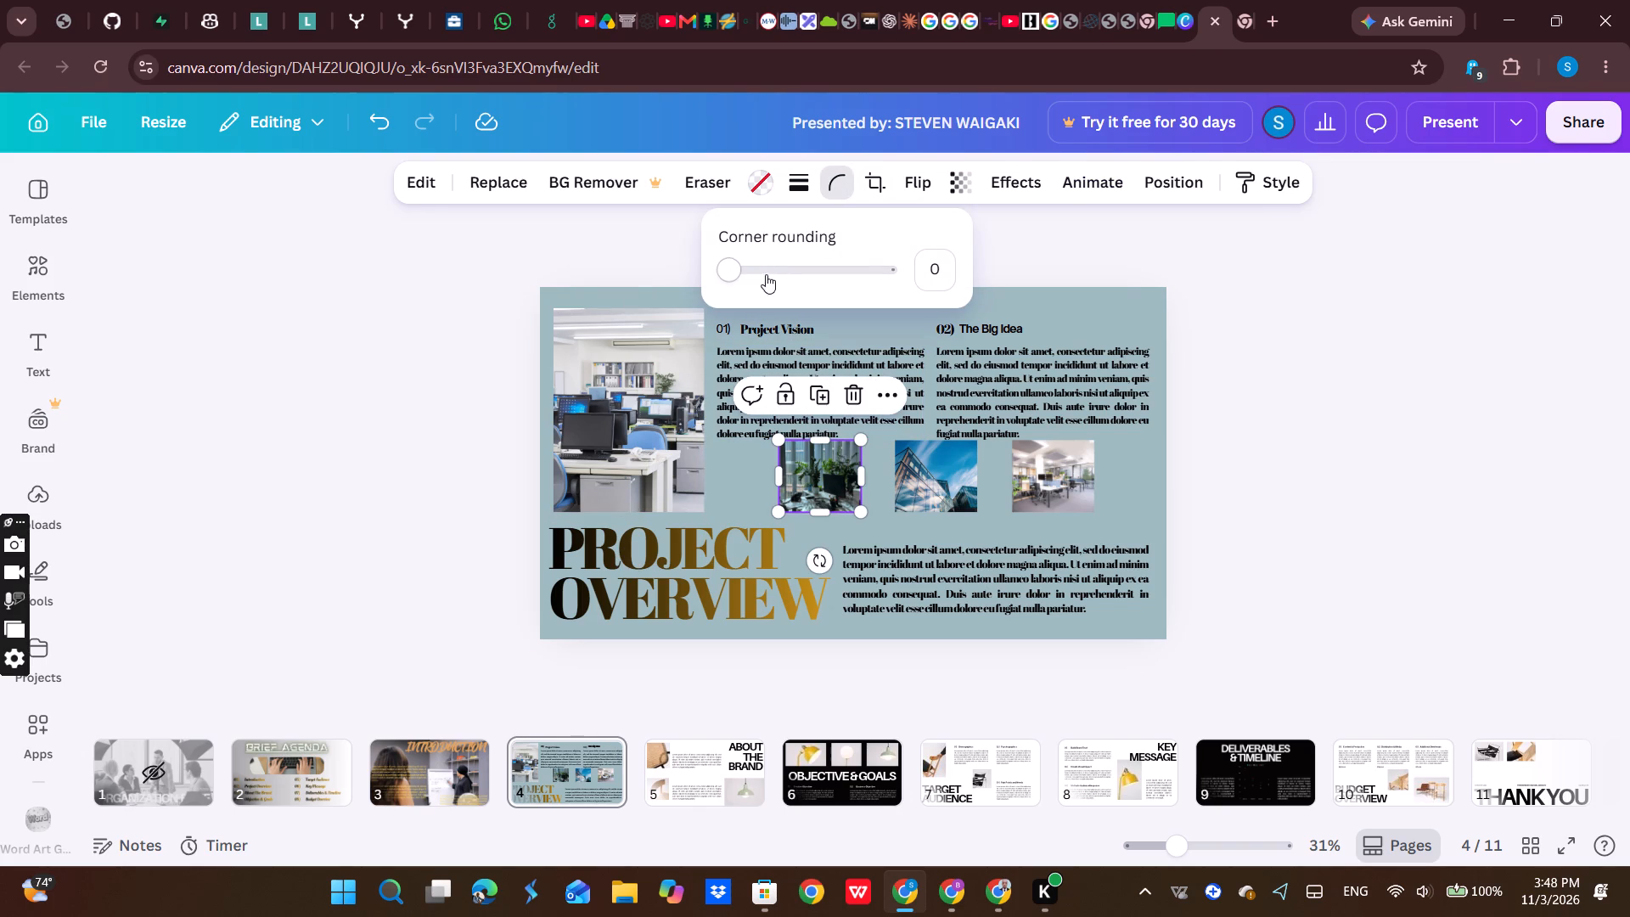
left_click_drag(739, 271, 805, 277)
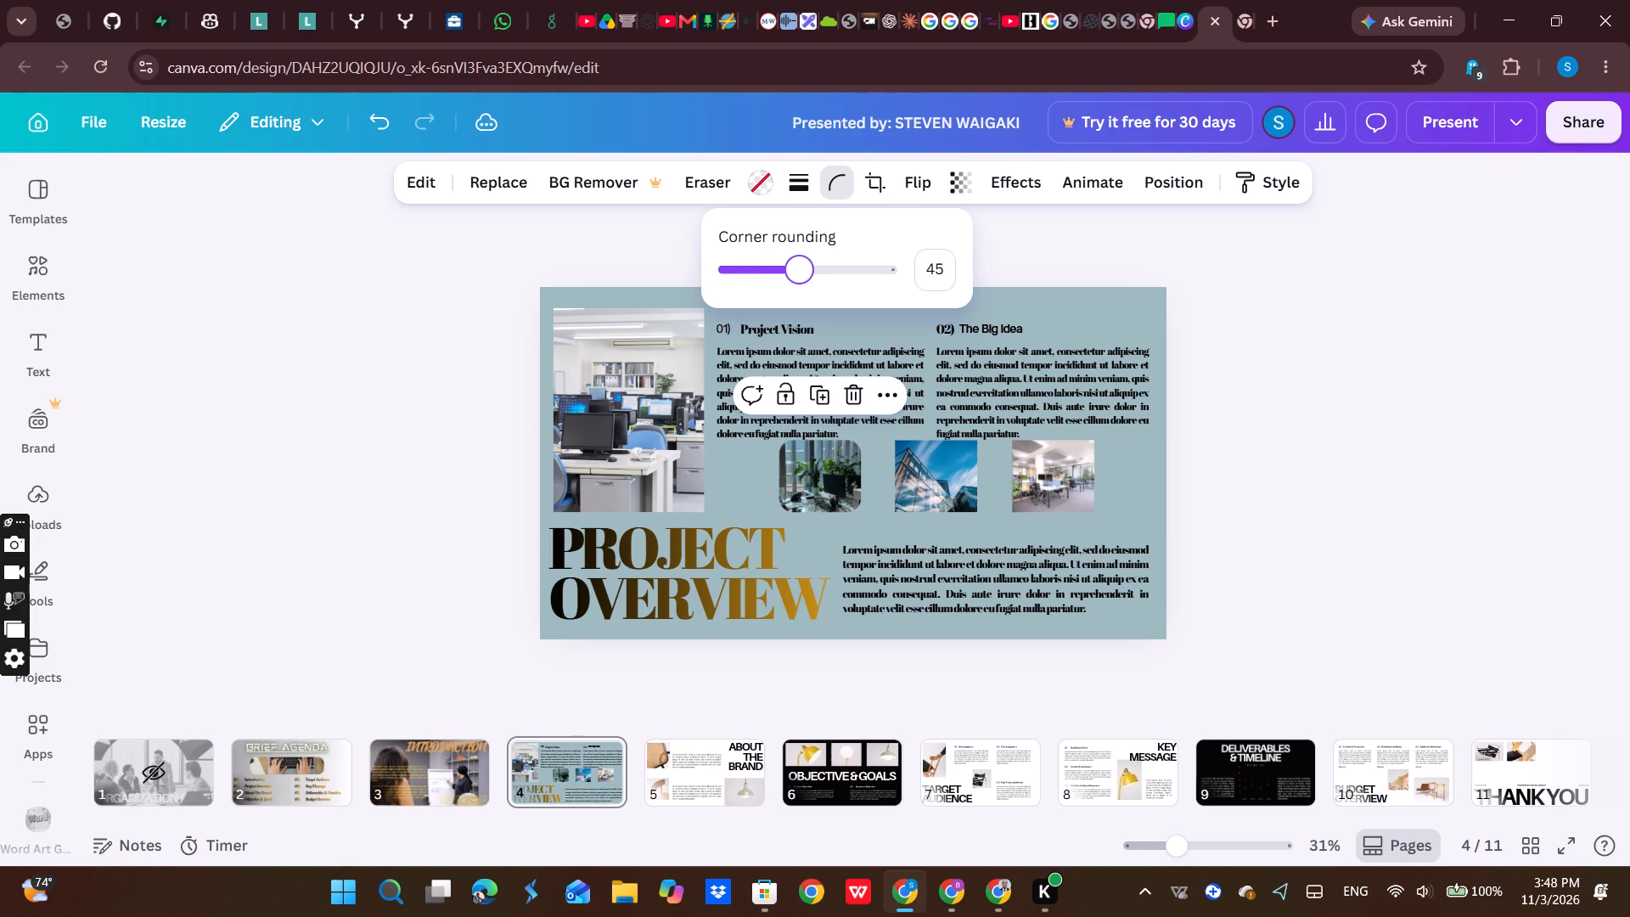
left_click_drag(805, 277, 977, 284)
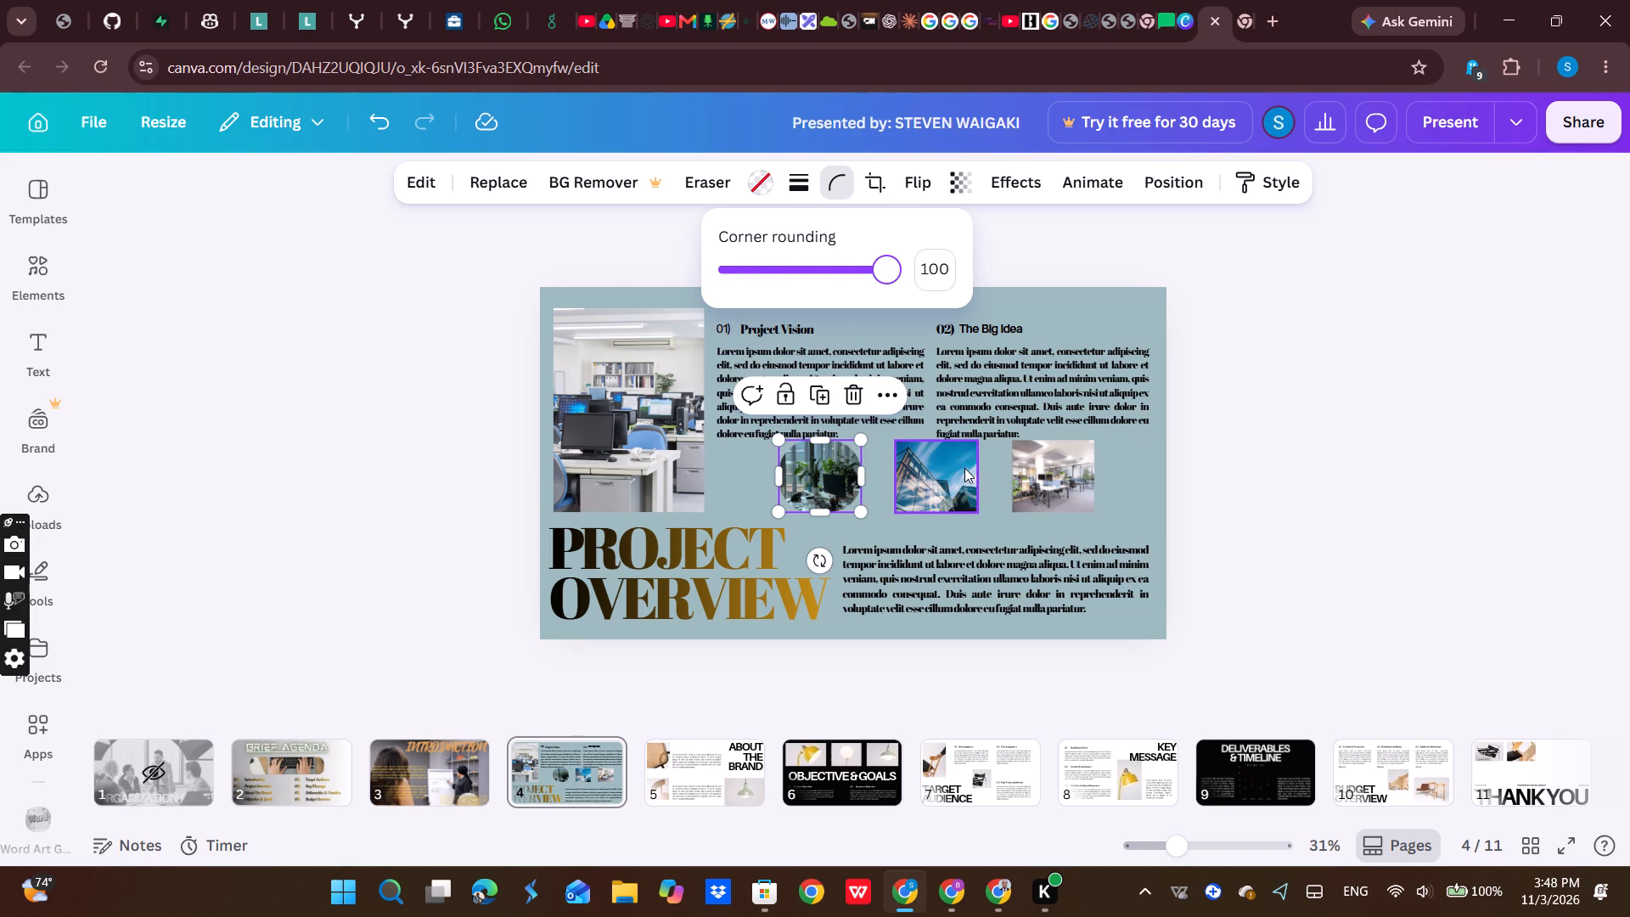
left_click(964, 469)
left_click(837, 194)
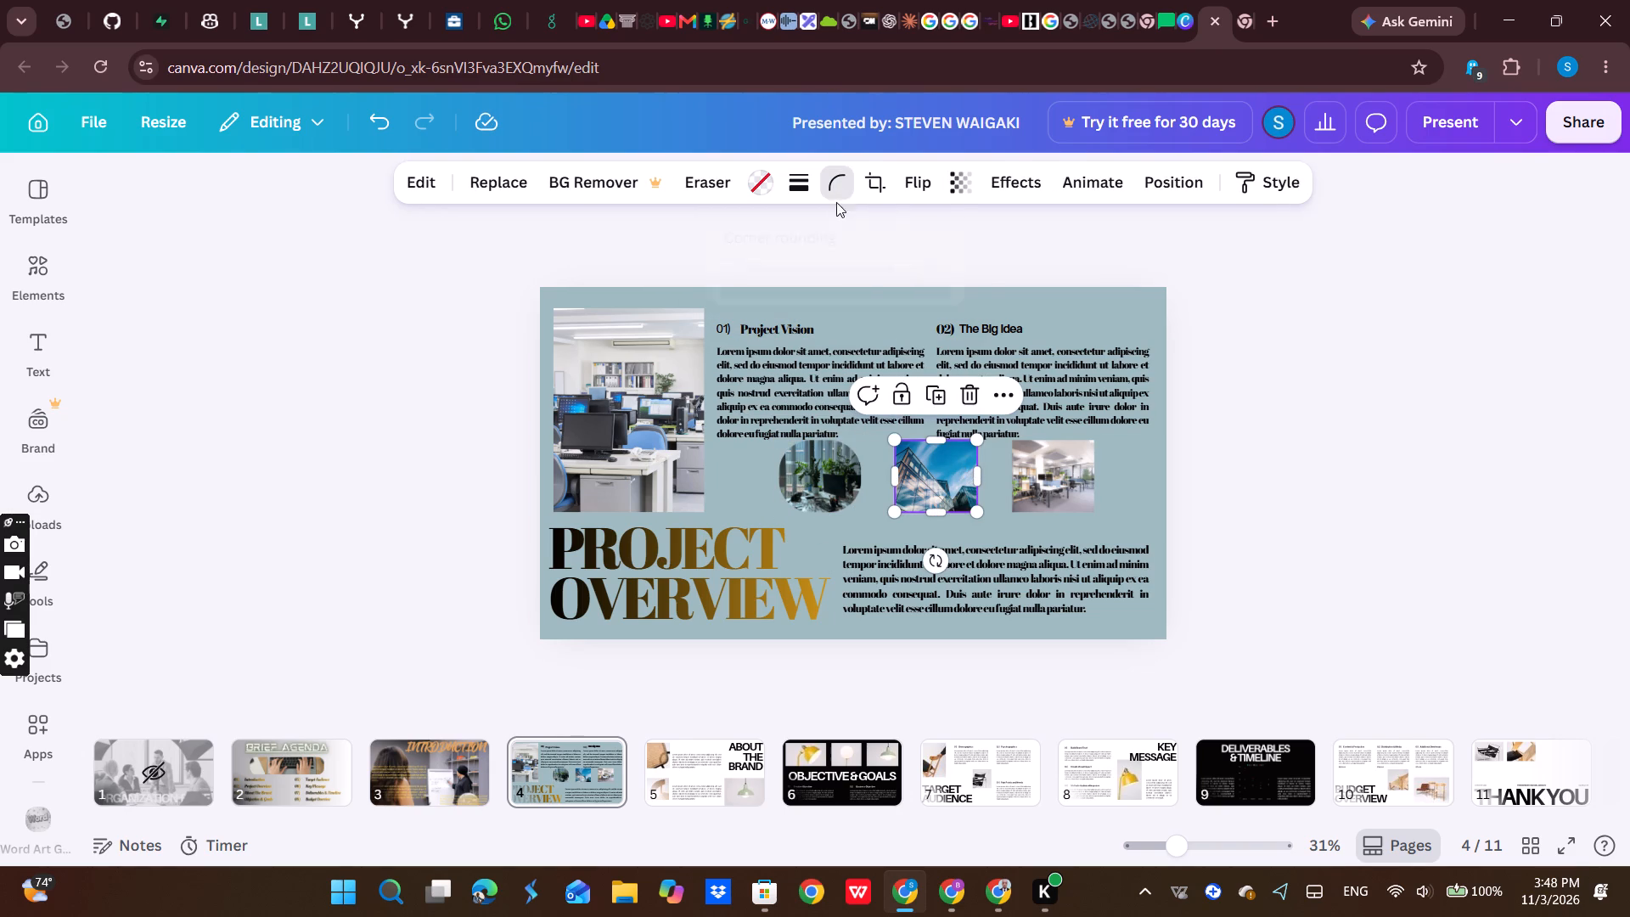
left_click_drag(771, 267, 975, 281)
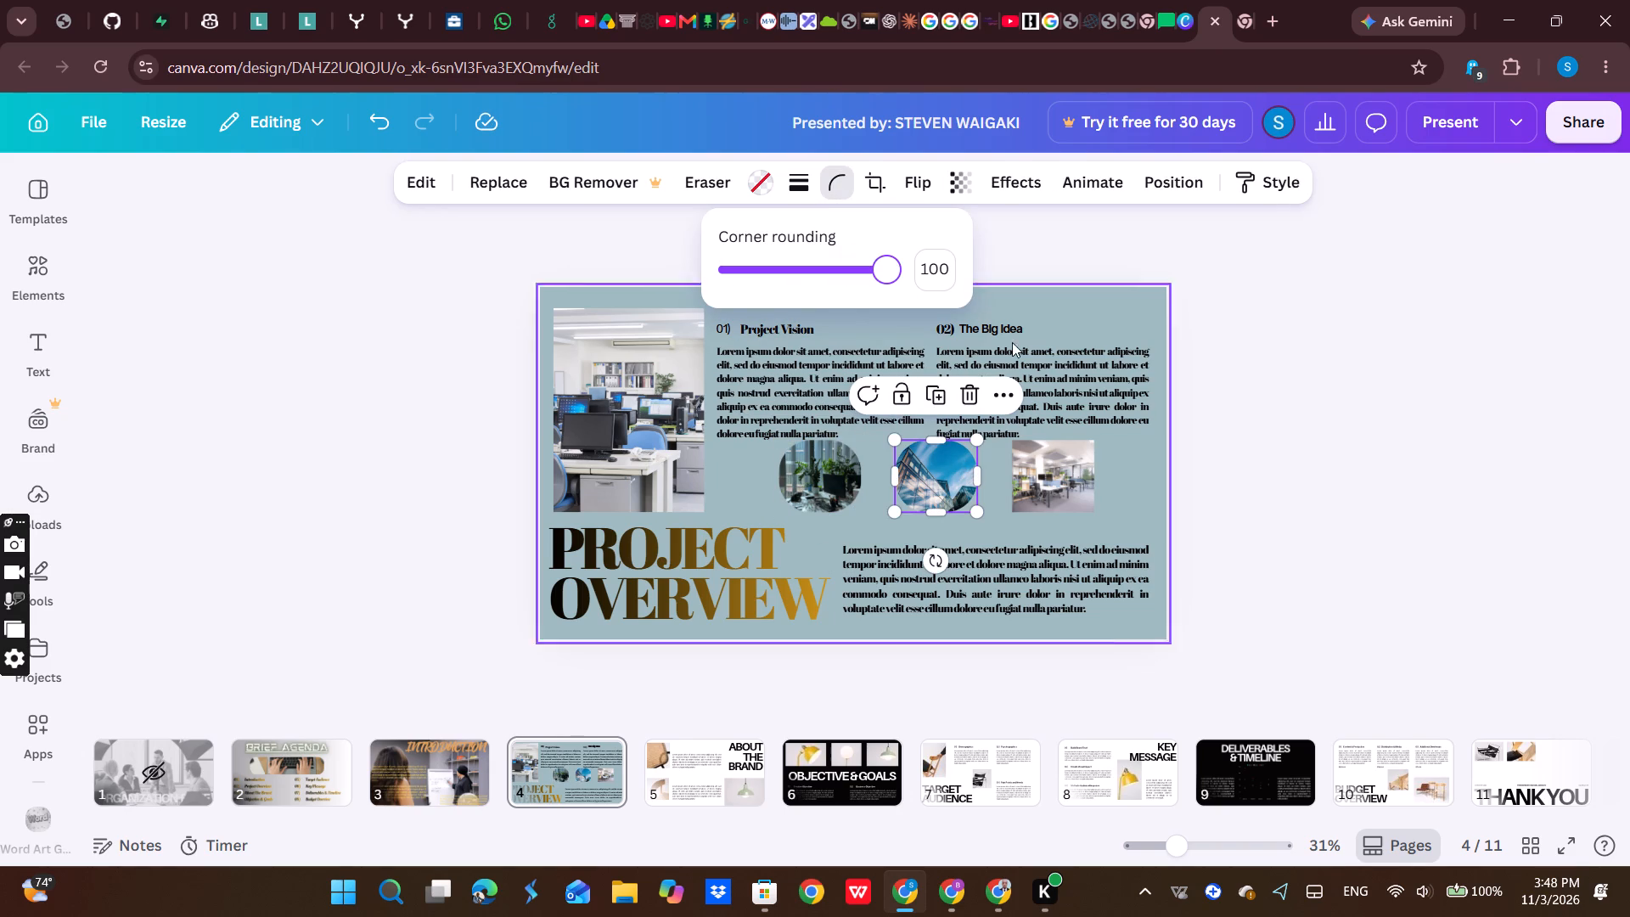
left_click(1058, 461)
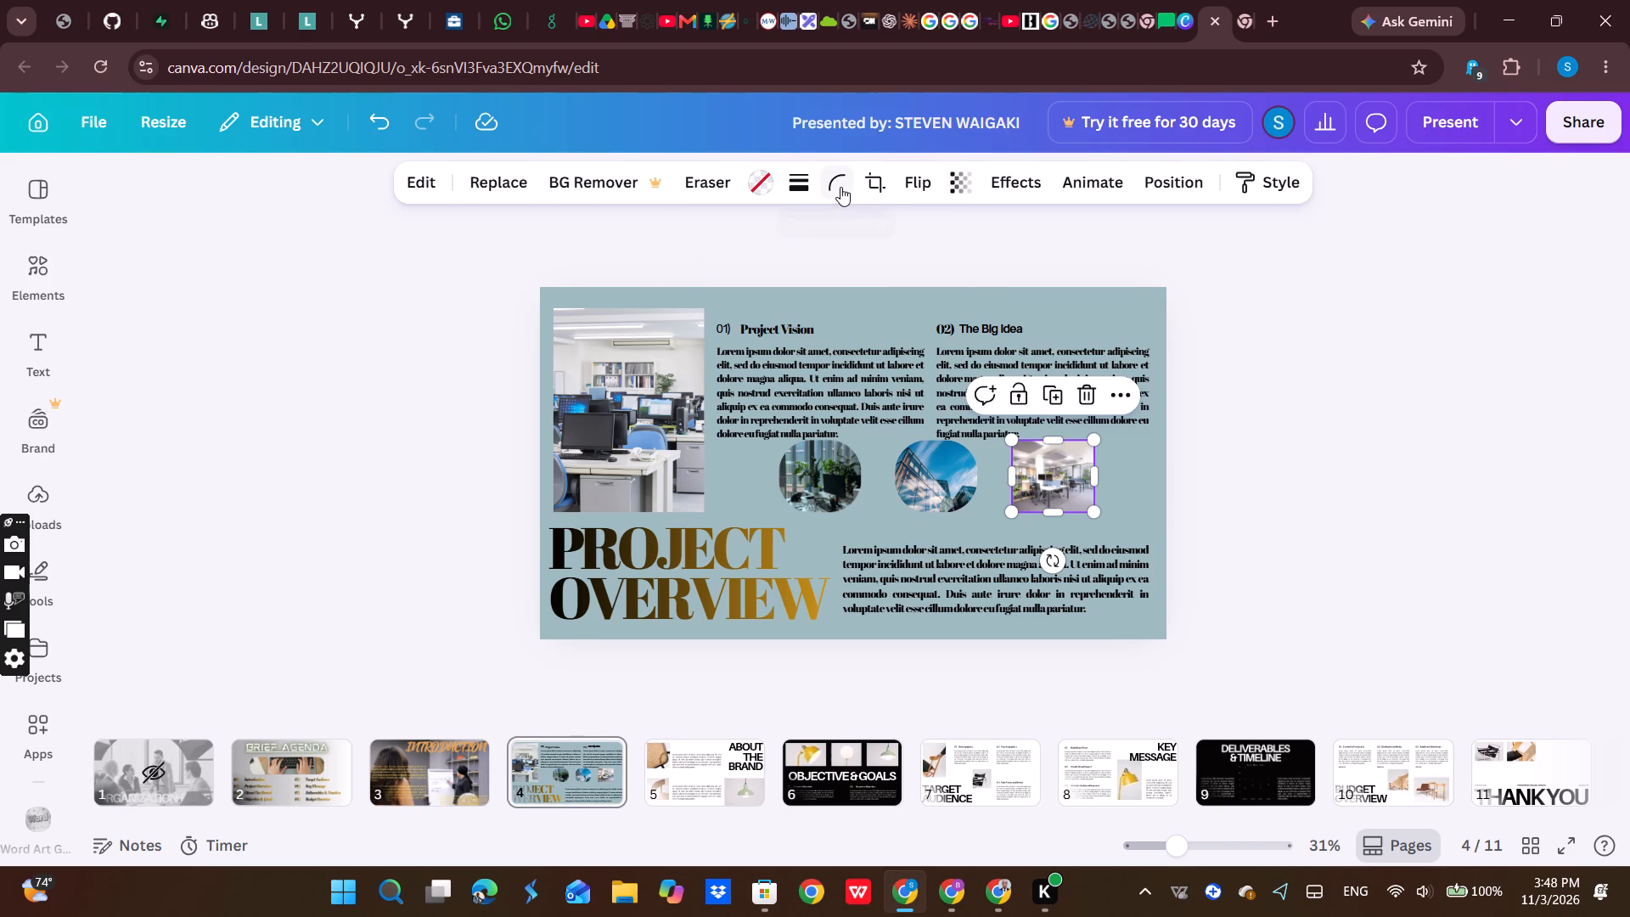
left_click(840, 187)
left_click_drag(751, 267, 919, 279)
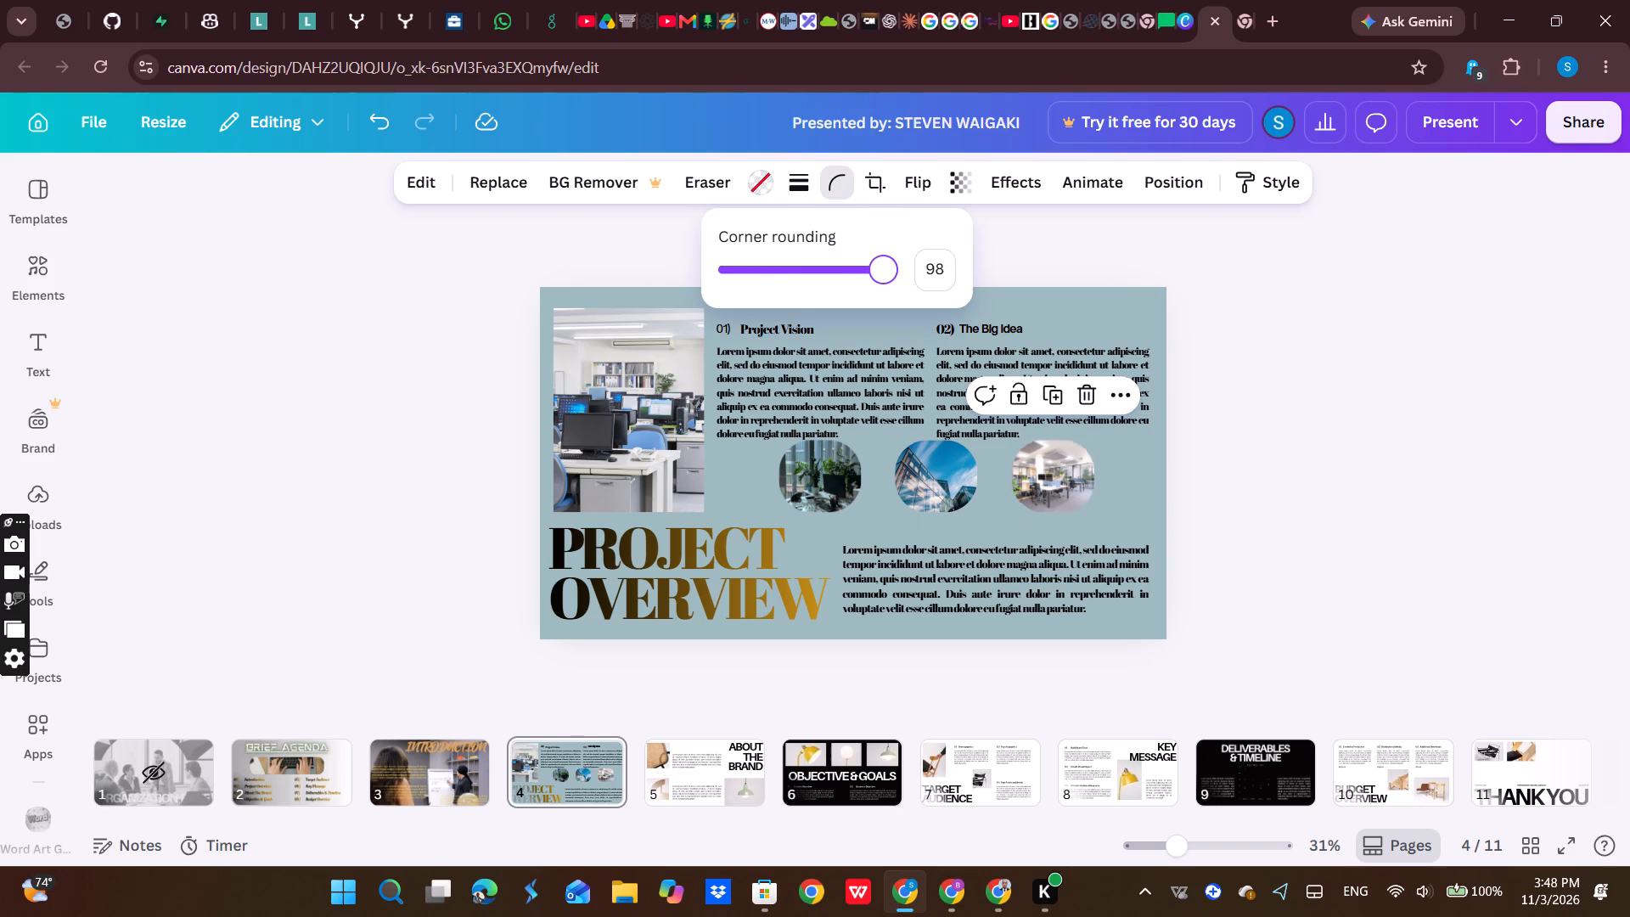
left_click_drag(919, 279, 940, 279)
left_click(1082, 259)
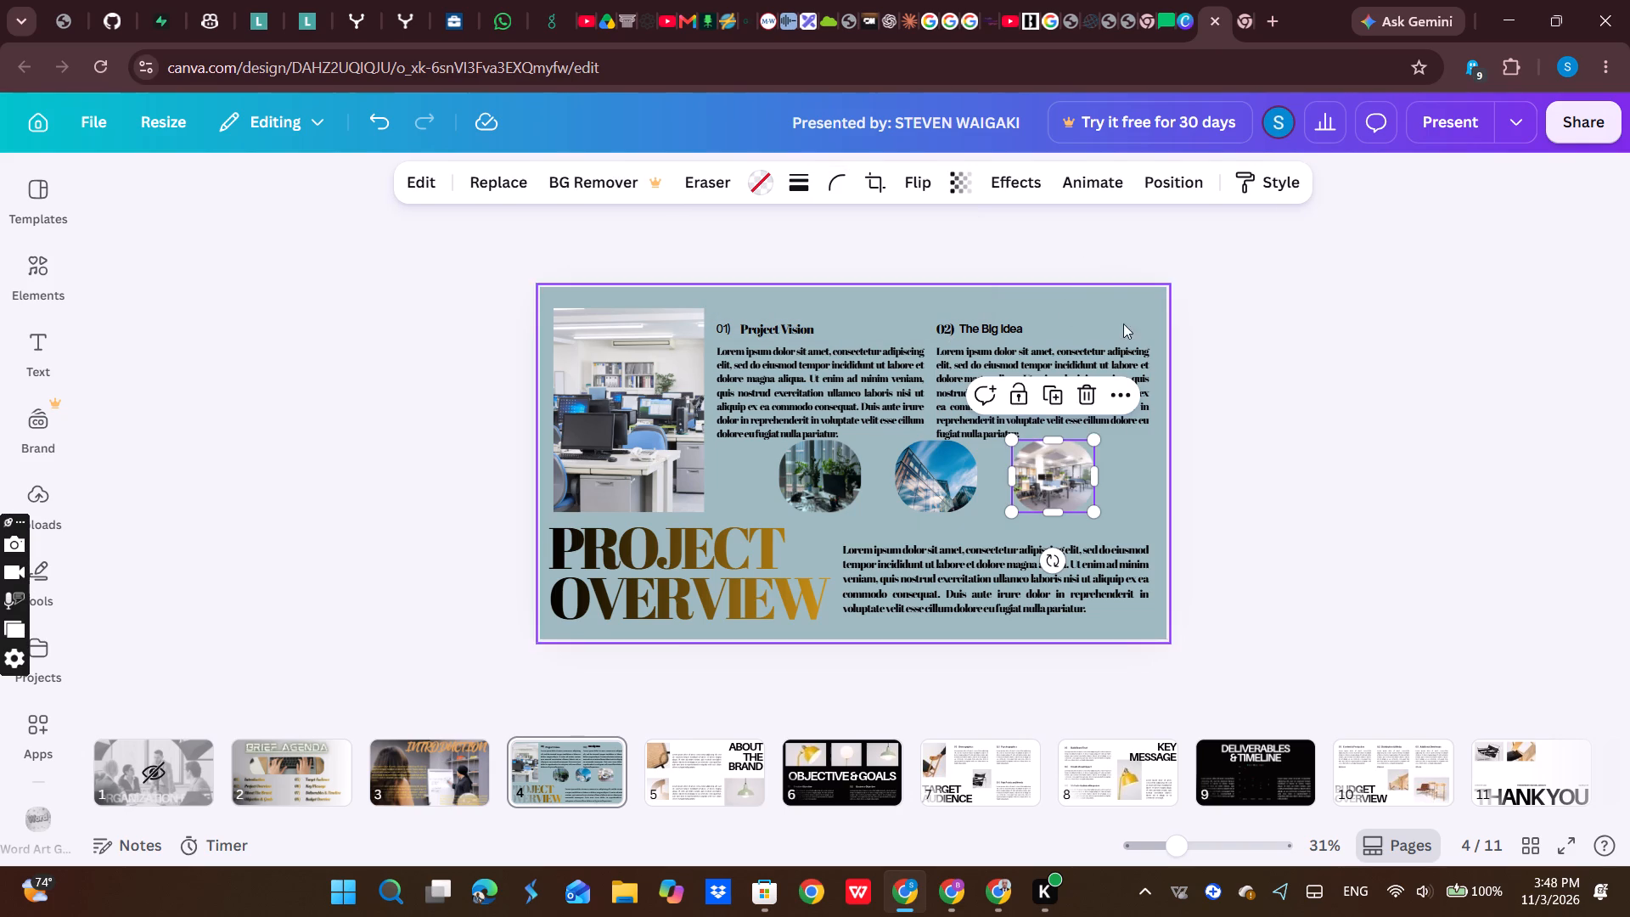
left_click(1183, 476)
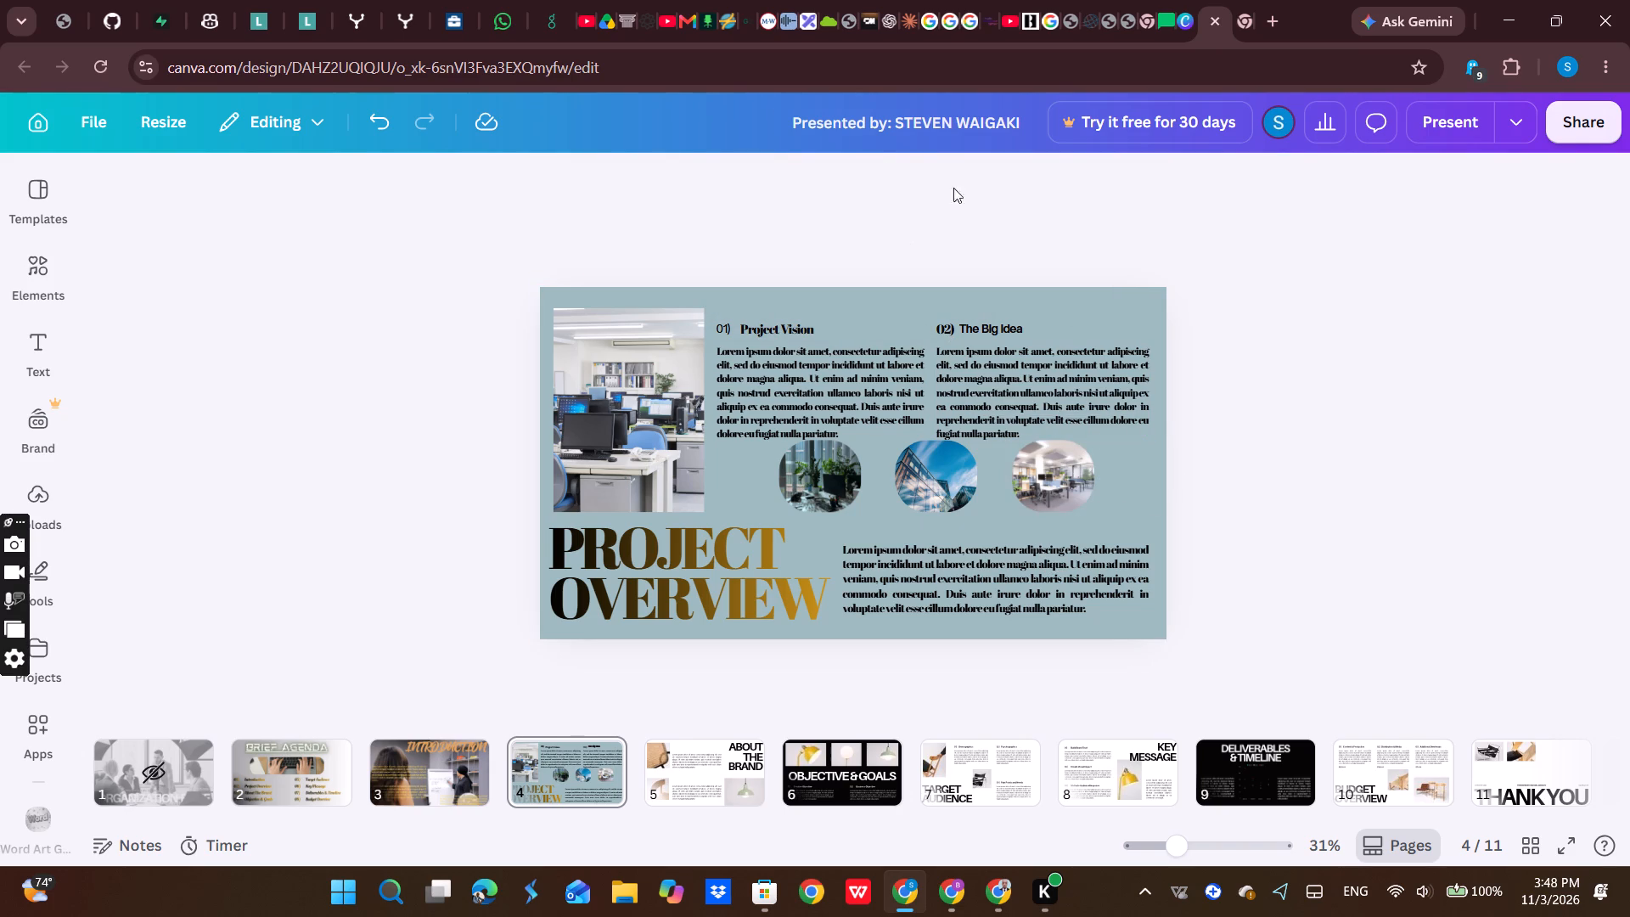
Set the Project Overview slide's timing to 3.0 seconds.
left_click(1026, 329)
left_click(841, 297)
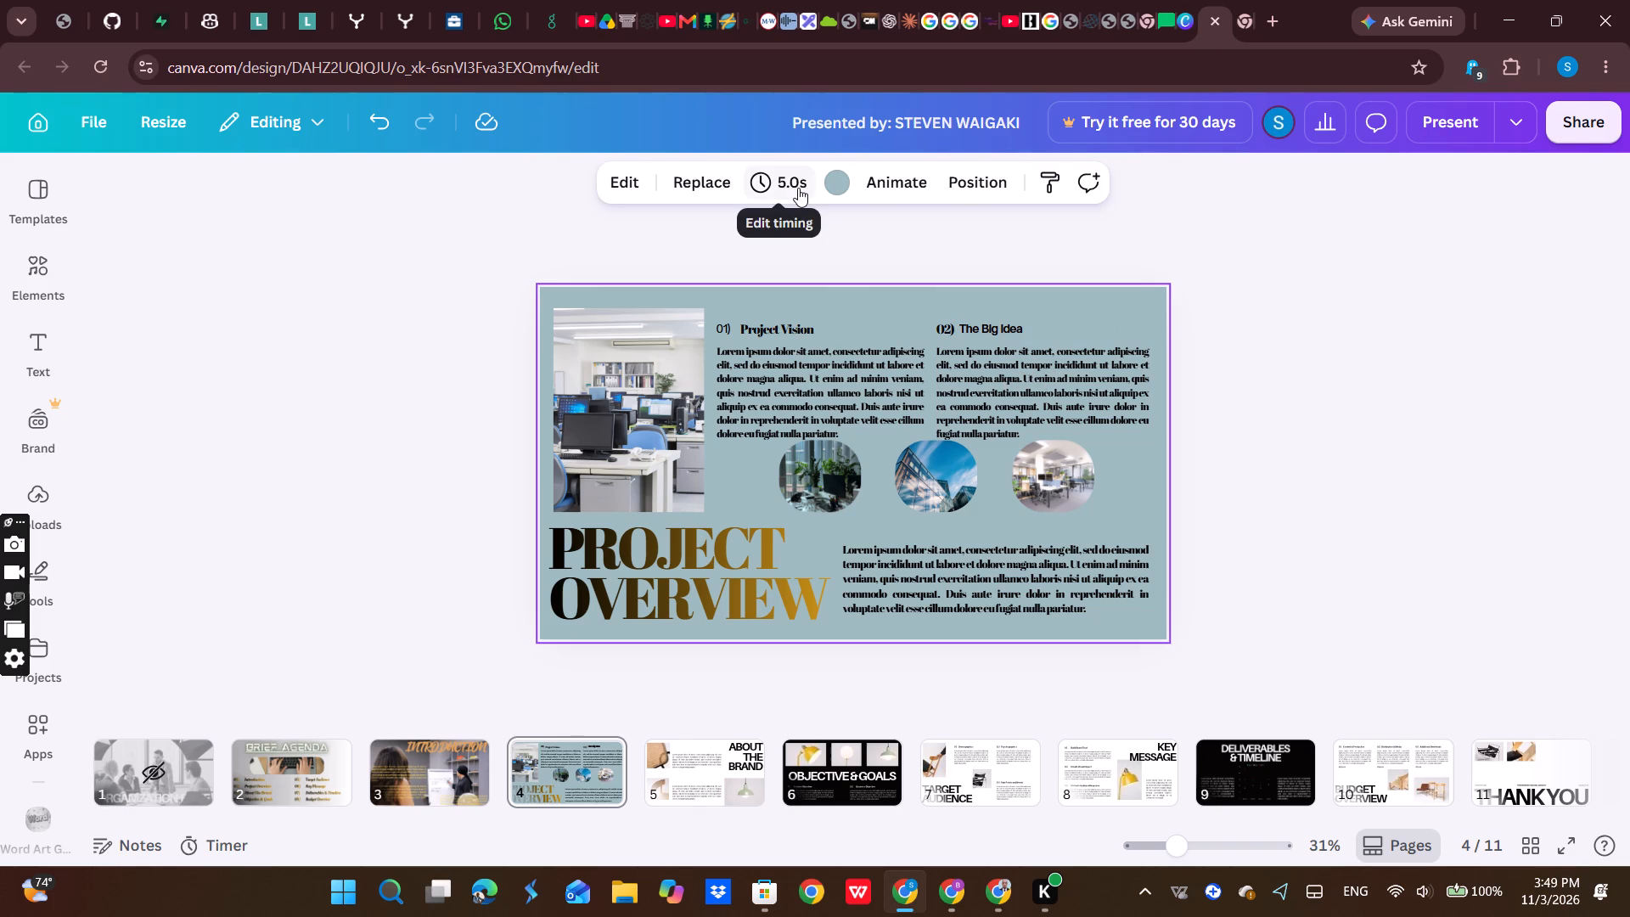
left_click(798, 188)
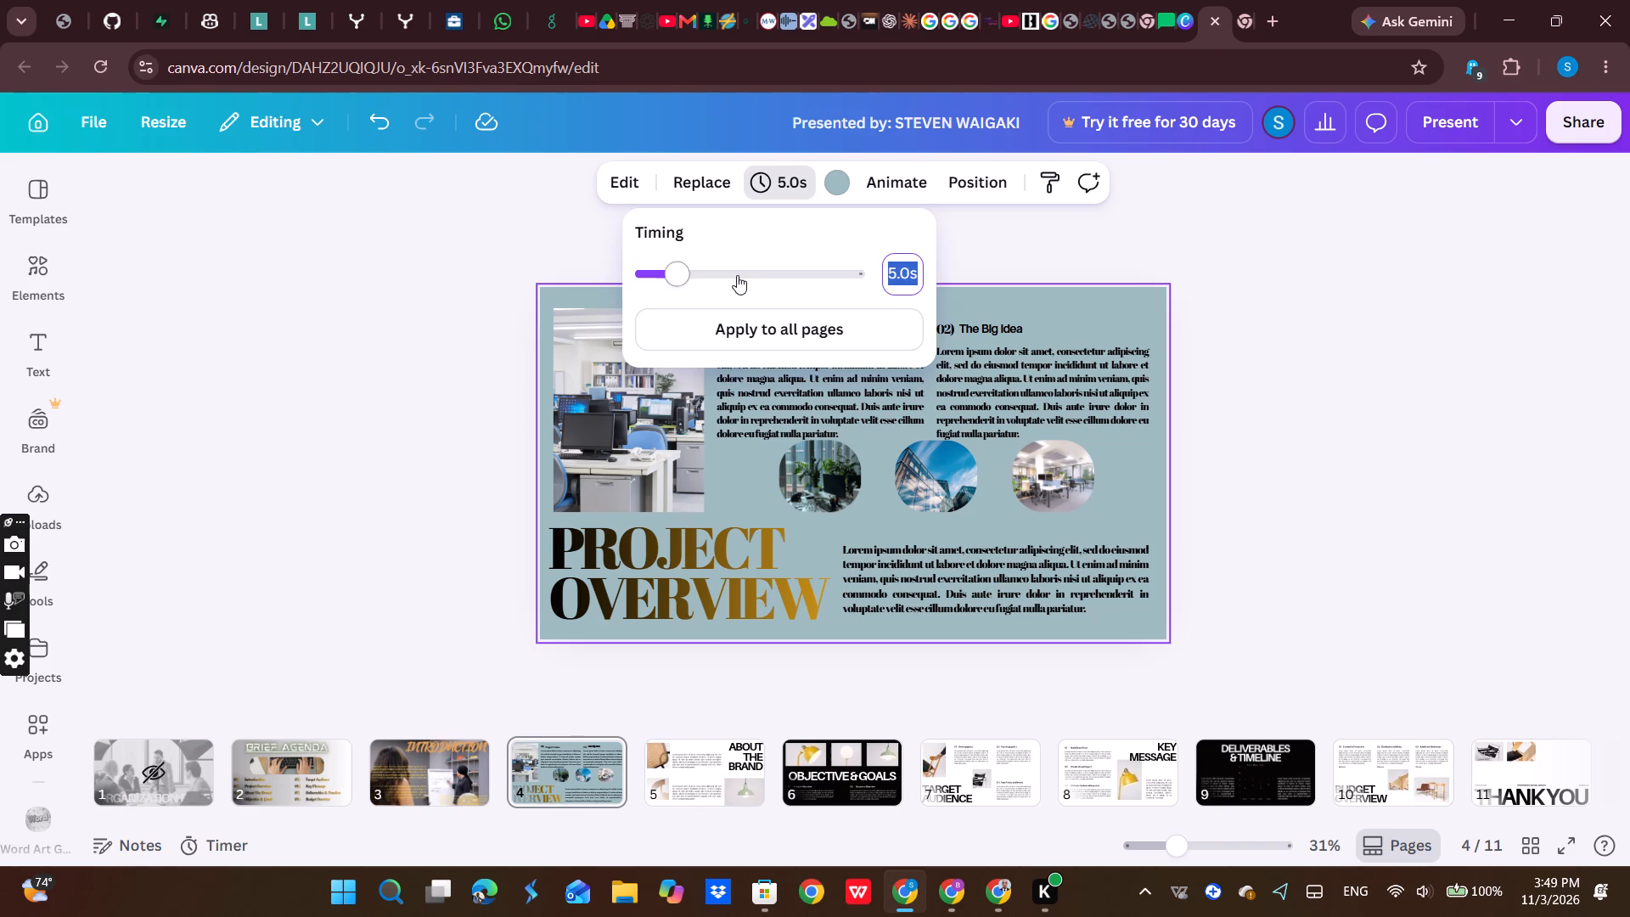
left_click_drag(736, 276, 659, 283)
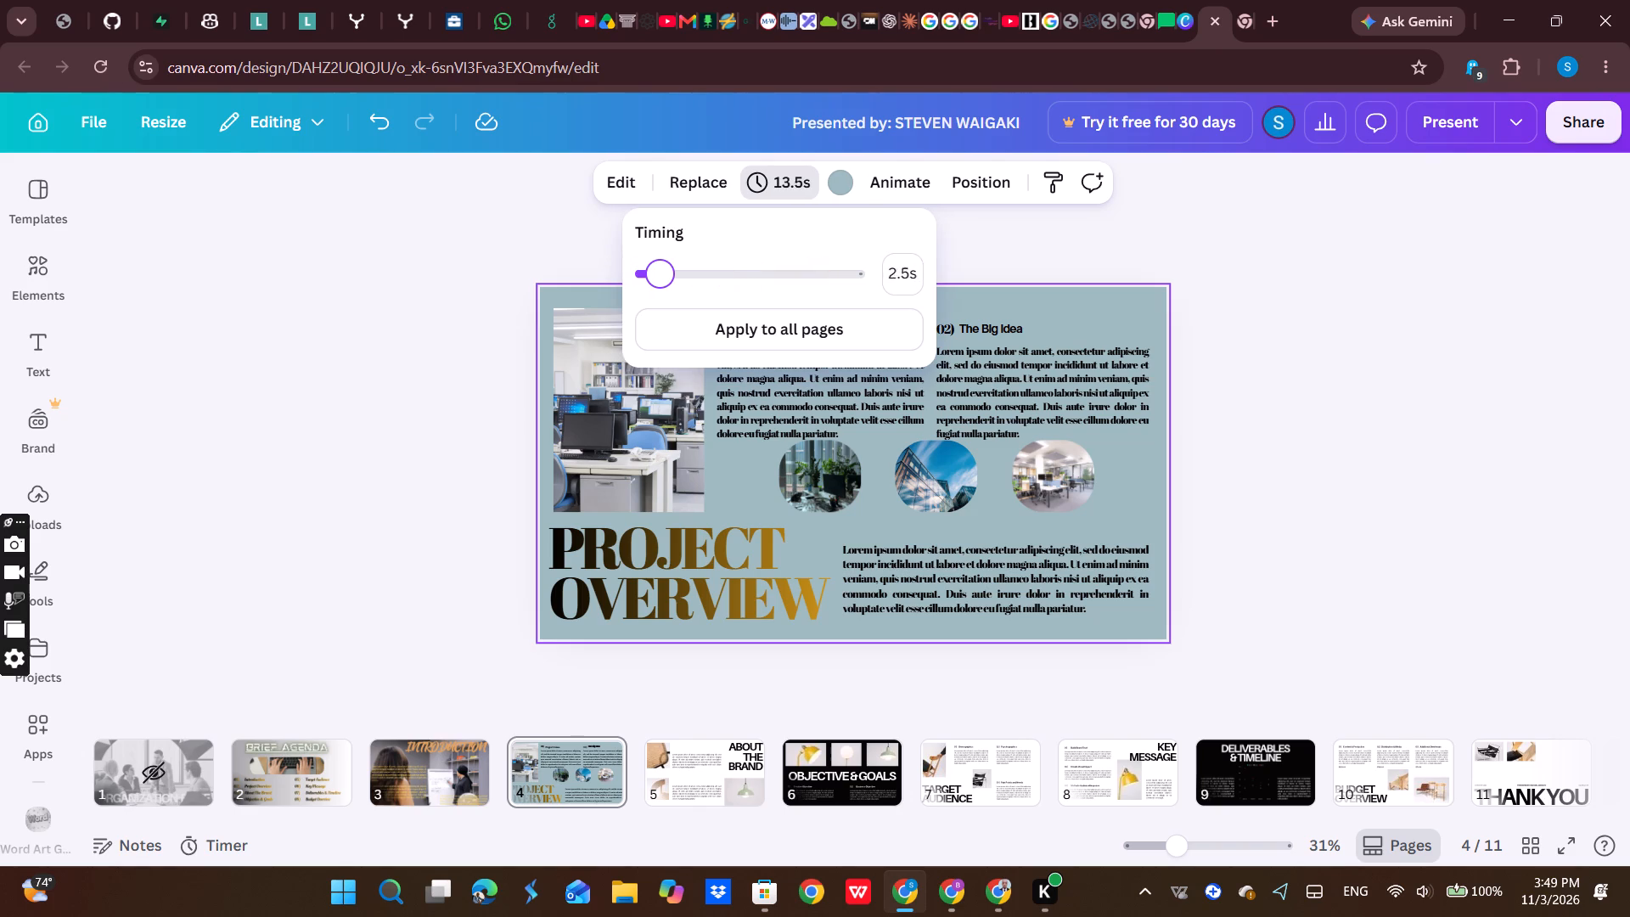
left_click_drag(659, 283, 661, 283)
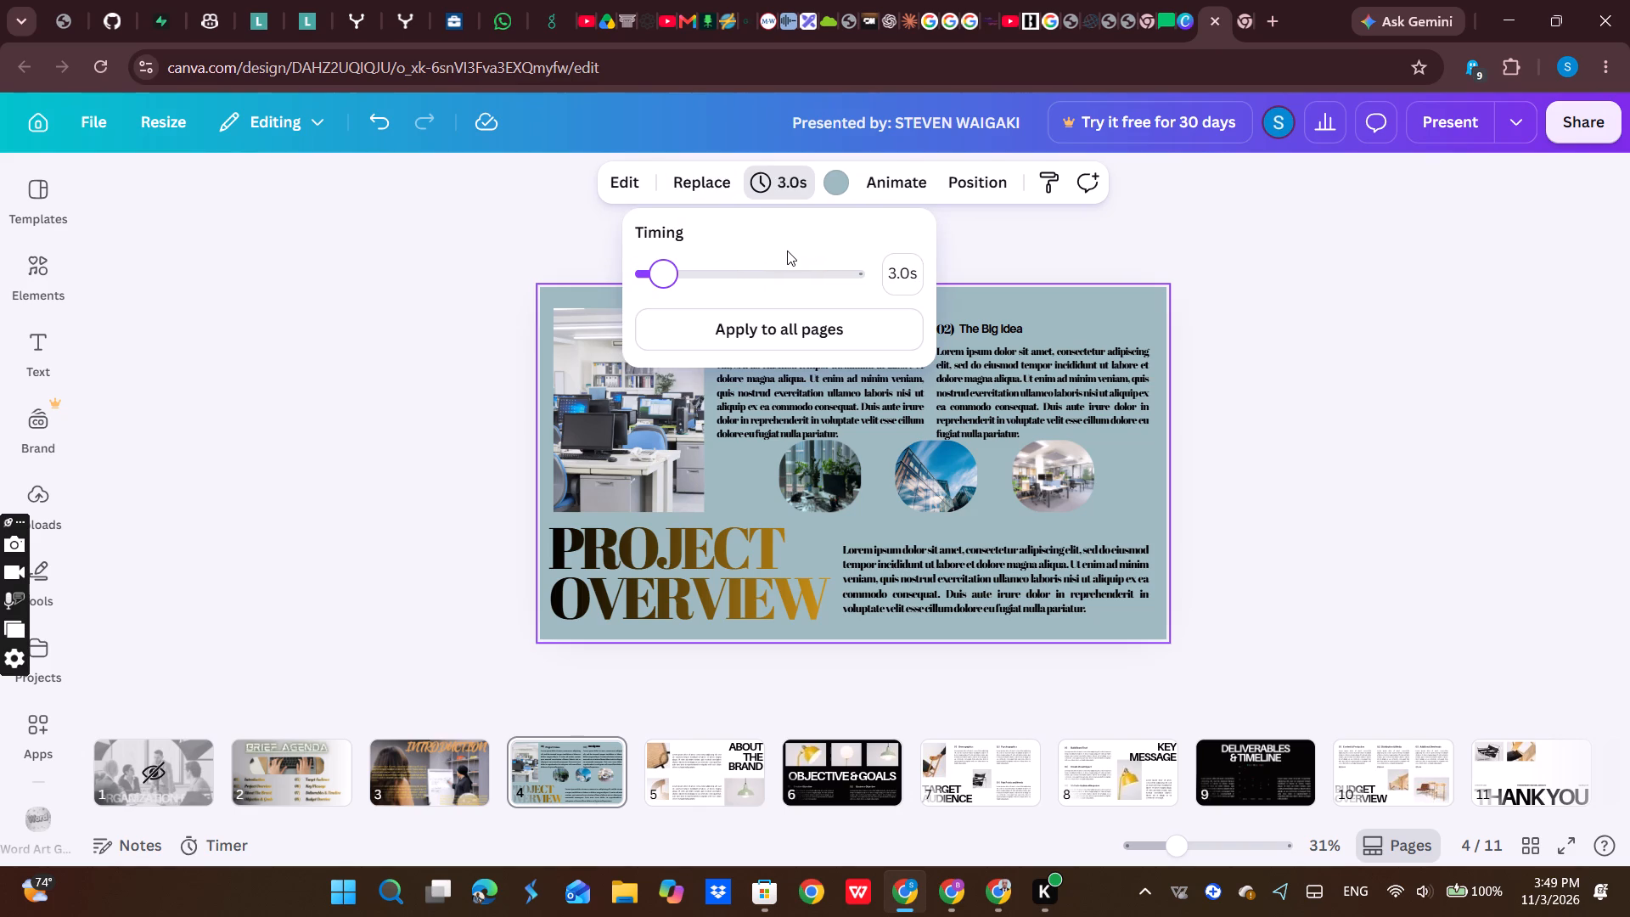
Look through the Project Overview slide's layer list and the options available for its background layer.
left_click(787, 250)
left_click(948, 181)
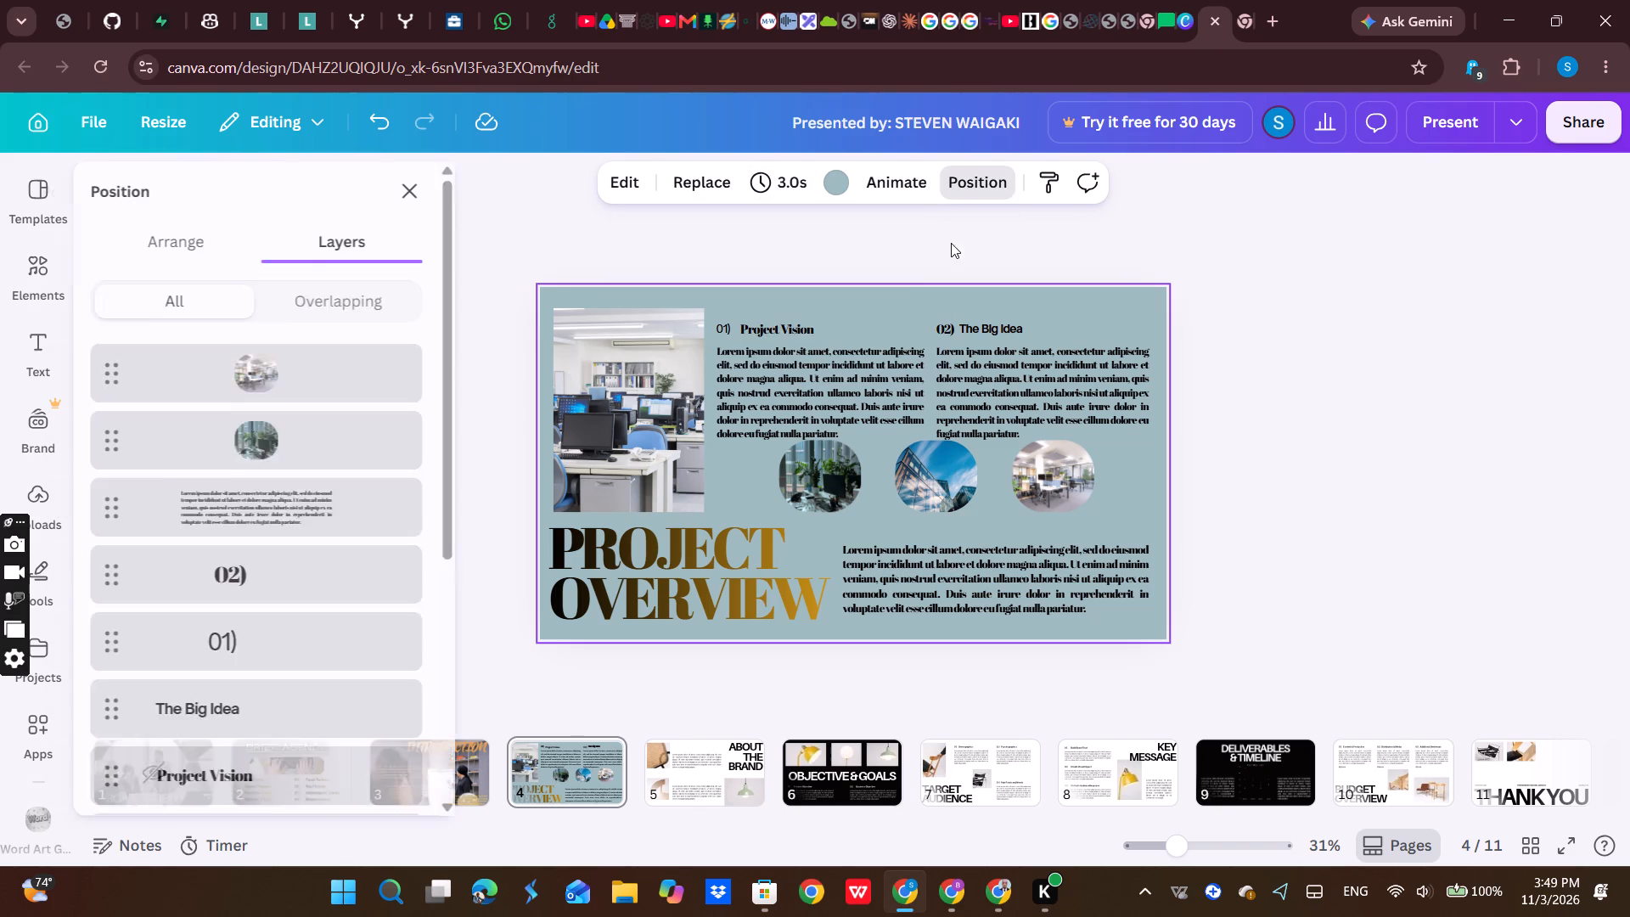
scroll(360, 539, "down", 3)
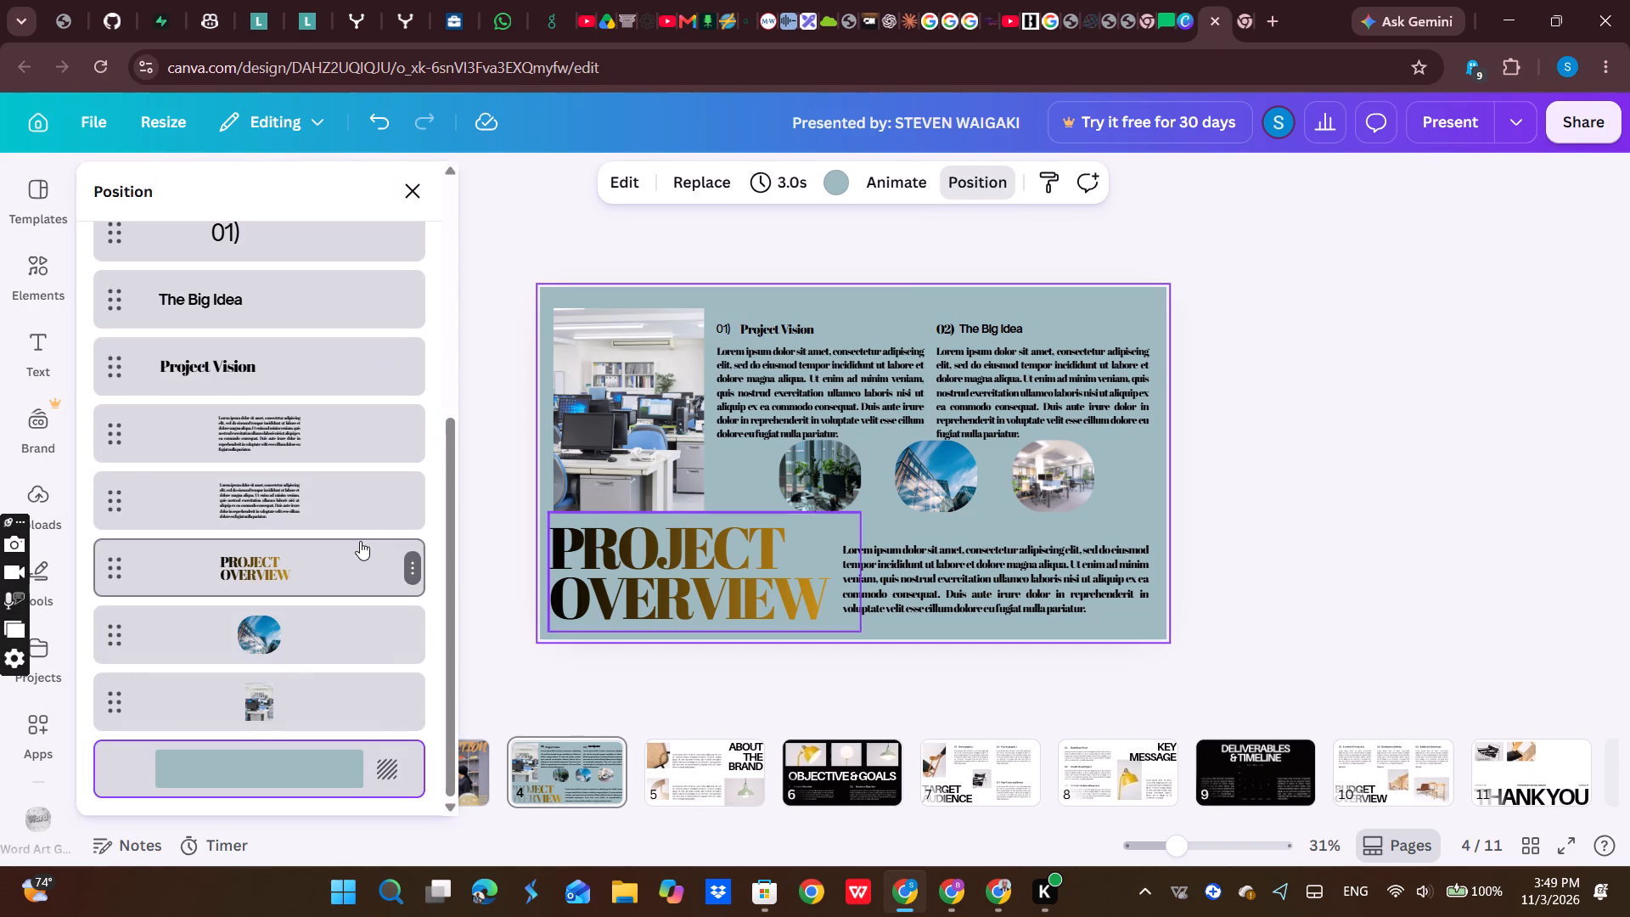
left_click(389, 762)
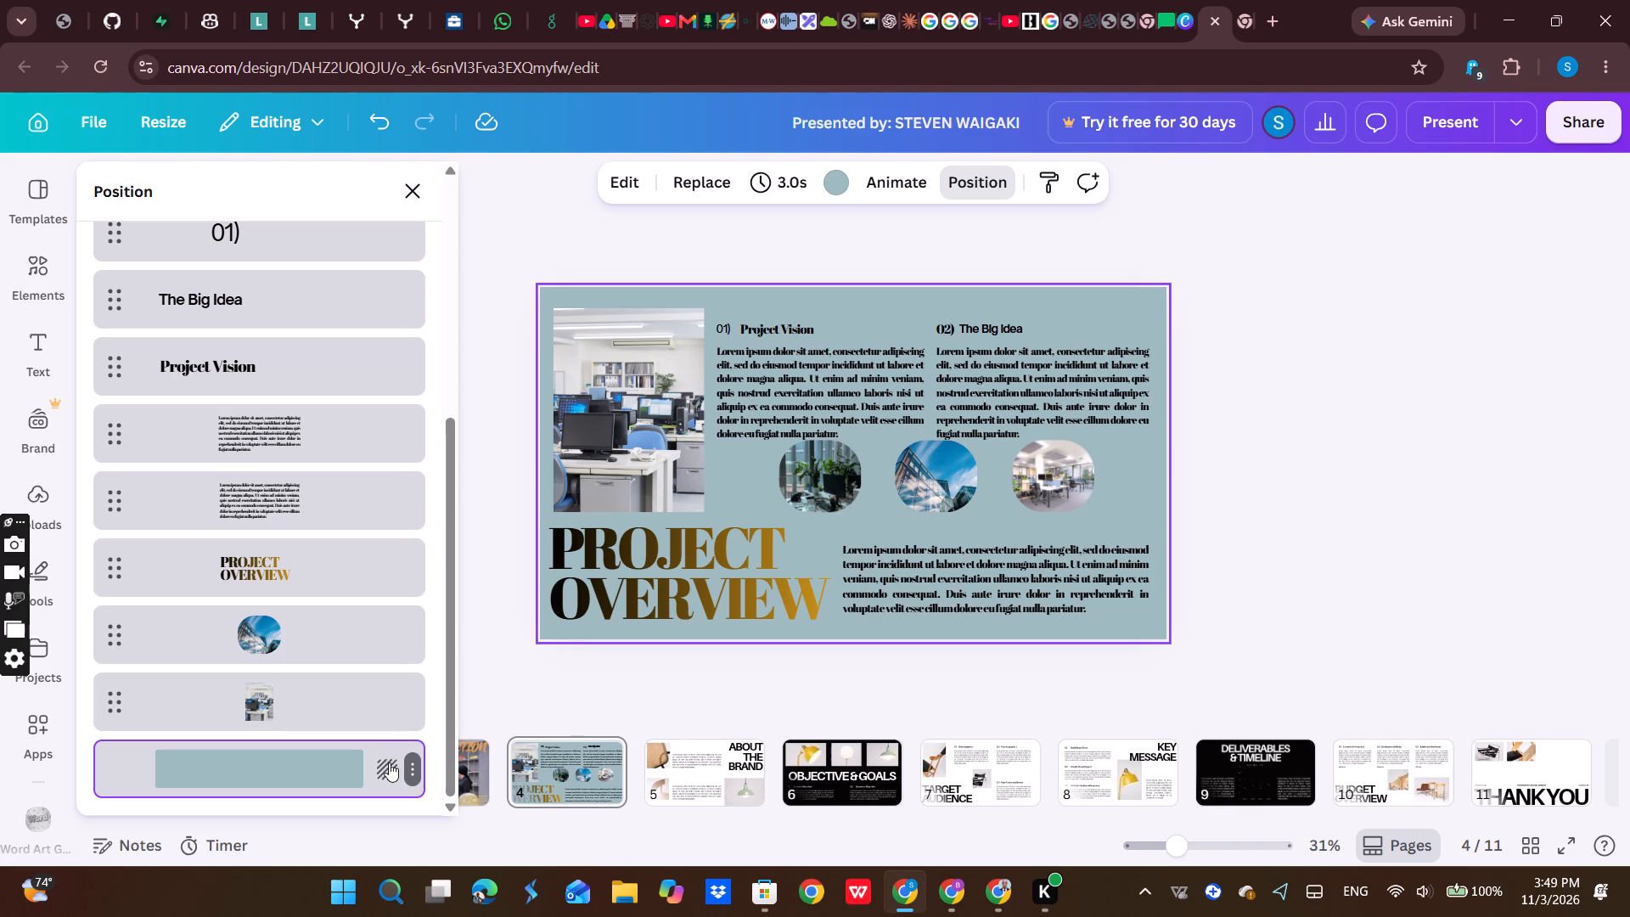
left_click(407, 769)
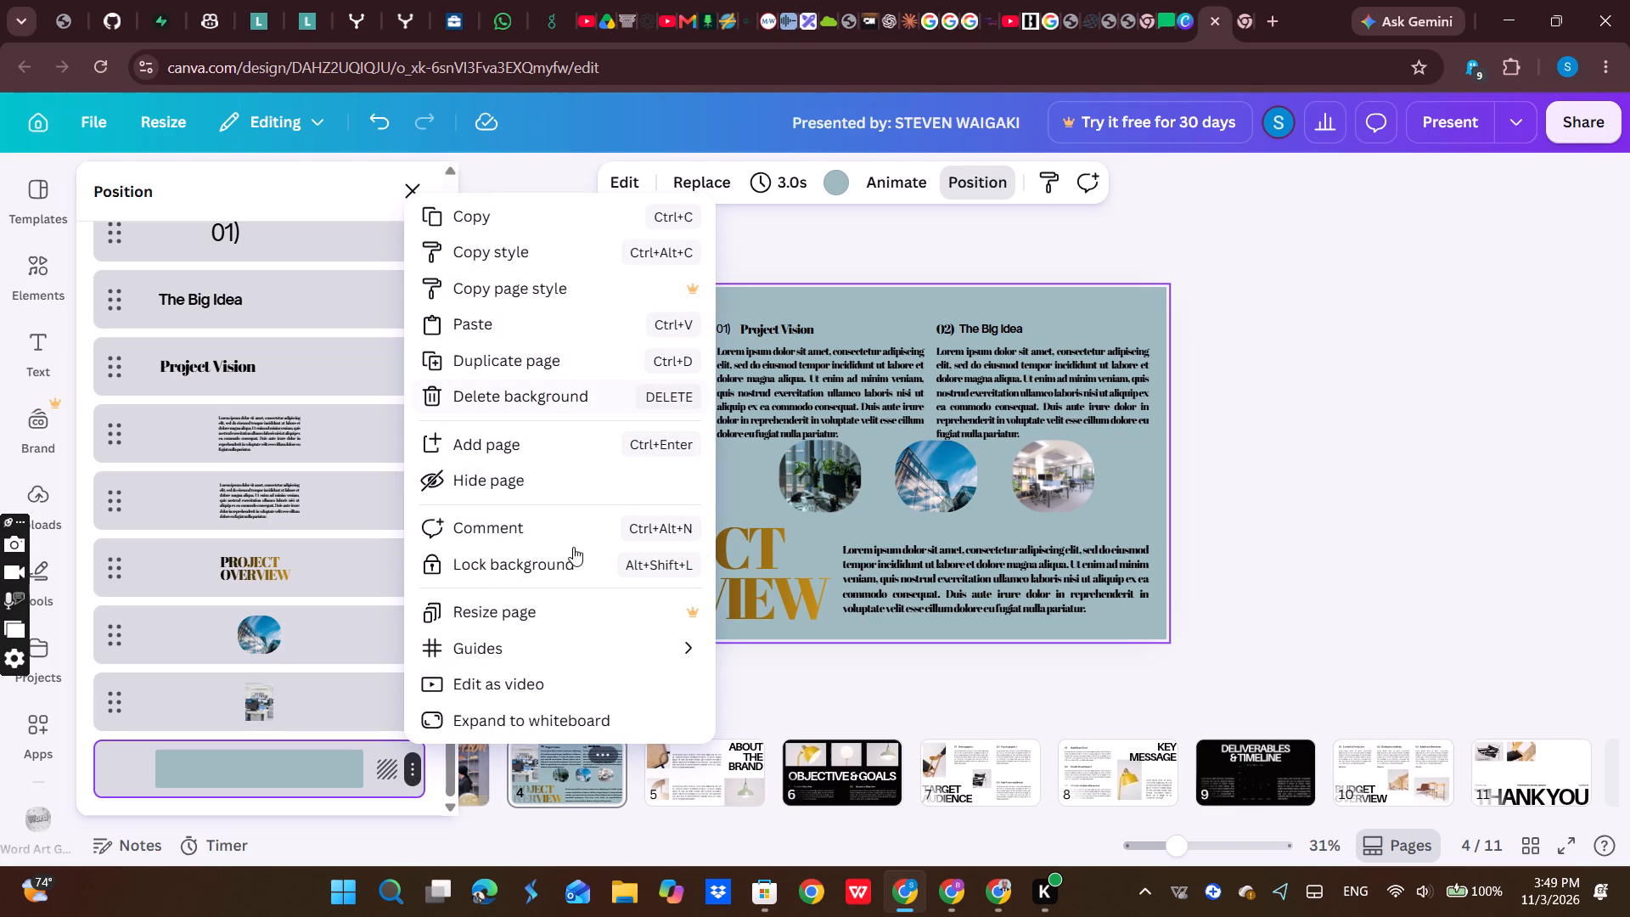
scroll(564, 624, "down", 2)
left_click(889, 282)
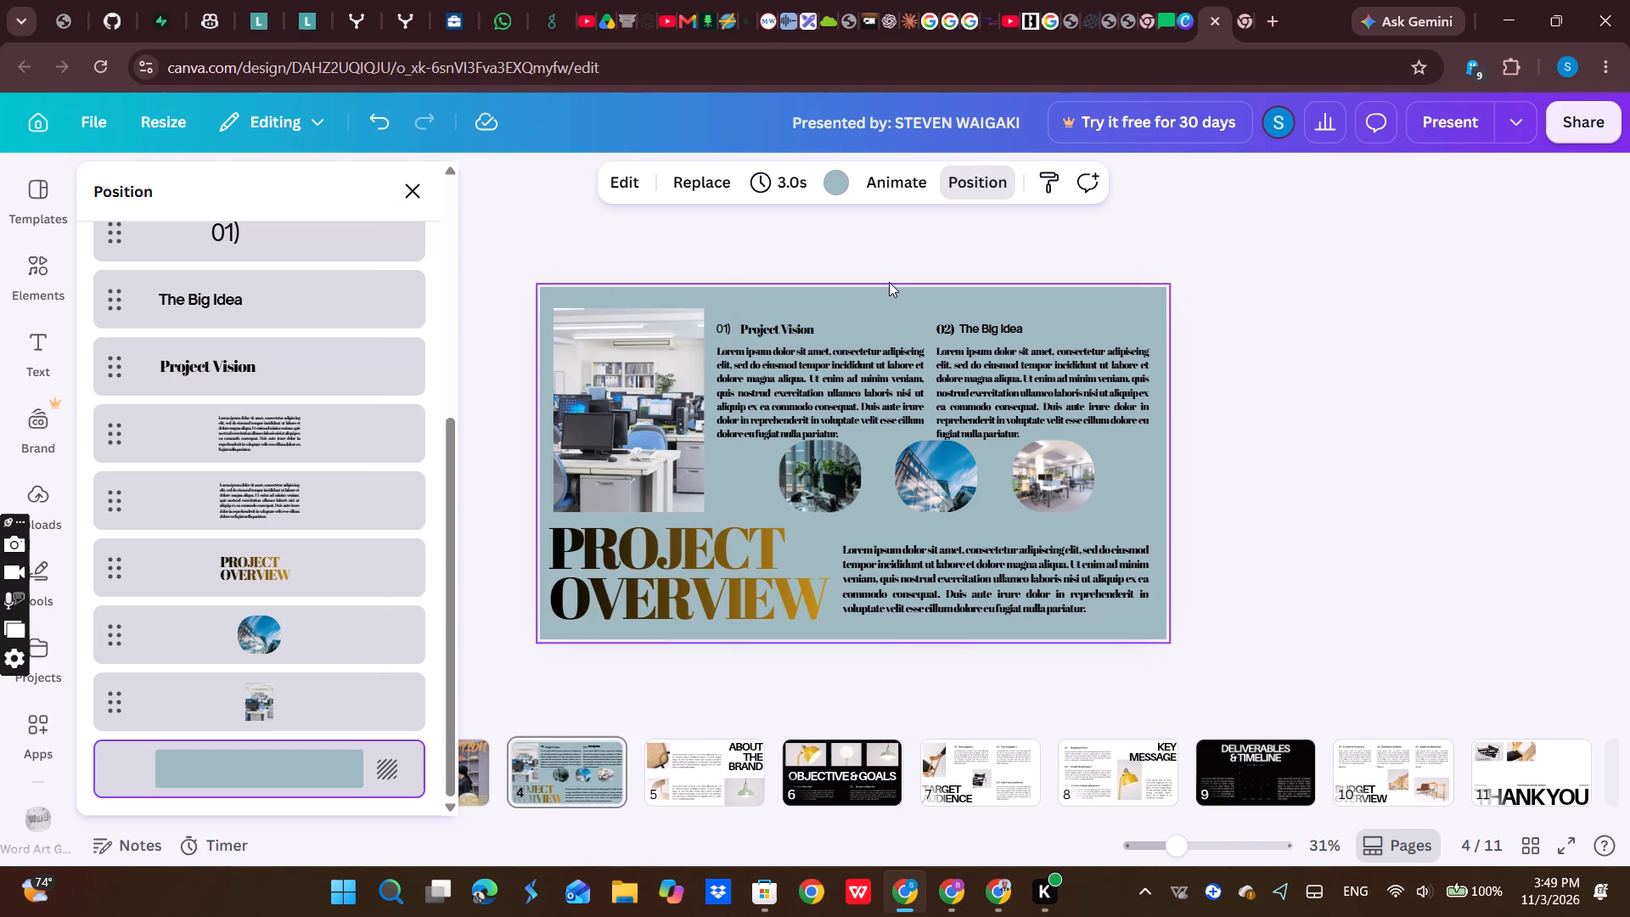
left_click(1260, 407)
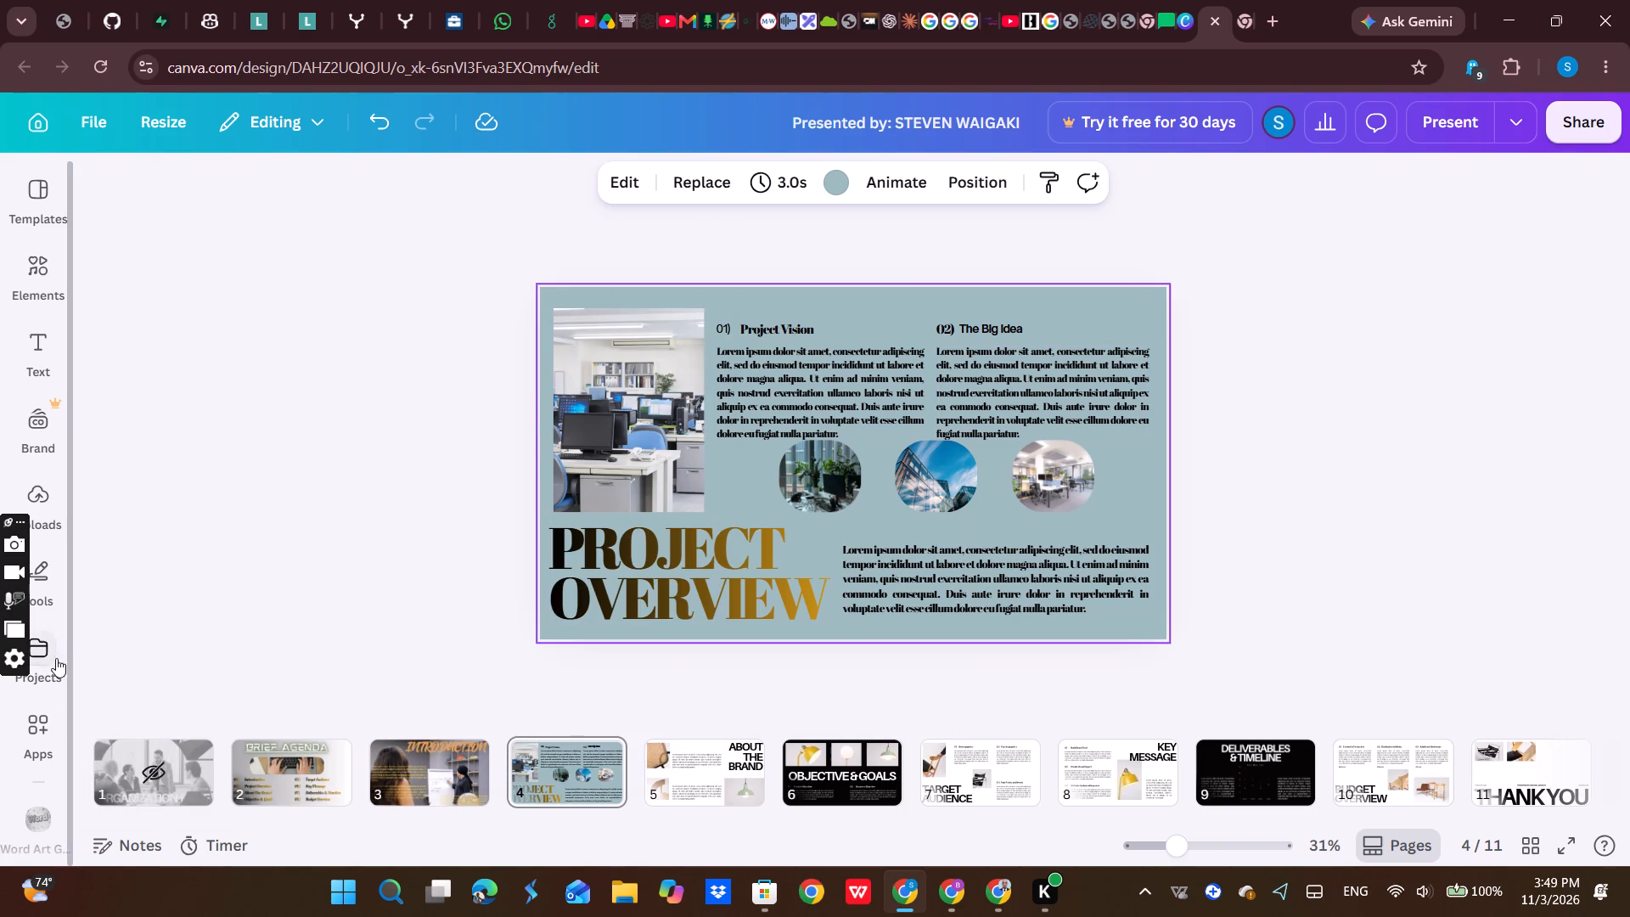
Search the available apps for "text" and browse the results for a text-effect app suited to the PROJECT OVERVIEW title.
left_click(44, 720)
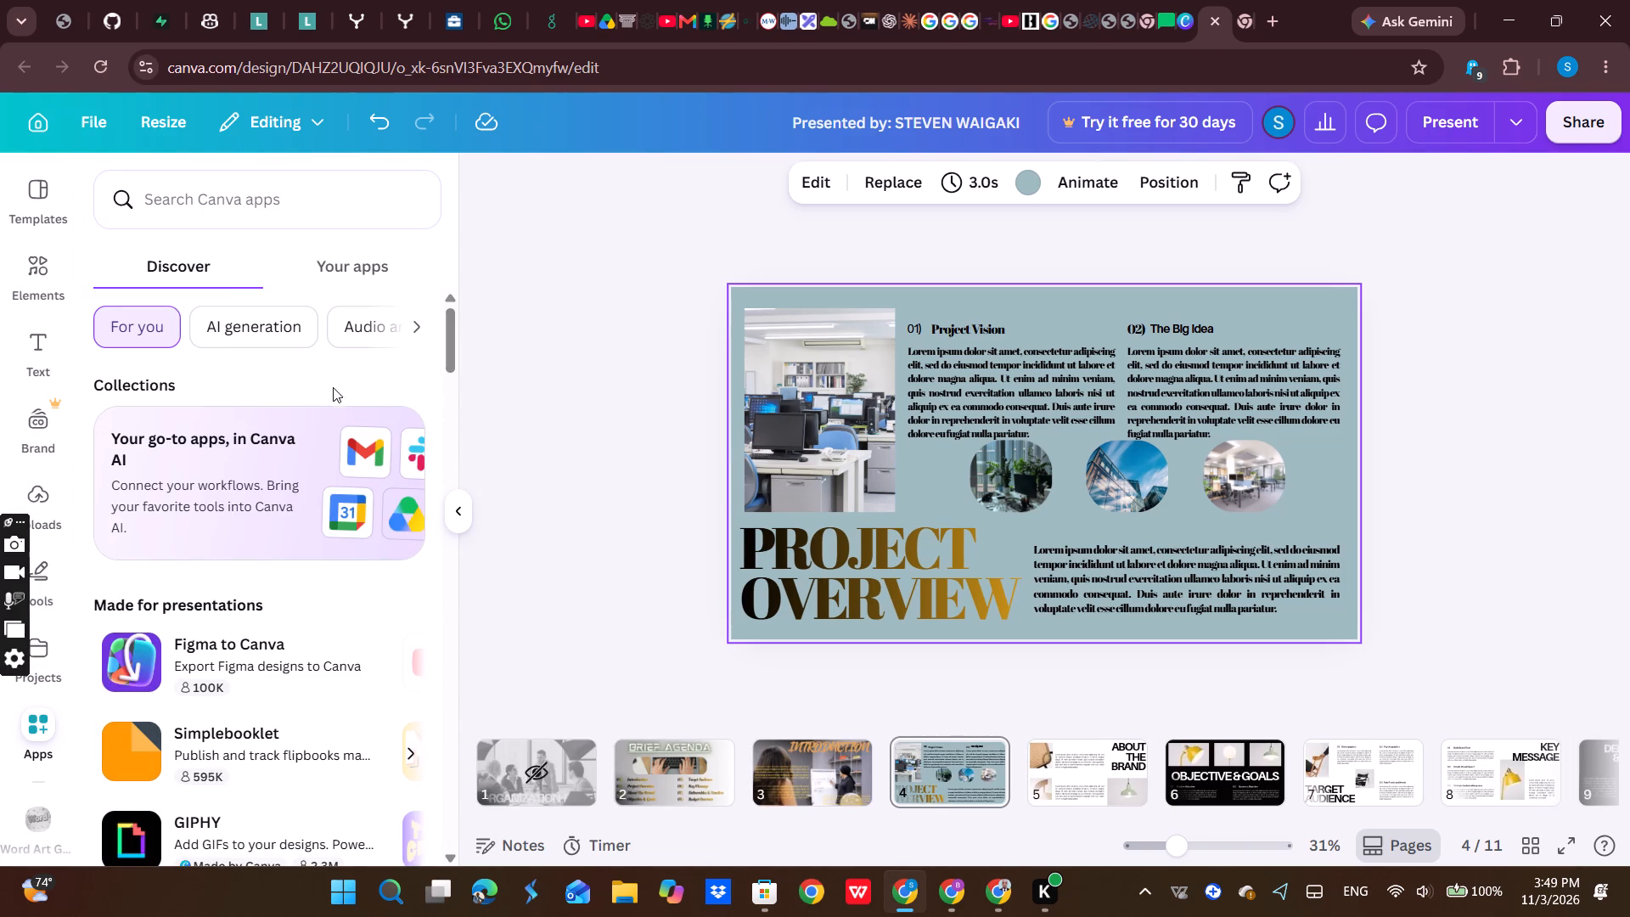
scroll(250, 683, "down", 2)
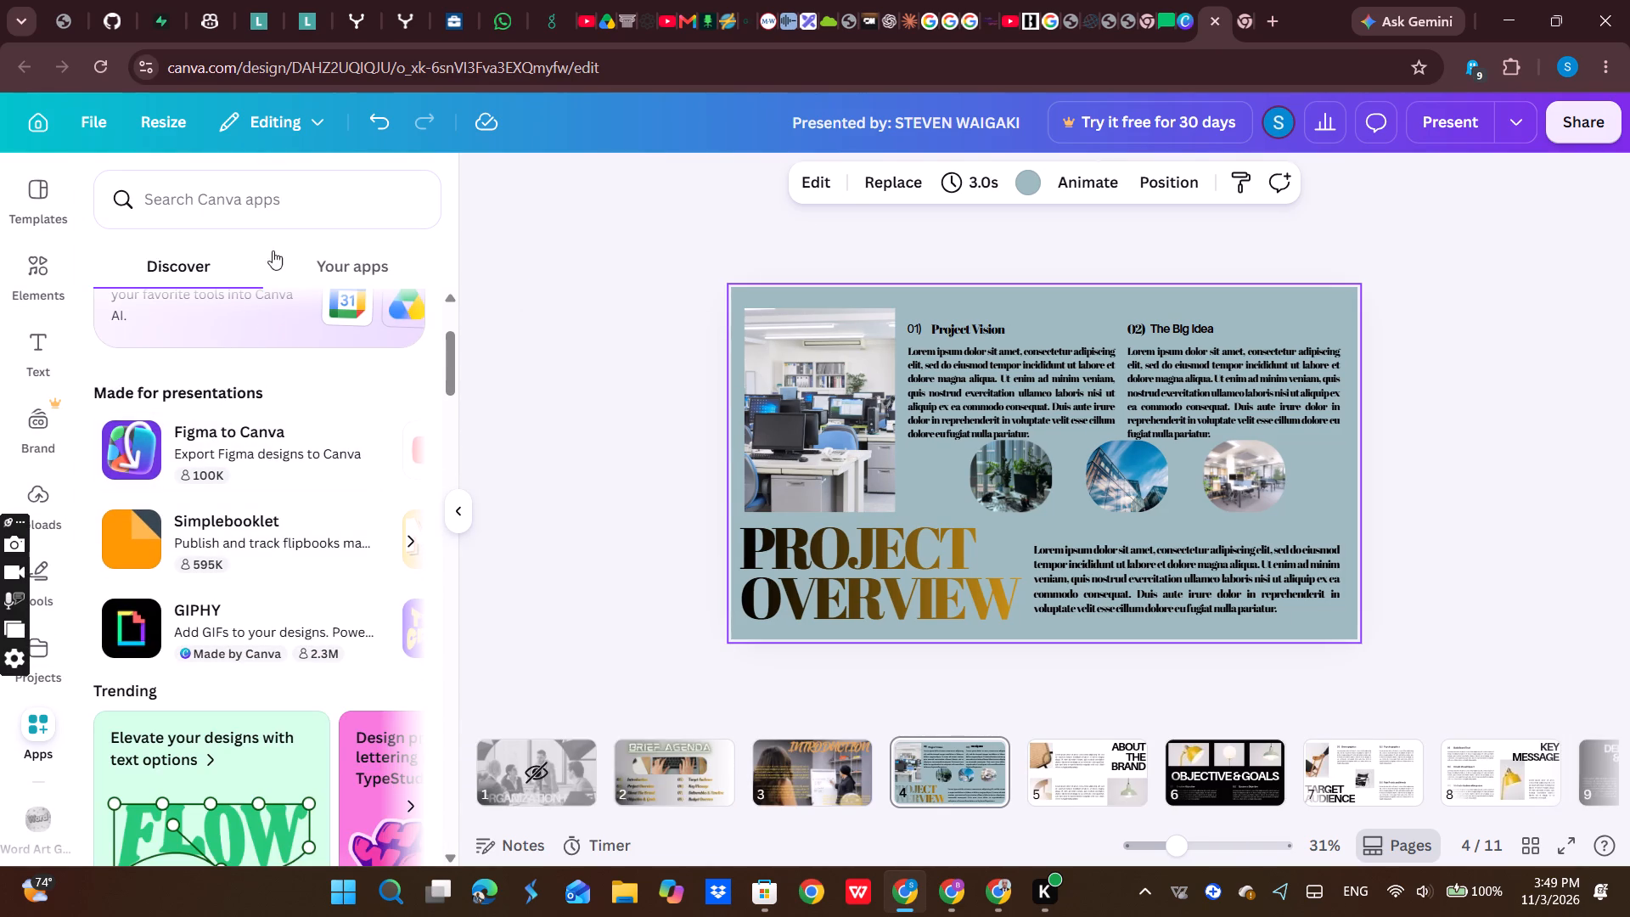
left_click(273, 202)
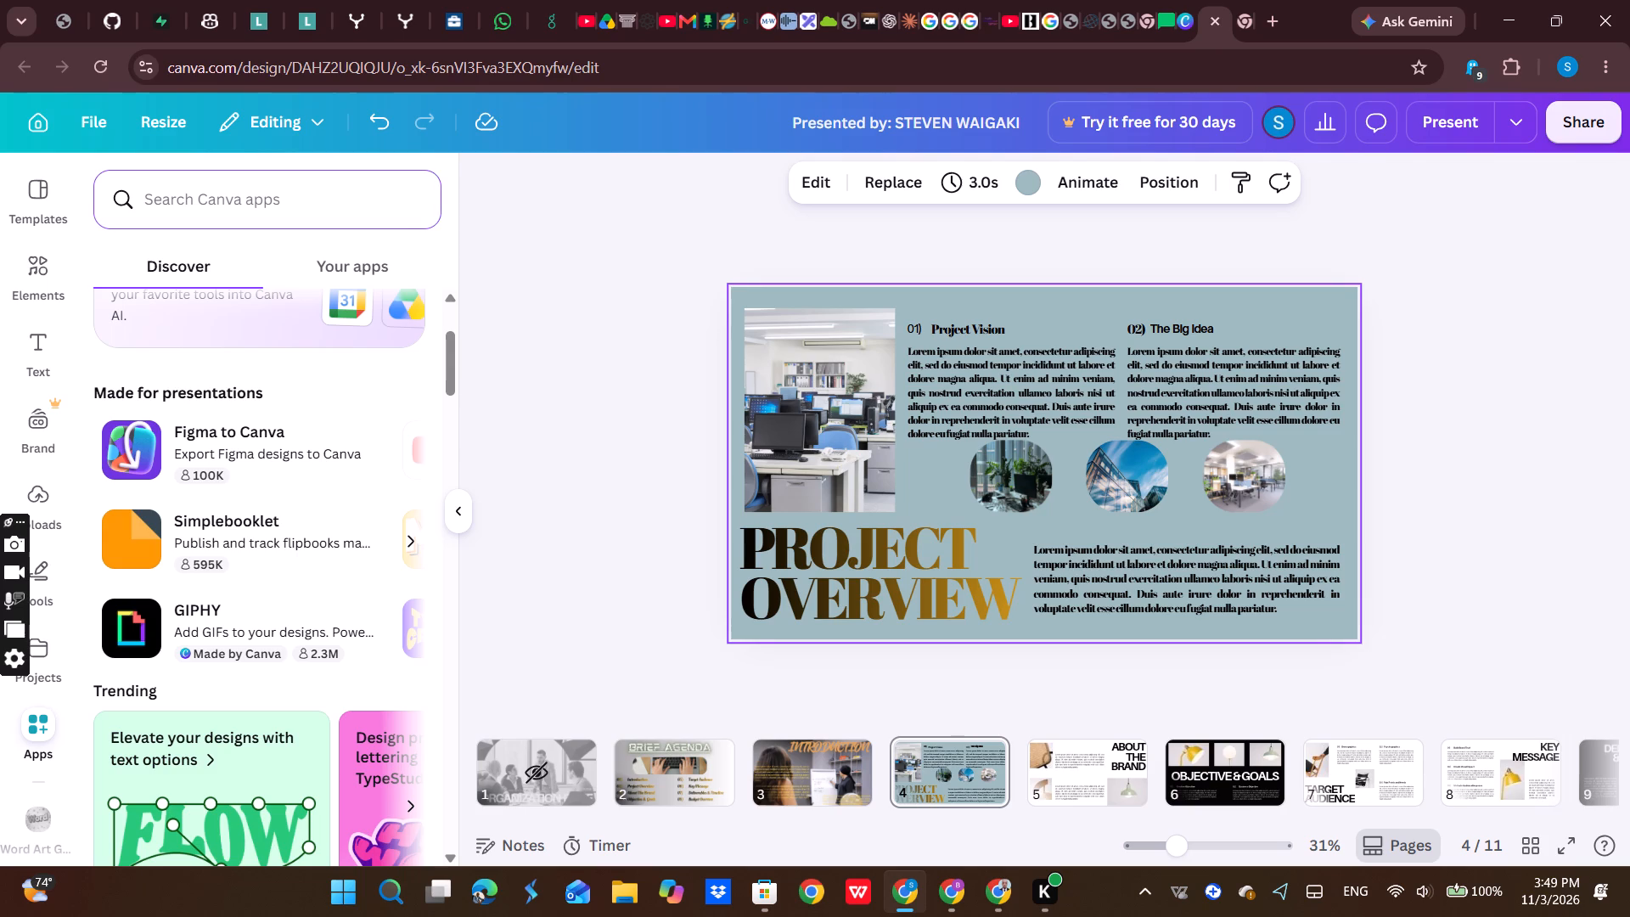
type("ed")
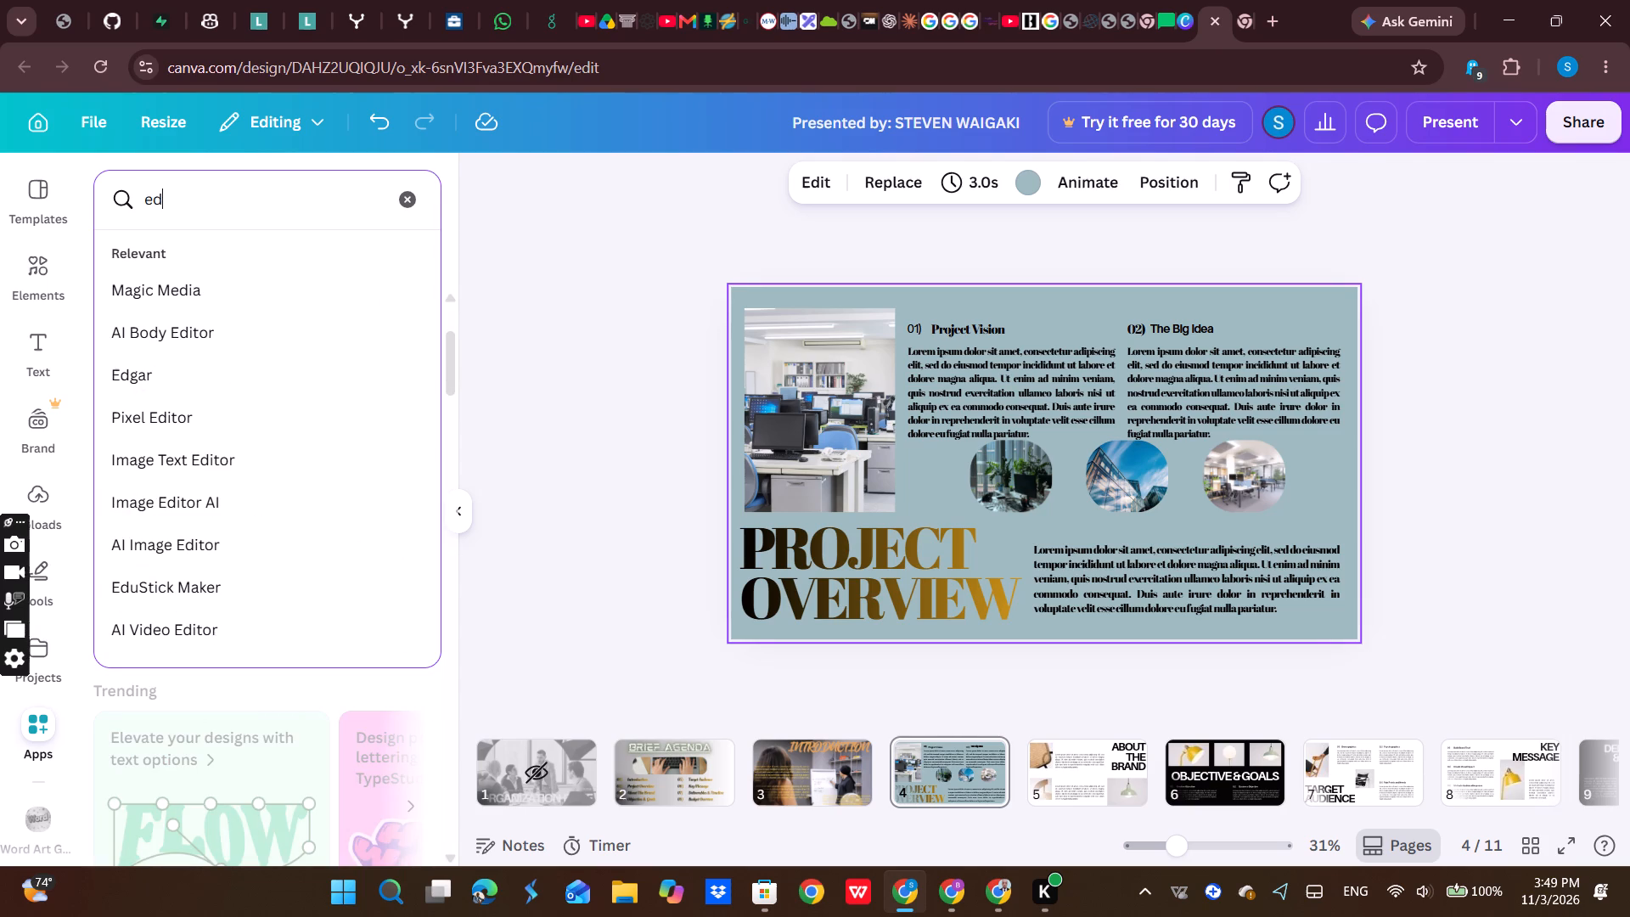
key("BackSpace")
key("BackSpace")
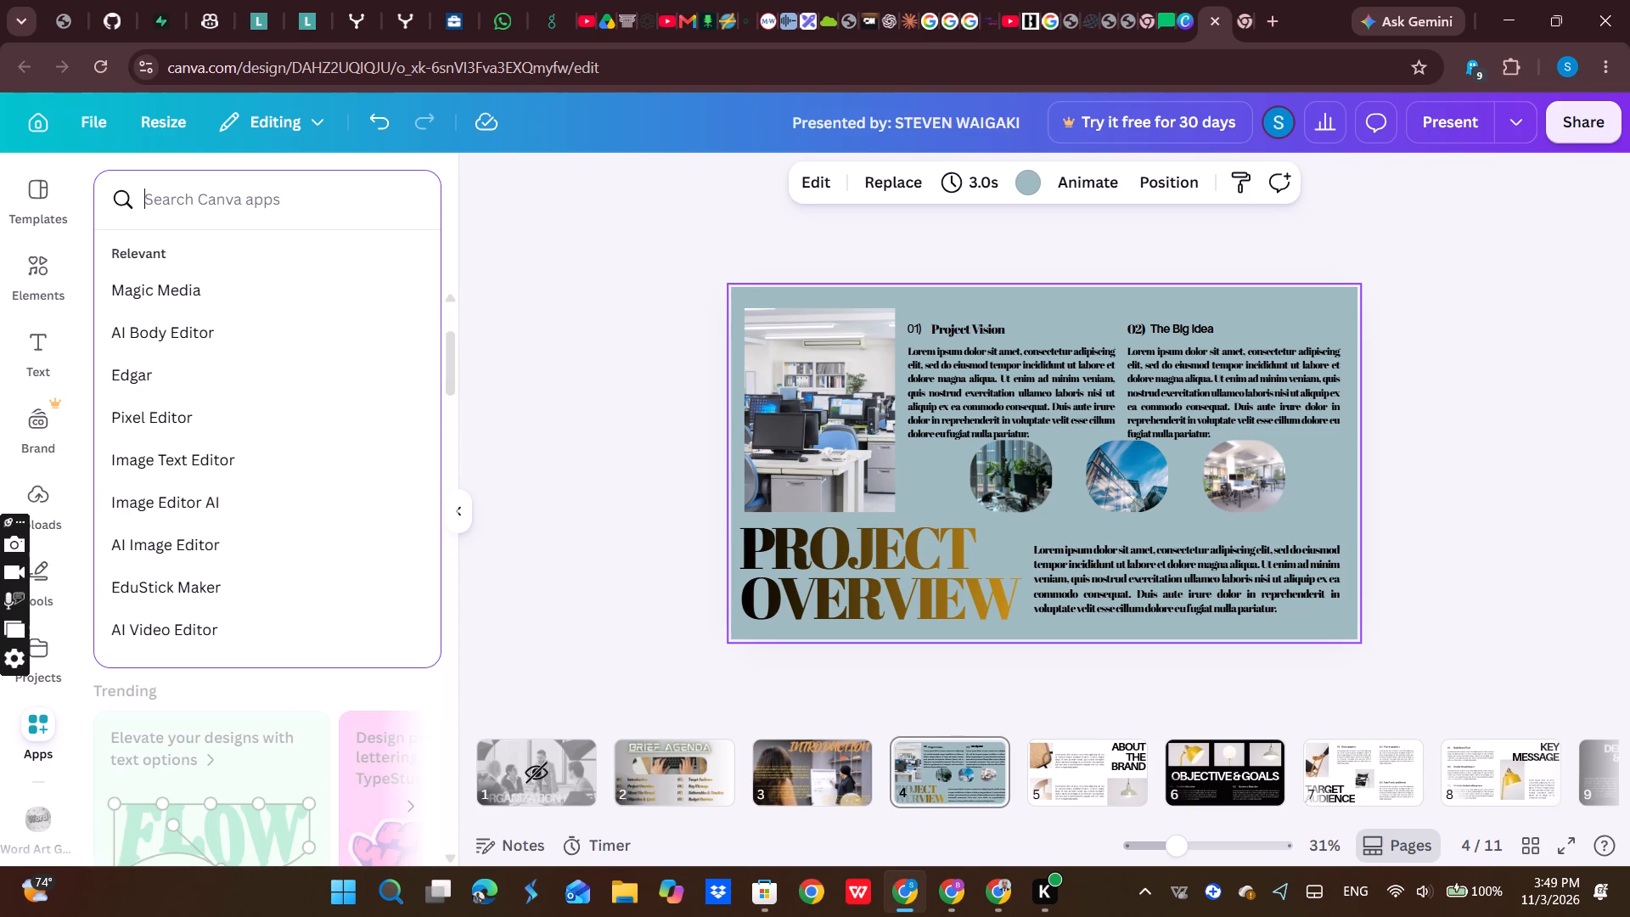
key("BackSpace")
type("text")
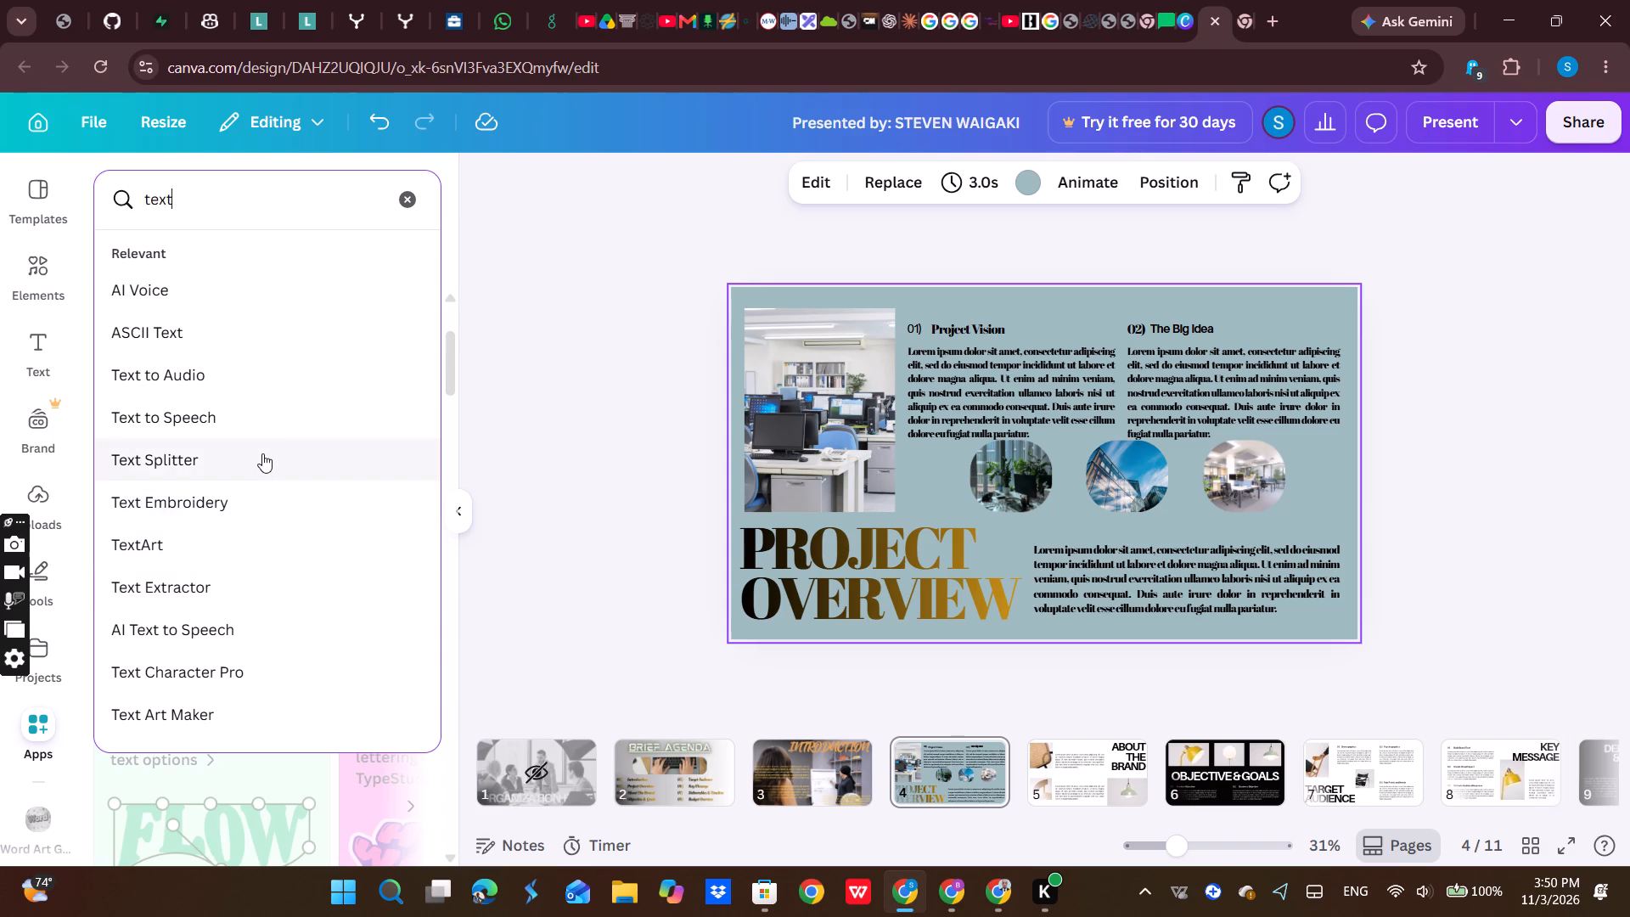
key("Return")
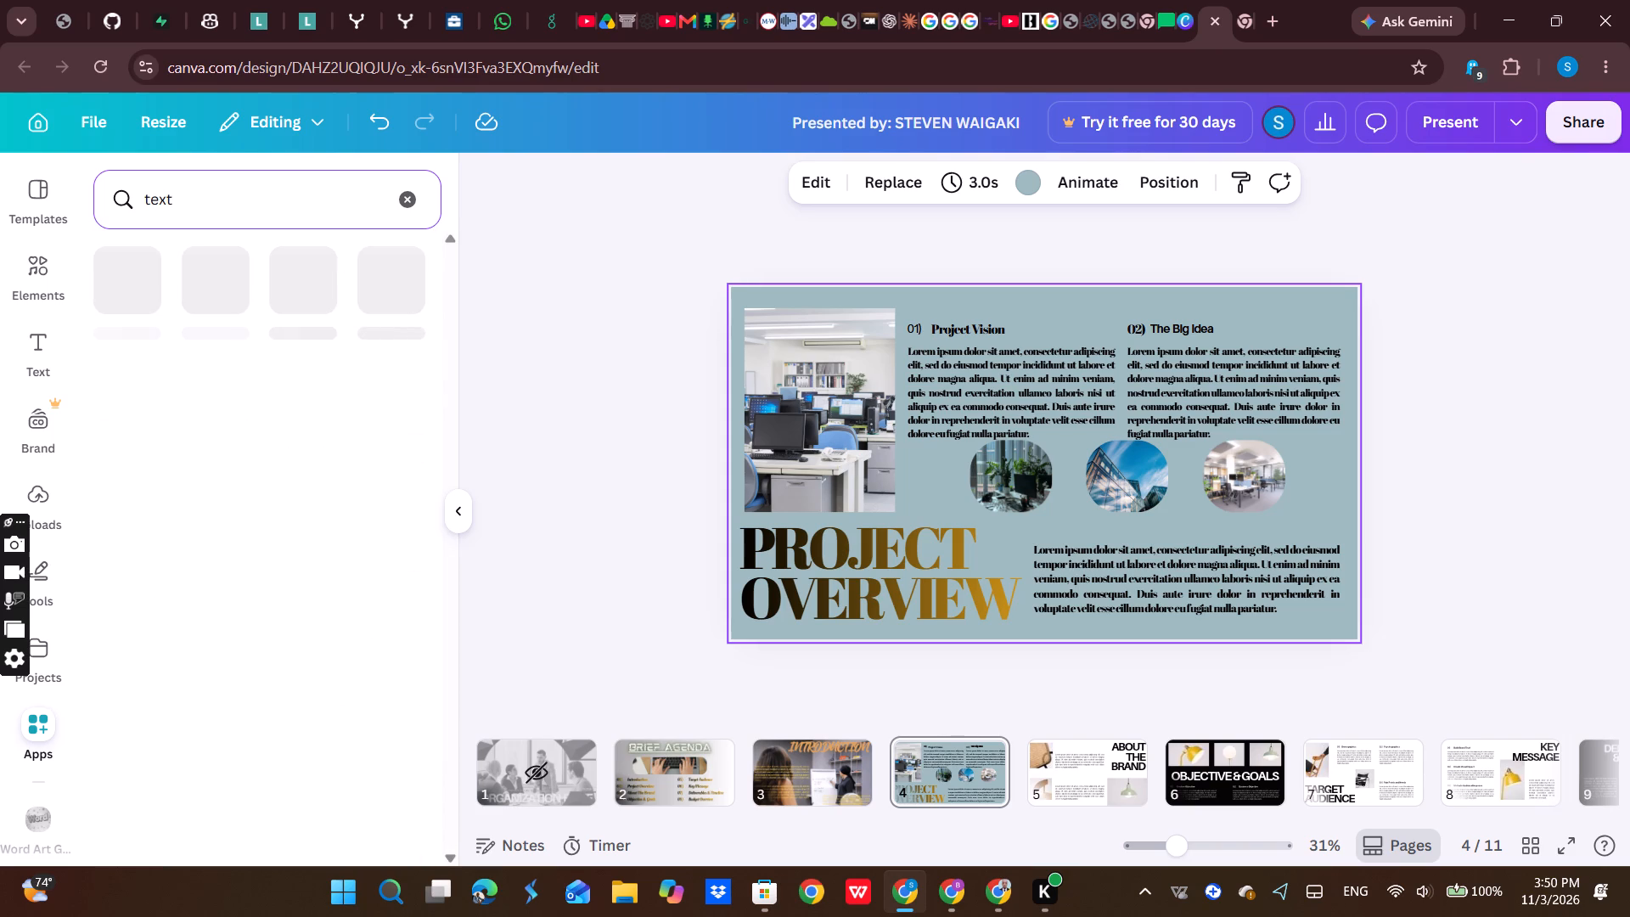
left_click(203, 204)
left_click(559, 220)
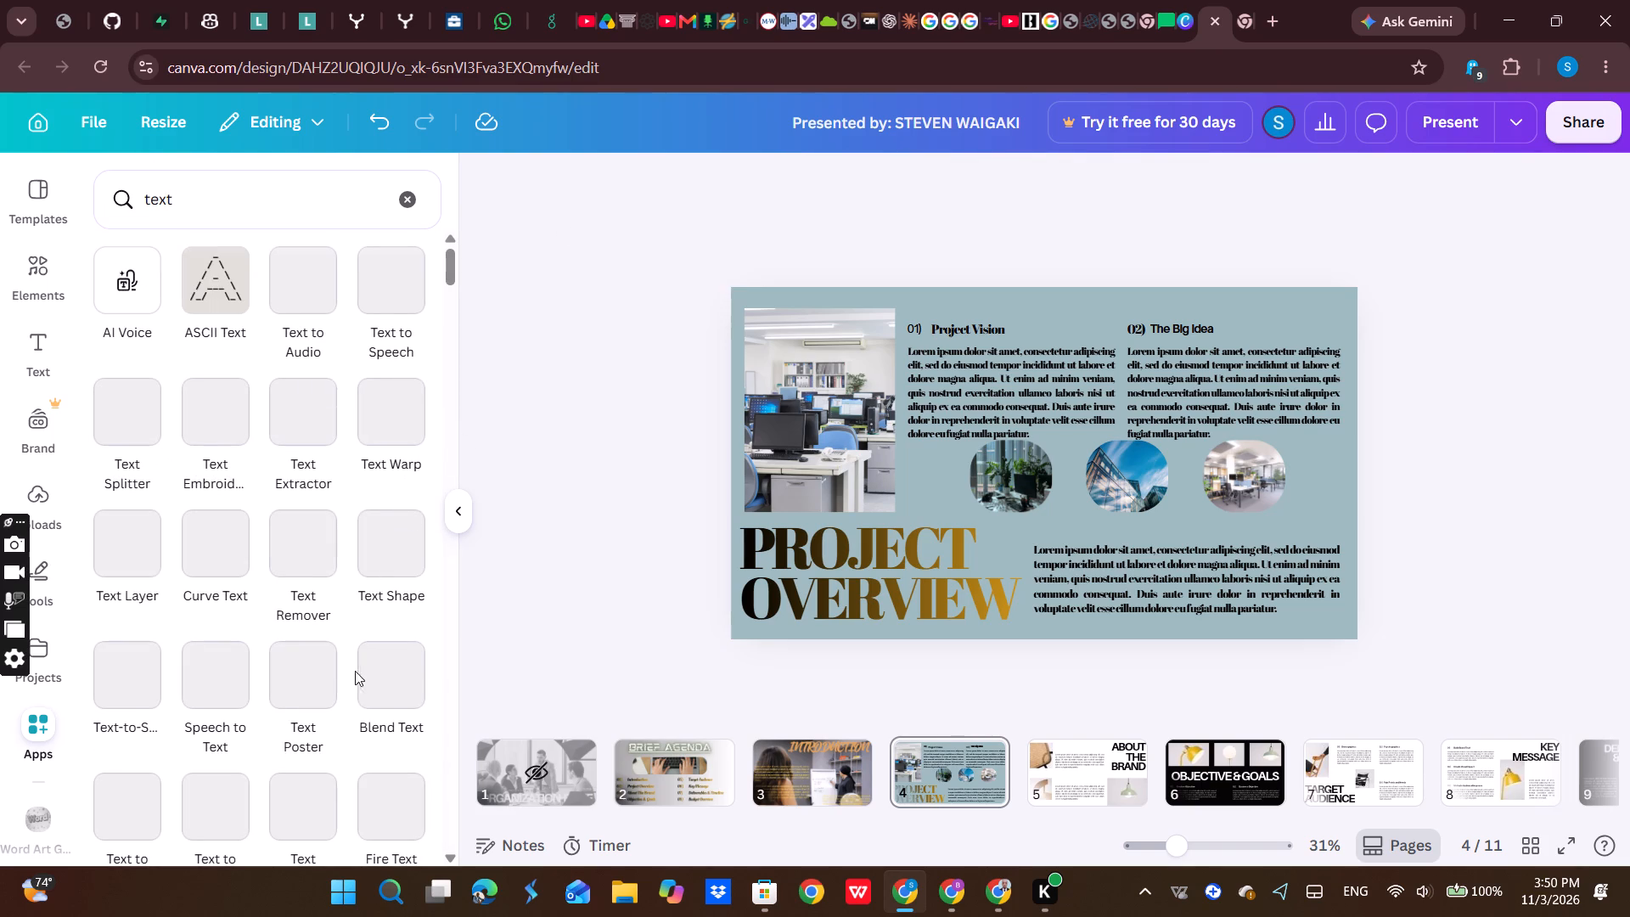
scroll(310, 458, "down", 3)
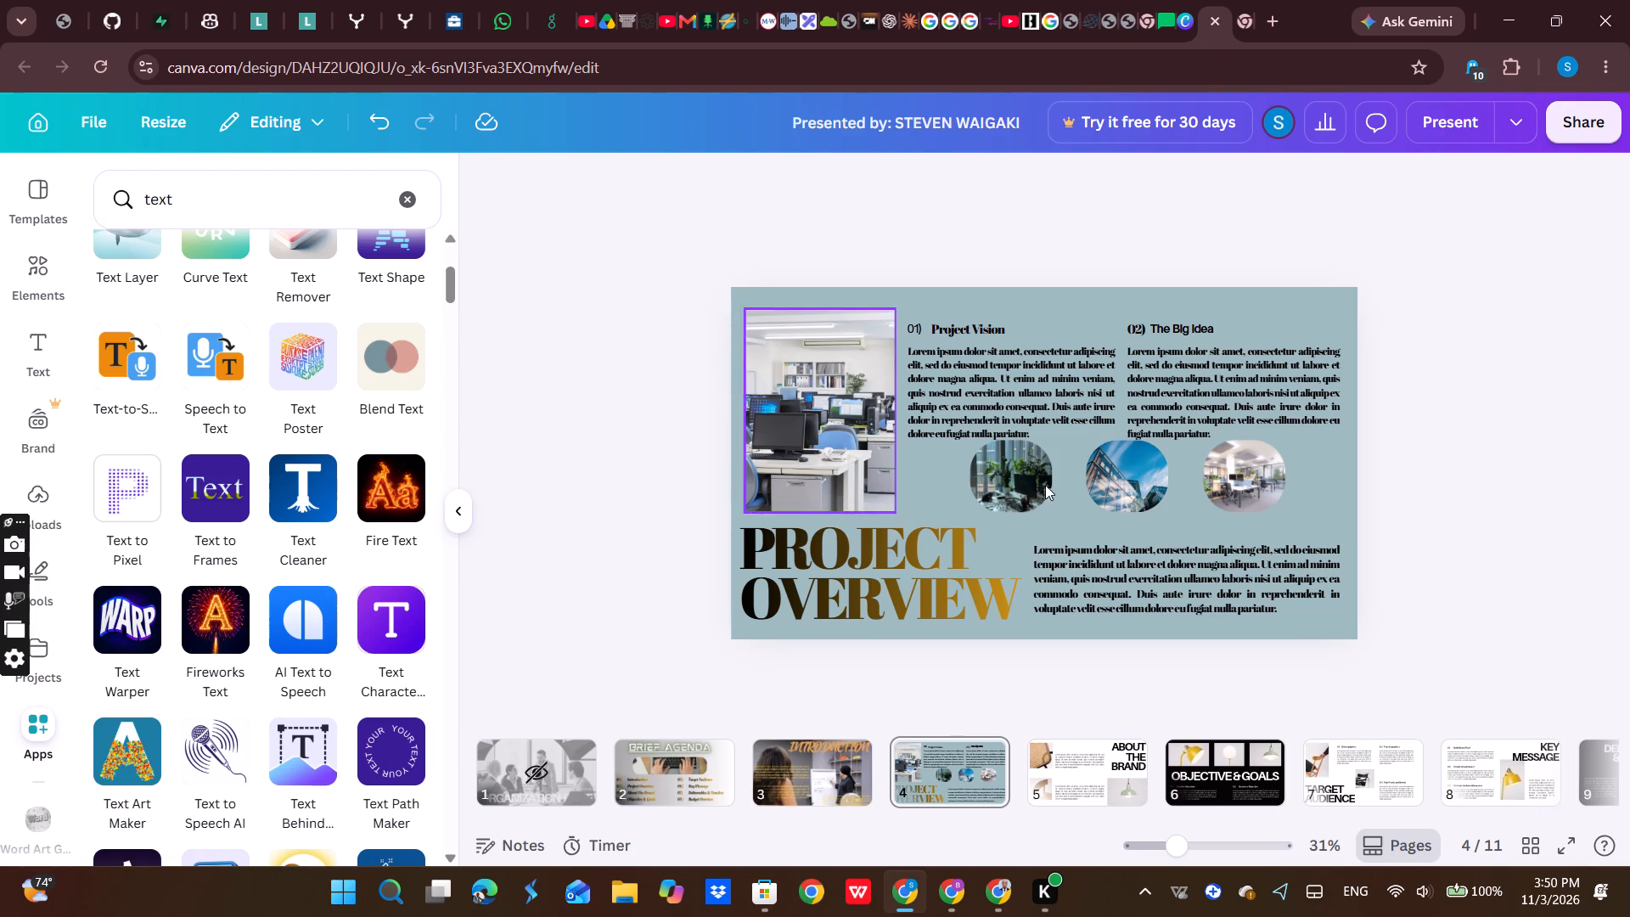
left_click(930, 557)
scroll(299, 504, "down", 1)
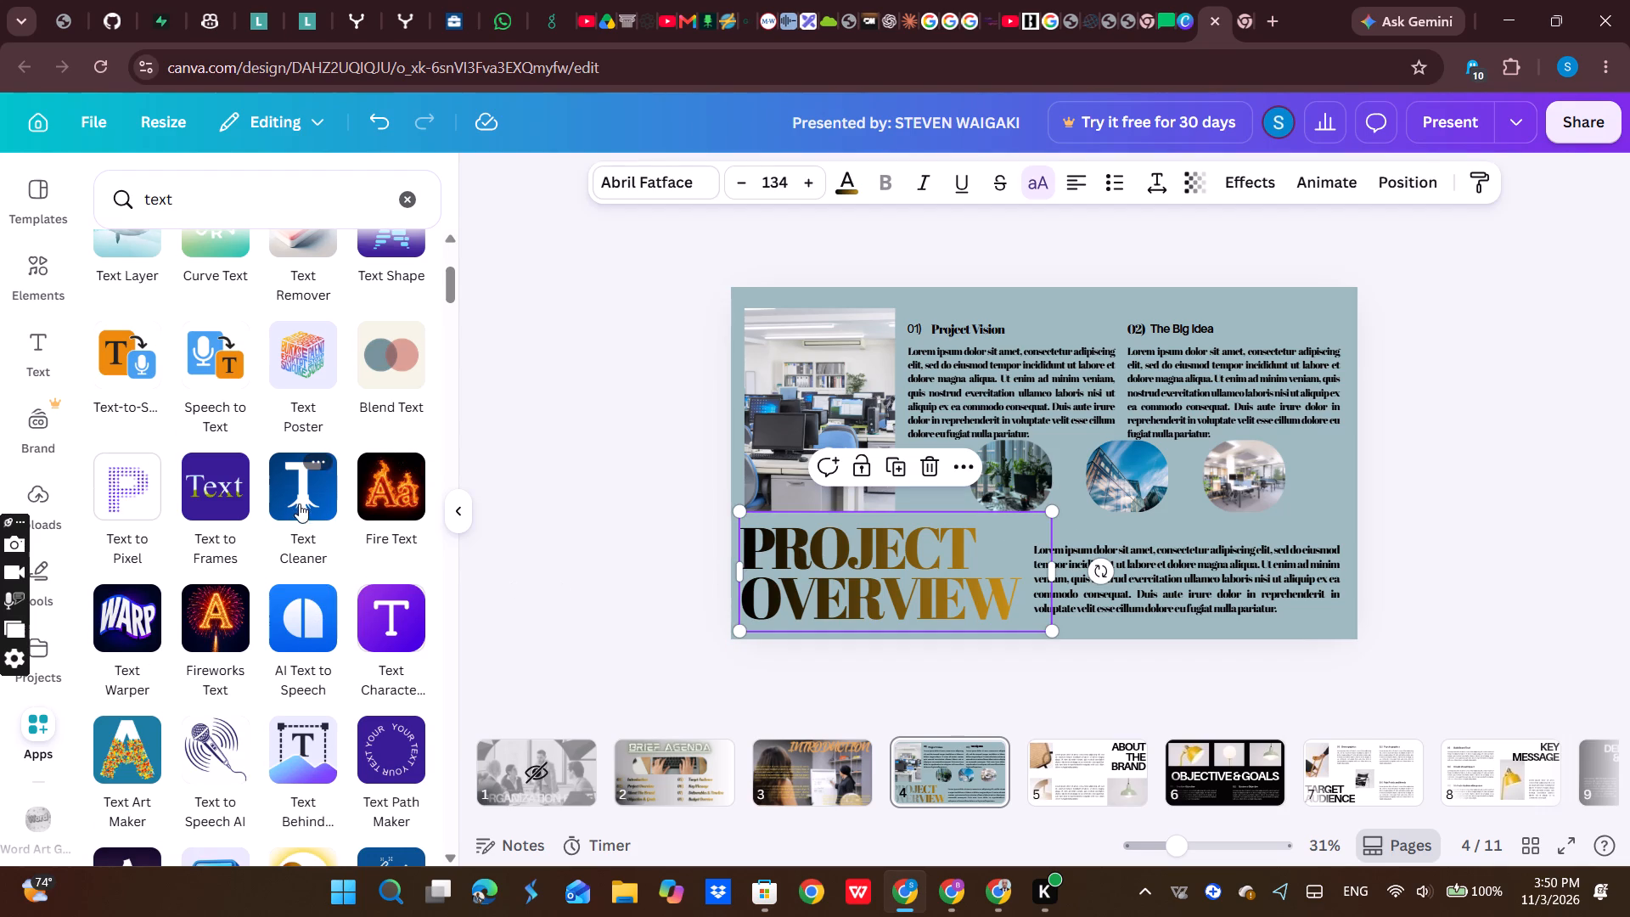
scroll(299, 504, "down", 2)
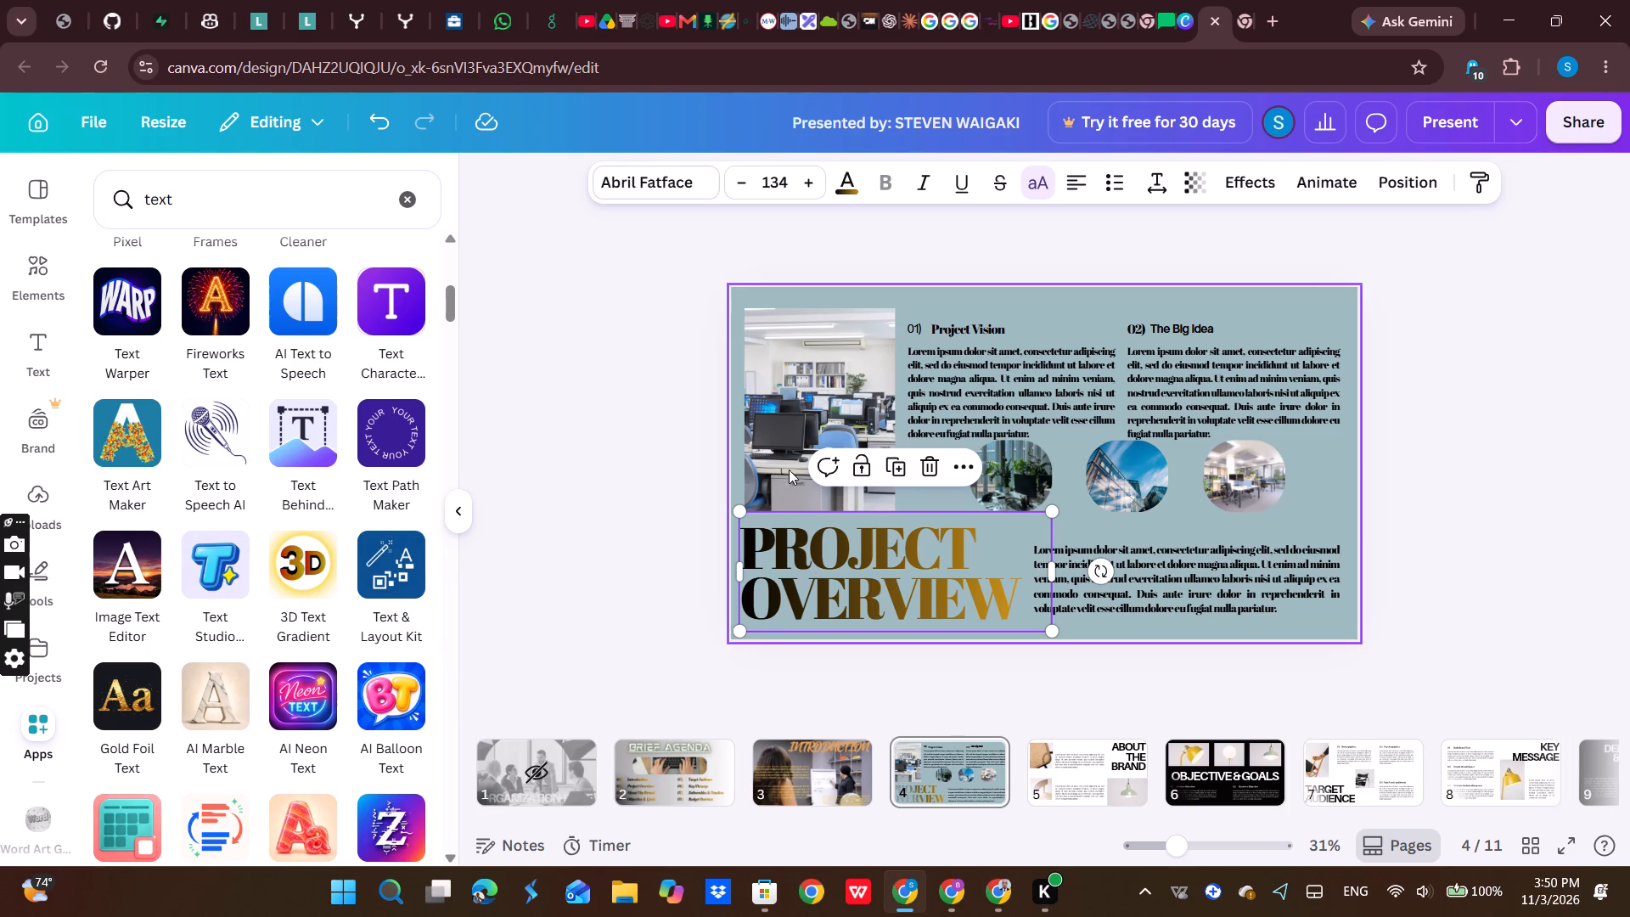
Move the large office photo down the slide so it overlaps the PROJECT OVERVIEW title.
left_click(837, 357)
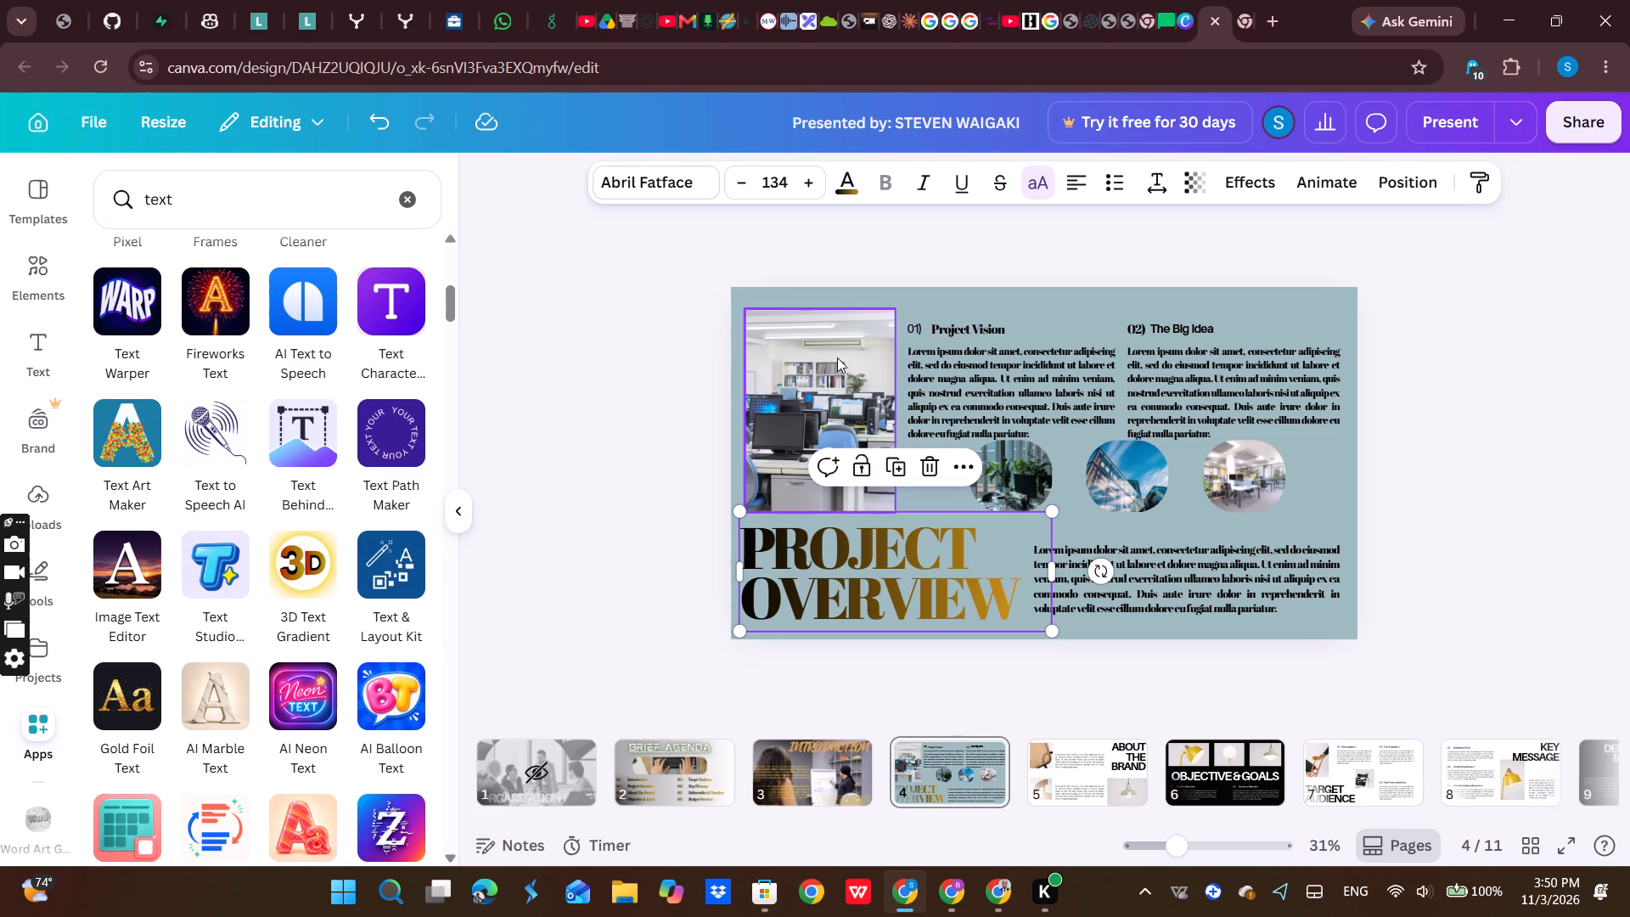
left_click_drag(834, 373, 832, 476)
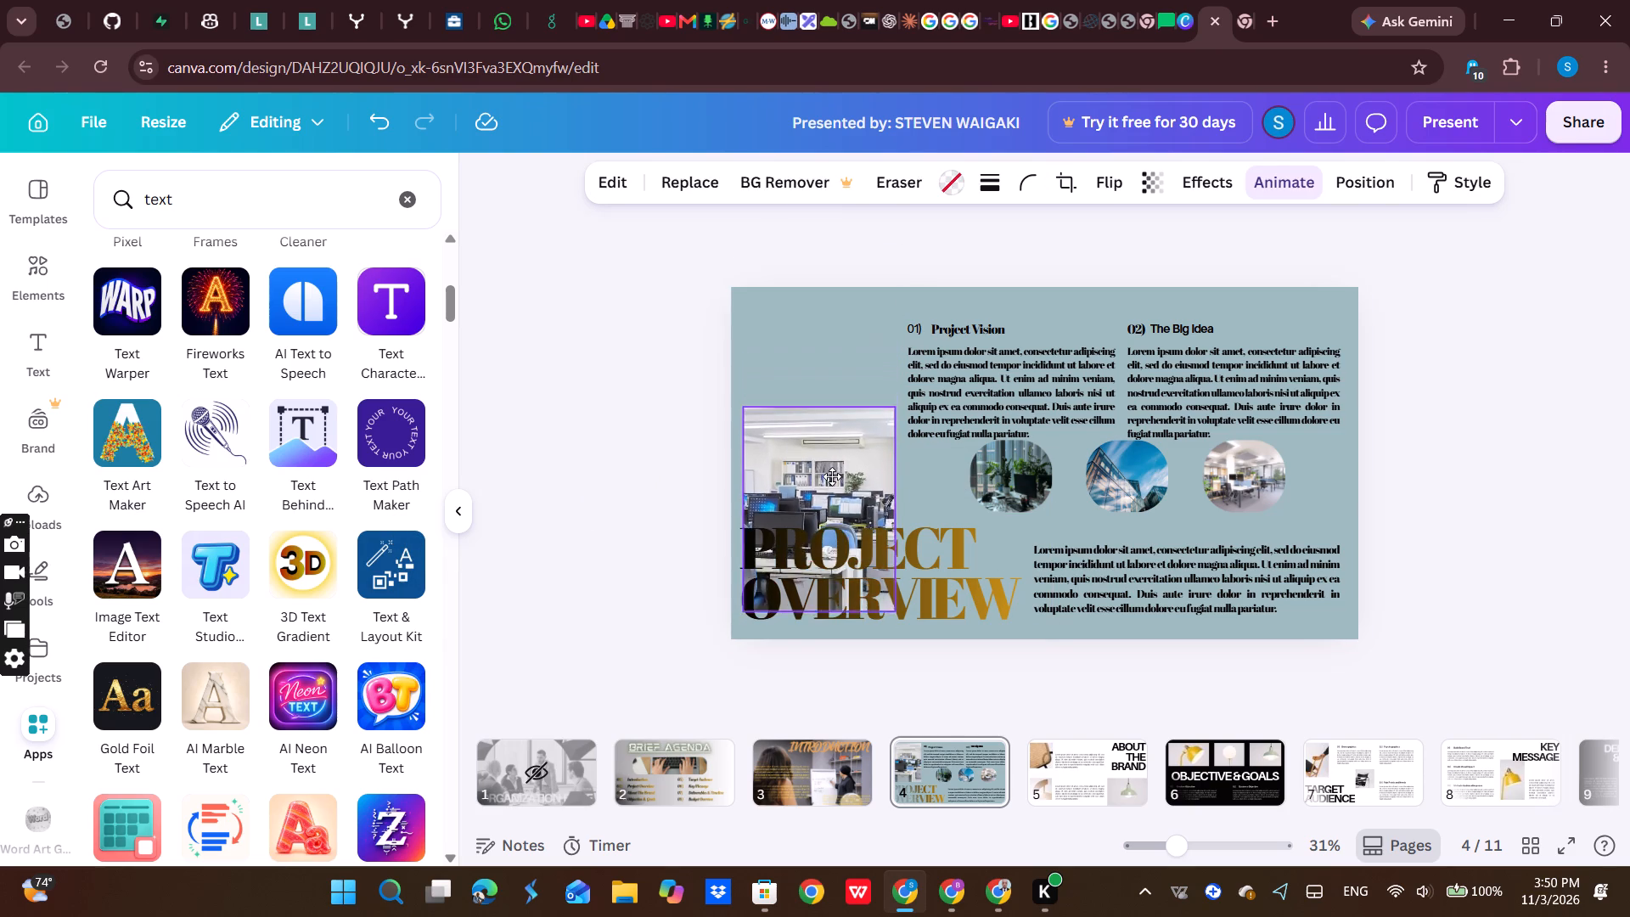
left_click_drag(832, 476, 835, 457)
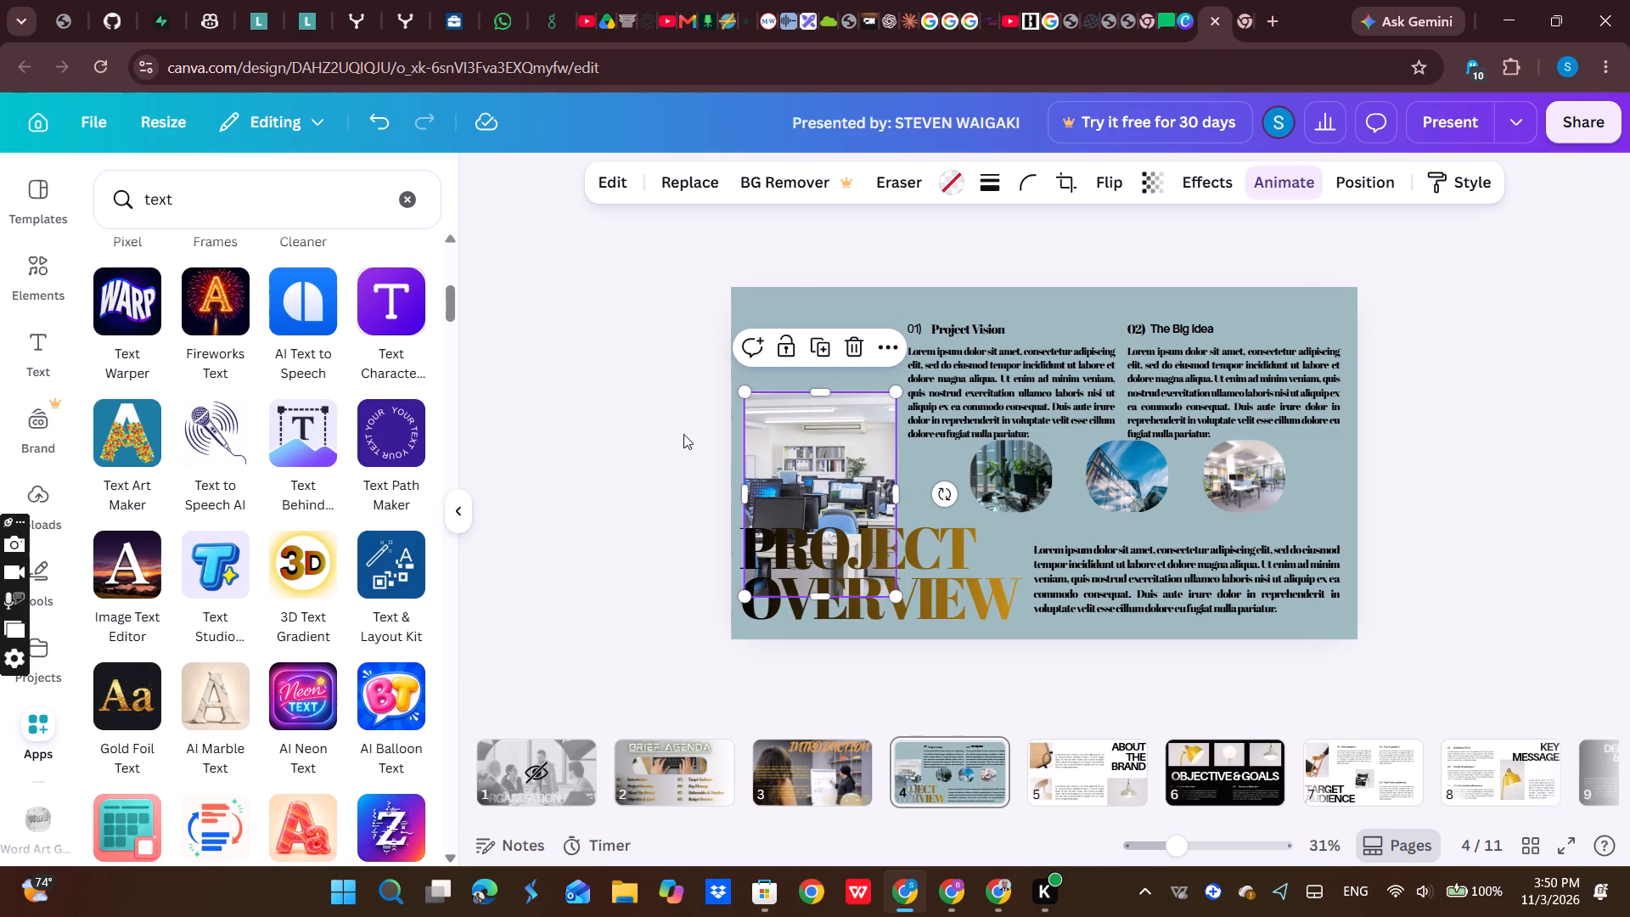
Open the Text Behind Images app.
left_click(307, 445)
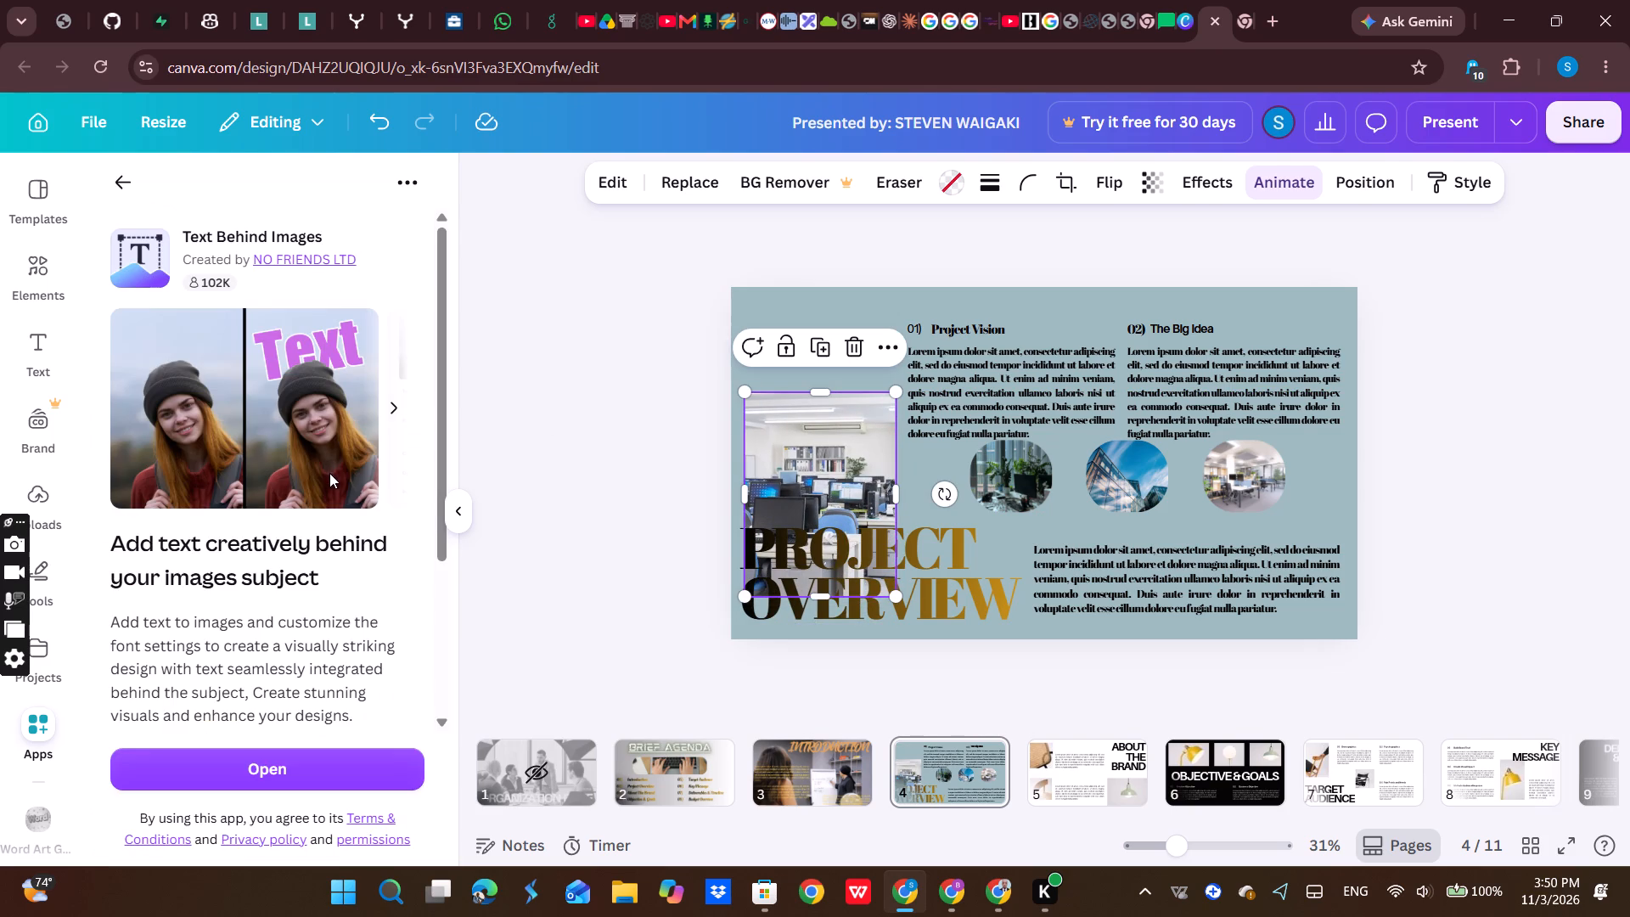
left_click(313, 763)
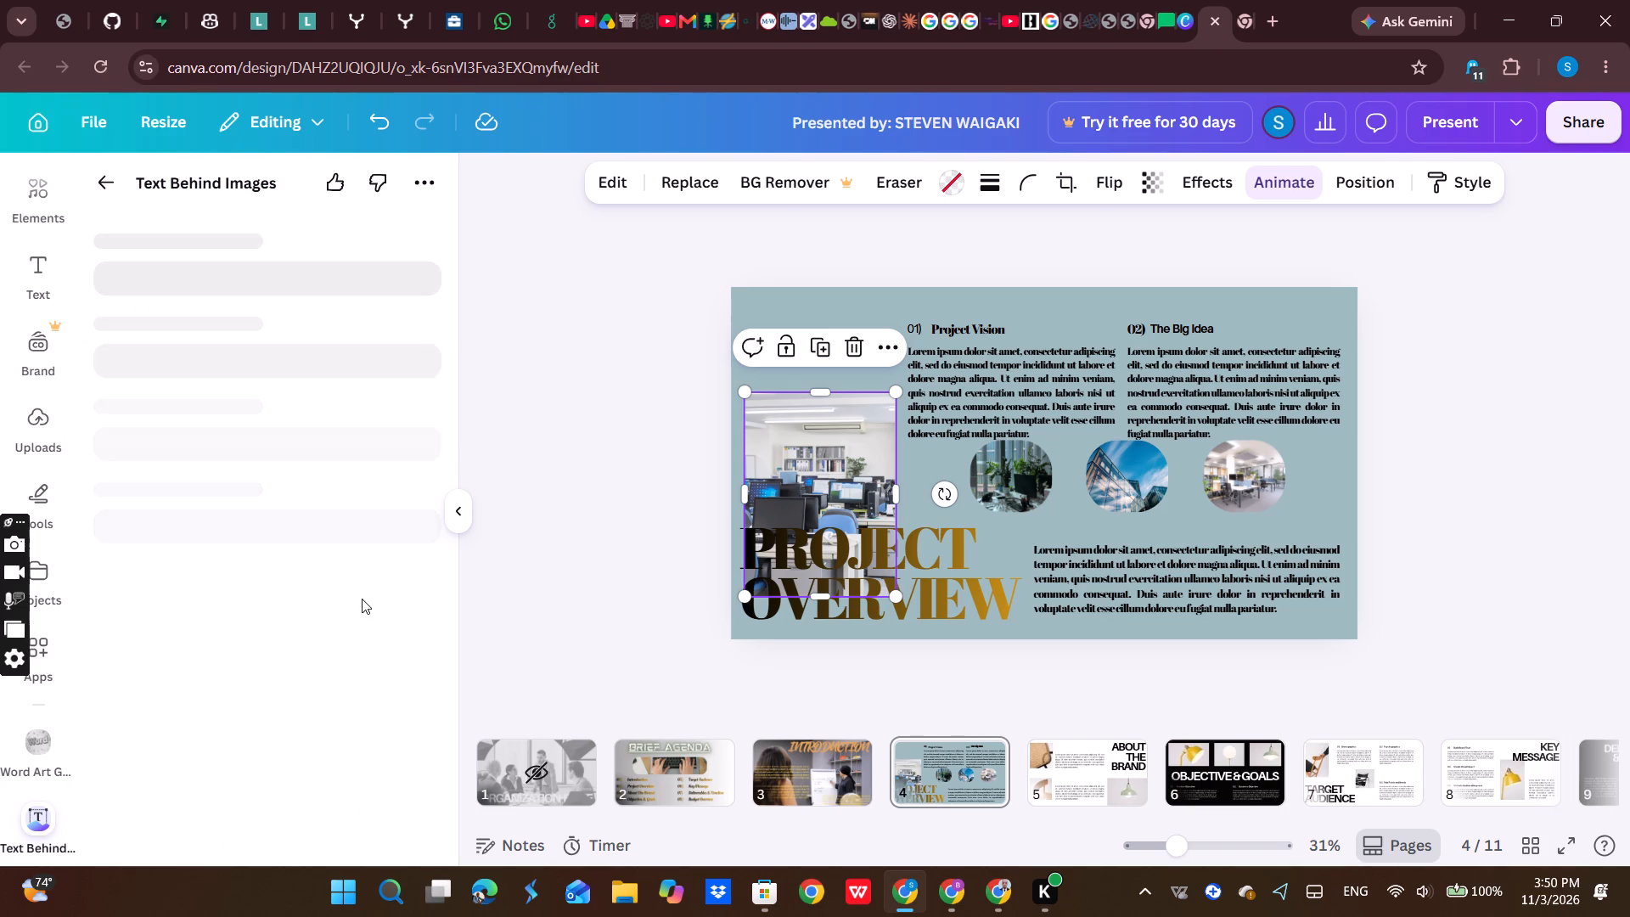
Bring the large office photo forward one layer so it sits in front of the PROJECT OVERVIEW title.
right_click(812, 468)
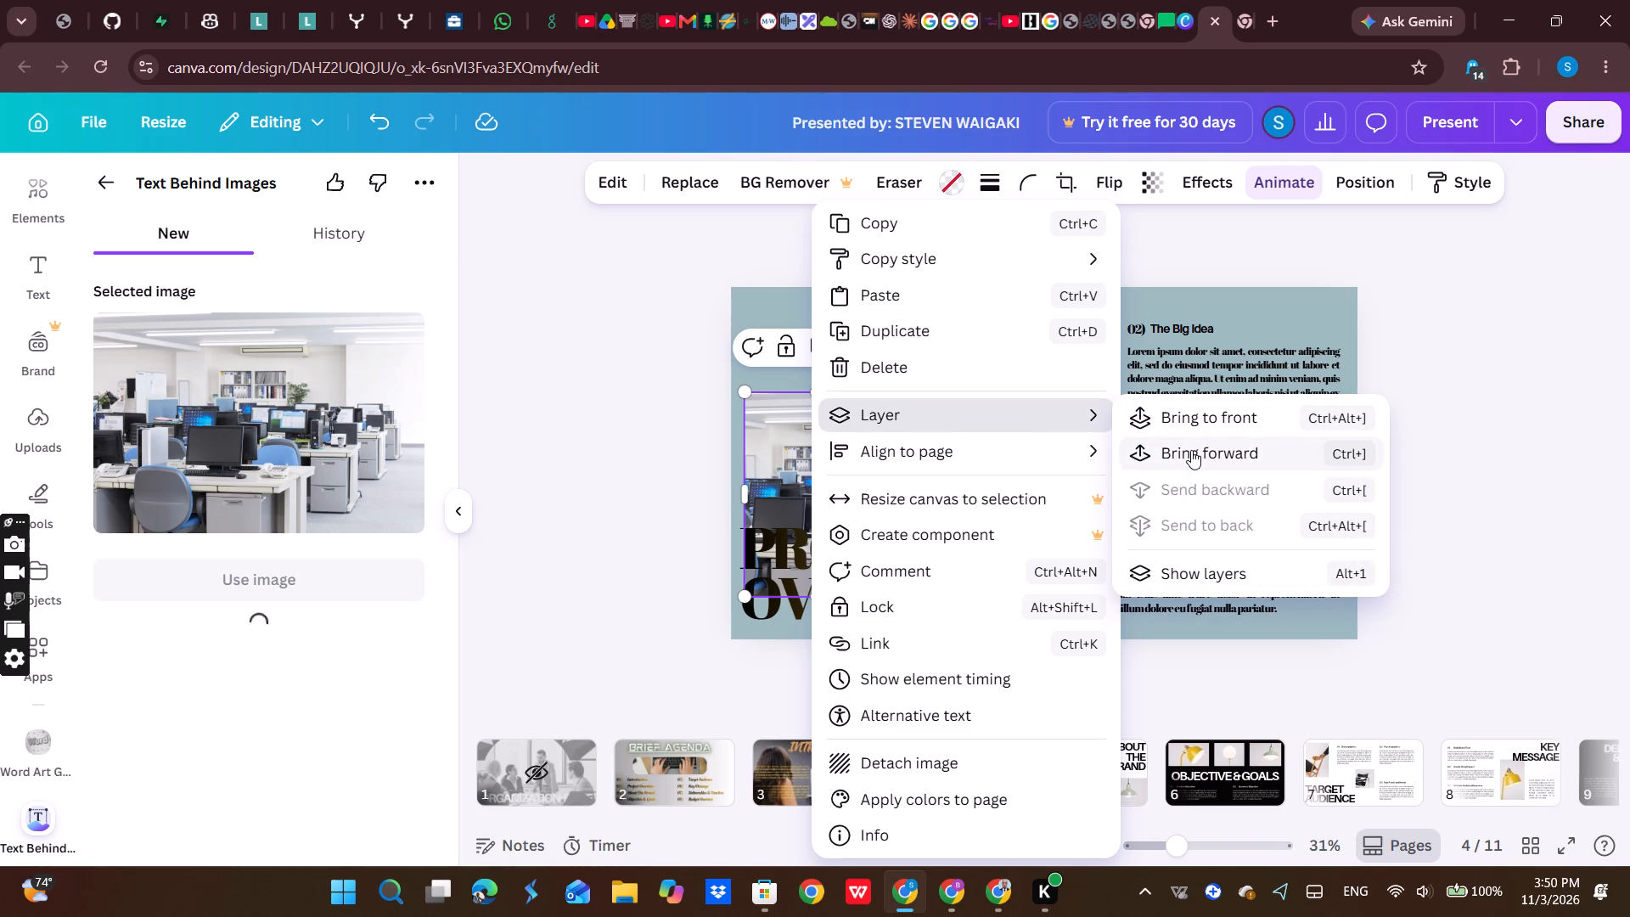
left_click(1191, 450)
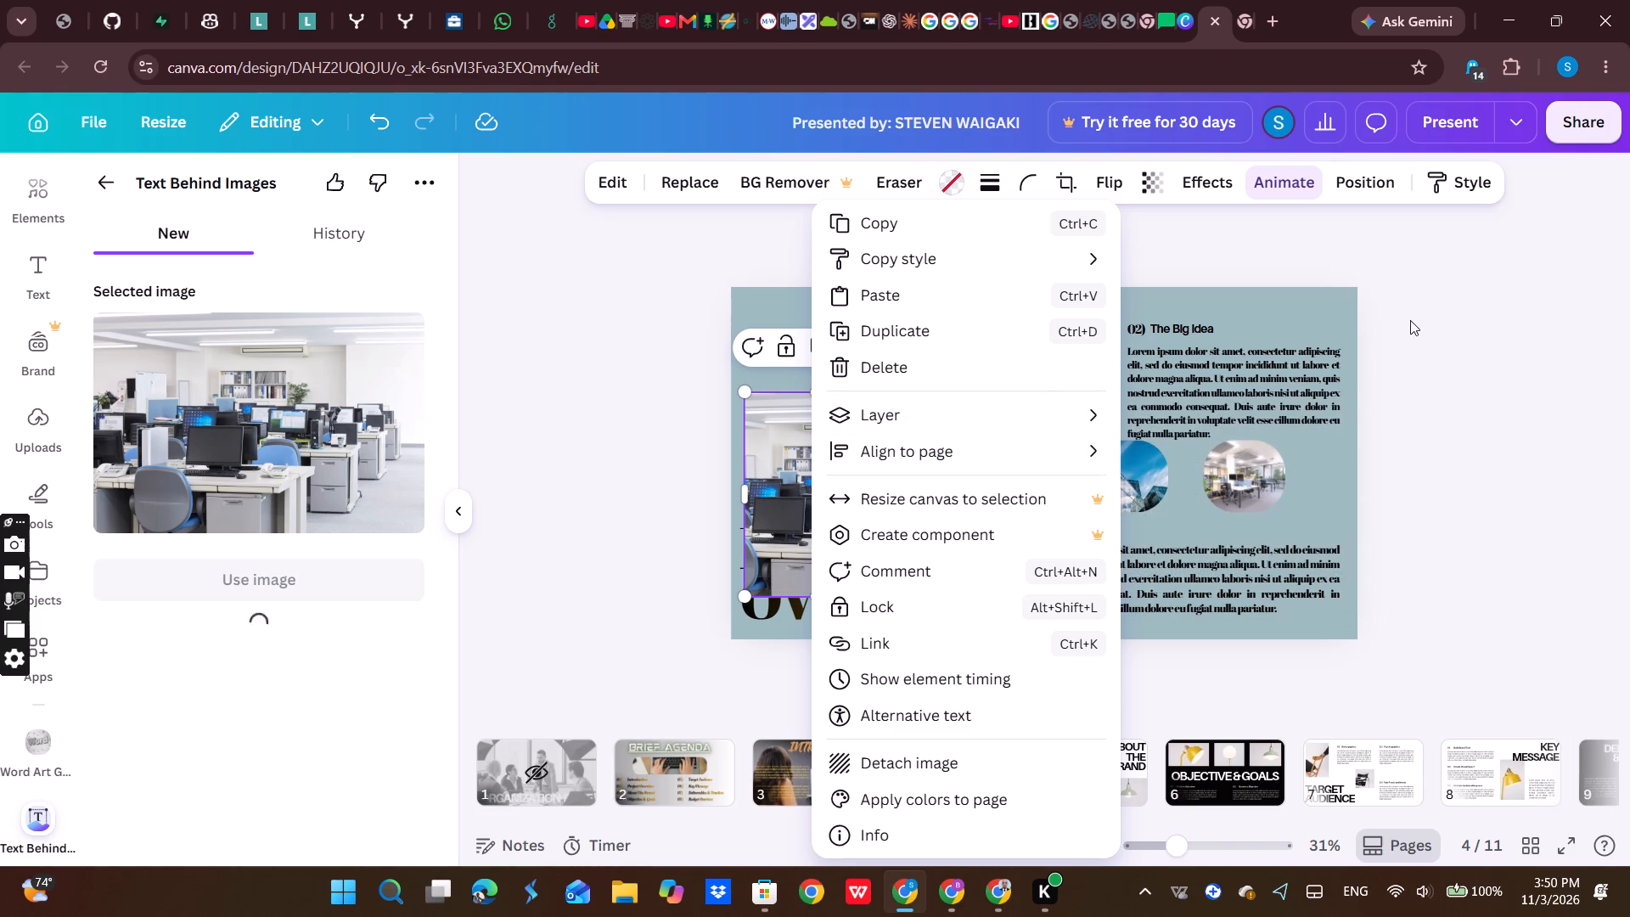
left_click(1410, 320)
Move the PROJECT OVERVIEW title up to the slide's upper left, with its lower edge behind the large office photo.
left_click_drag(945, 567, 941, 427)
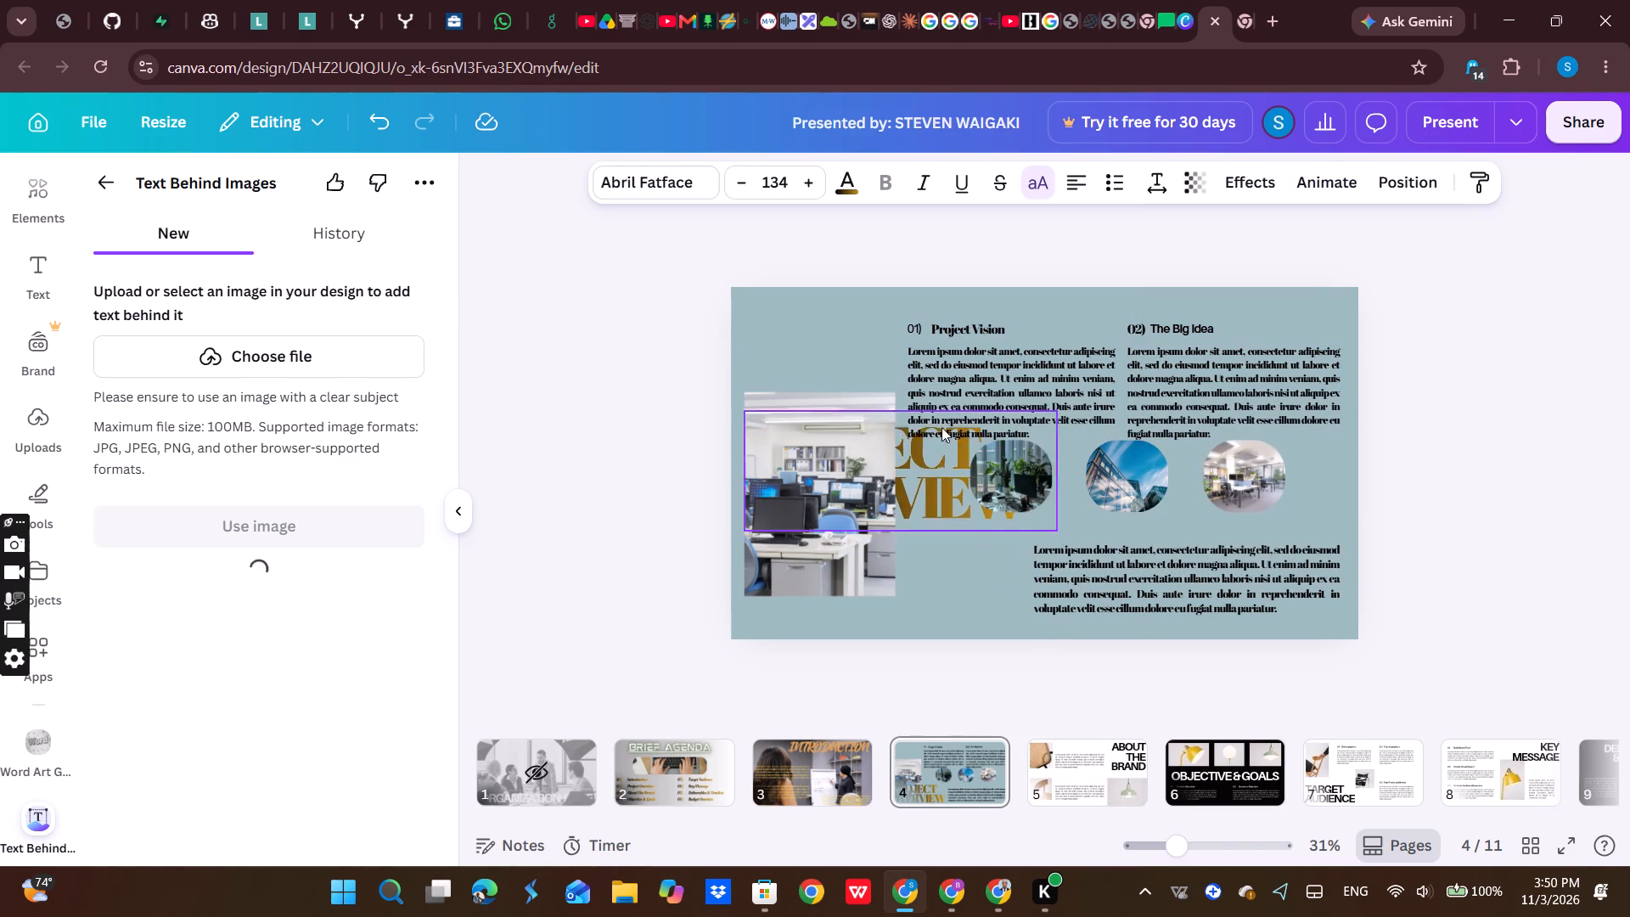
left_click_drag(941, 427, 926, 367)
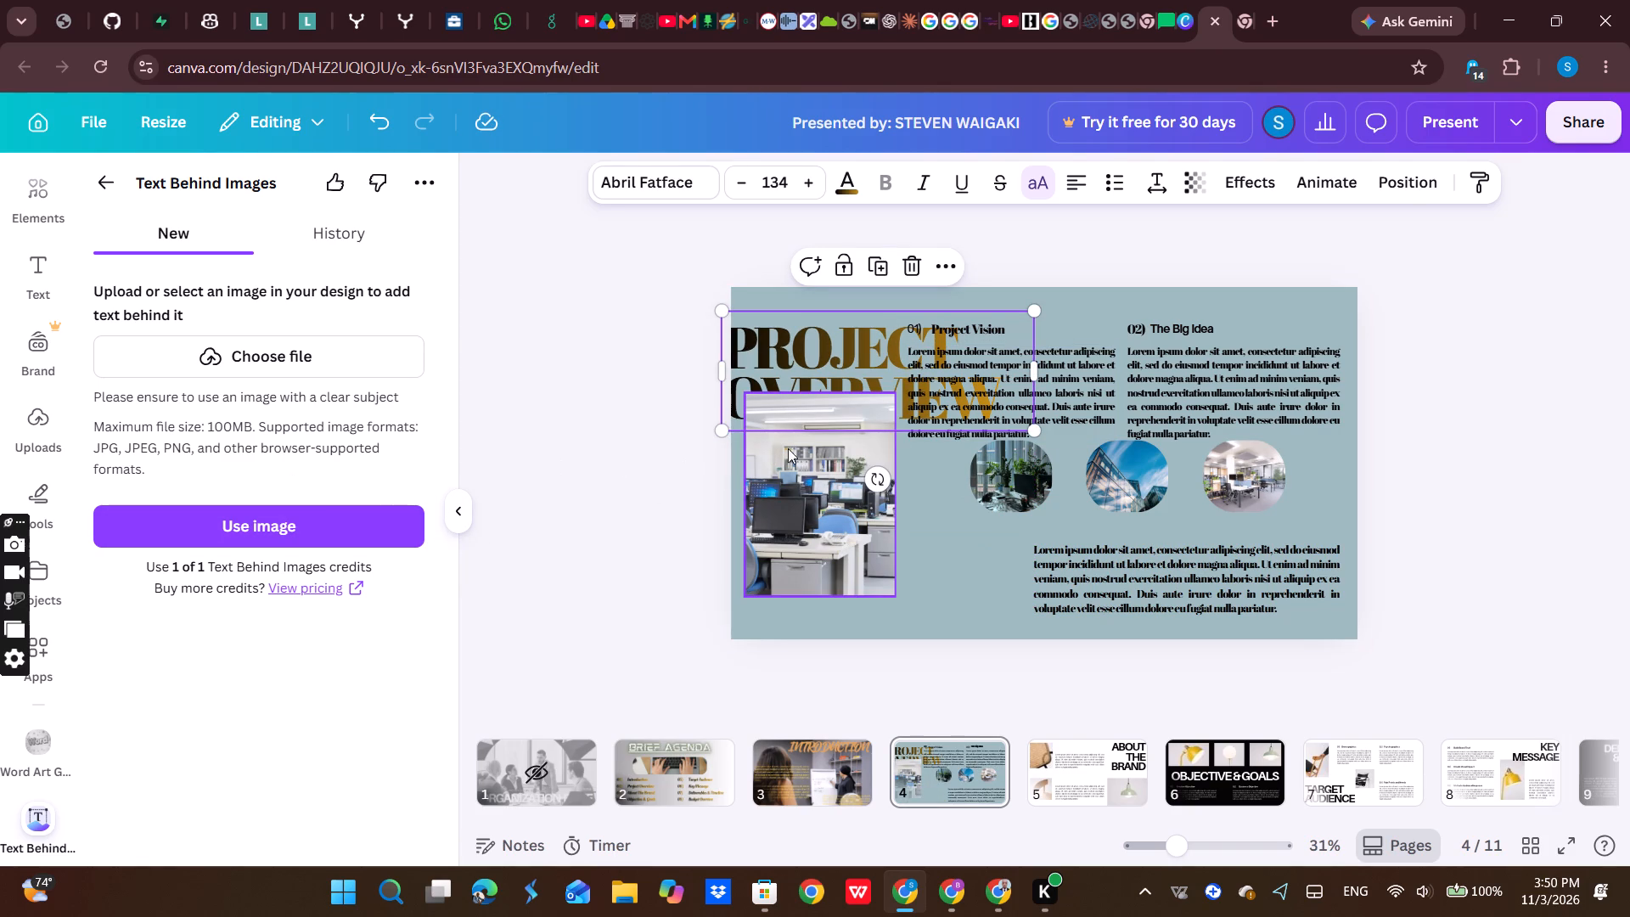
Try to process the large office photo in Text Behind Images, and nudge the photo further down below the title.
left_click_drag(815, 461, 809, 483)
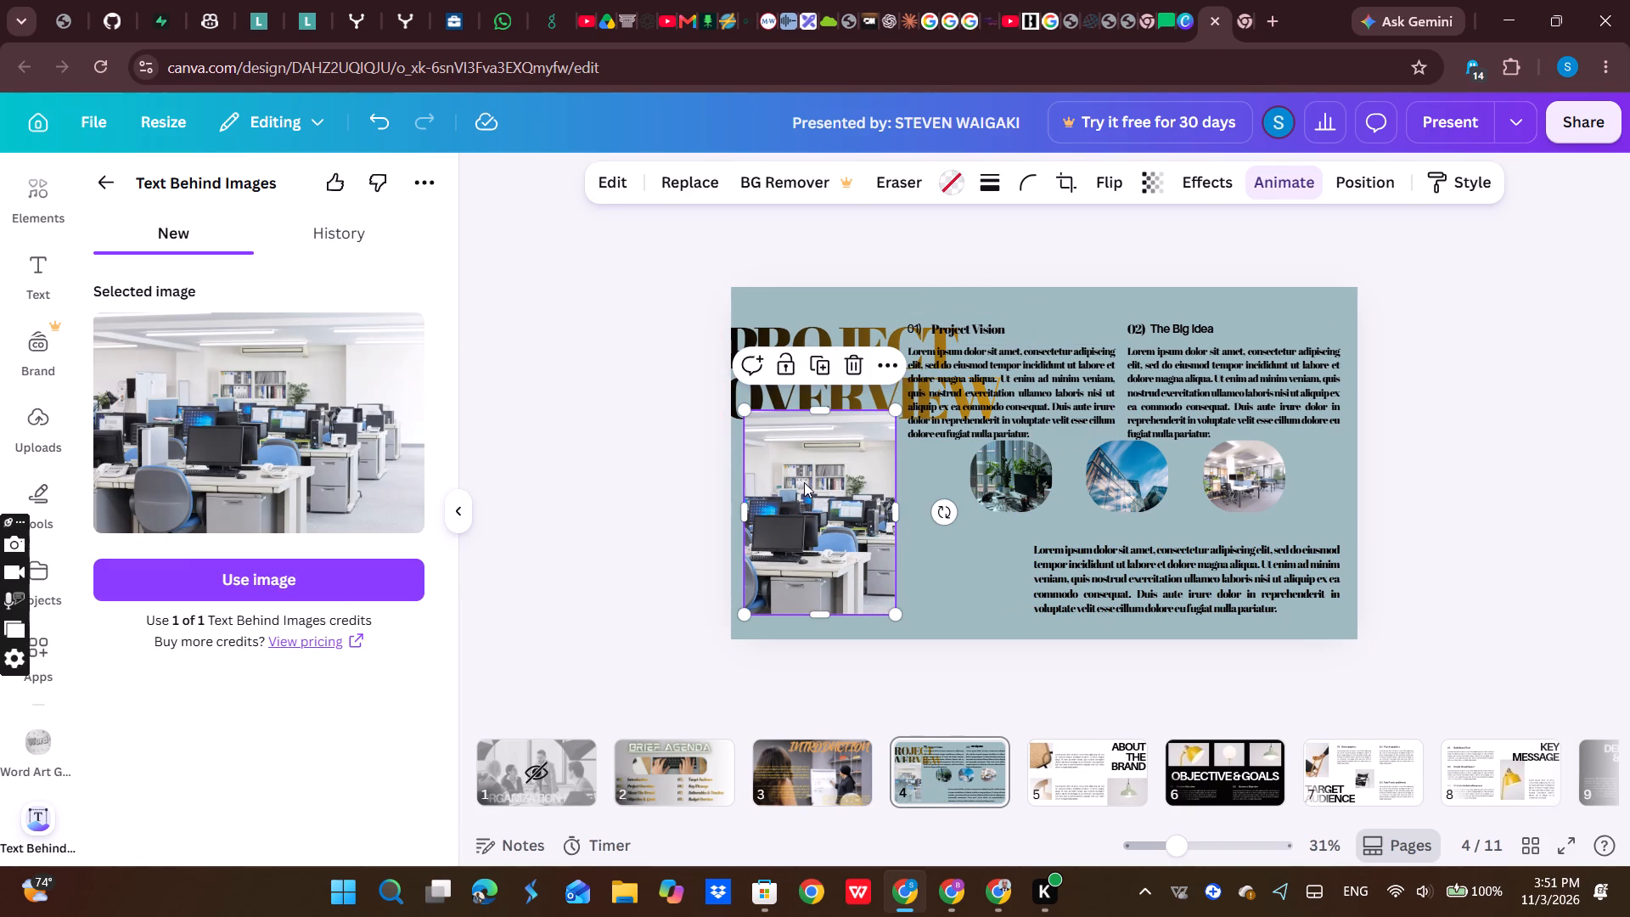
left_click(306, 582)
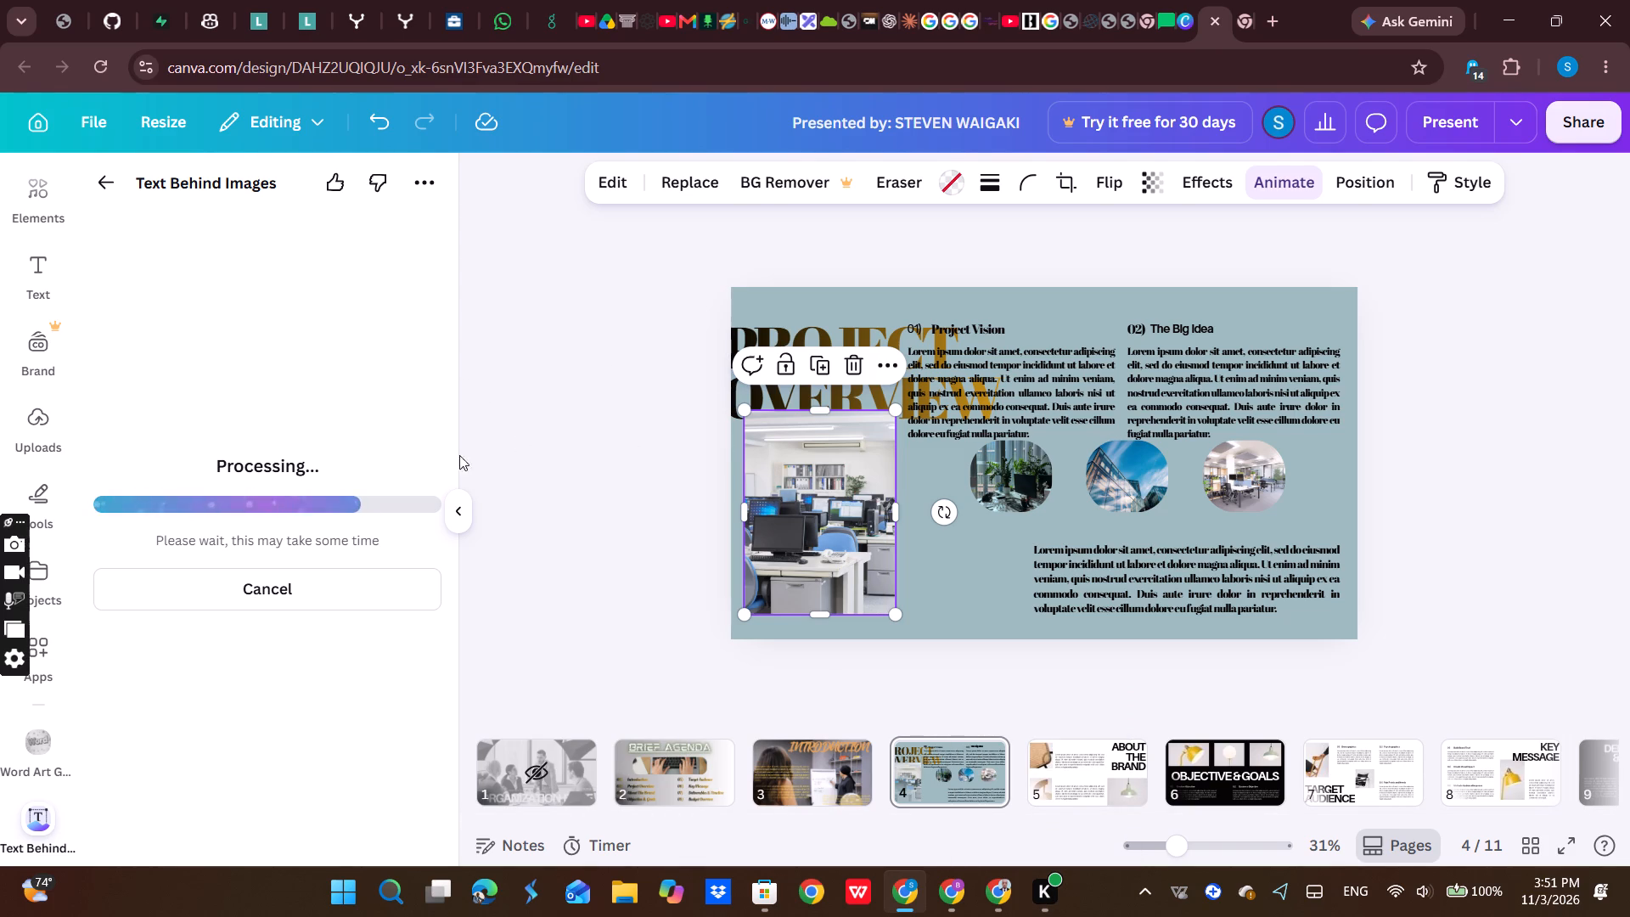
left_click(953, 381)
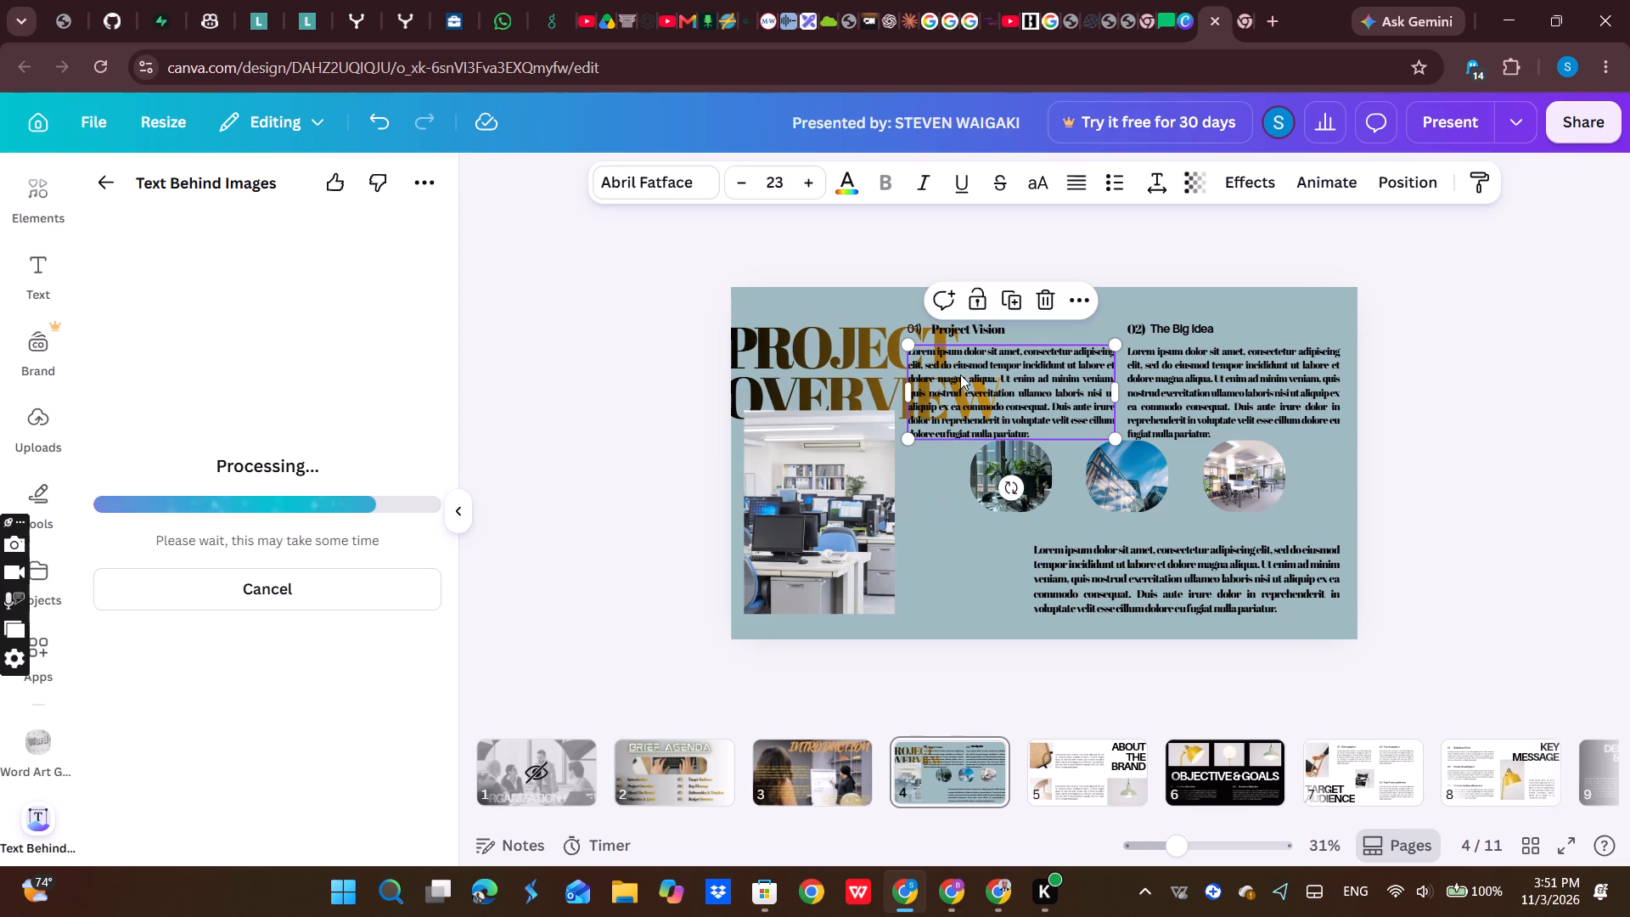
left_click_drag(824, 482, 823, 496)
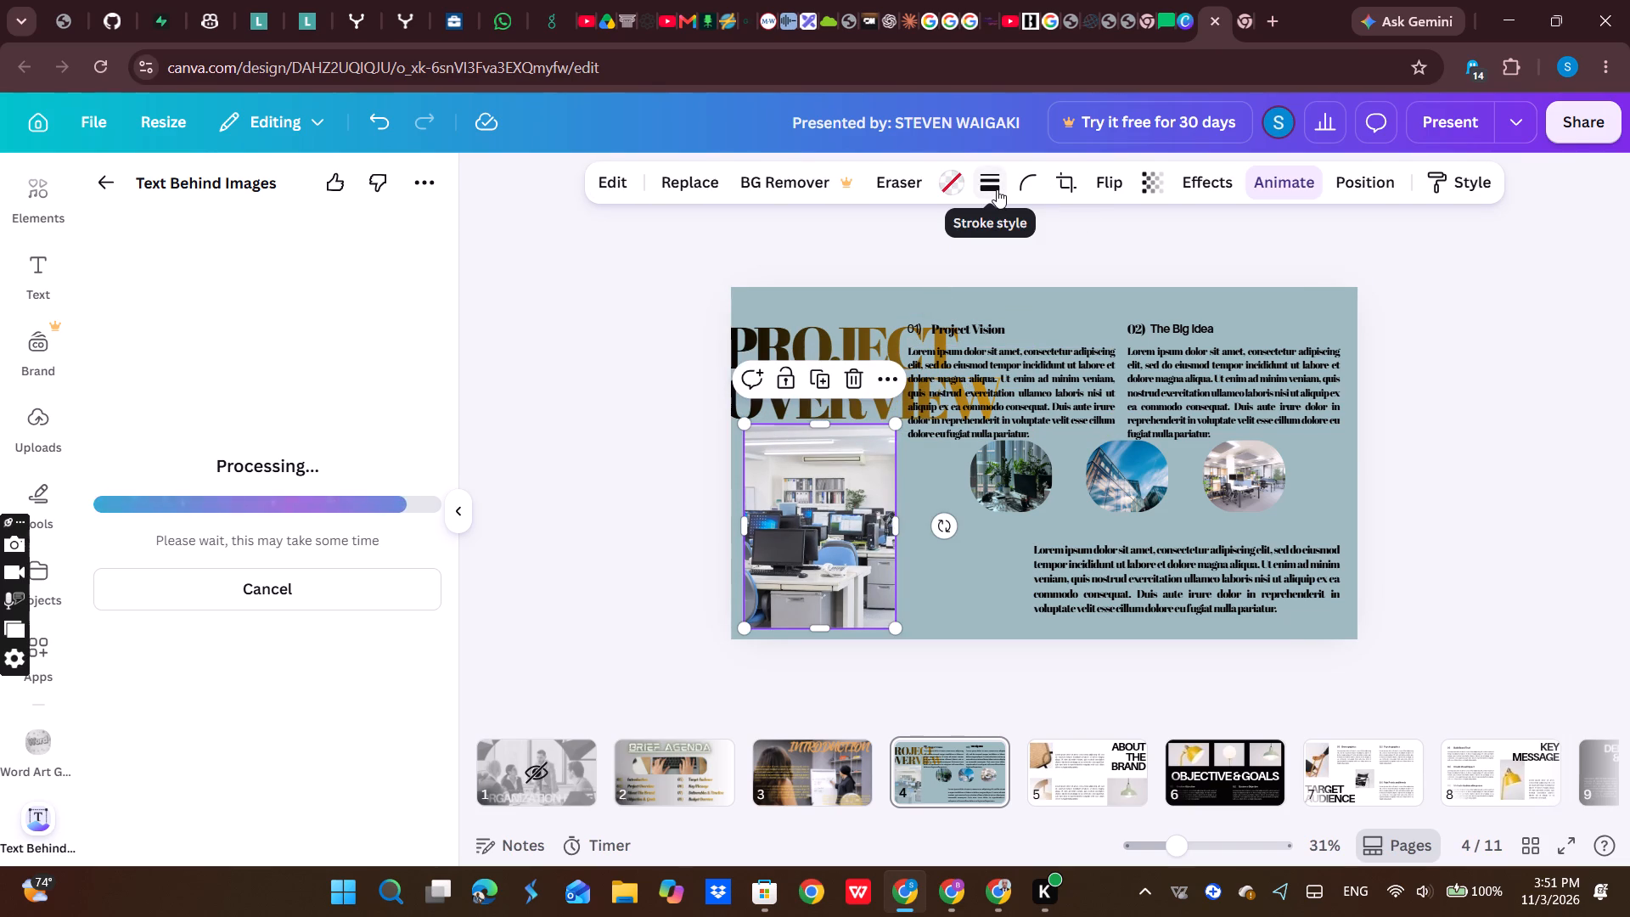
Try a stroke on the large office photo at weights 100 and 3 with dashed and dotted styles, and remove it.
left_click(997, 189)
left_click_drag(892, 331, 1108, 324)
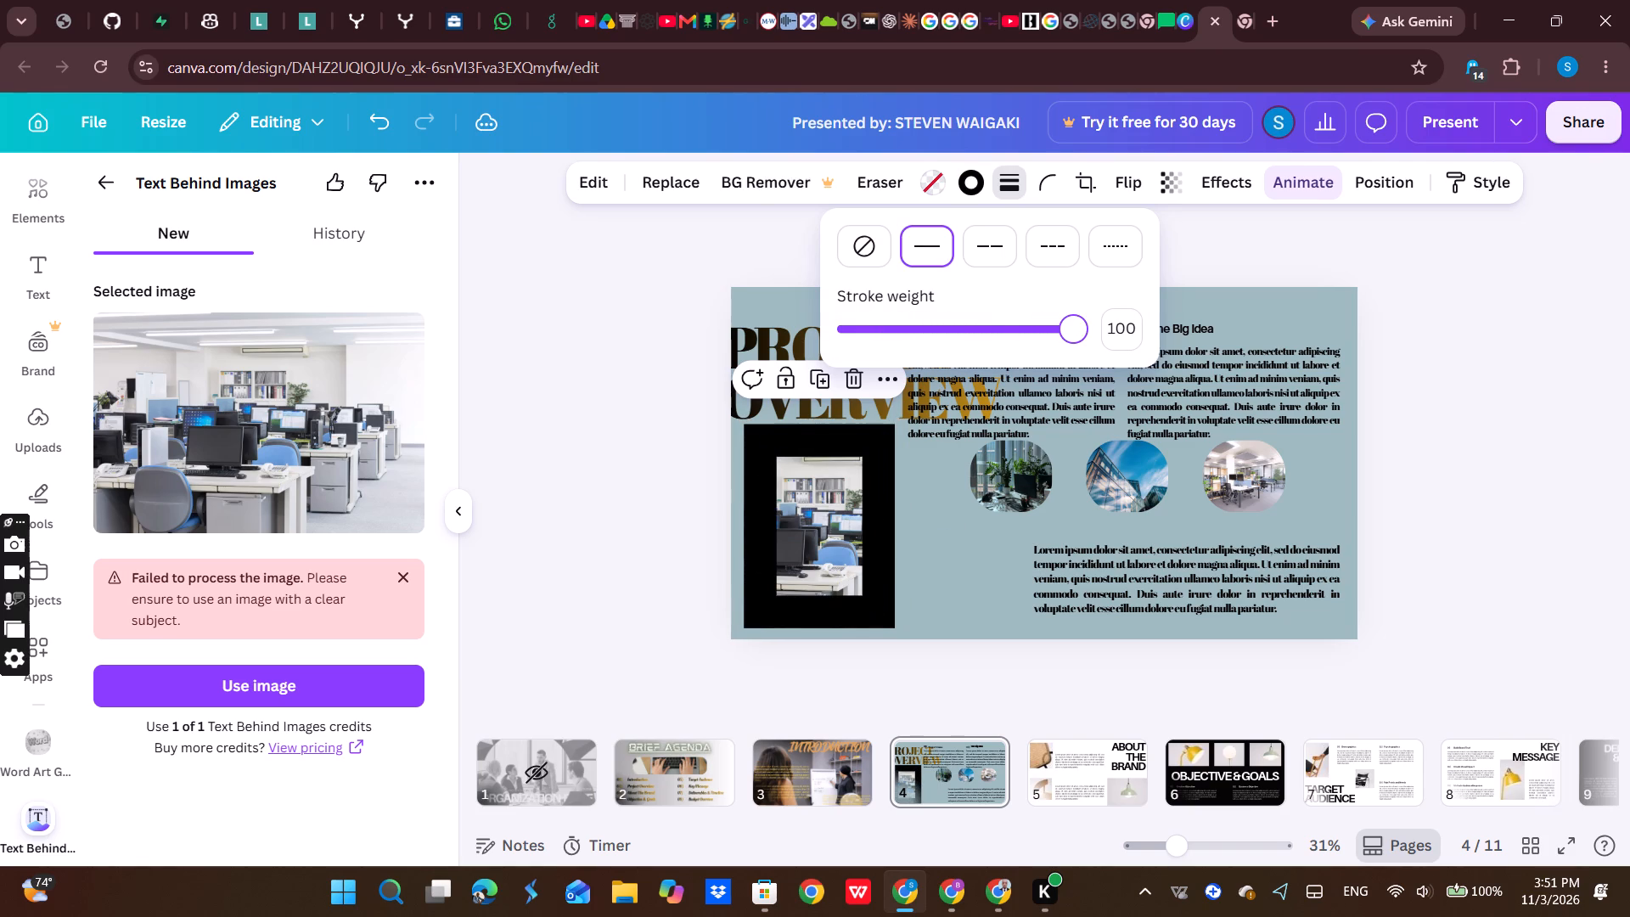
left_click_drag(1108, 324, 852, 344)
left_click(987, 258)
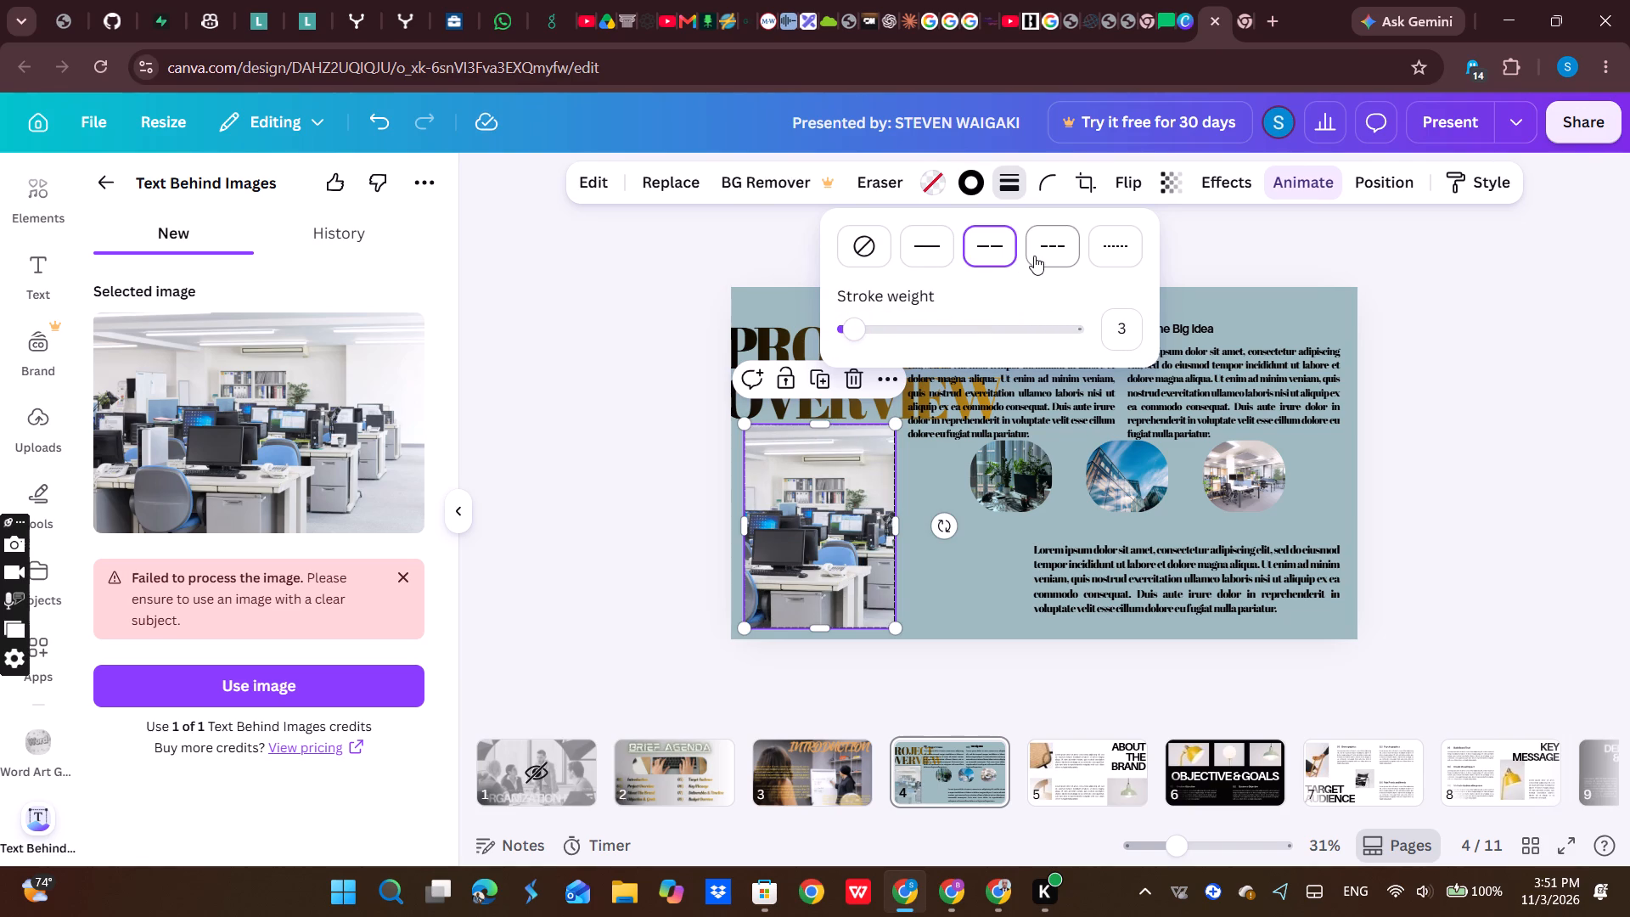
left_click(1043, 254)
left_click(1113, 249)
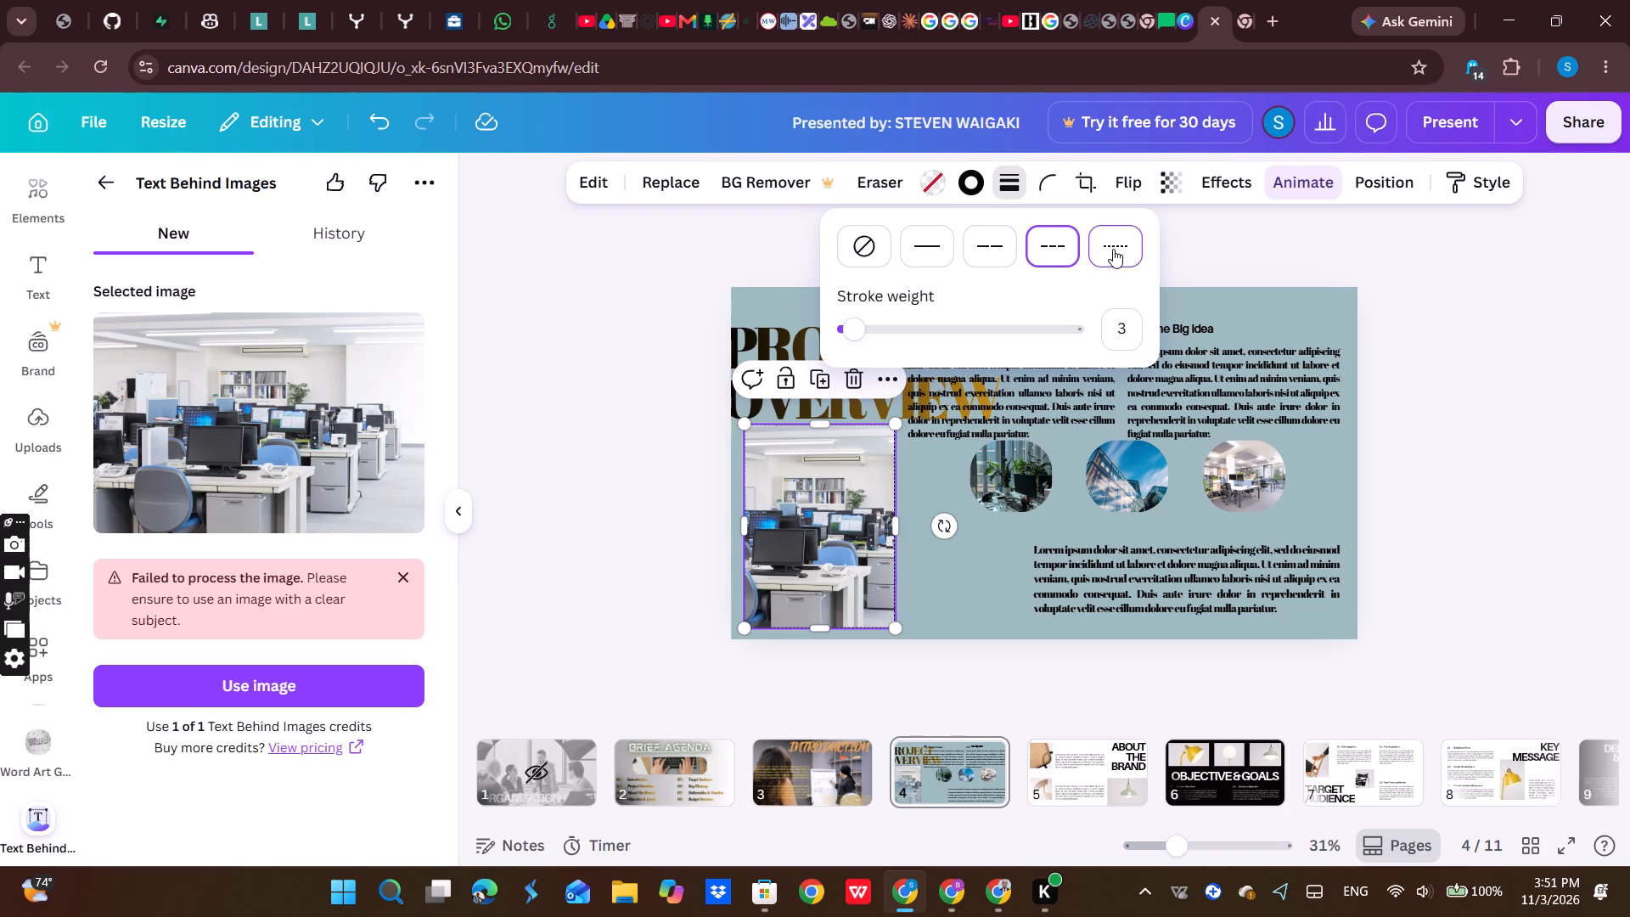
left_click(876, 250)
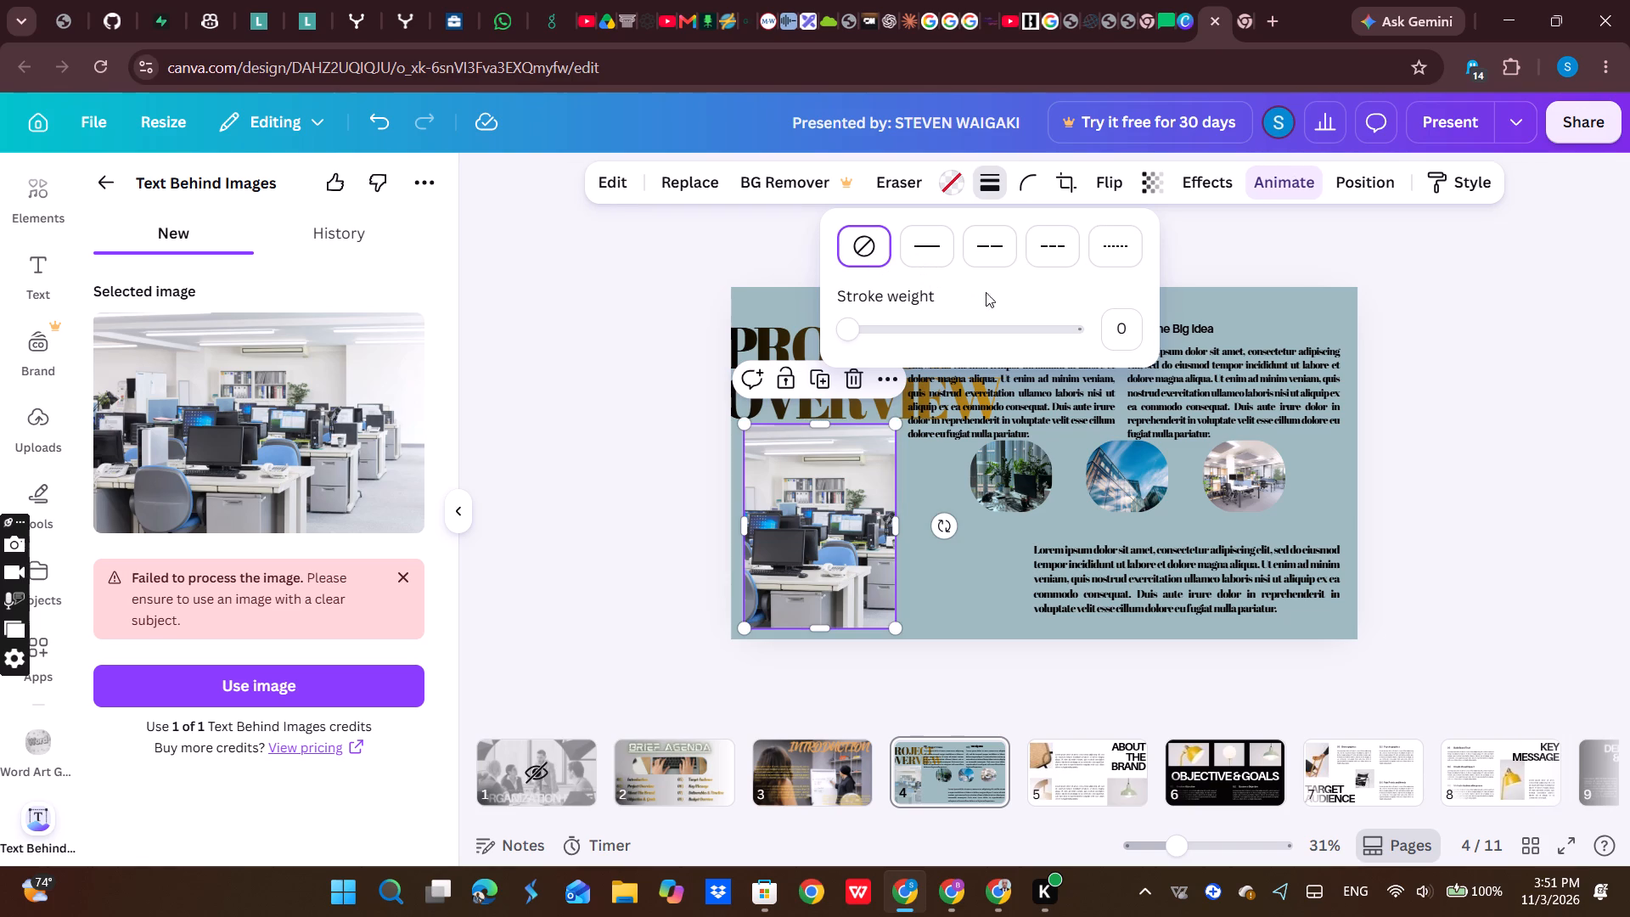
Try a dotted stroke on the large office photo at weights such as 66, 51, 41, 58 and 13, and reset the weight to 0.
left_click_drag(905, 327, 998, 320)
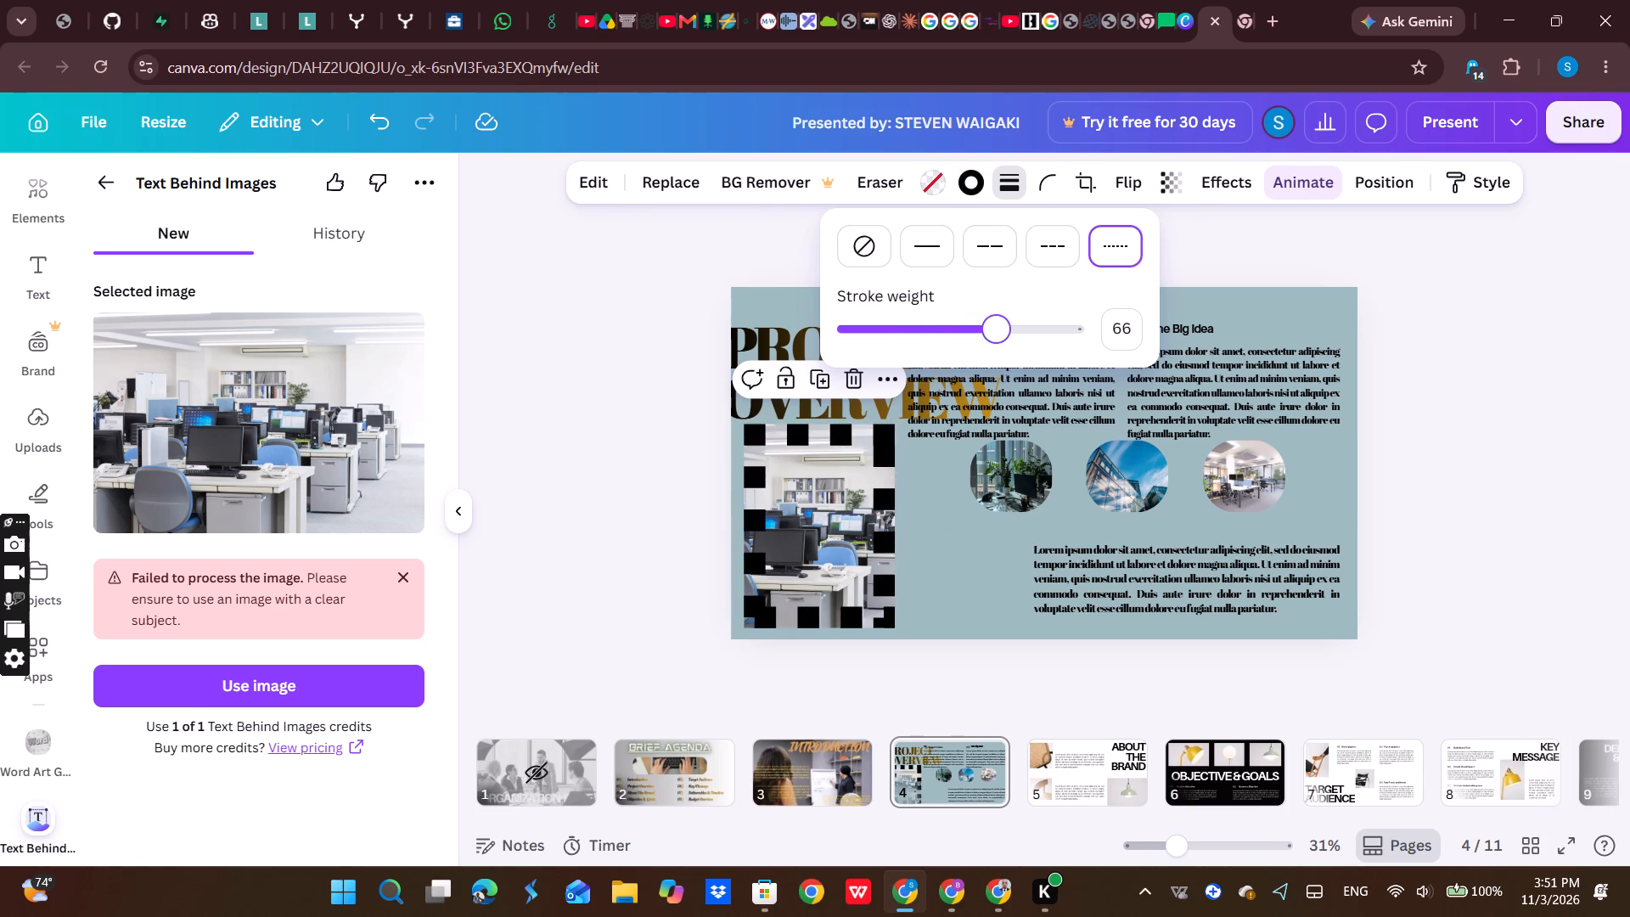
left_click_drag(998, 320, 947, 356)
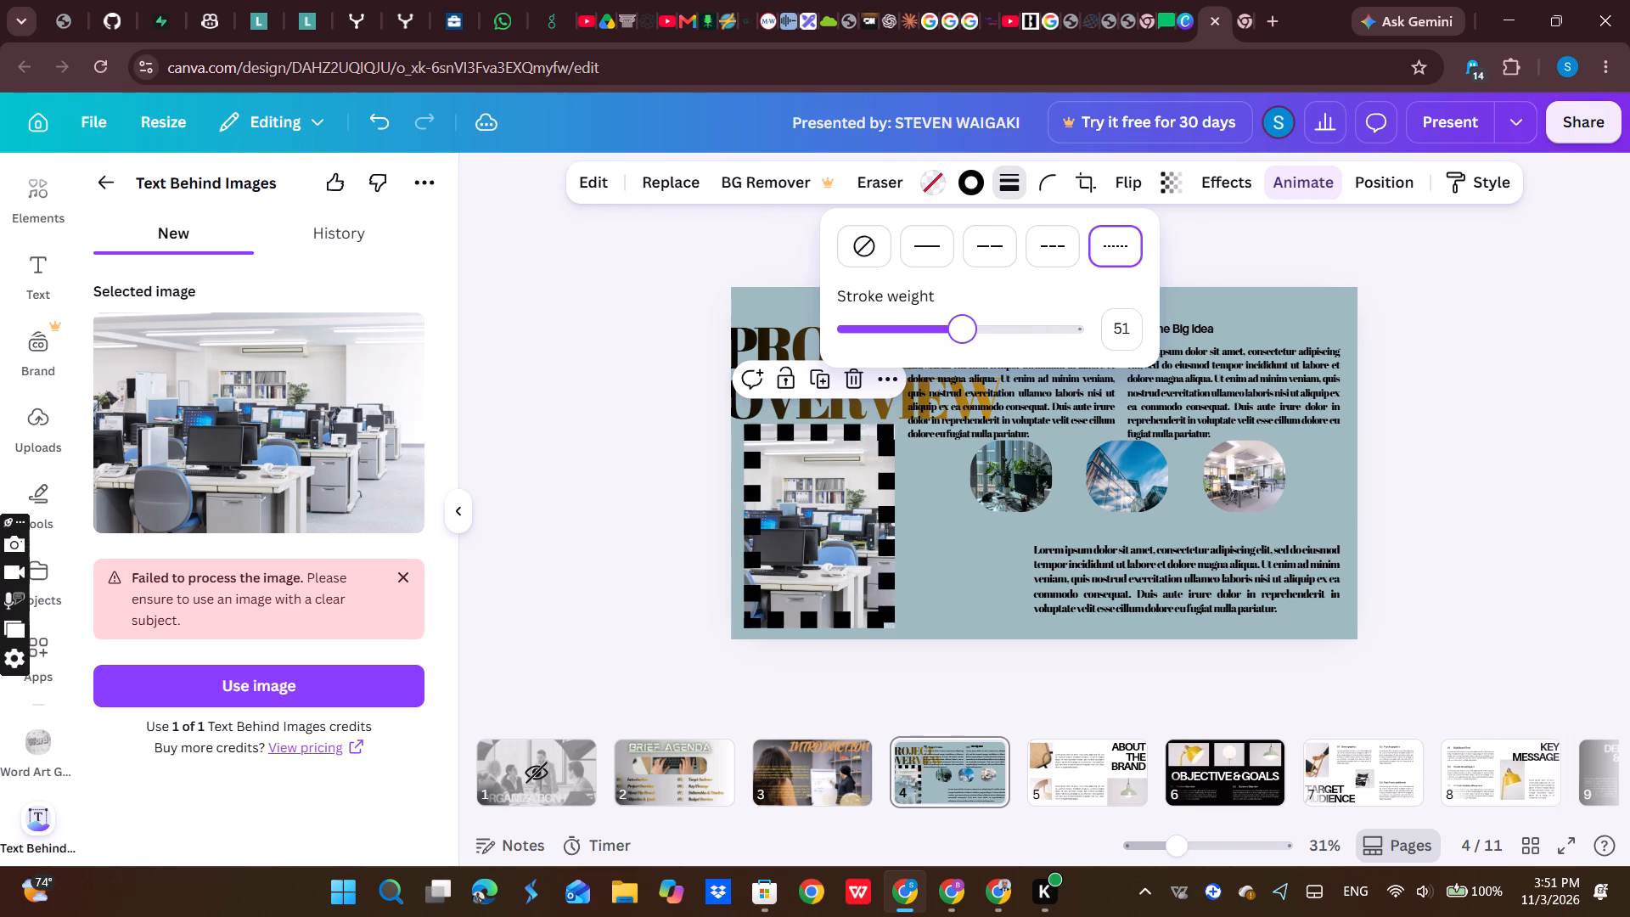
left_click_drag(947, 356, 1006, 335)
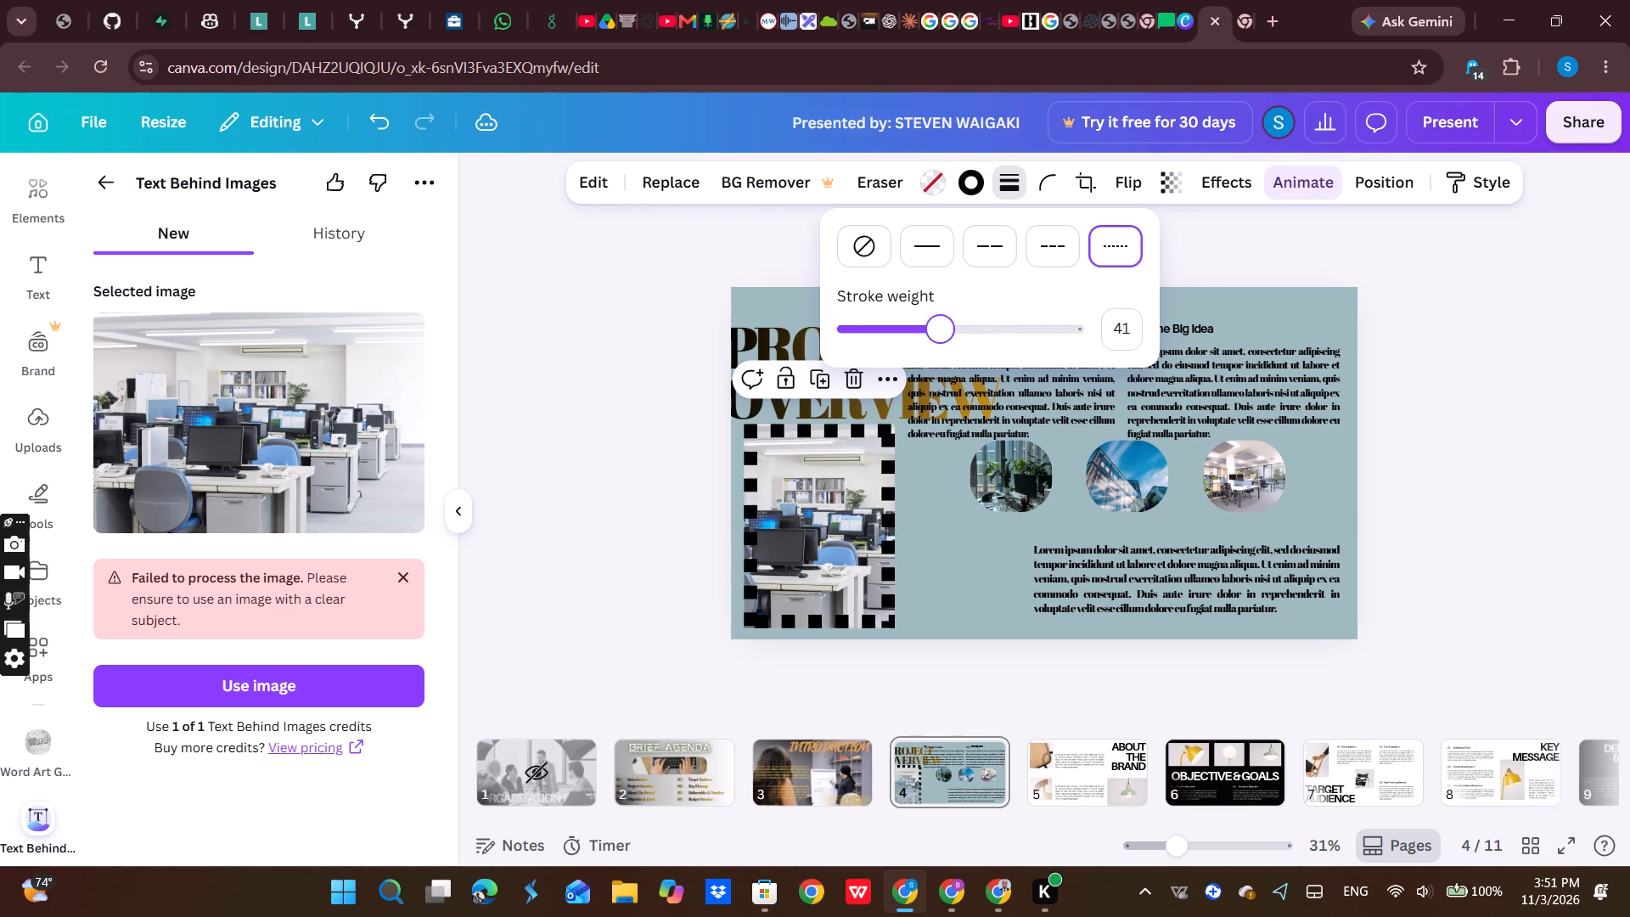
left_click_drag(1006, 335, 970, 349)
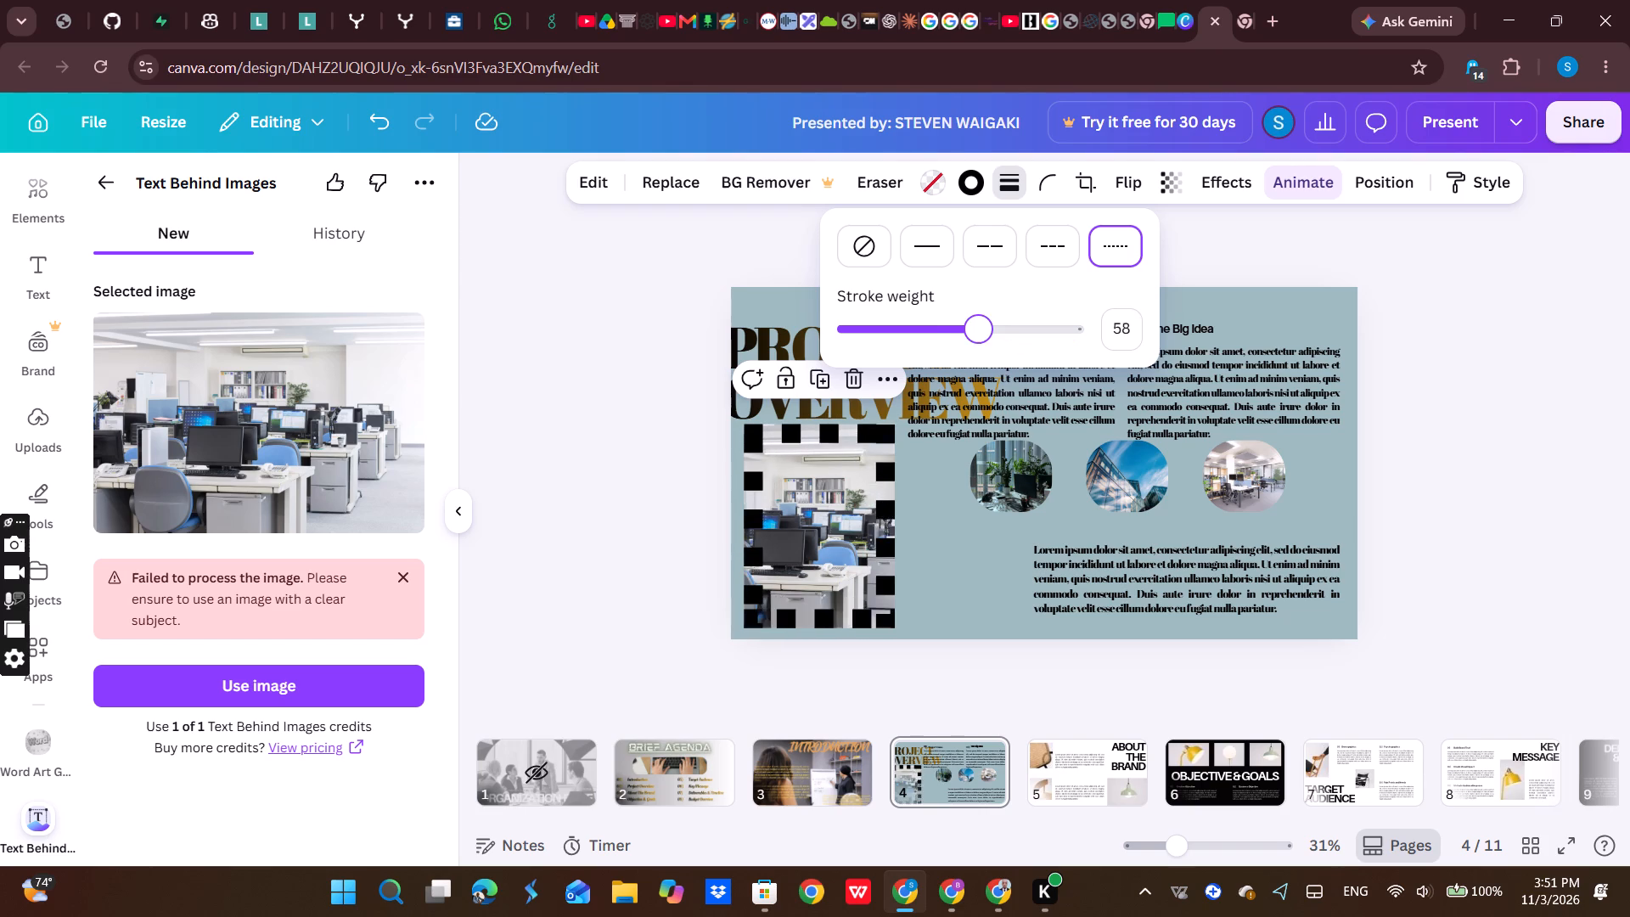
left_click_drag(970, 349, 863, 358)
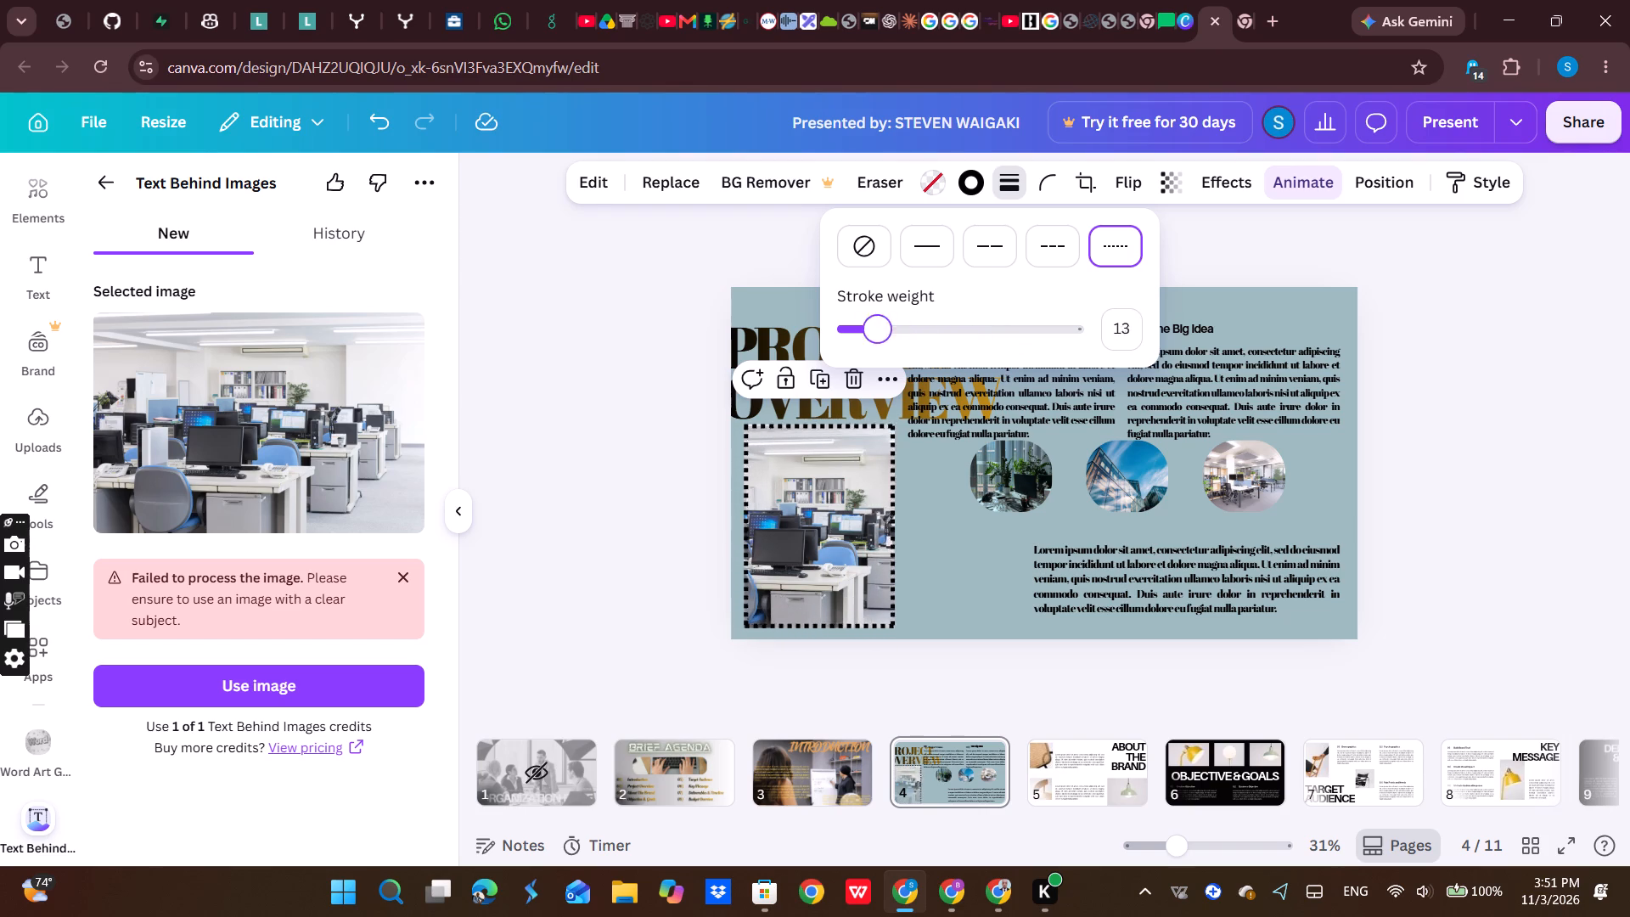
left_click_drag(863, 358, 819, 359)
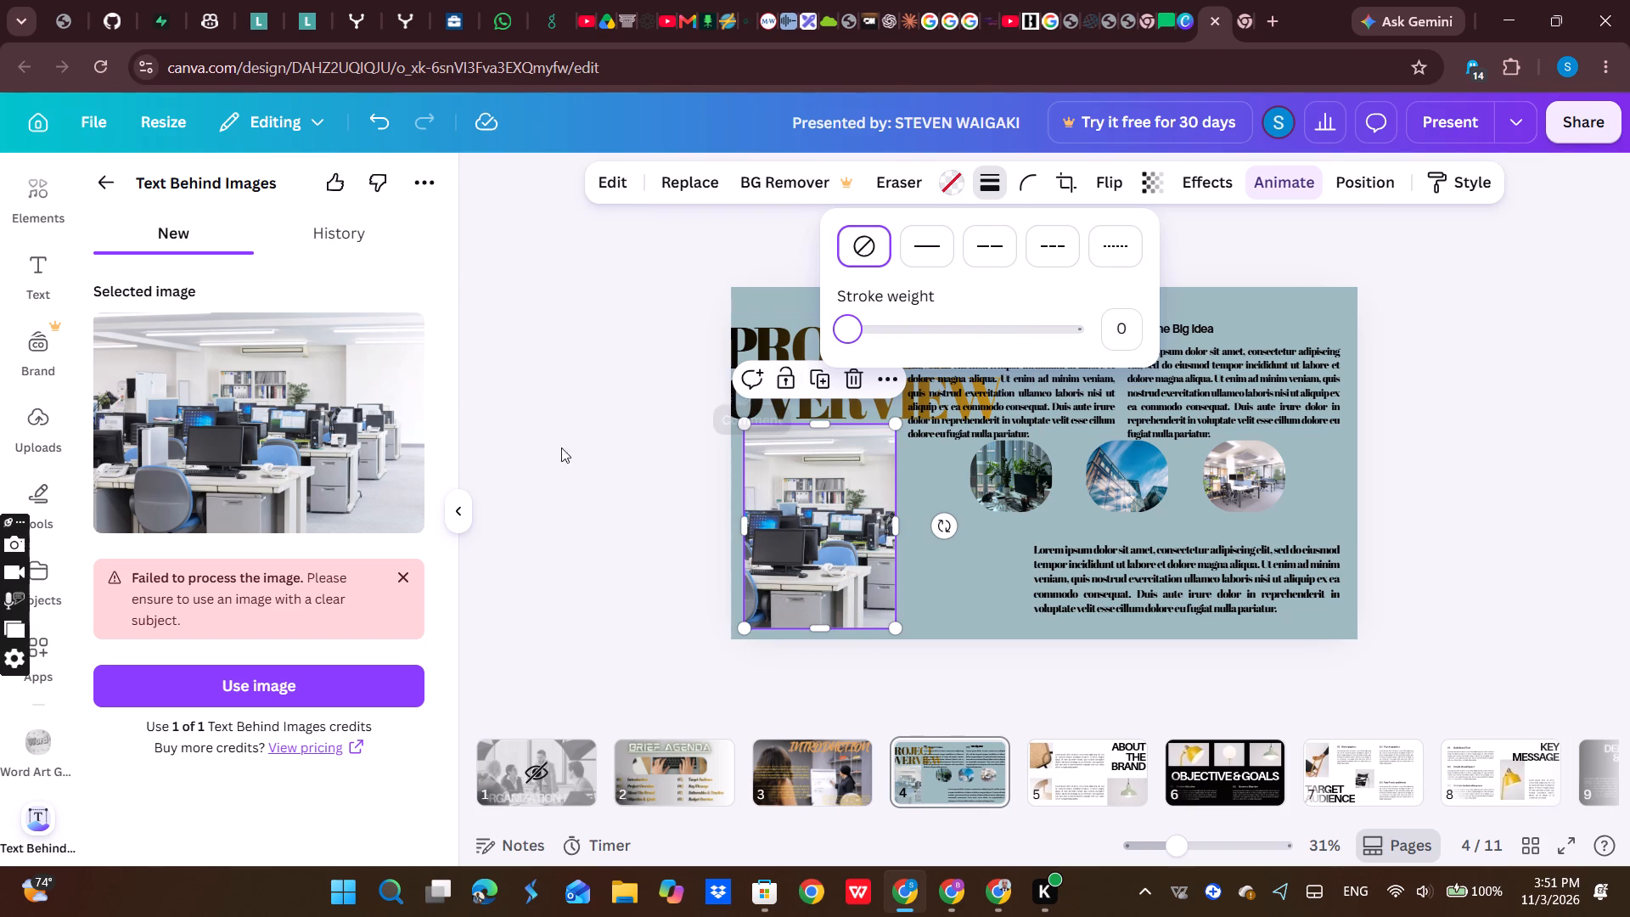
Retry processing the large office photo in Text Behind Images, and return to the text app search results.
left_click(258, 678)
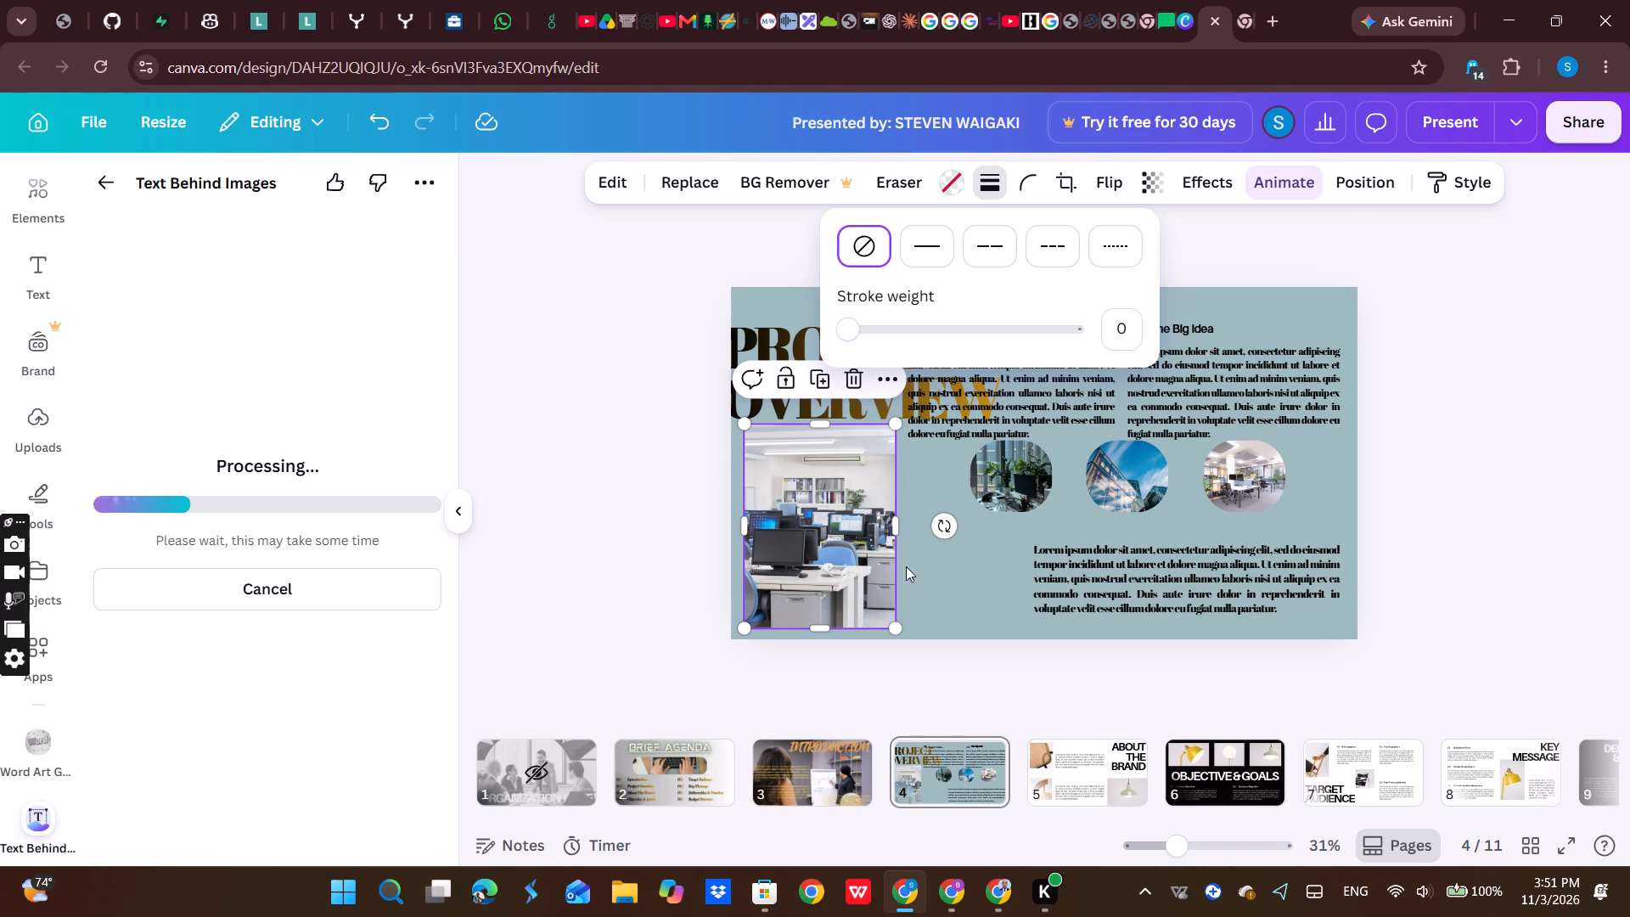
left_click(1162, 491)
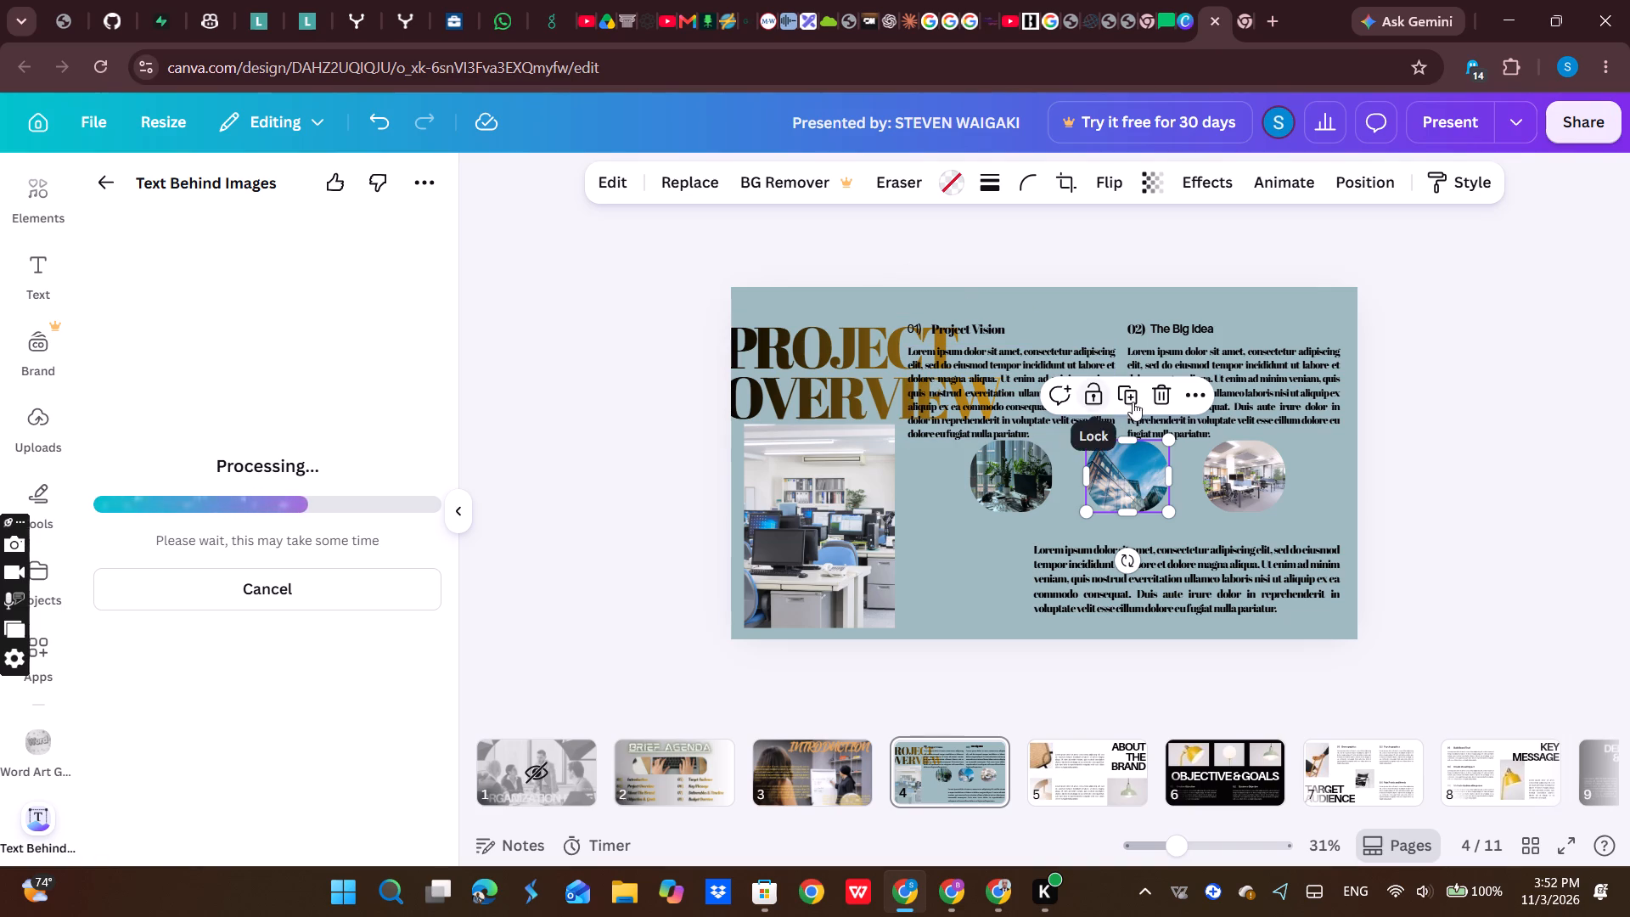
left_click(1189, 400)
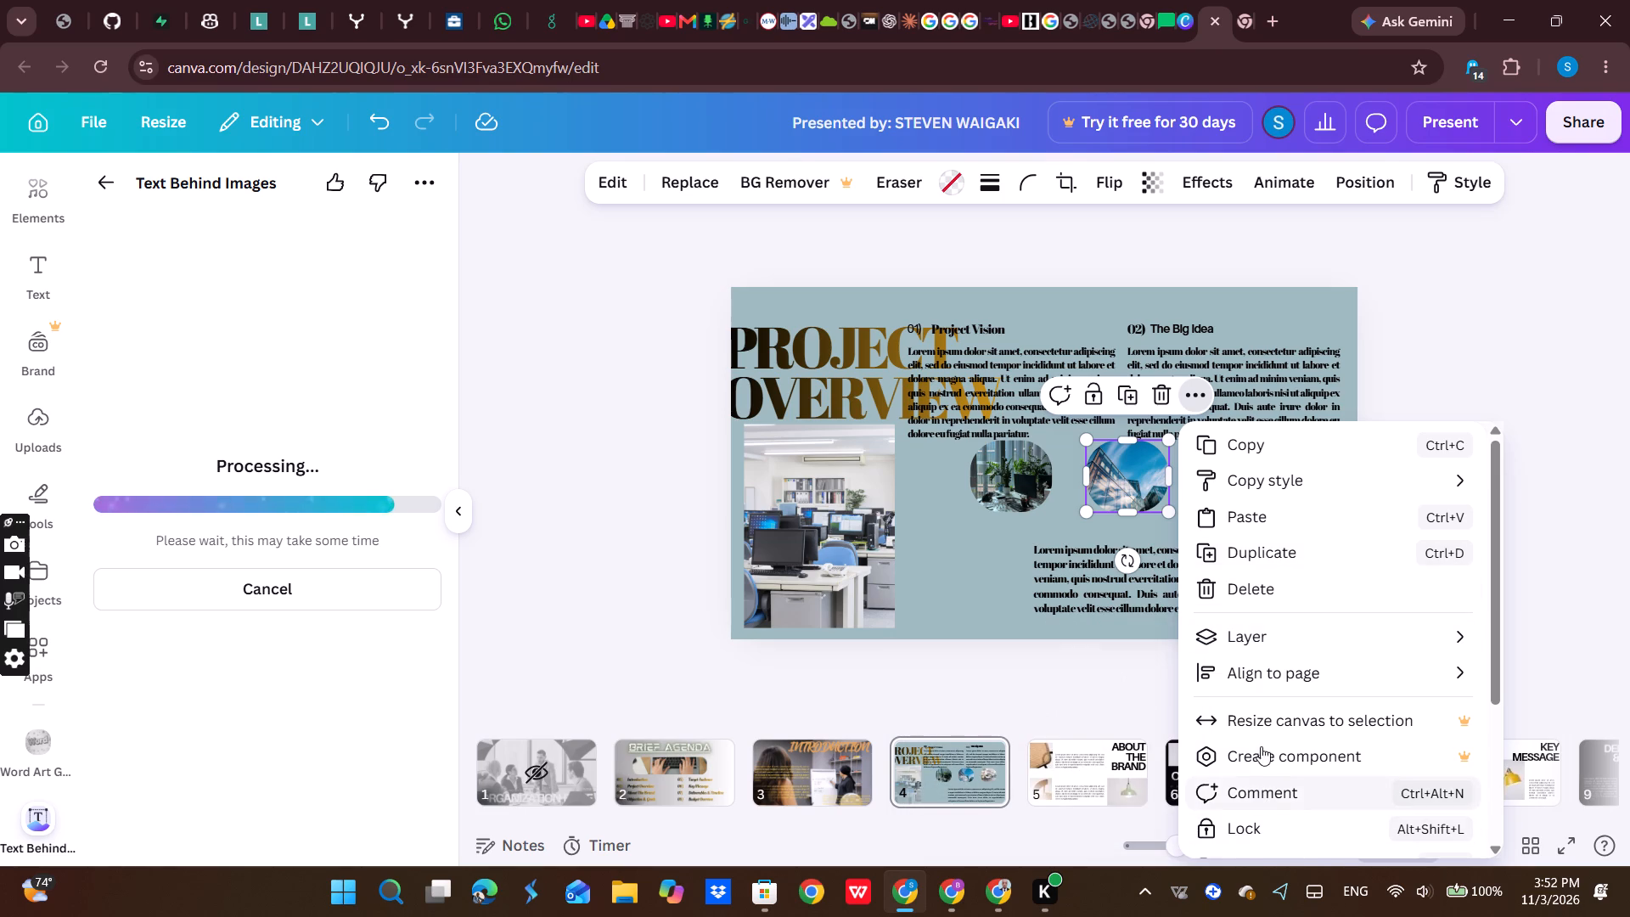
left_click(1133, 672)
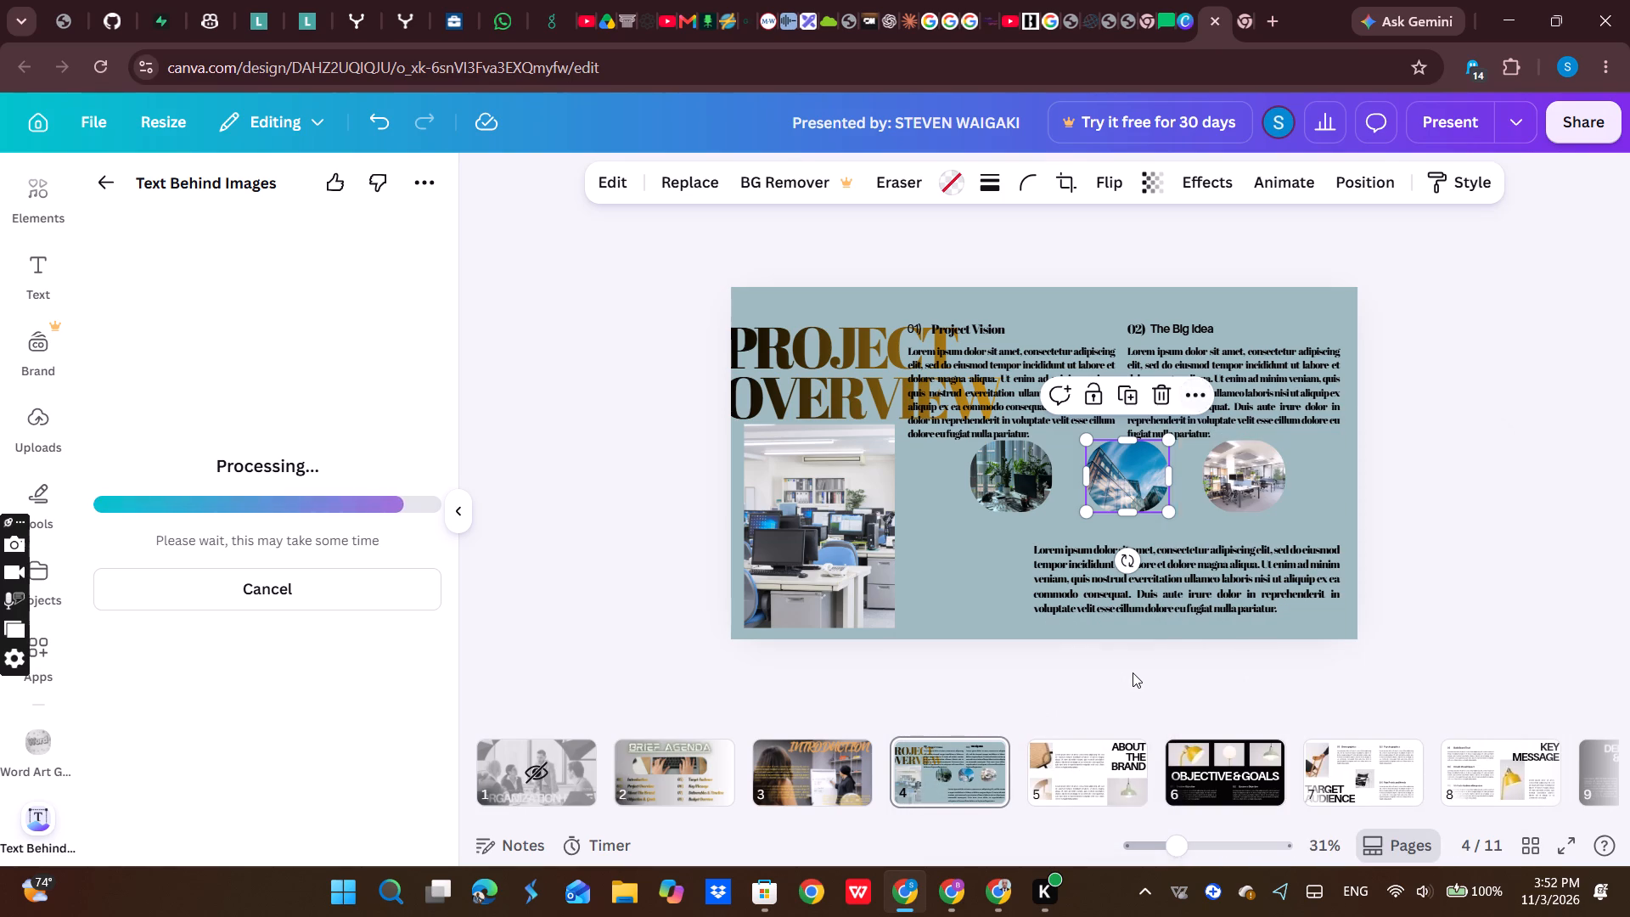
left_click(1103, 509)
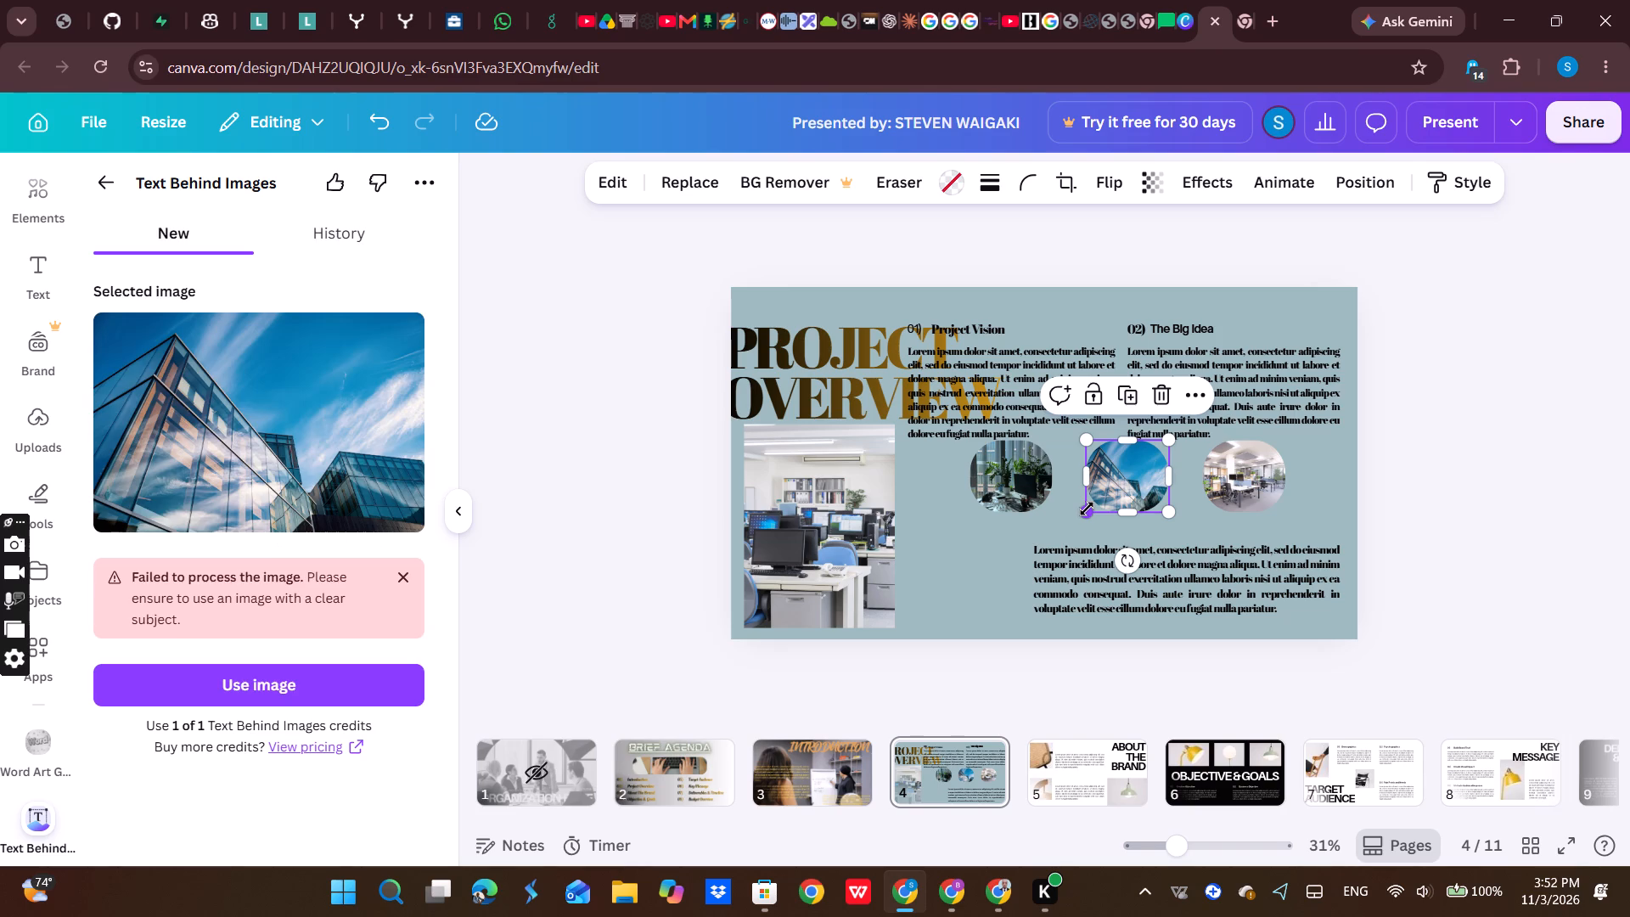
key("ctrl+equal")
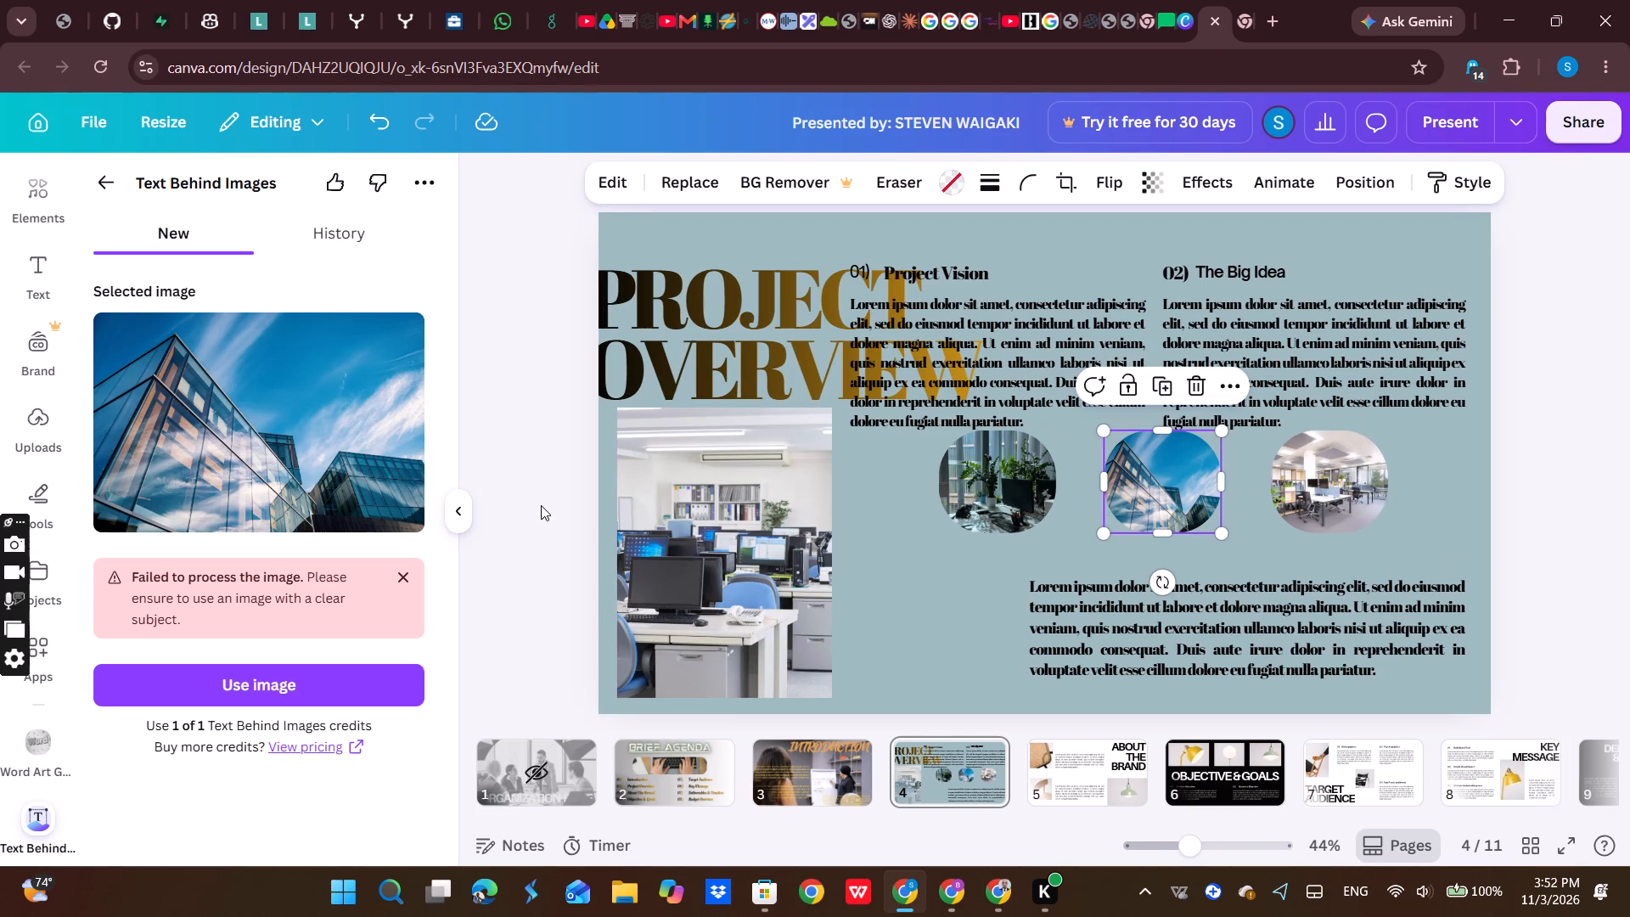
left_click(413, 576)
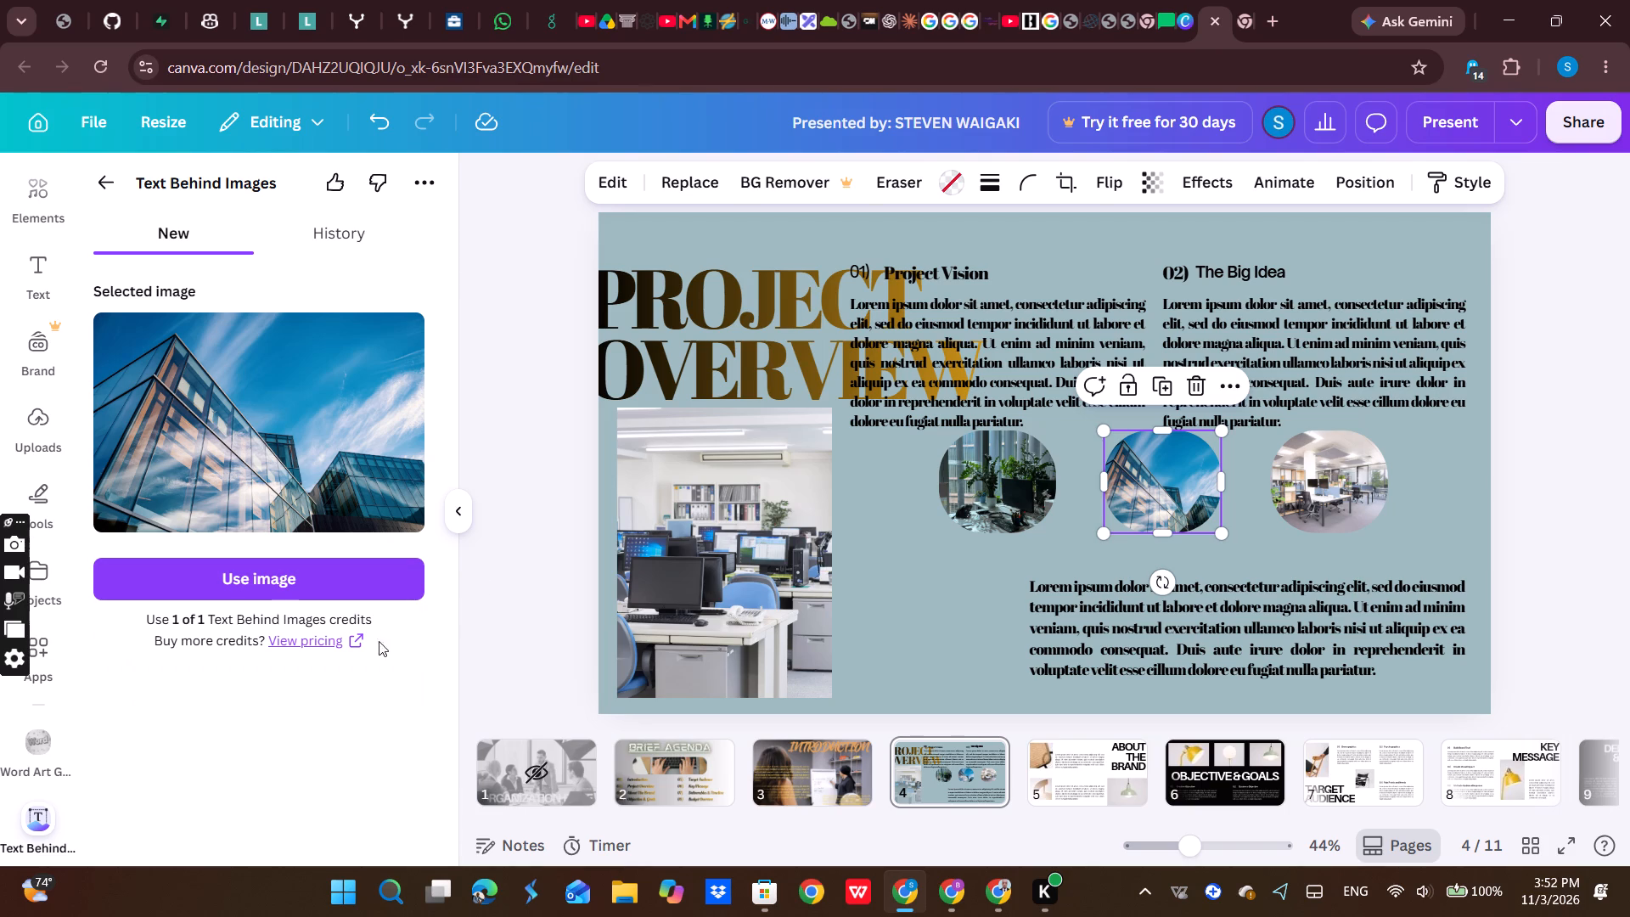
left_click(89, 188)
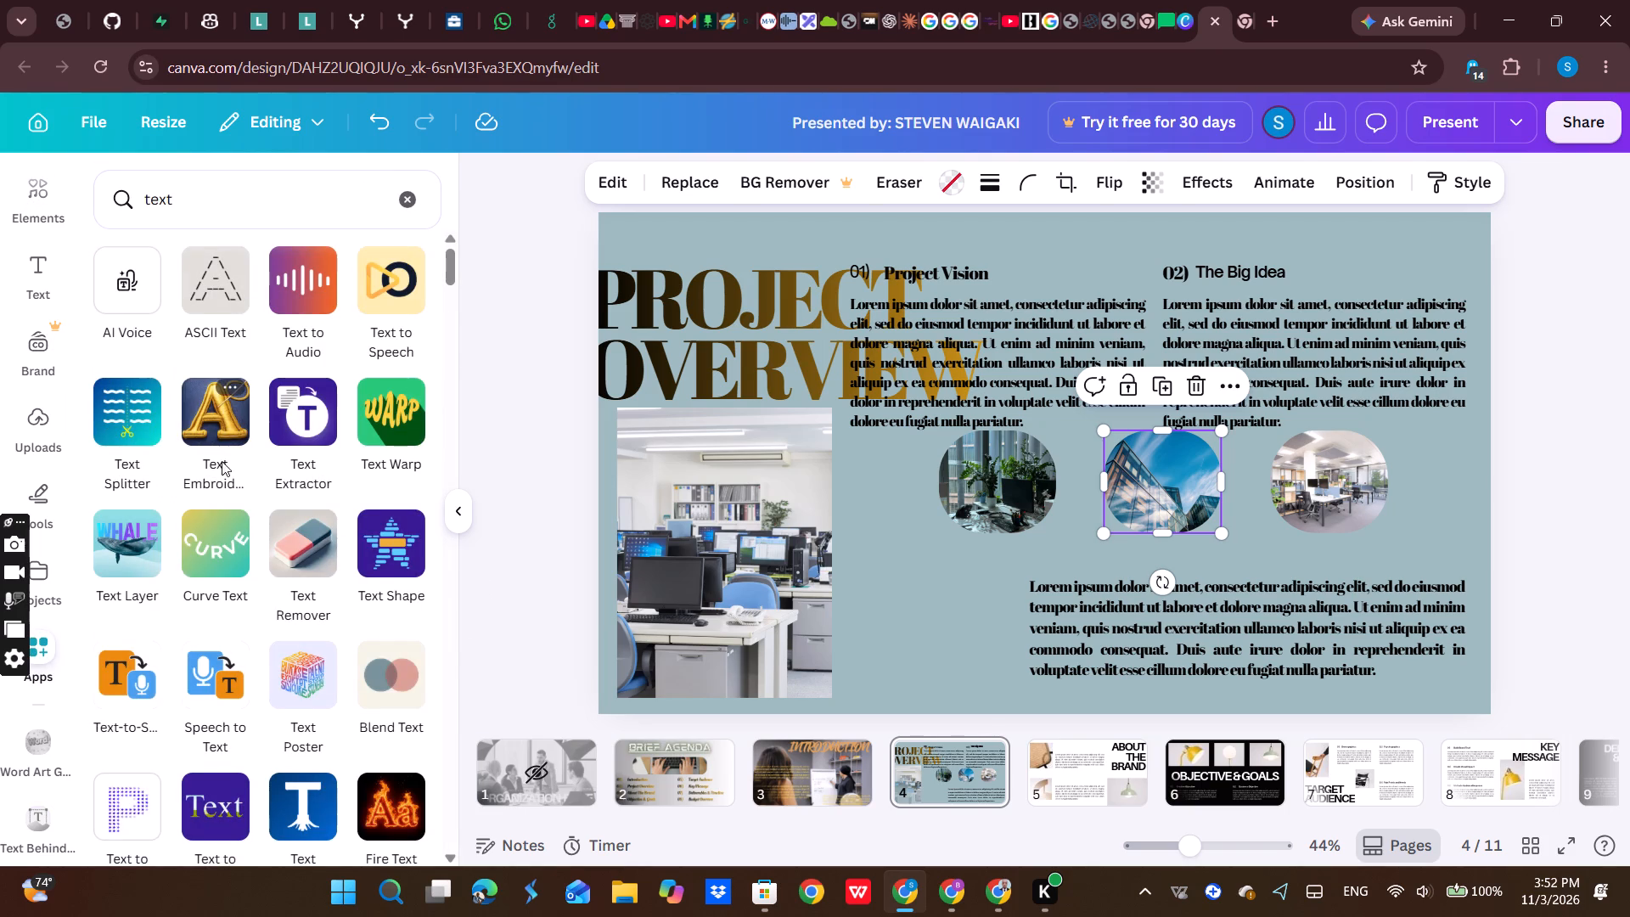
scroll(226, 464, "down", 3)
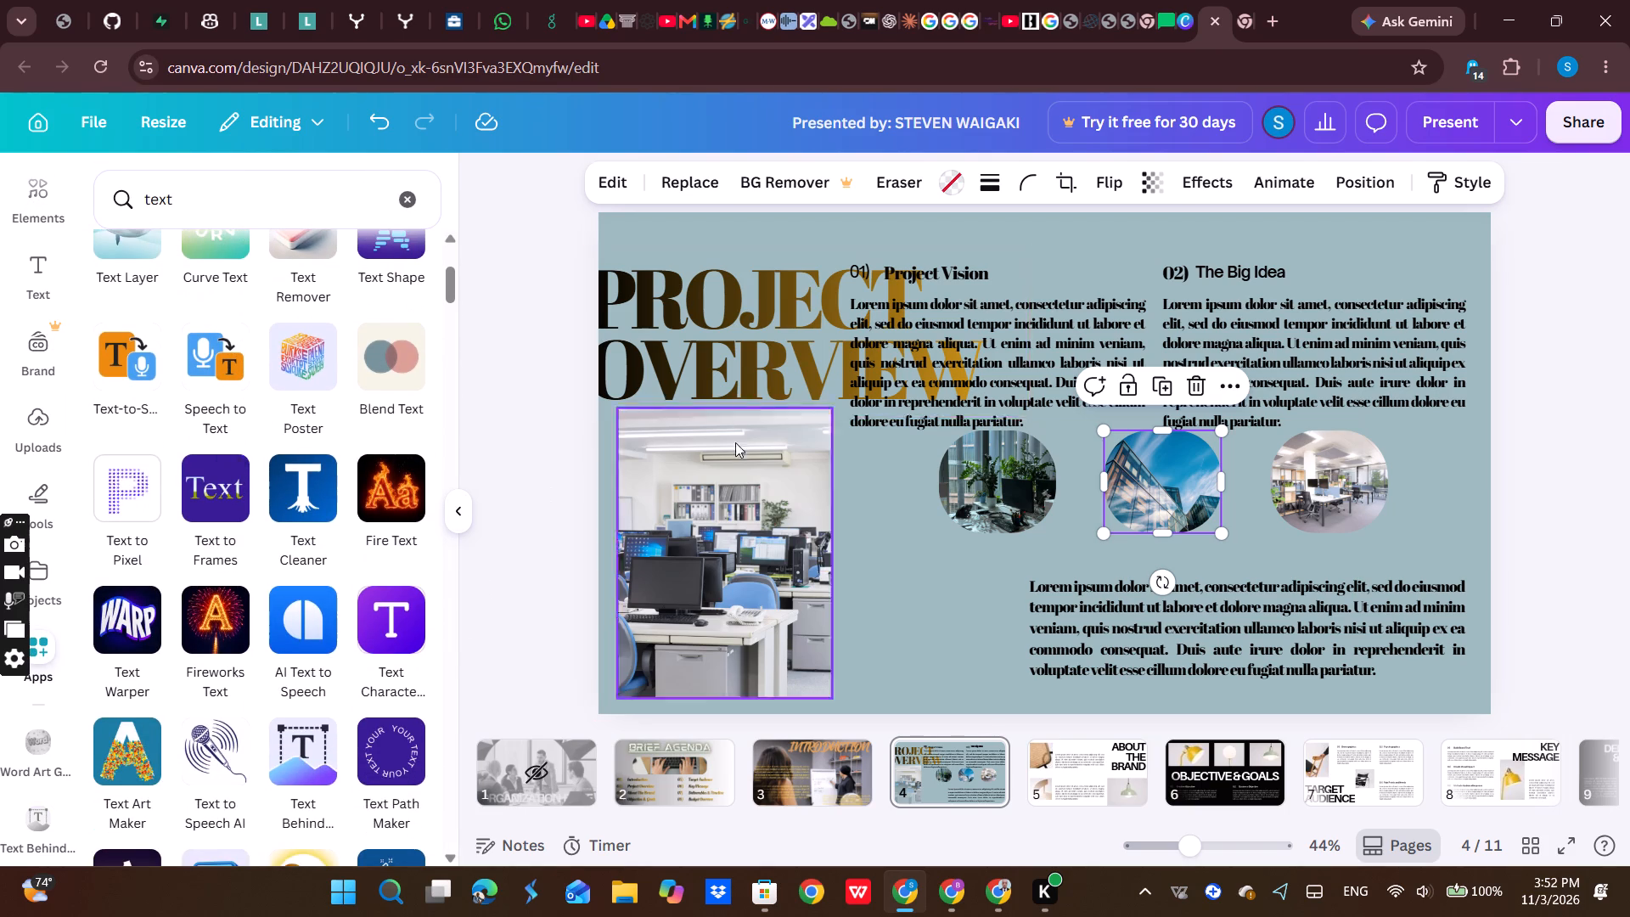
Move the large office photo to the slide's upper-left corner and the PROJECT OVERVIEW title directly below it.
left_click_drag(733, 462, 719, 274)
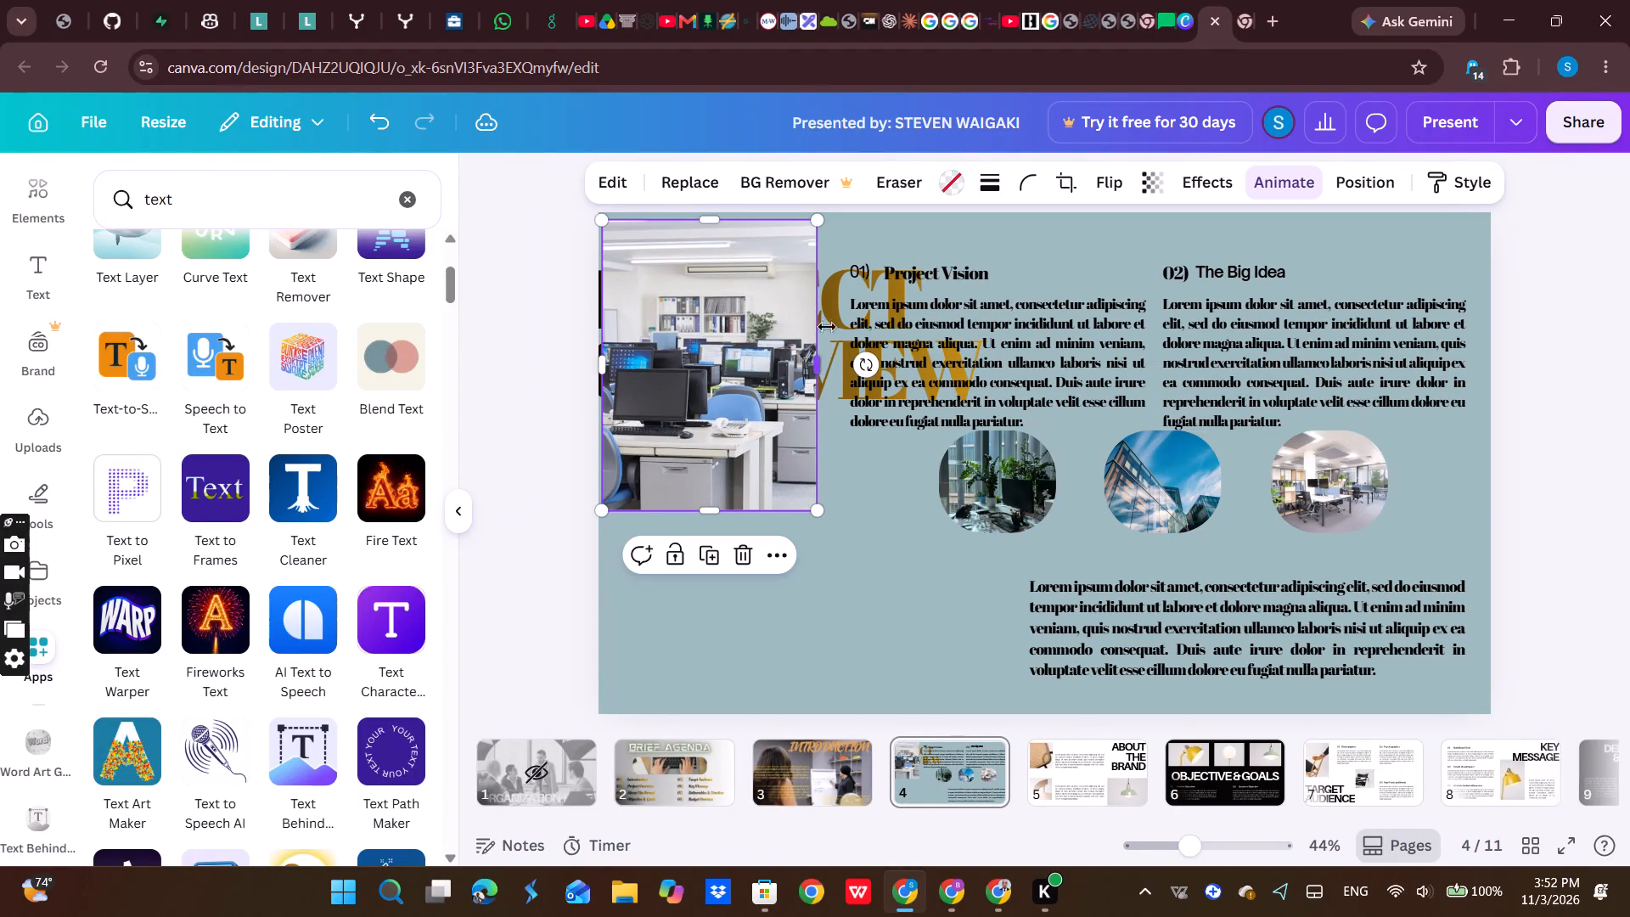
left_click(836, 307)
left_click_drag(836, 307, 818, 599)
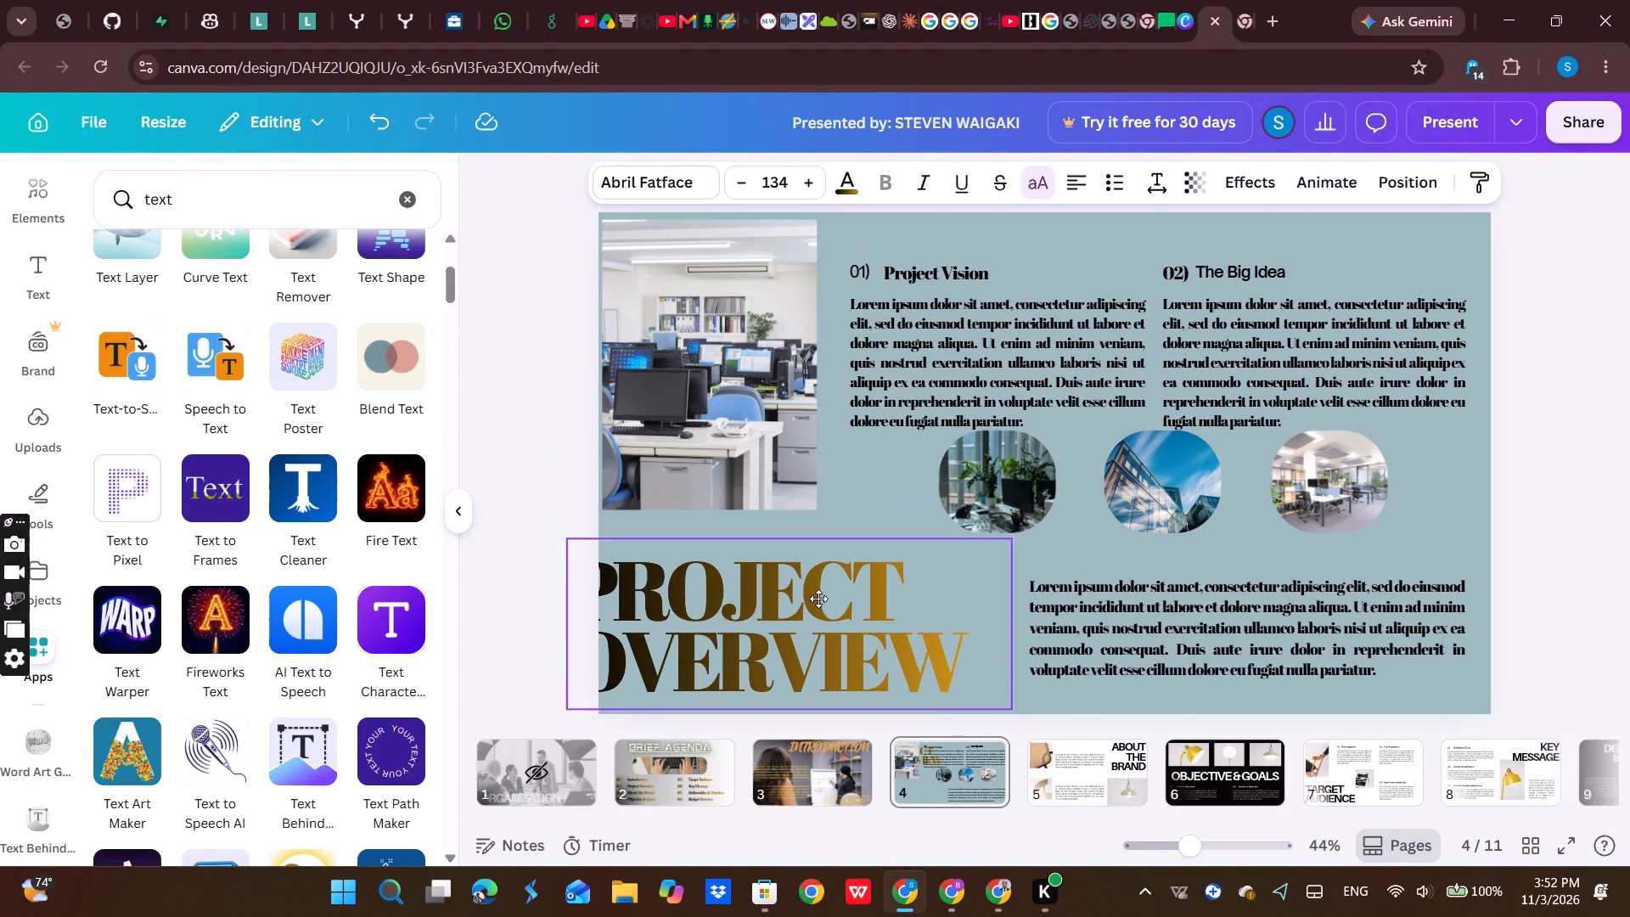
left_click_drag(818, 599, 850, 571)
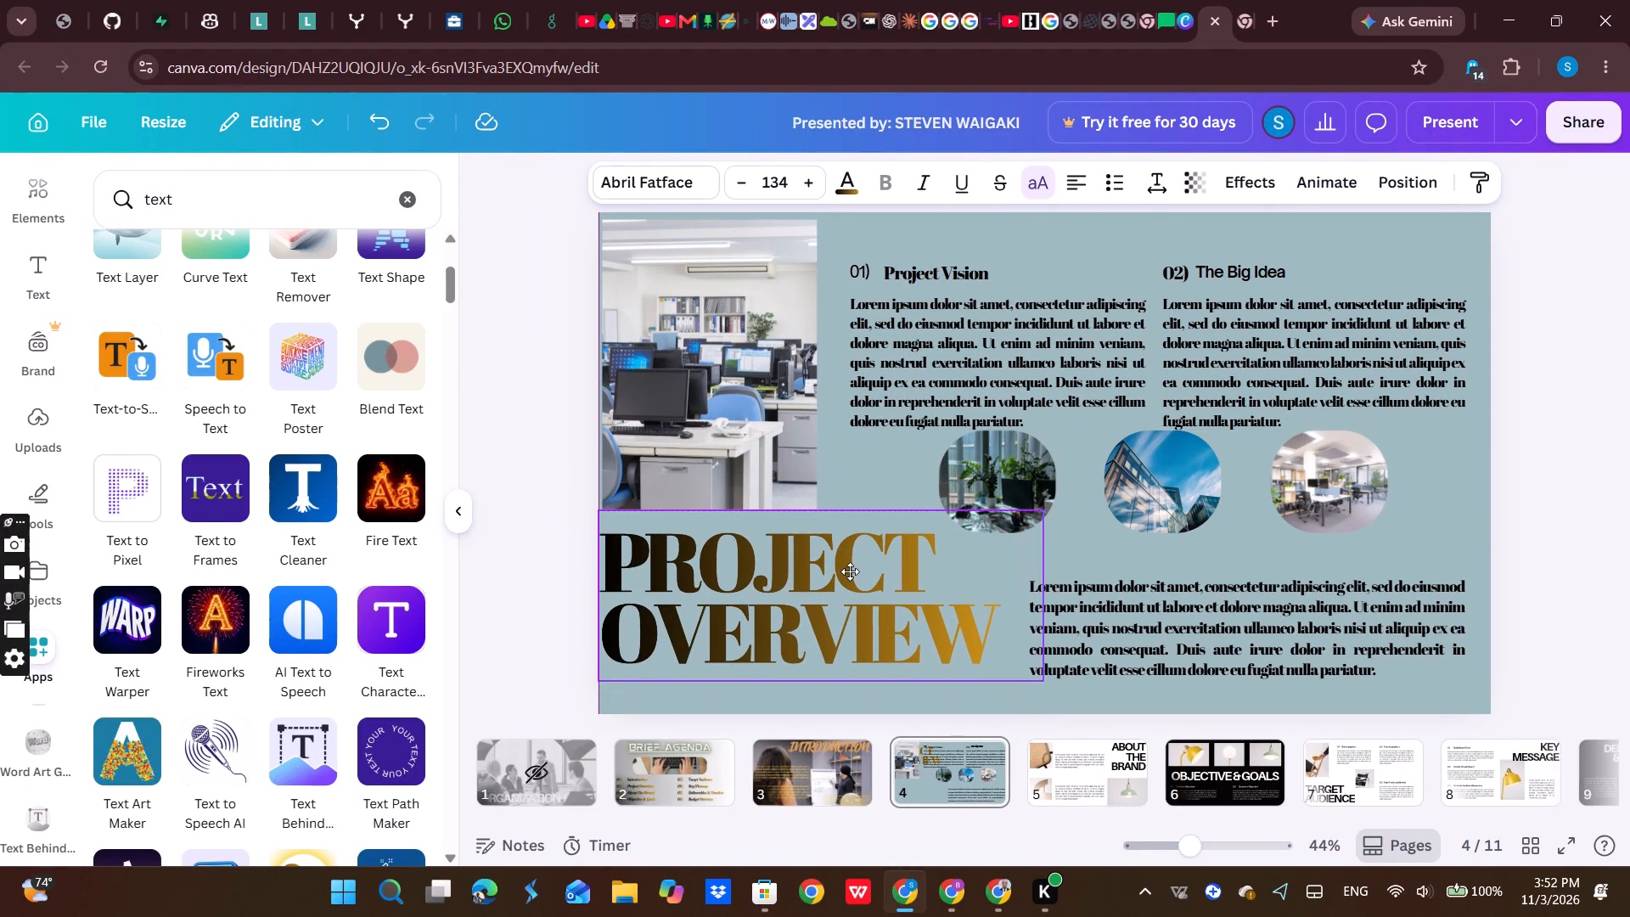
left_click_drag(850, 571, 856, 571)
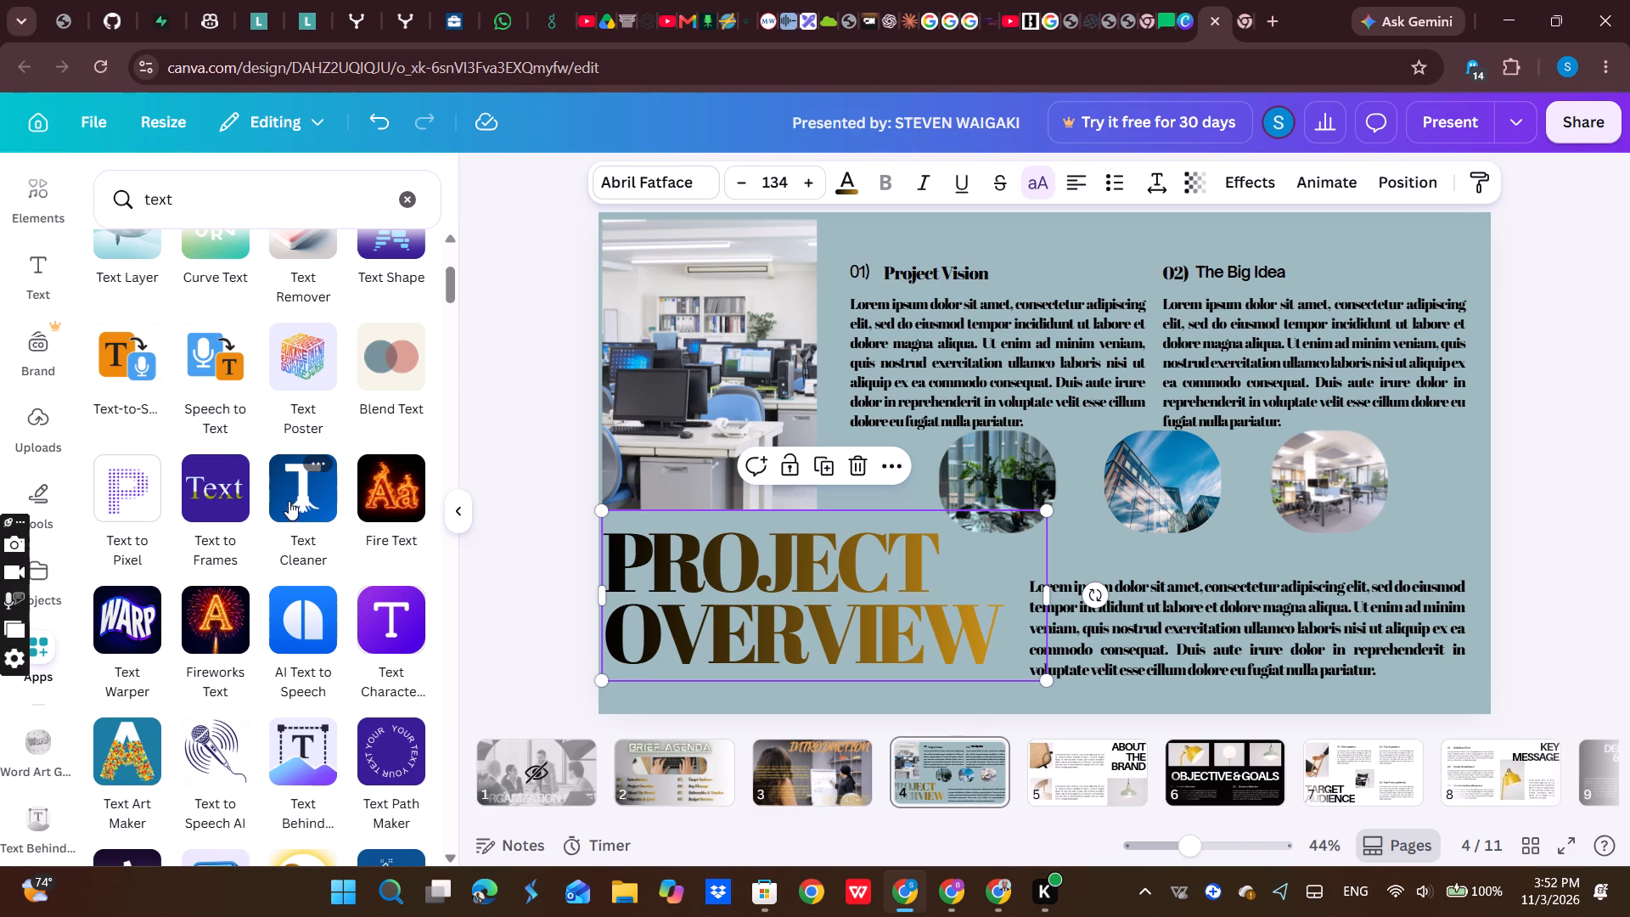
Browse the text app results for a suitable text effect and examine the TextArt app's preview images.
scroll(289, 501, "down", 6)
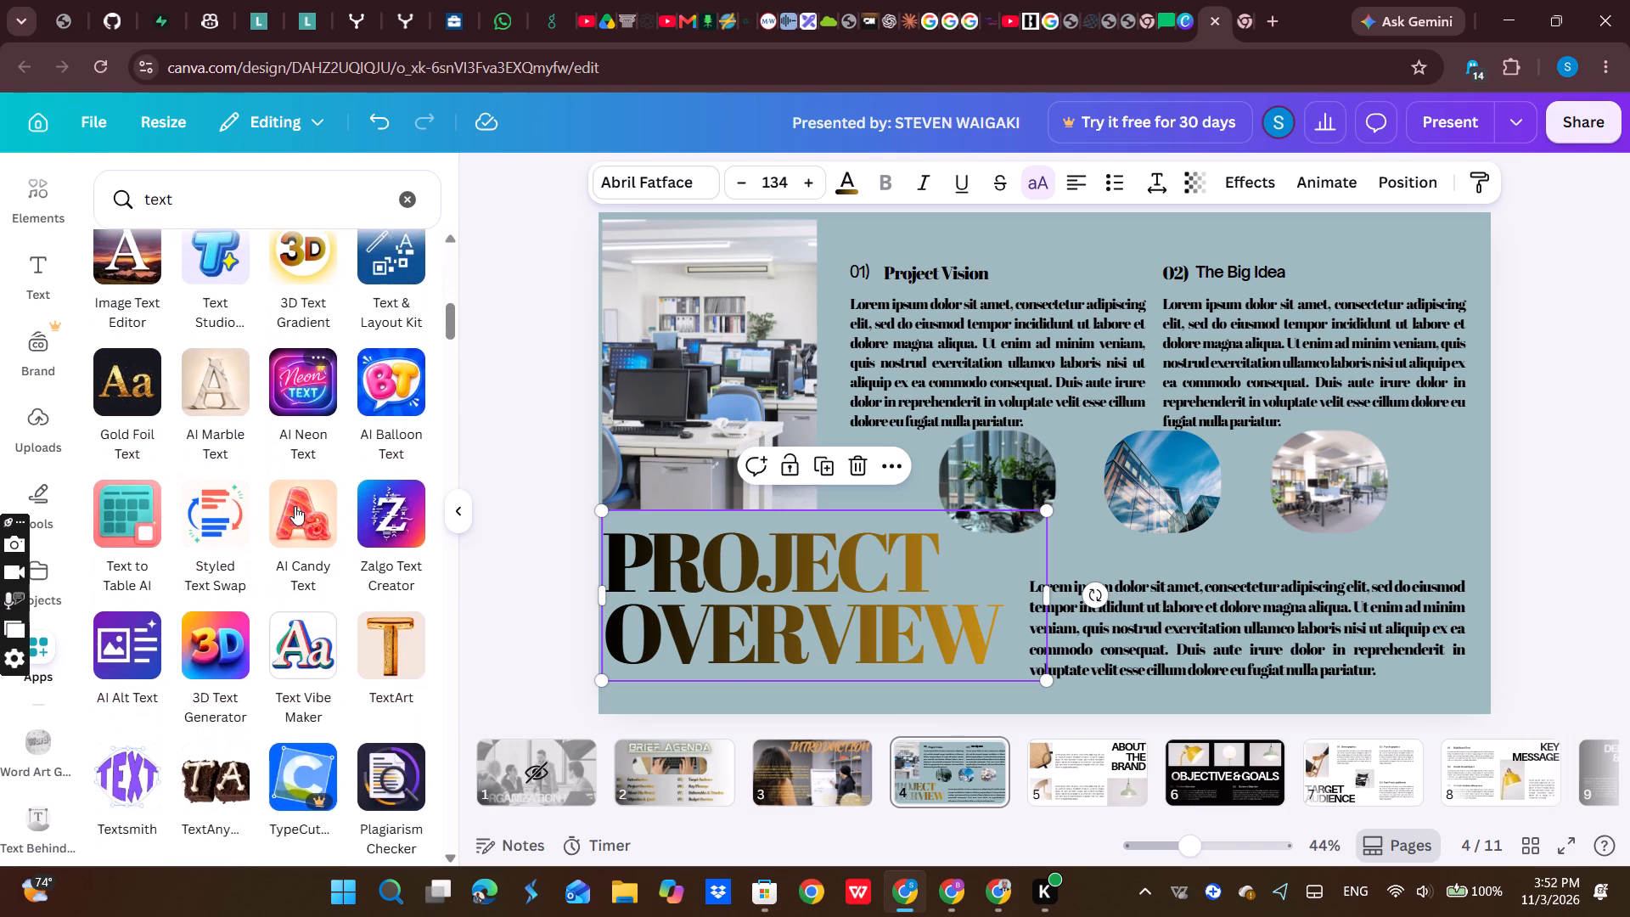
scroll(301, 518, "down", 3)
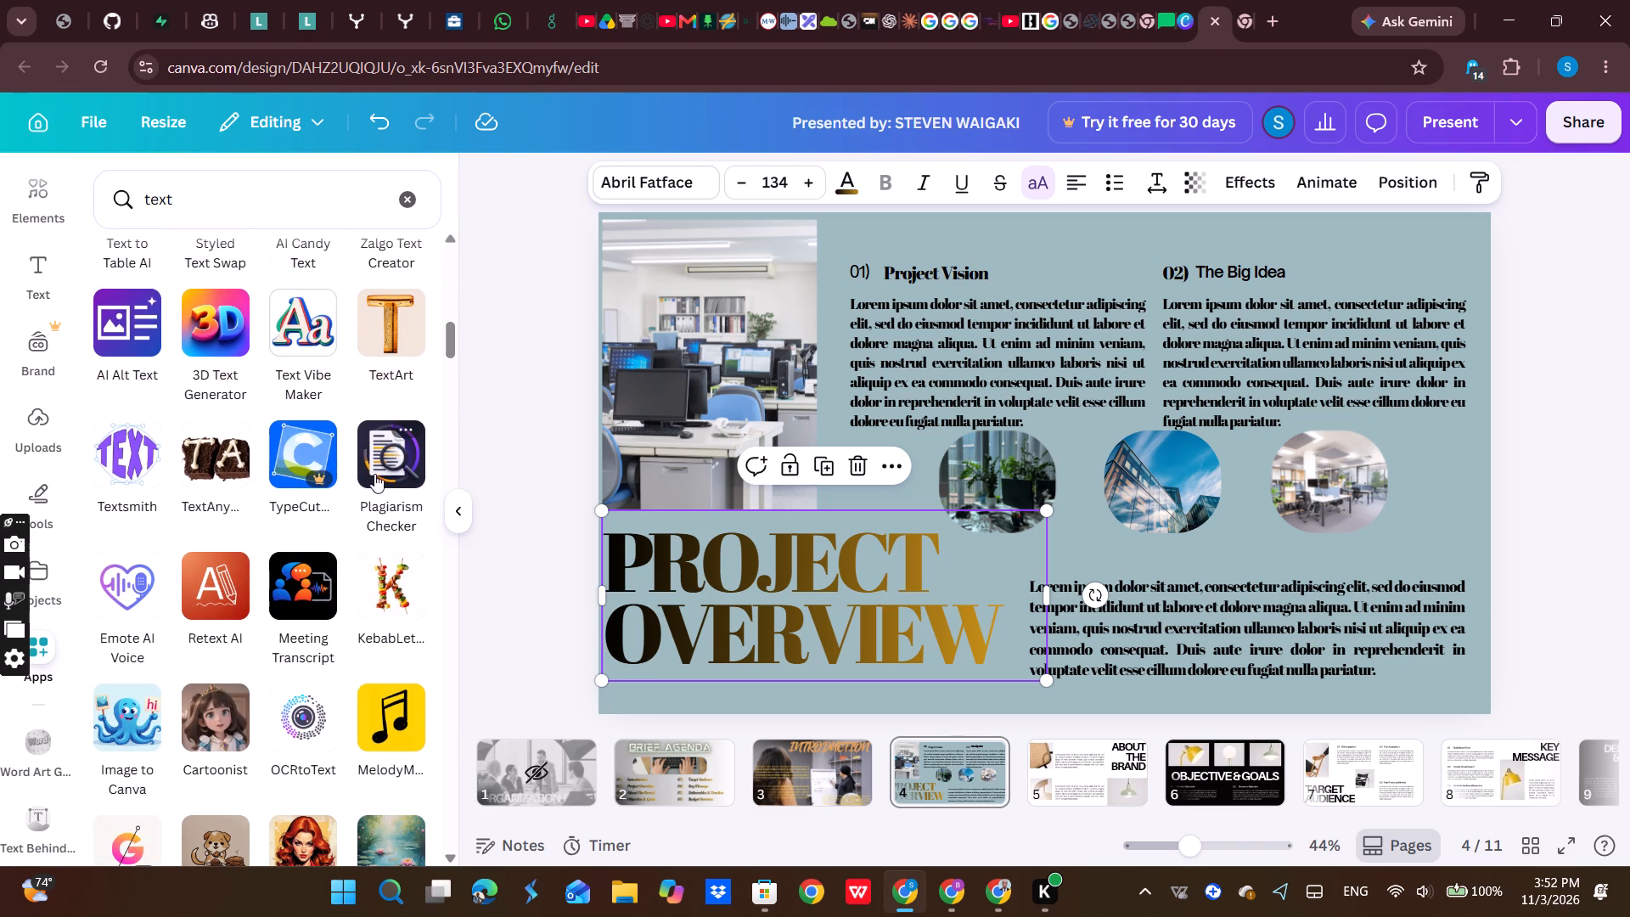
scroll(368, 460, "up", 1)
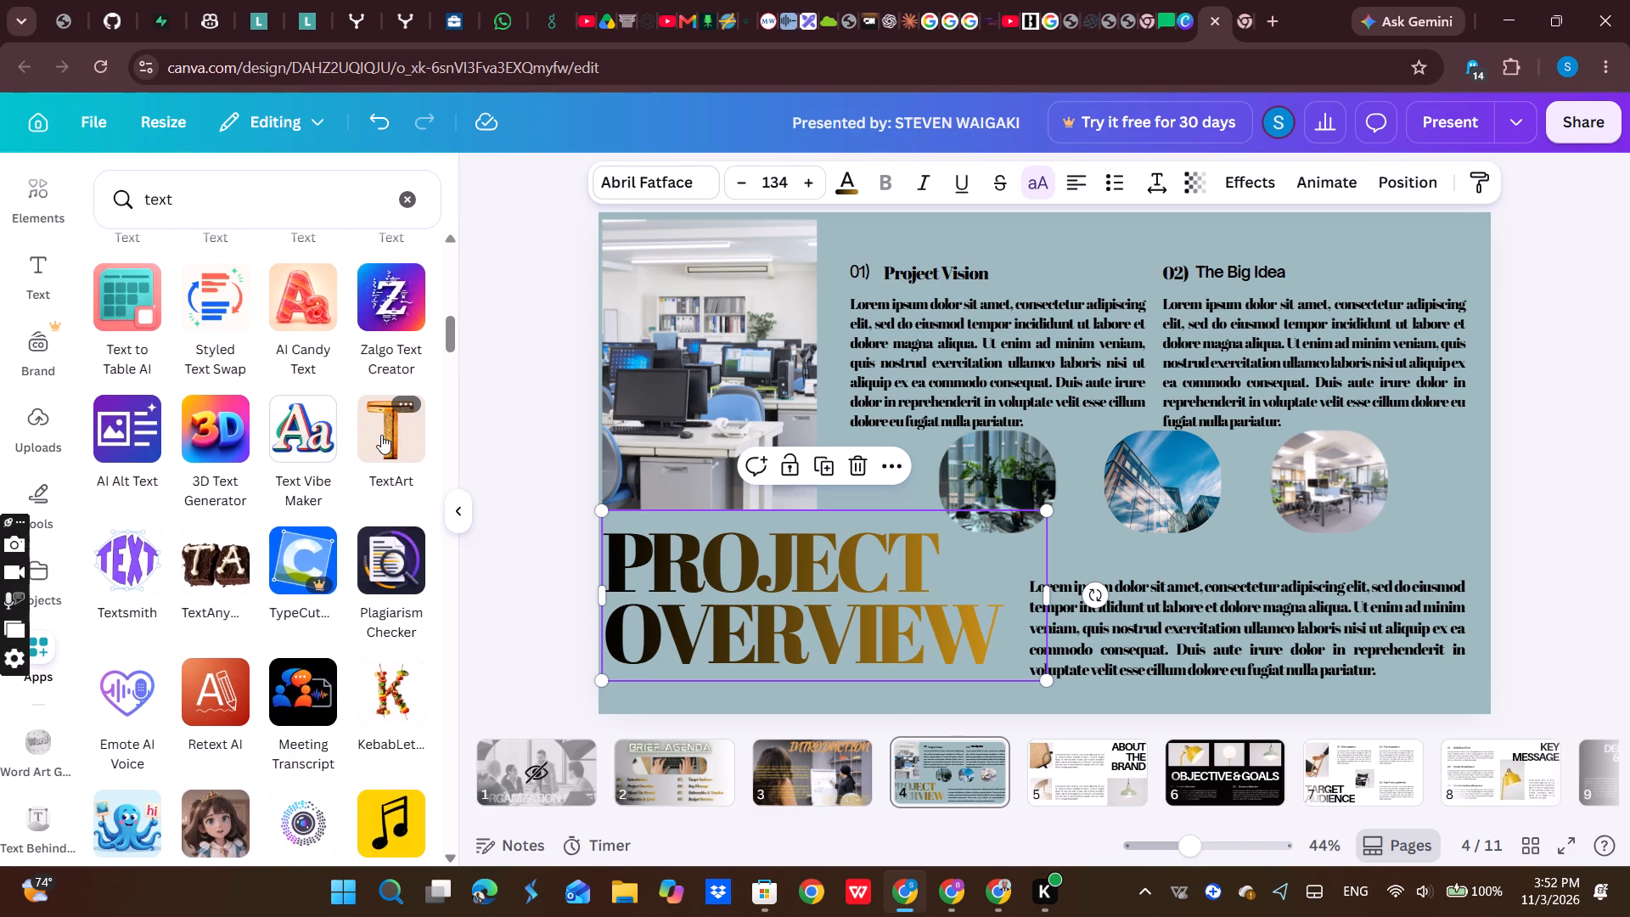
left_click(381, 435)
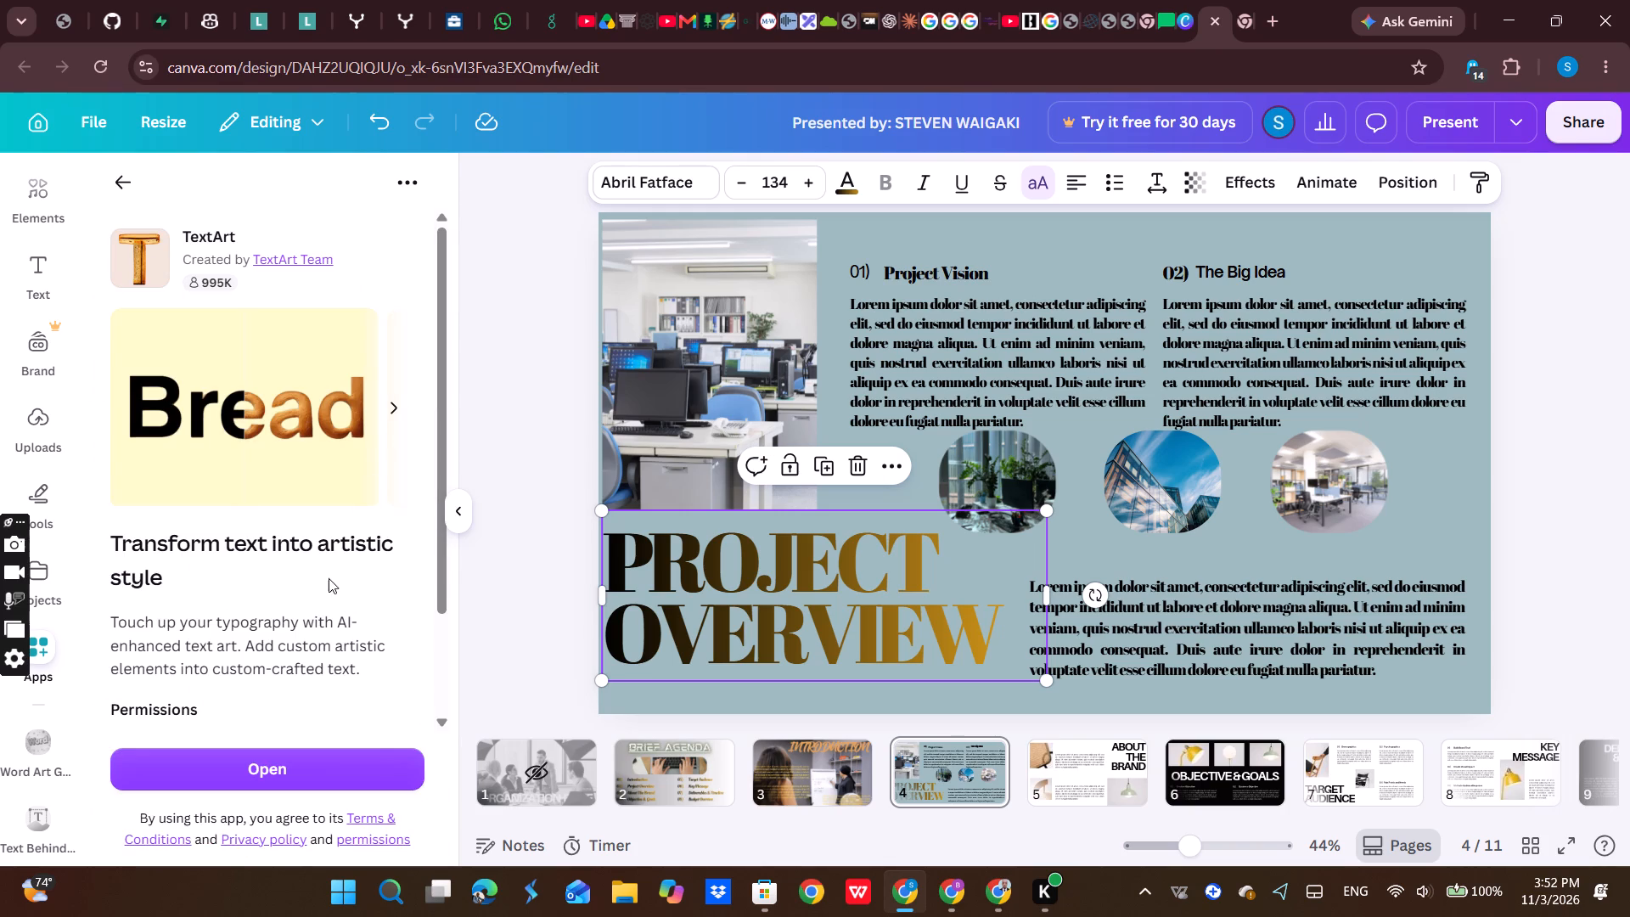
left_click(385, 418)
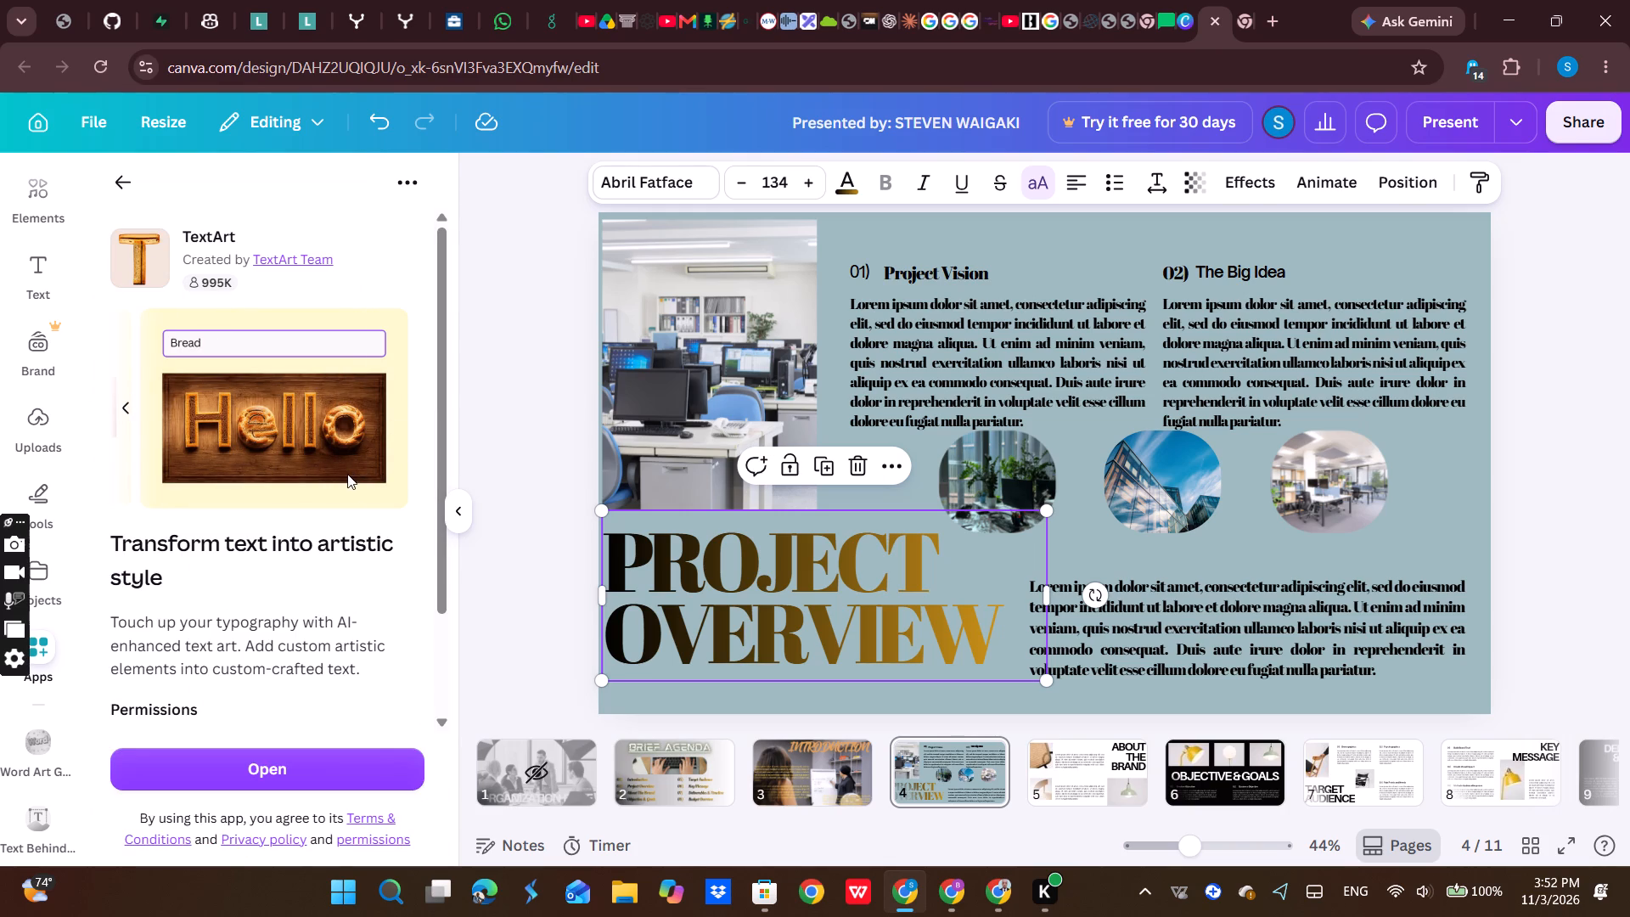
left_click(127, 404)
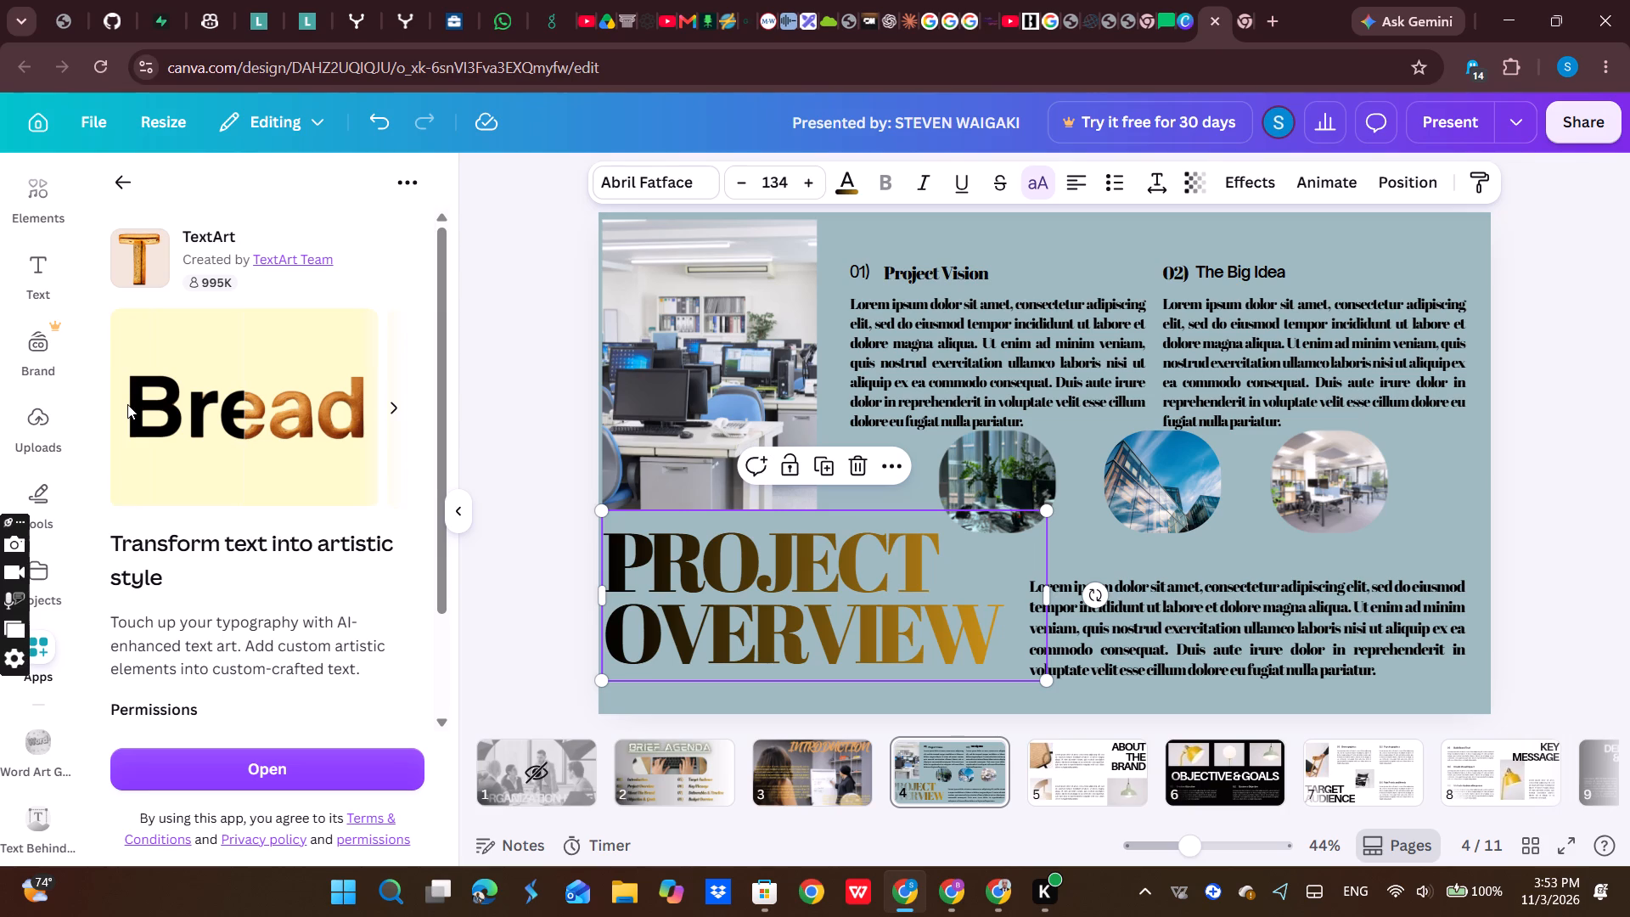
left_click(127, 404)
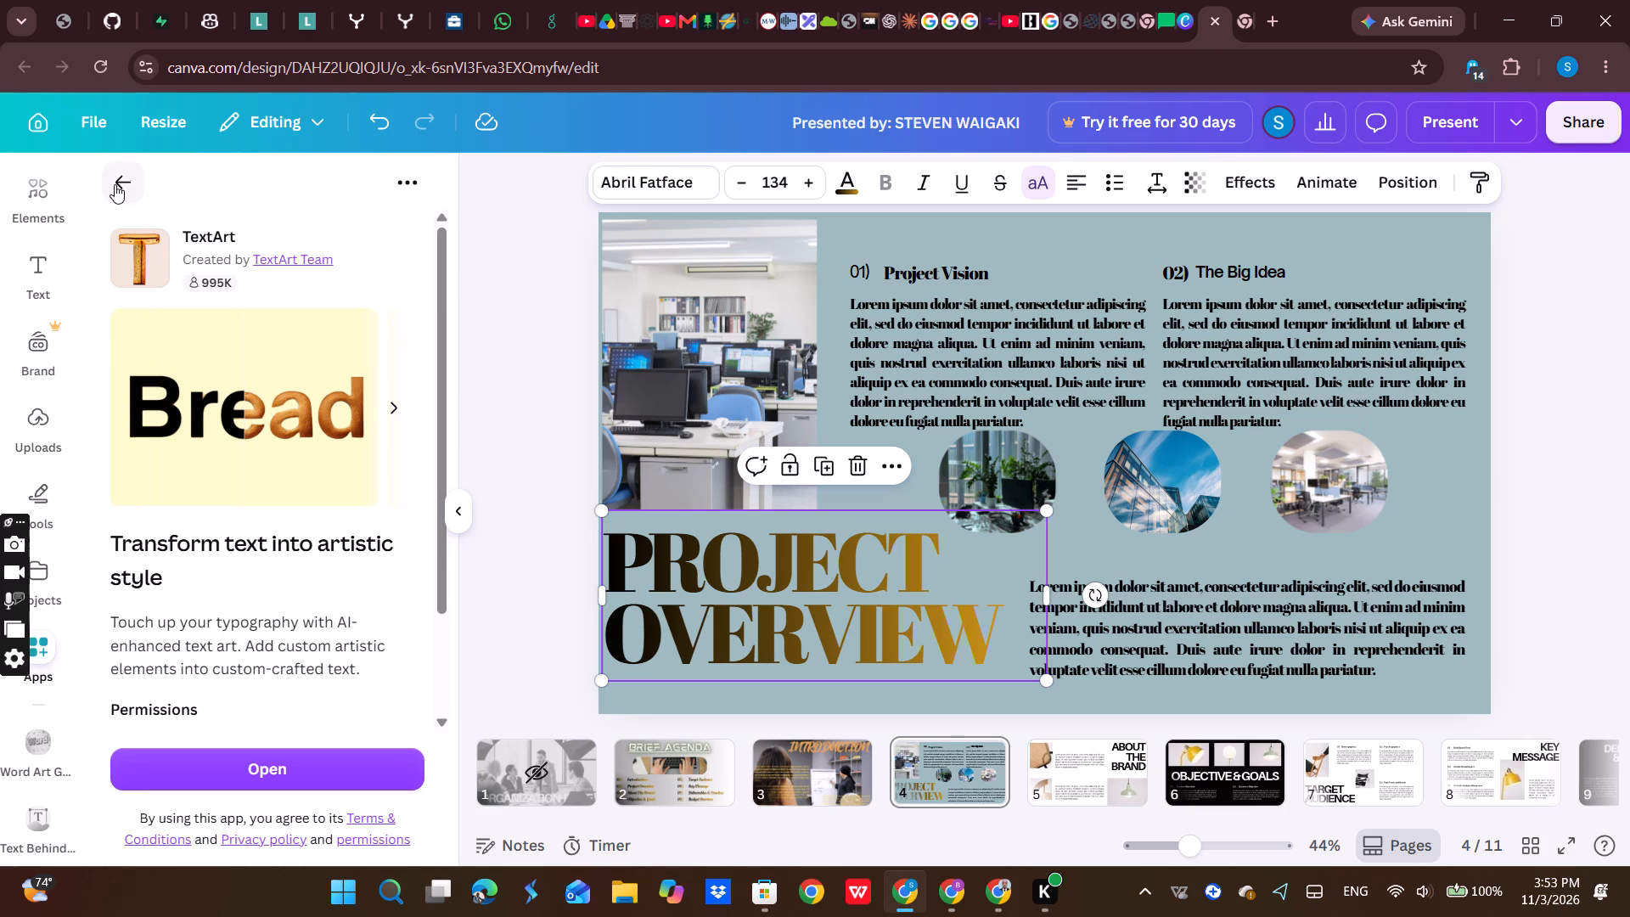
left_click(115, 183)
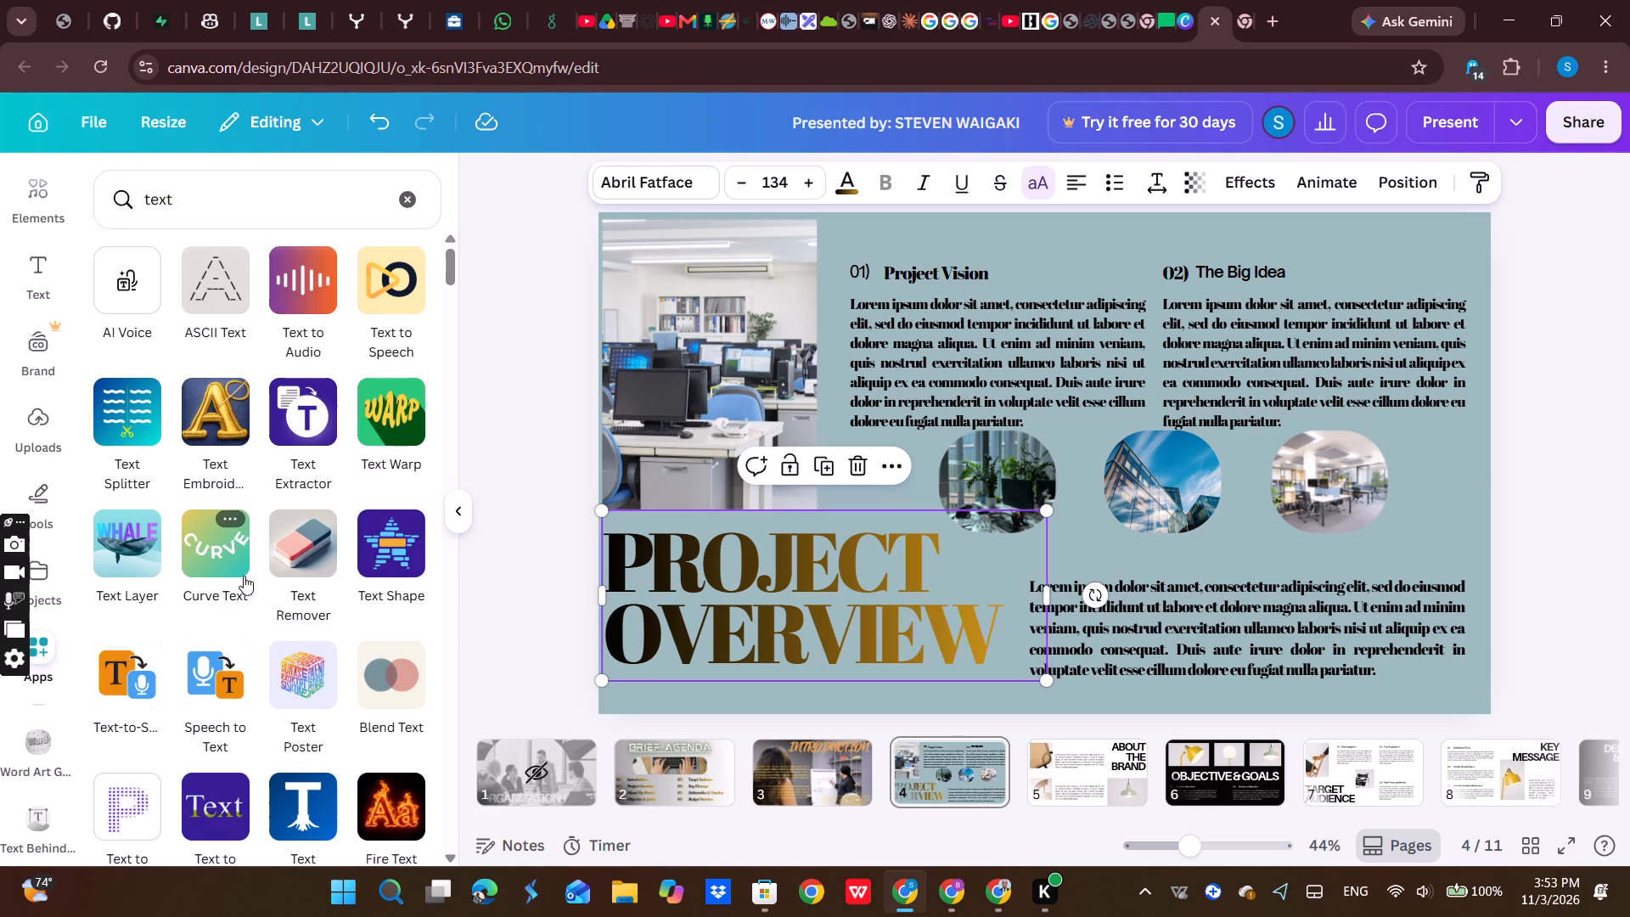
Open the Text Layer app, read its instructions, and start separating the large office photo into layers.
scroll(208, 561, "down", 1)
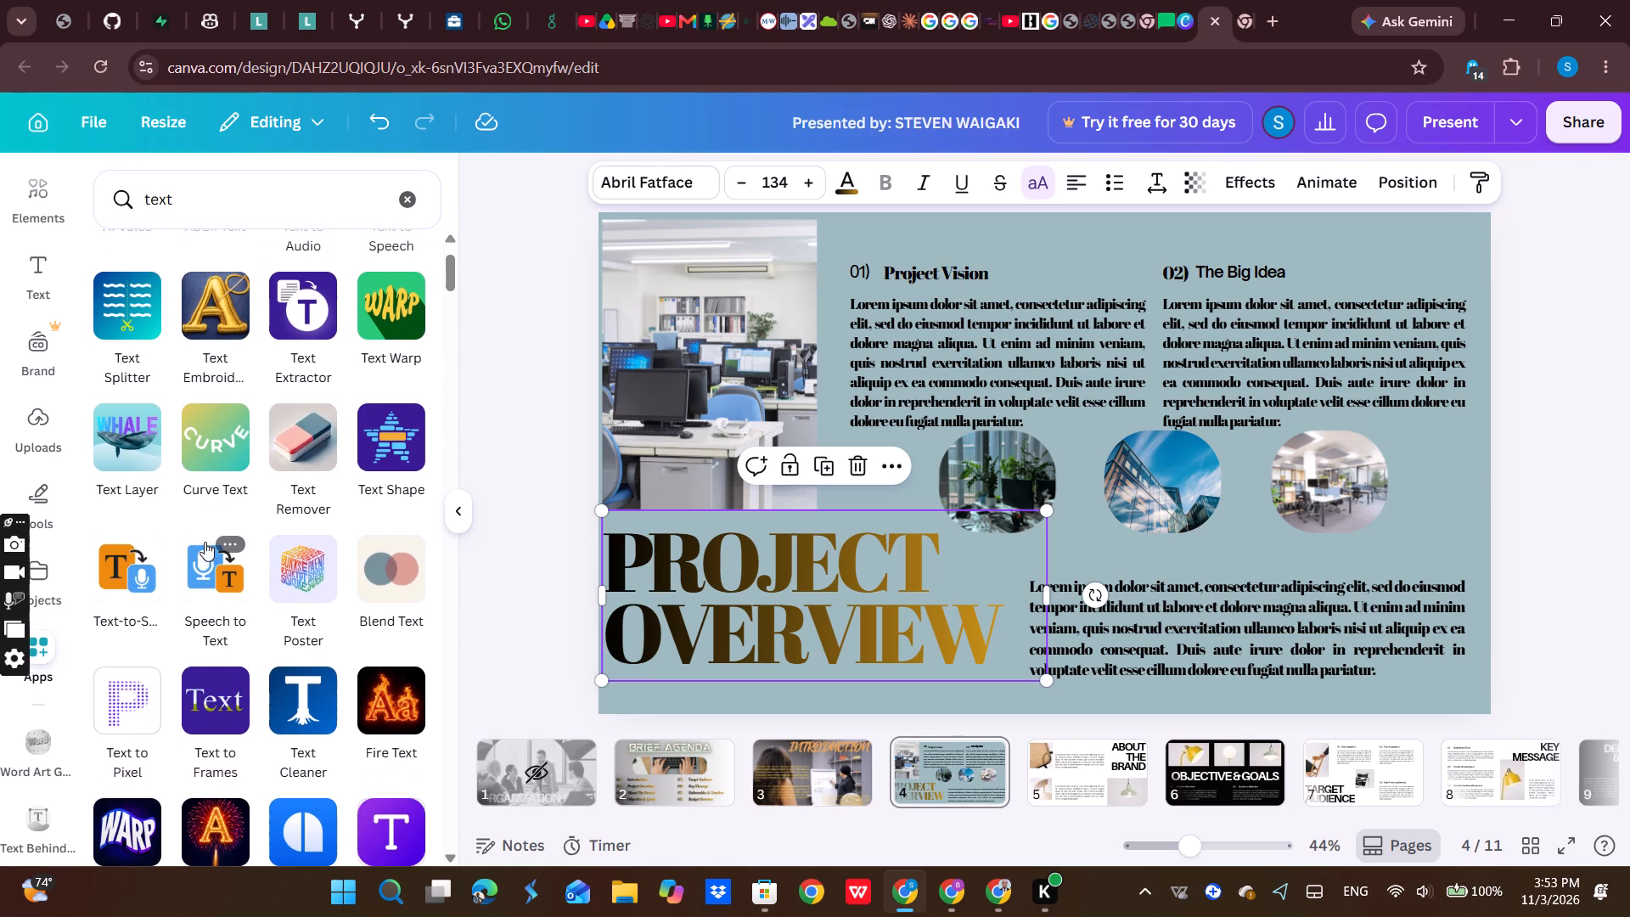
left_click(143, 453)
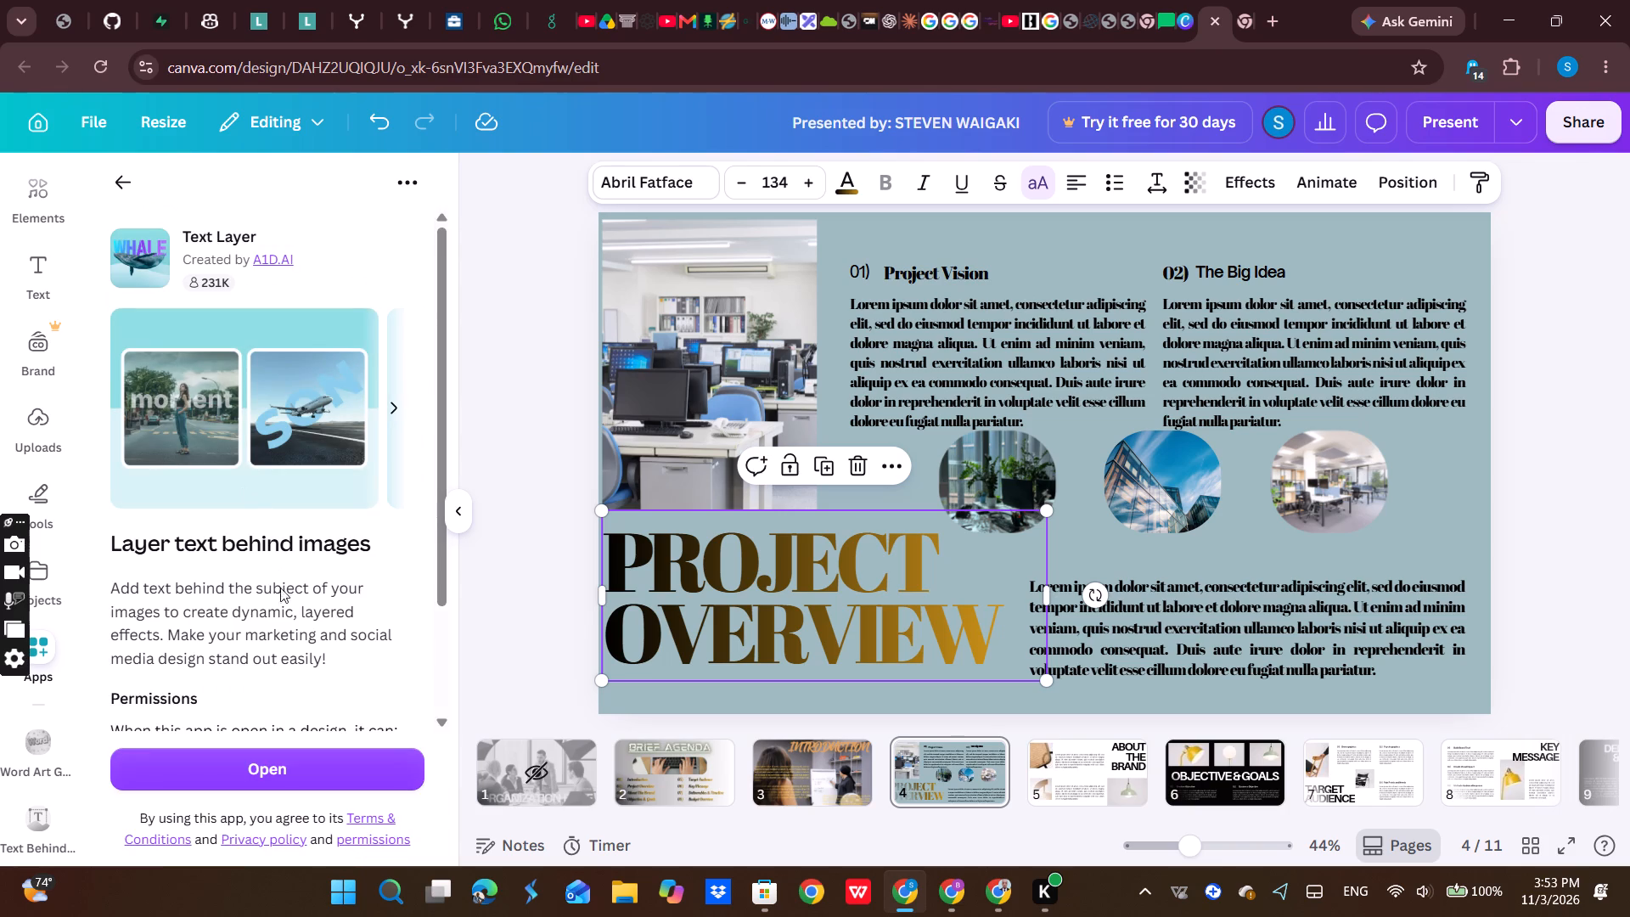
scroll(239, 548, "down", 7)
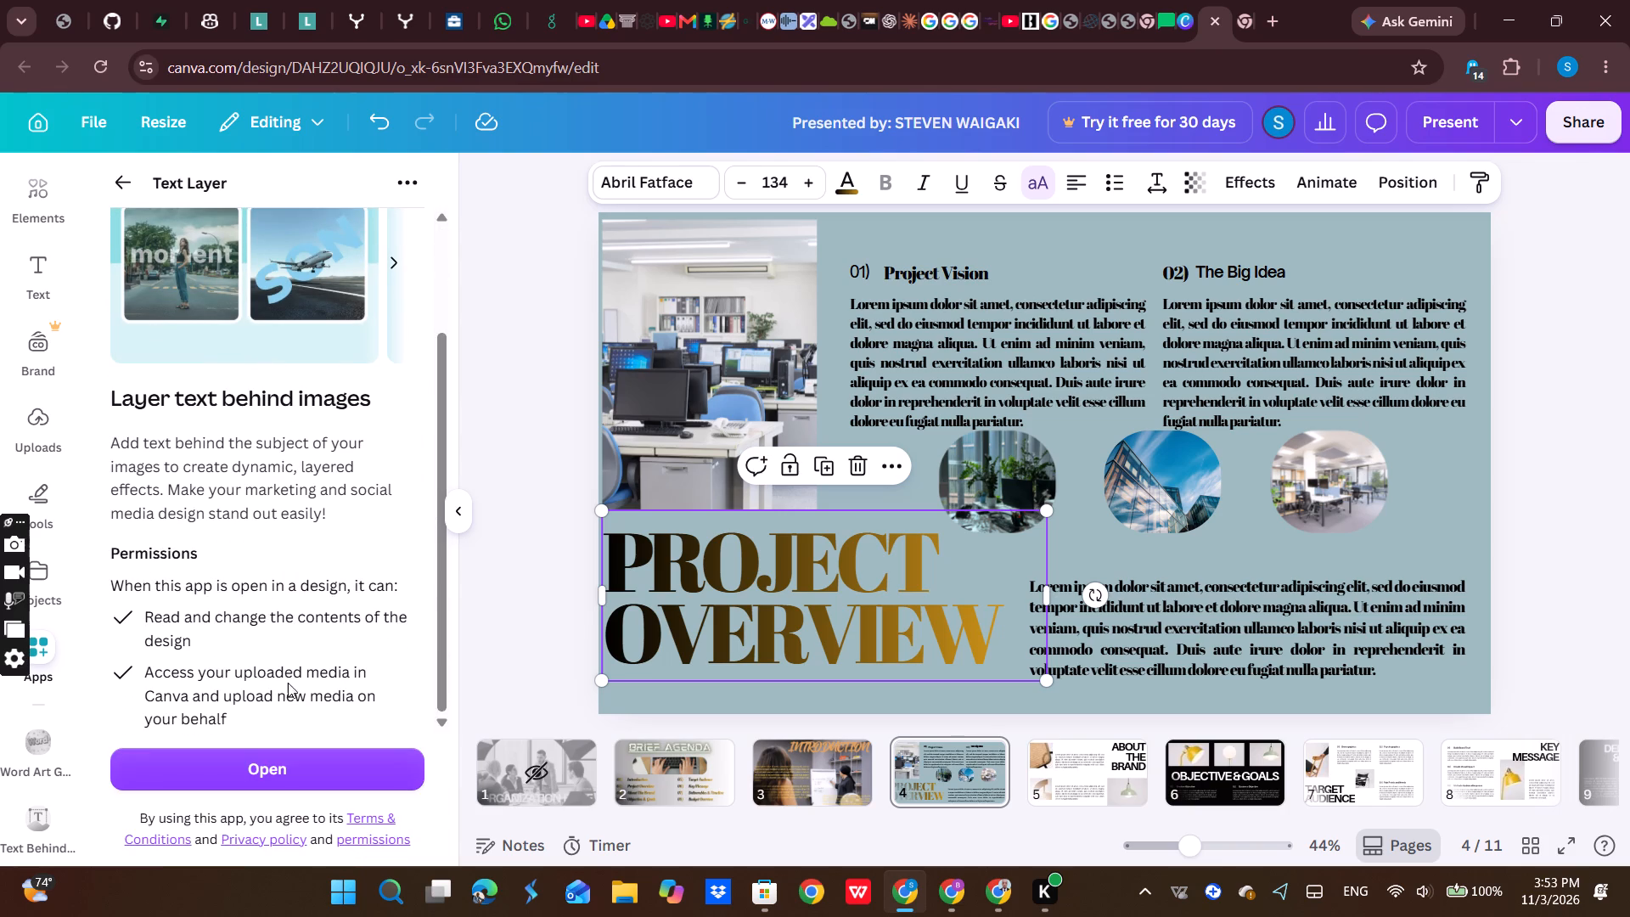
left_click(260, 777)
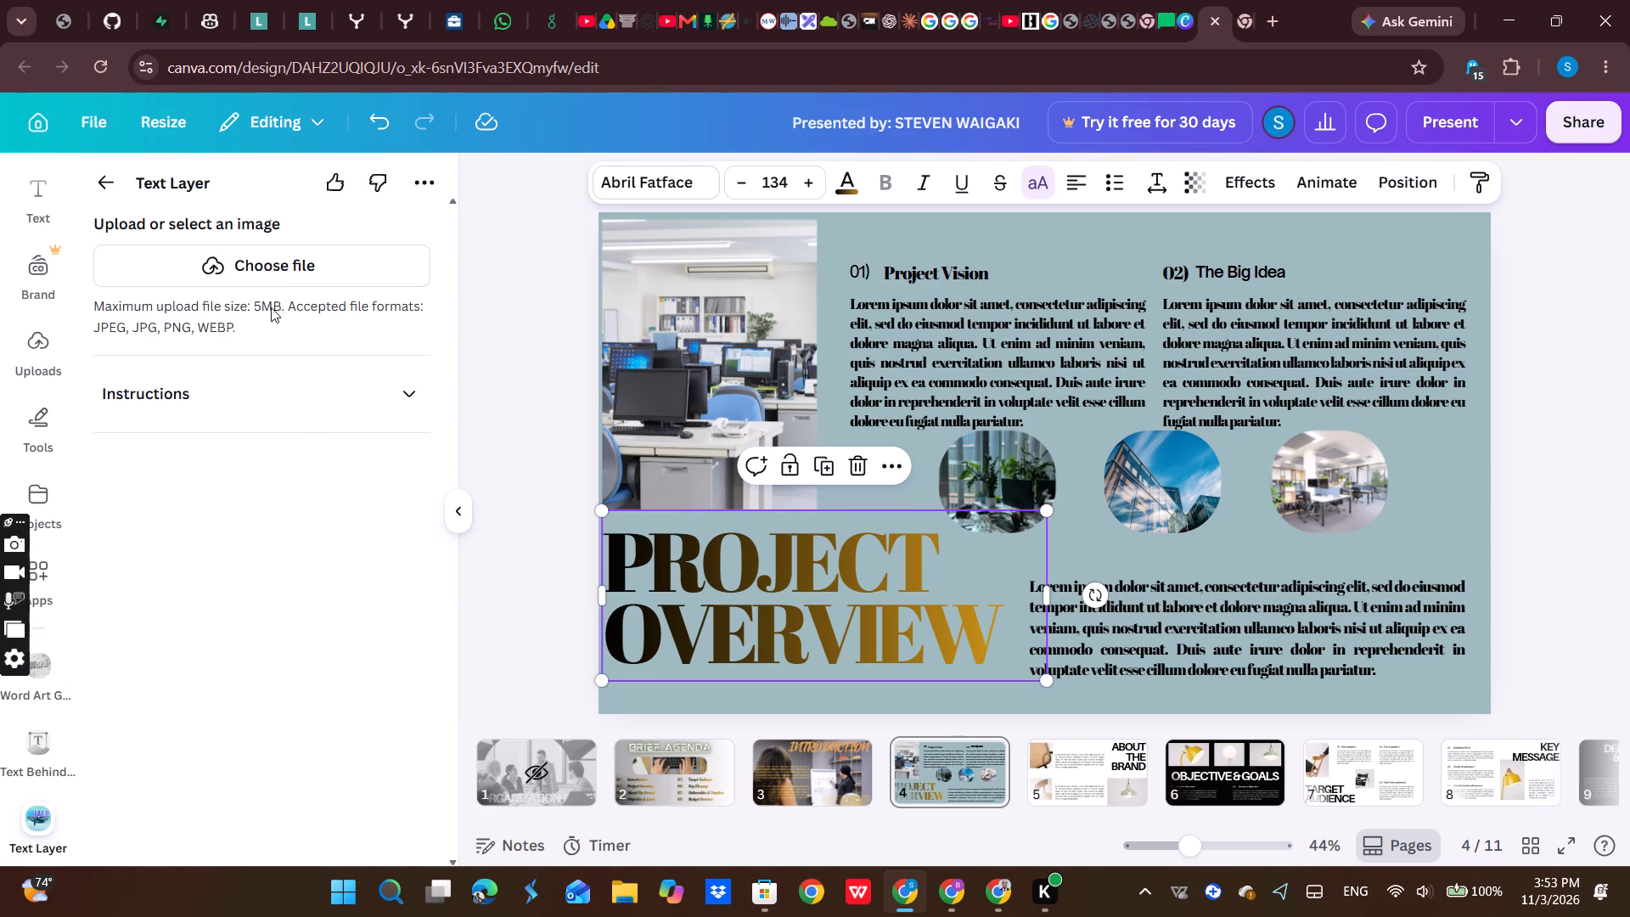
left_click(402, 404)
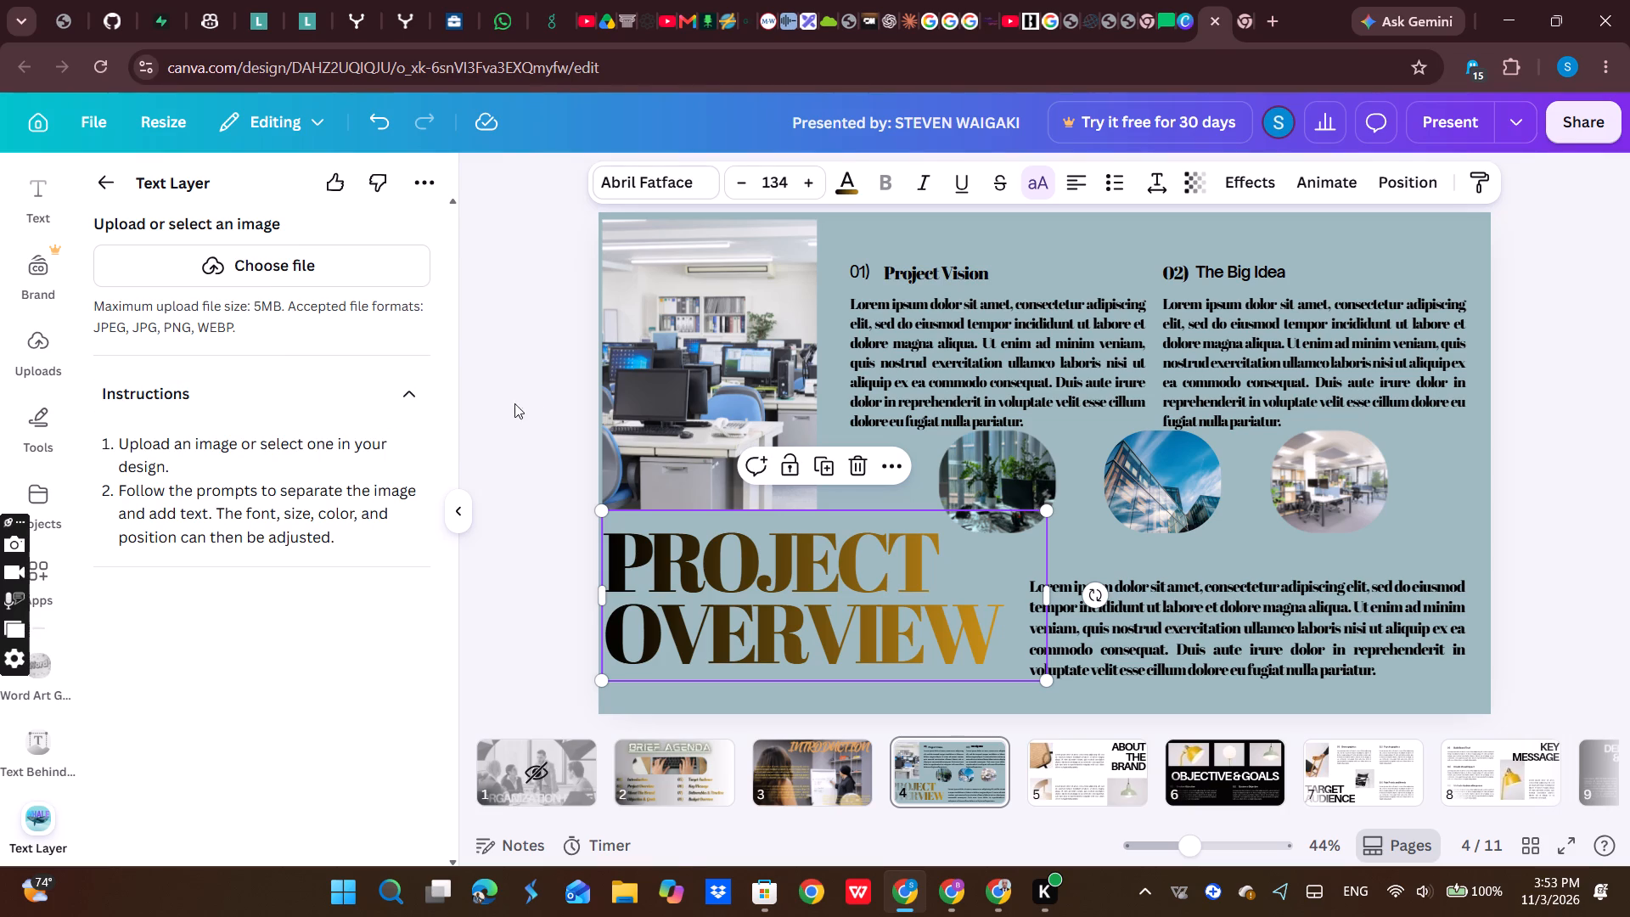
left_click(643, 377)
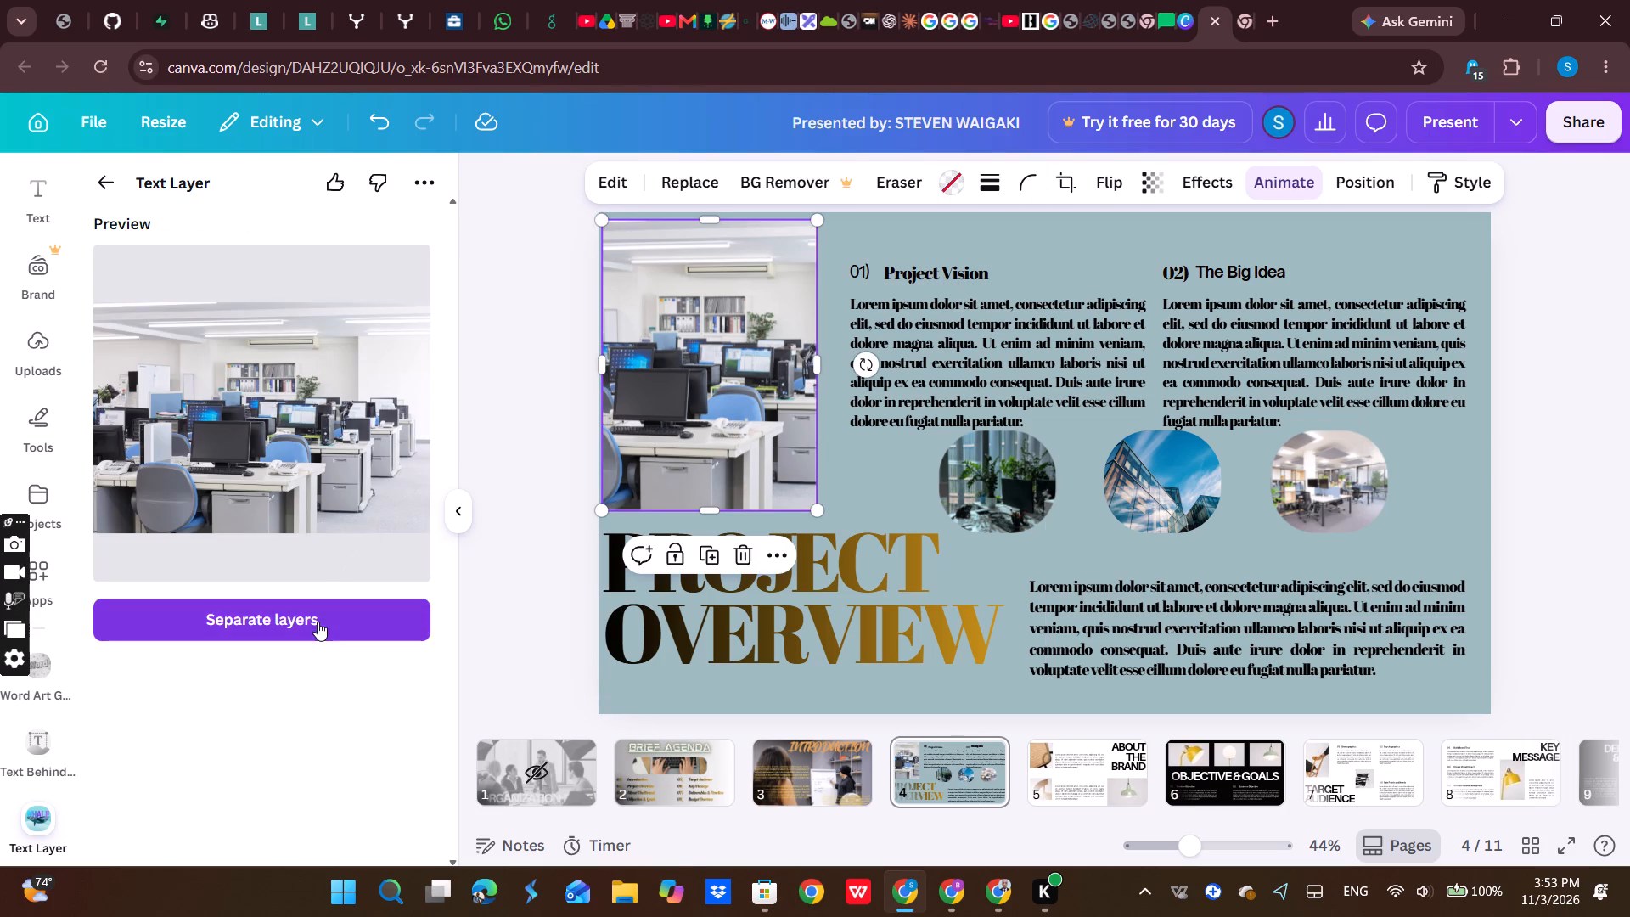
left_click(318, 622)
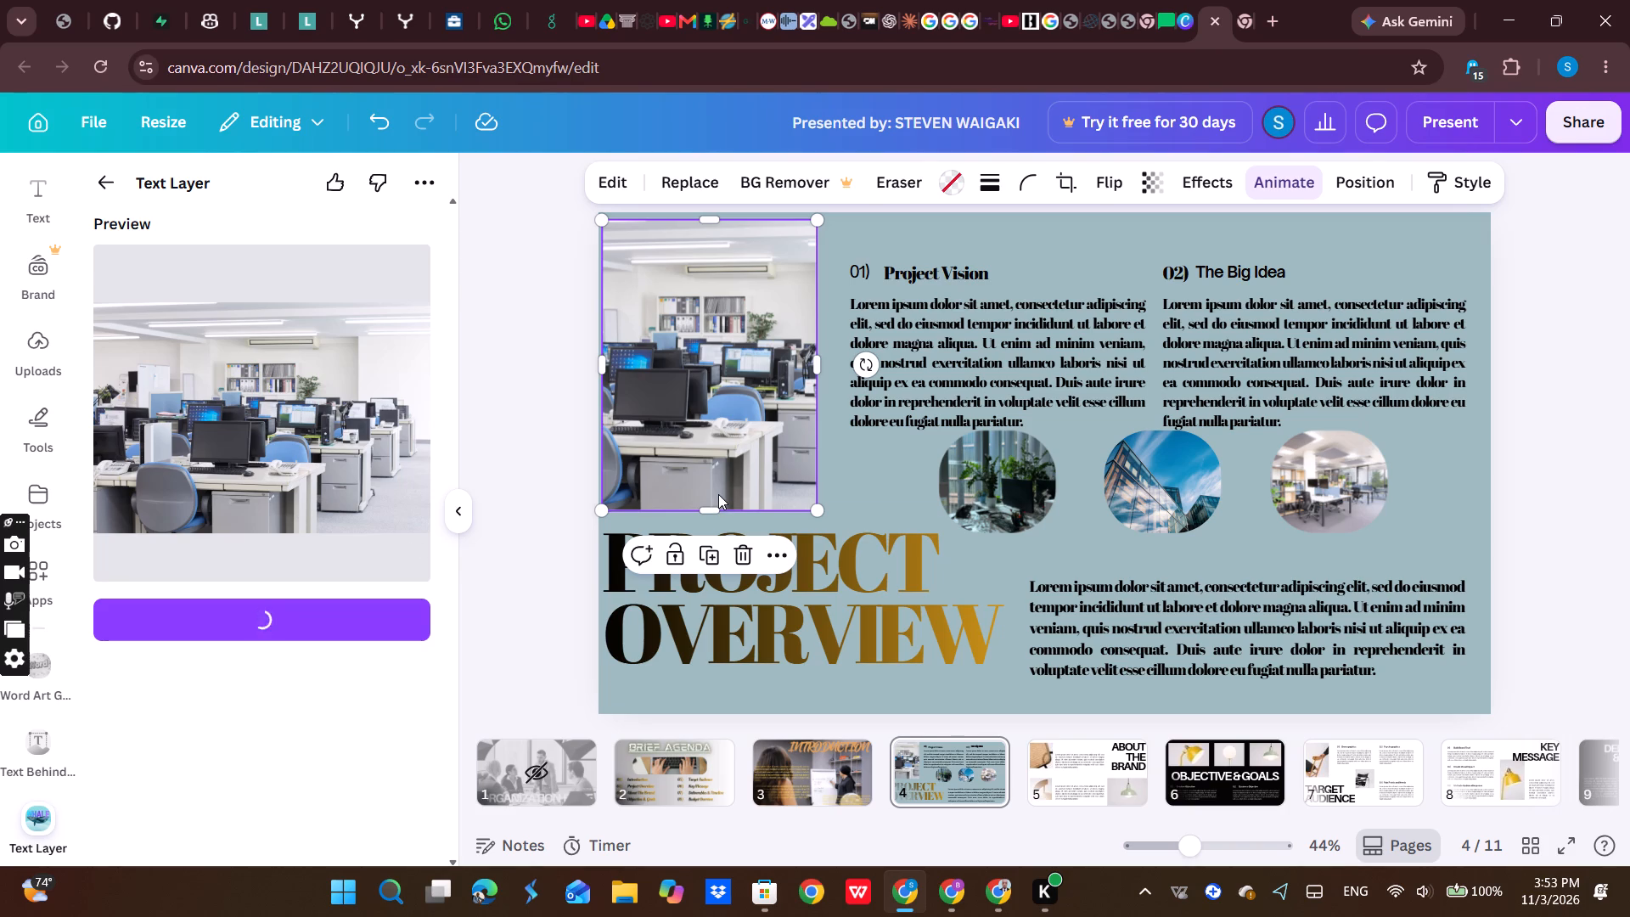
Set the background of the ABOUT THE BRAND slide to the grey-to-white gradient.
left_click(1066, 765)
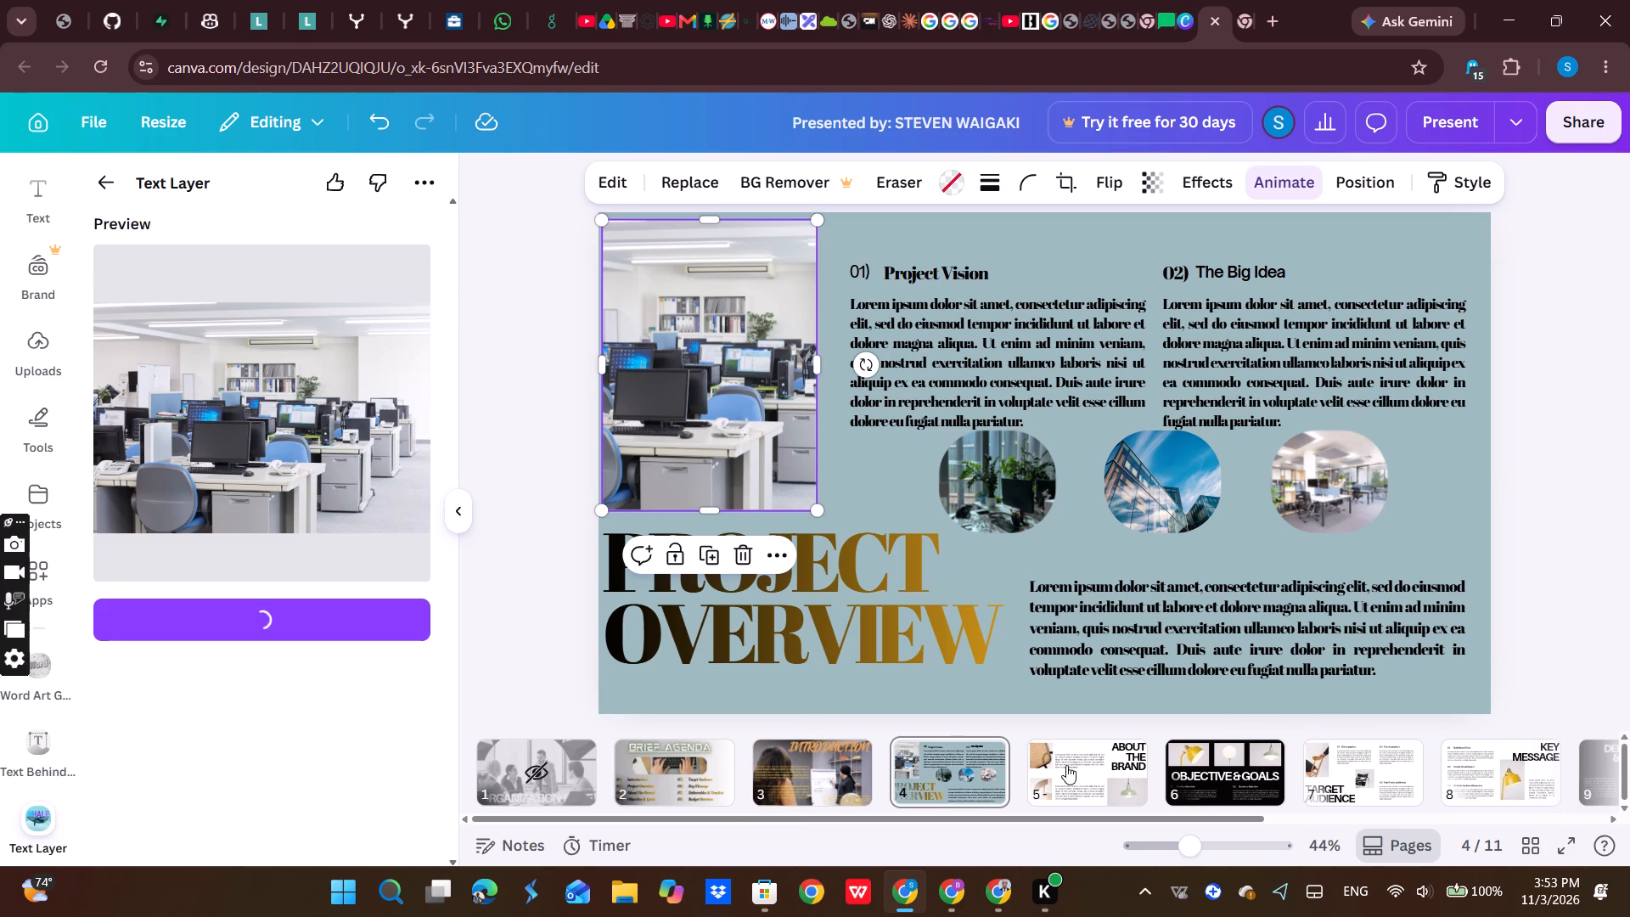
left_click(735, 389)
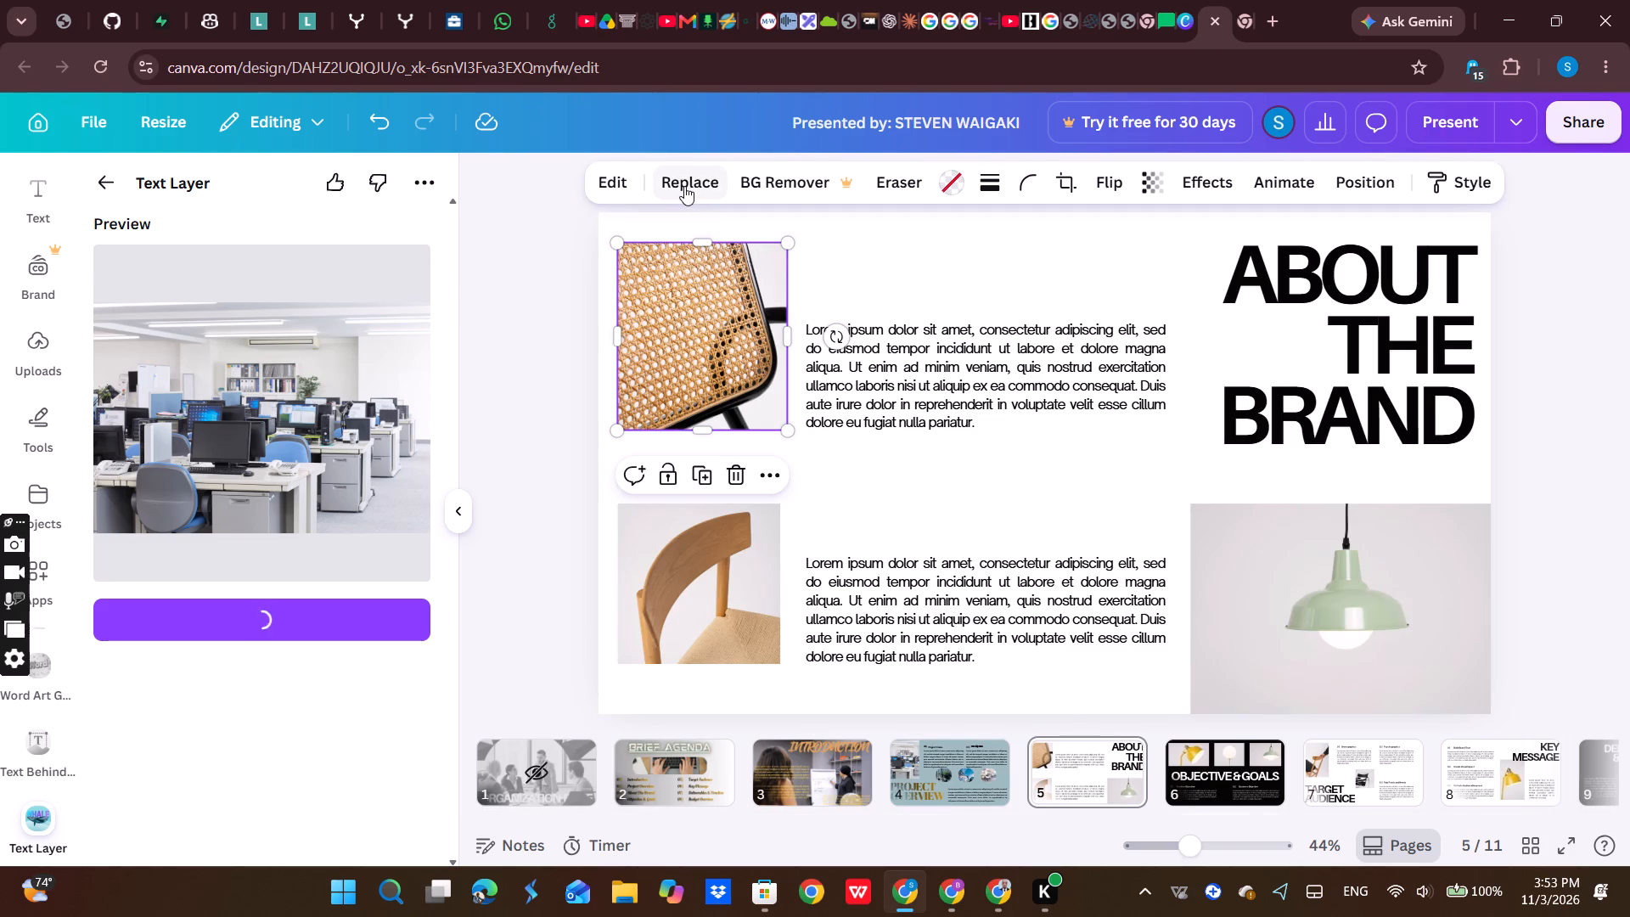
left_click(957, 295)
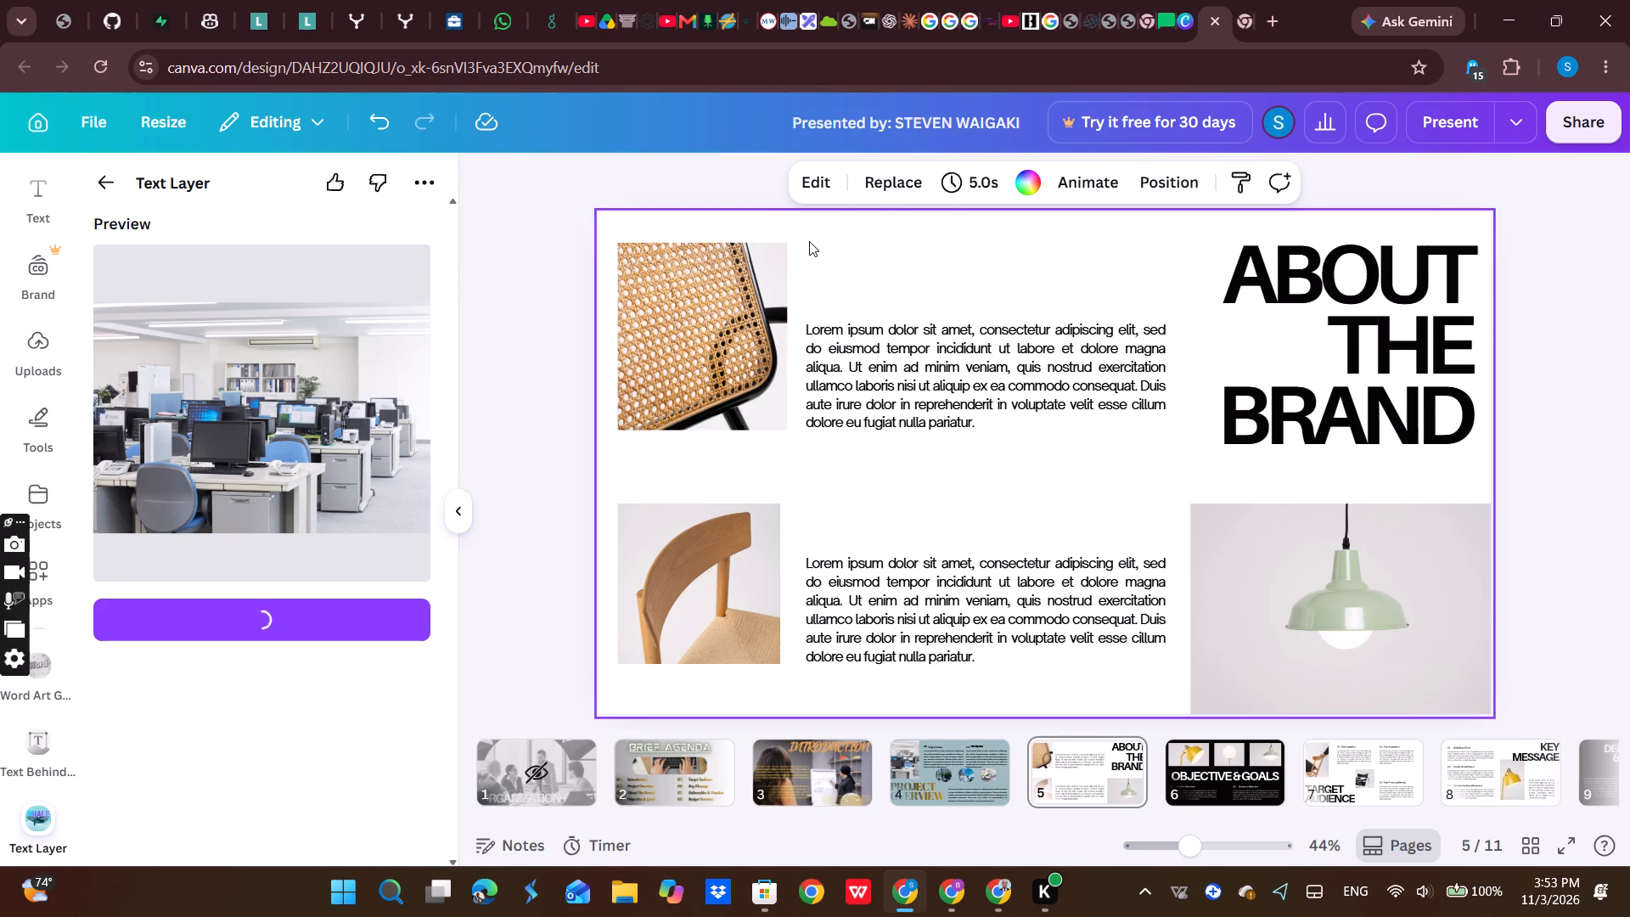
left_click(1026, 179)
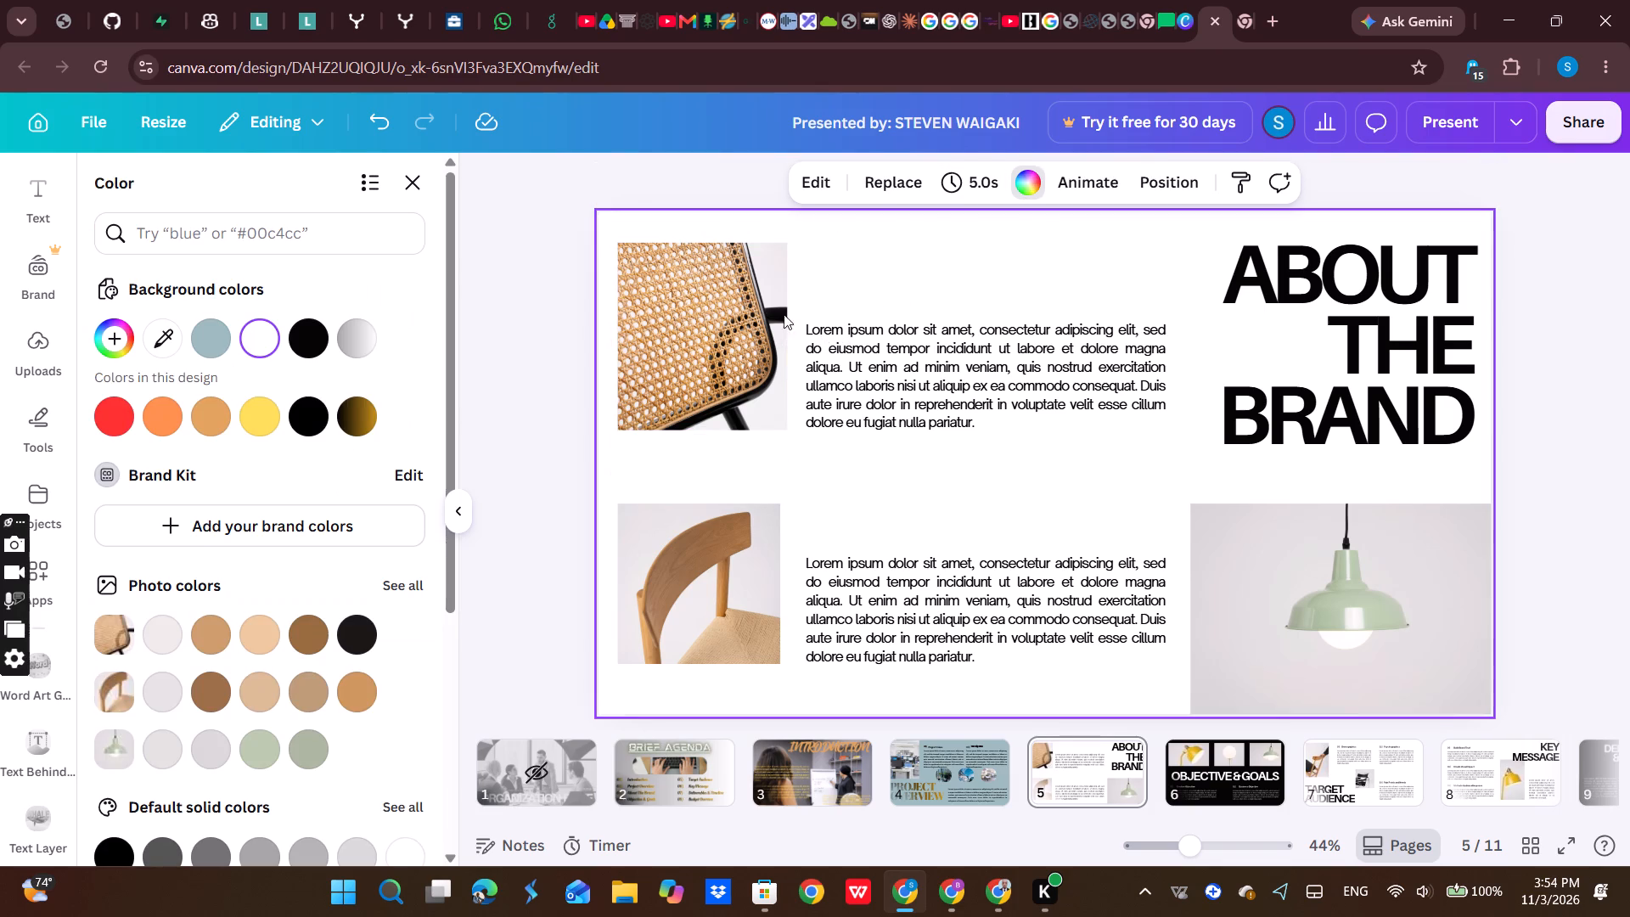
left_click(365, 411)
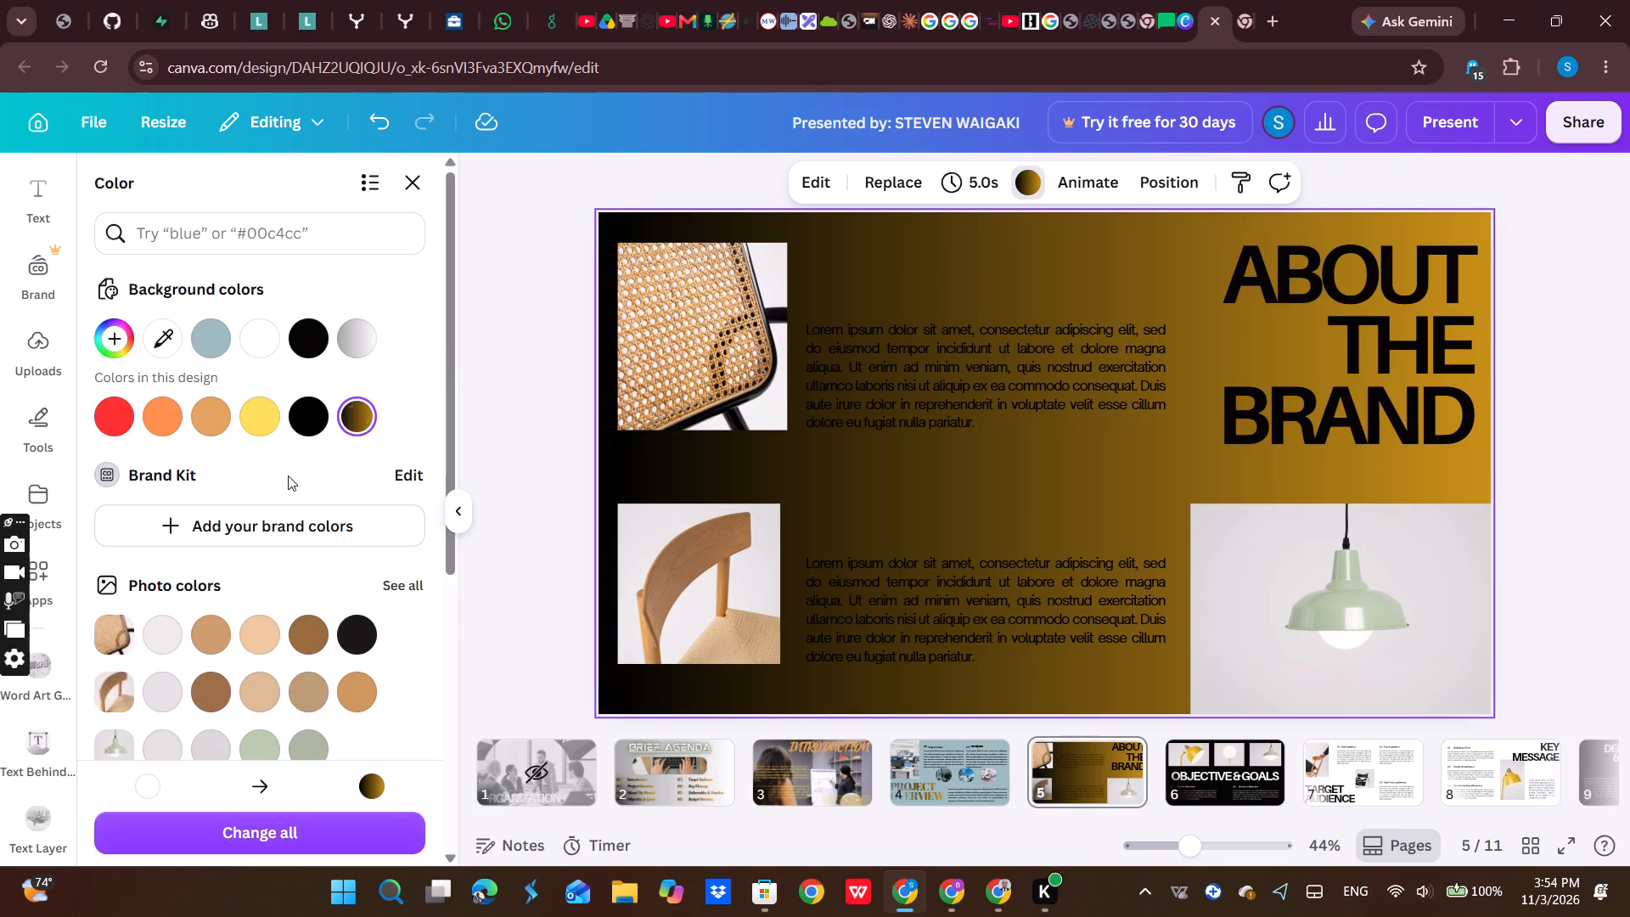
left_click(368, 339)
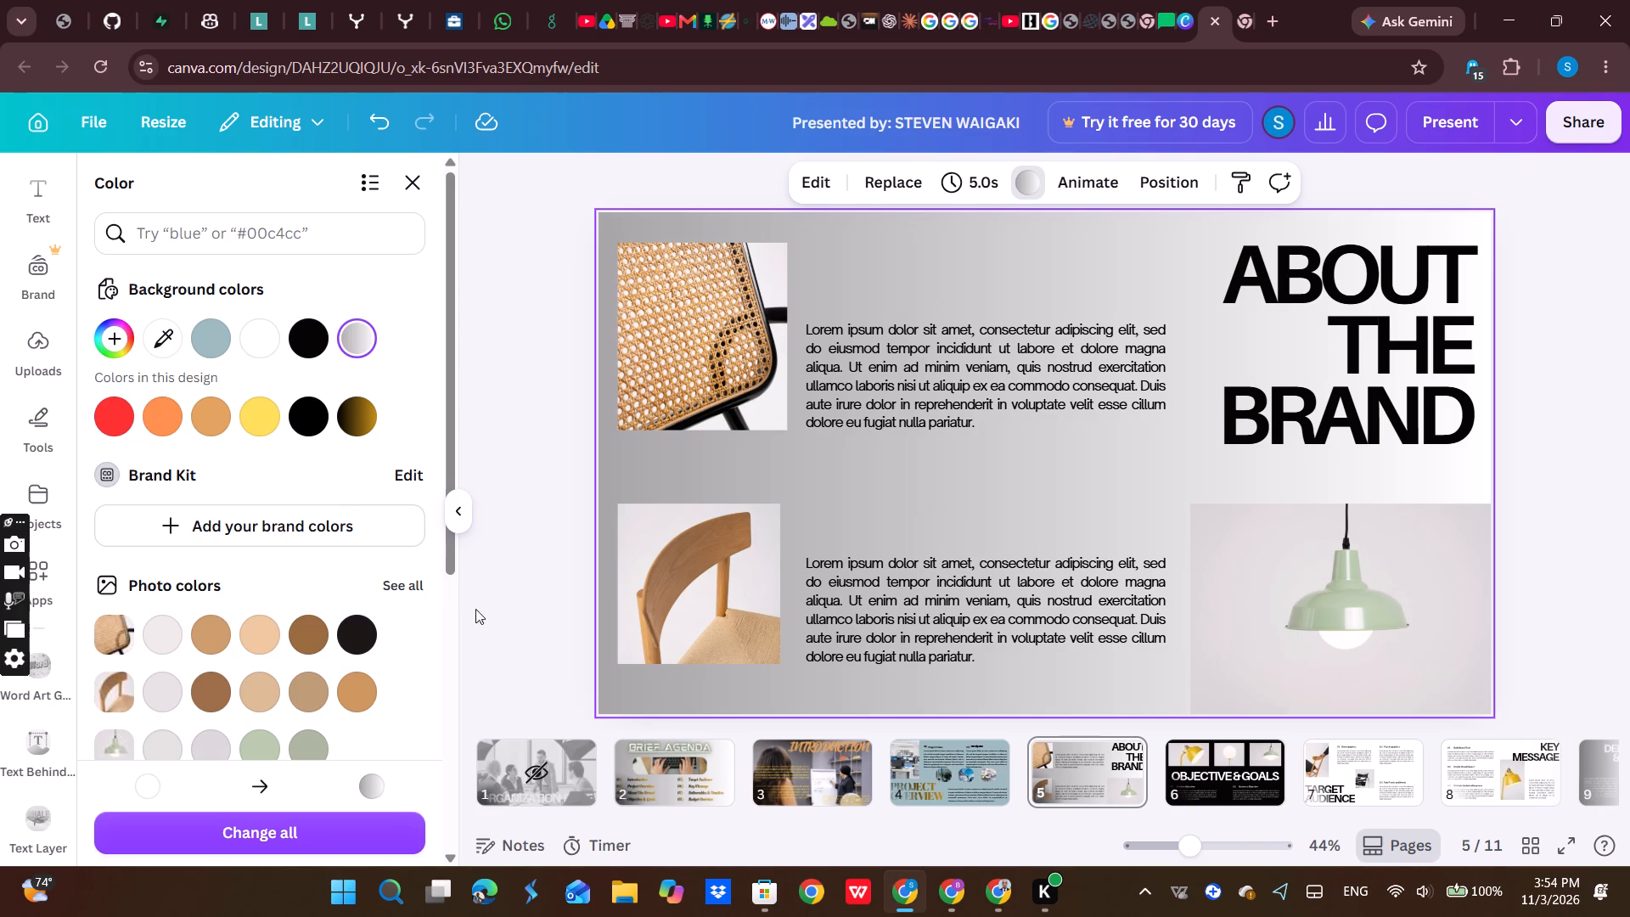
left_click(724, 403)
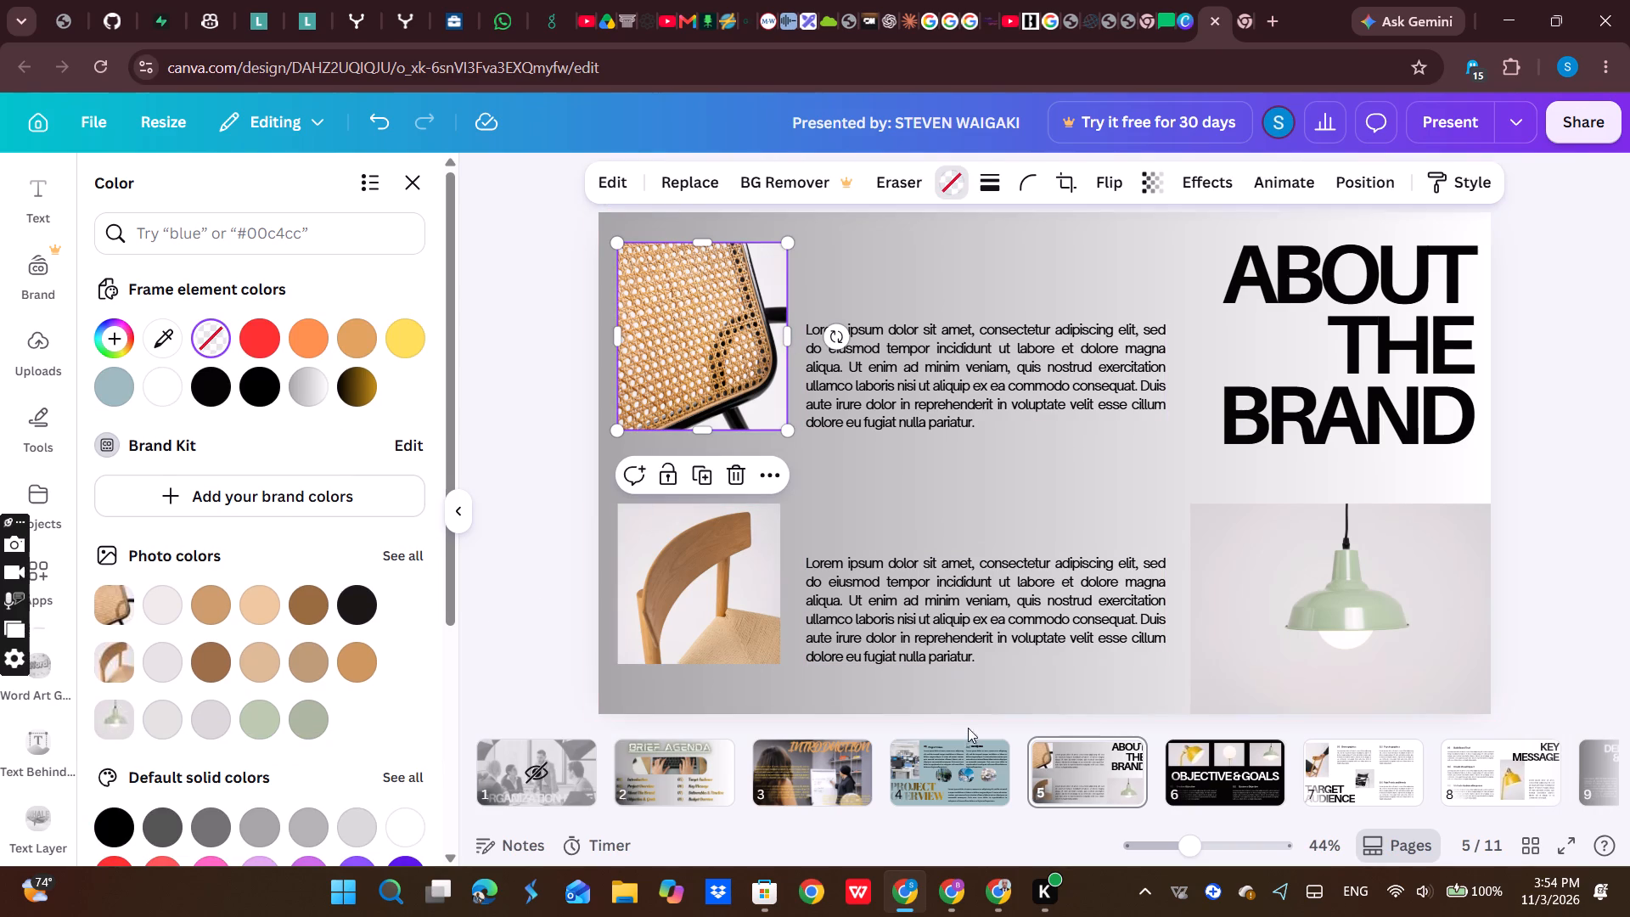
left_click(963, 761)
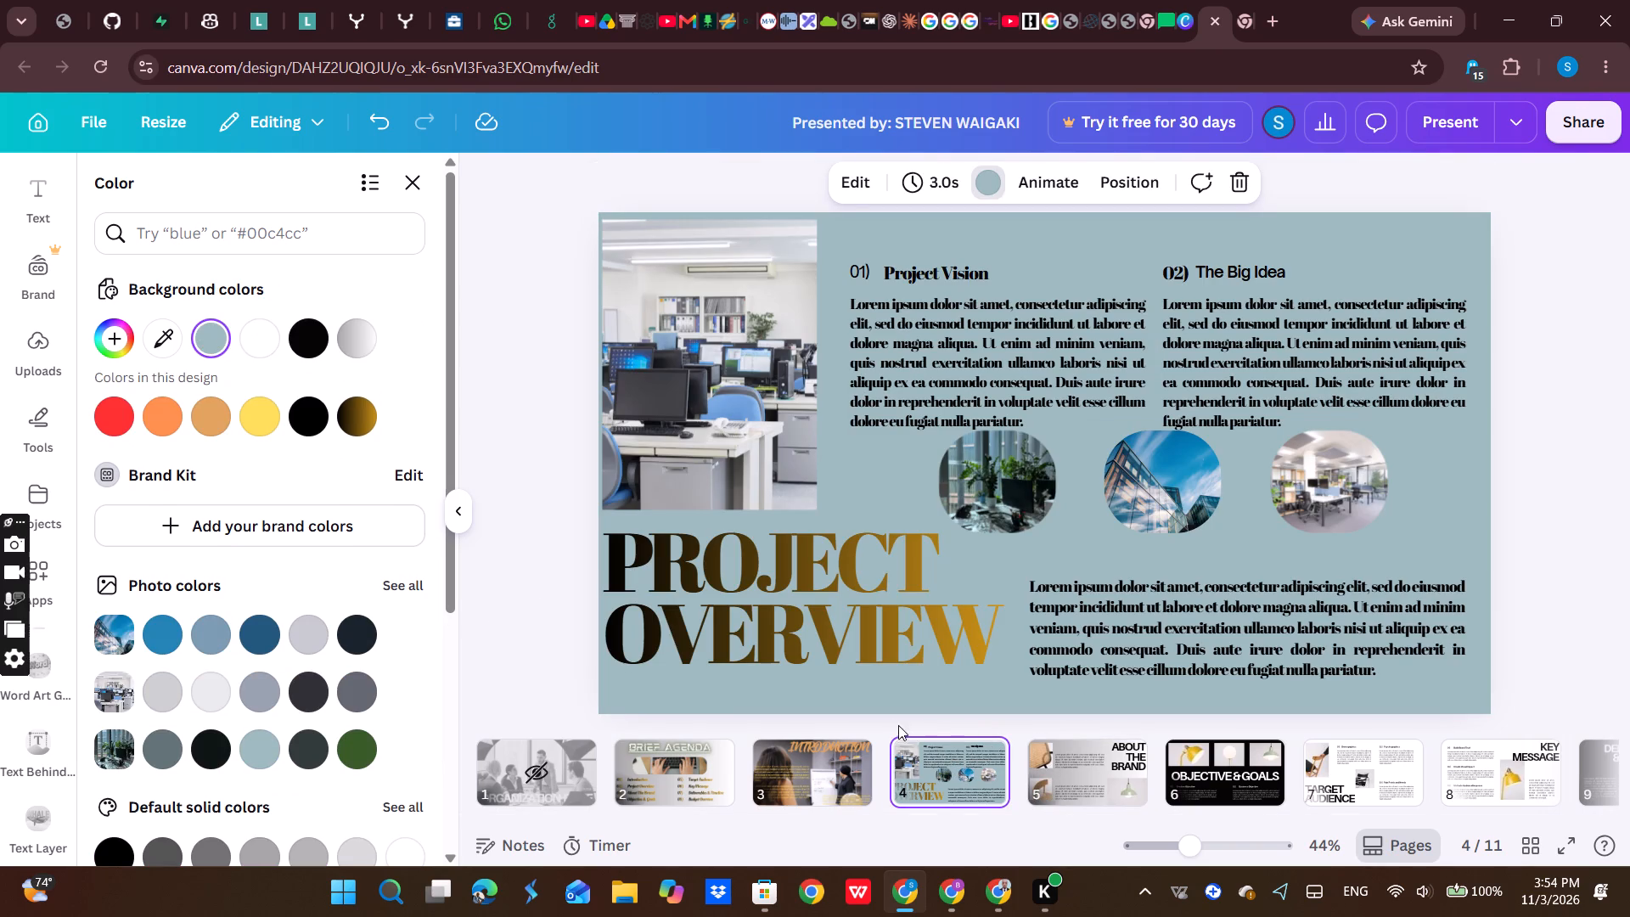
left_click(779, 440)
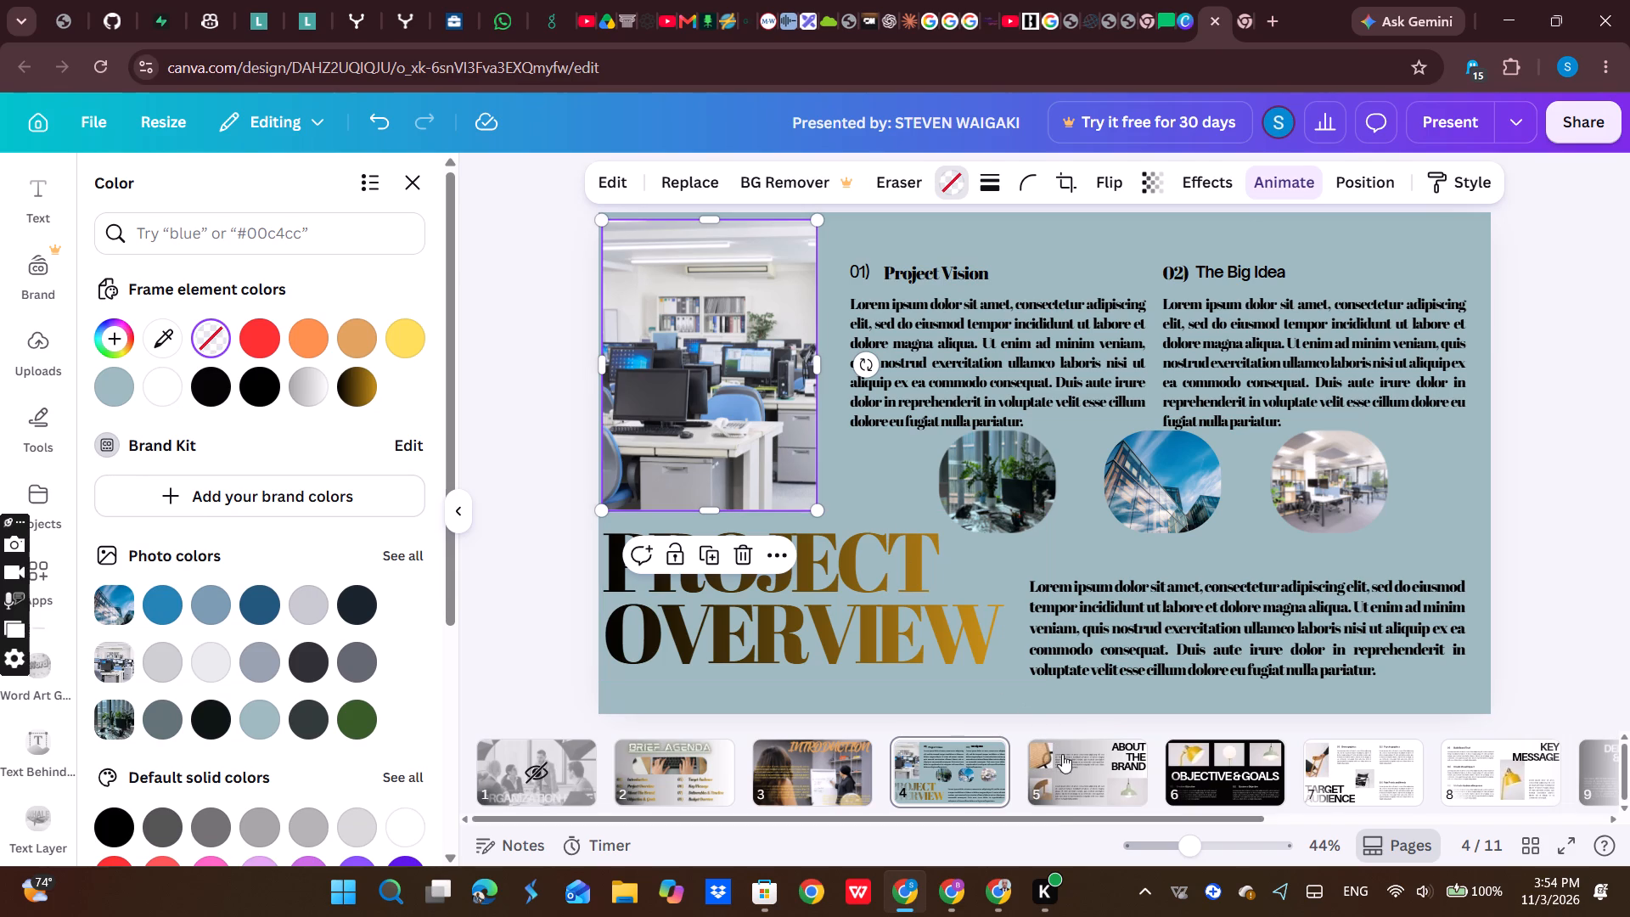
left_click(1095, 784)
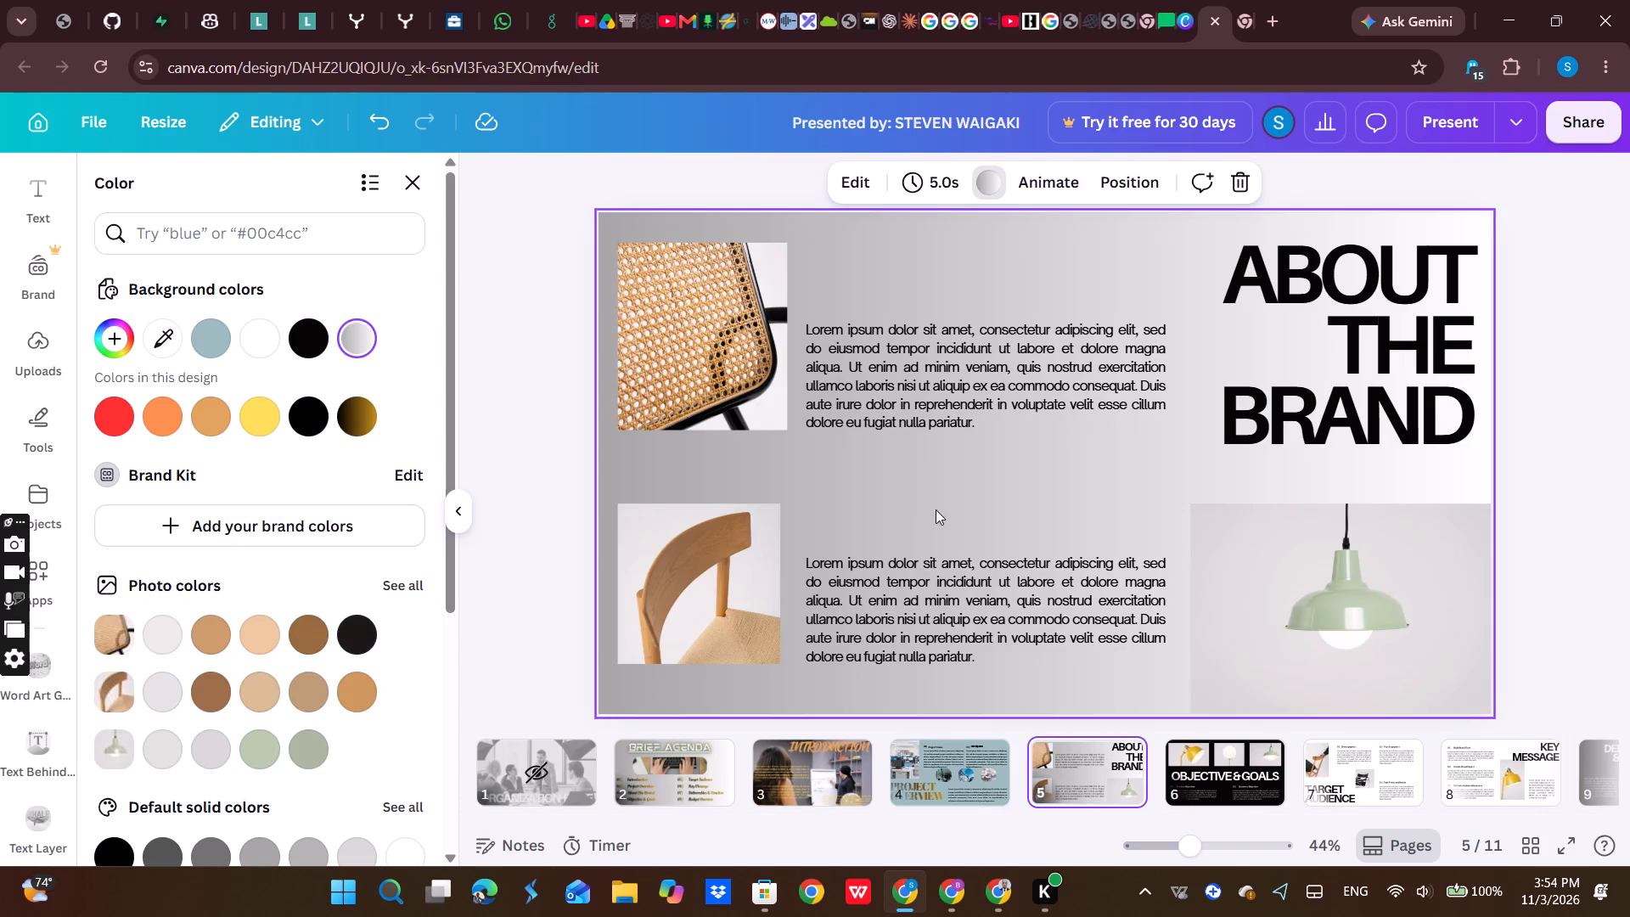
Search for airplane photos as a replacement for the woven chair photo on the ABOUT THE BRAND slide.
left_click(748, 381)
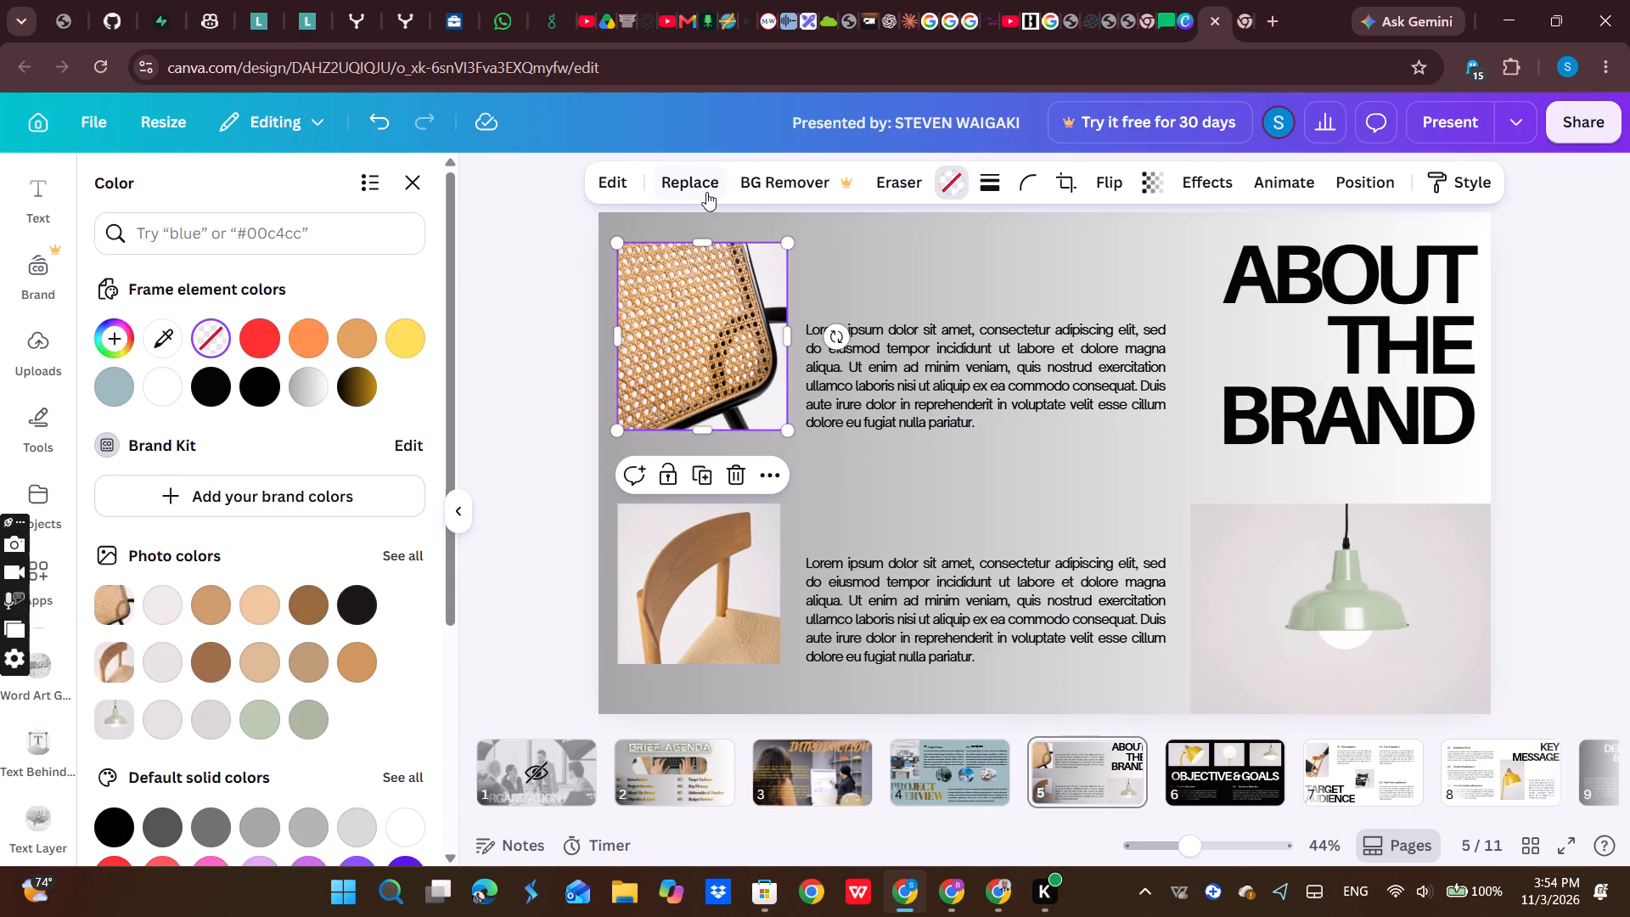
left_click(706, 187)
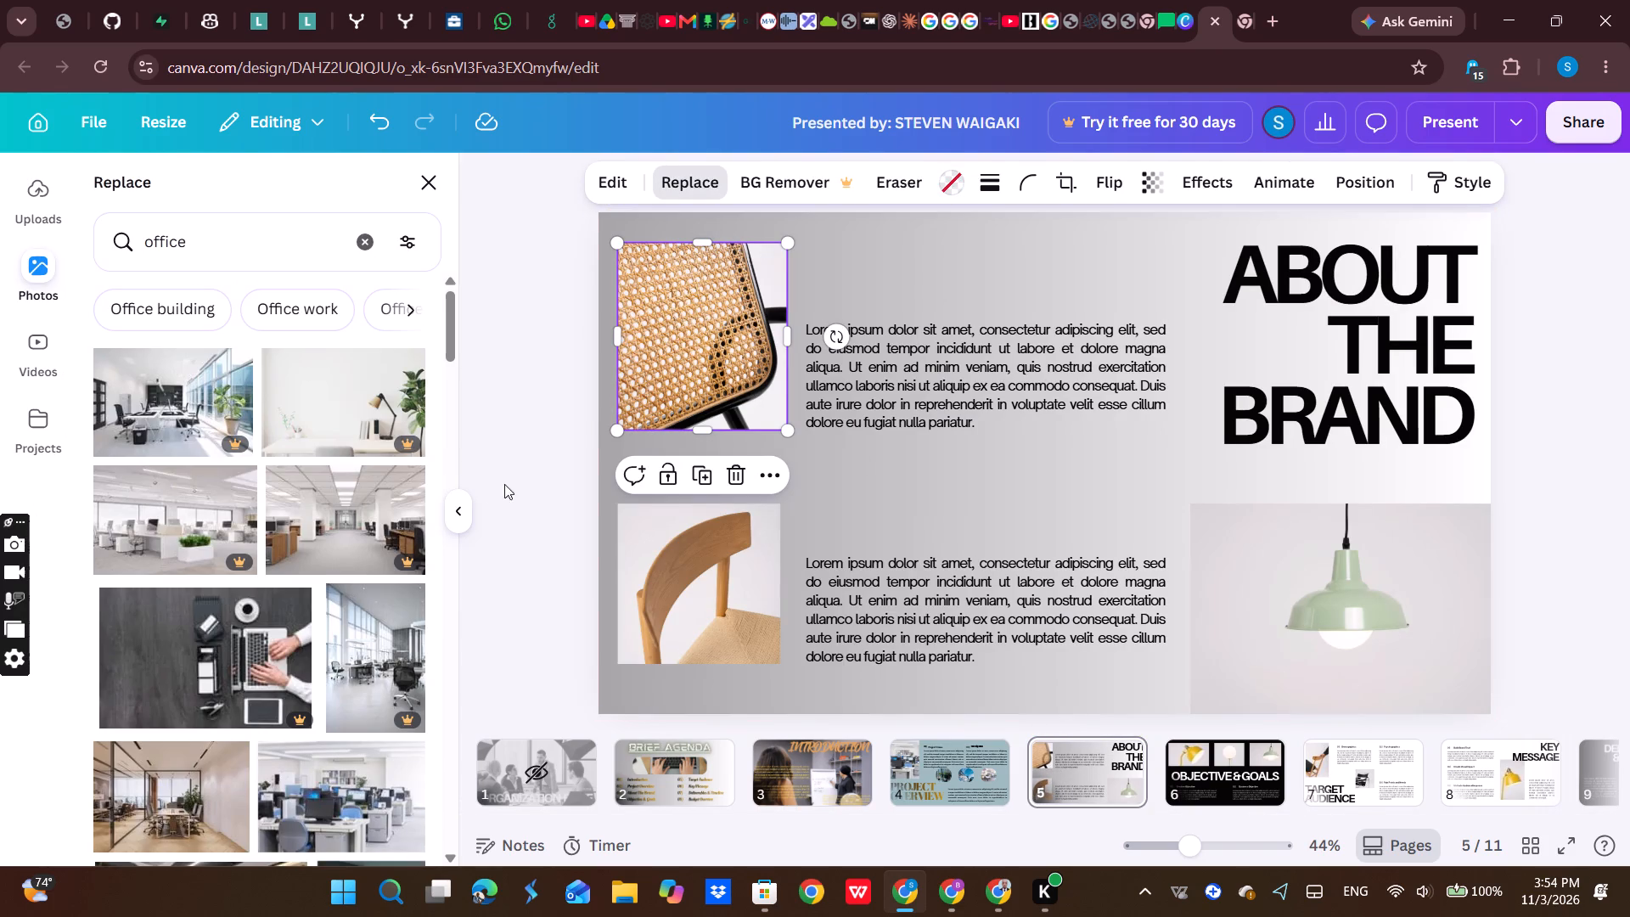
left_click(255, 247)
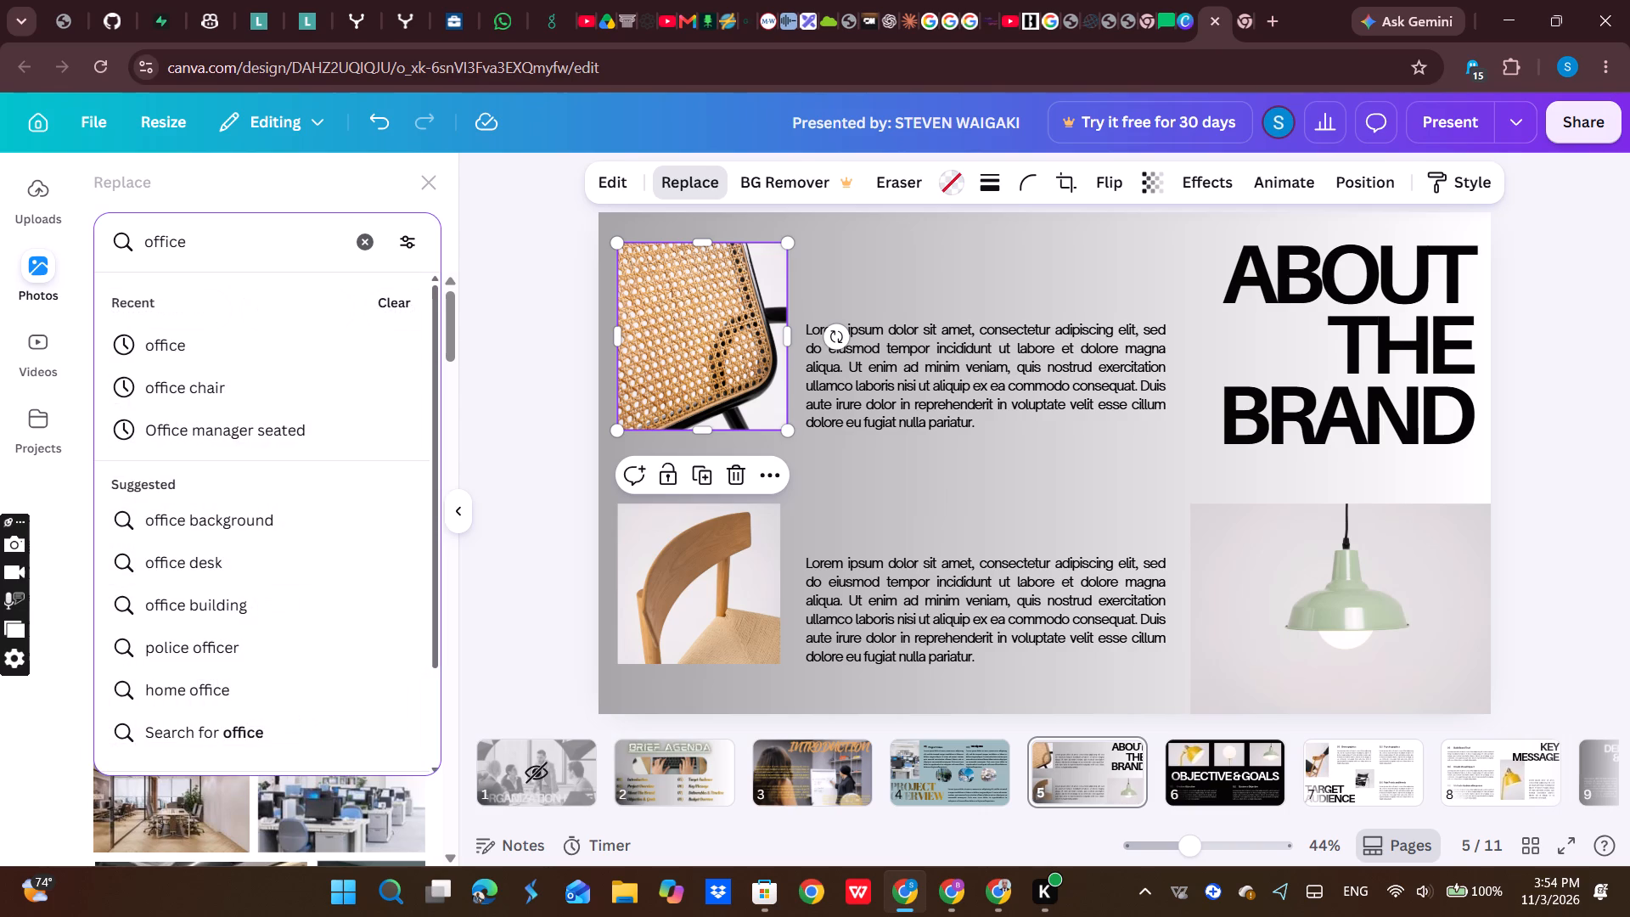
key("BackSpace")
key("BackSpace")
key("BackSpace")
key("BackSpace")
key("BackSpace")
key("BackSpace")
key("BackSpace")
key("BackSpace")
key("BackSpace")
key("BackSpace")
key("BackSpace")
key("BackSpace")
key("BackSpace")
key("BackSpace")
key("BackSpace")
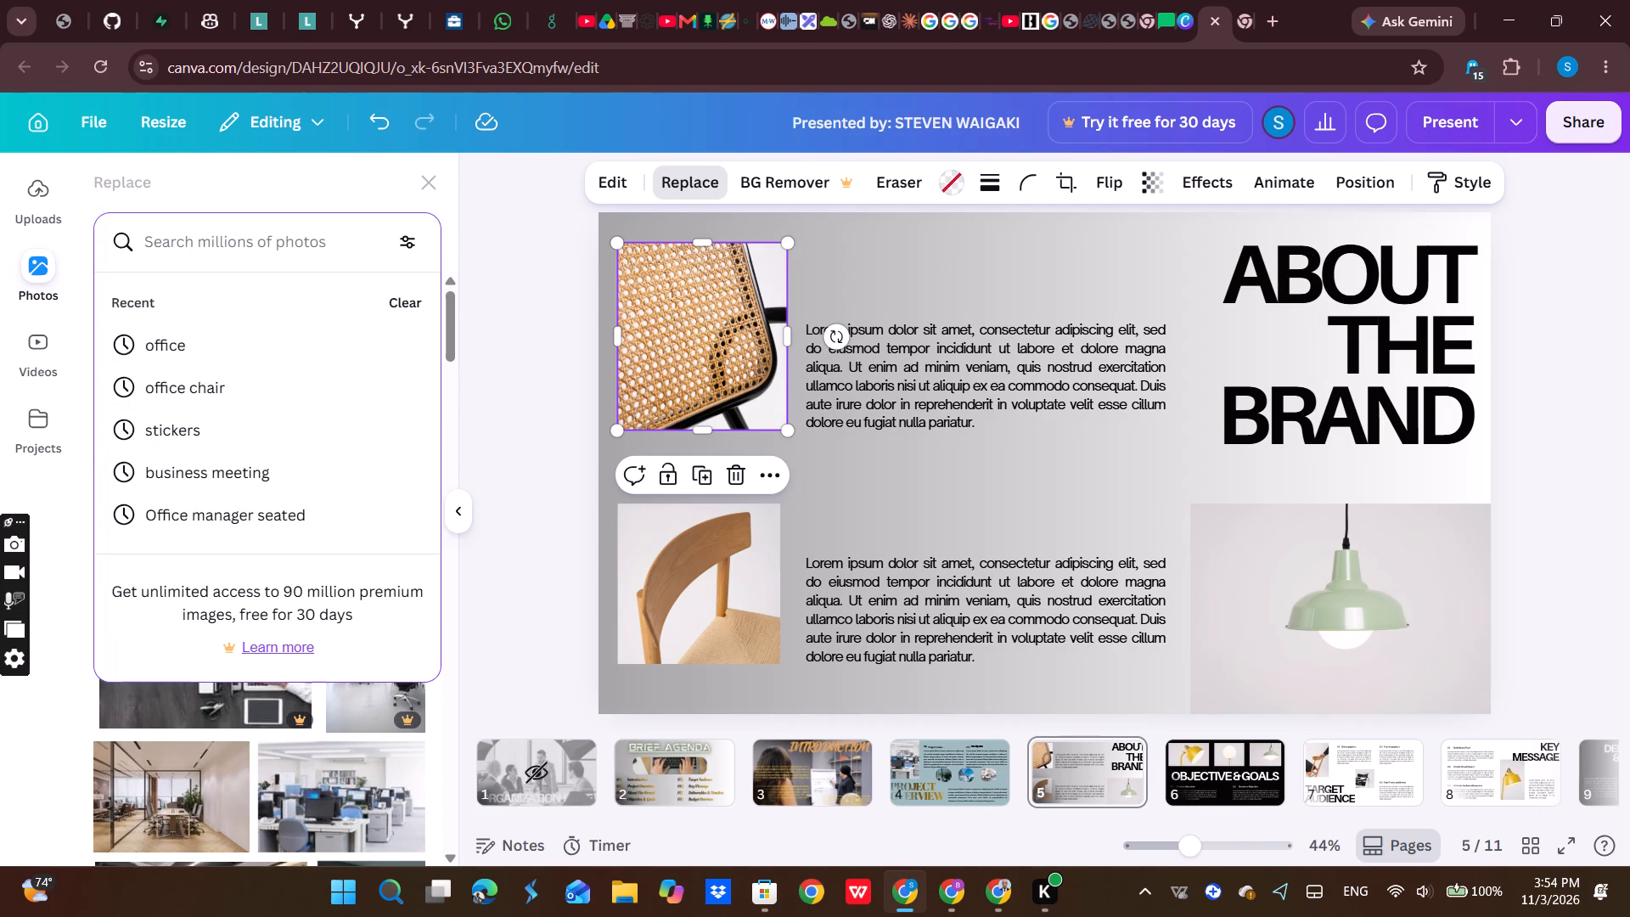
key("e")
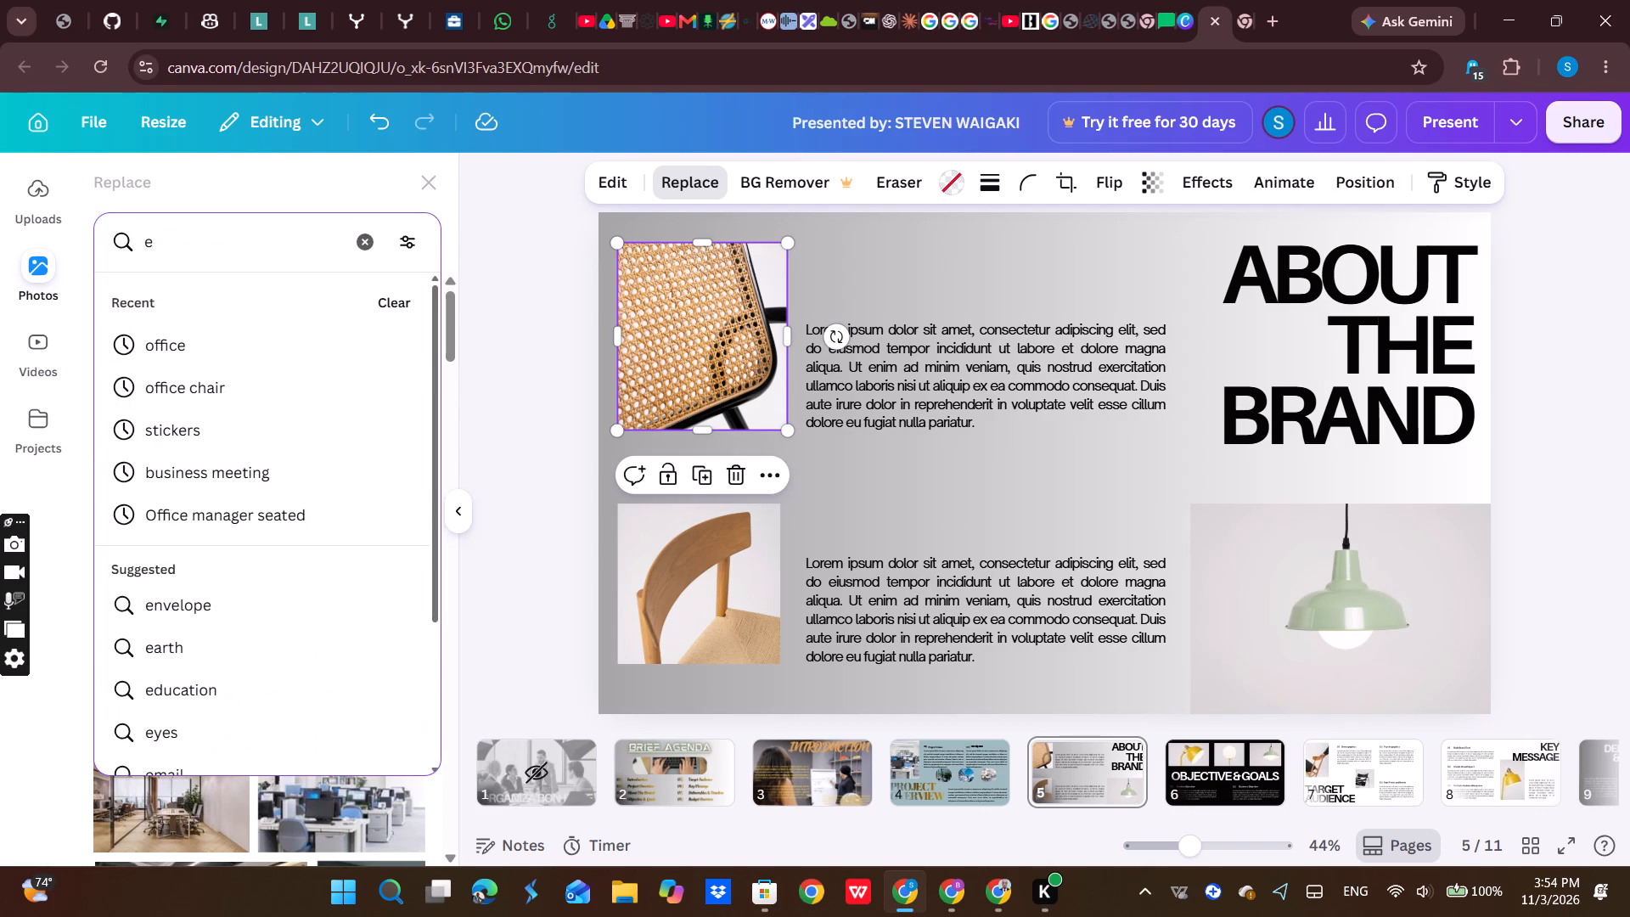
key("BackSpace")
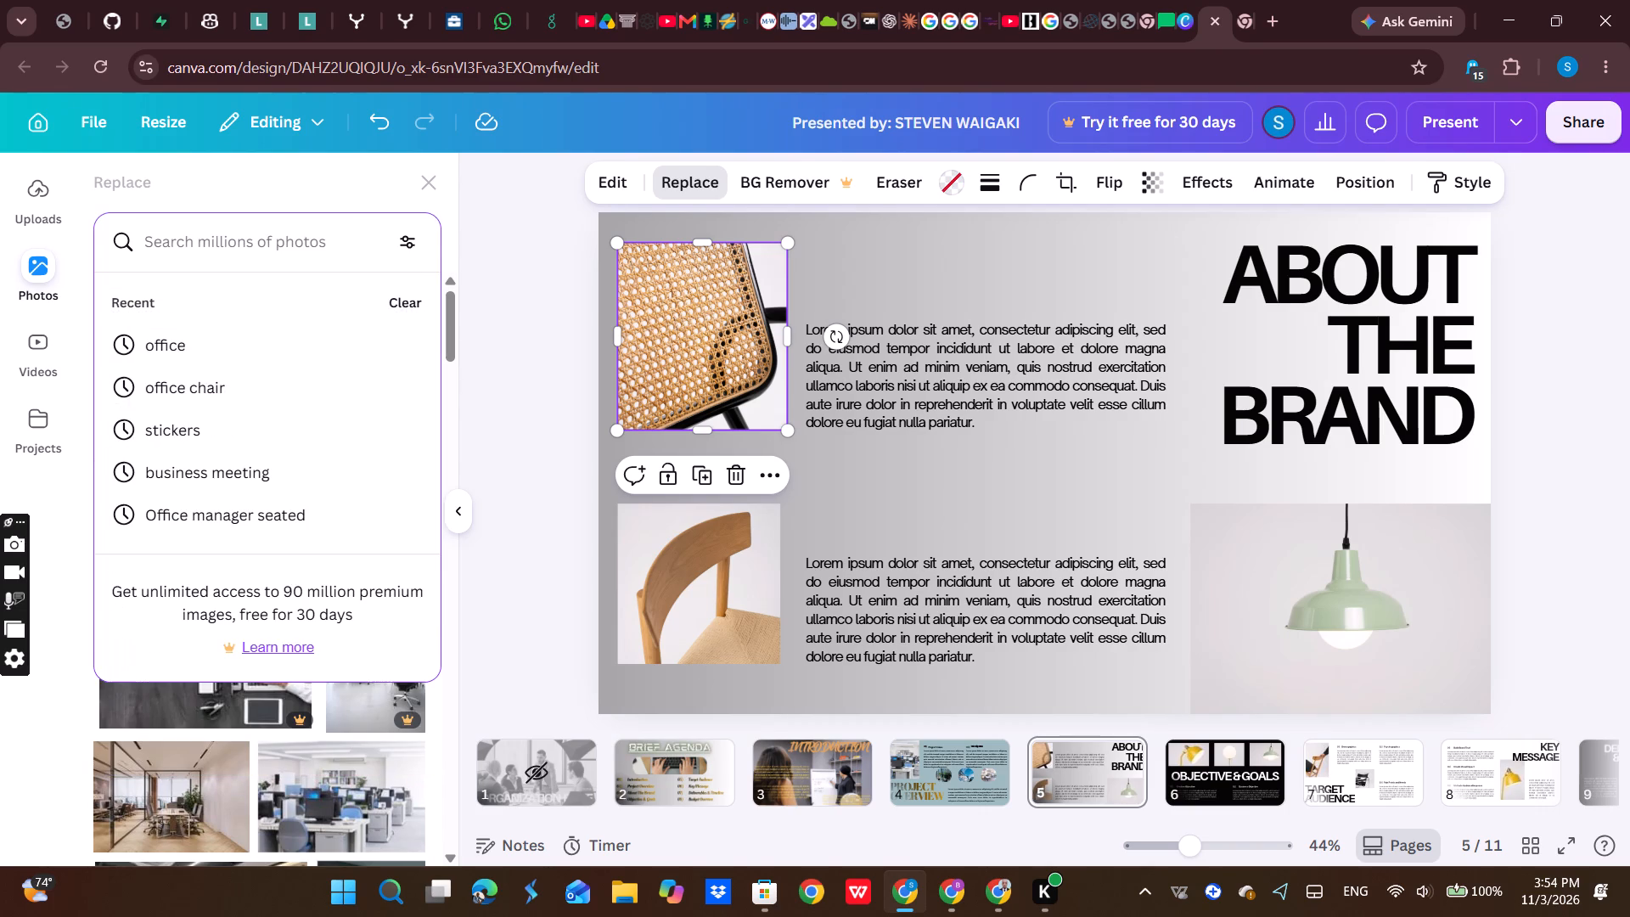
key("a")
type("ir")
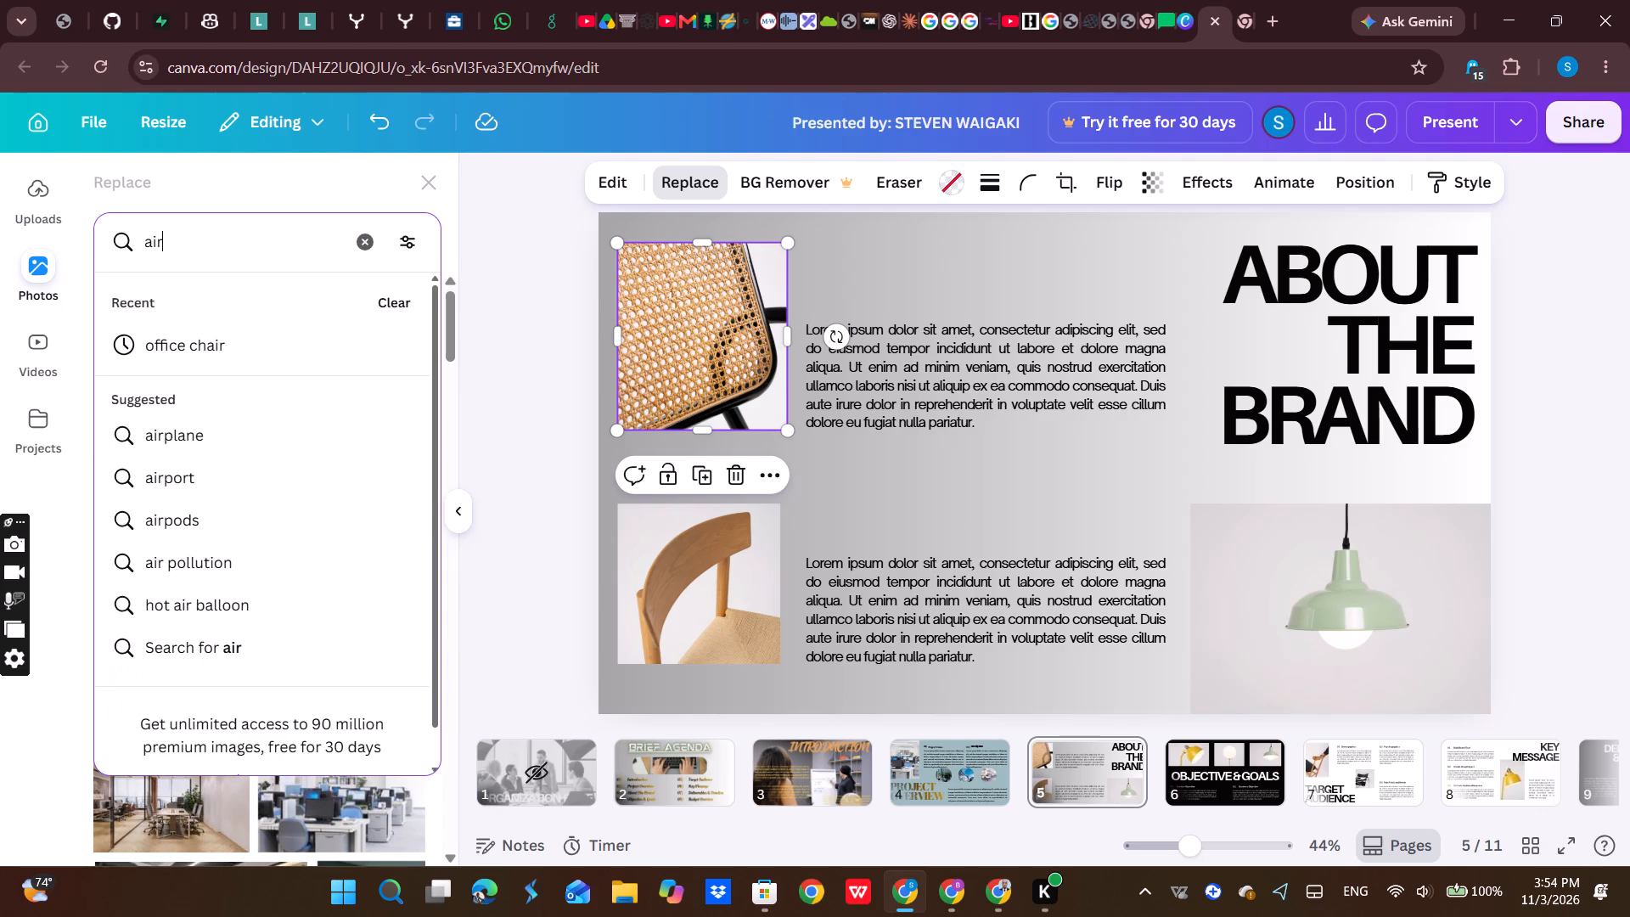
left_click(200, 446)
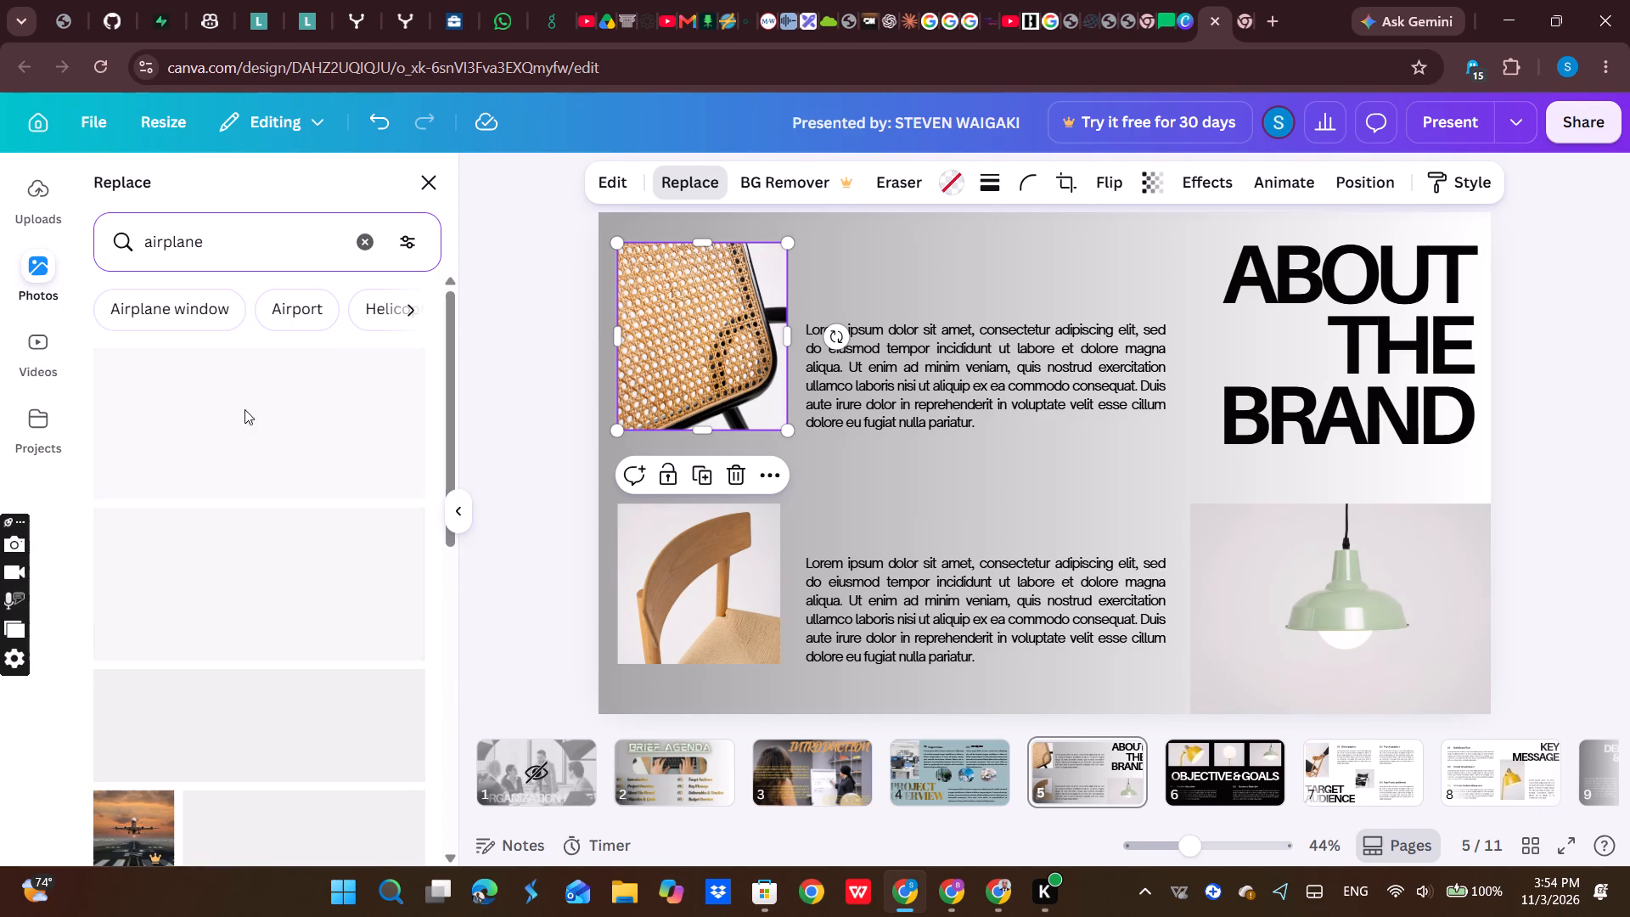
Look through the airplane photo results for a suitable replacement for the woven chair photo.
scroll(315, 536, "down", 4)
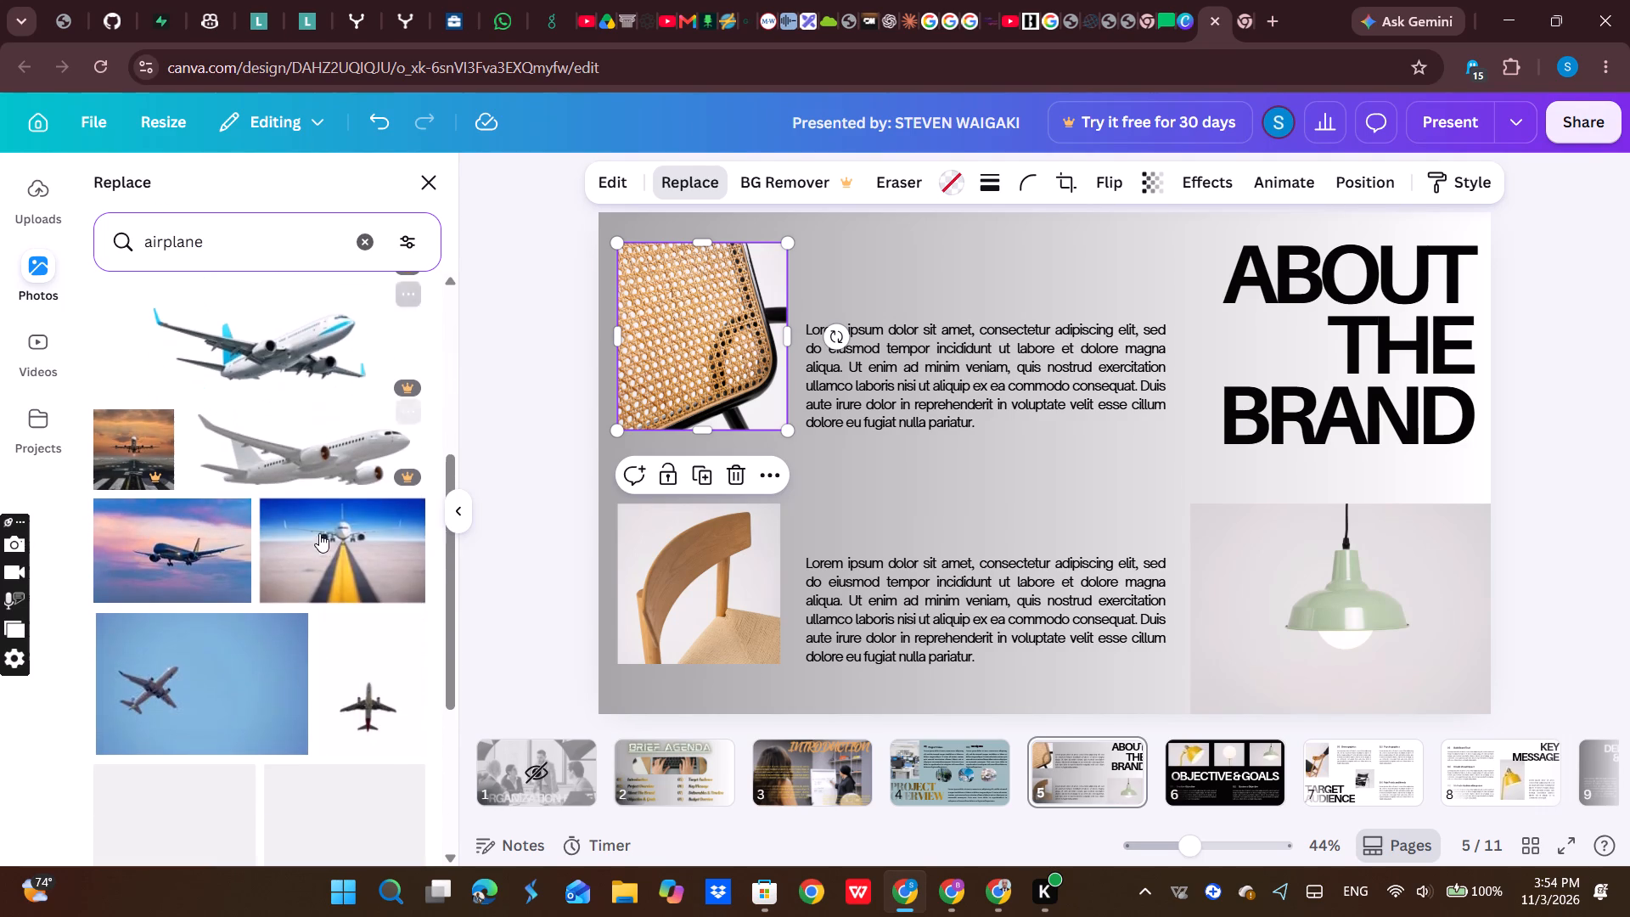
scroll(315, 550, "down", 2)
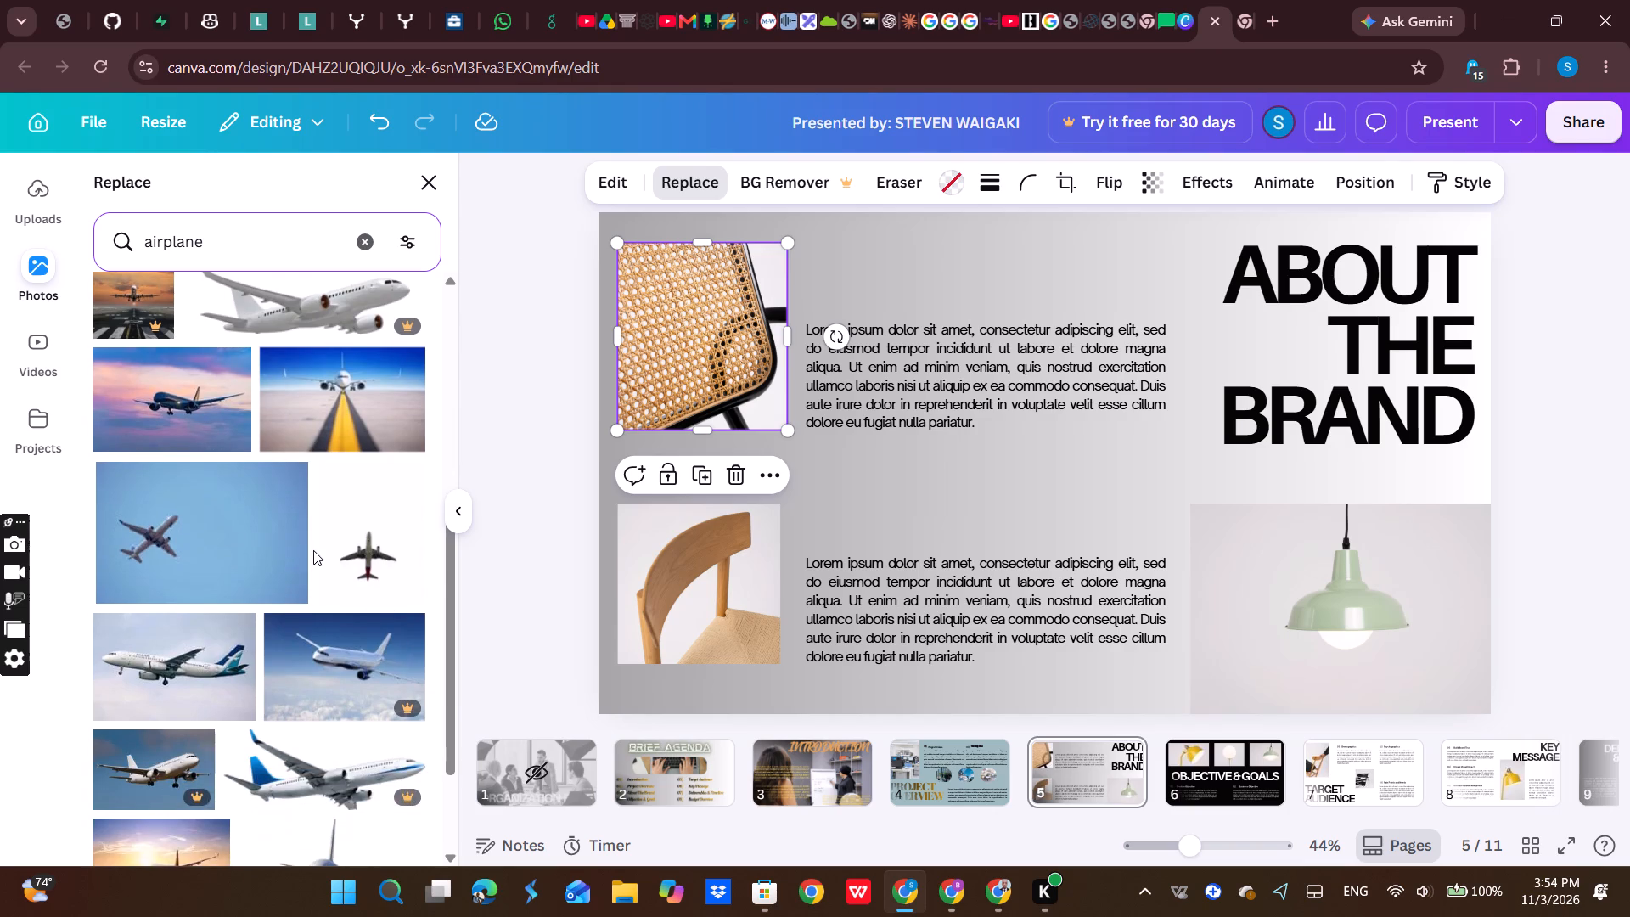
scroll(313, 548, "down", 2)
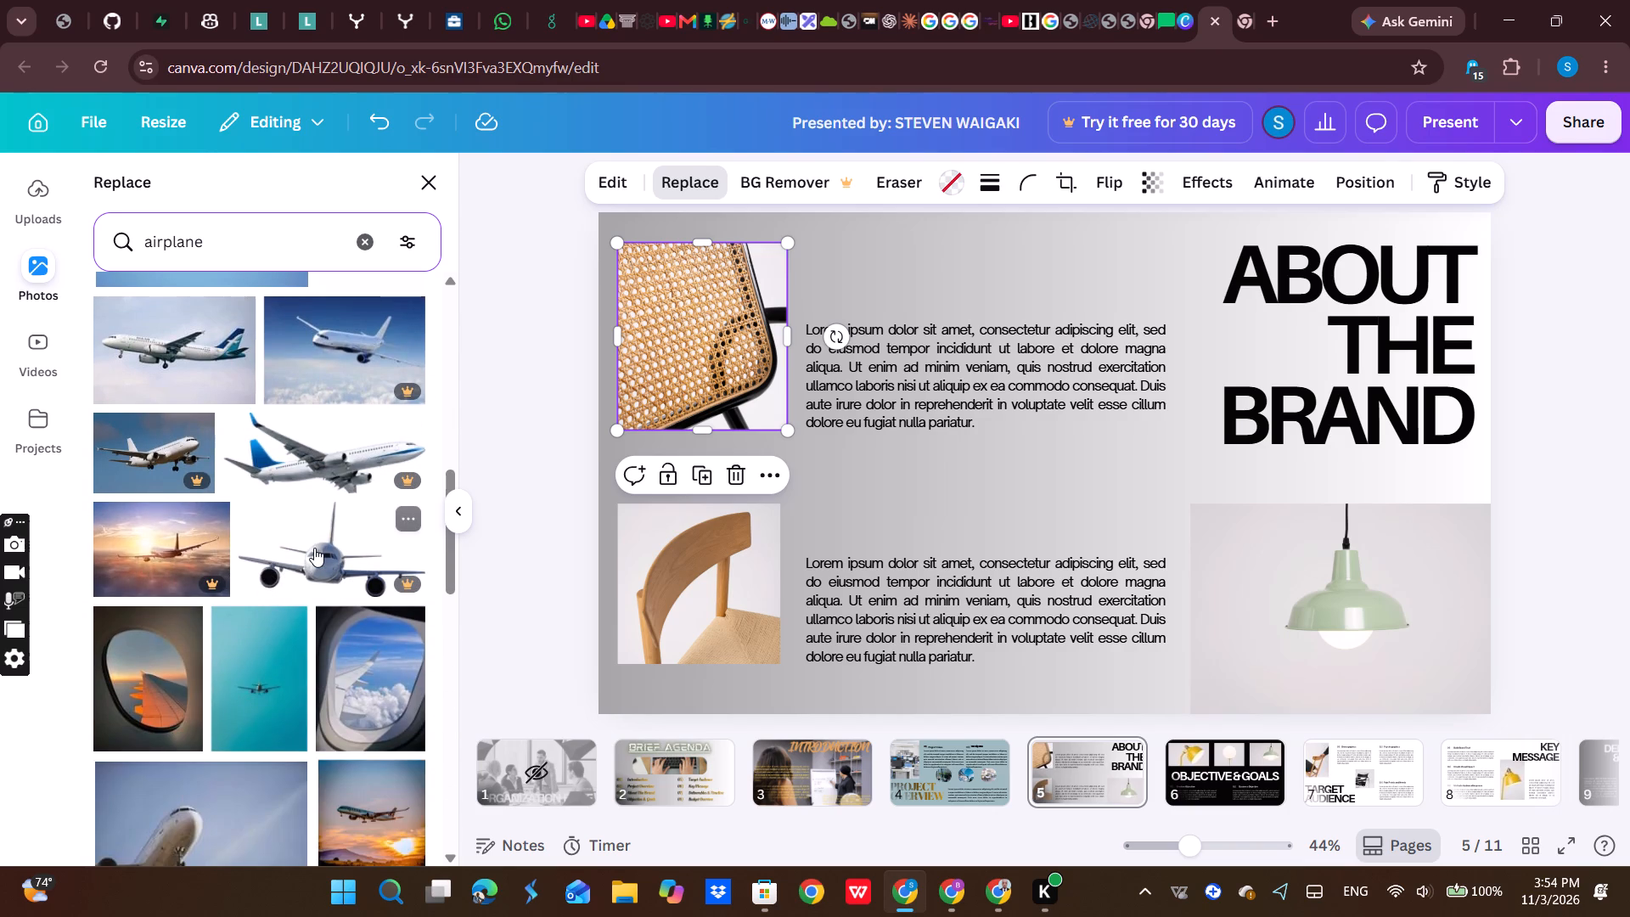
scroll(314, 548, "down", 2)
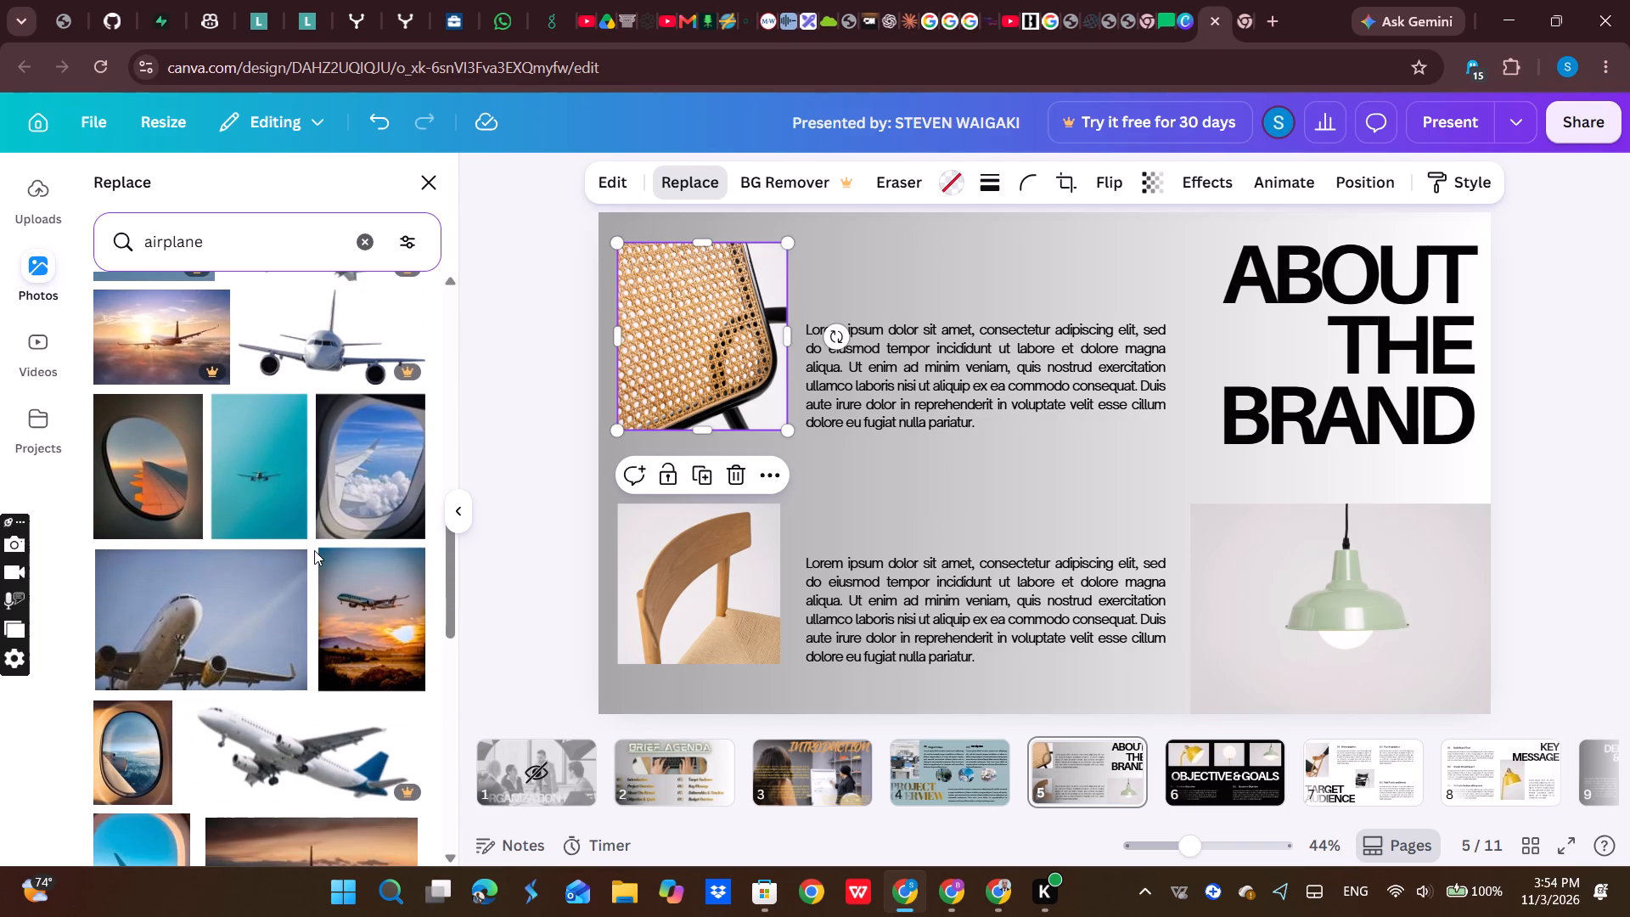
scroll(314, 550, "down", 3)
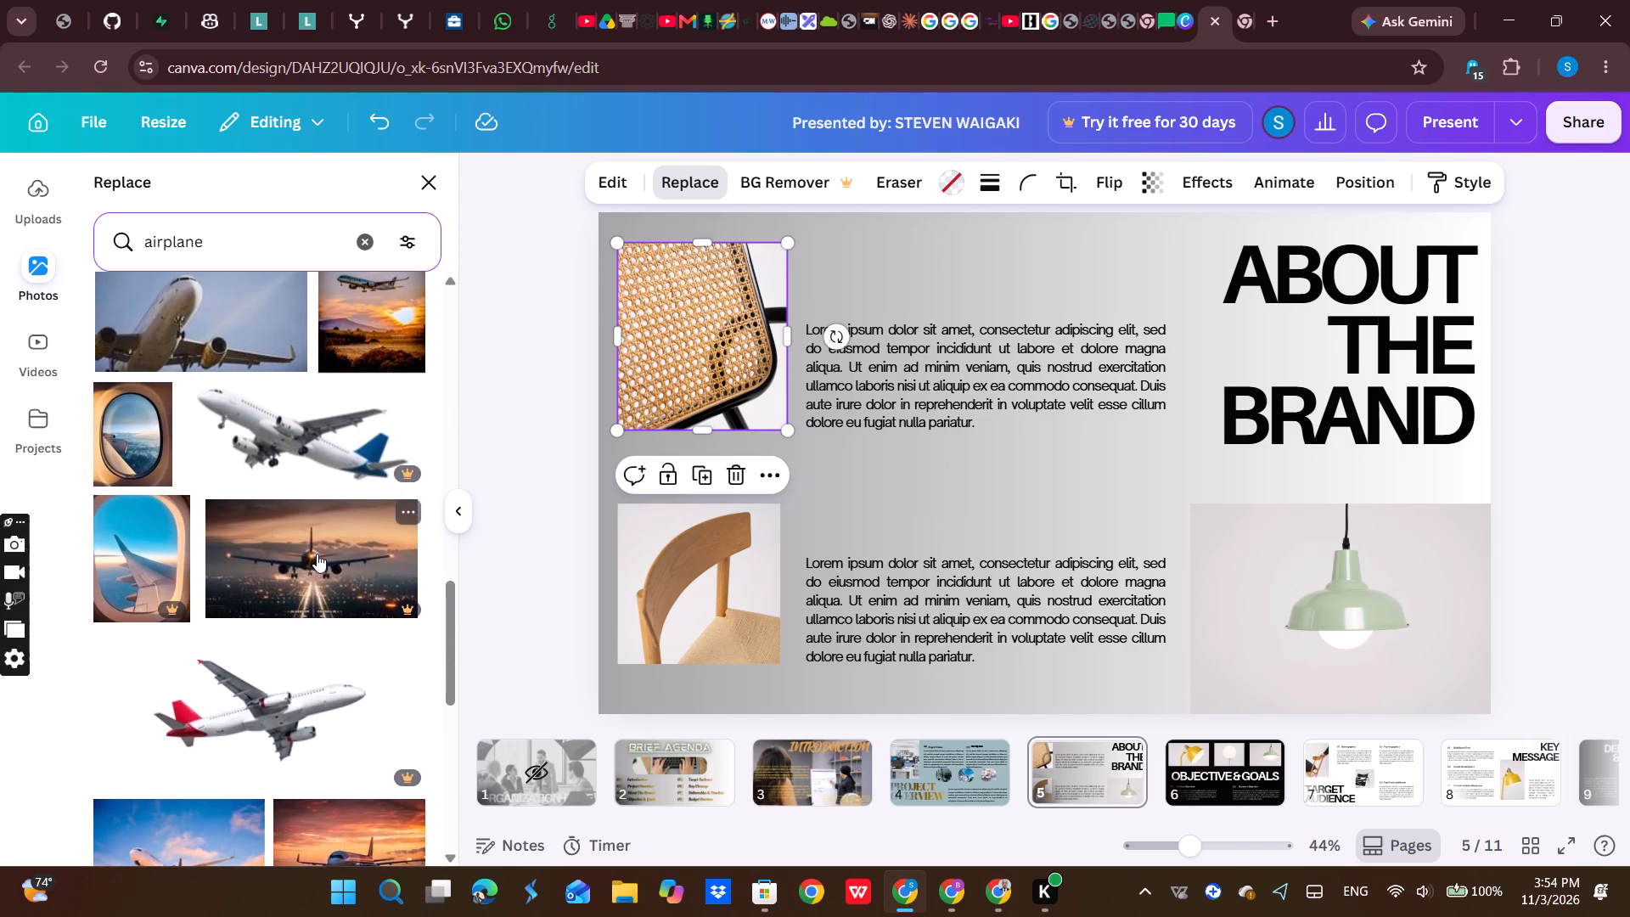
scroll(317, 549, "down", 3)
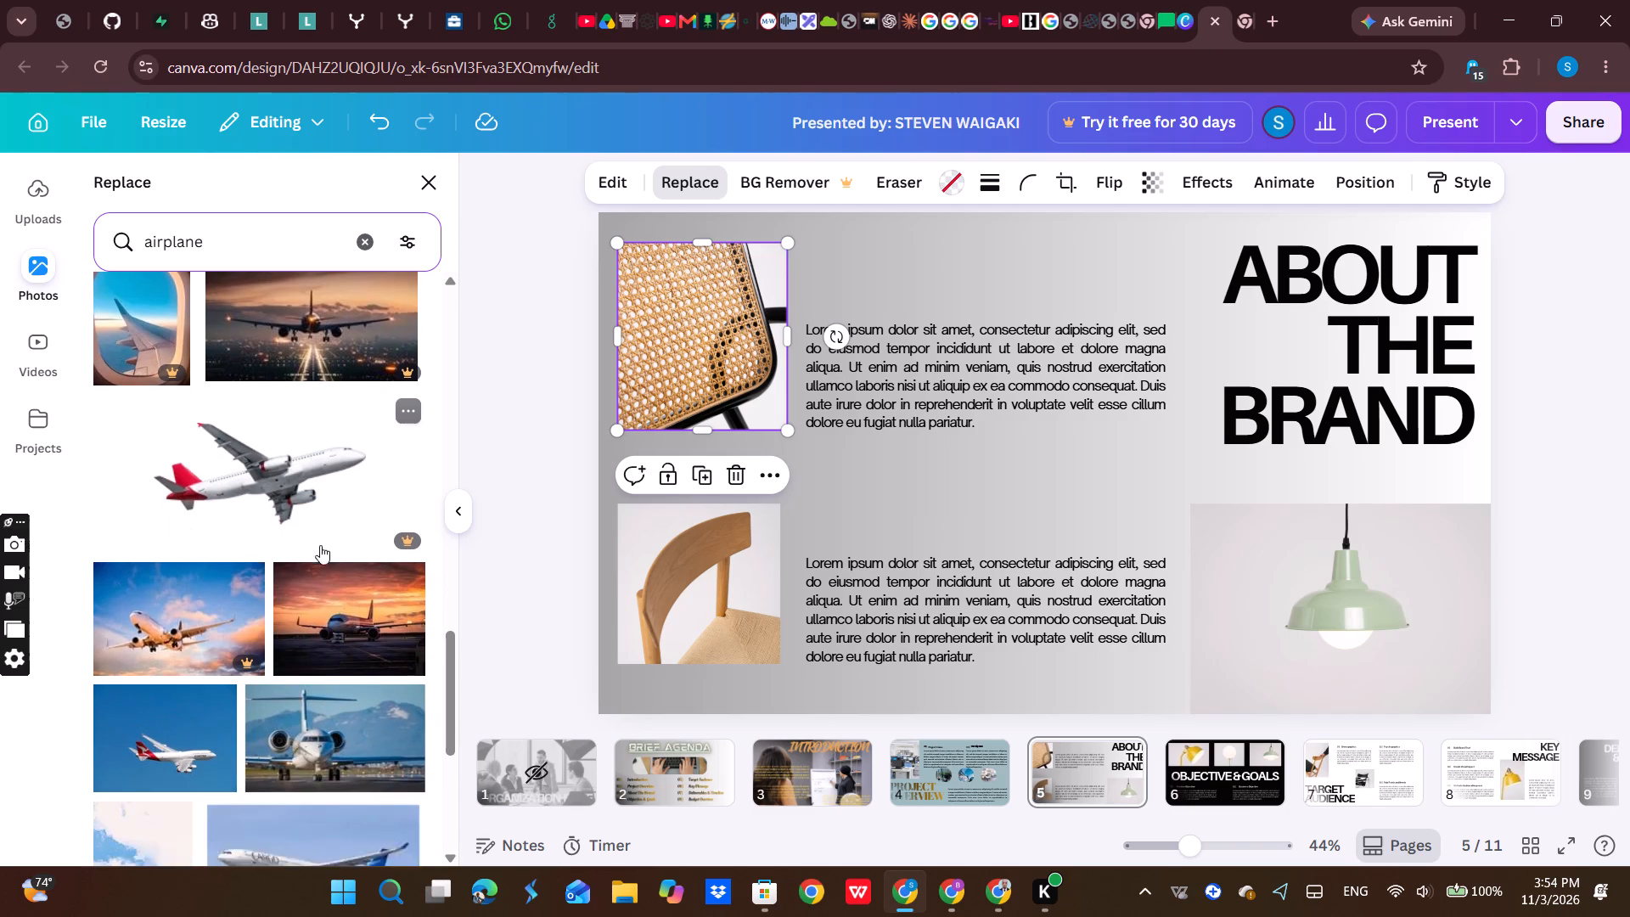
scroll(320, 543, "down", 2)
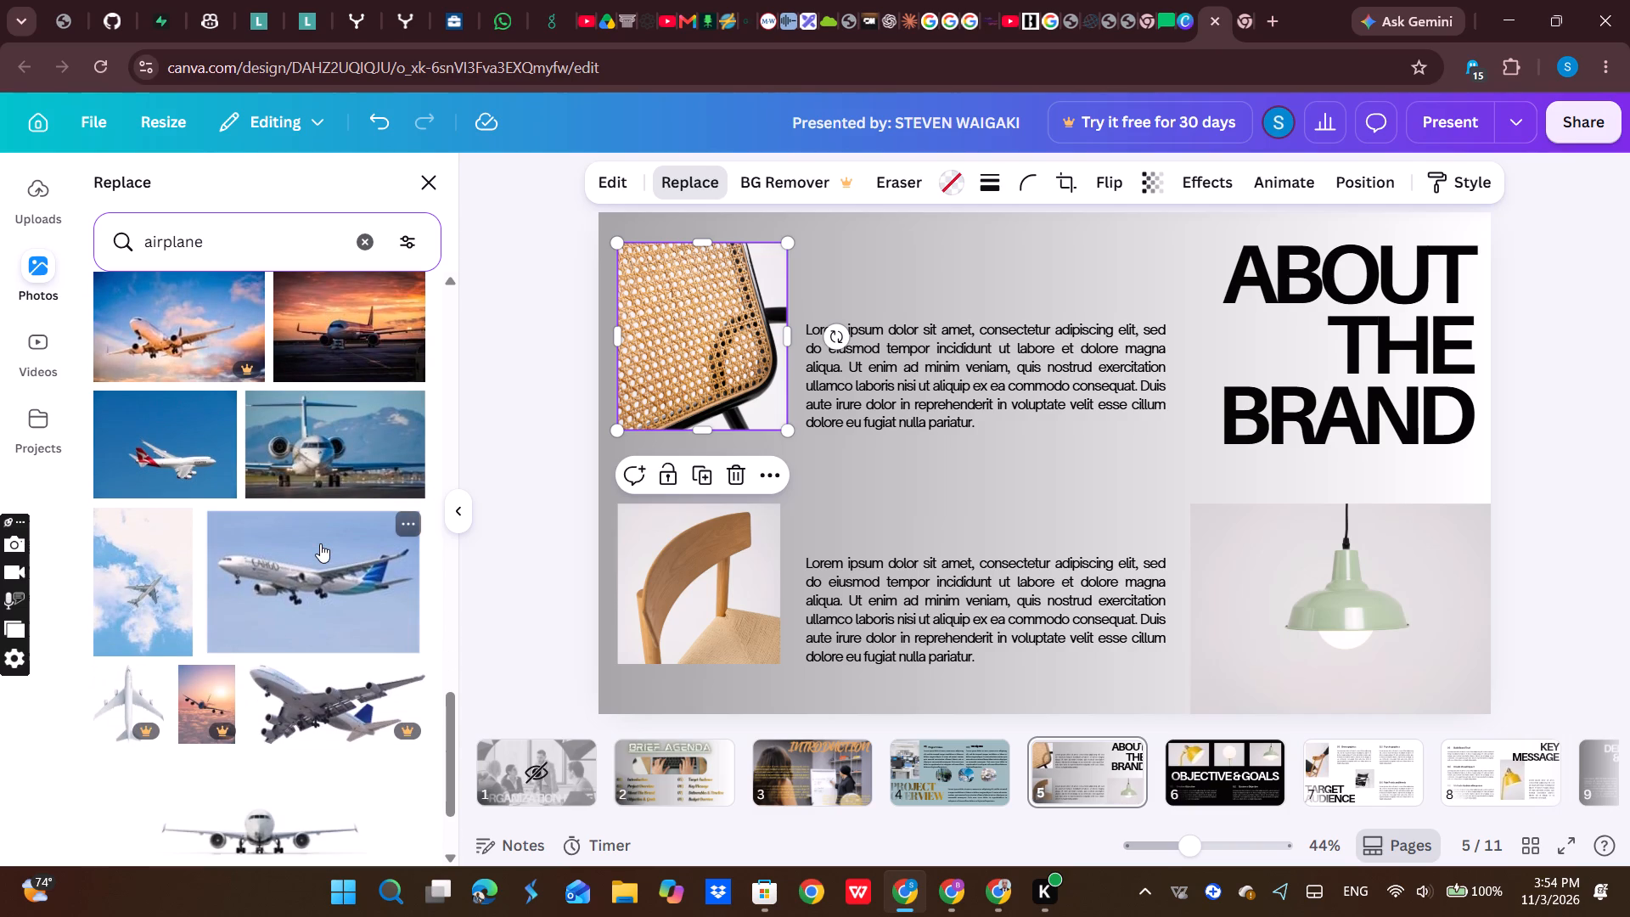
scroll(320, 543, "down", 5)
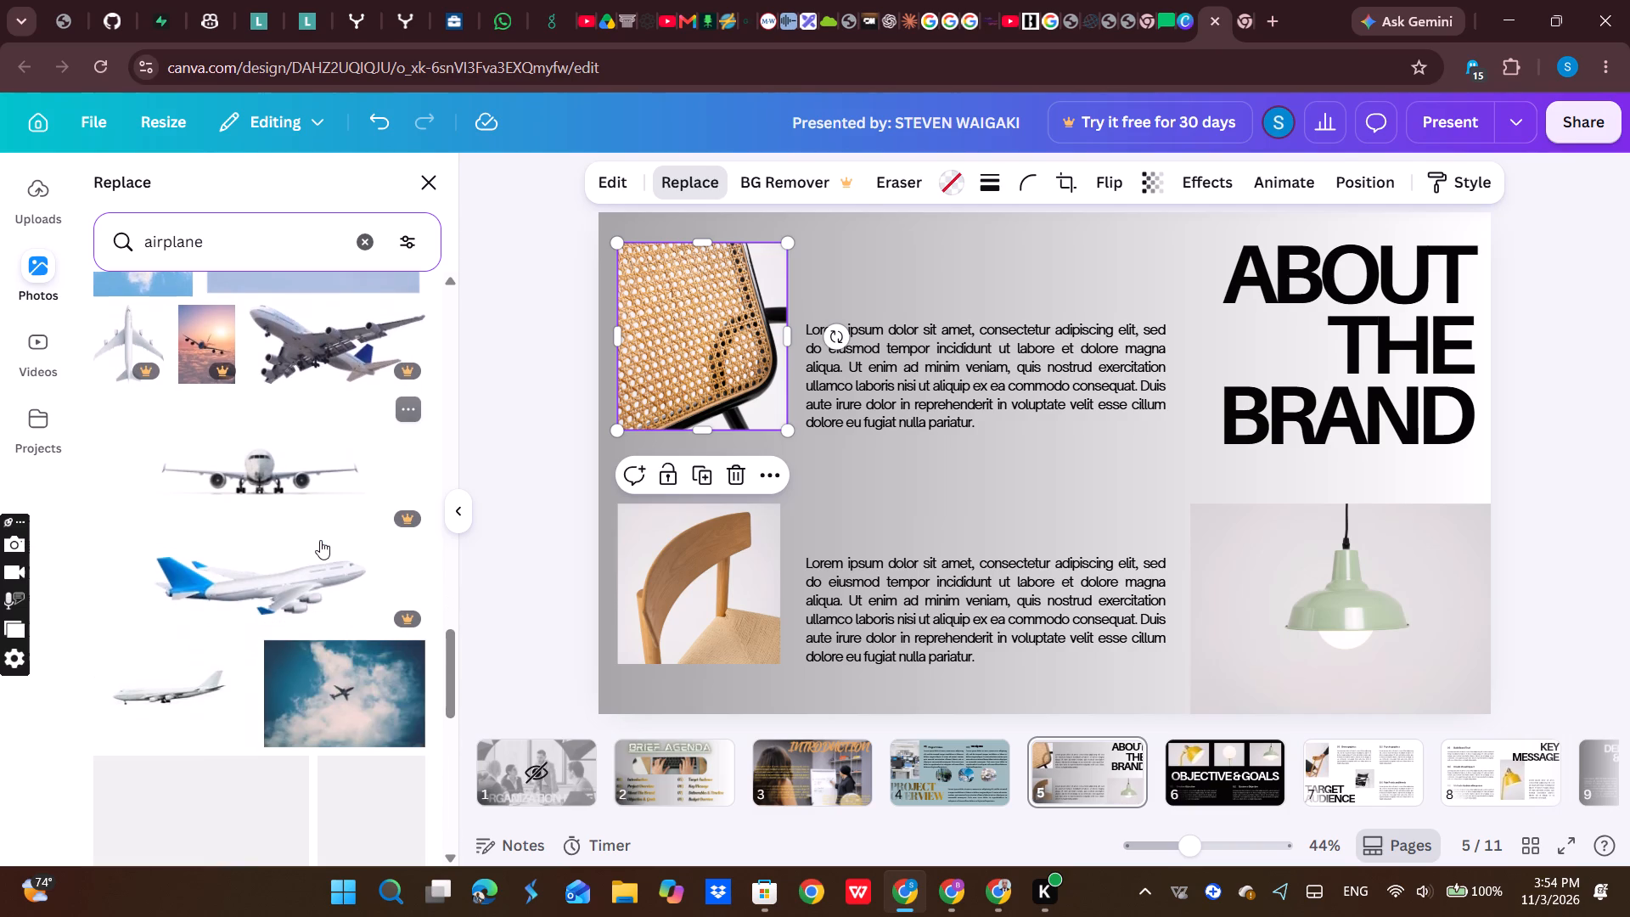
scroll(322, 538, "down", 2)
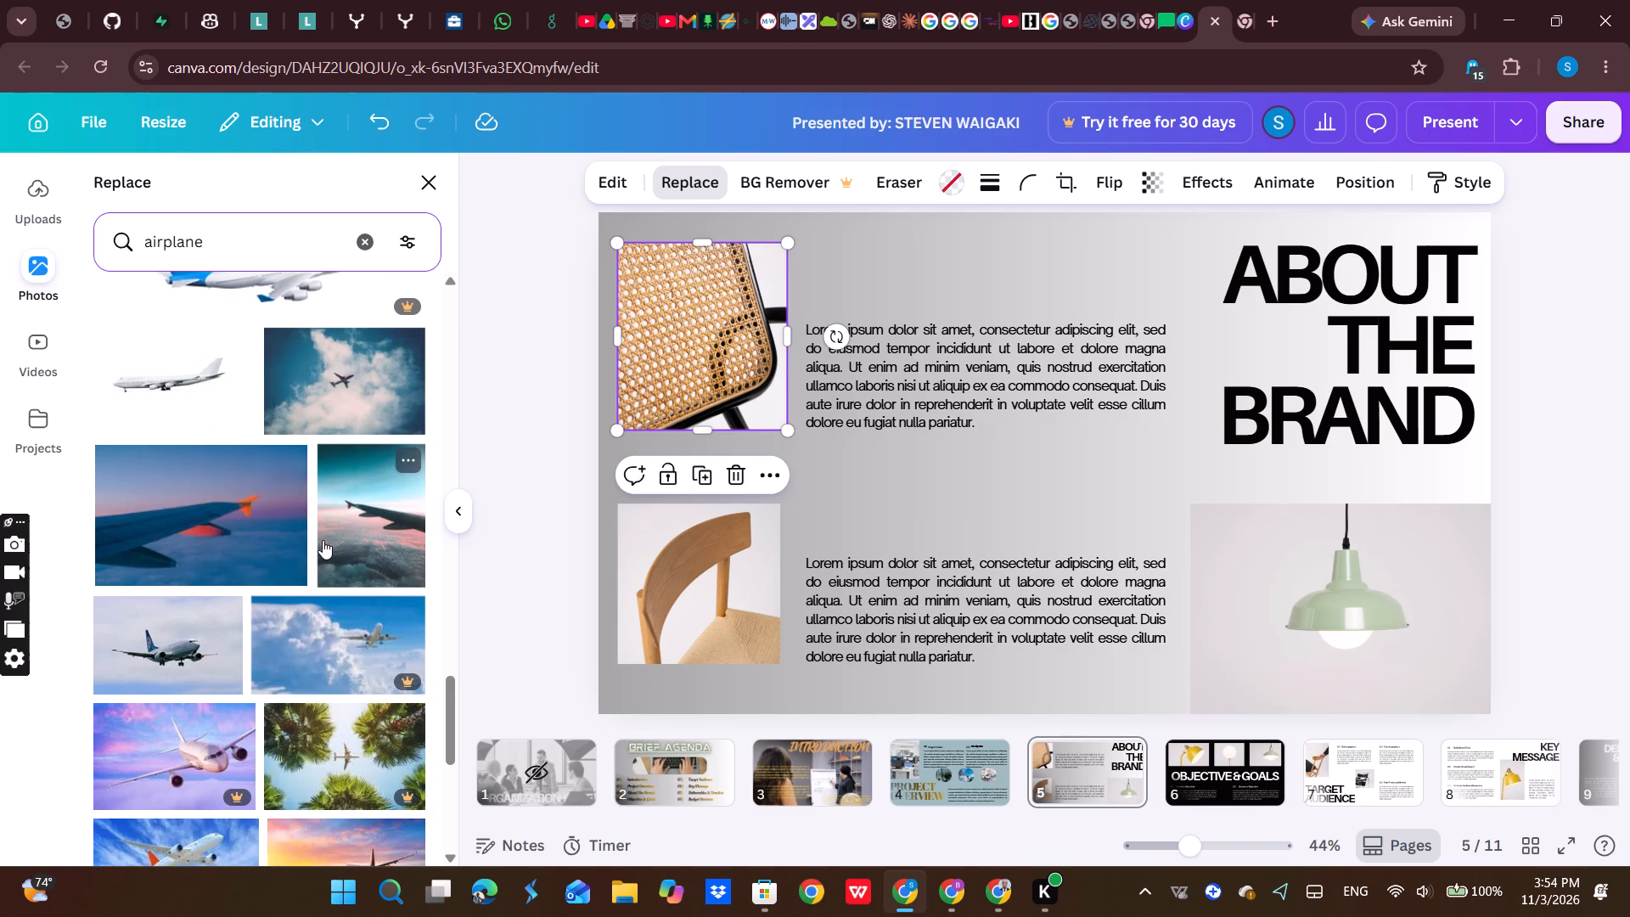
scroll(323, 540, "down", 4)
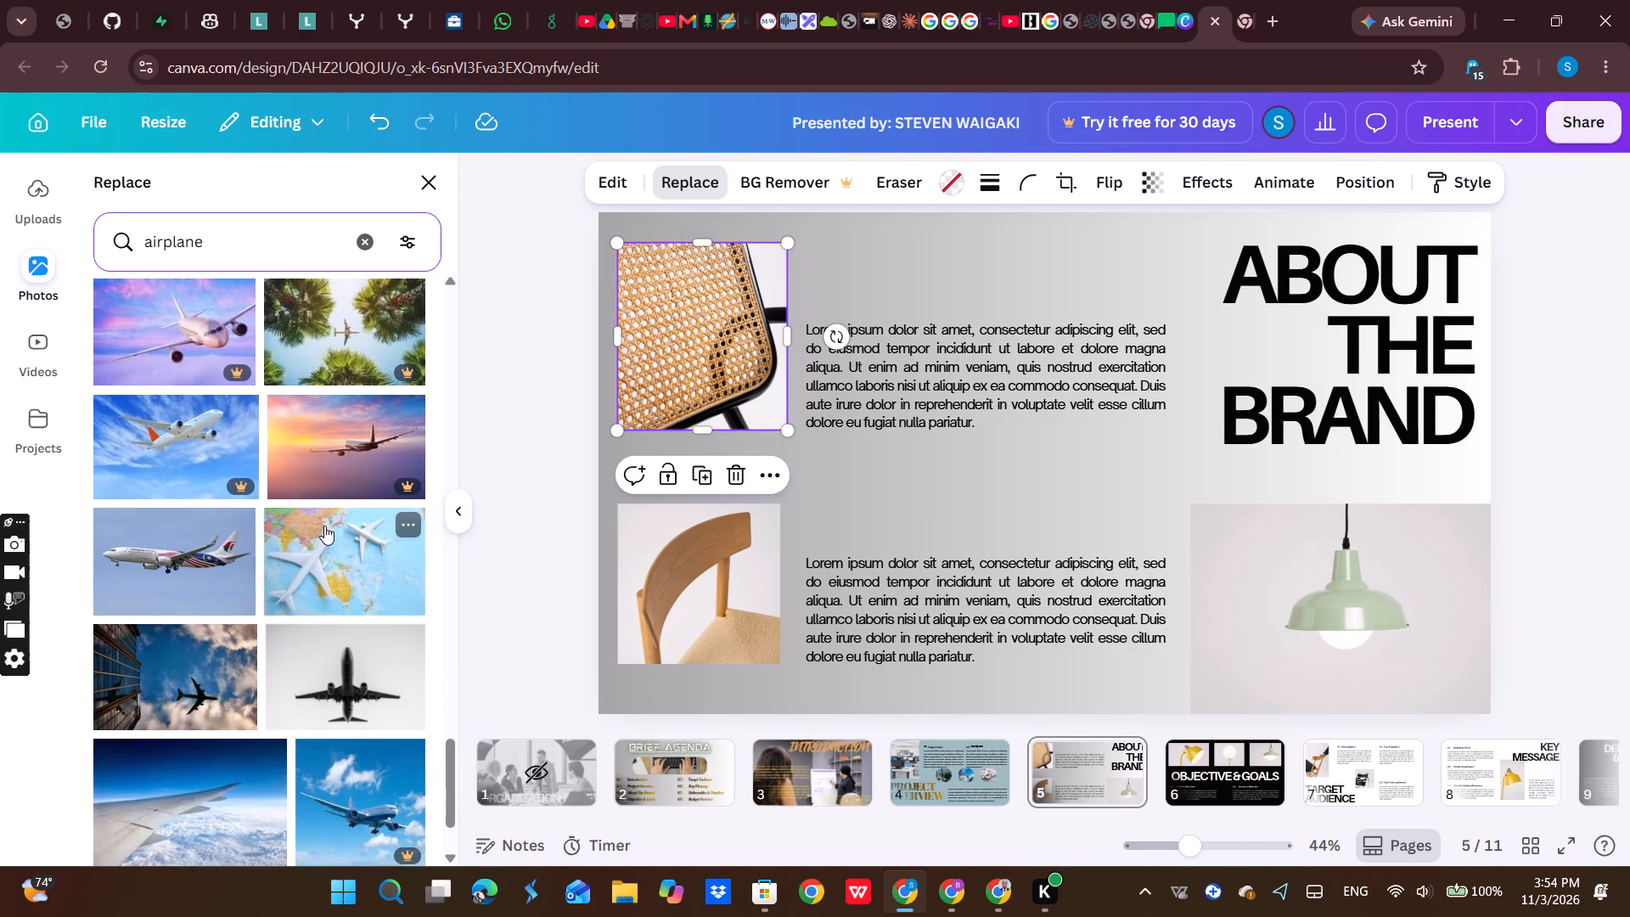
scroll(324, 524, "down", 4)
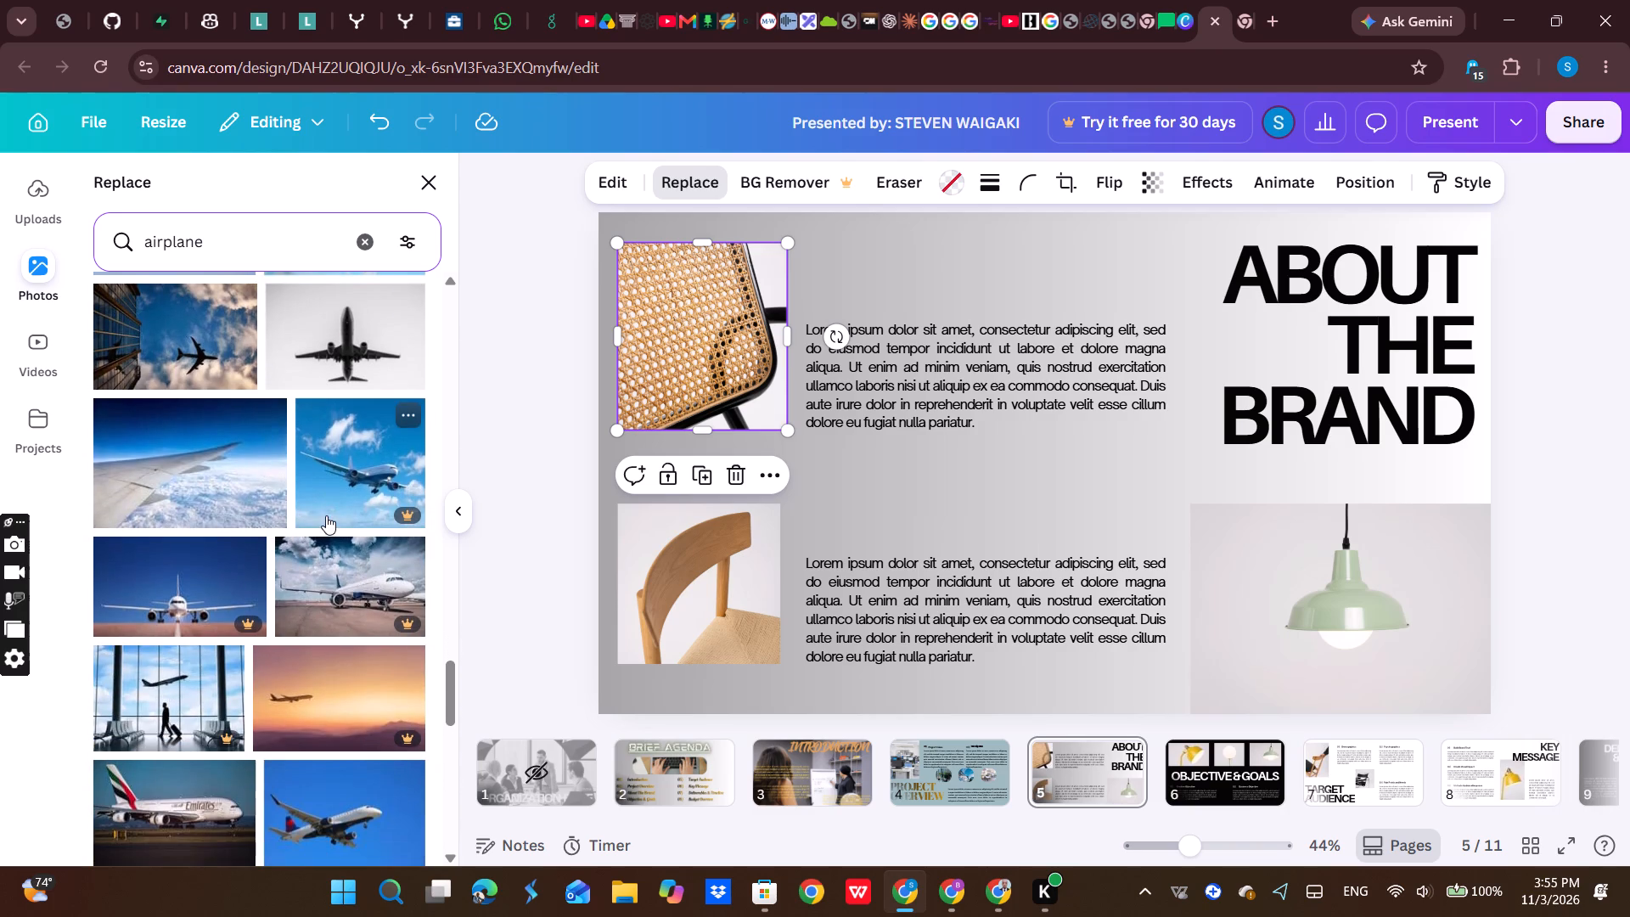
scroll(326, 513, "down", 4)
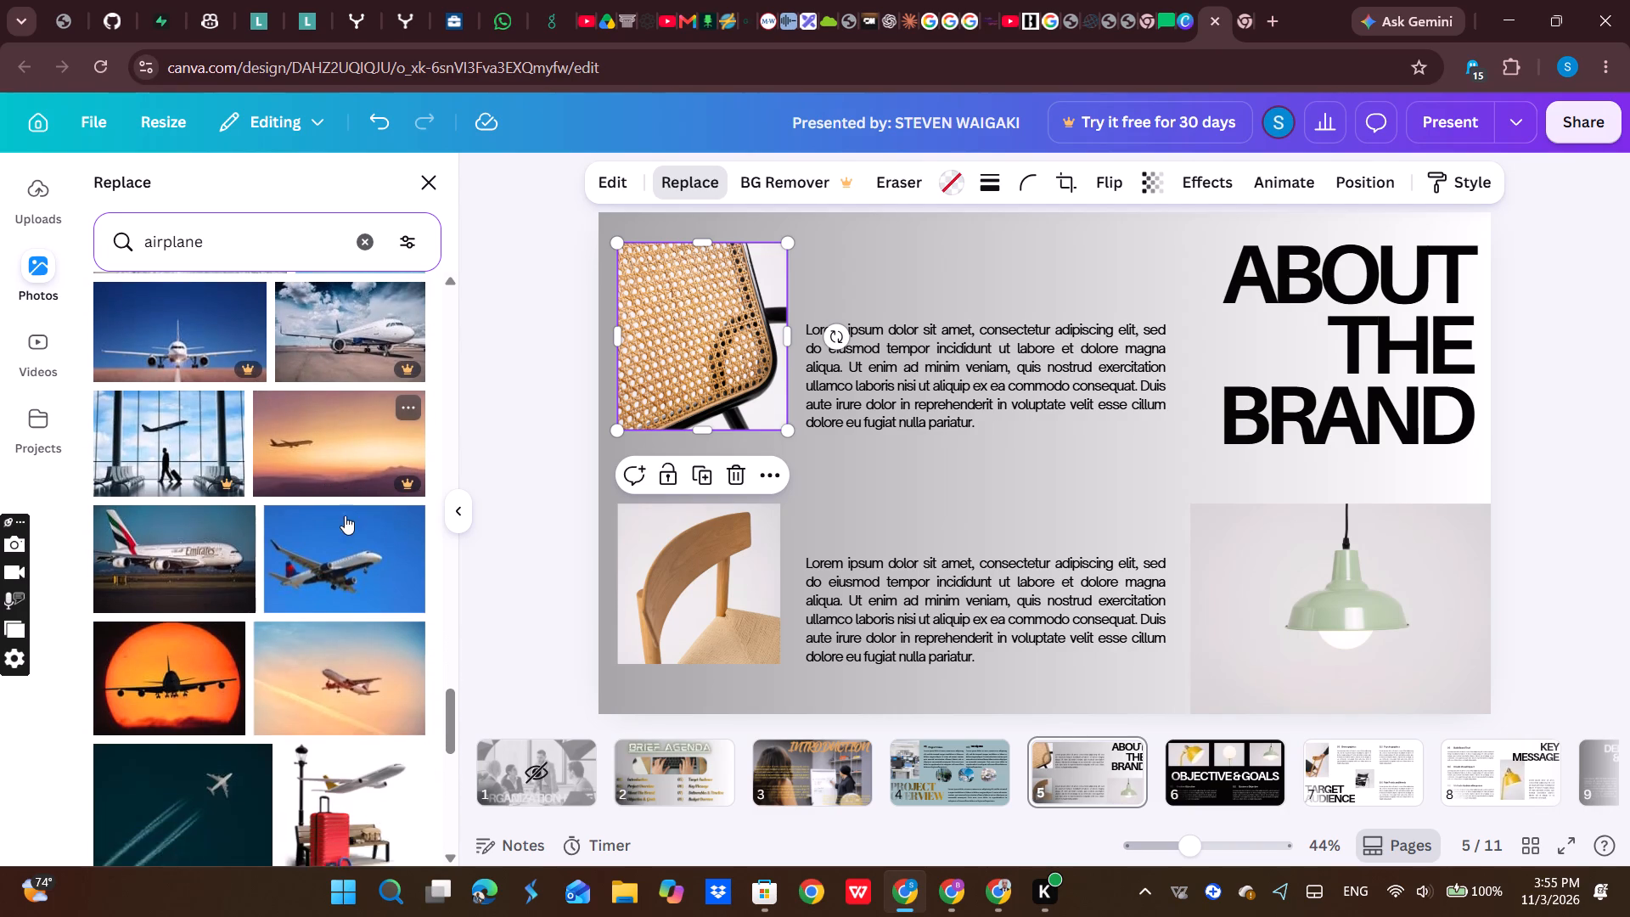
scroll(191, 452, "down", 2)
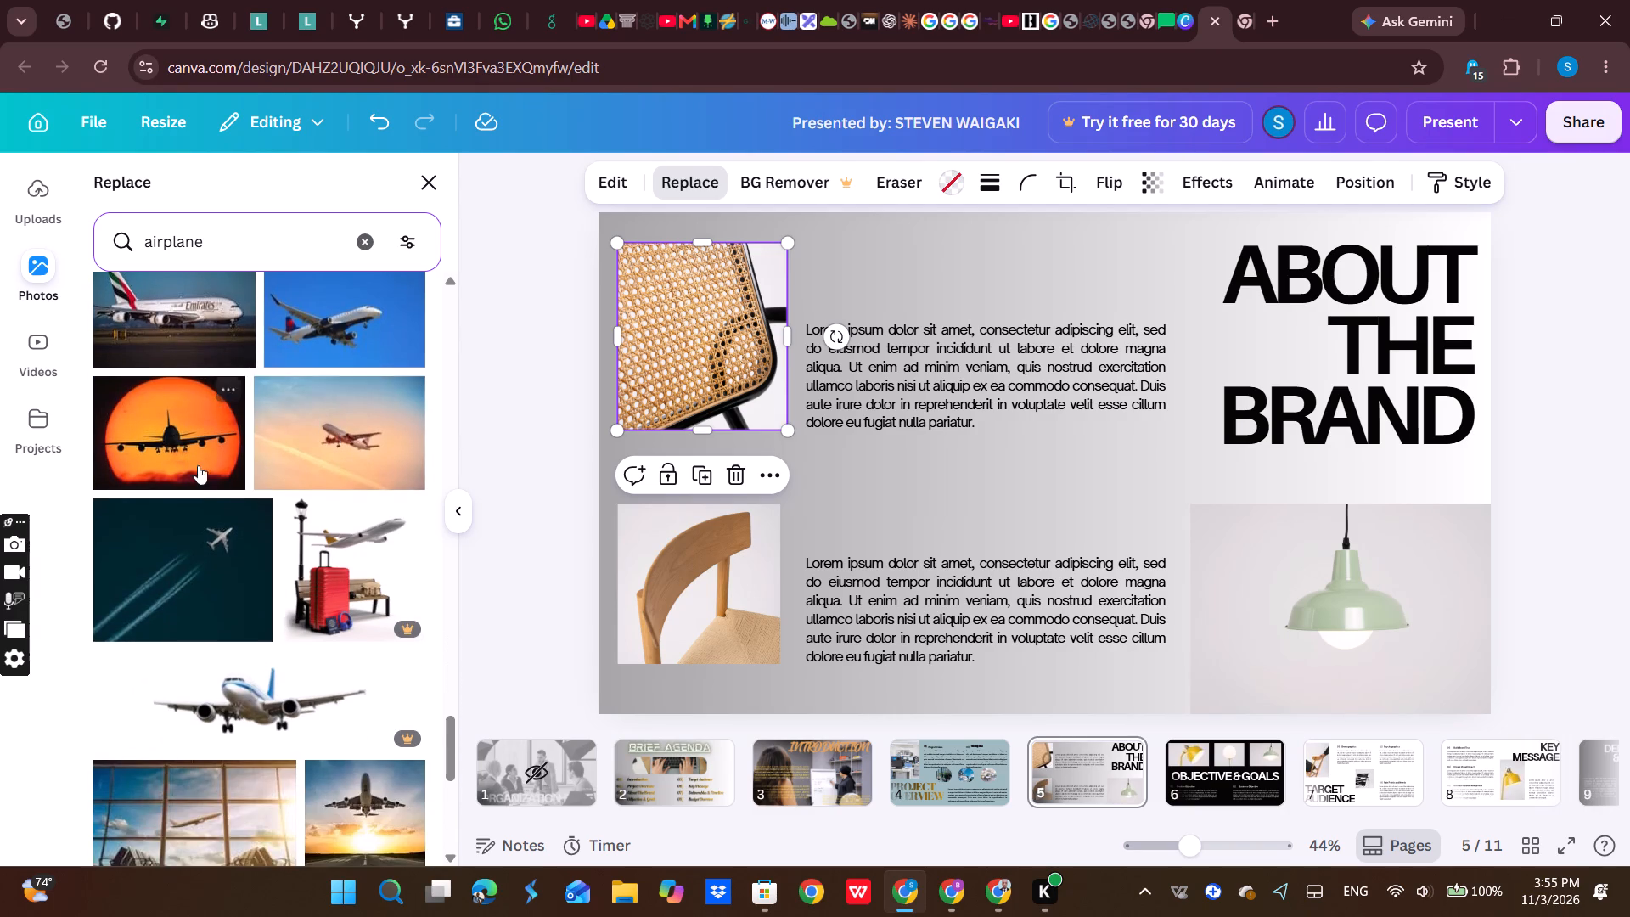
scroll(261, 459, "down", 7)
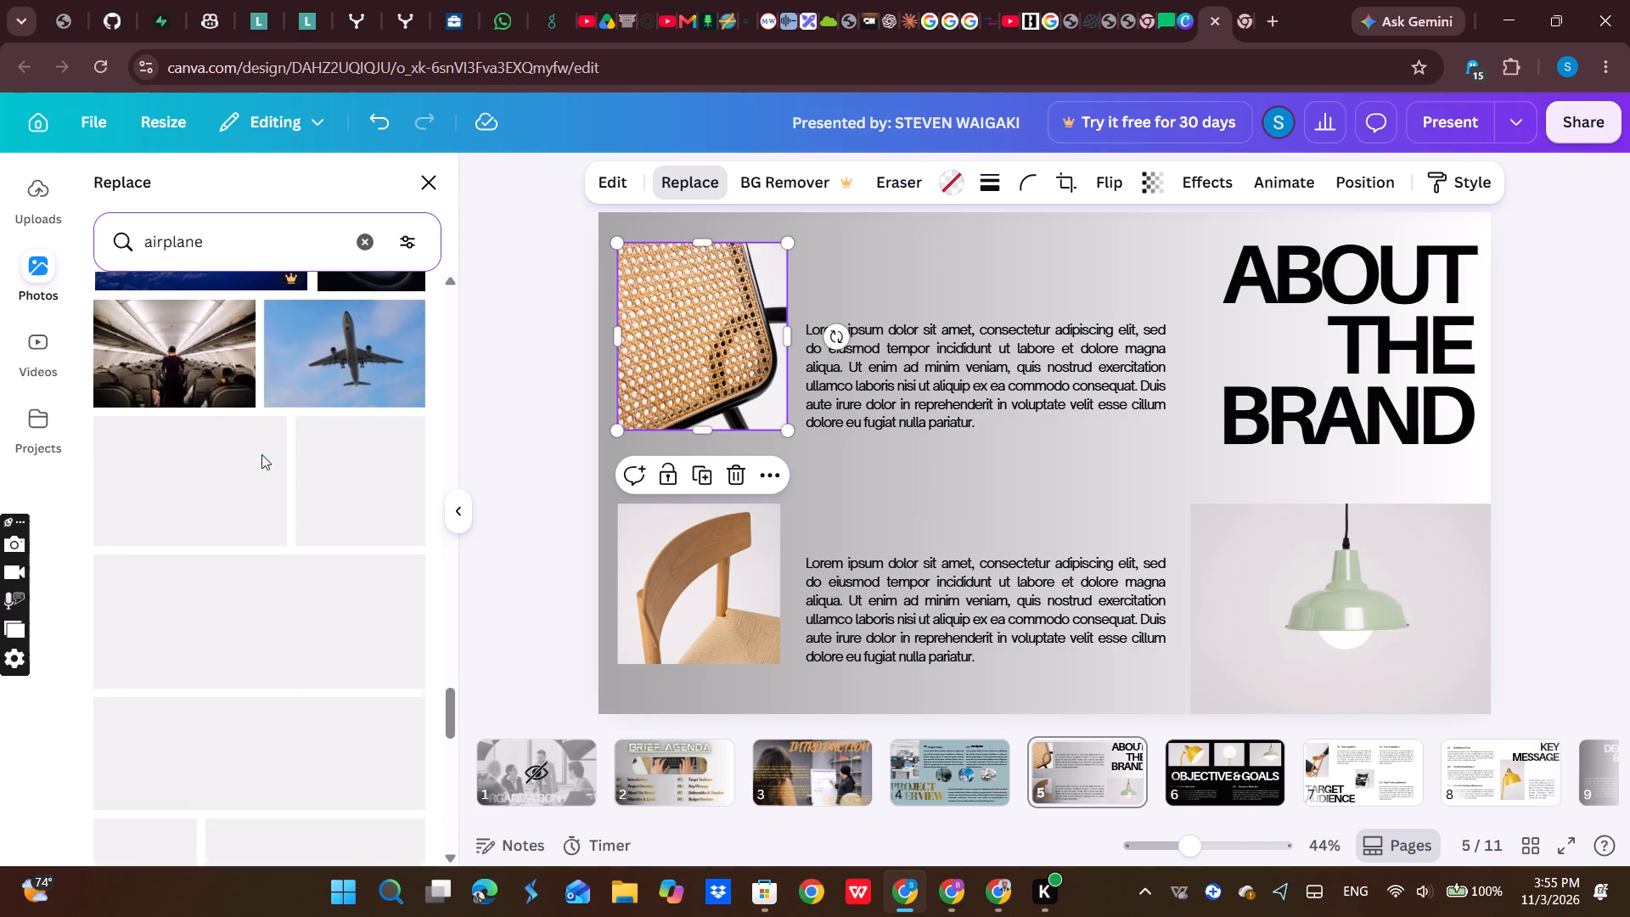
scroll(264, 484, "down", 1)
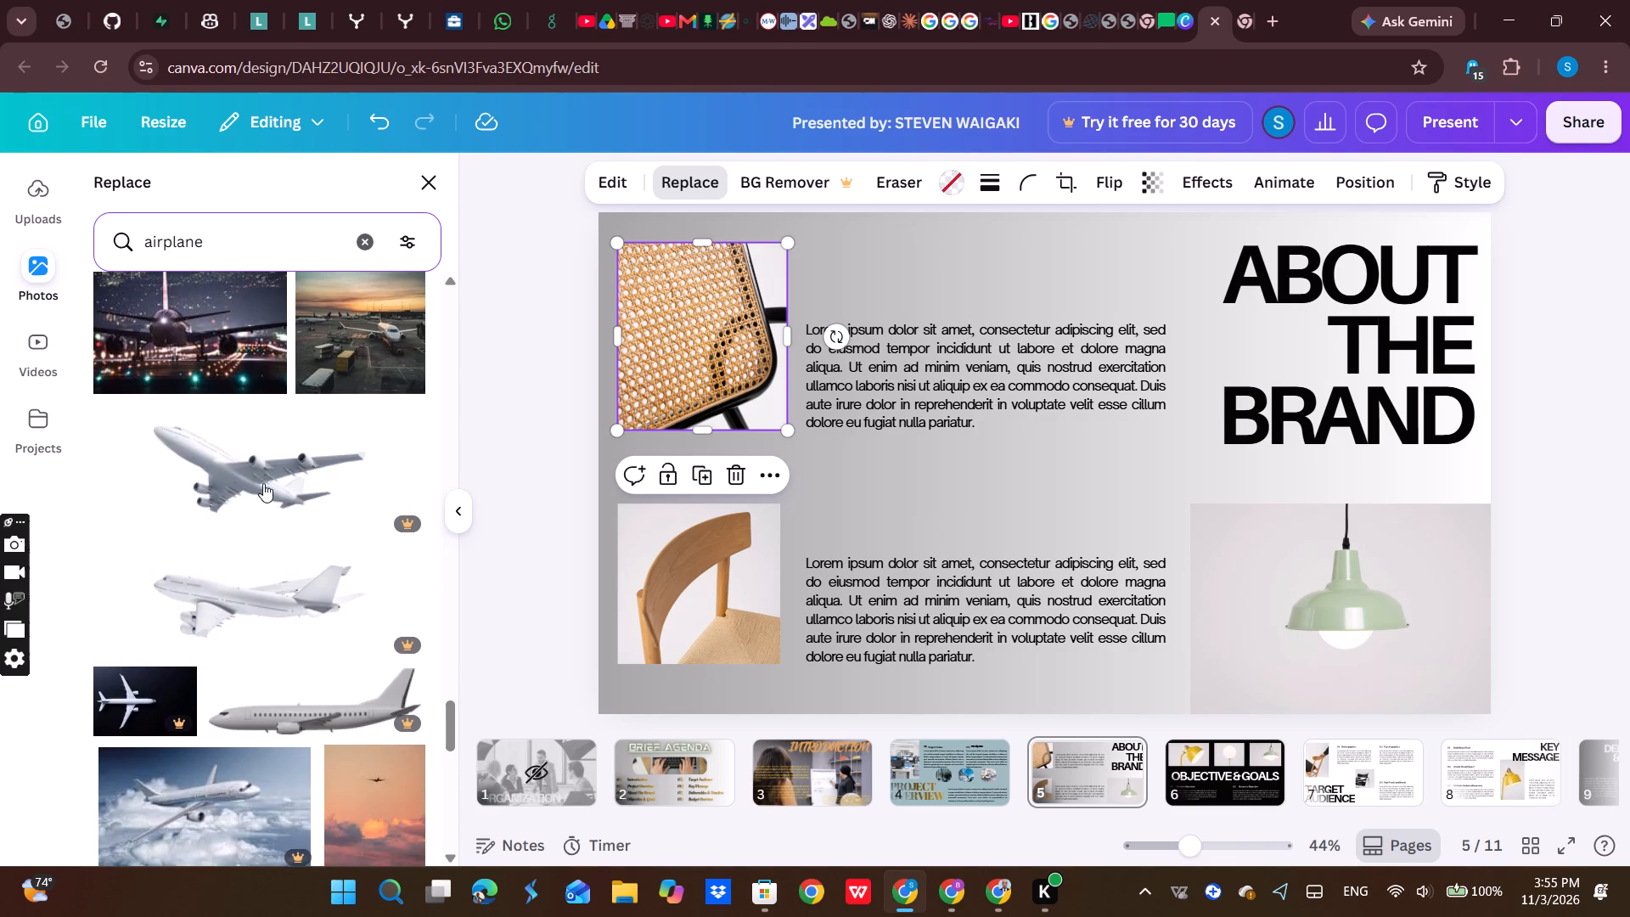
scroll(264, 472, "down", 6)
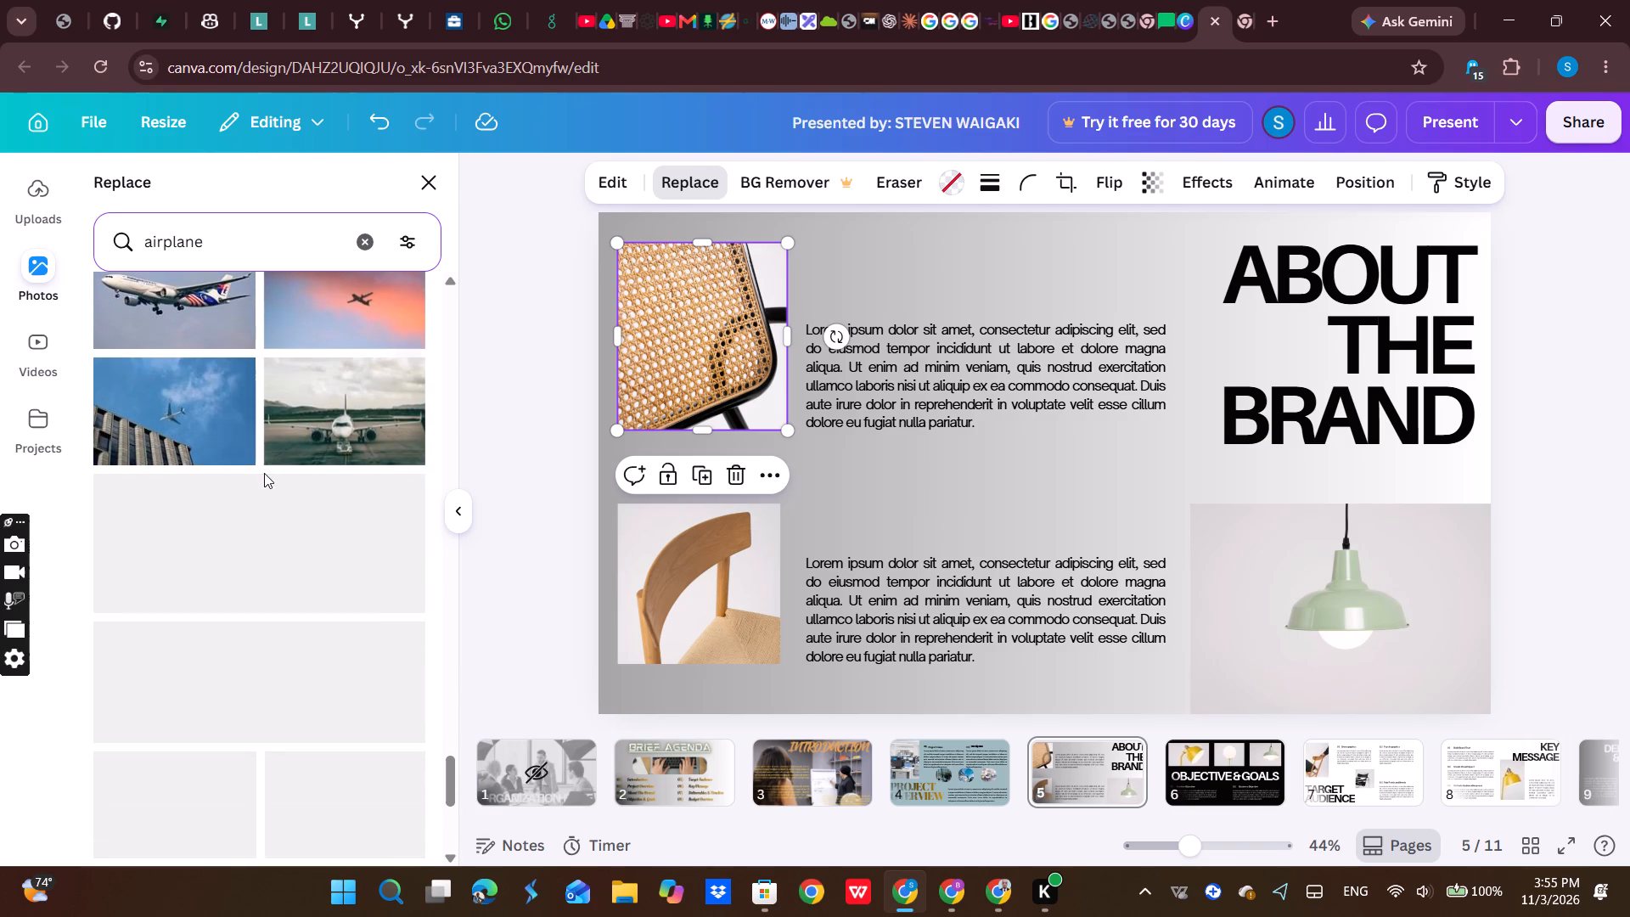
scroll(260, 496, "down", 6)
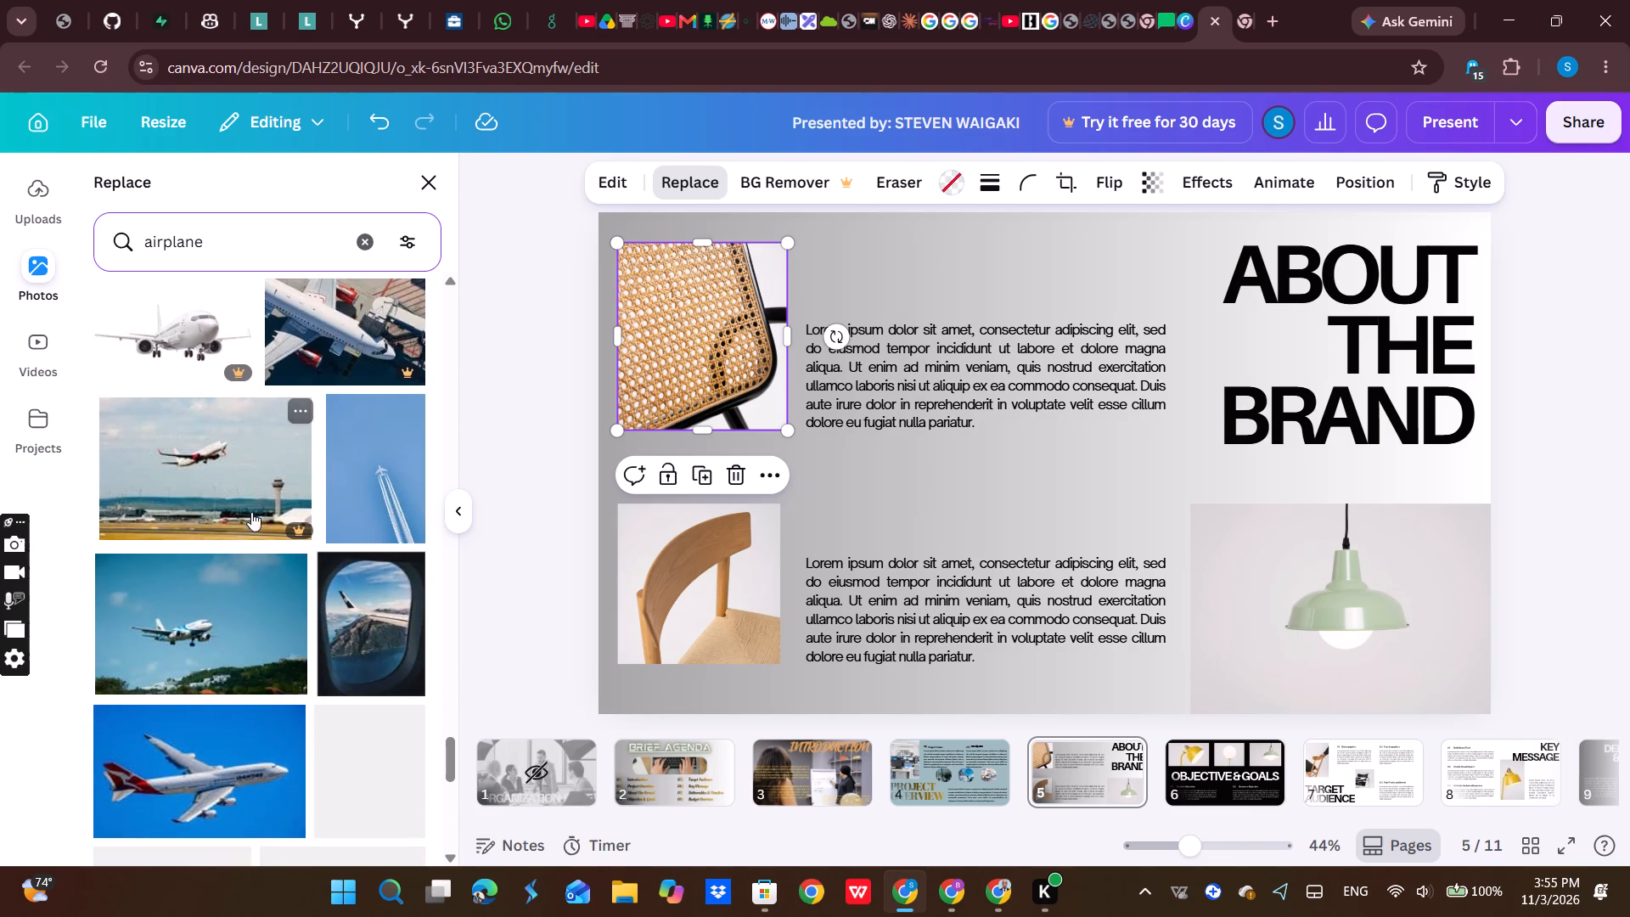
scroll(251, 512, "down", 9)
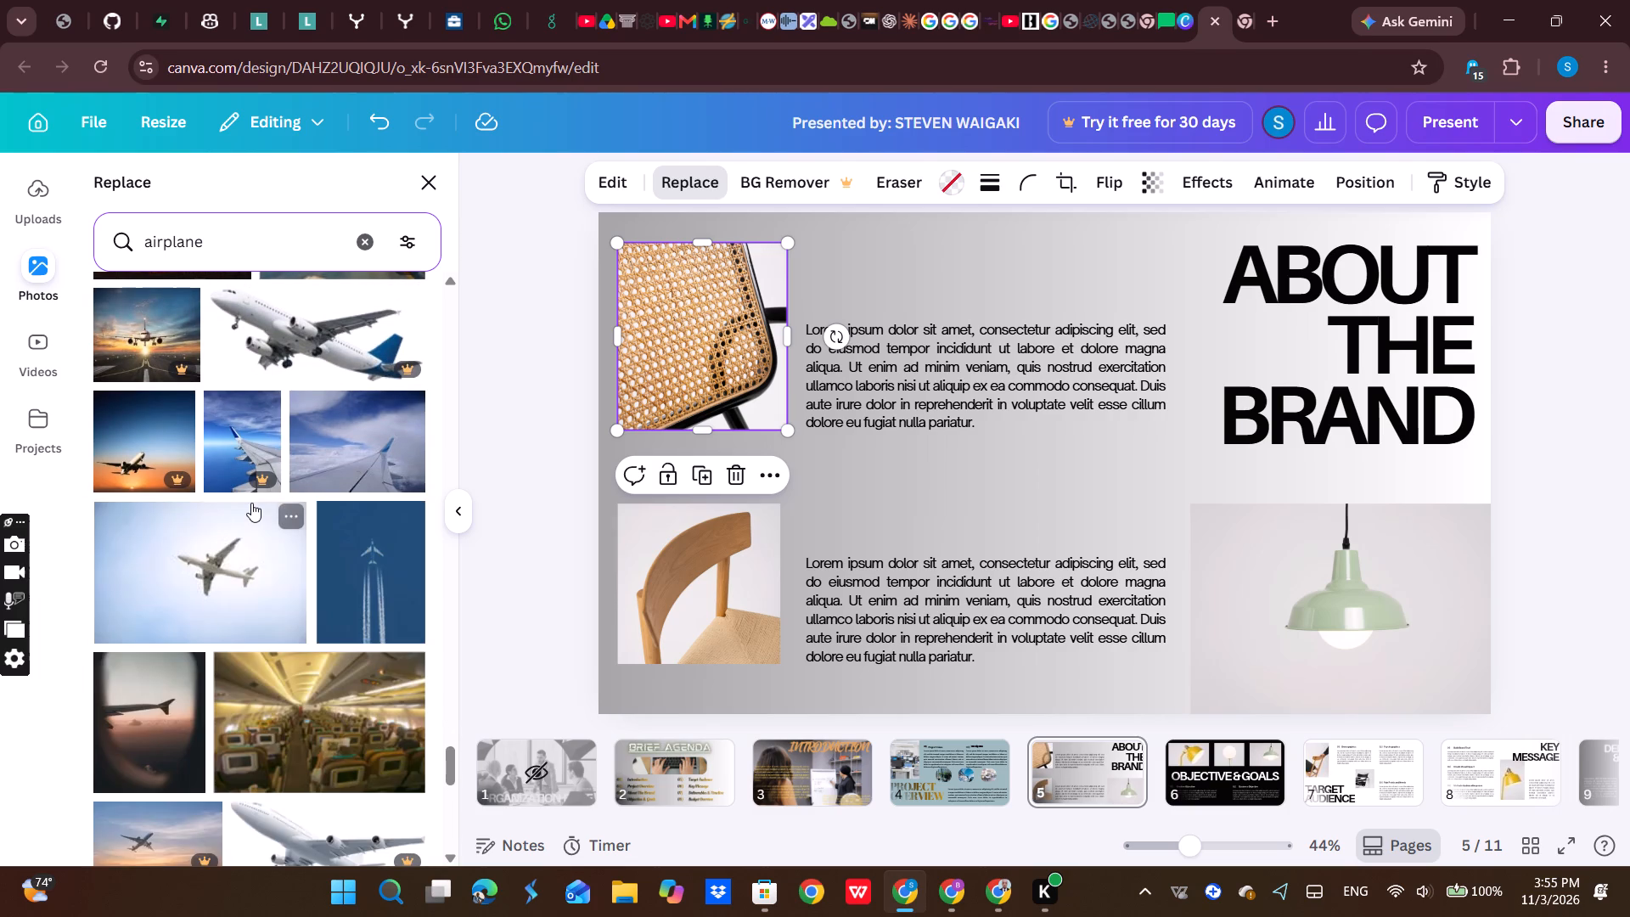
scroll(251, 504, "down", 7)
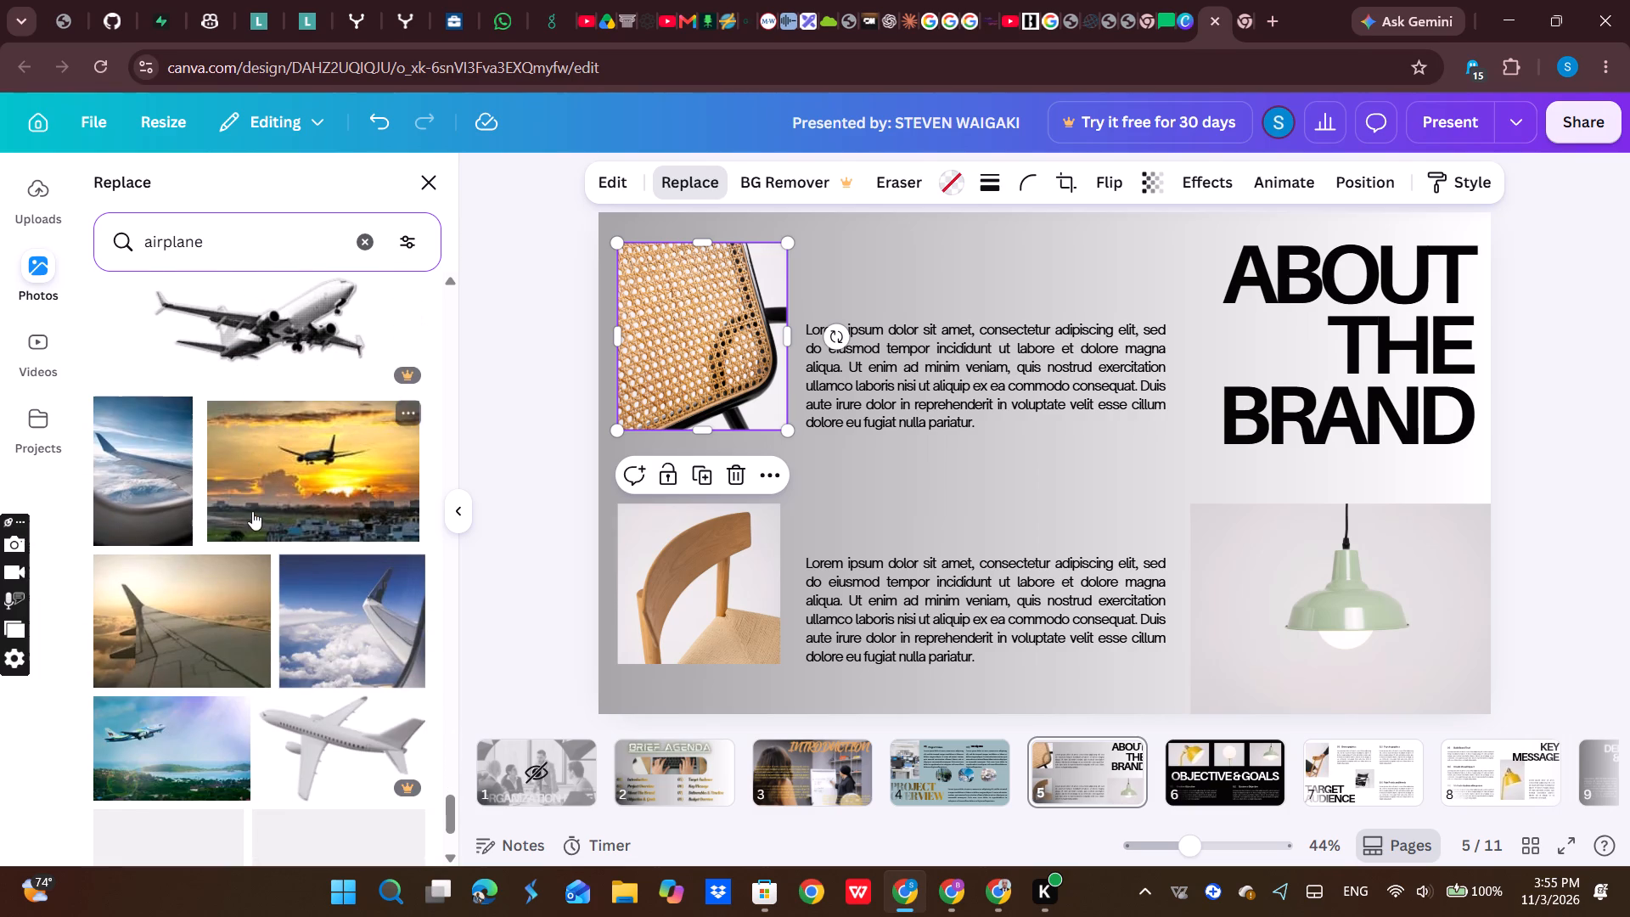
scroll(252, 508, "down", 6)
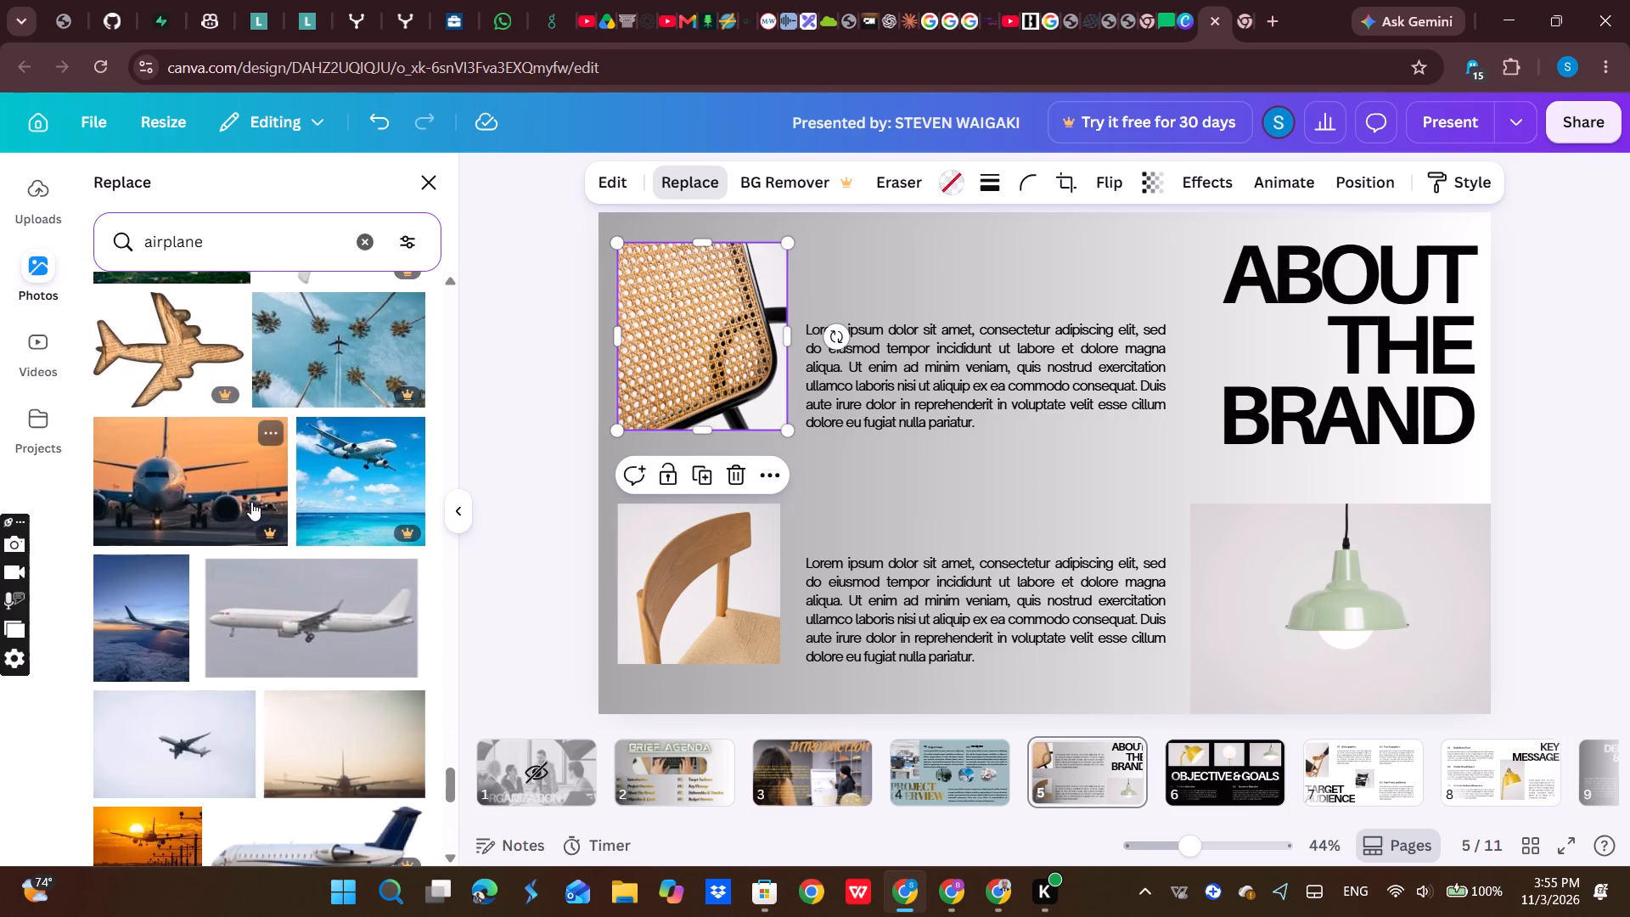
scroll(251, 501, "down", 5)
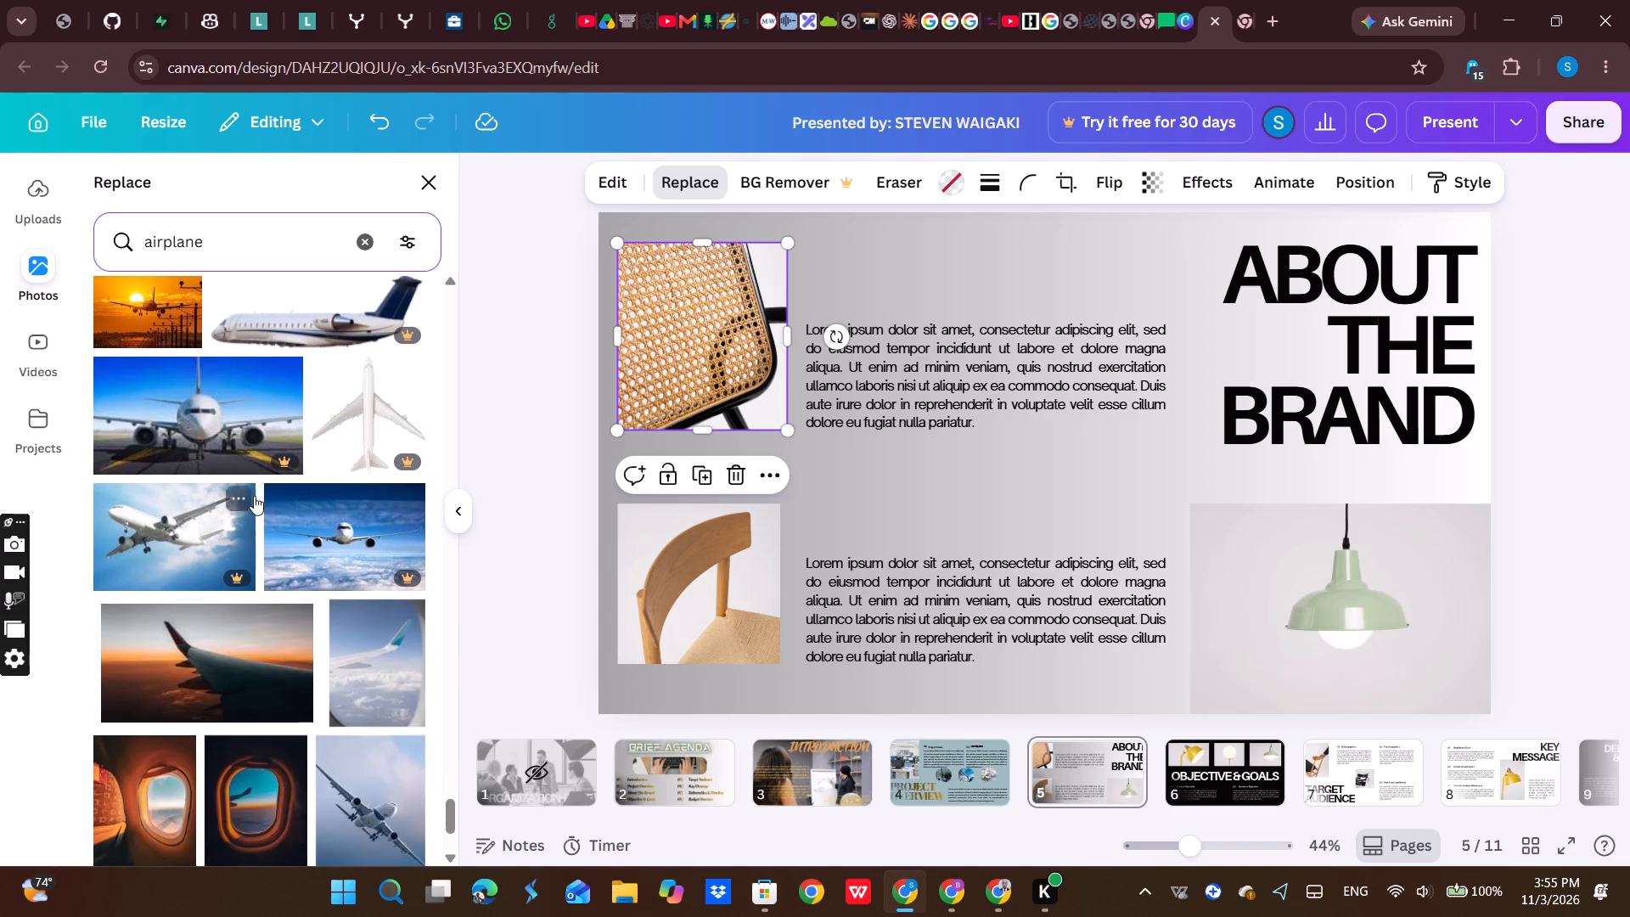
scroll(256, 494, "down", 6)
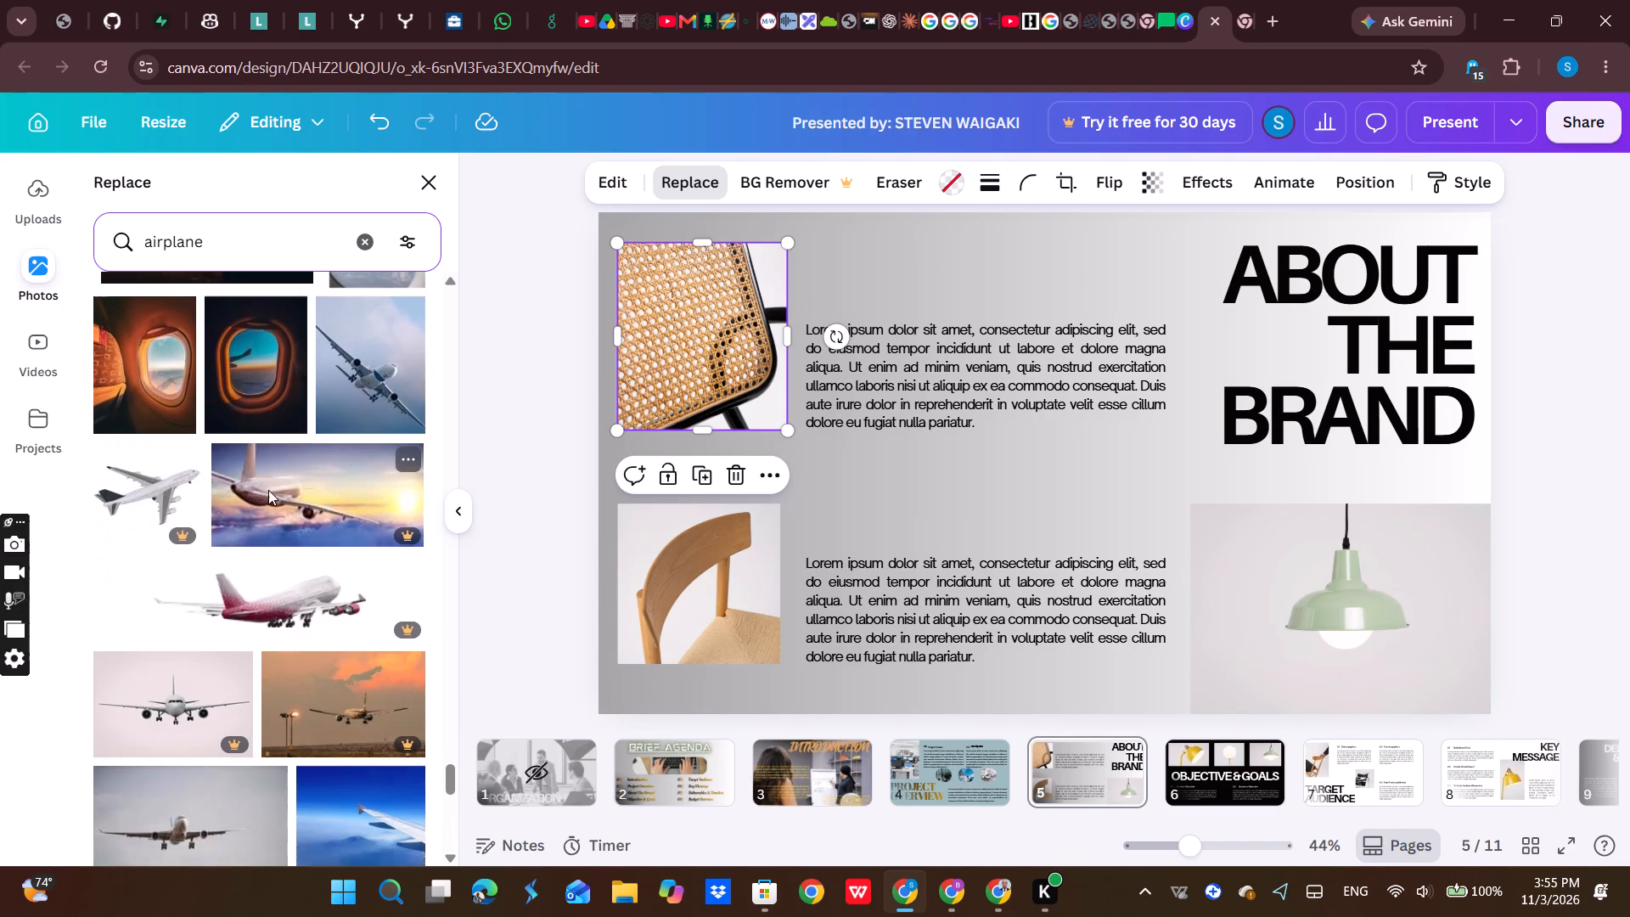
scroll(268, 489, "down", 4)
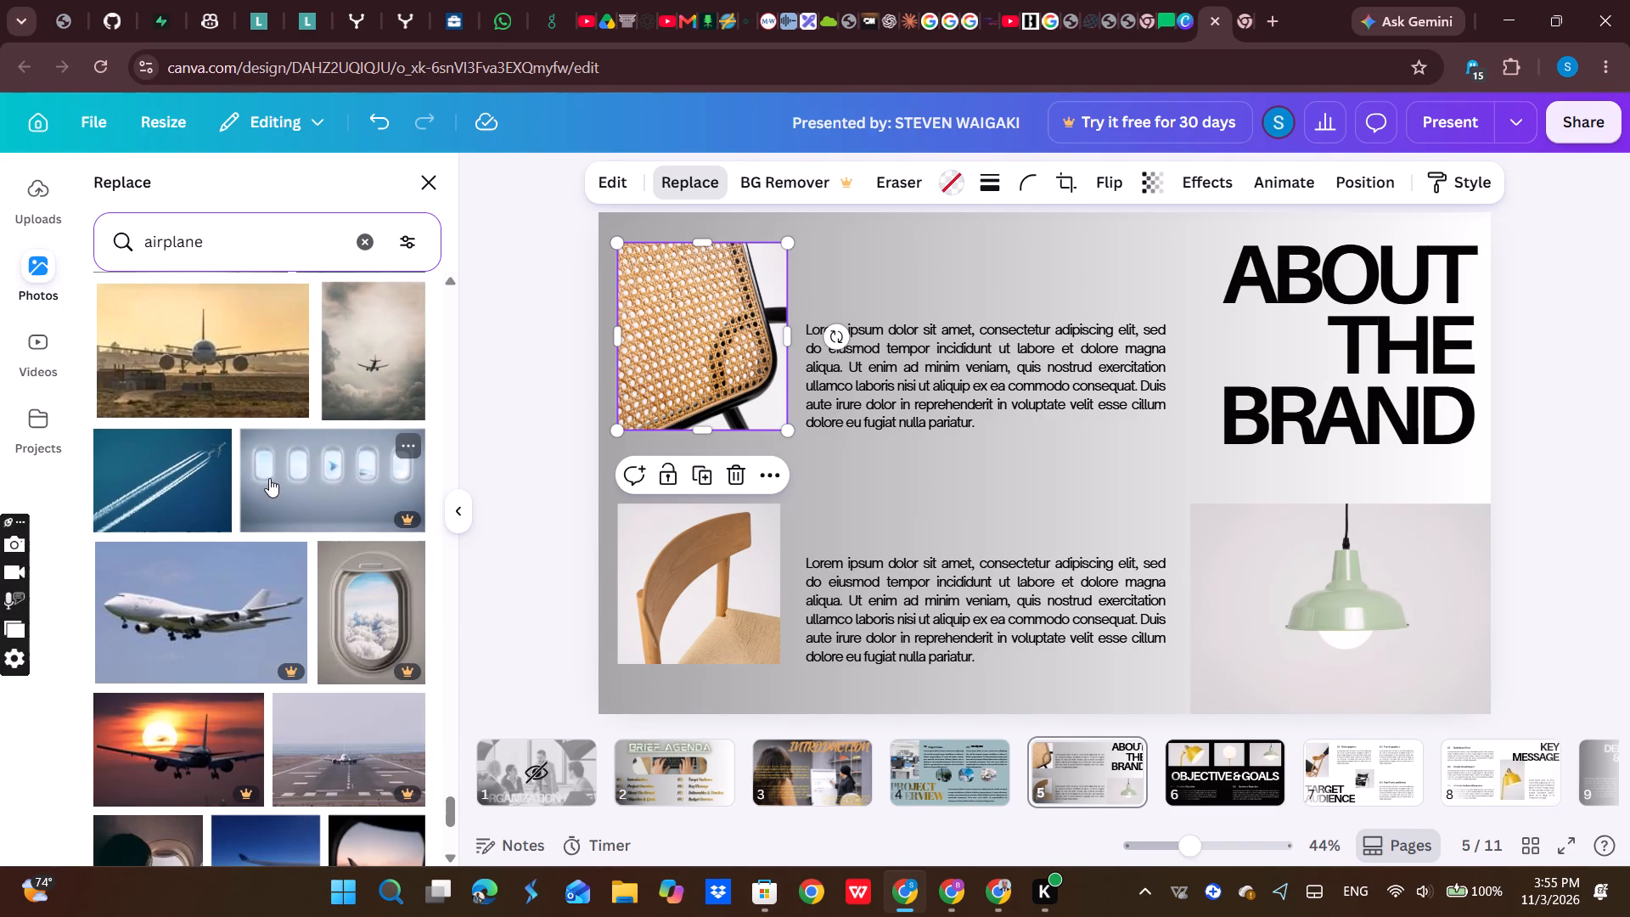
scroll(271, 494, "up", 14)
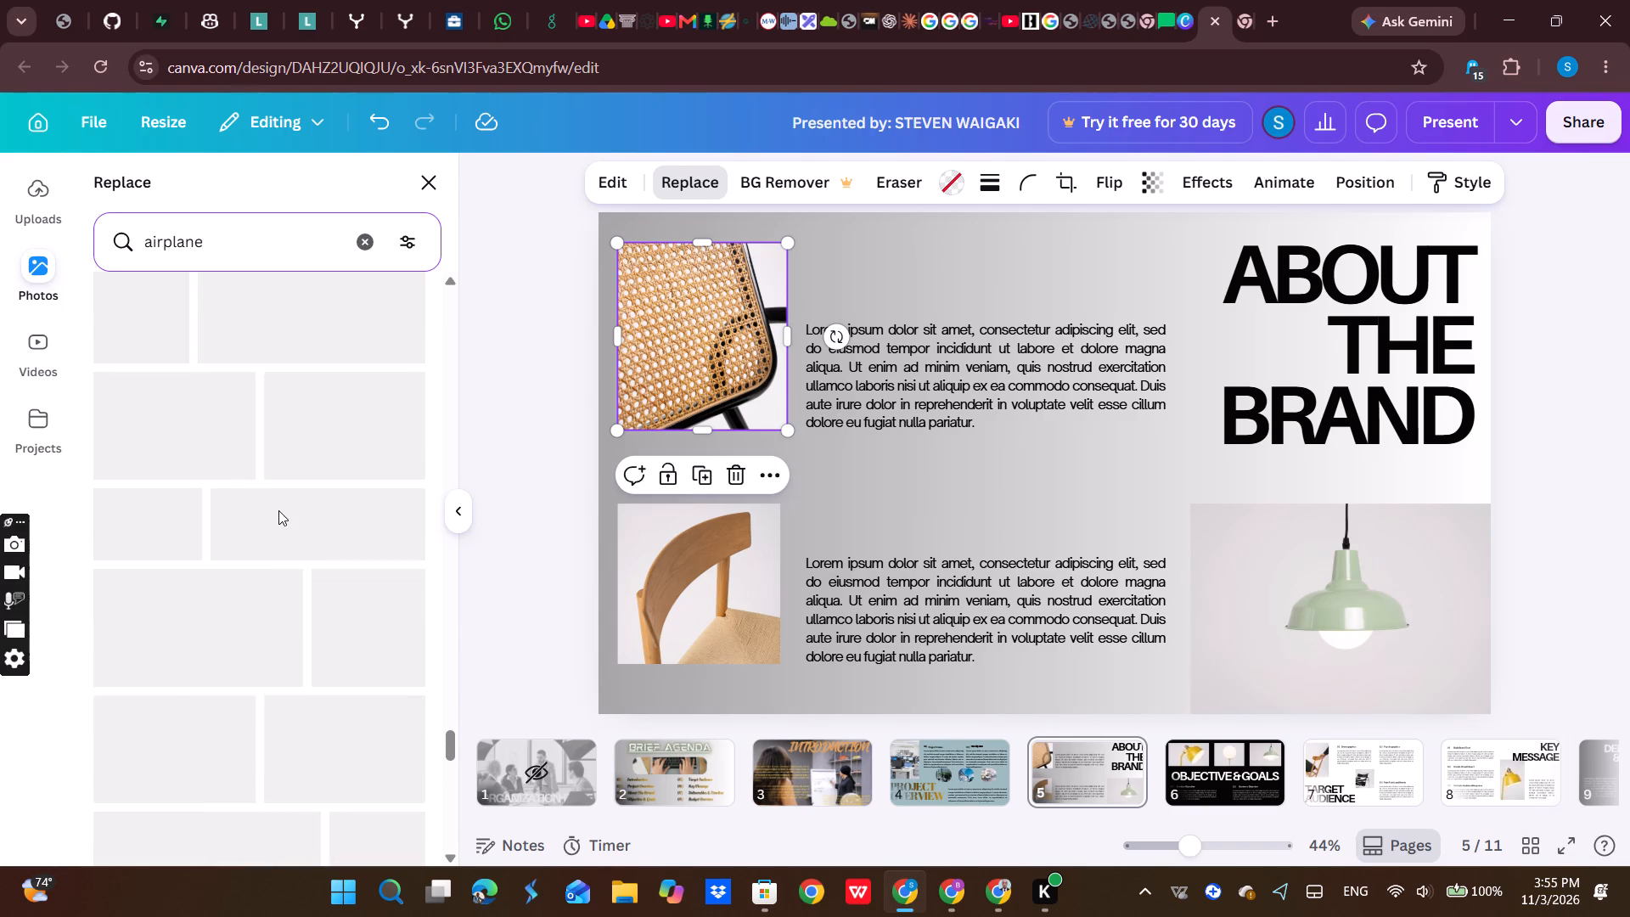
scroll(278, 510, "up", 18)
scroll(273, 487, "up", 9)
scroll(271, 500, "up", 20)
scroll(271, 500, "up", 15)
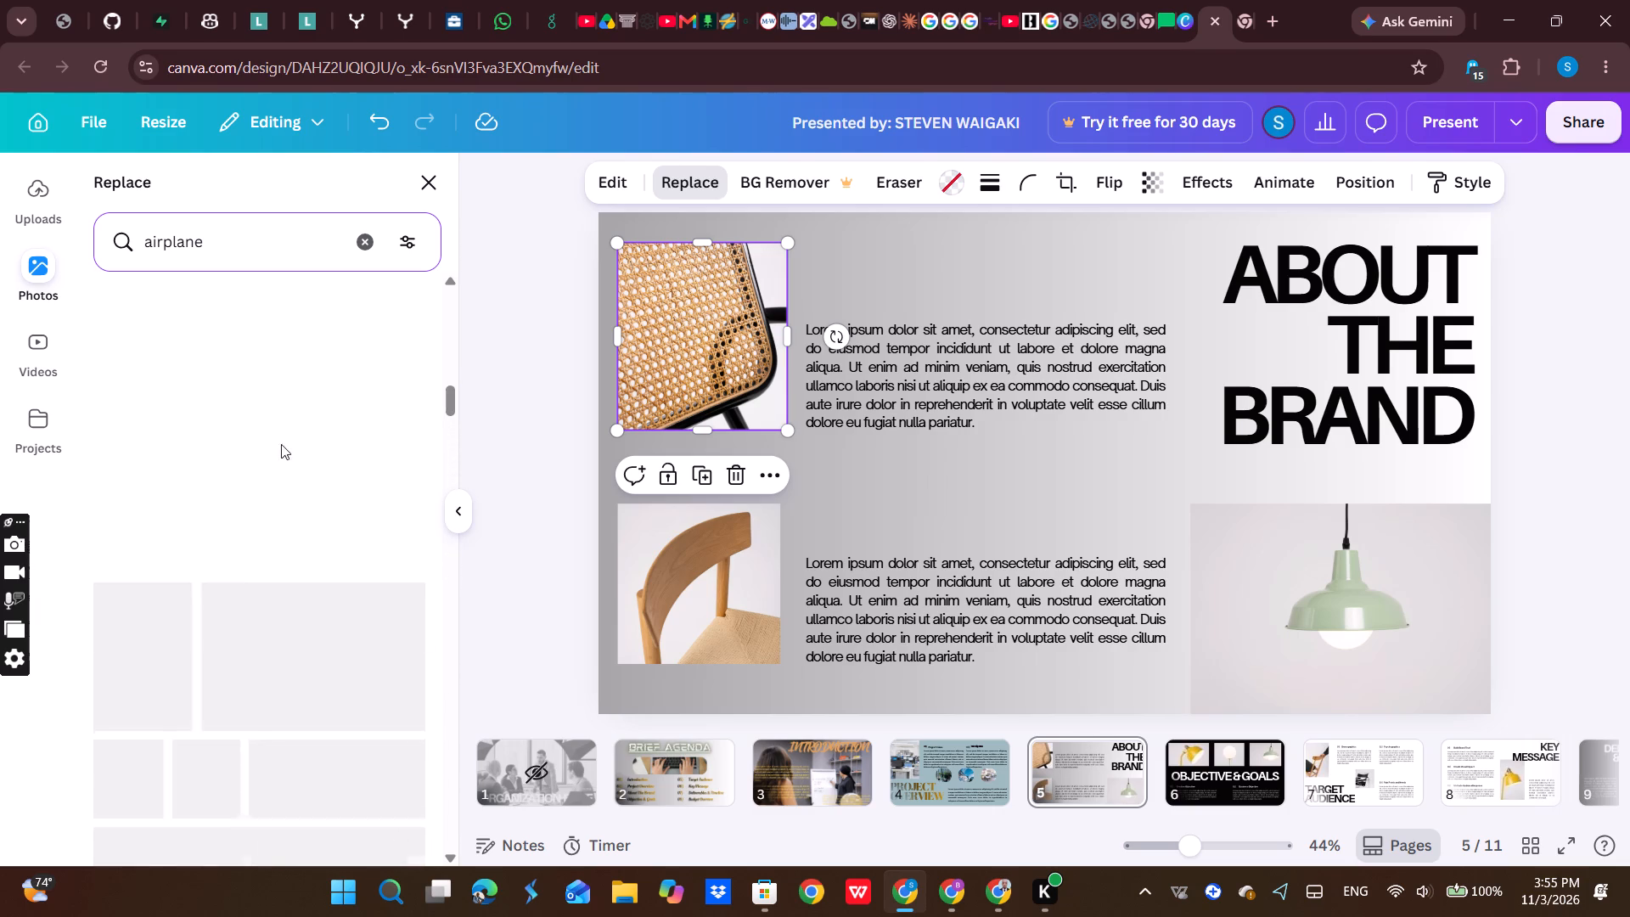
scroll(281, 444, "up", 6)
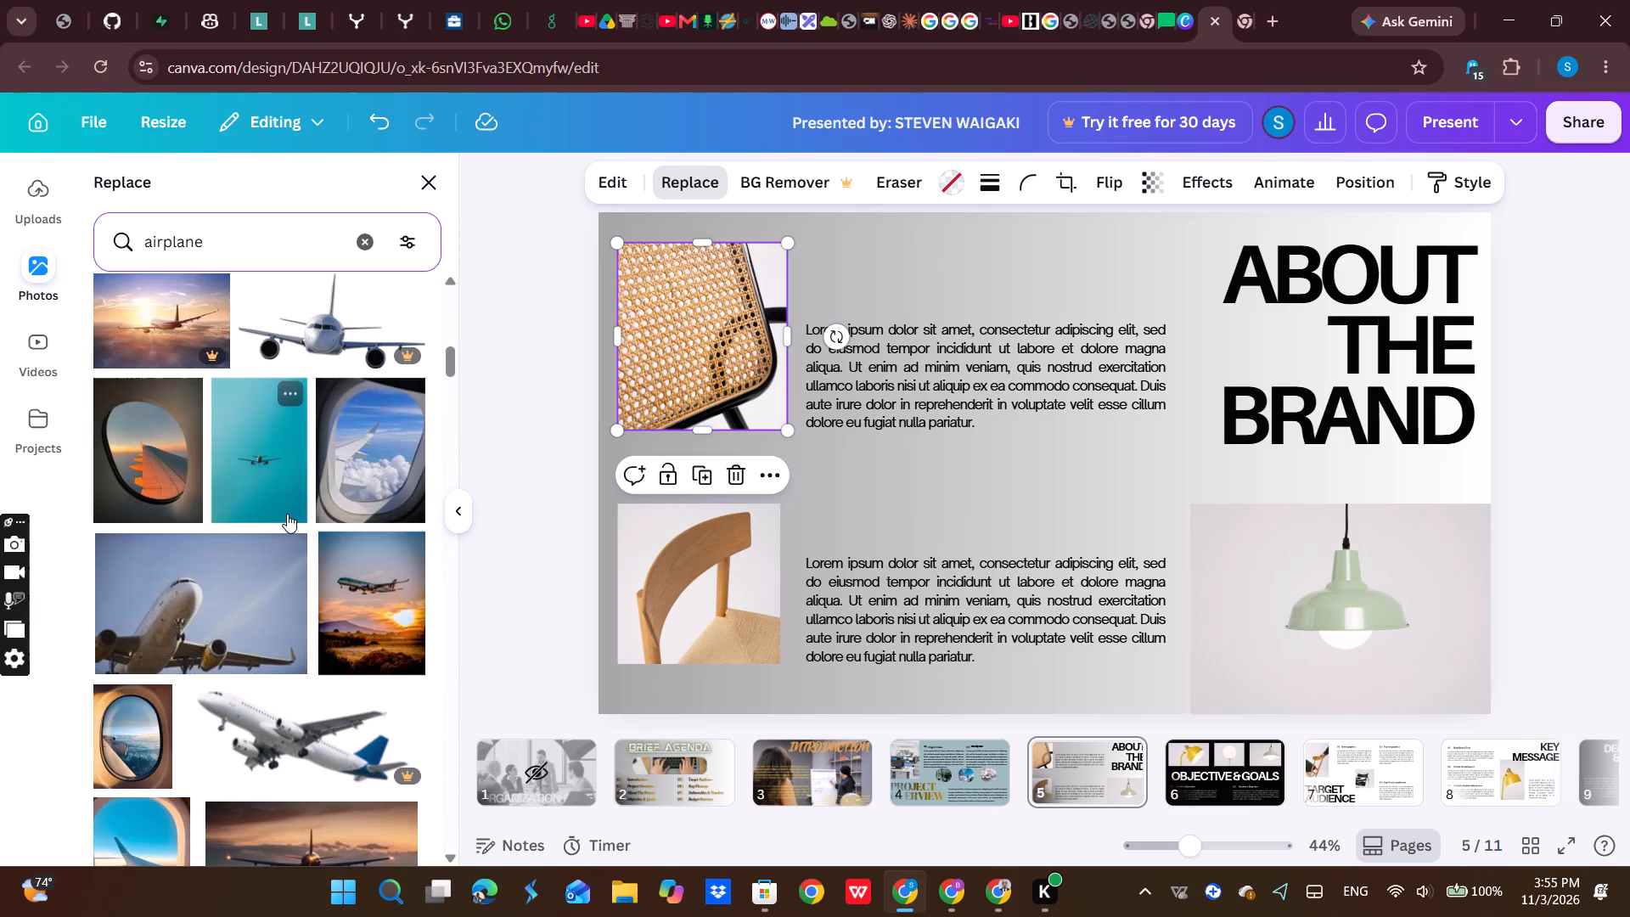
scroll(289, 526, "up", 4)
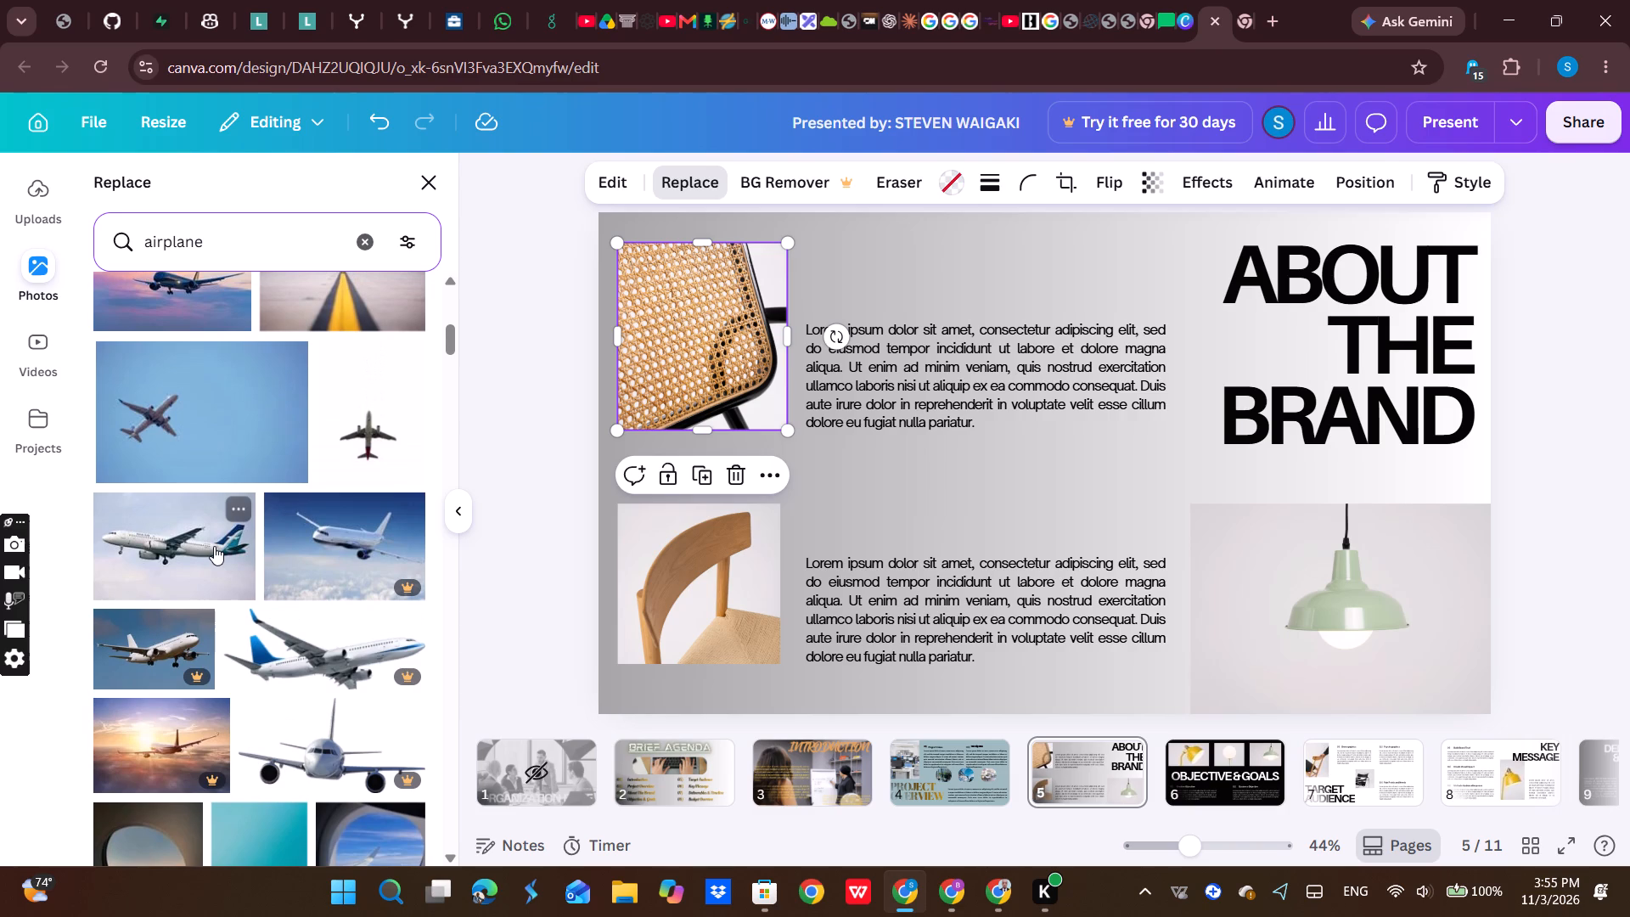
scroll(239, 548, "up", 2)
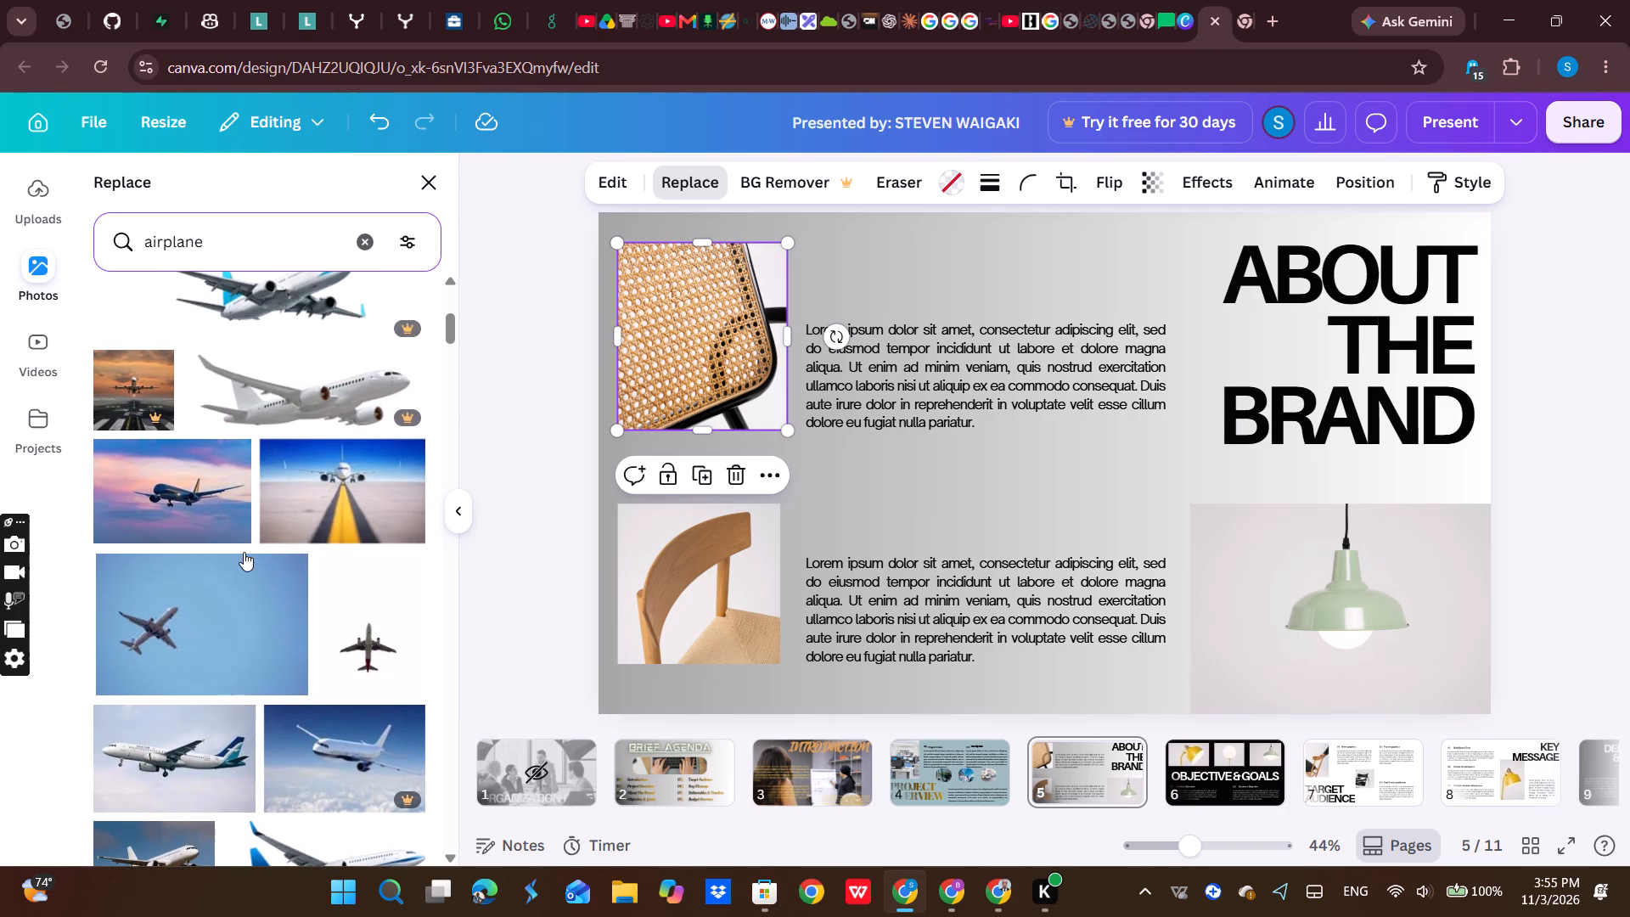
scroll(244, 552, "up", 6)
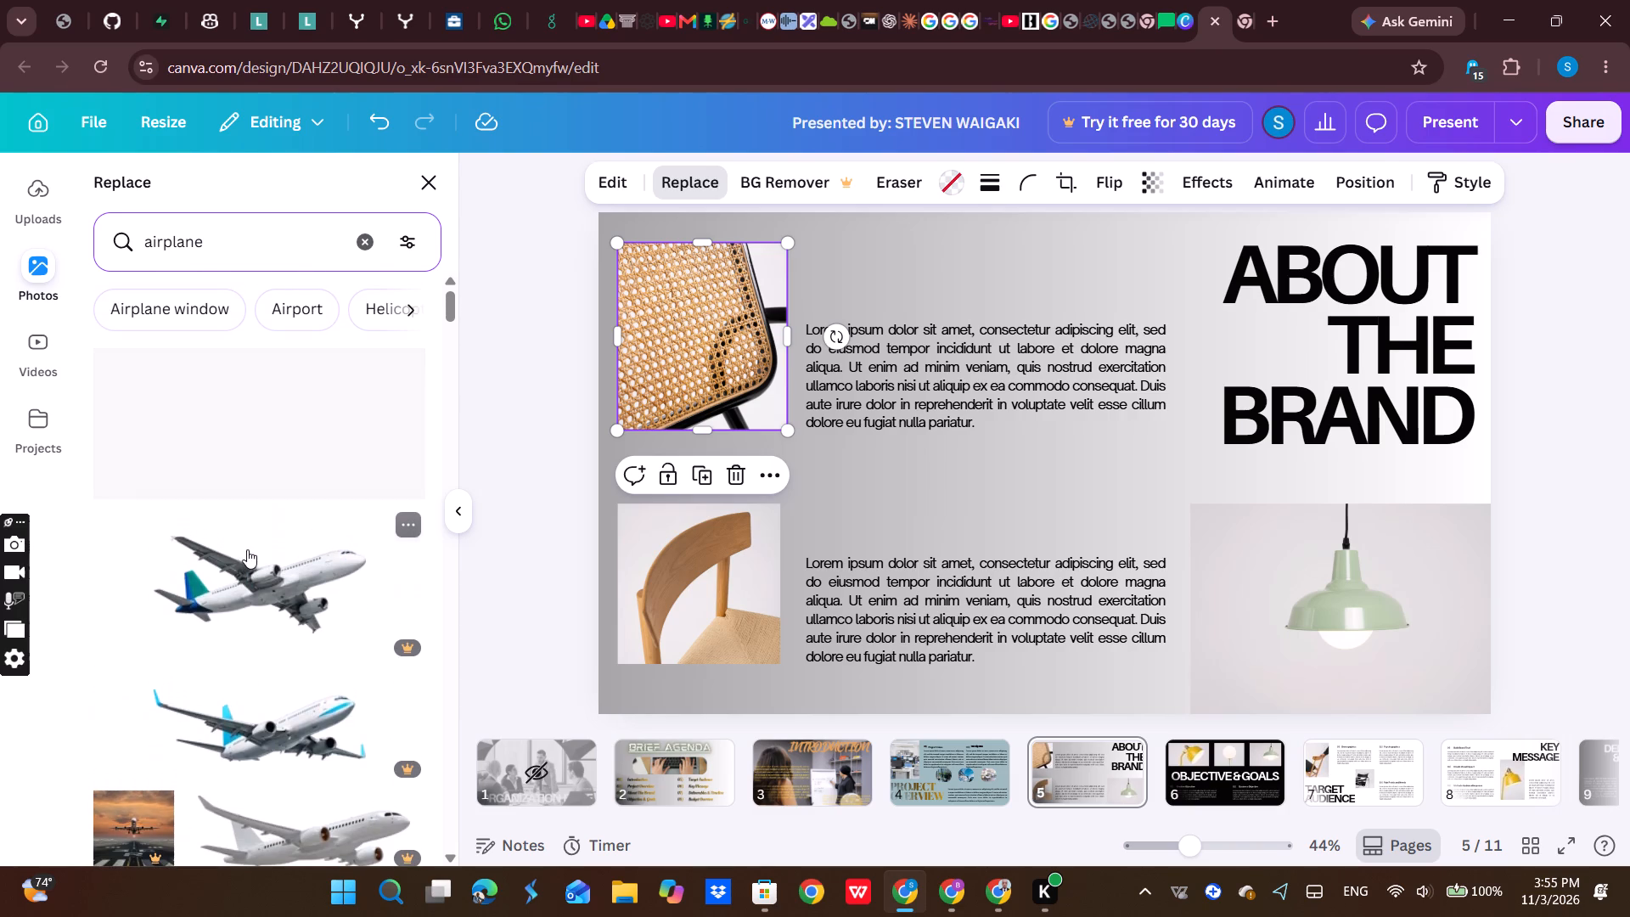
Switch the photo search to the related topics Airport and Runway to check for alternative replacement images.
left_click(291, 315)
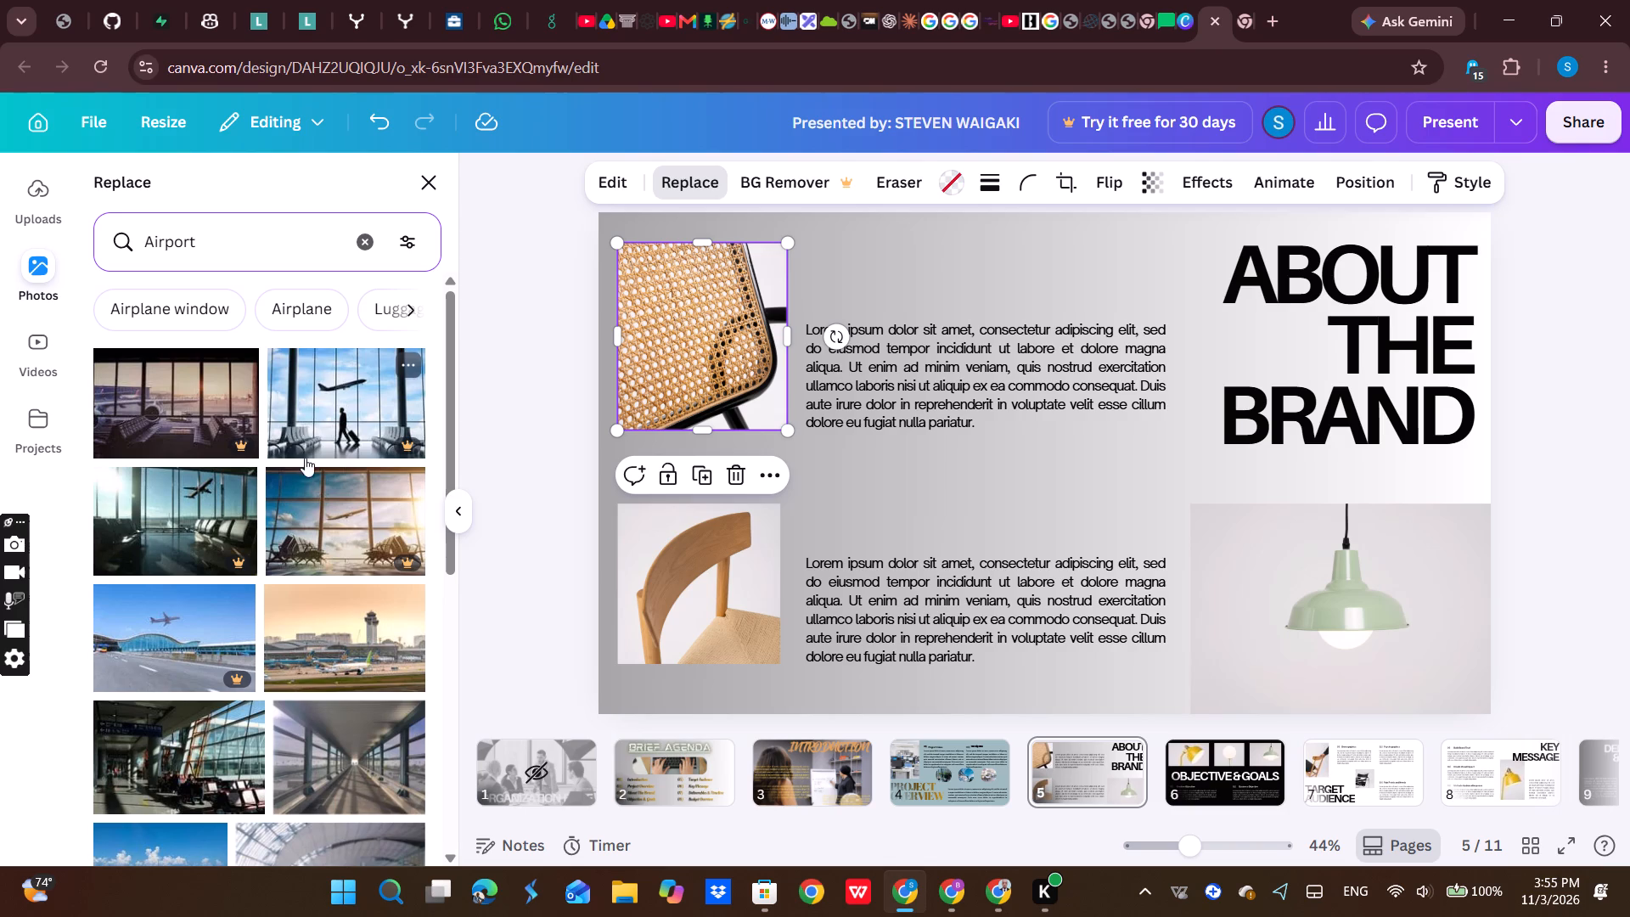
left_click(400, 308)
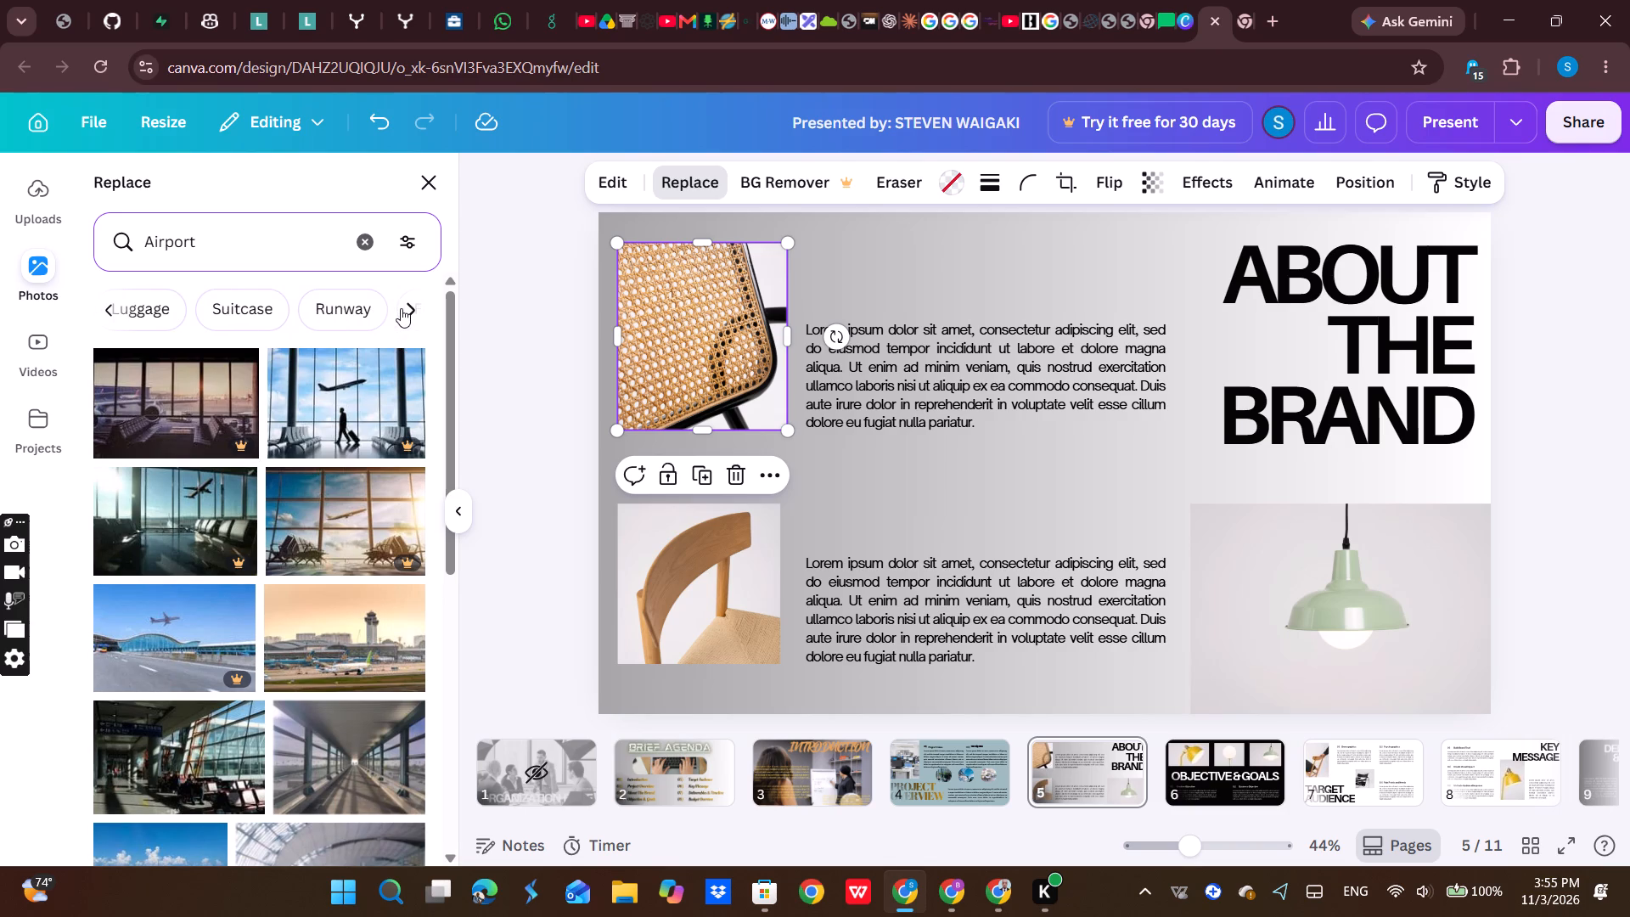
left_click(343, 307)
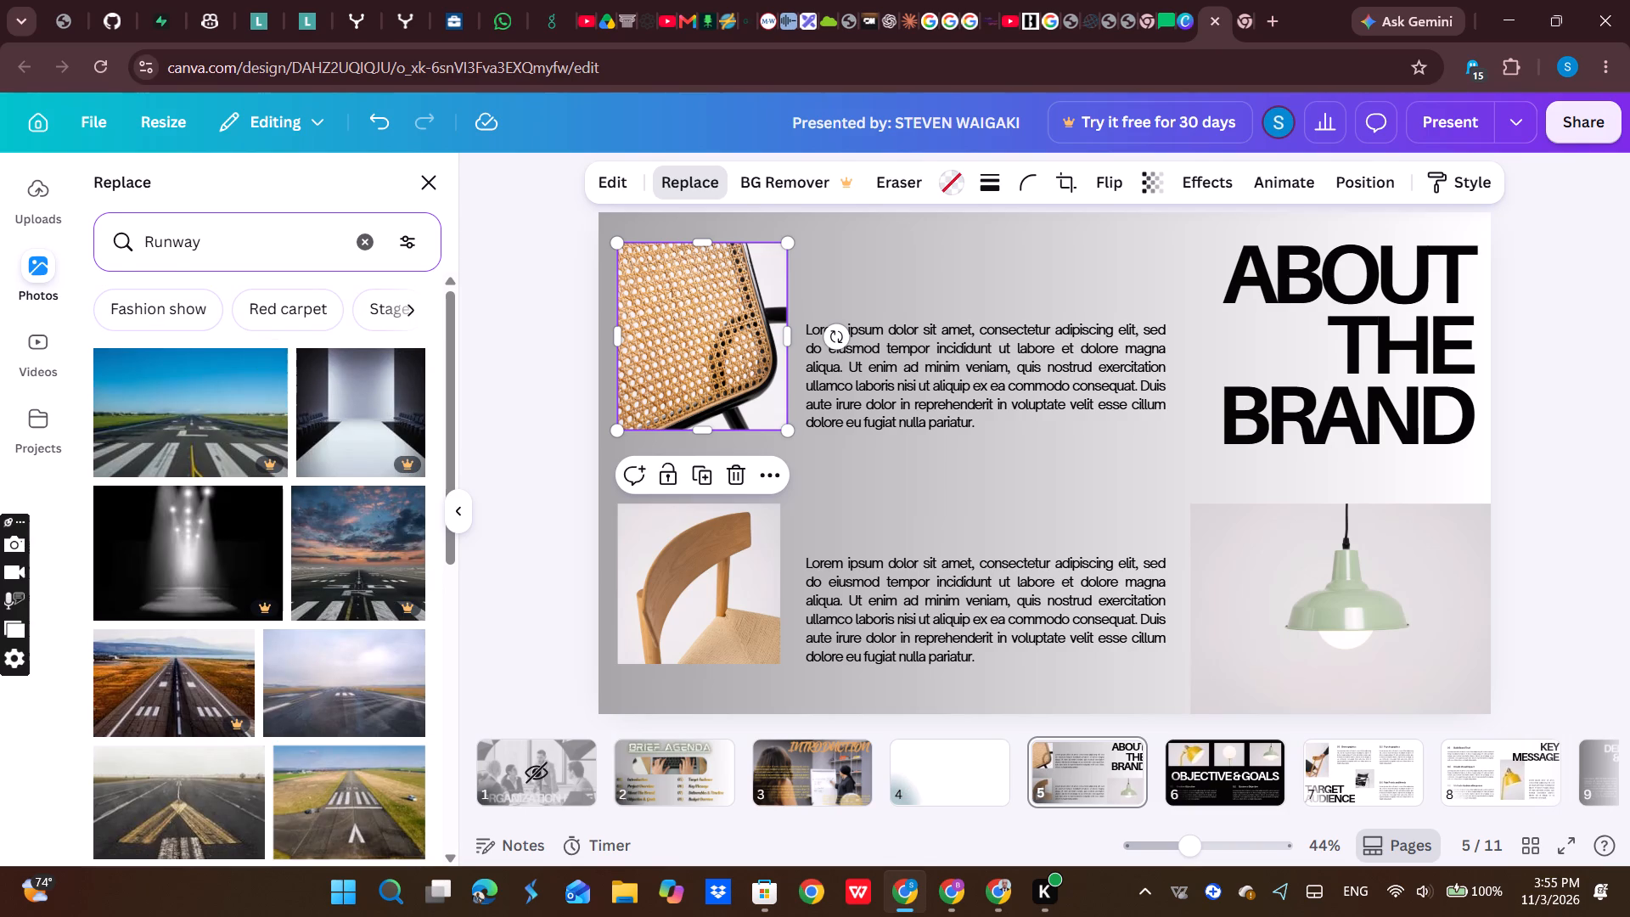
Clear the Runway search and search the replacement photos for airplane again.
left_click(201, 252)
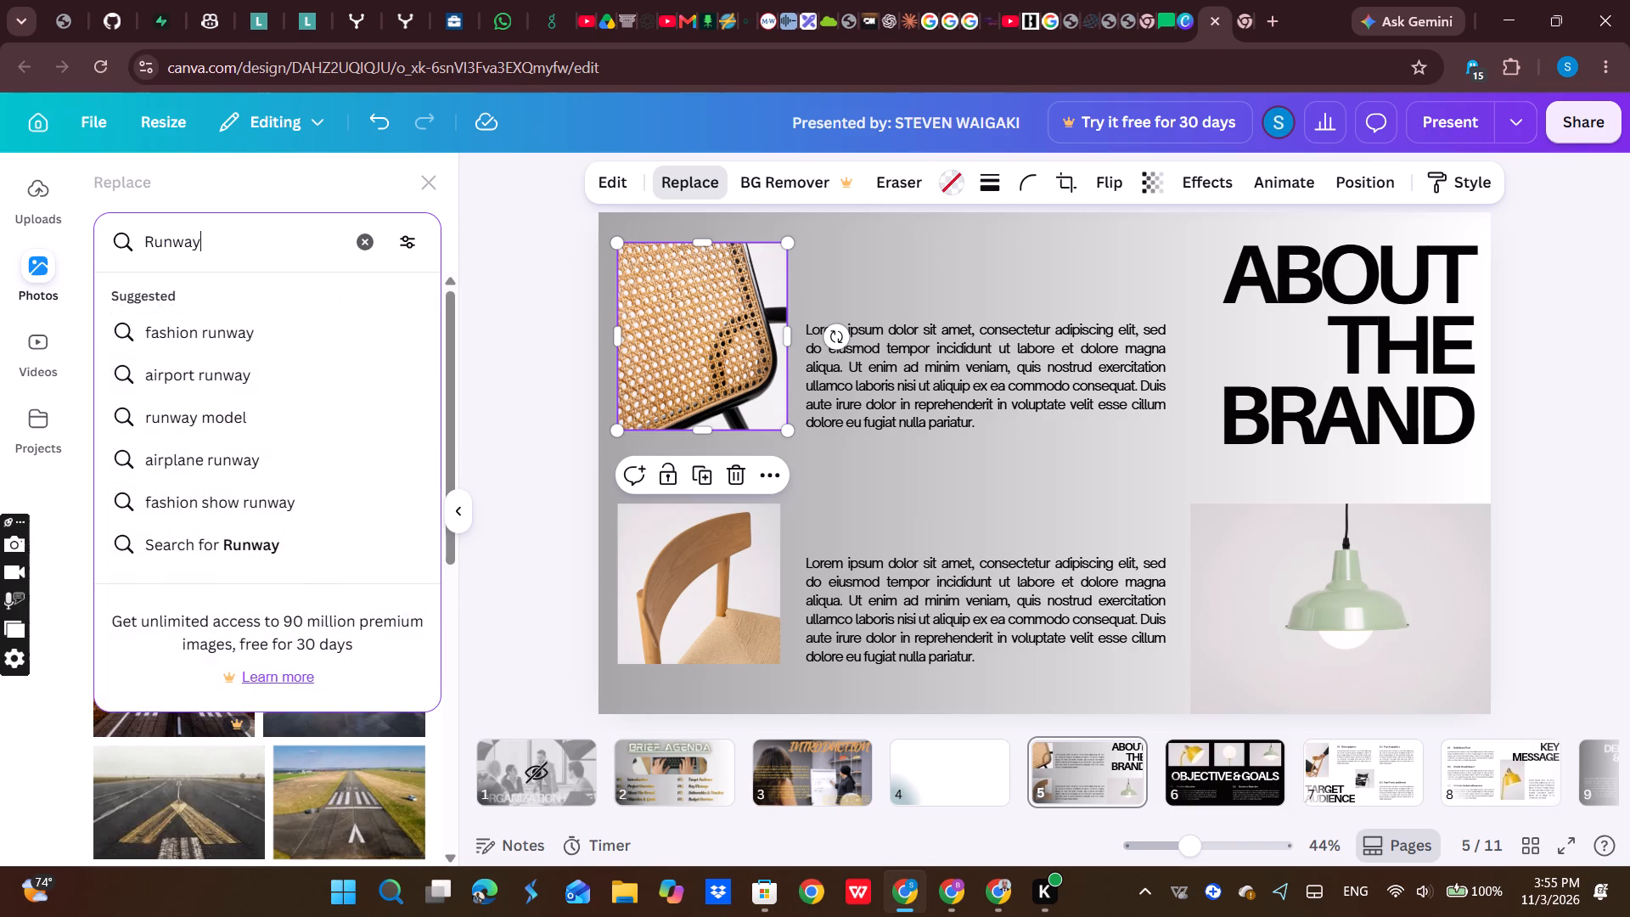
key("BackSpace")
key("BackSpace")
key("BackSpace")
key("BackSpace")
key("BackSpace")
key("BackSpace")
key("BackSpace")
key("BackSpace")
key("BackSpace")
key("BackSpace")
key("BackSpace")
key("BackSpace")
key("BackSpace")
key("BackSpace")
key("BackSpace")
key("BackSpace")
key("BackSpace")
key("BackSpace")
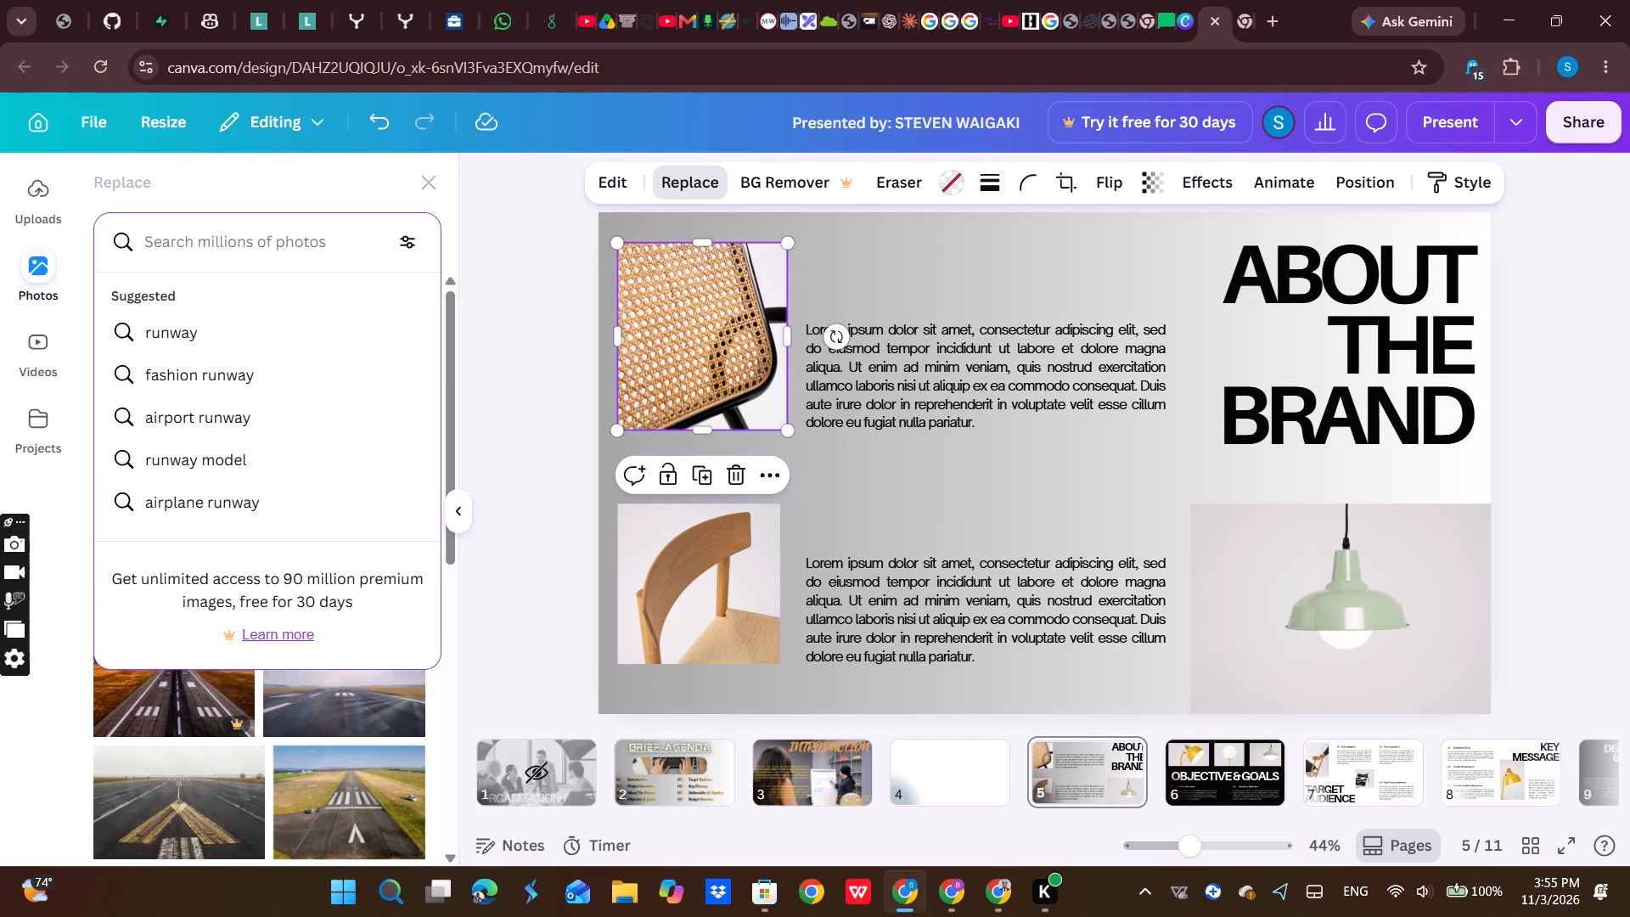
left_click(216, 337)
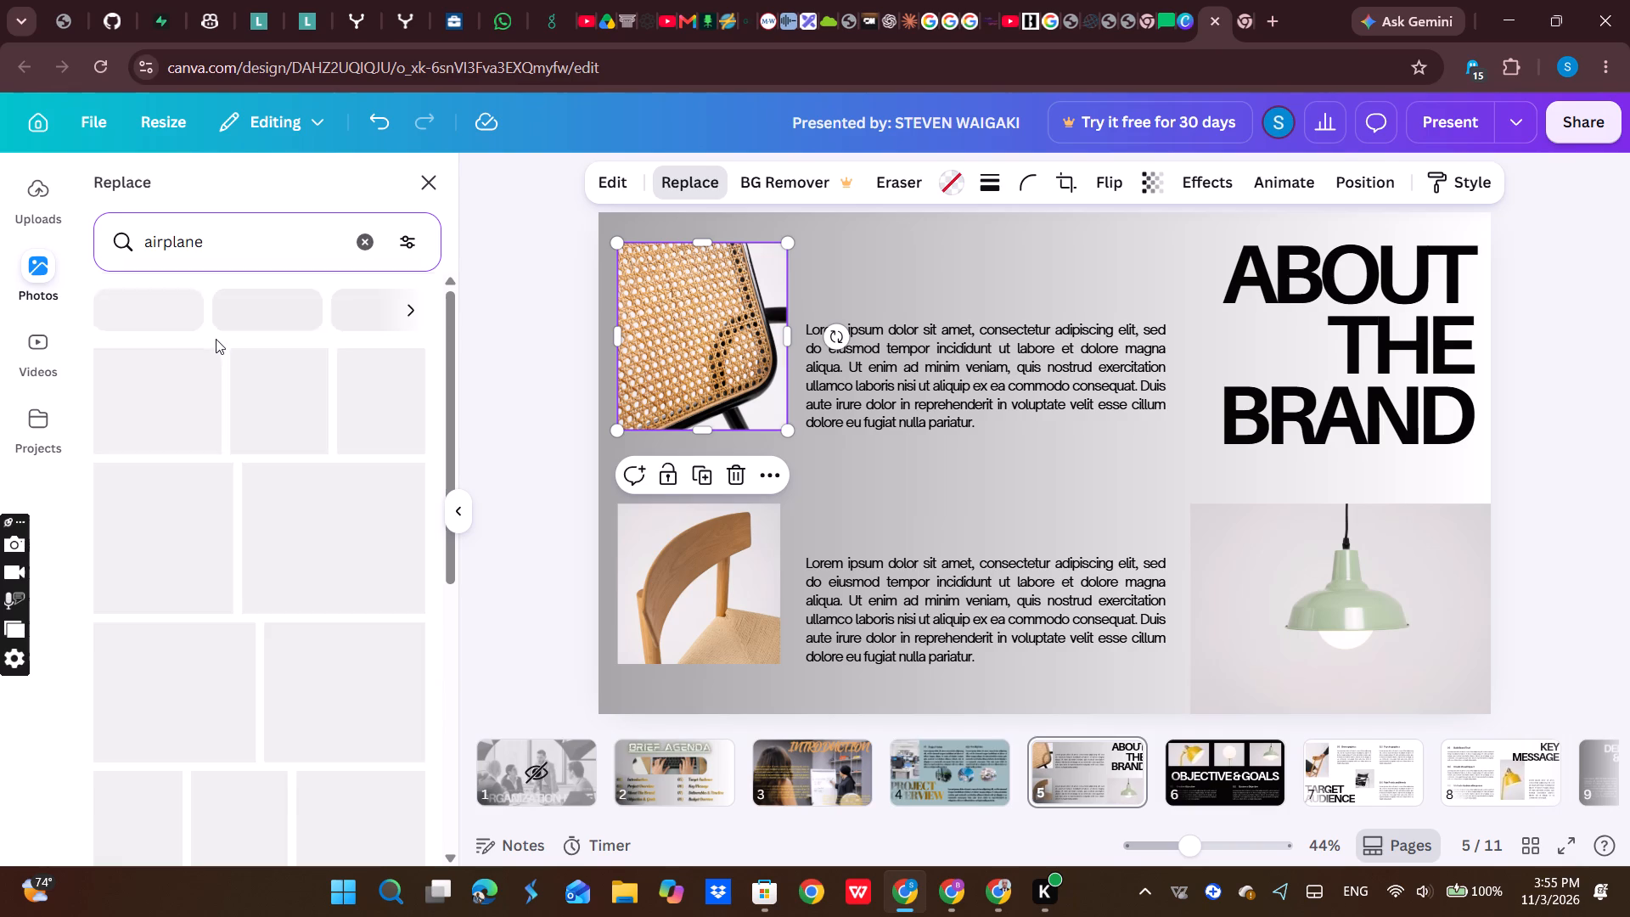
Replace the woven chair photo with the white SilkAir plane in flight and widen its frame over the start of the upper paragraph.
scroll(266, 474, "down", 5)
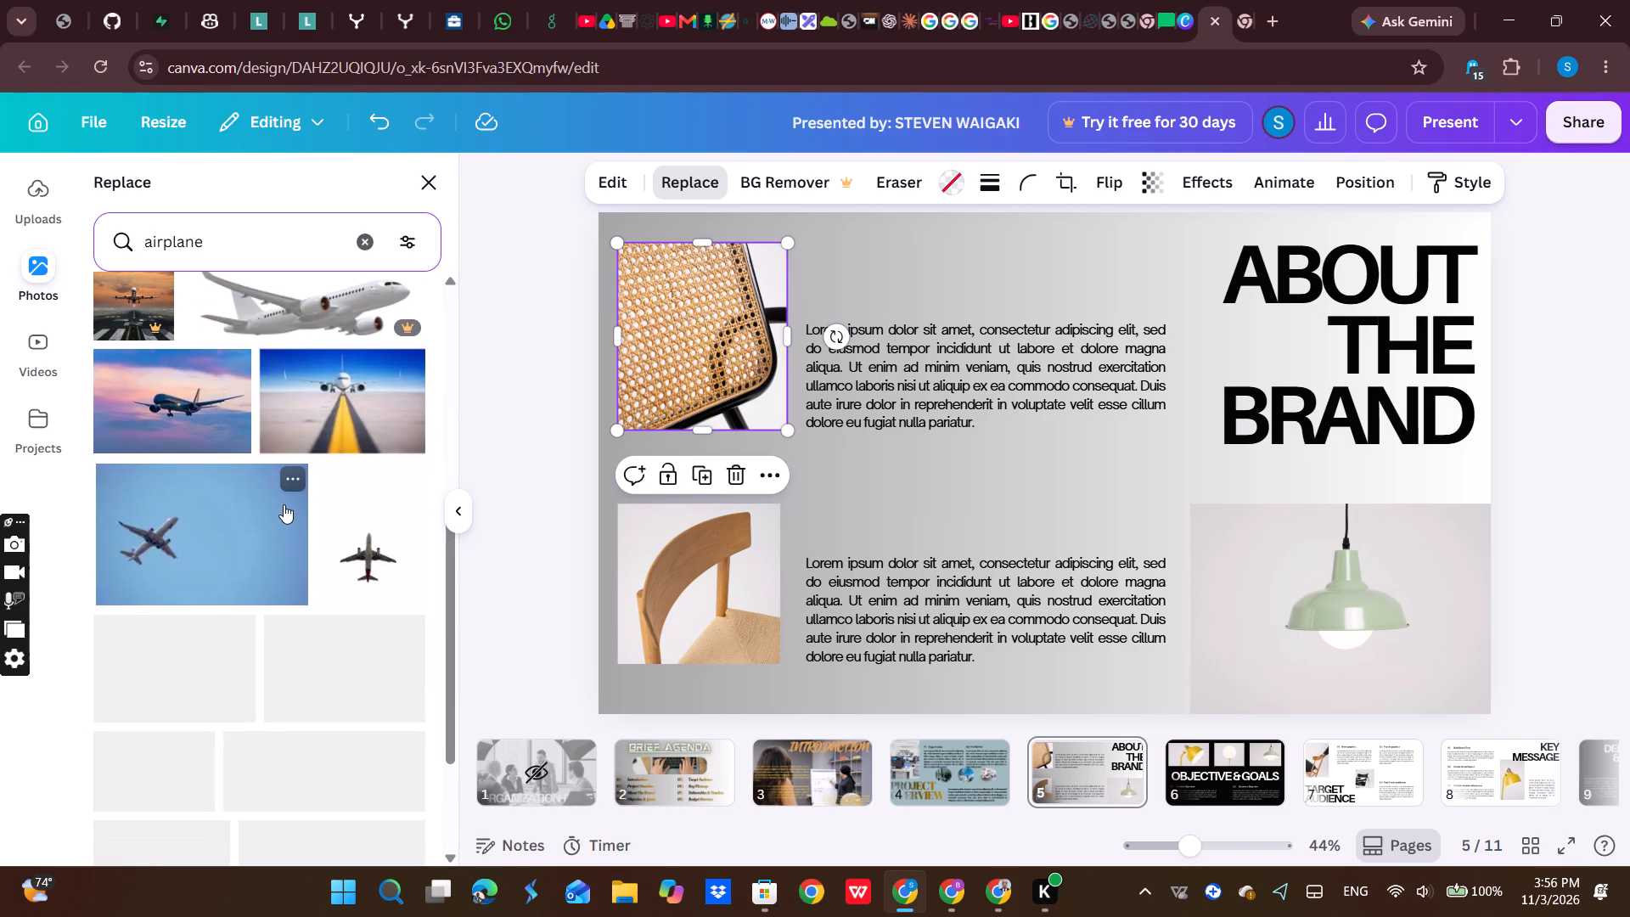
scroll(275, 537, "down", 2)
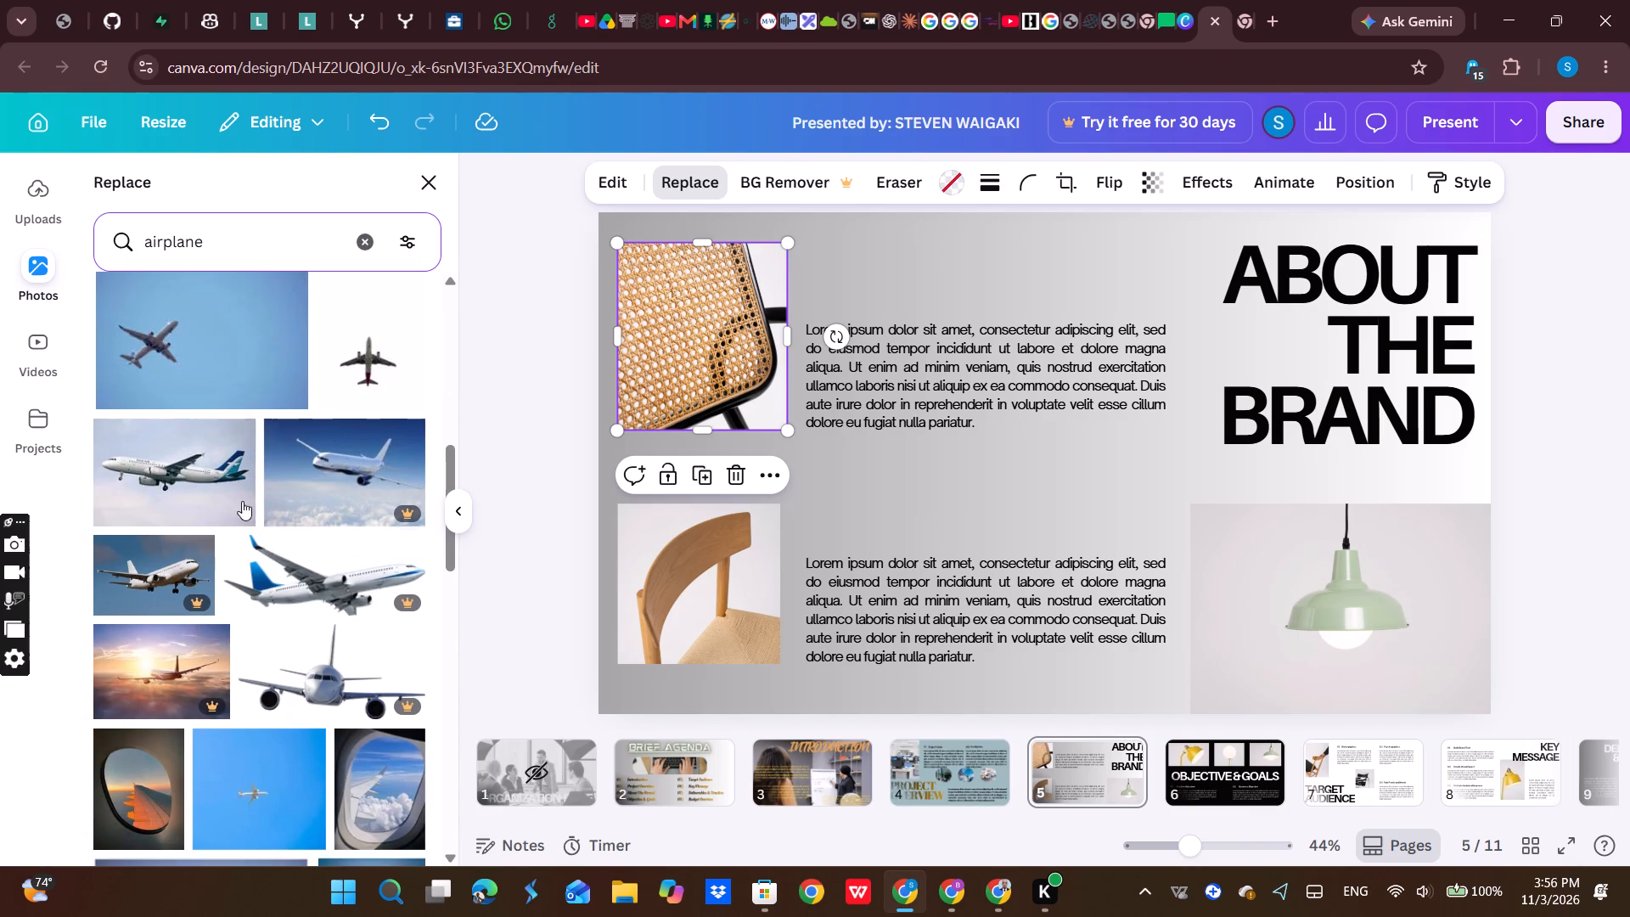
left_click(224, 491)
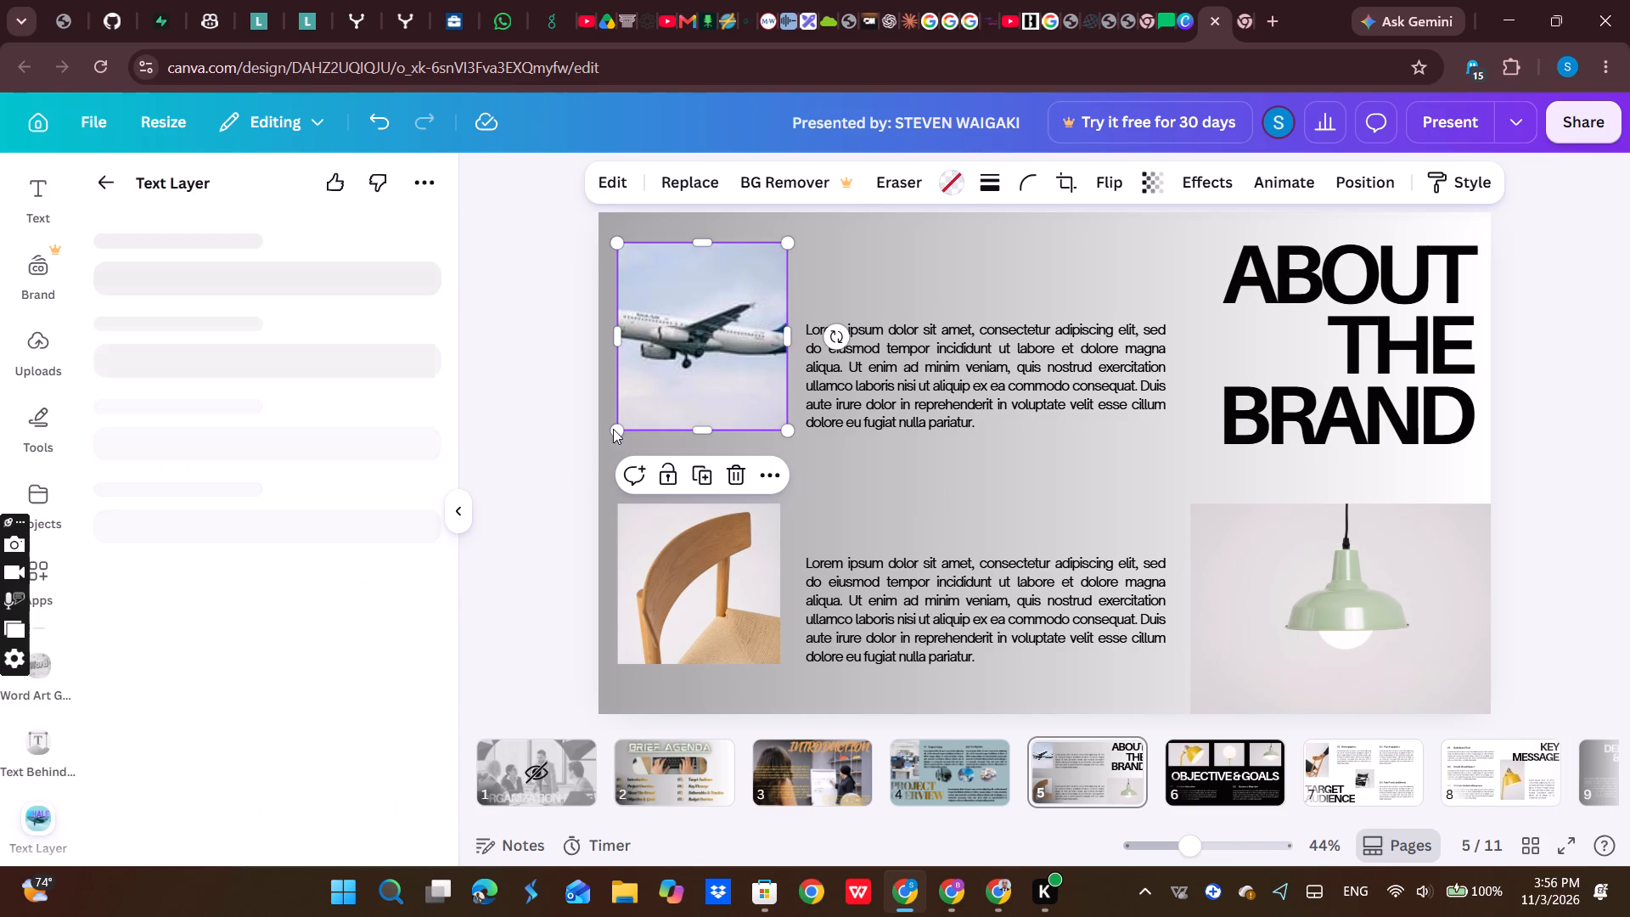
left_click_drag(785, 328, 895, 328)
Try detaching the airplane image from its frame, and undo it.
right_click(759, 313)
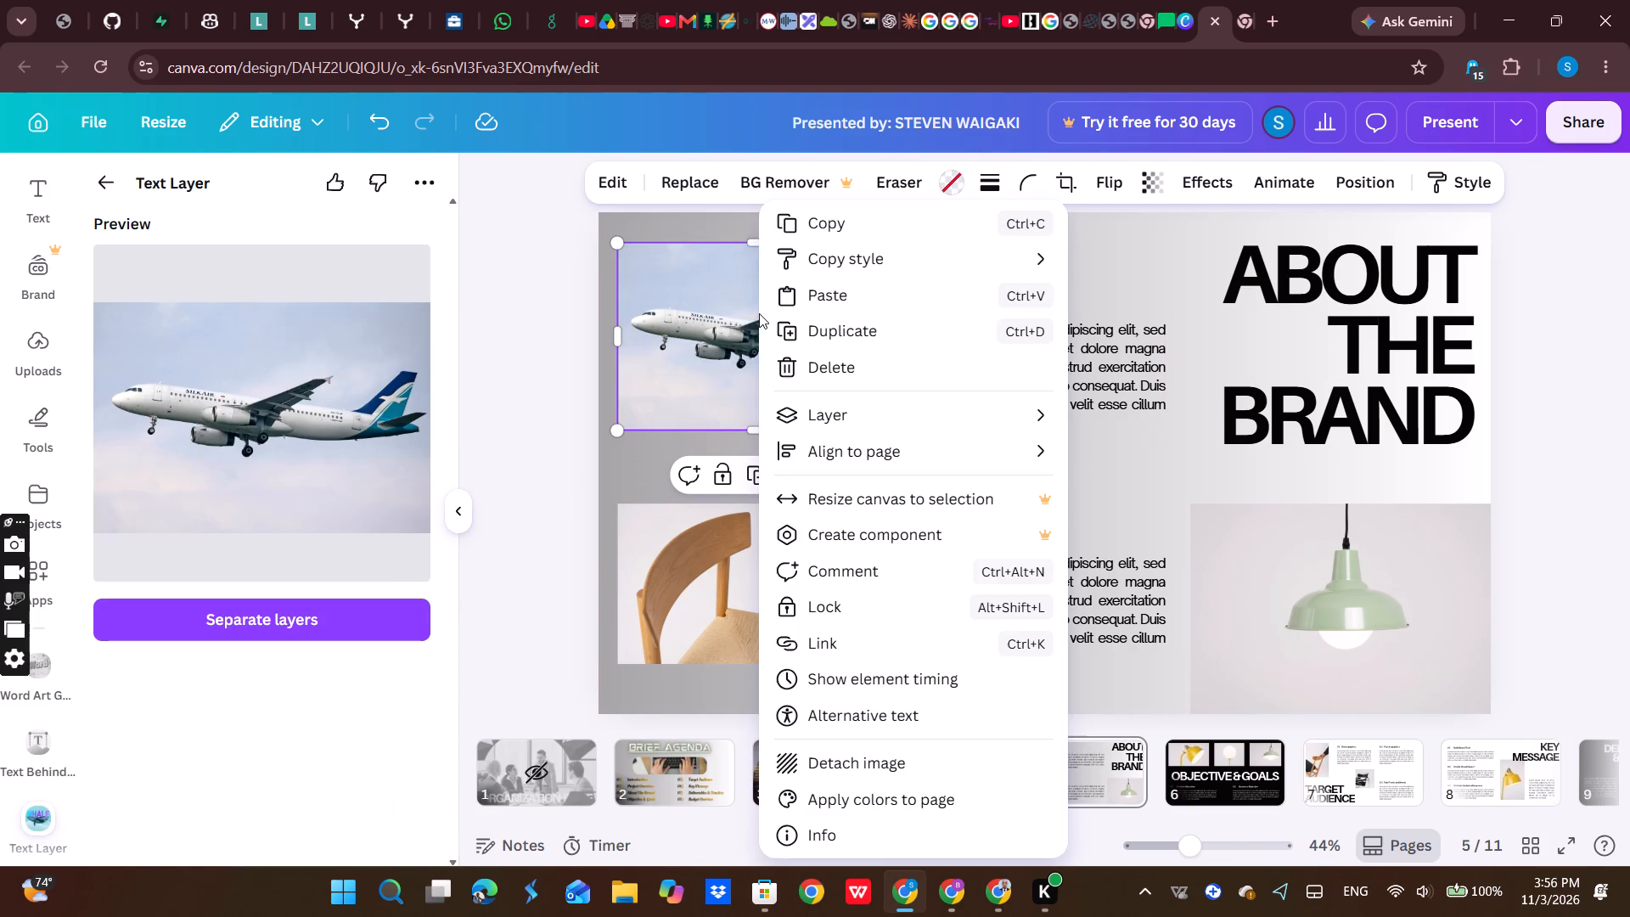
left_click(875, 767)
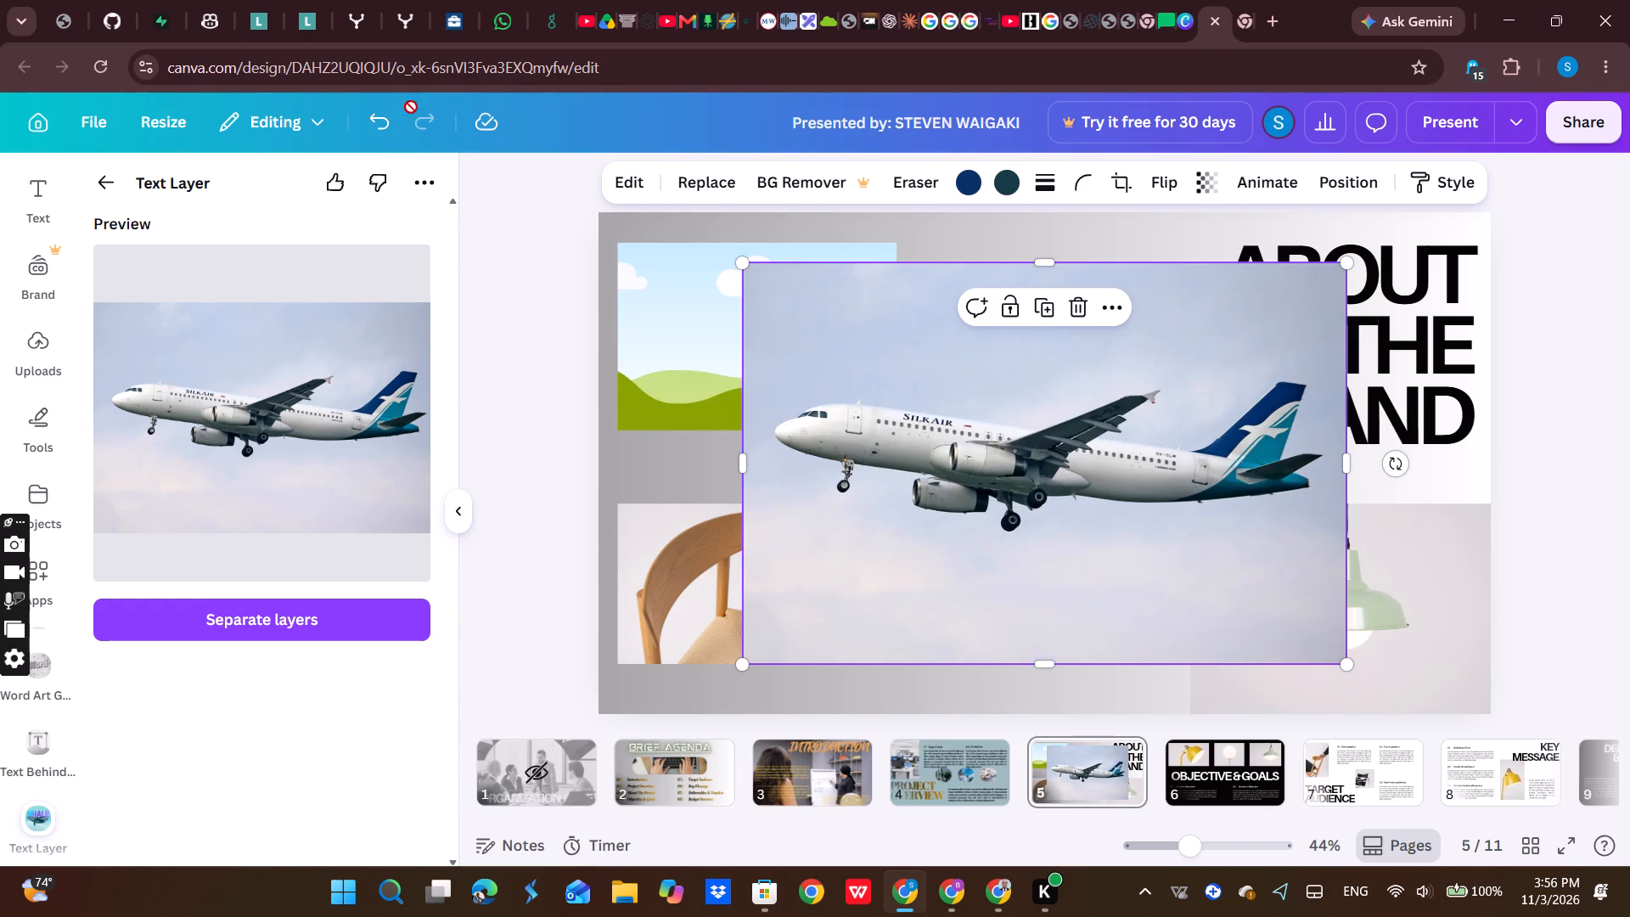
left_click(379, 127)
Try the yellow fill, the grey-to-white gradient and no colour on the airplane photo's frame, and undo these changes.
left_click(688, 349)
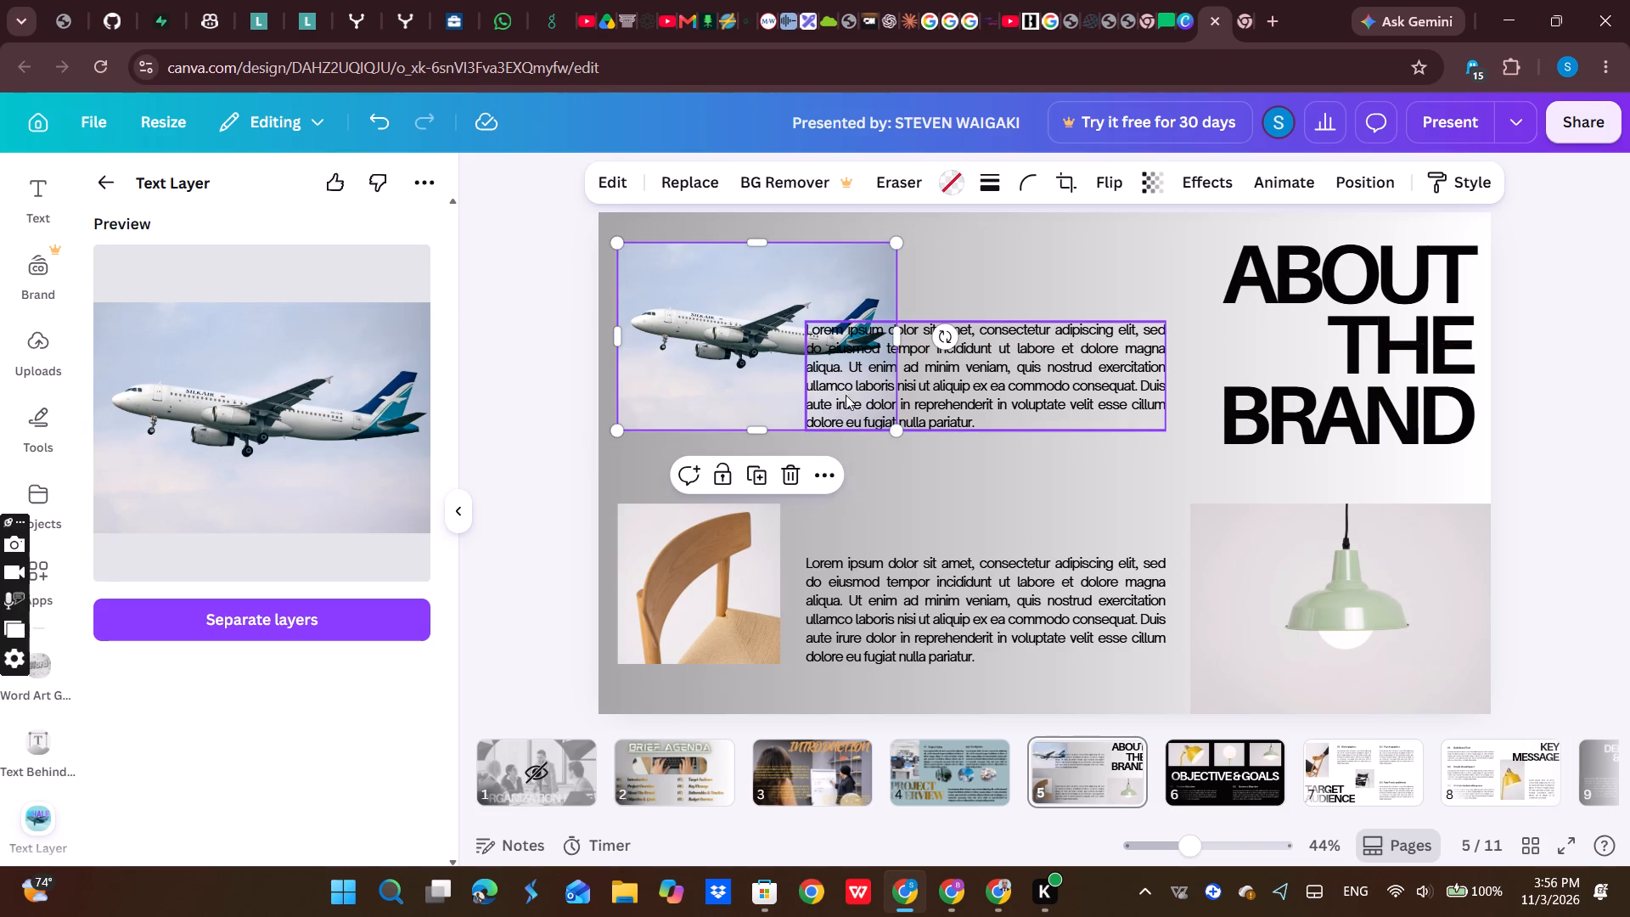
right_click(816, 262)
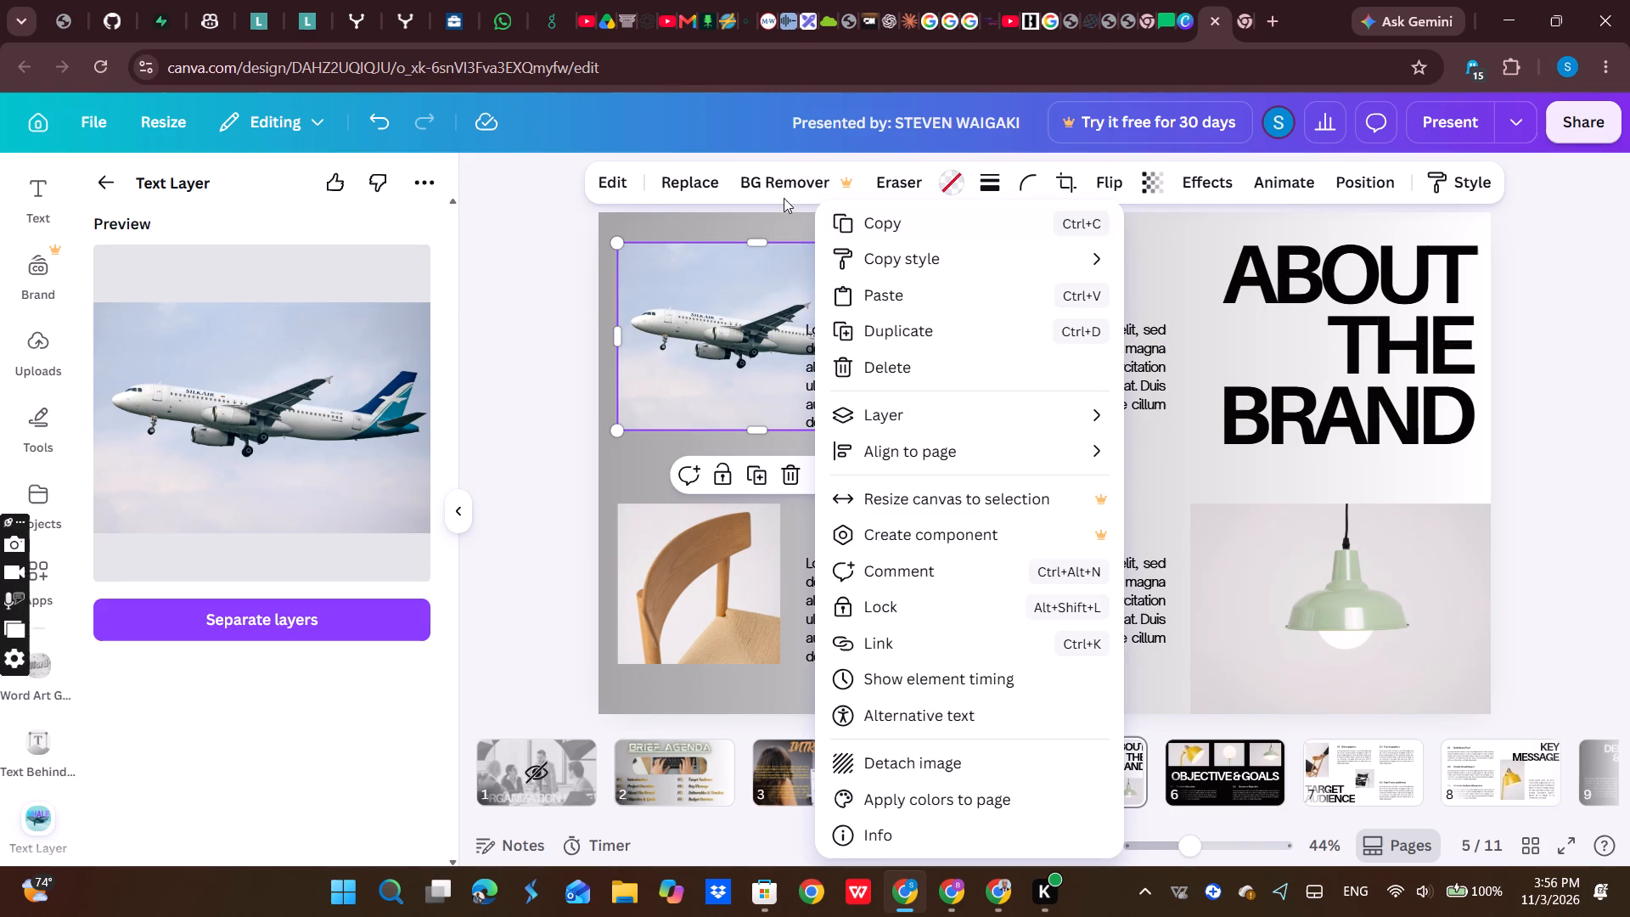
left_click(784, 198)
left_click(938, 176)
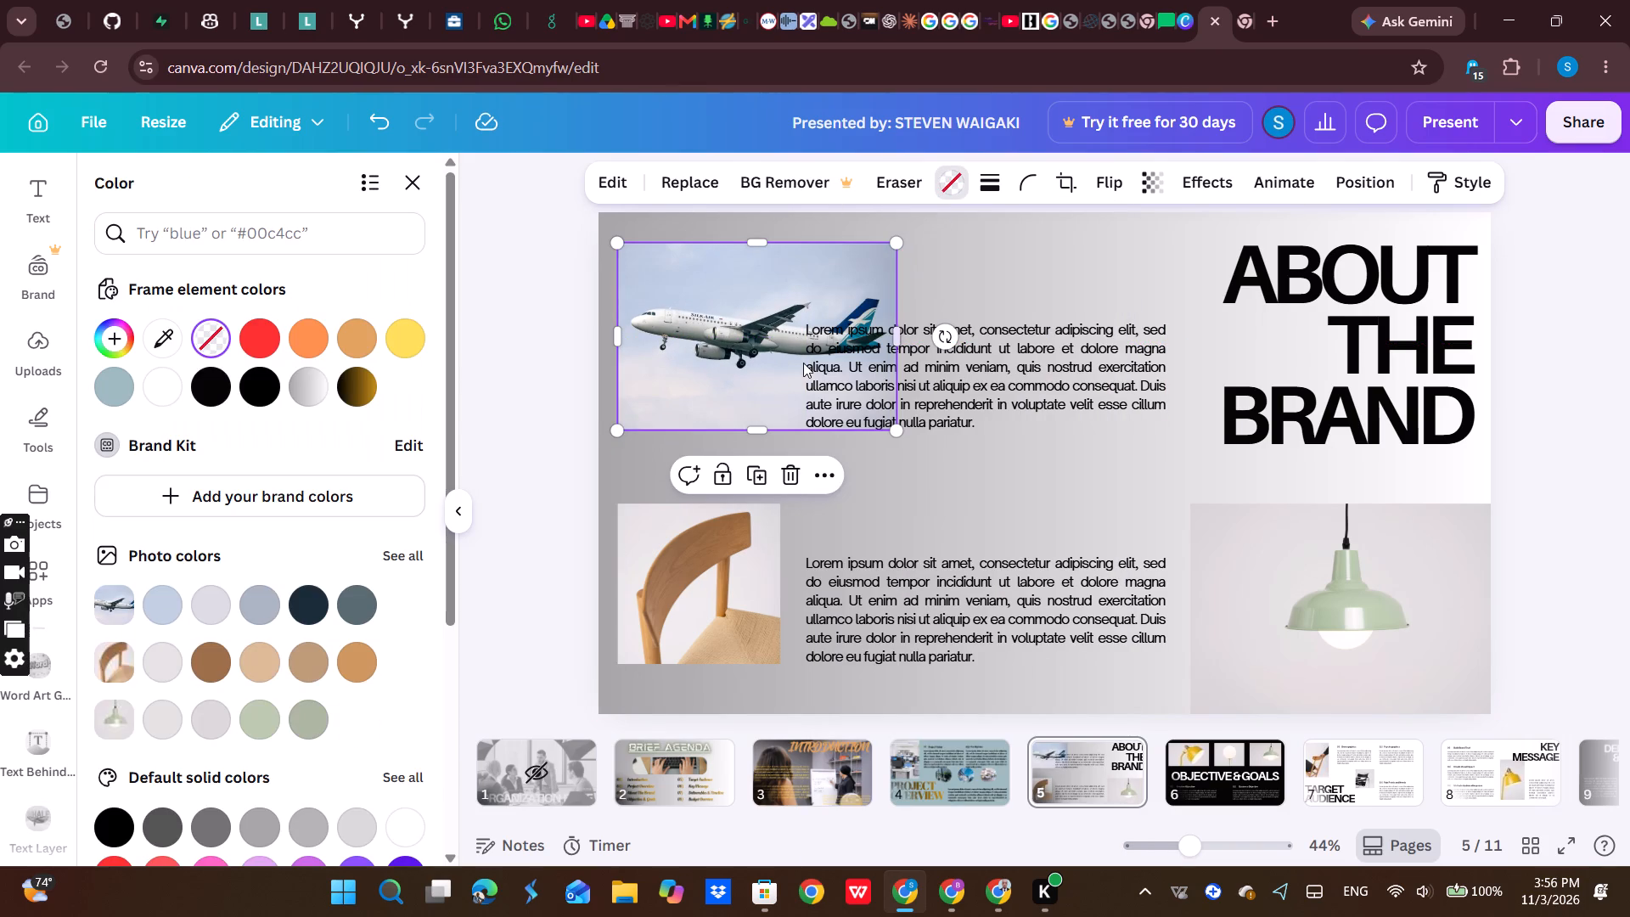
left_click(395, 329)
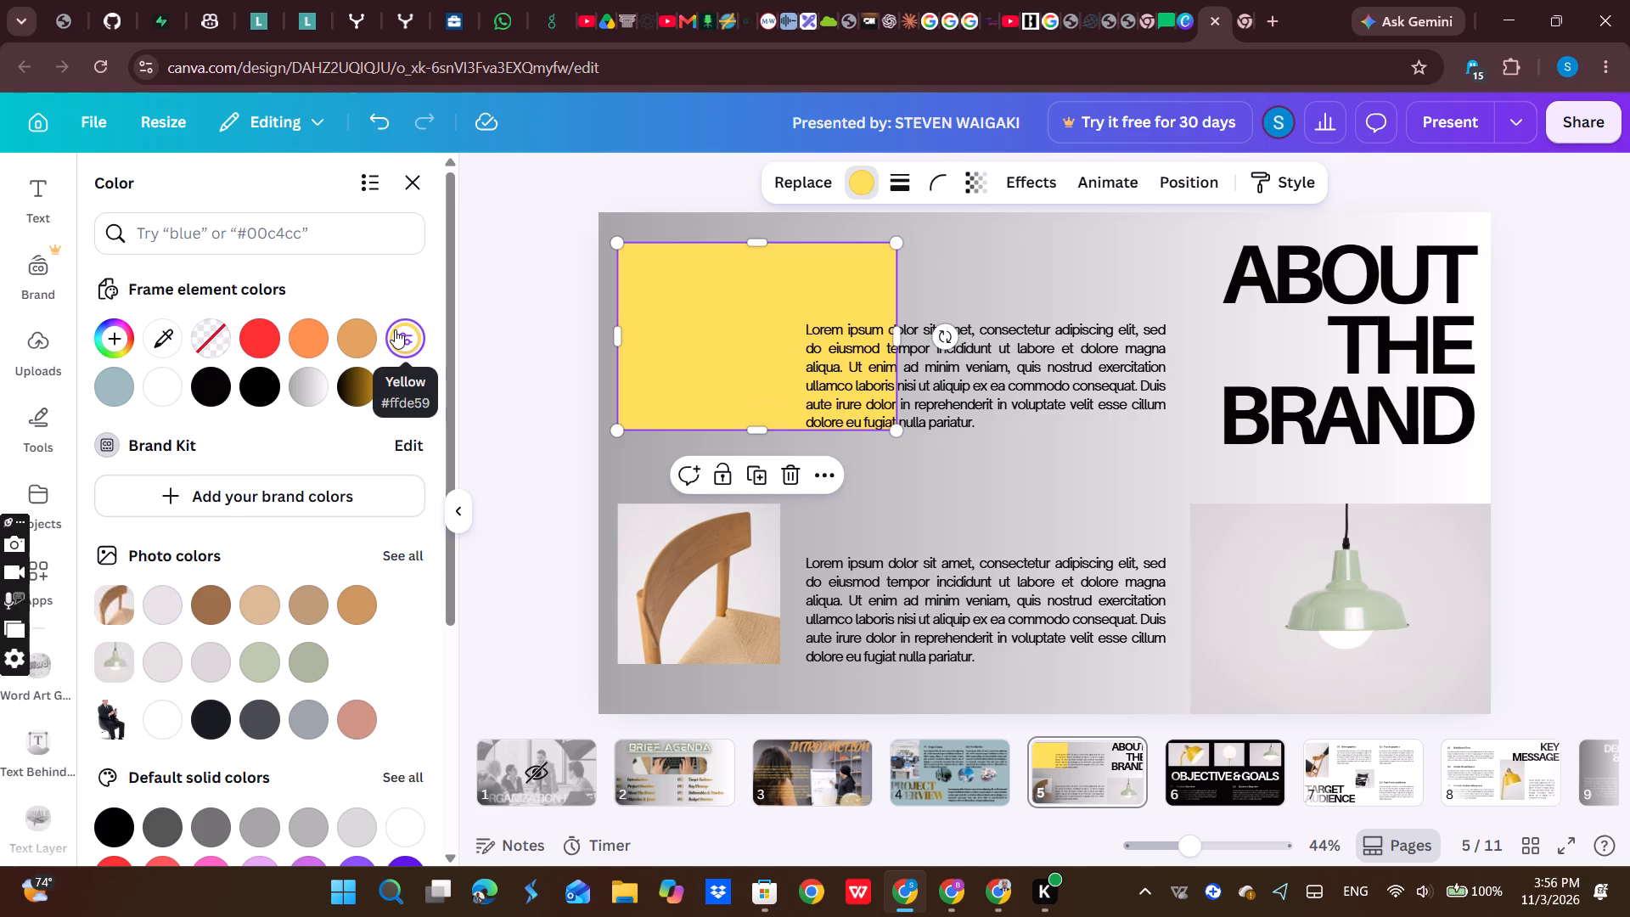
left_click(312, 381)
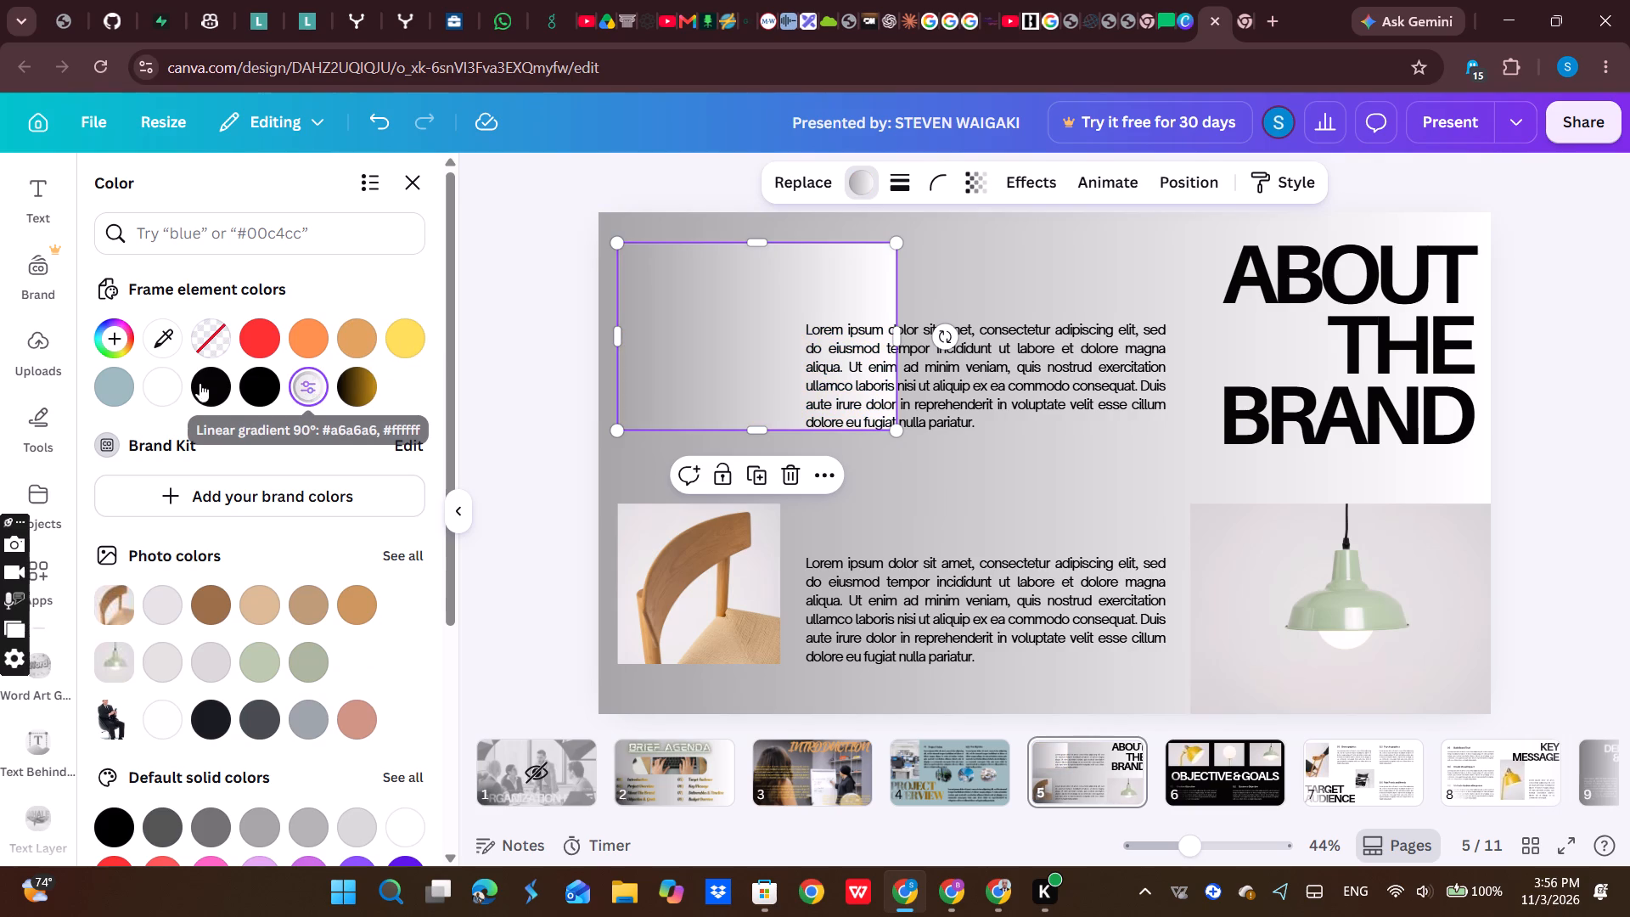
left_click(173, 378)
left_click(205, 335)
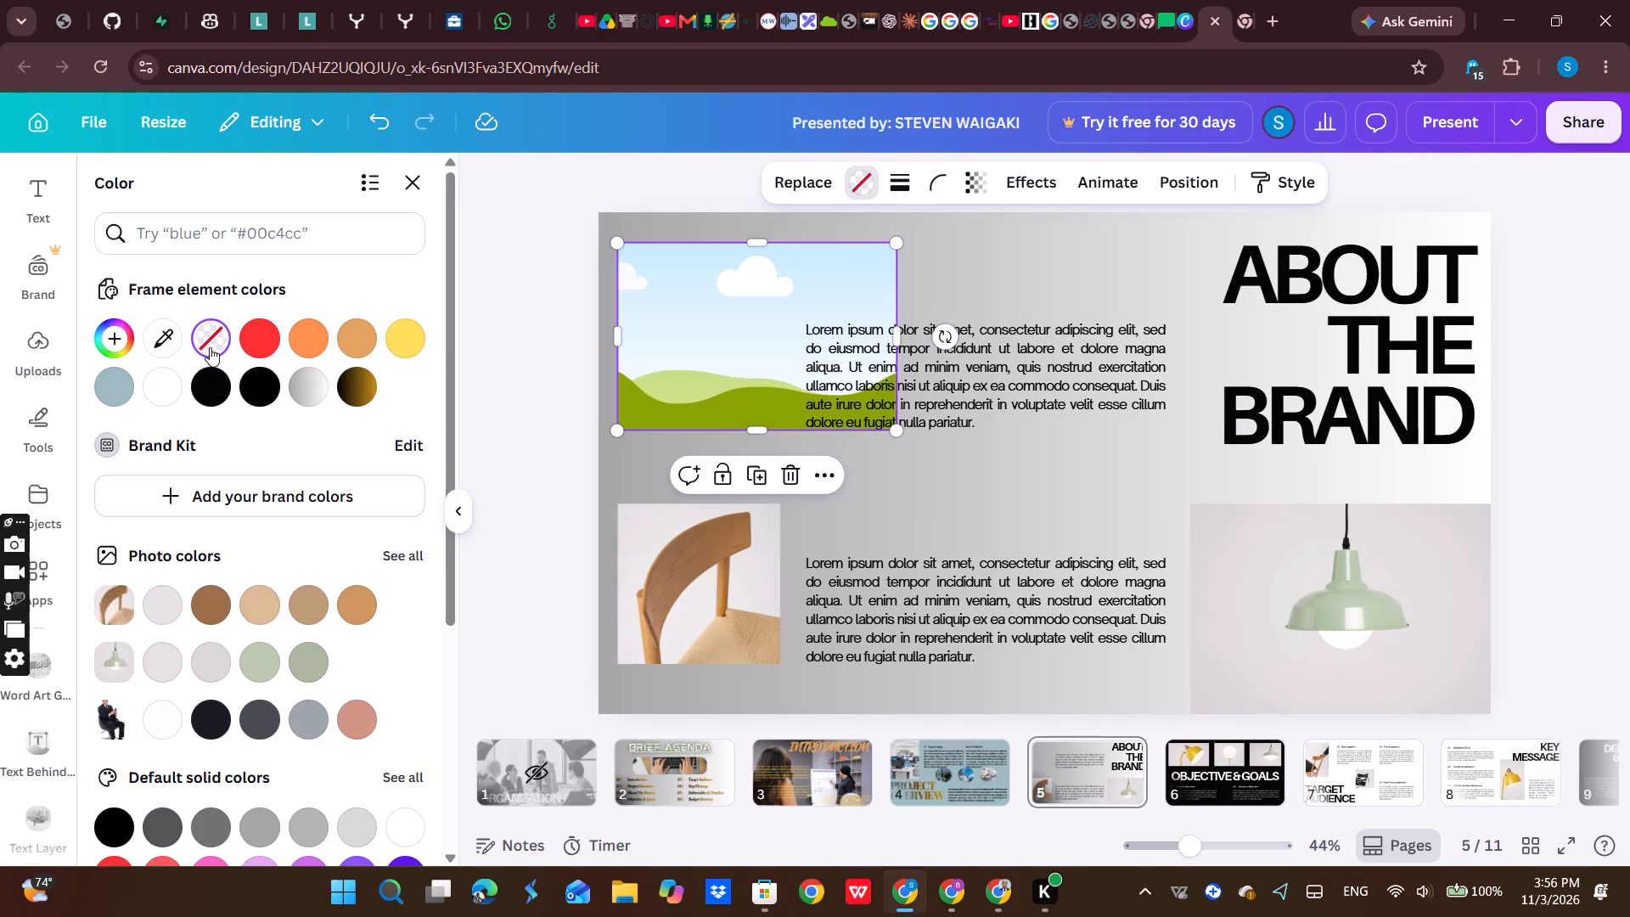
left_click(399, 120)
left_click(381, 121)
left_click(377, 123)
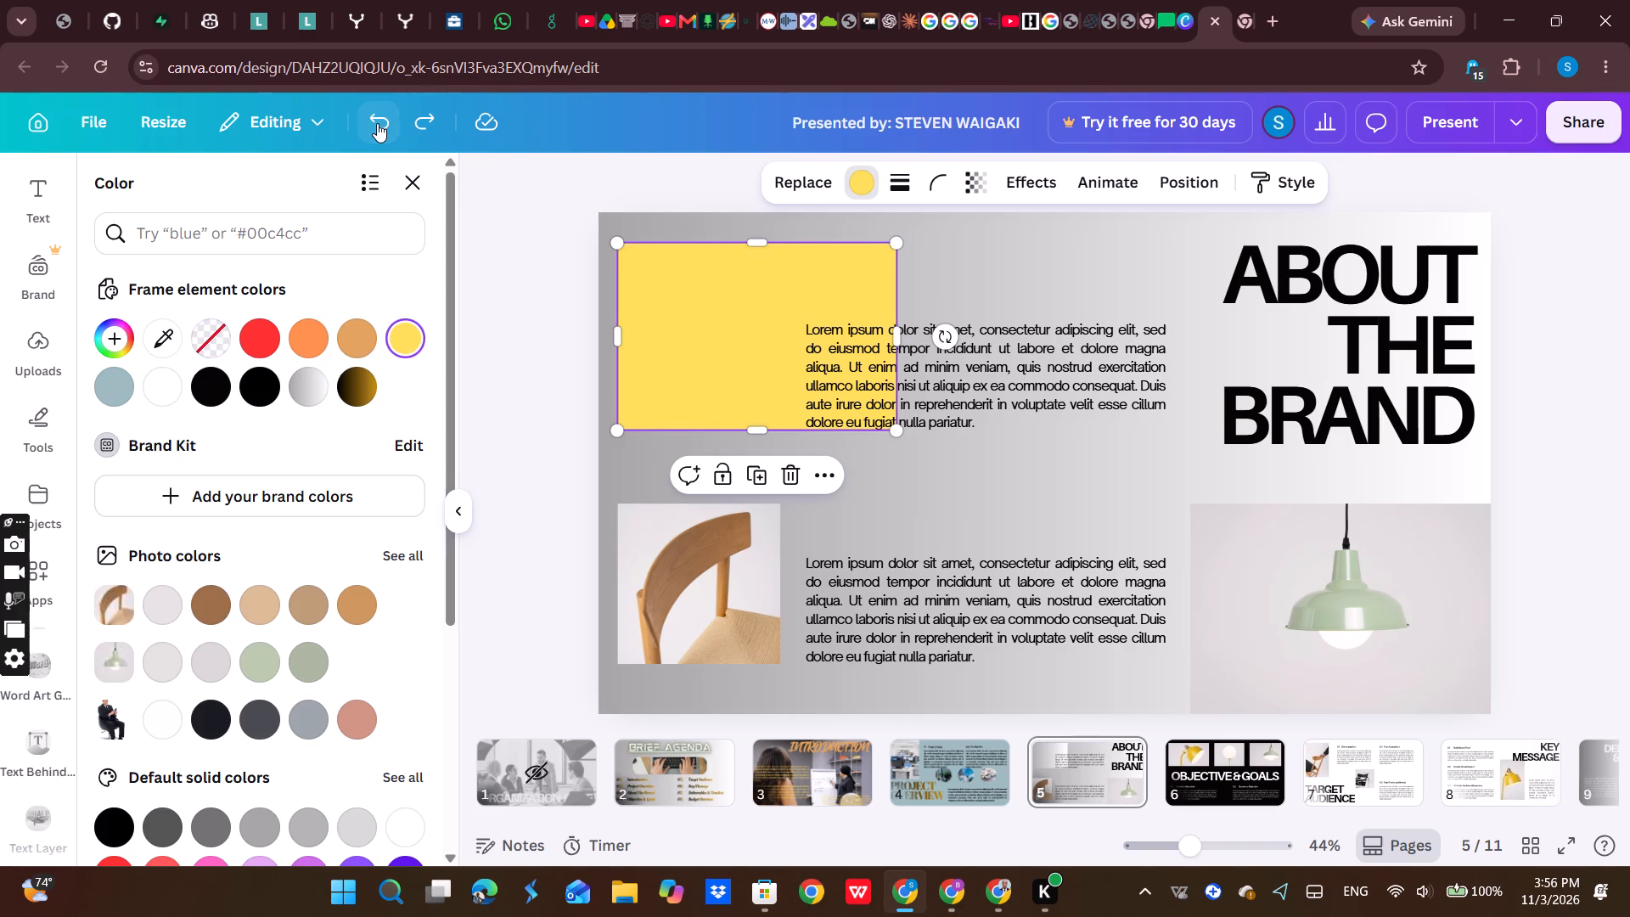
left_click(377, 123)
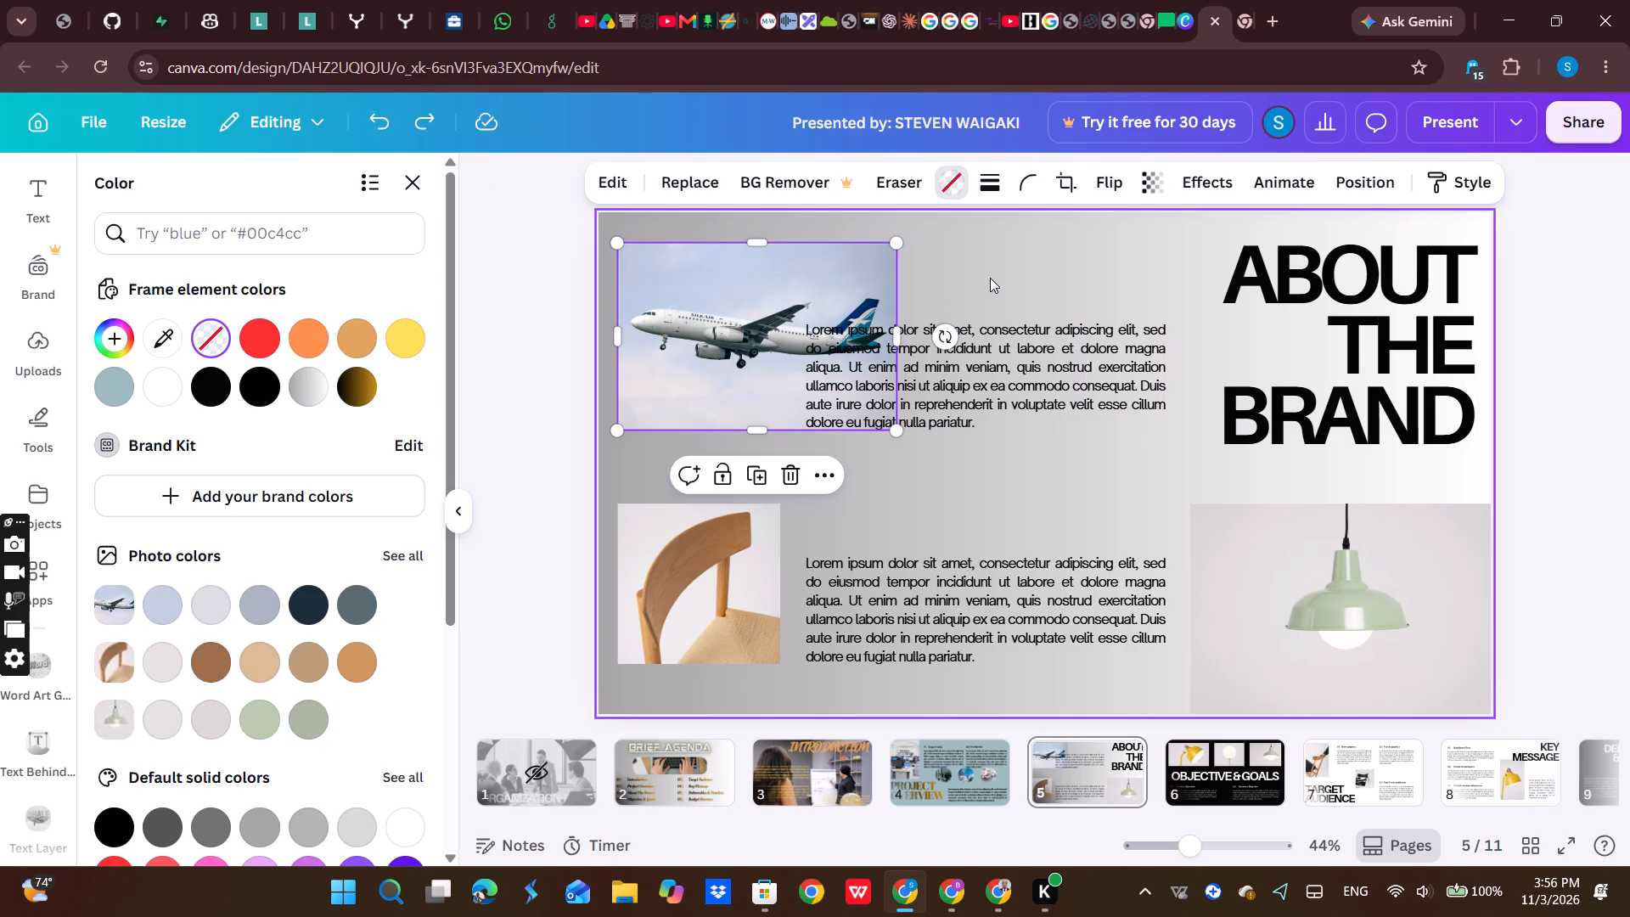
Widen the airplane photo's frame across the slide to about 1,692, reaching behind the ABOUT THE BRAND title.
left_click(990, 278)
left_click(876, 286)
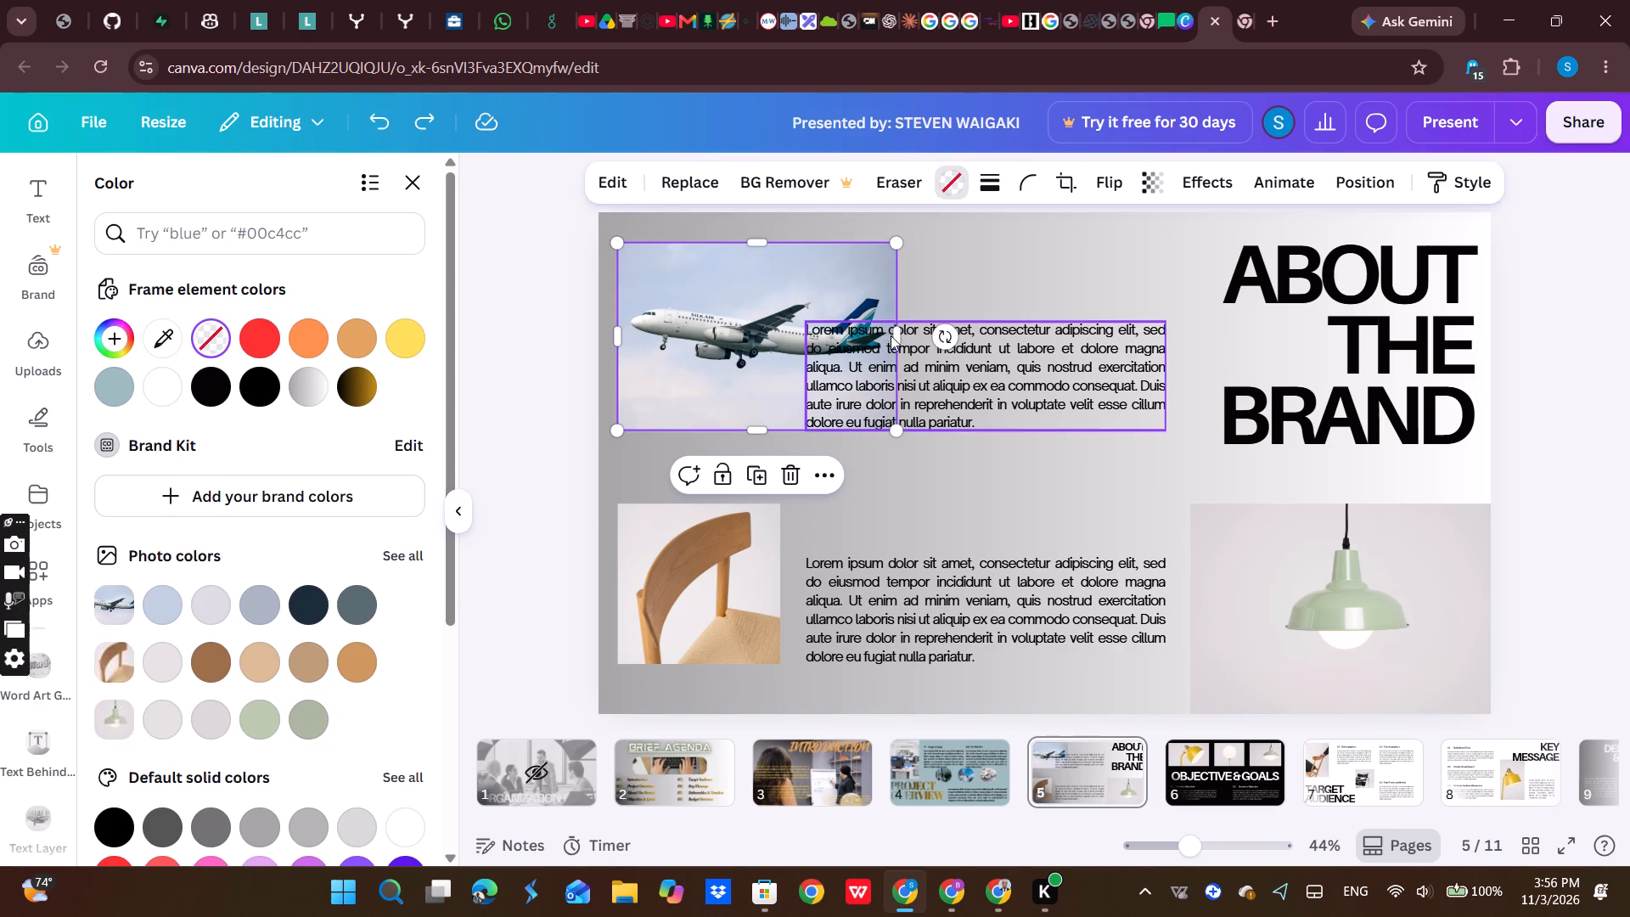
left_click_drag(894, 339, 1402, 751)
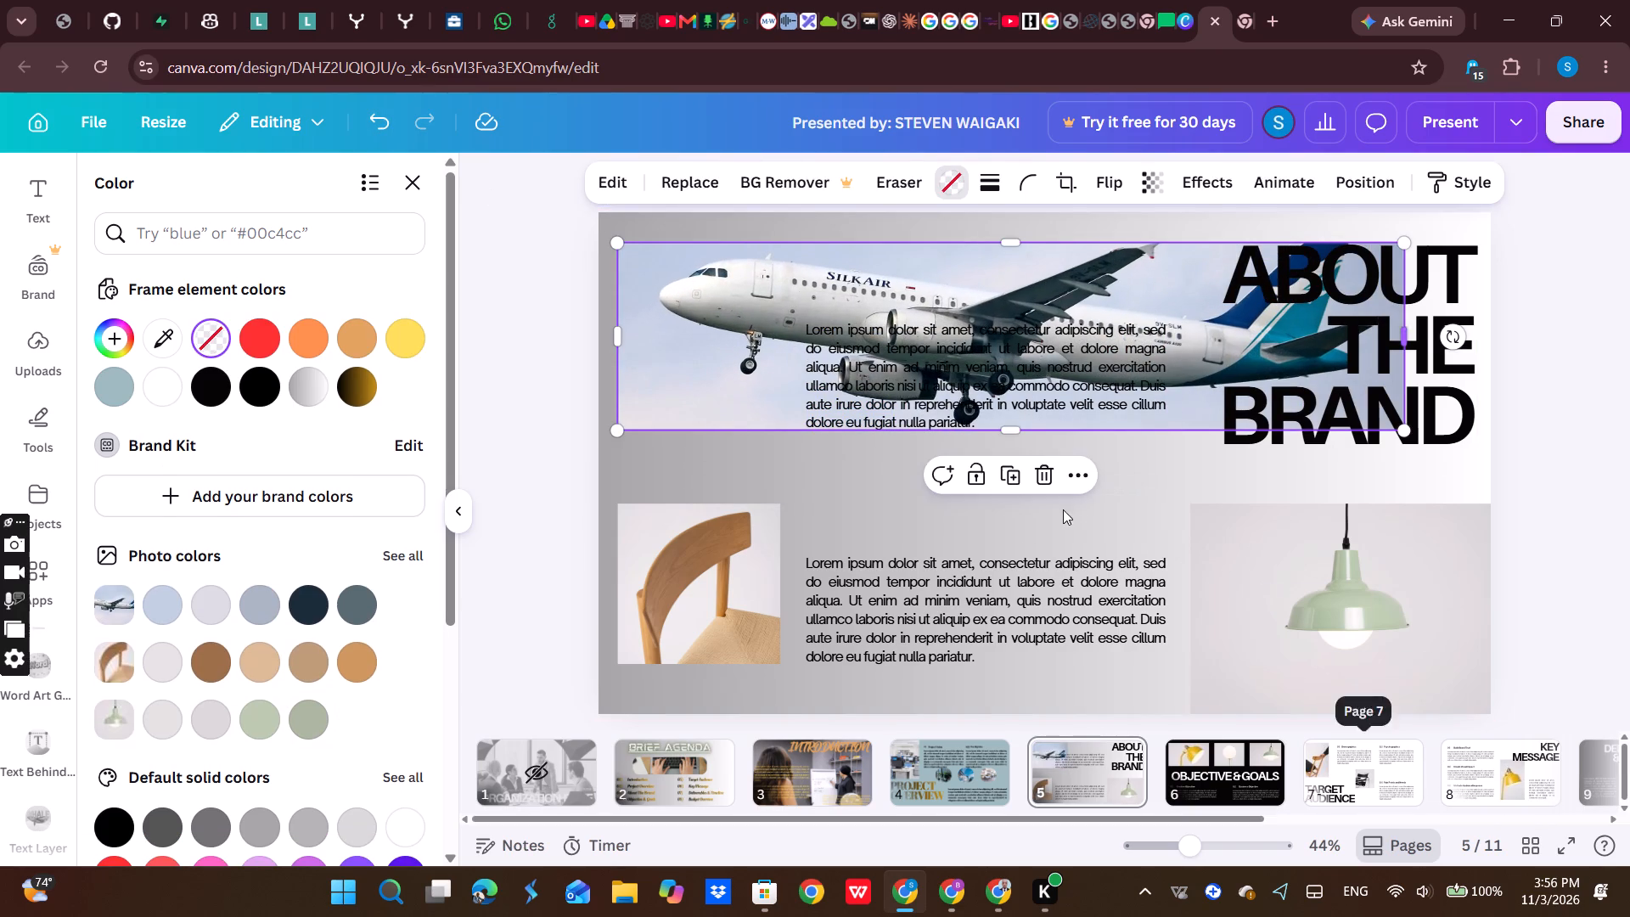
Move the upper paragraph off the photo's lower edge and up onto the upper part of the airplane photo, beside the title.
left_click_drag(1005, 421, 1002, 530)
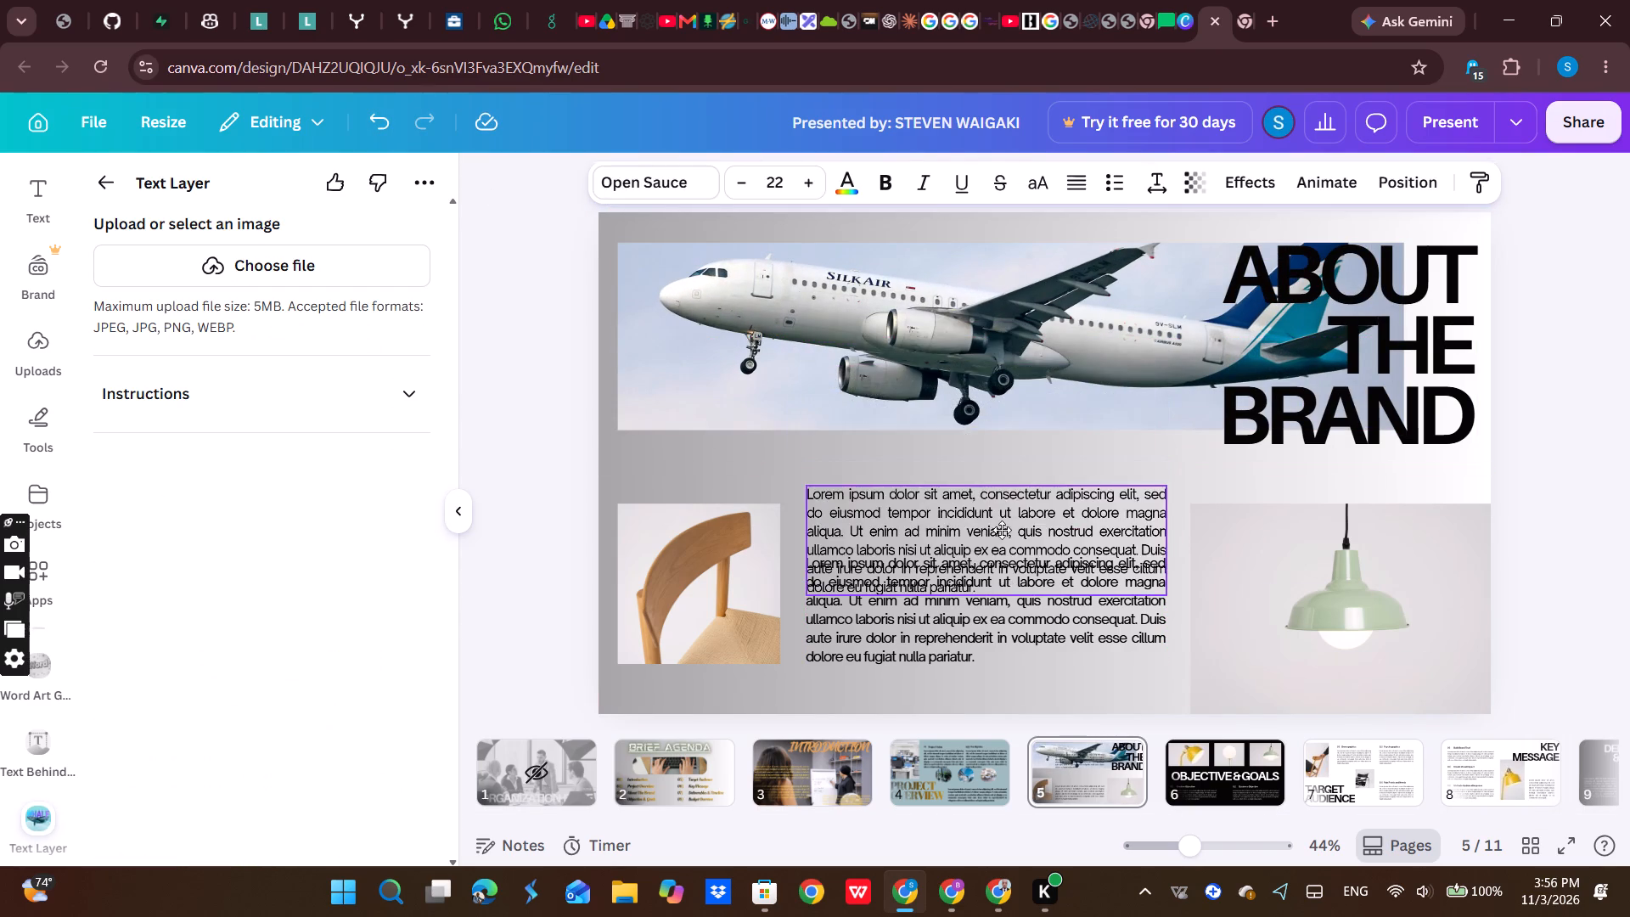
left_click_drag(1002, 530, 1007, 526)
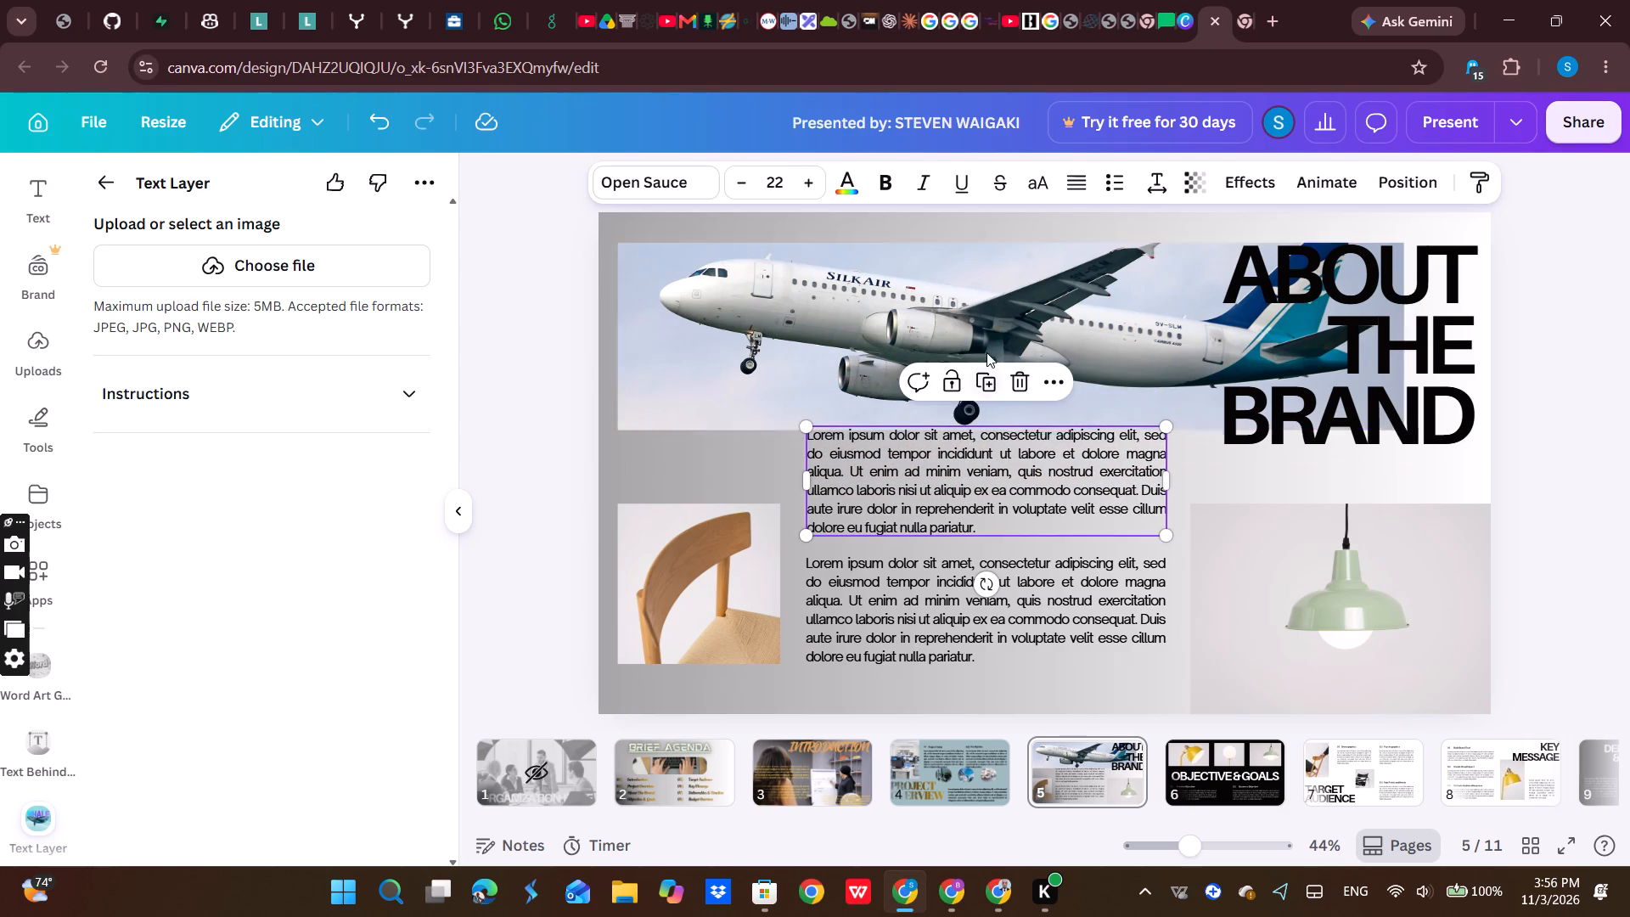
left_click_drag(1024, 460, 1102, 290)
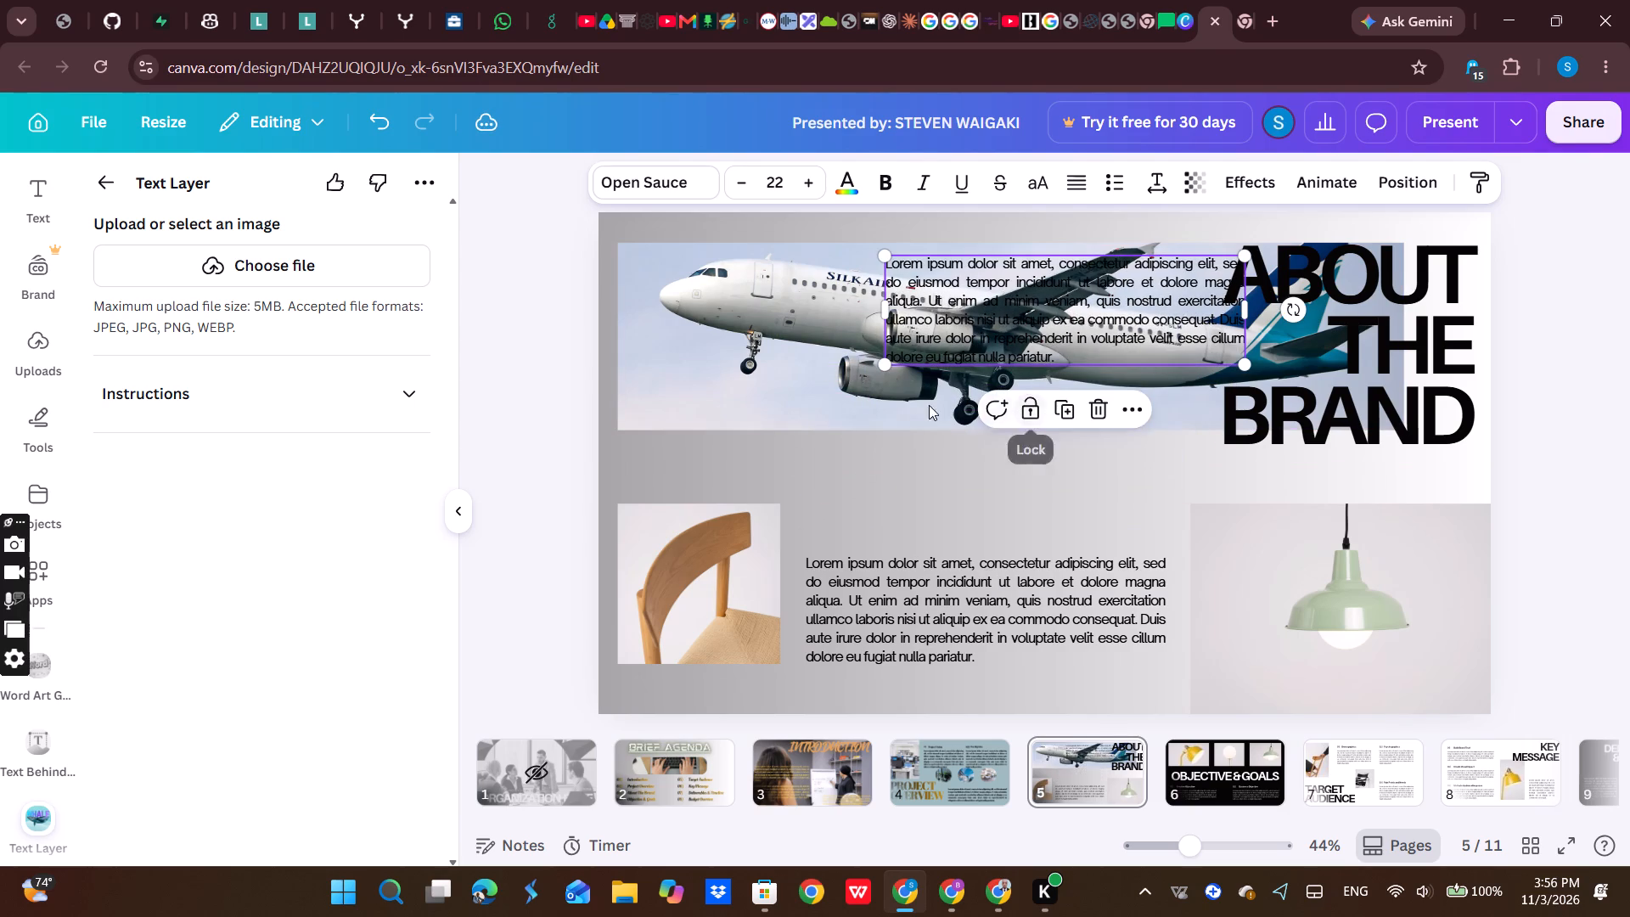
Enlarge the airplane photo past all four slide edges so it fills the whole slide behind the other elements.
left_click(895, 388)
left_click_drag(1007, 428, 1058, 746)
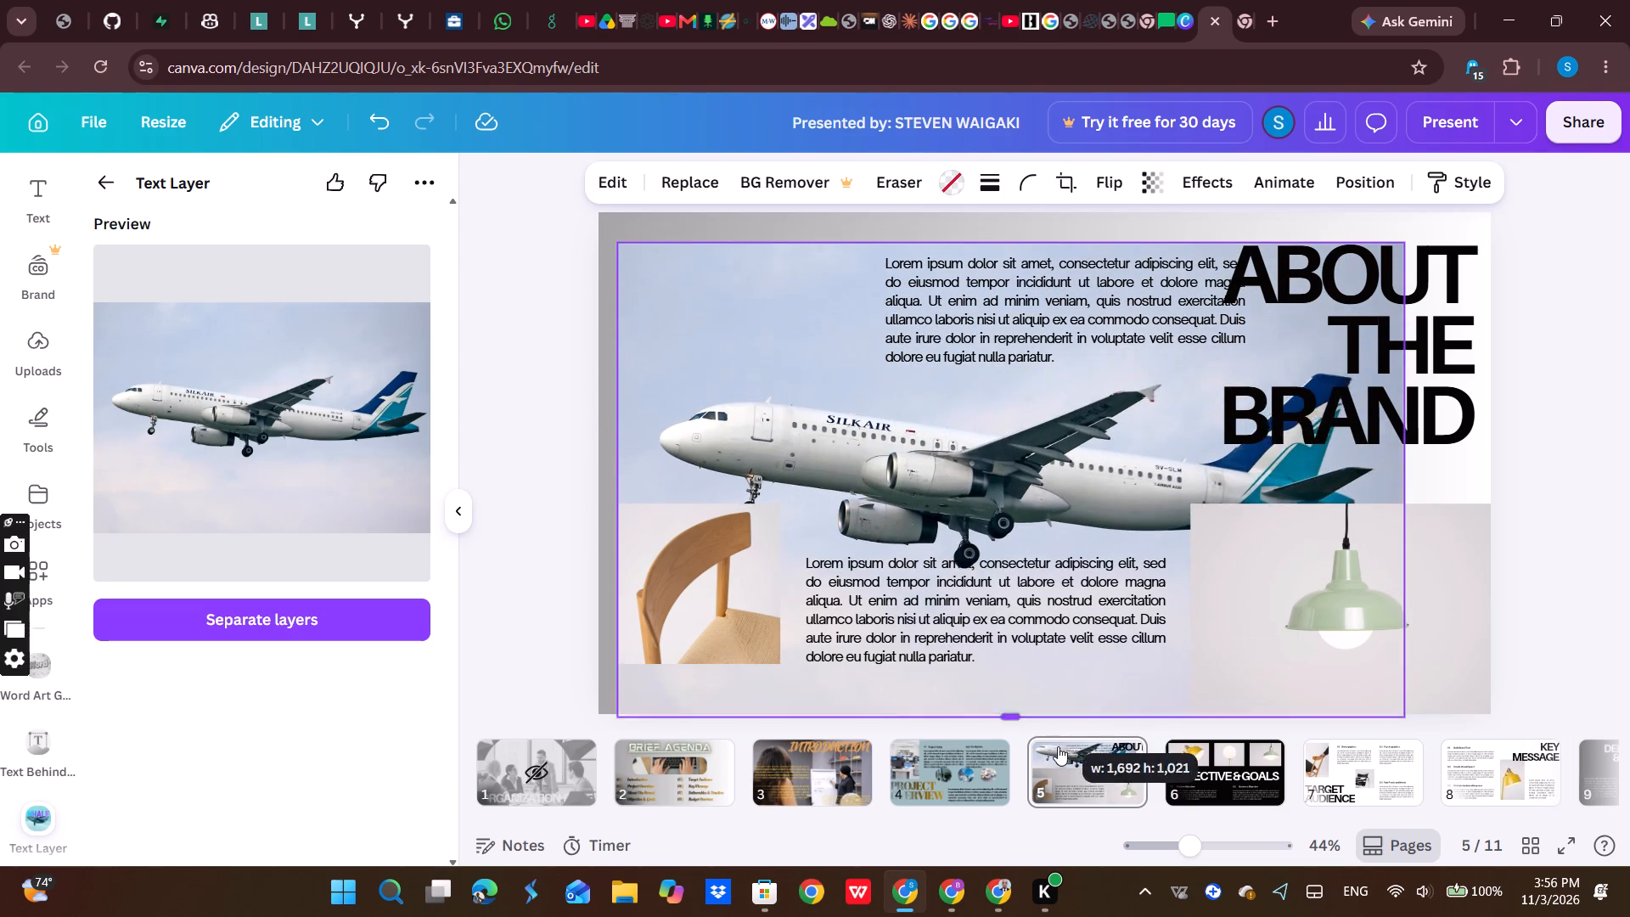
left_click_drag(1058, 746, 1080, 670)
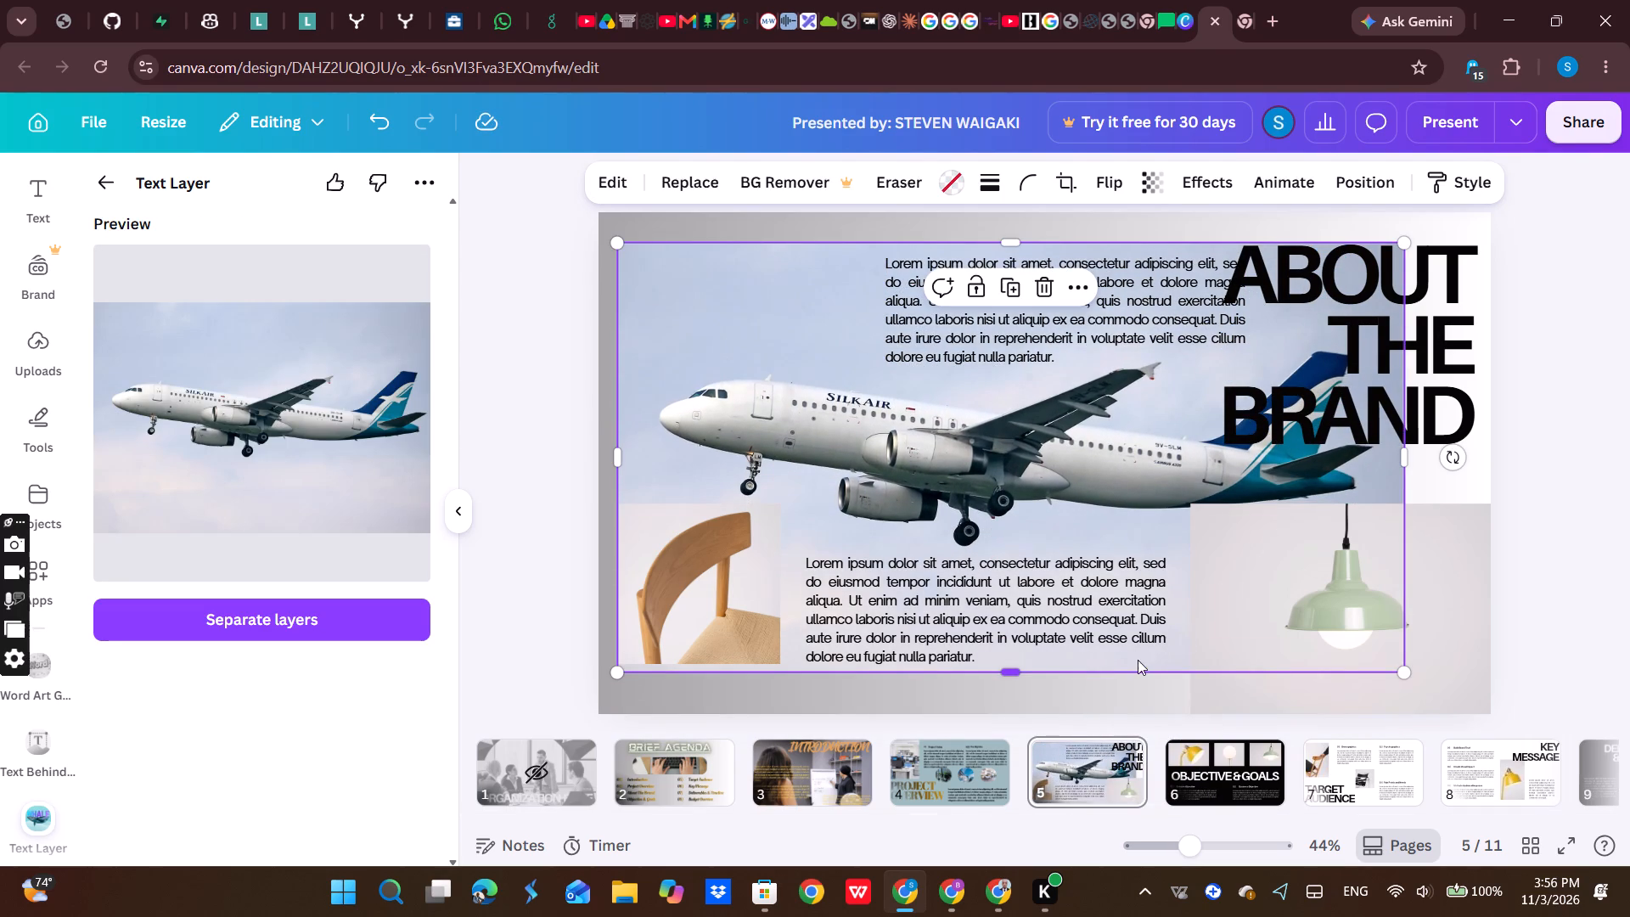
left_click_drag(1405, 456, 1486, 464)
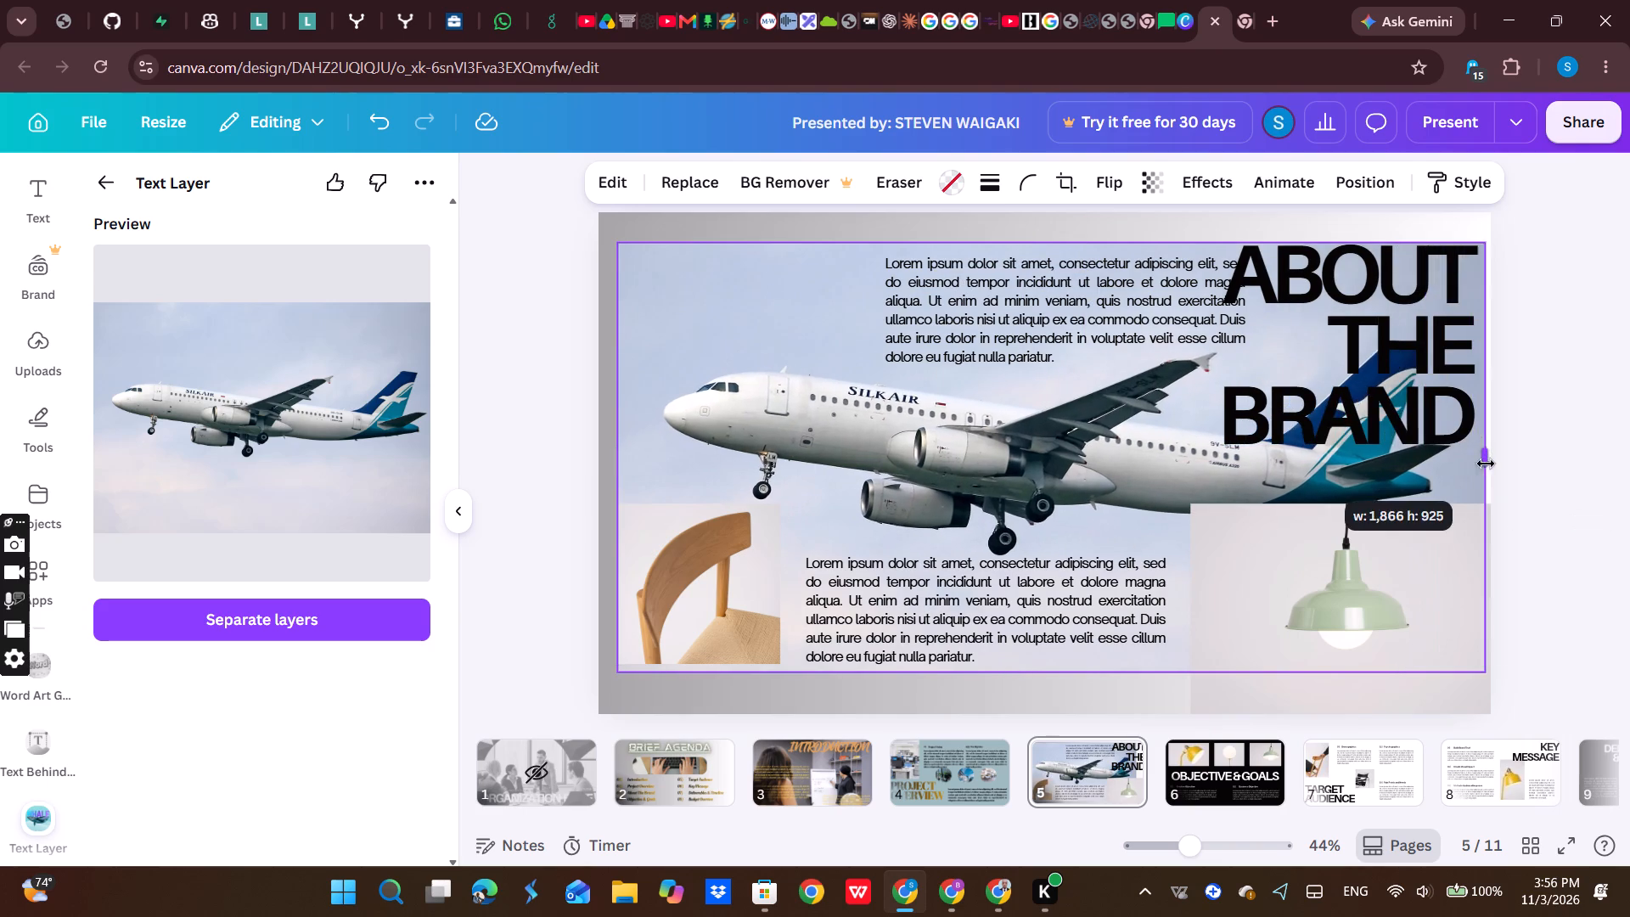
left_click_drag(1486, 464, 1500, 465)
left_click_drag(1056, 242, 1044, 174)
left_click_drag(619, 417, 594, 416)
left_click_drag(1053, 672, 1050, 706)
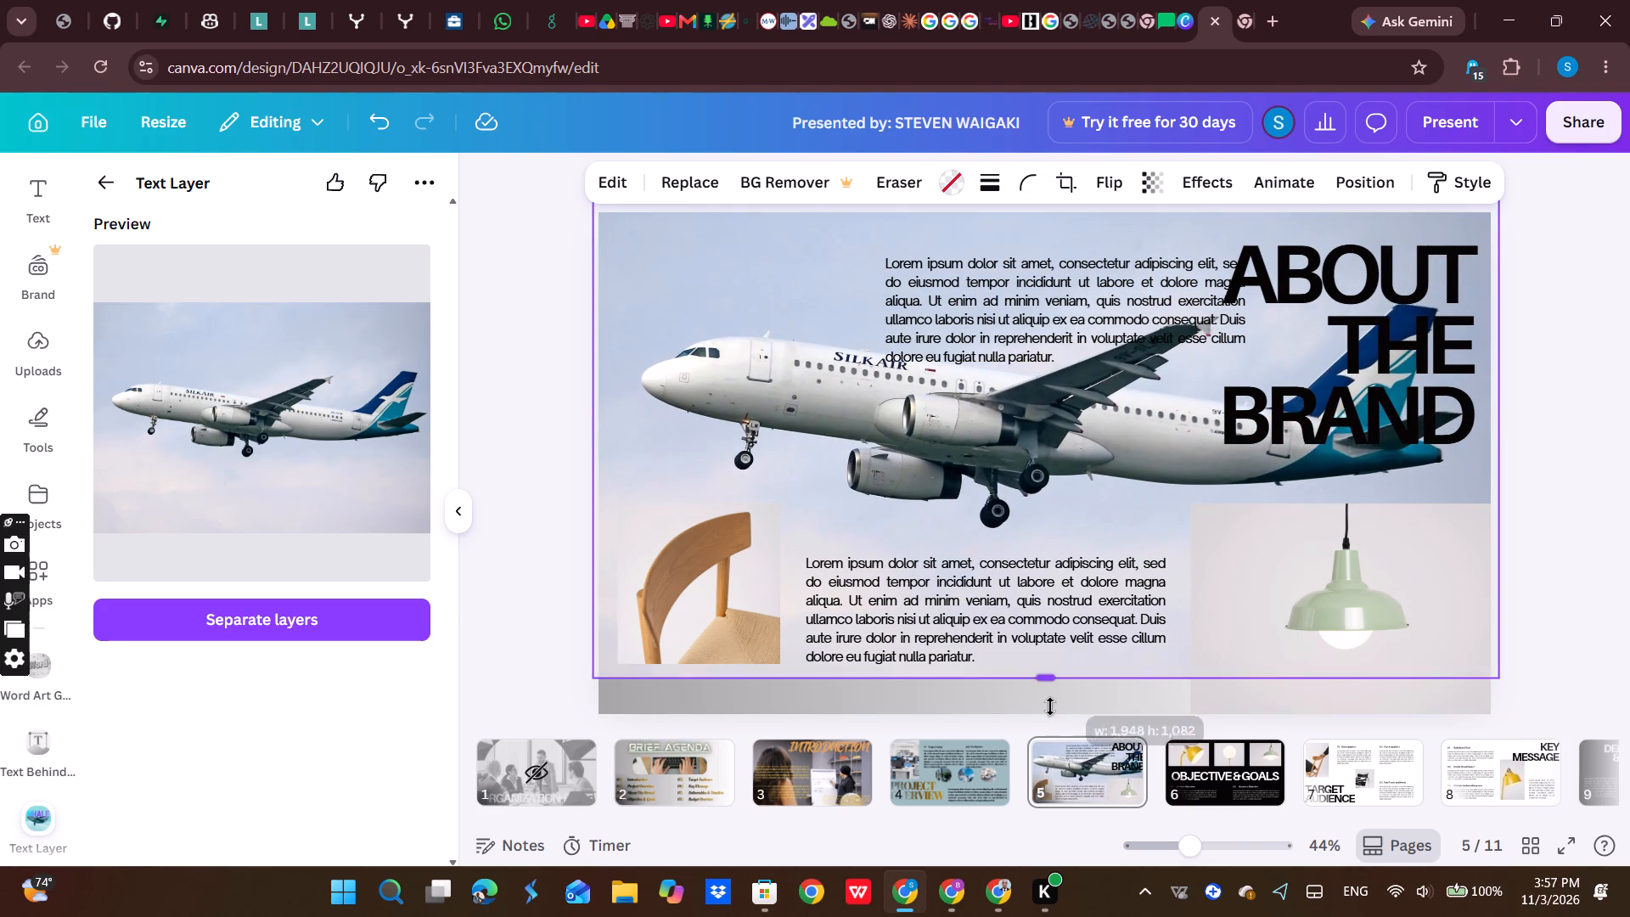
left_click_drag(1050, 706, 1048, 741)
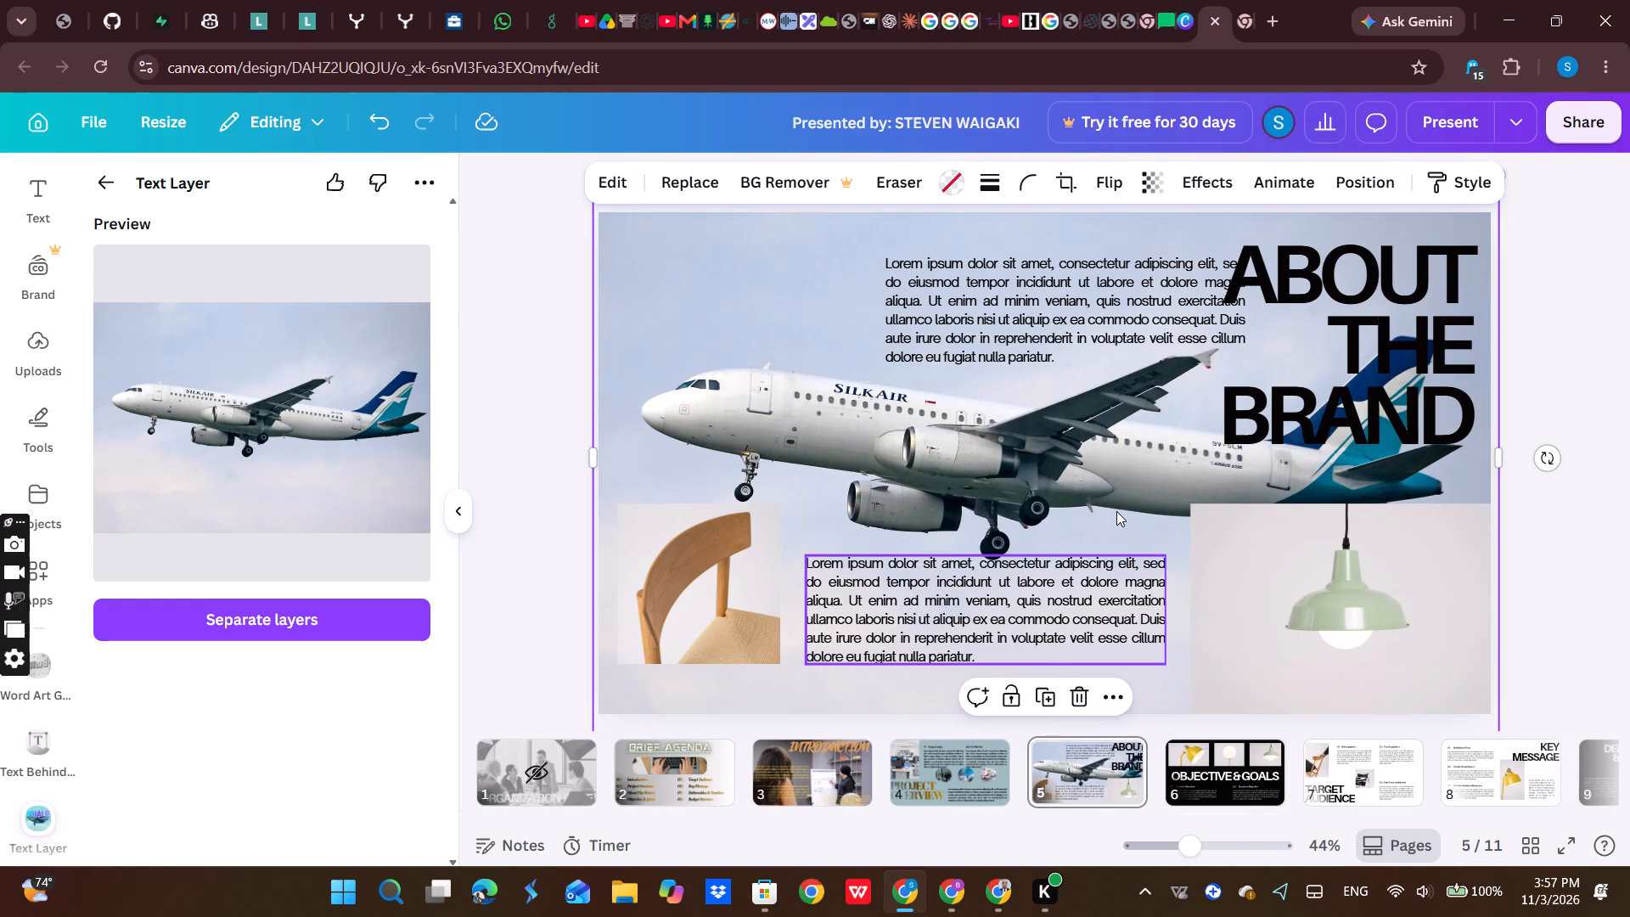
Widen the ABOUT THE BRAND title's text box so ABOUT THE fits on one line above BRAND.
left_click(1341, 351)
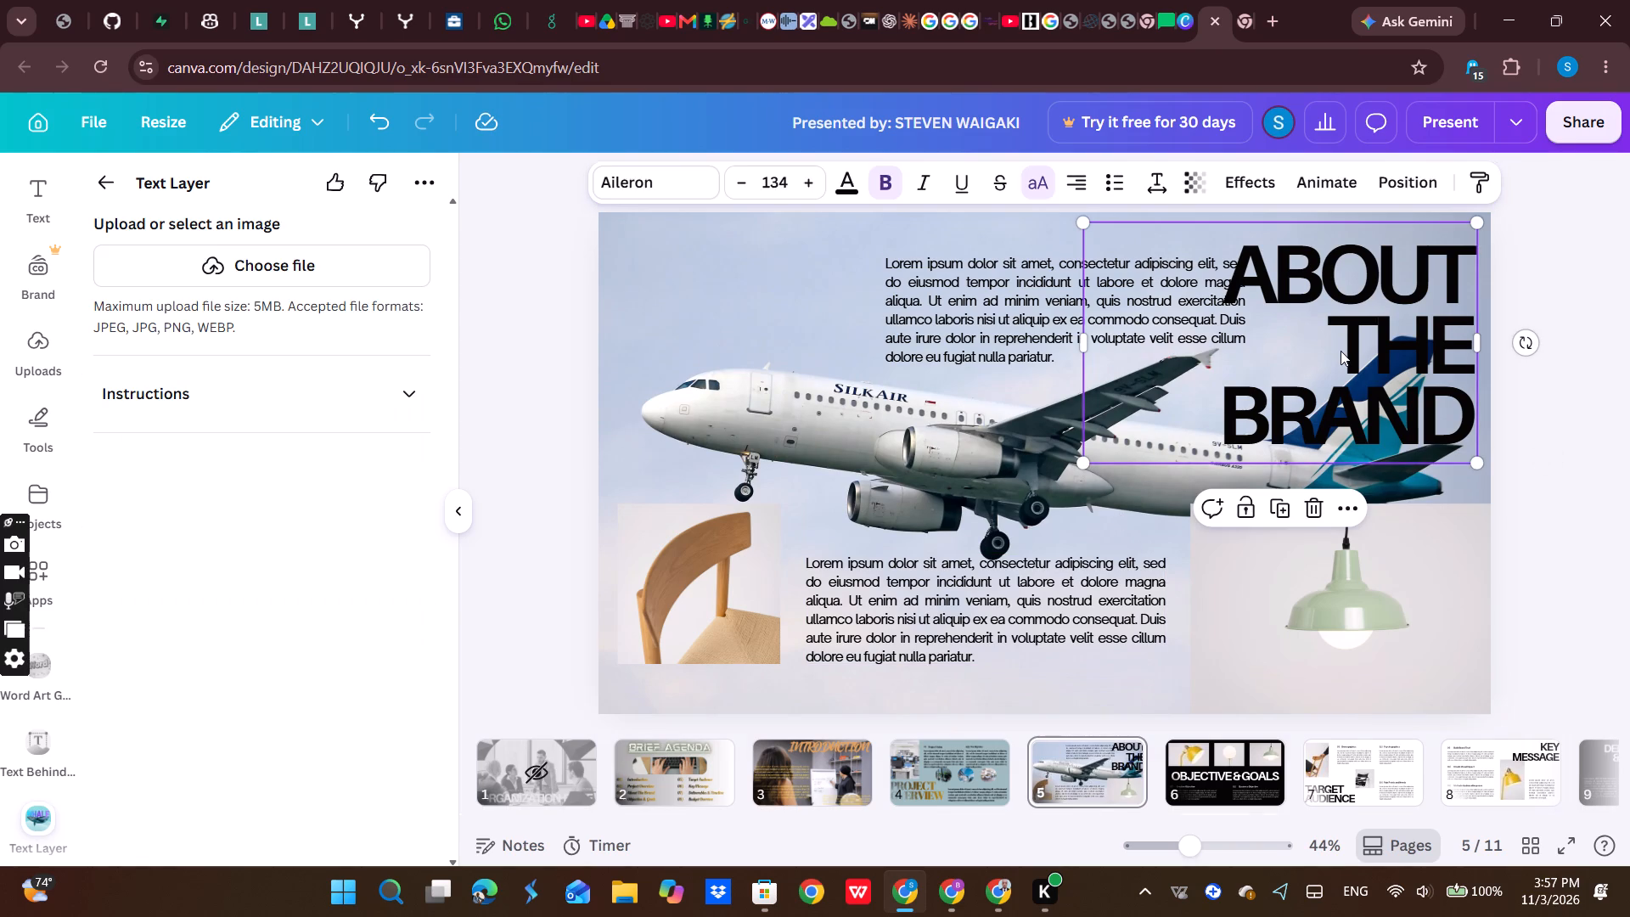
left_click_drag(1082, 340, 978, 345)
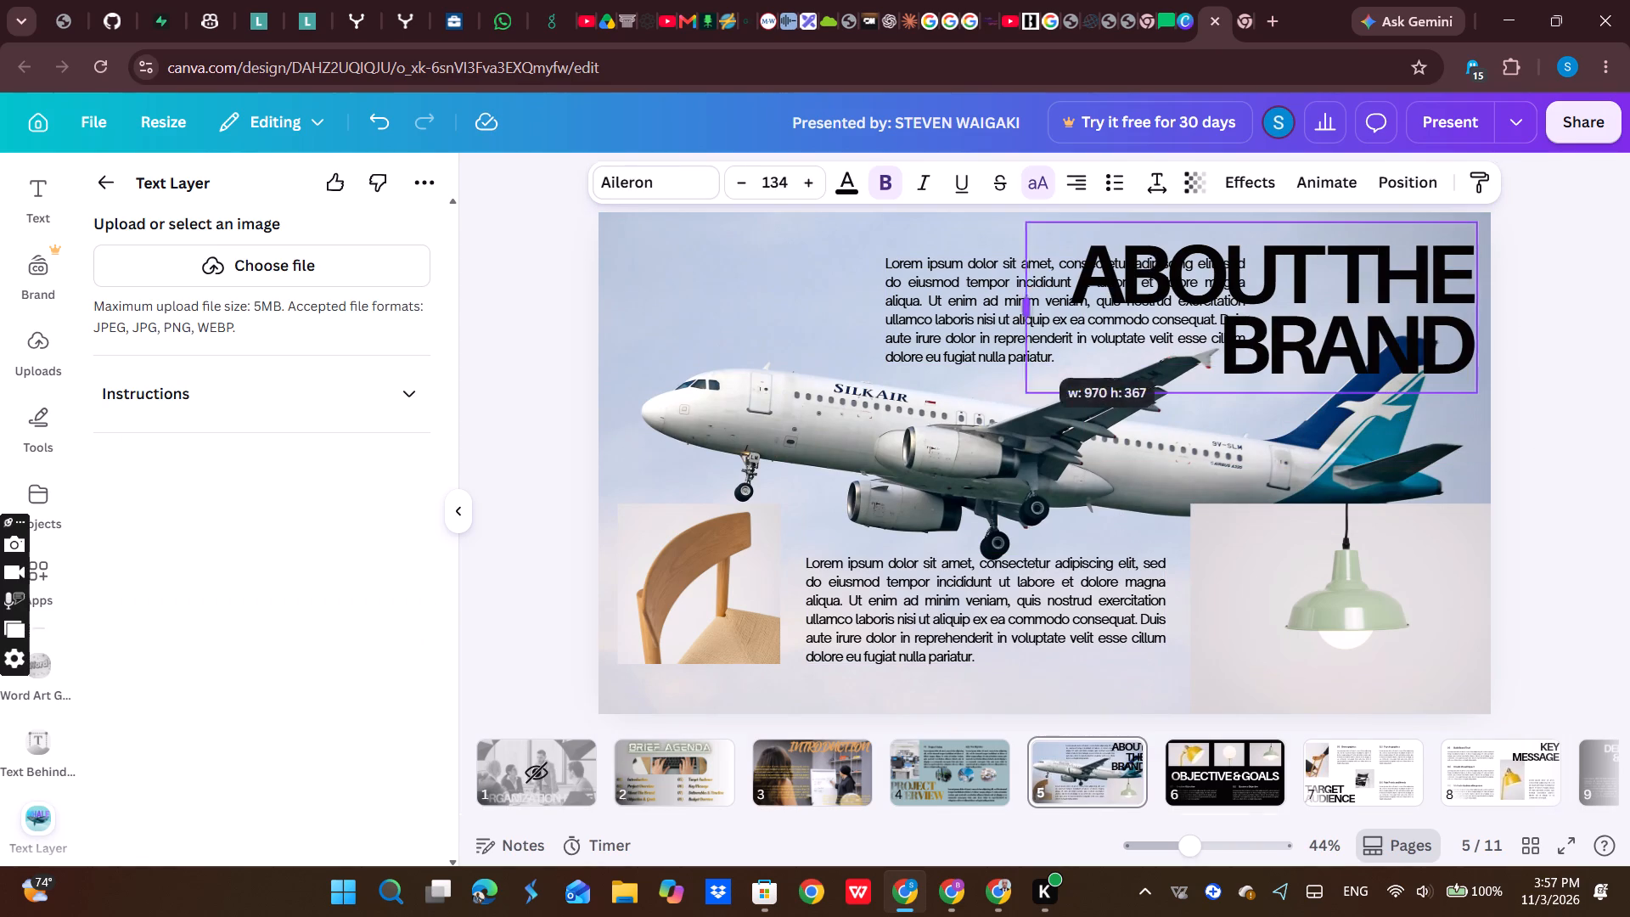
left_click_drag(978, 345, 947, 345)
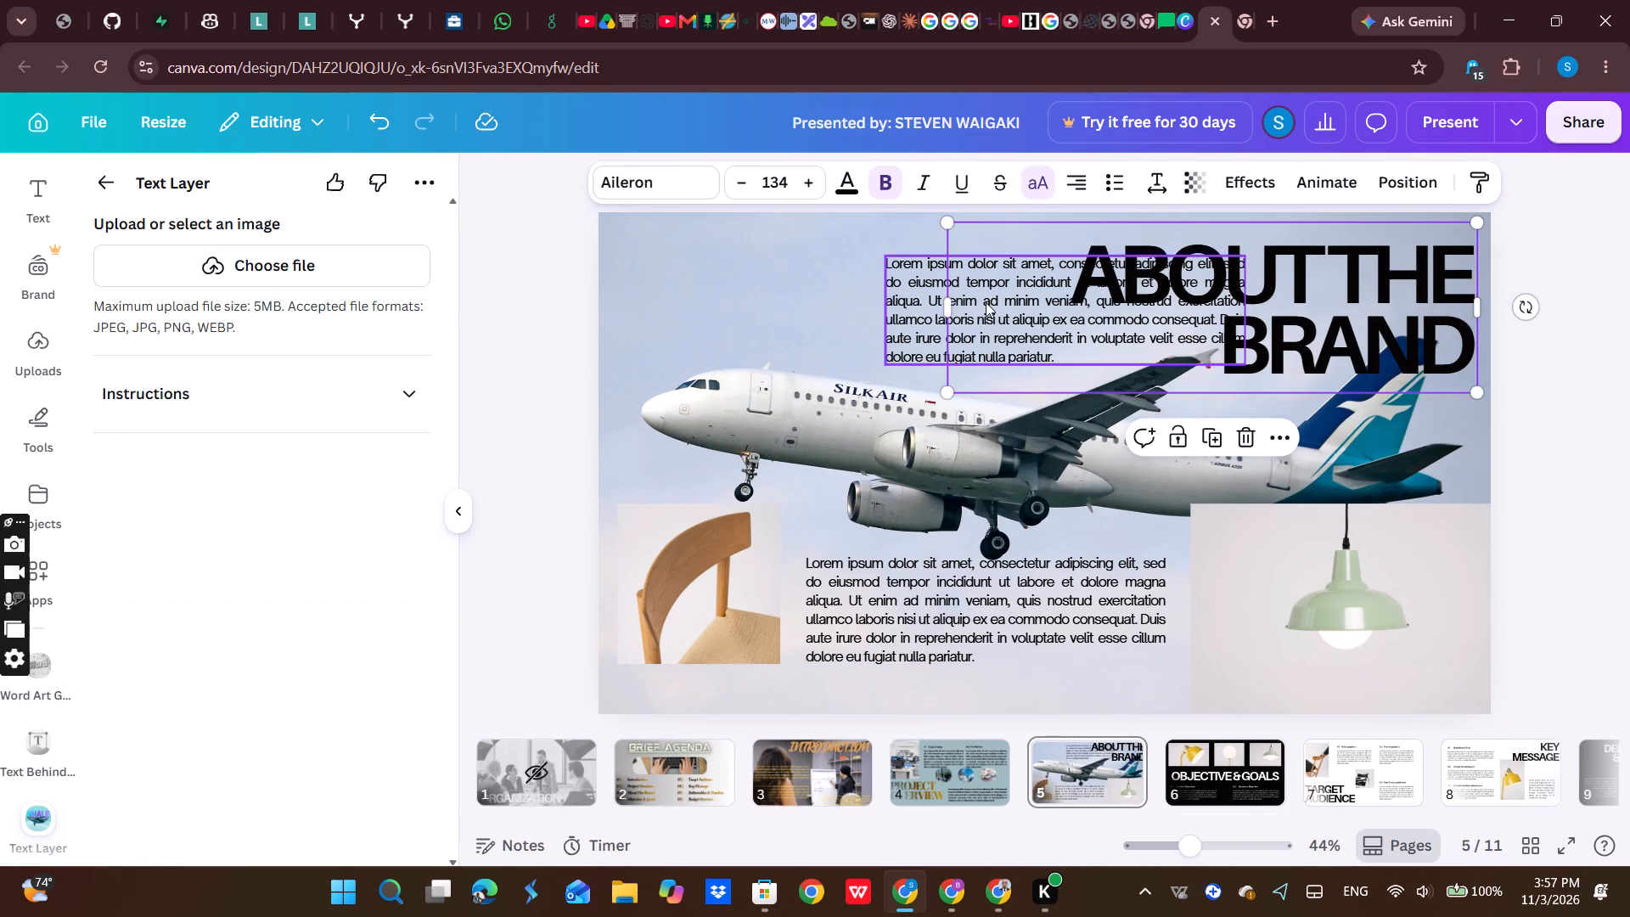
Move the upper paragraph below the title, over the rear of the airplane and just above the lamp.
left_click_drag(927, 290, 908, 300)
left_click_drag(908, 300, 913, 365)
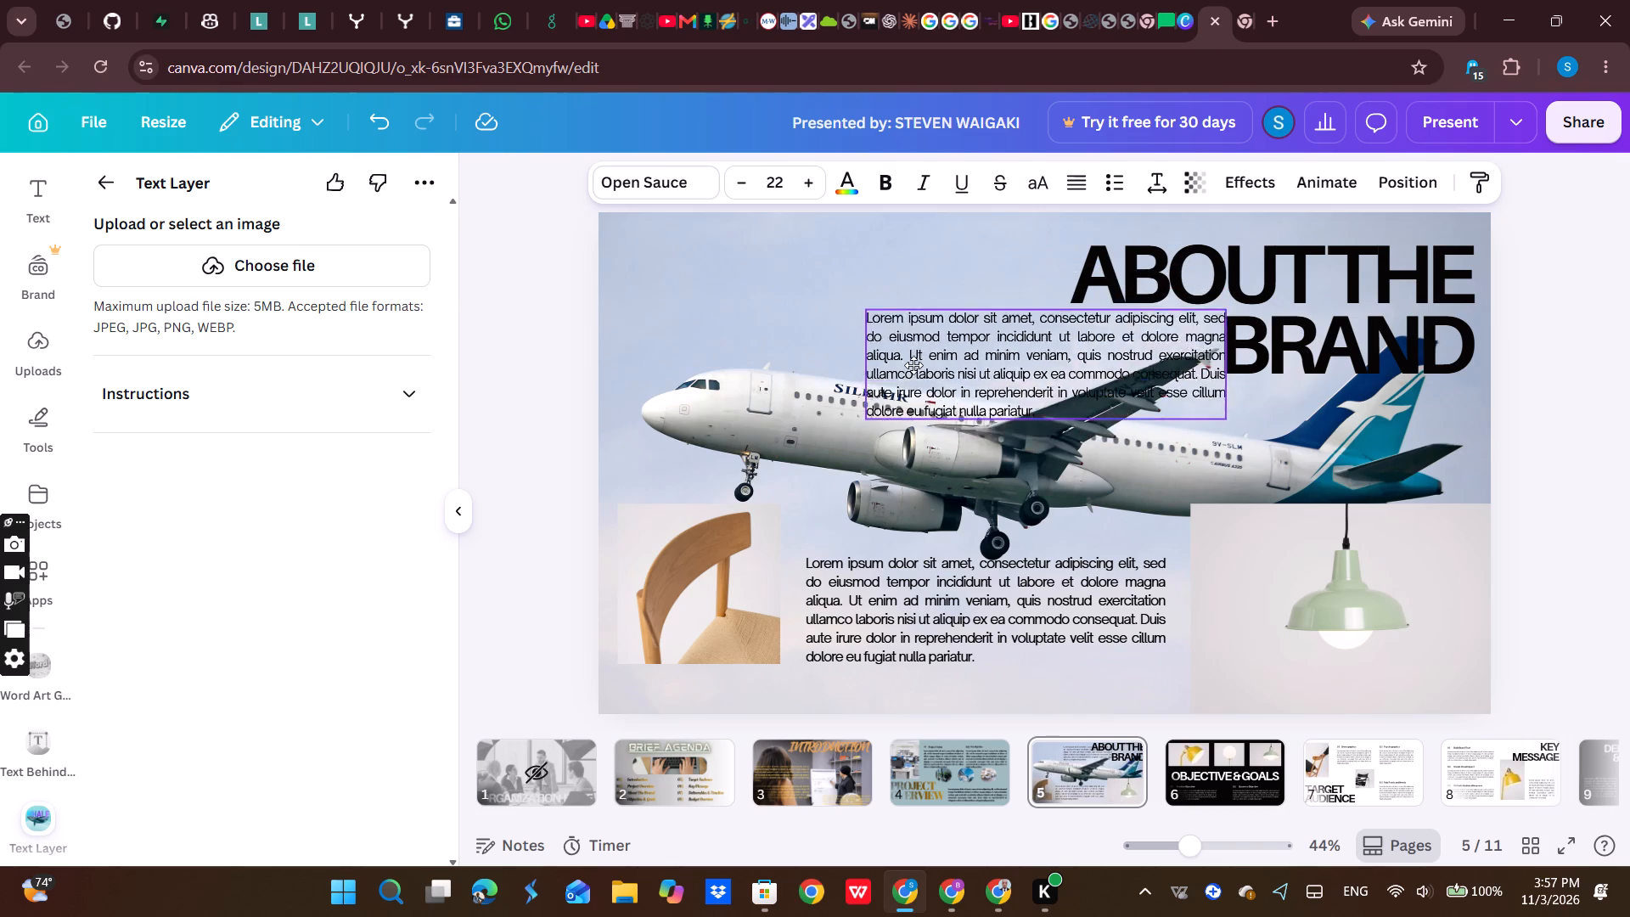
left_click_drag(913, 365, 1114, 460)
Move the title to the slide's upper edge, clear of the tail fin, and widen its text box to fit ABOUT THE BRAND on one line.
left_click_drag(1155, 272, 948, 256)
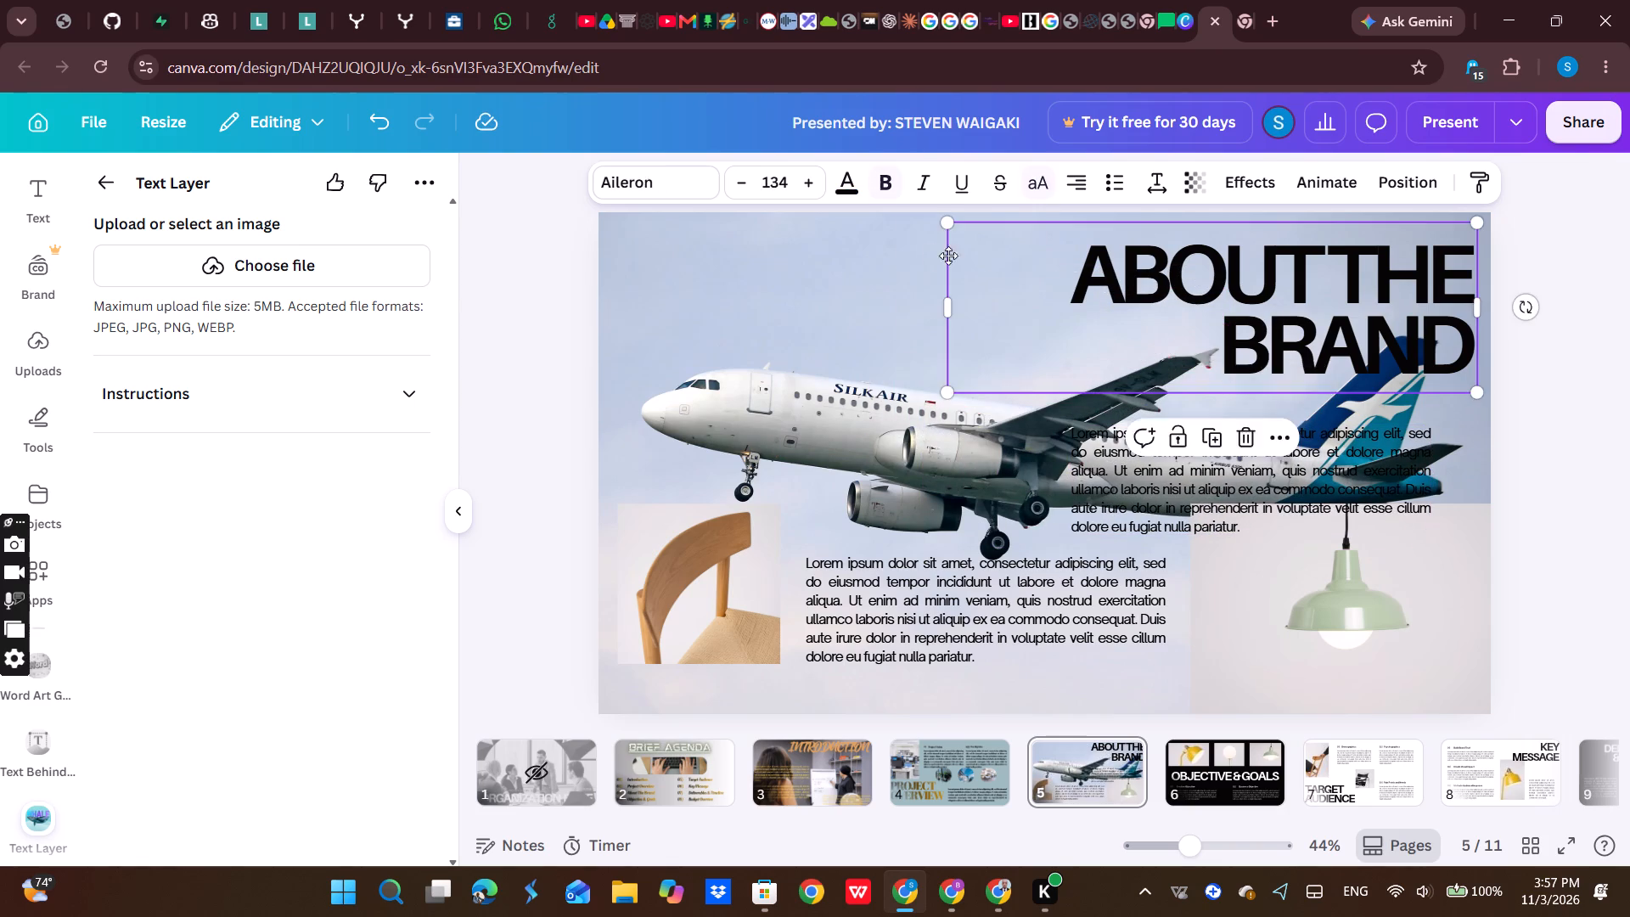
left_click_drag(948, 256, 880, 258)
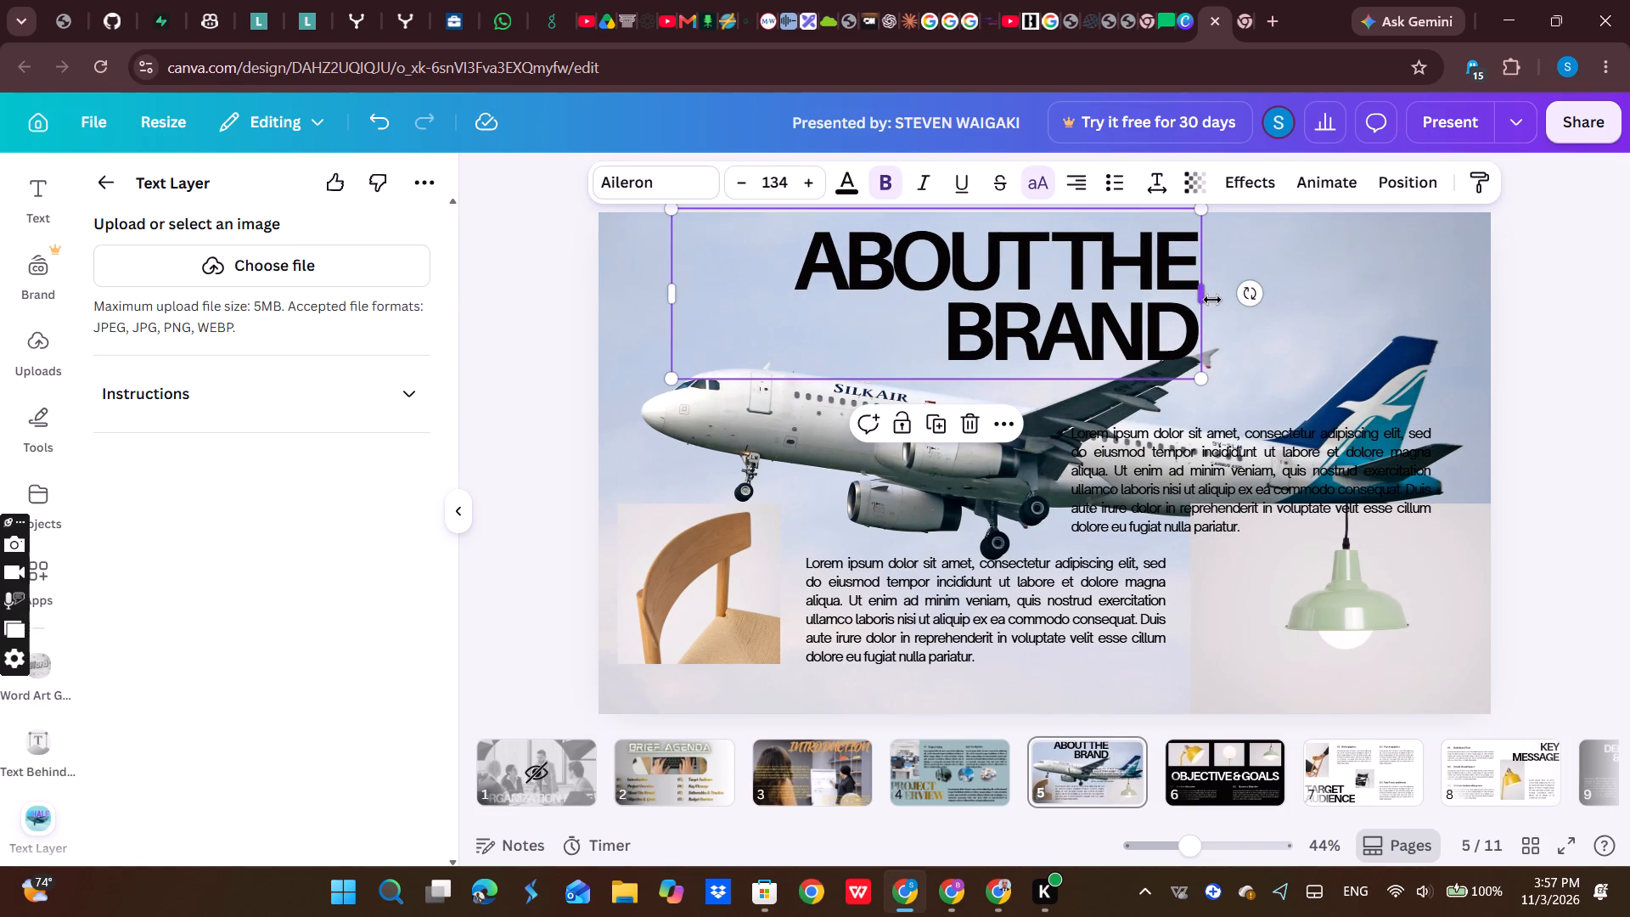
left_click_drag(1210, 300, 1360, 290)
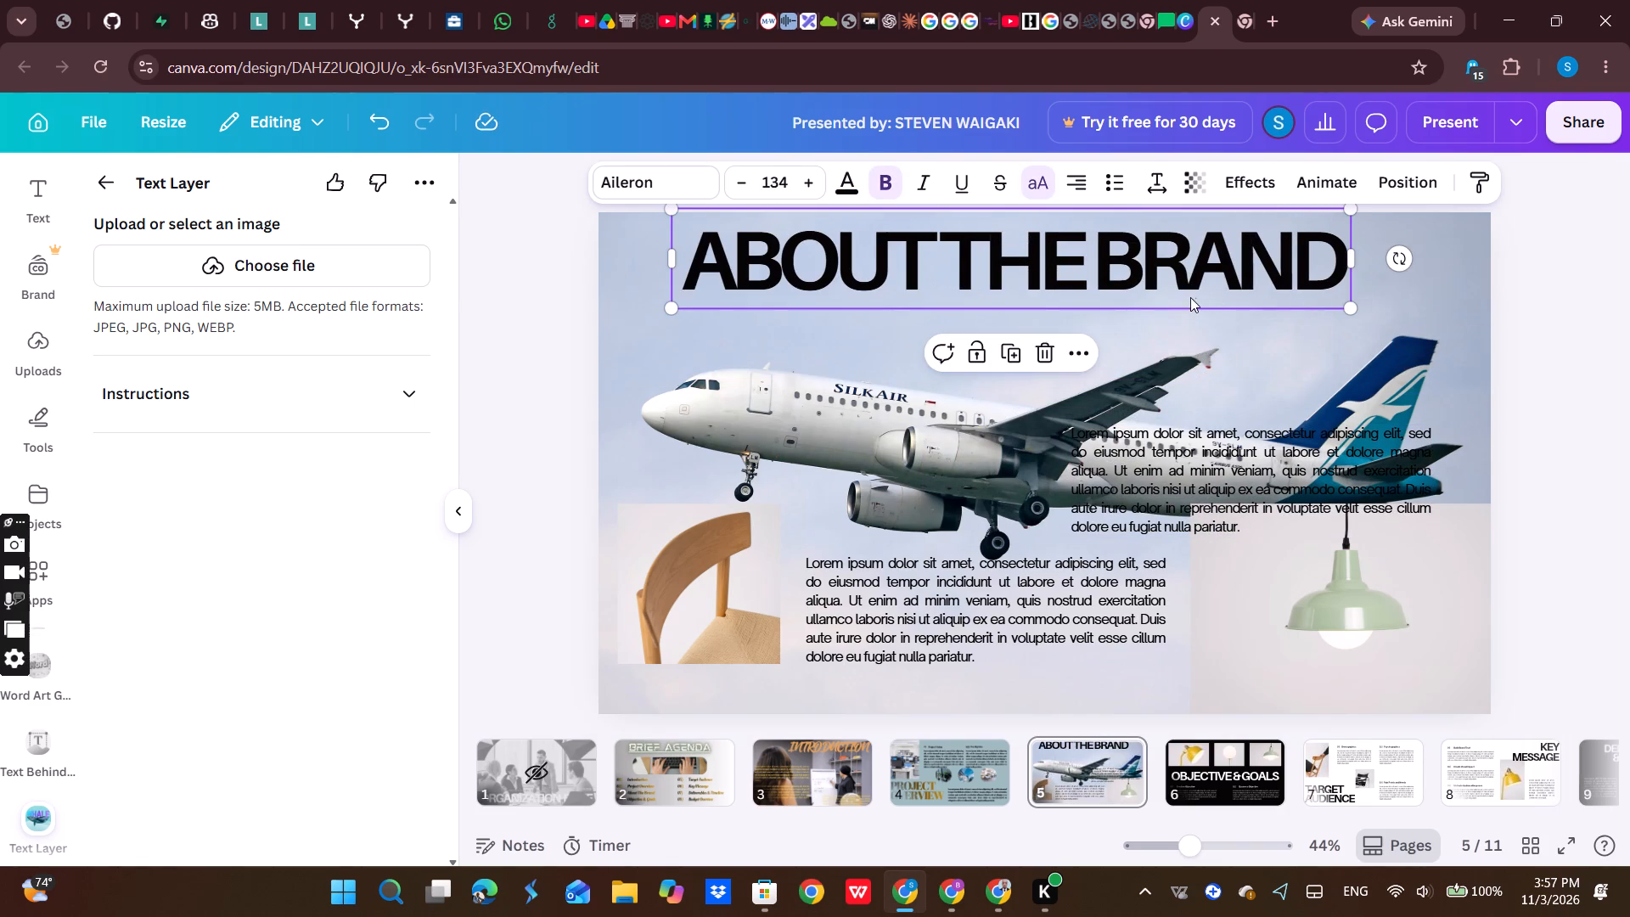
left_click_drag(1354, 257, 1413, 257)
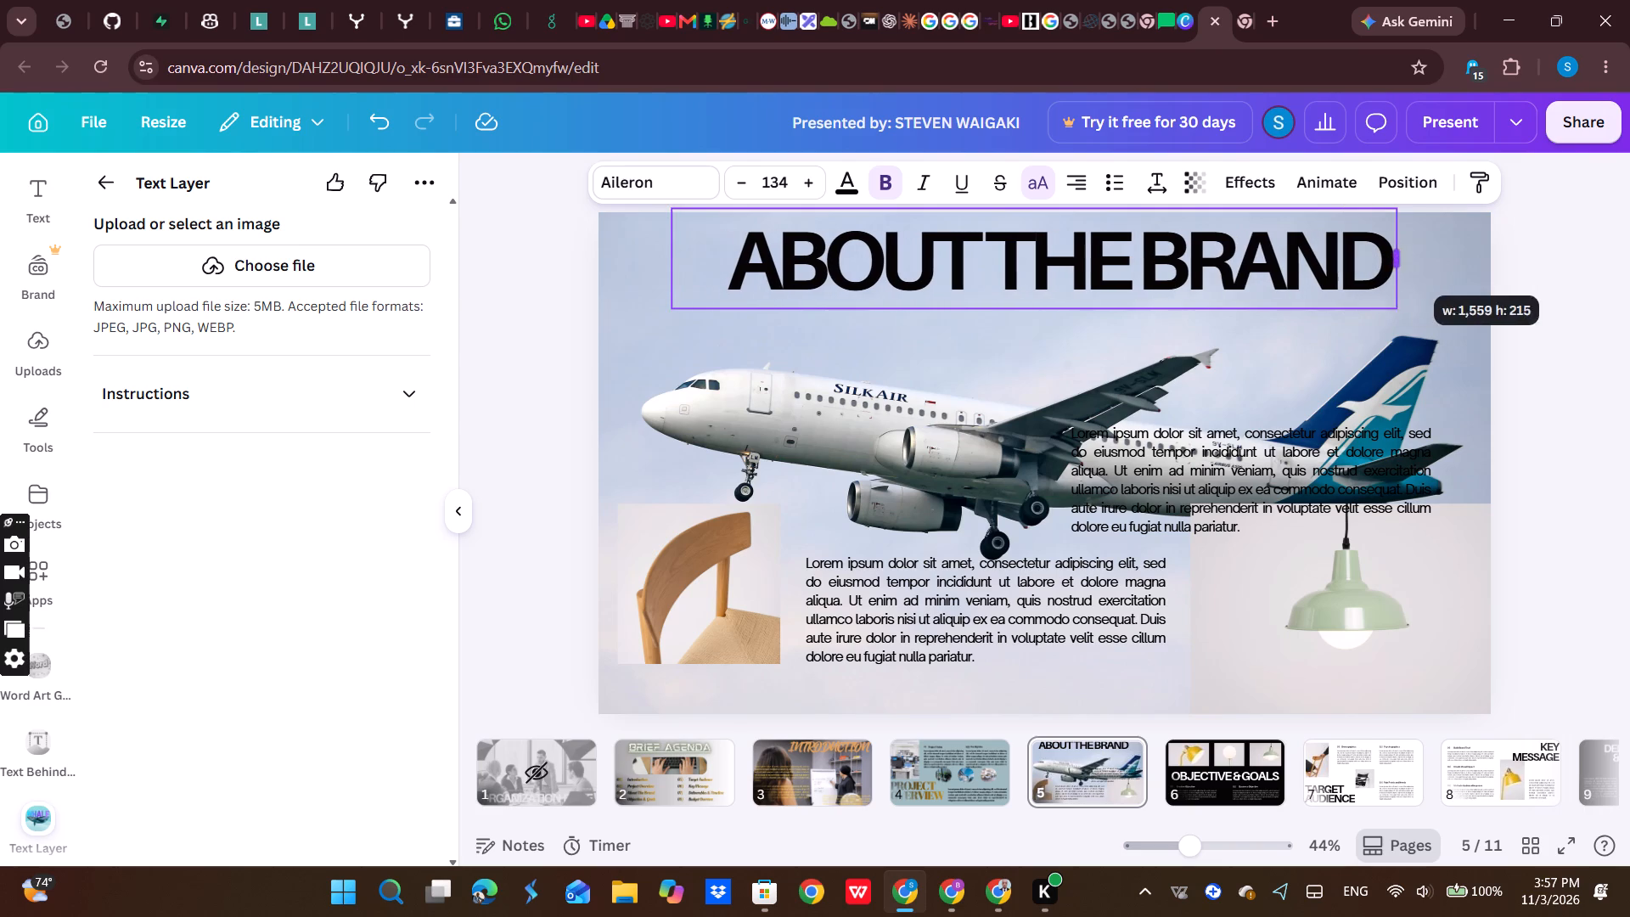
left_click_drag(1413, 257, 1416, 257)
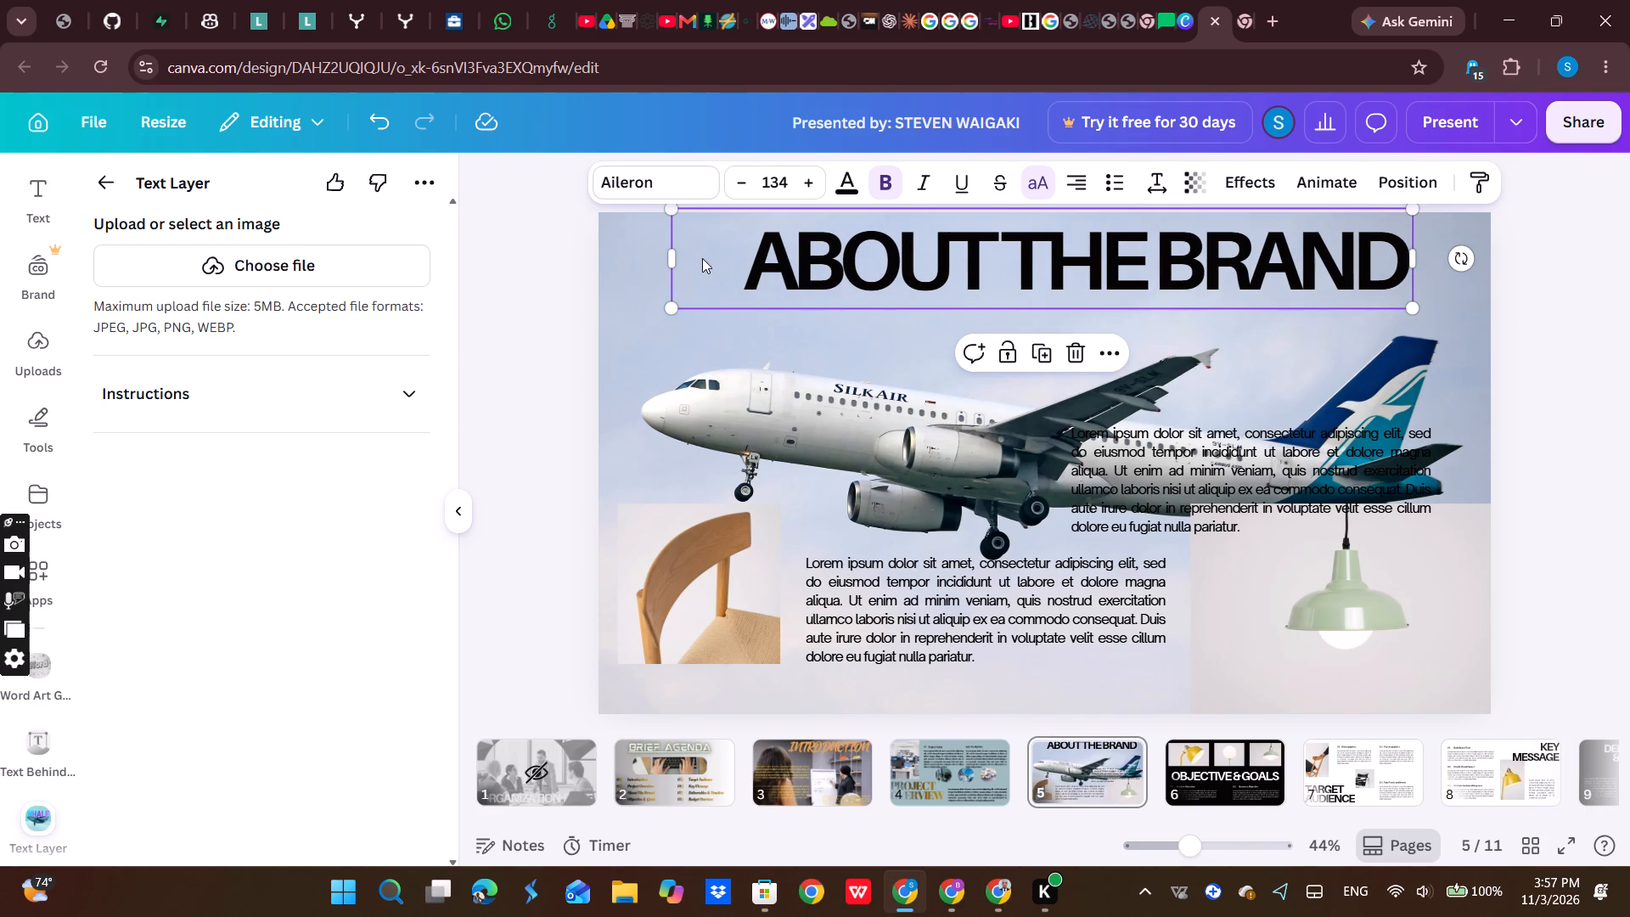
Browse the Display fonts for a new typeface for the ABOUT THE BRAND title.
left_click(667, 189)
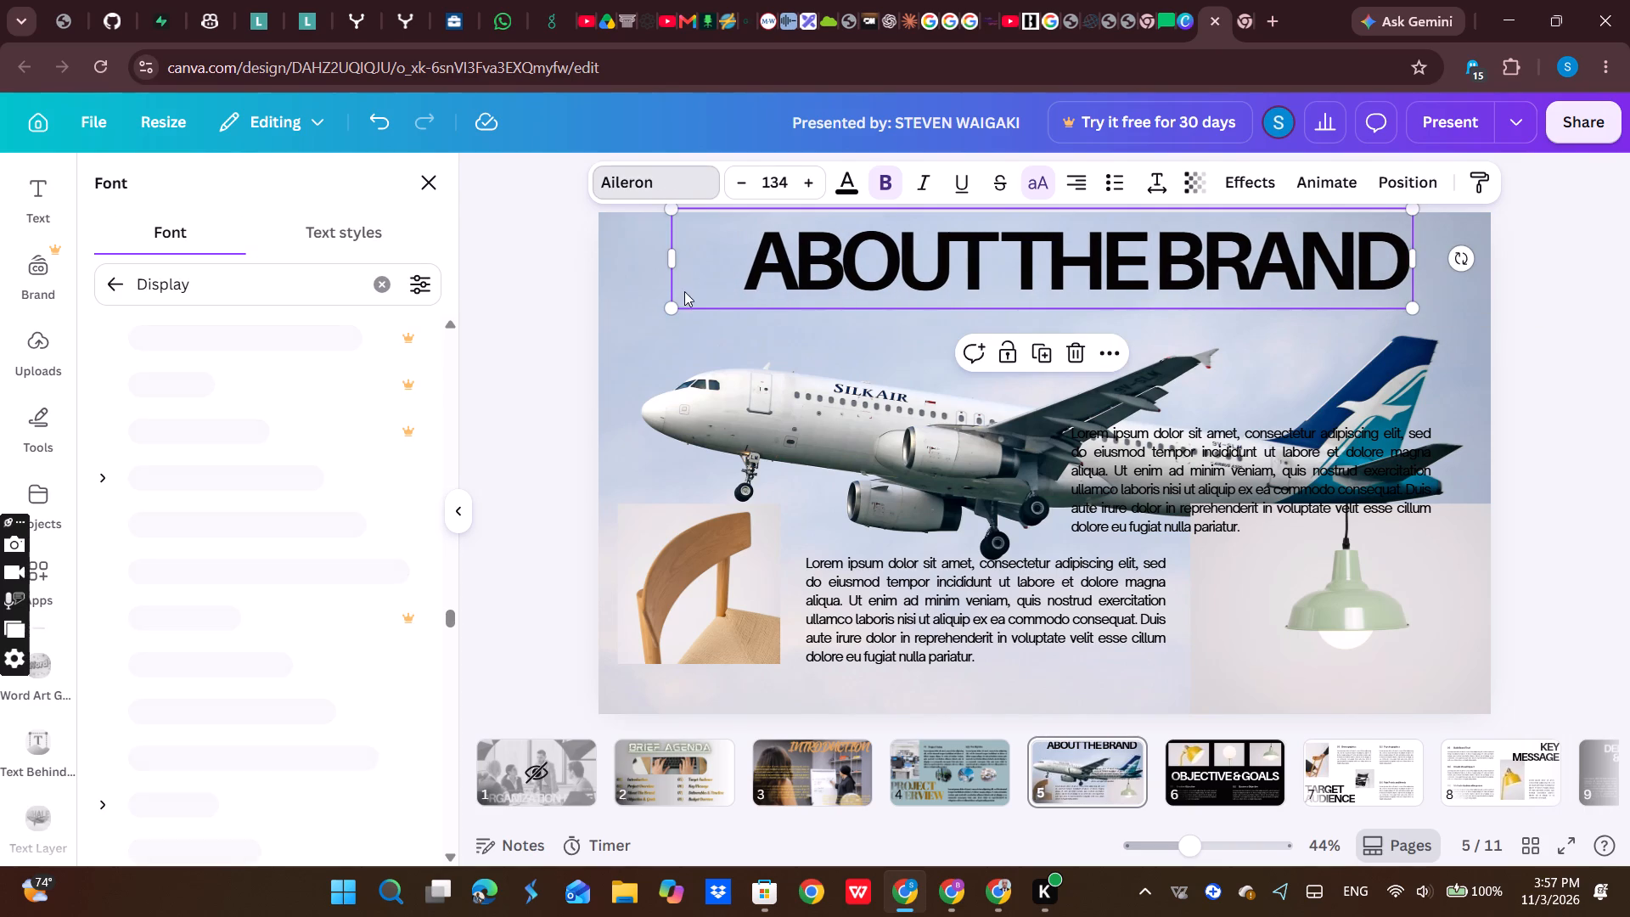
scroll(245, 506, "down", 3)
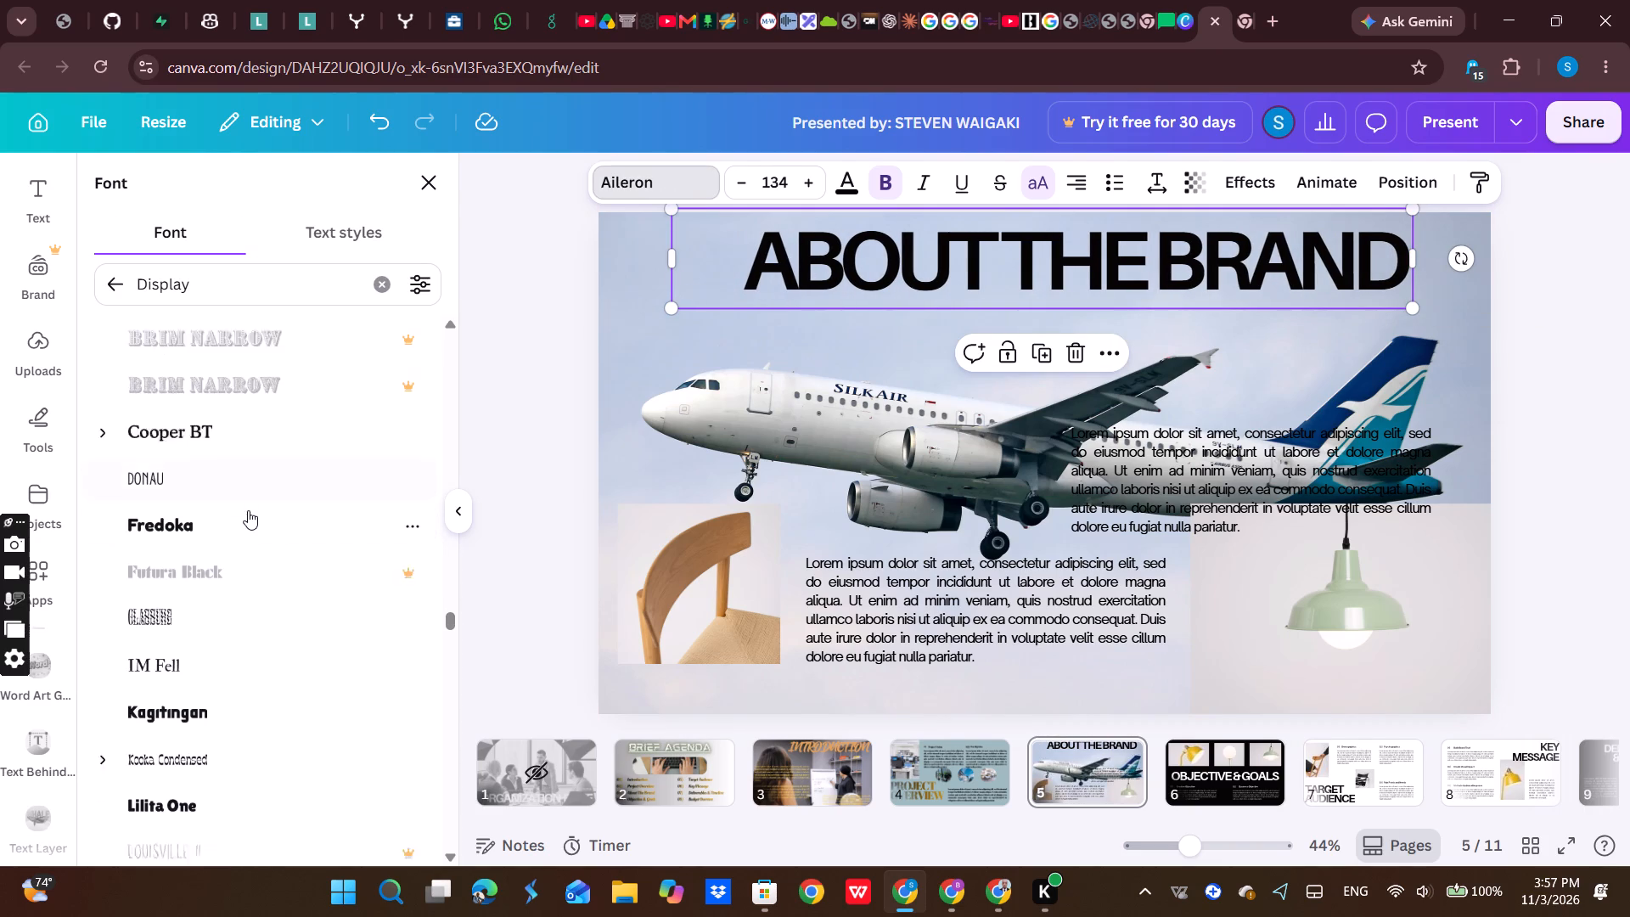
scroll(251, 550, "up", 6)
scroll(368, 585, "up", 6)
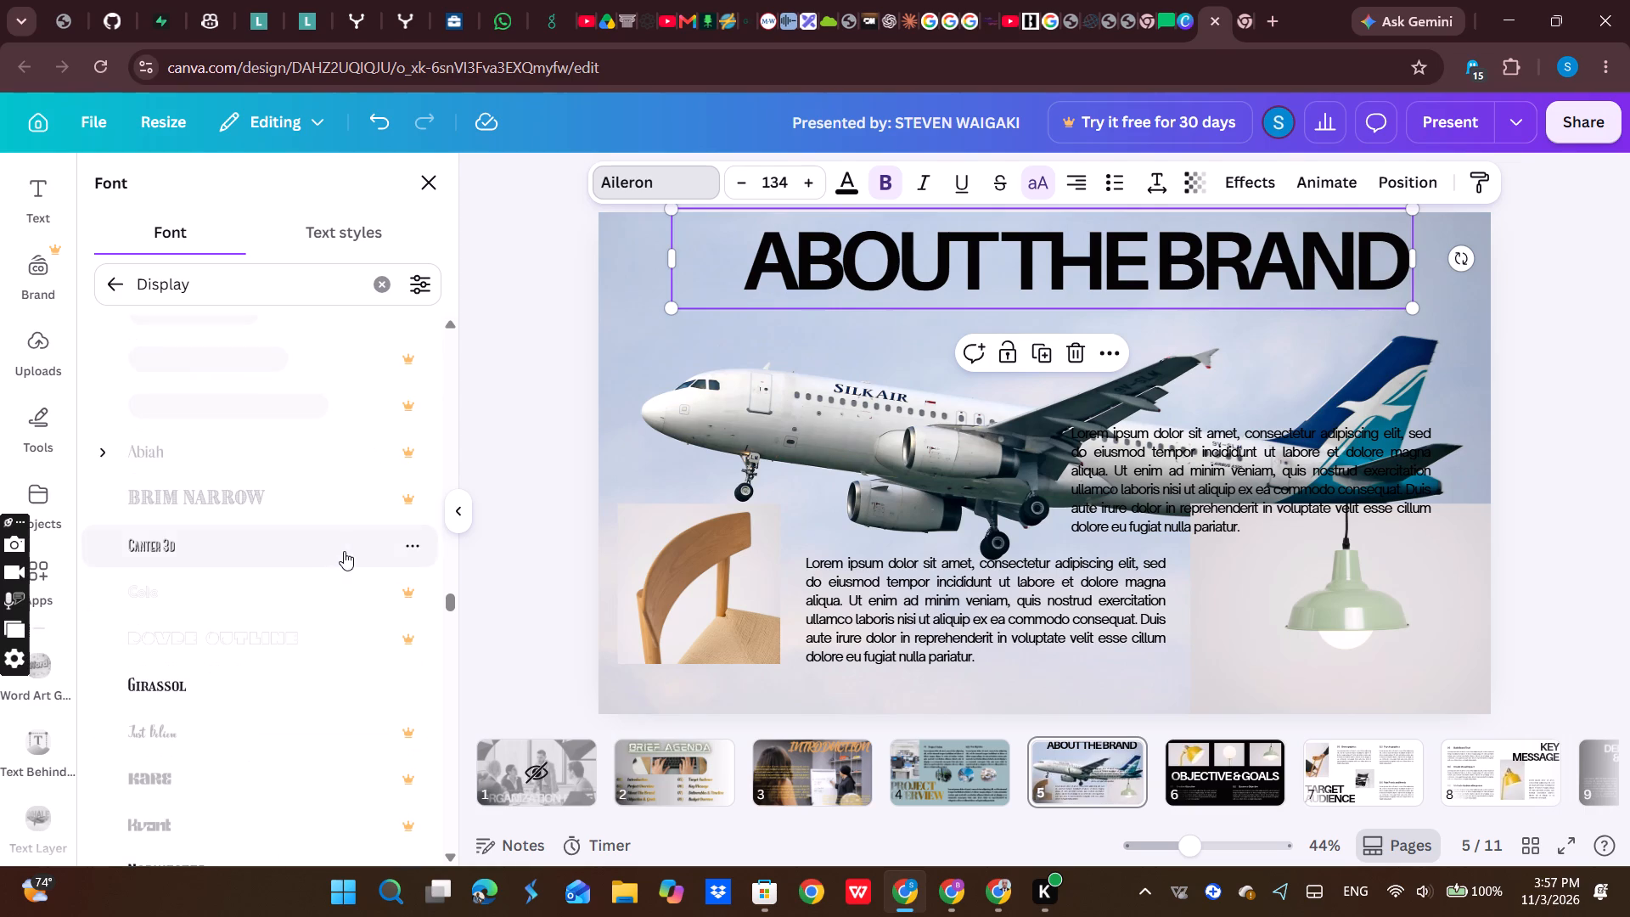
scroll(319, 571, "up", 10)
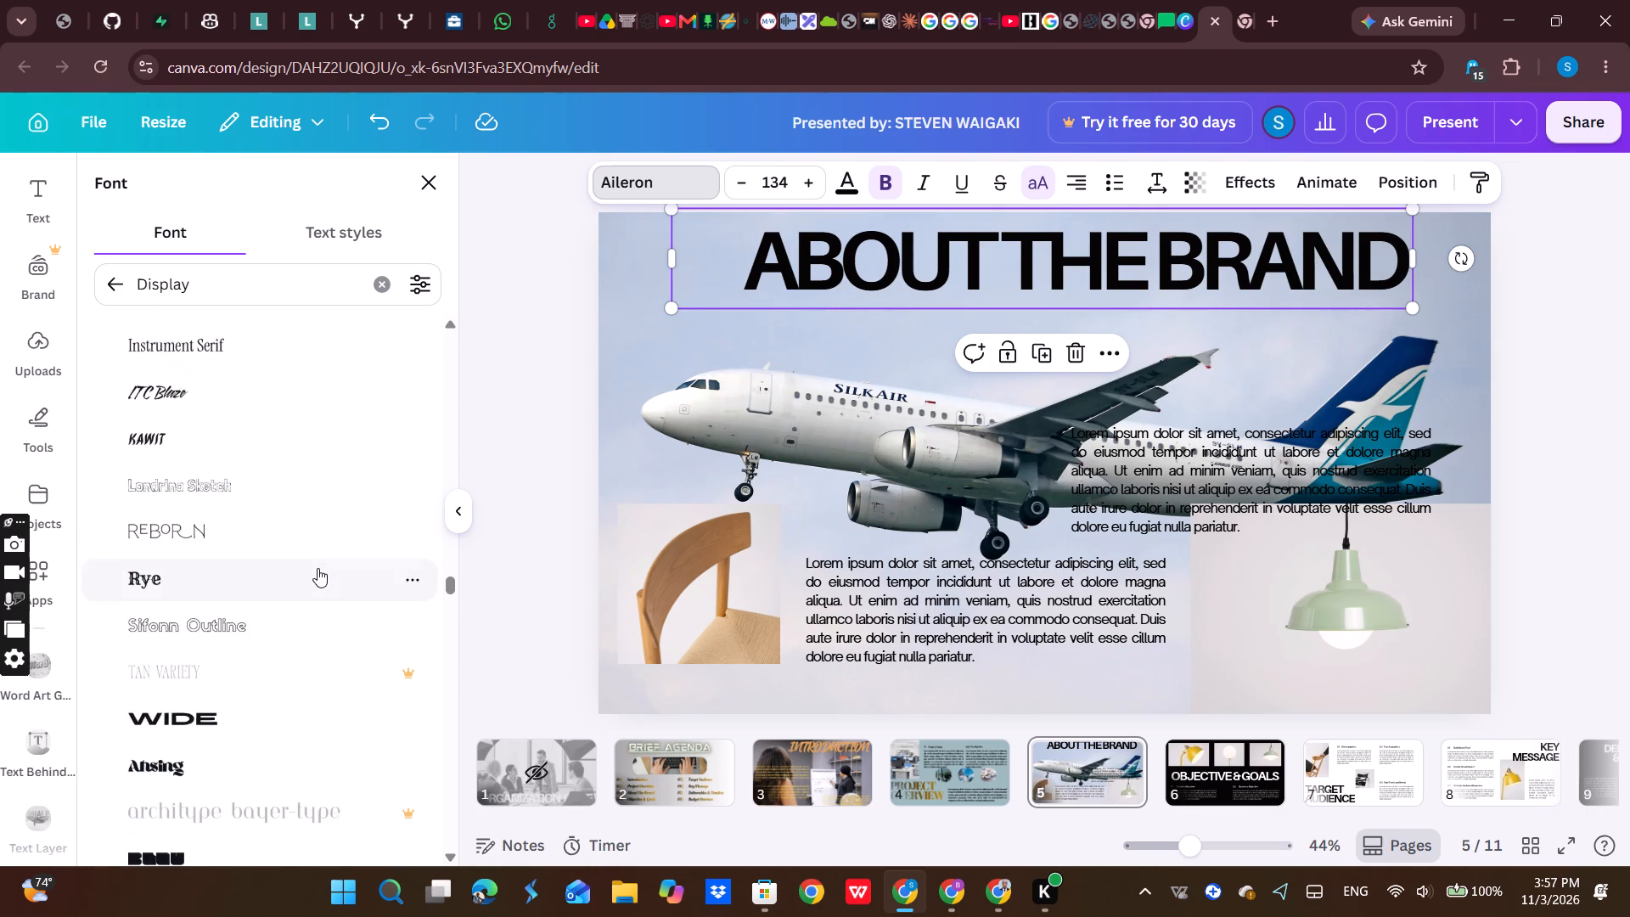
scroll(318, 568, "up", 18)
scroll(318, 571, "up", 5)
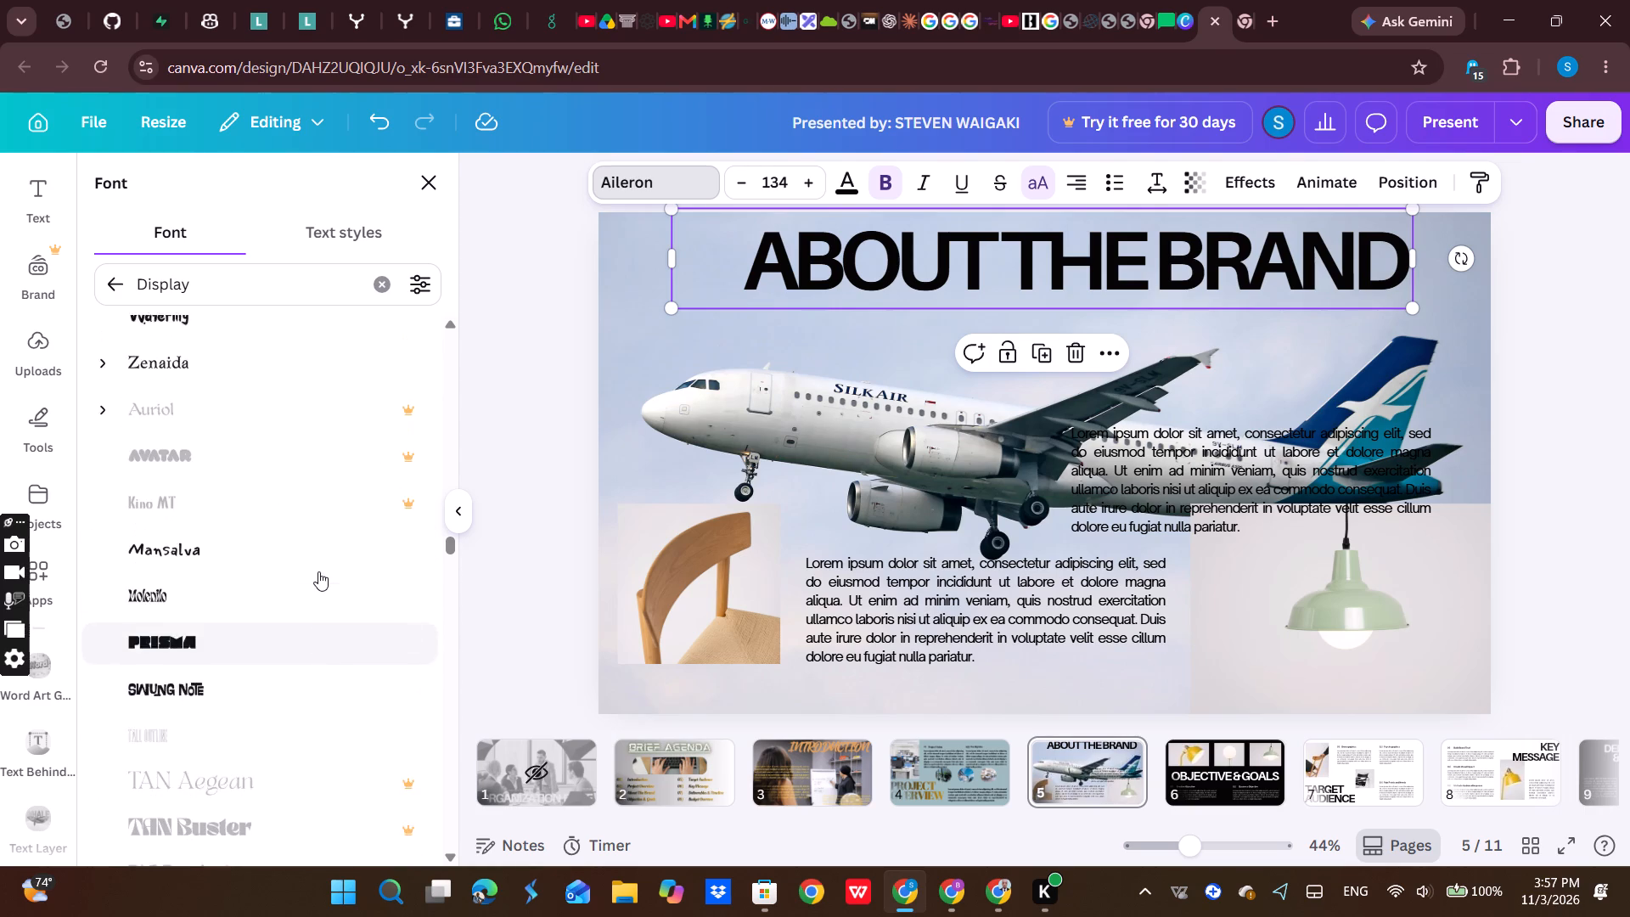
scroll(320, 580, "up", 19)
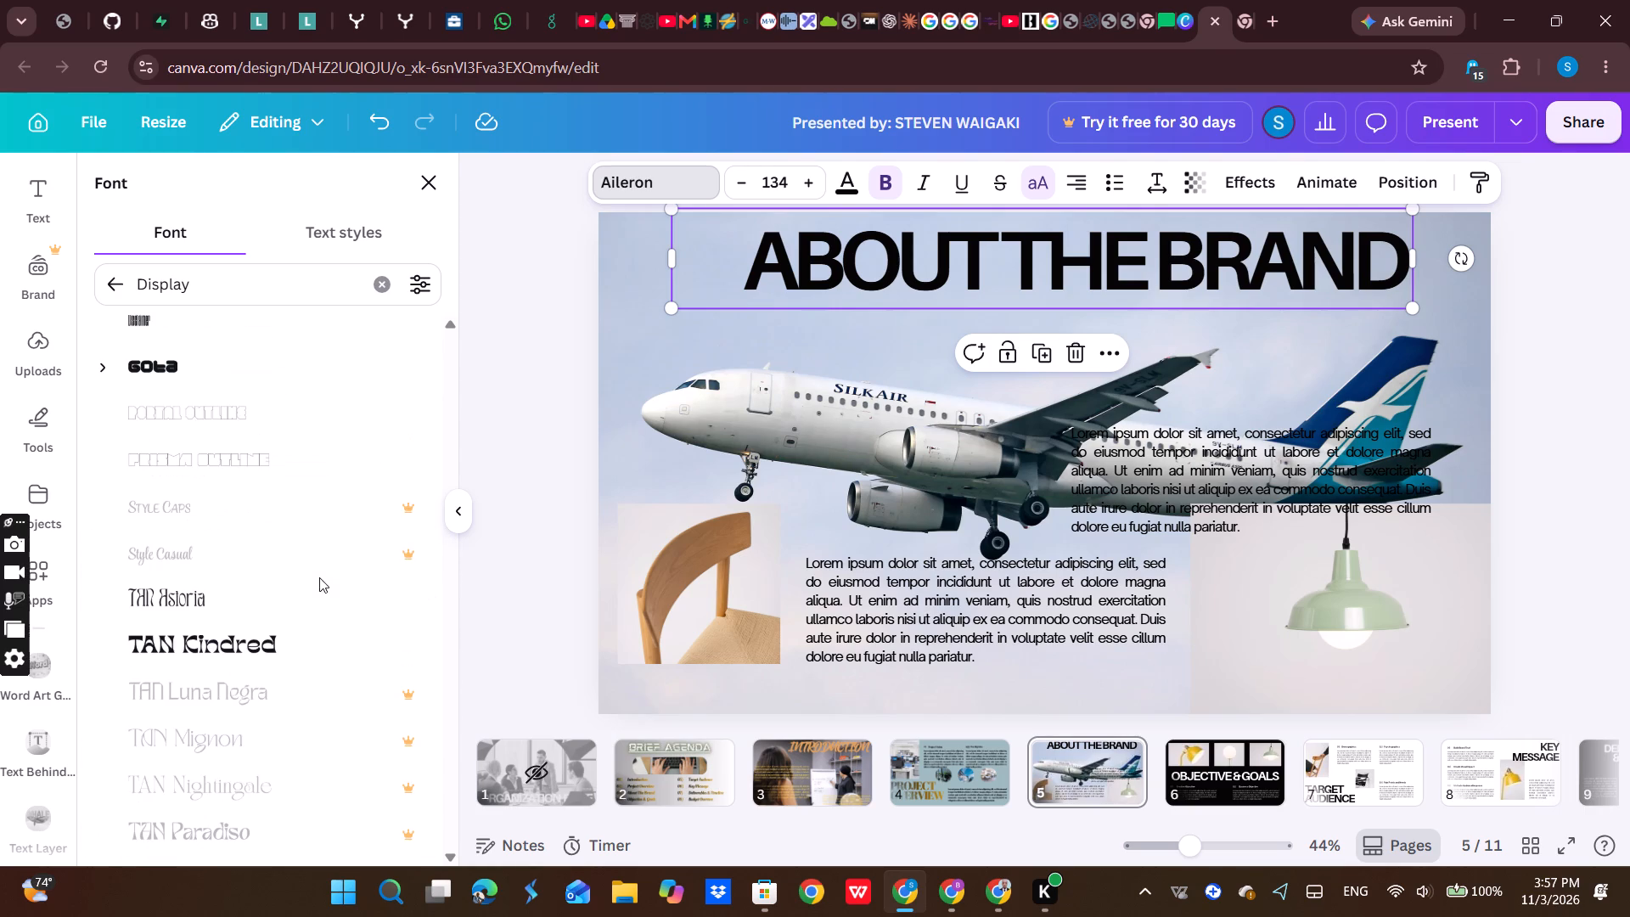
left_click(351, 240)
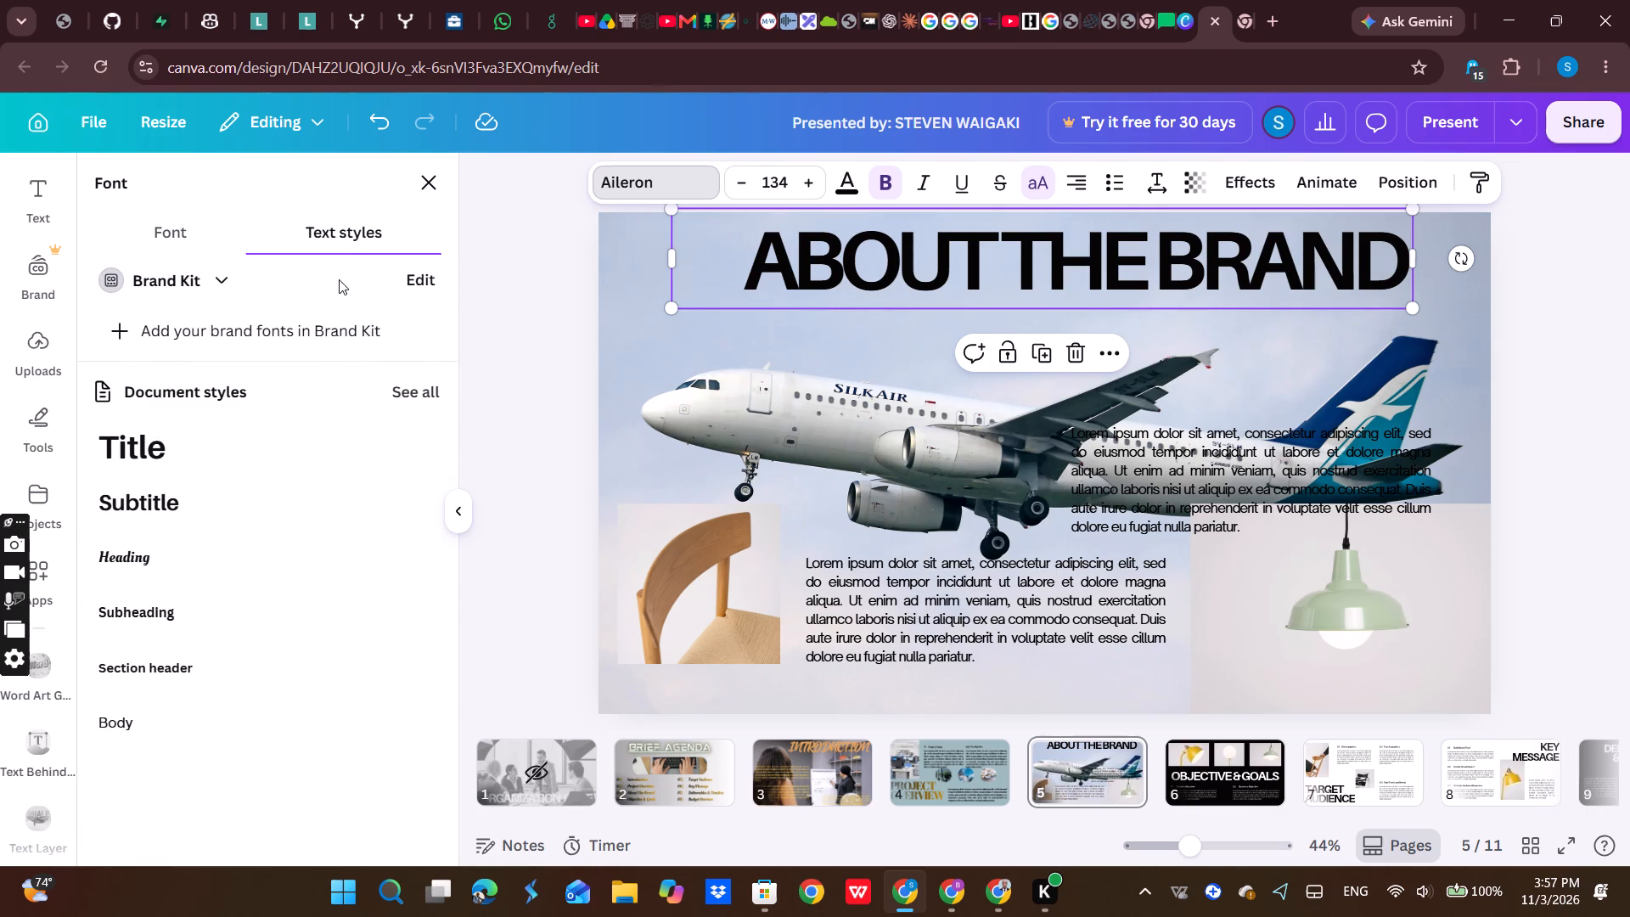
left_click(194, 231)
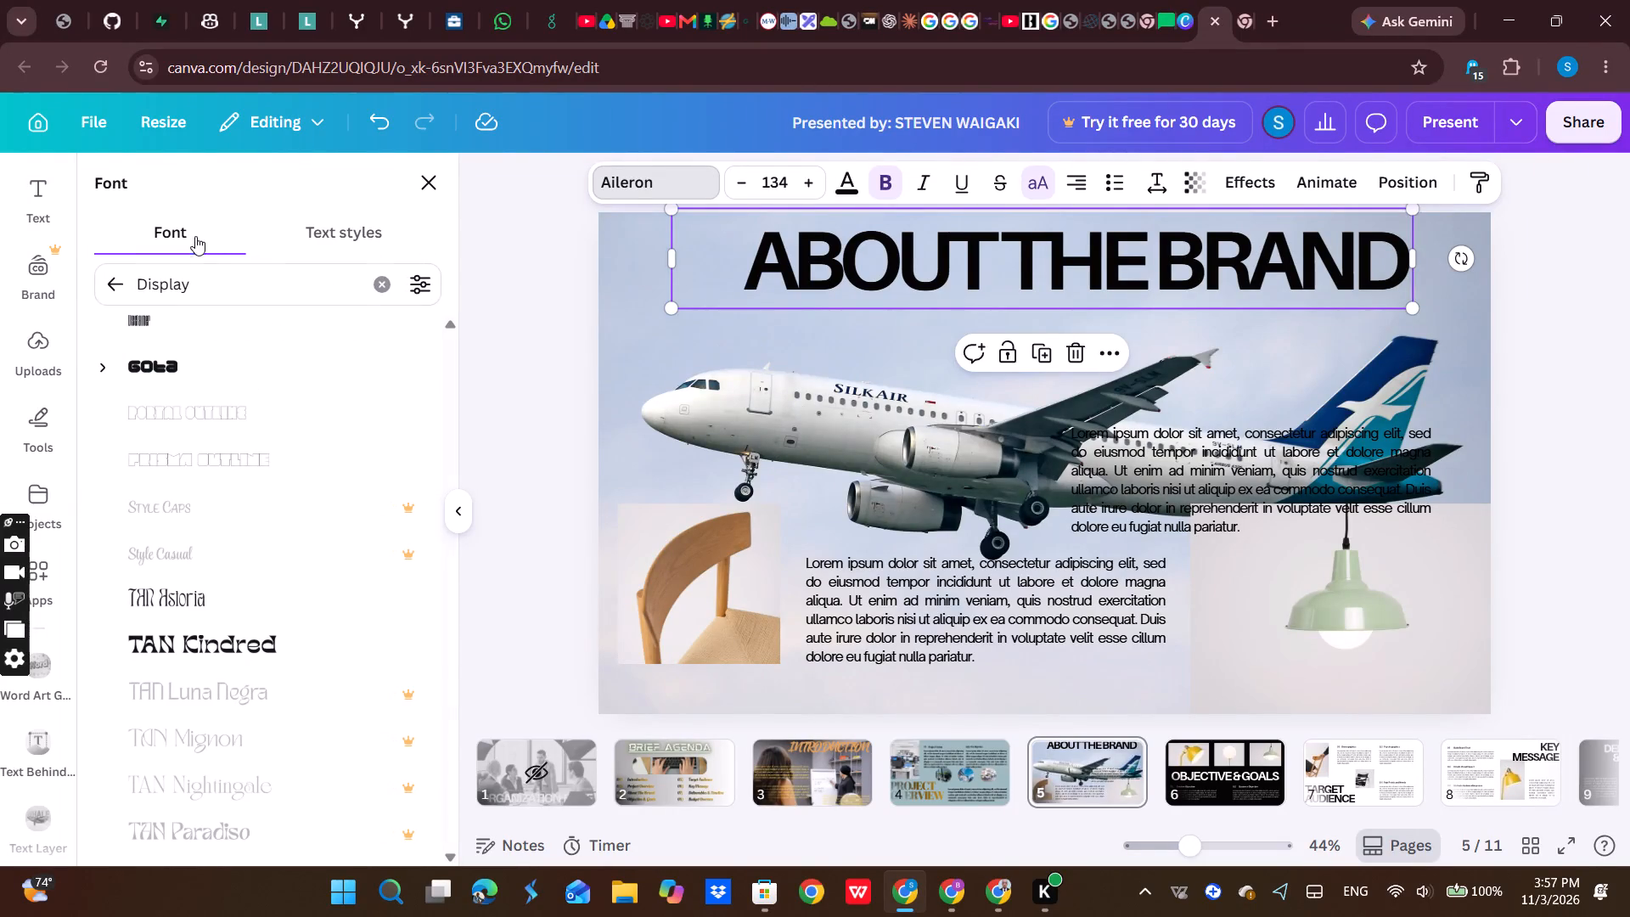
scroll(266, 482, "up", 20)
scroll(264, 476, "up", 6)
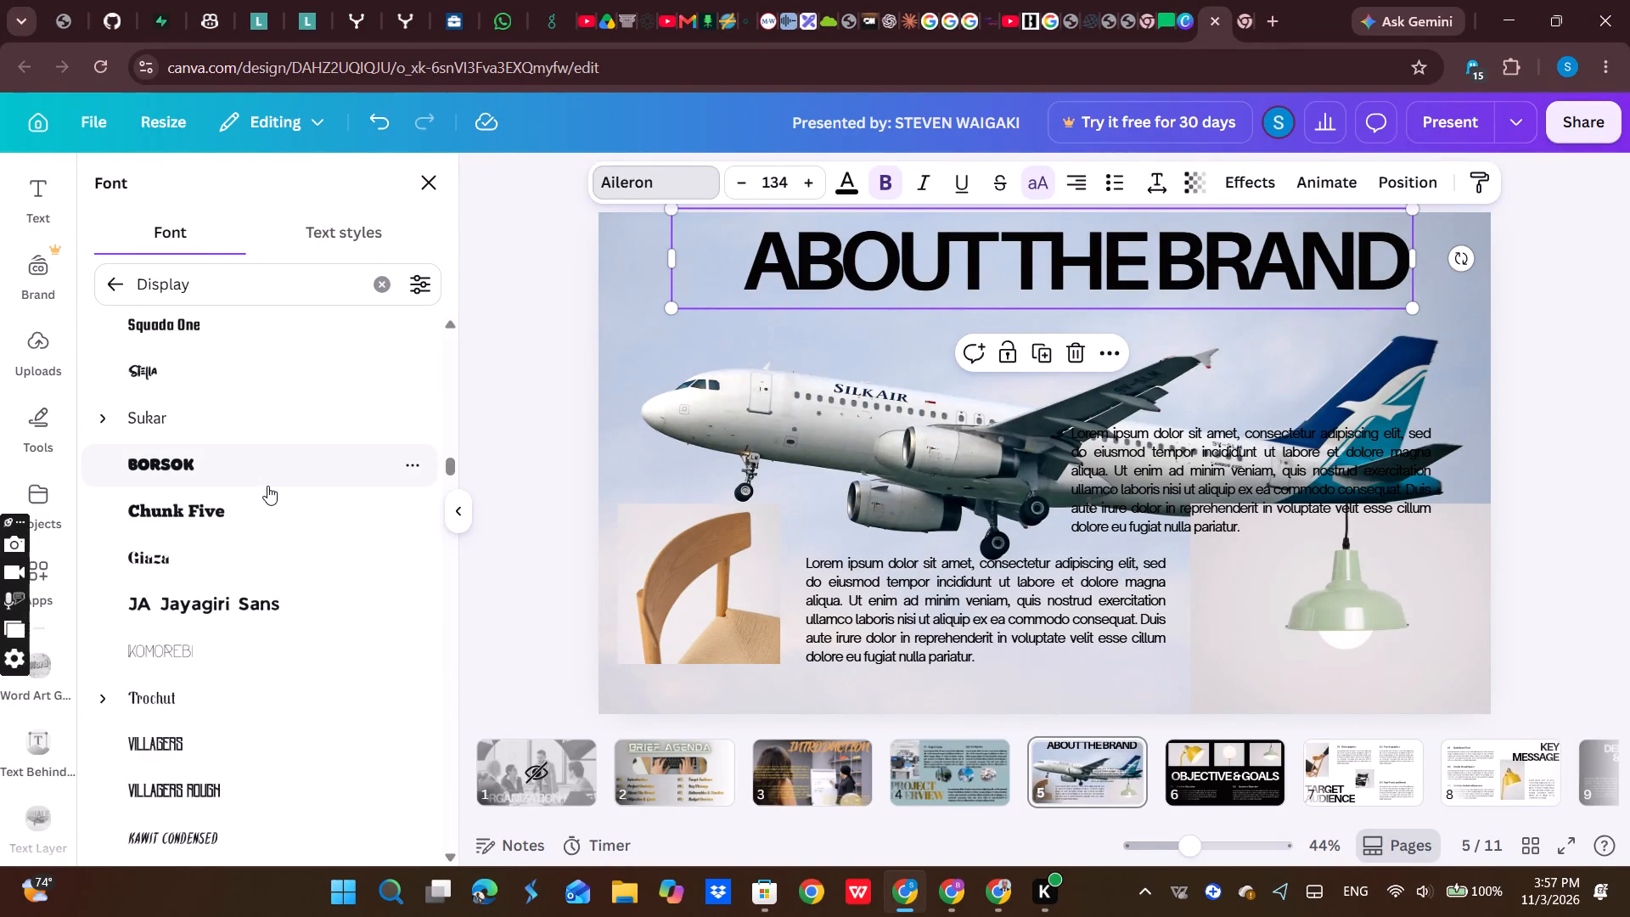
scroll(272, 483, "up", 16)
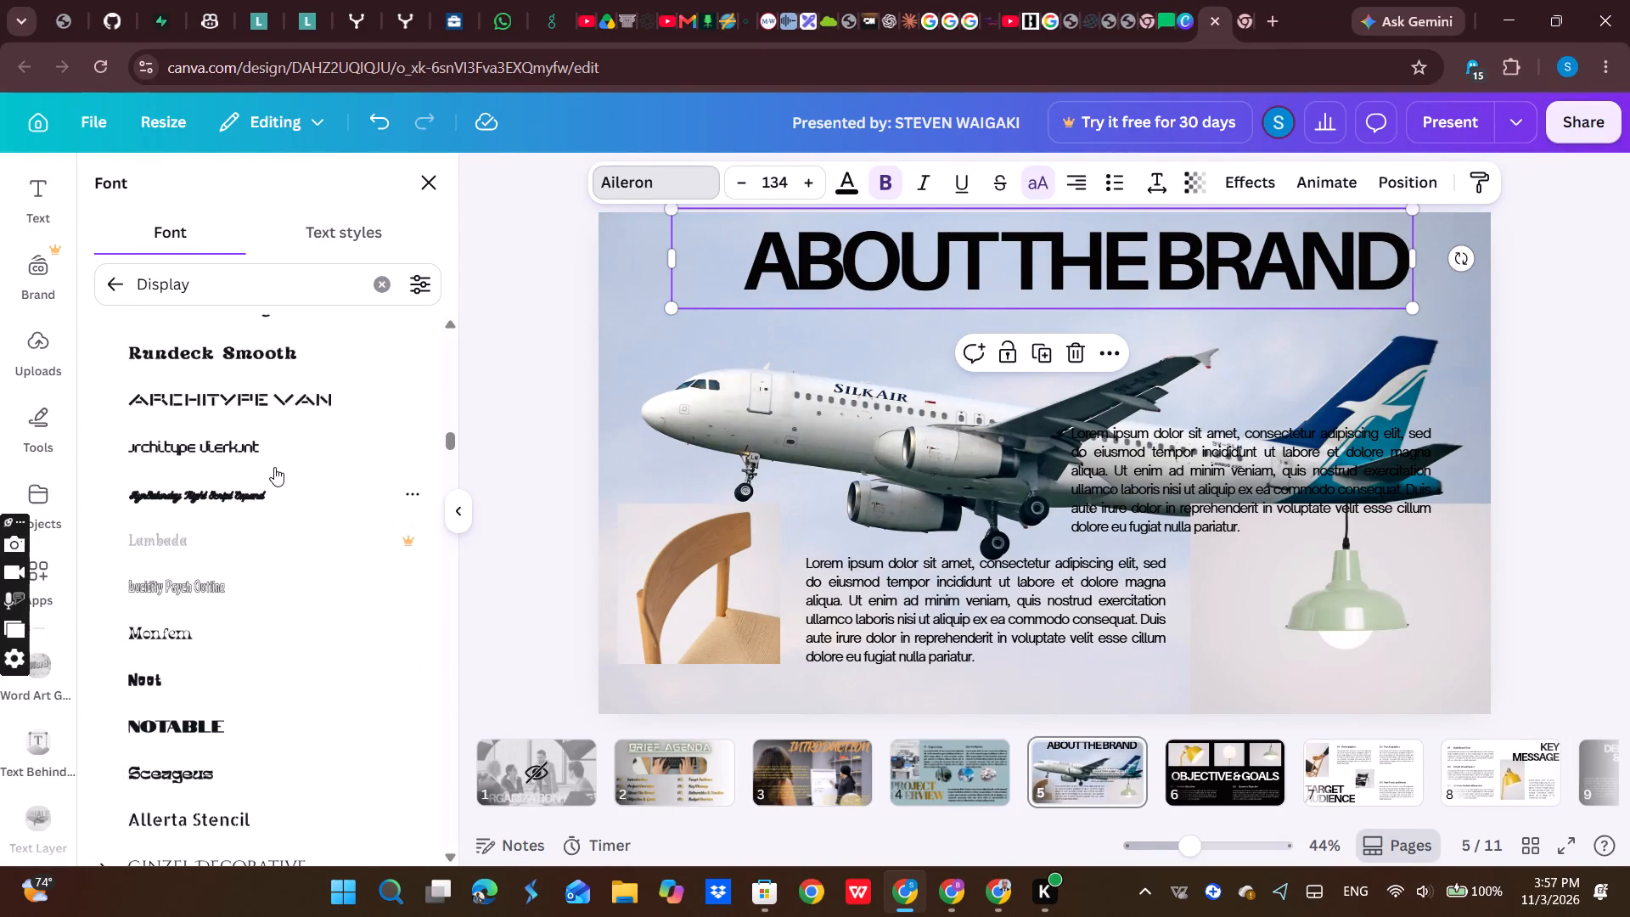
scroll(274, 467, "up", 2)
left_click_drag(447, 439, 457, 307)
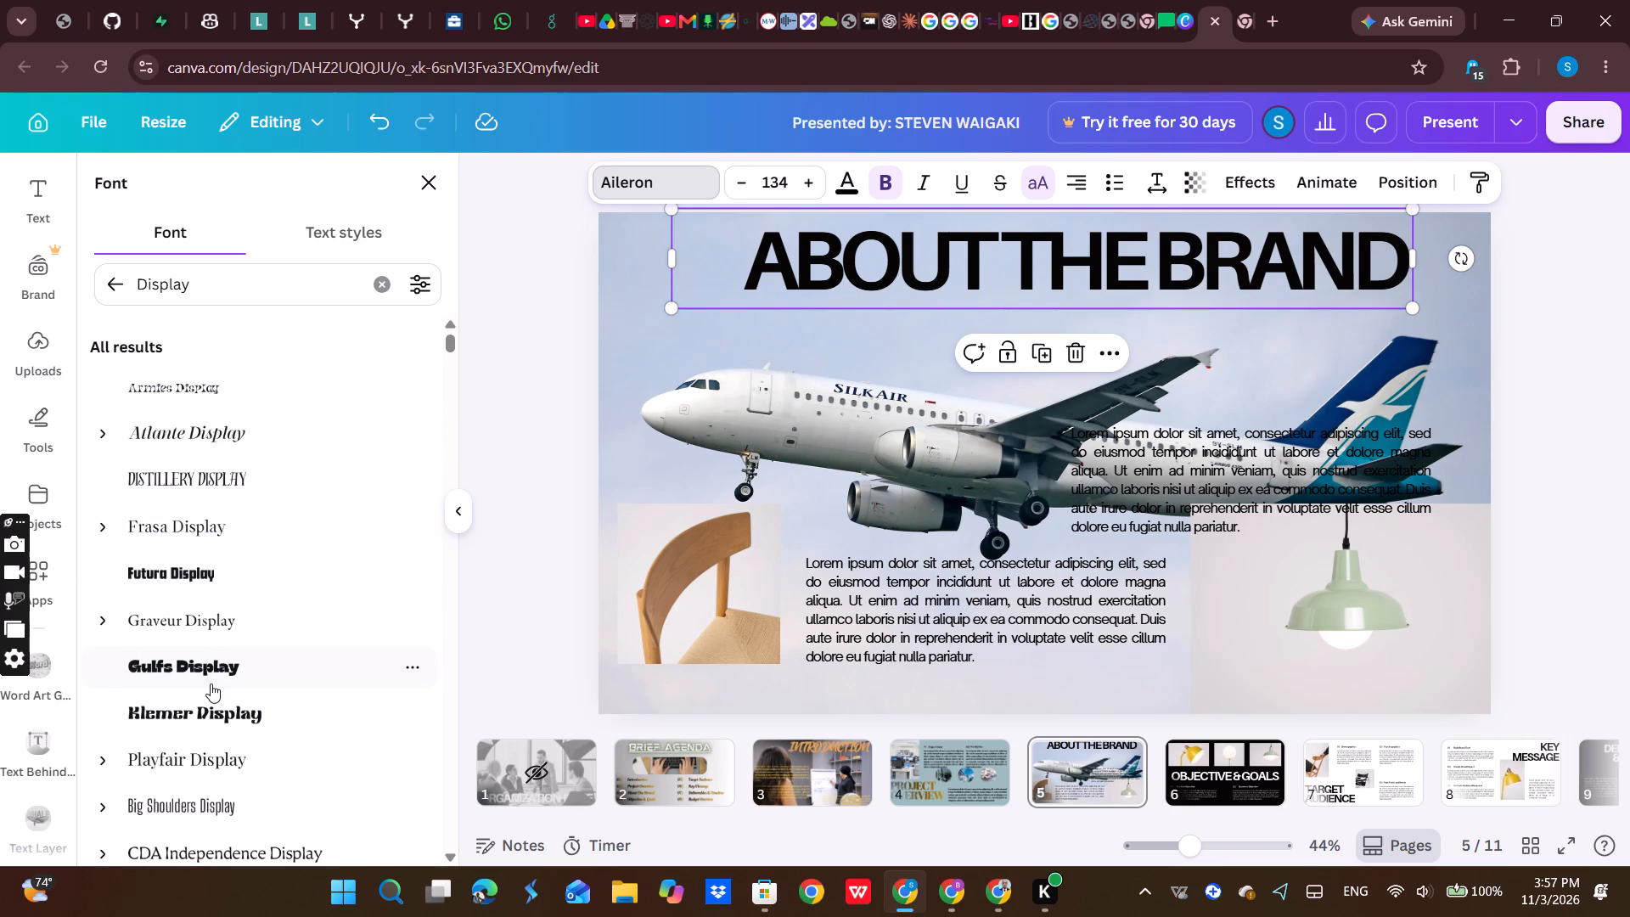
scroll(211, 684, "down", 5)
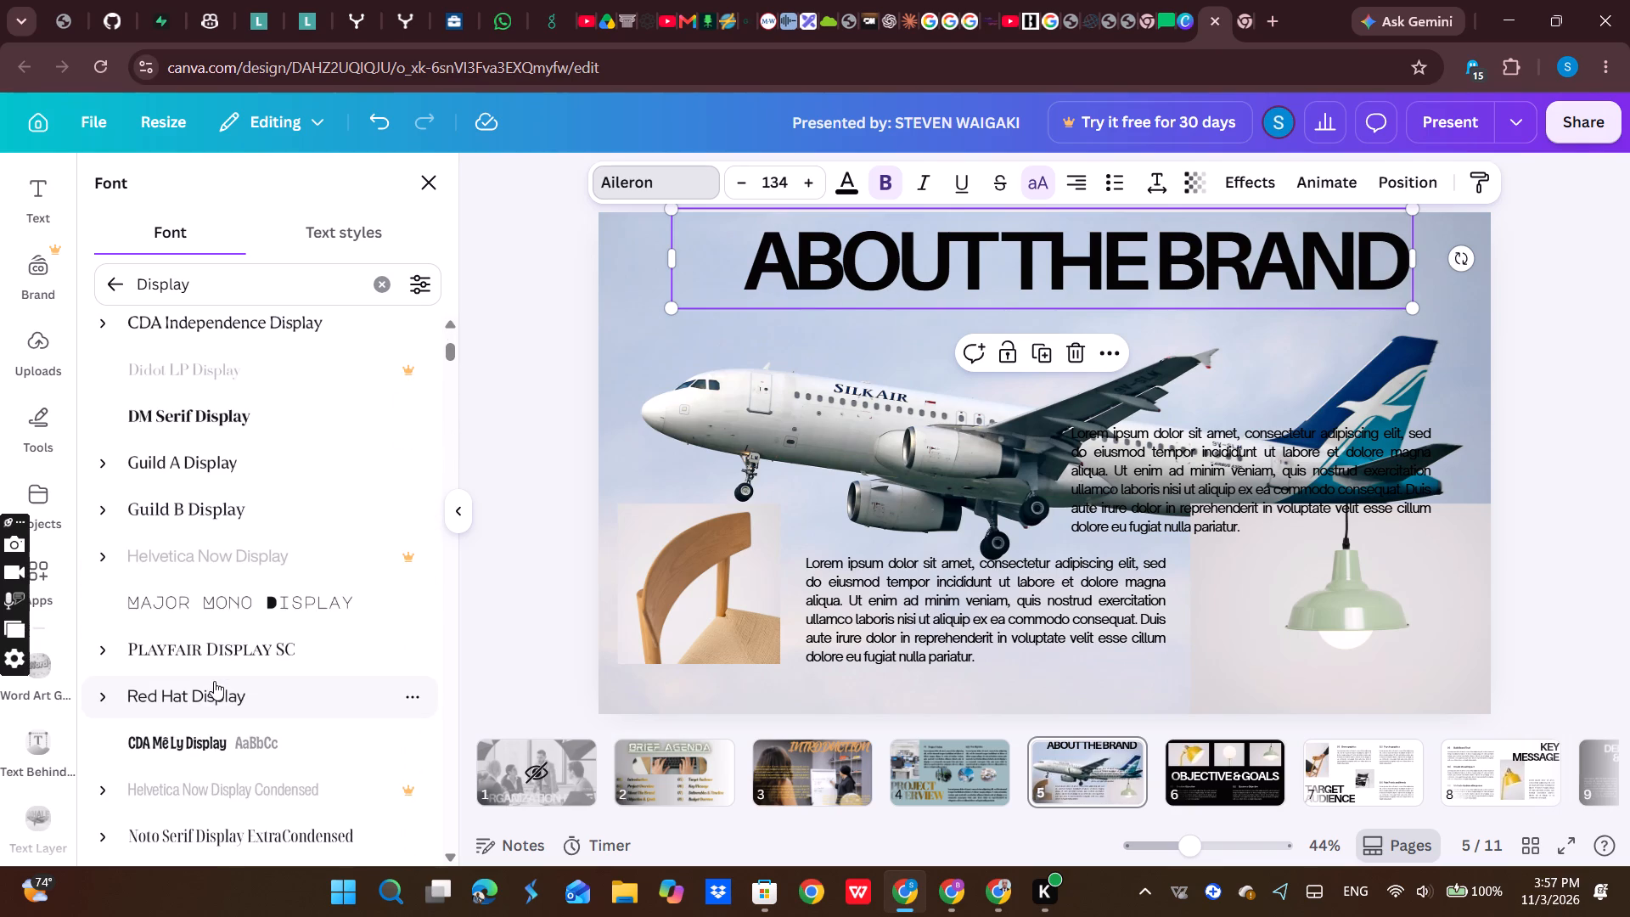
scroll(214, 681, "down", 5)
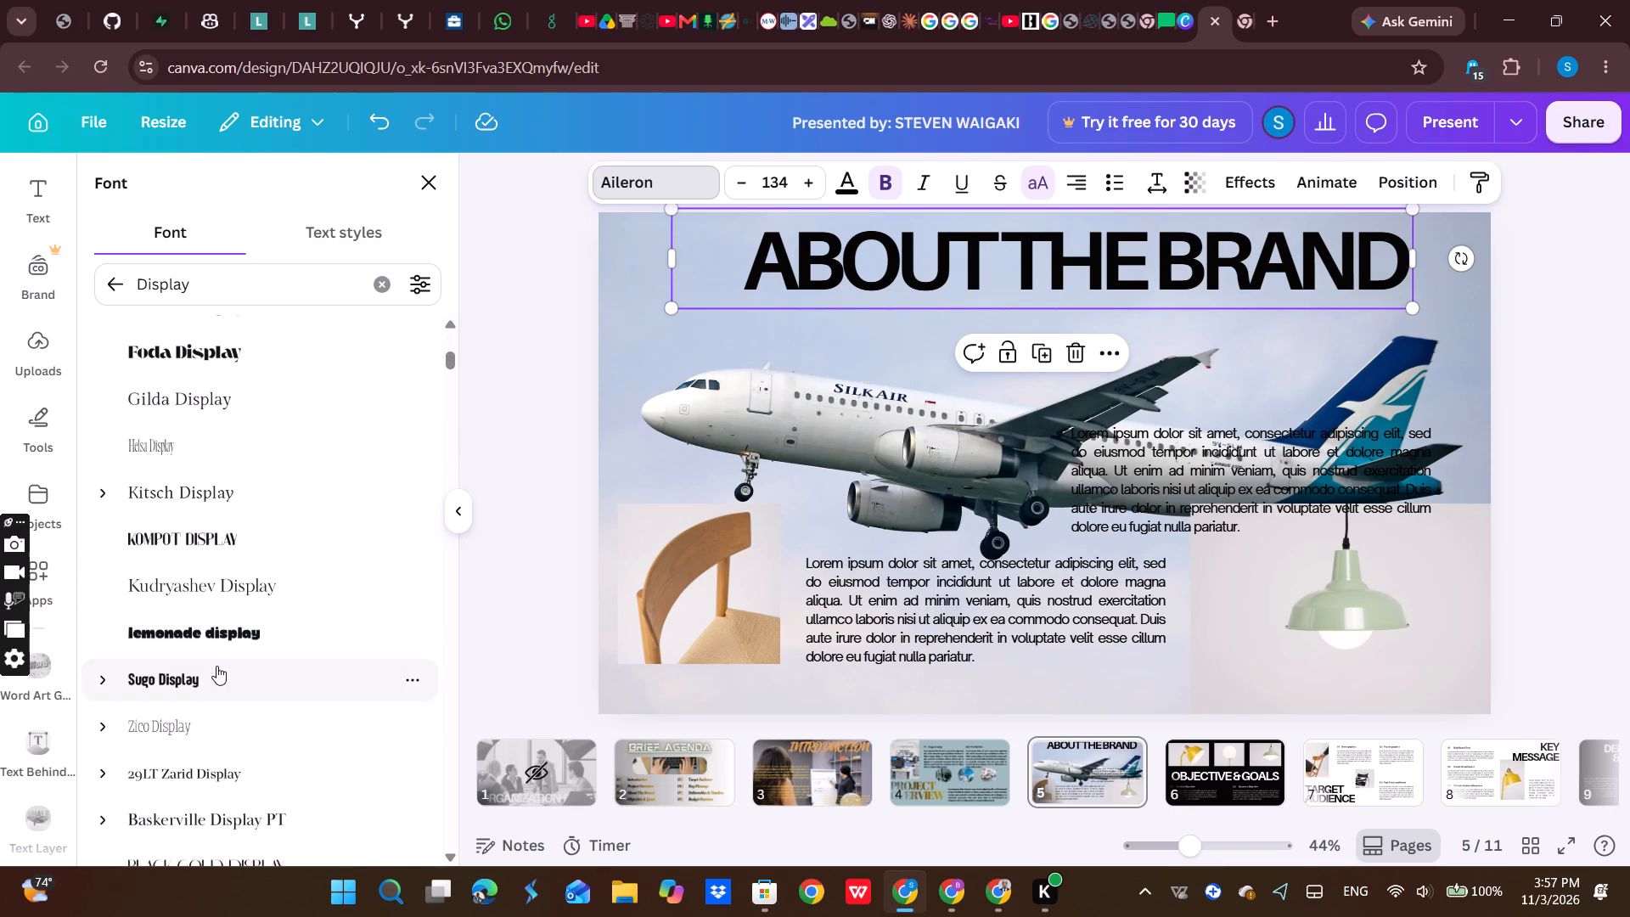
scroll(218, 655, "down", 6)
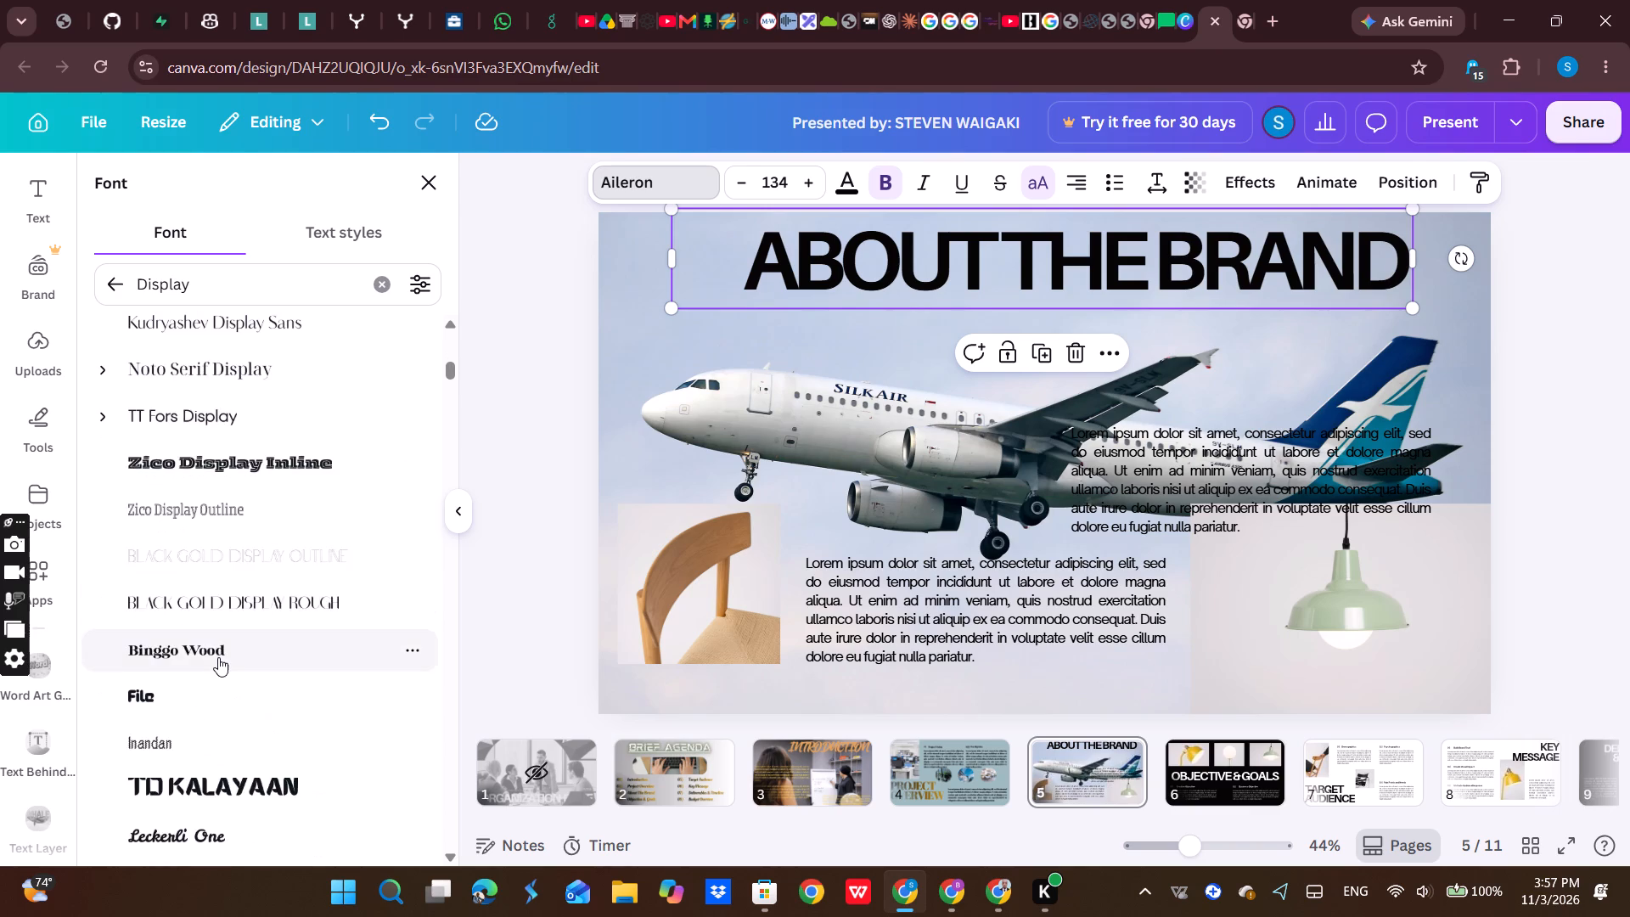
scroll(218, 657, "down", 3)
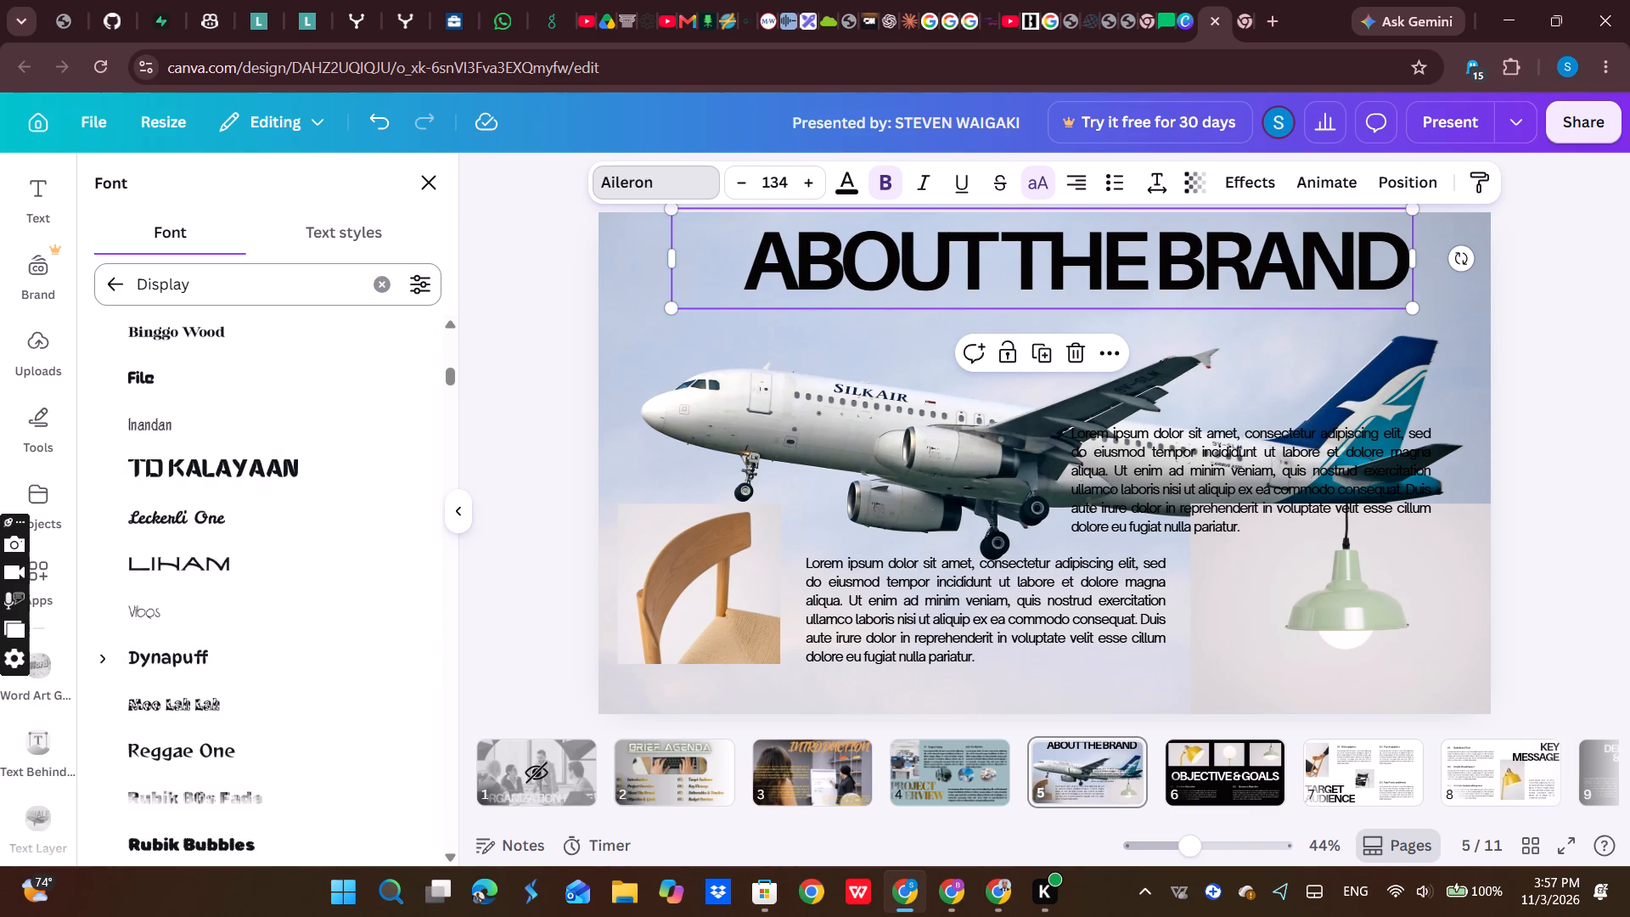
Search the fonts for "ae" and apply Was AeroNP to the ABOUT THE BRAND title.
left_click(239, 282)
key("BackSpace")
key("BackSpace")
key("BackSpace")
key("BackSpace")
key("BackSpace")
key("BackSpace")
key("BackSpace")
key("BackSpace")
key("BackSpace")
key("BackSpace")
key("BackSpace")
key("BackSpace")
key("BackSpace")
key("BackSpace")
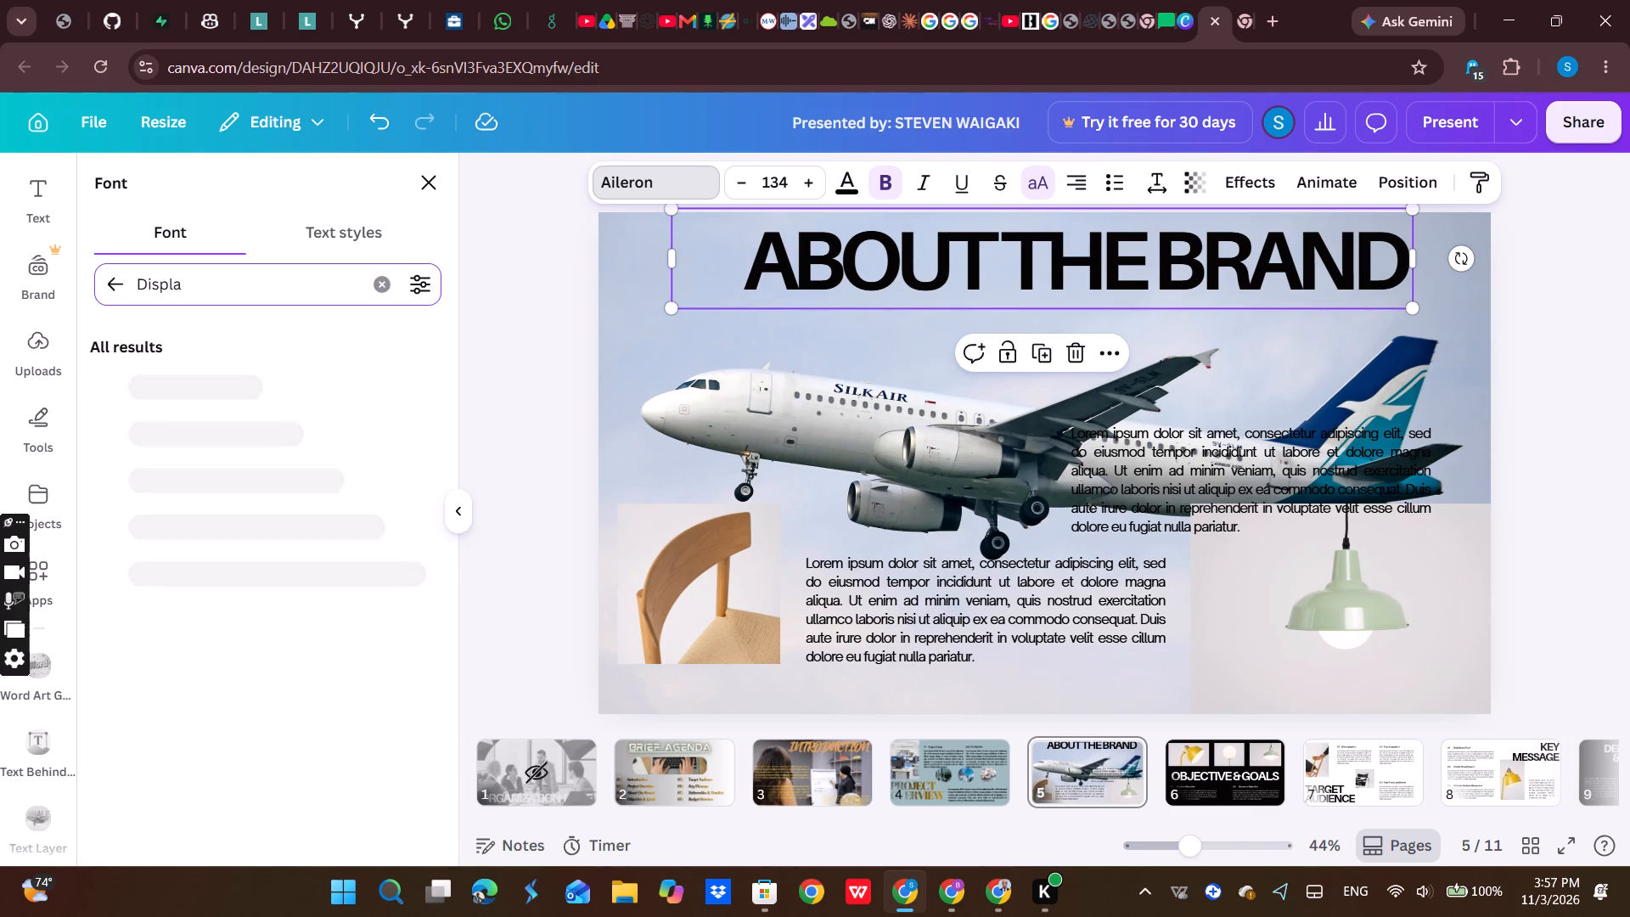
key("a")
key("e")
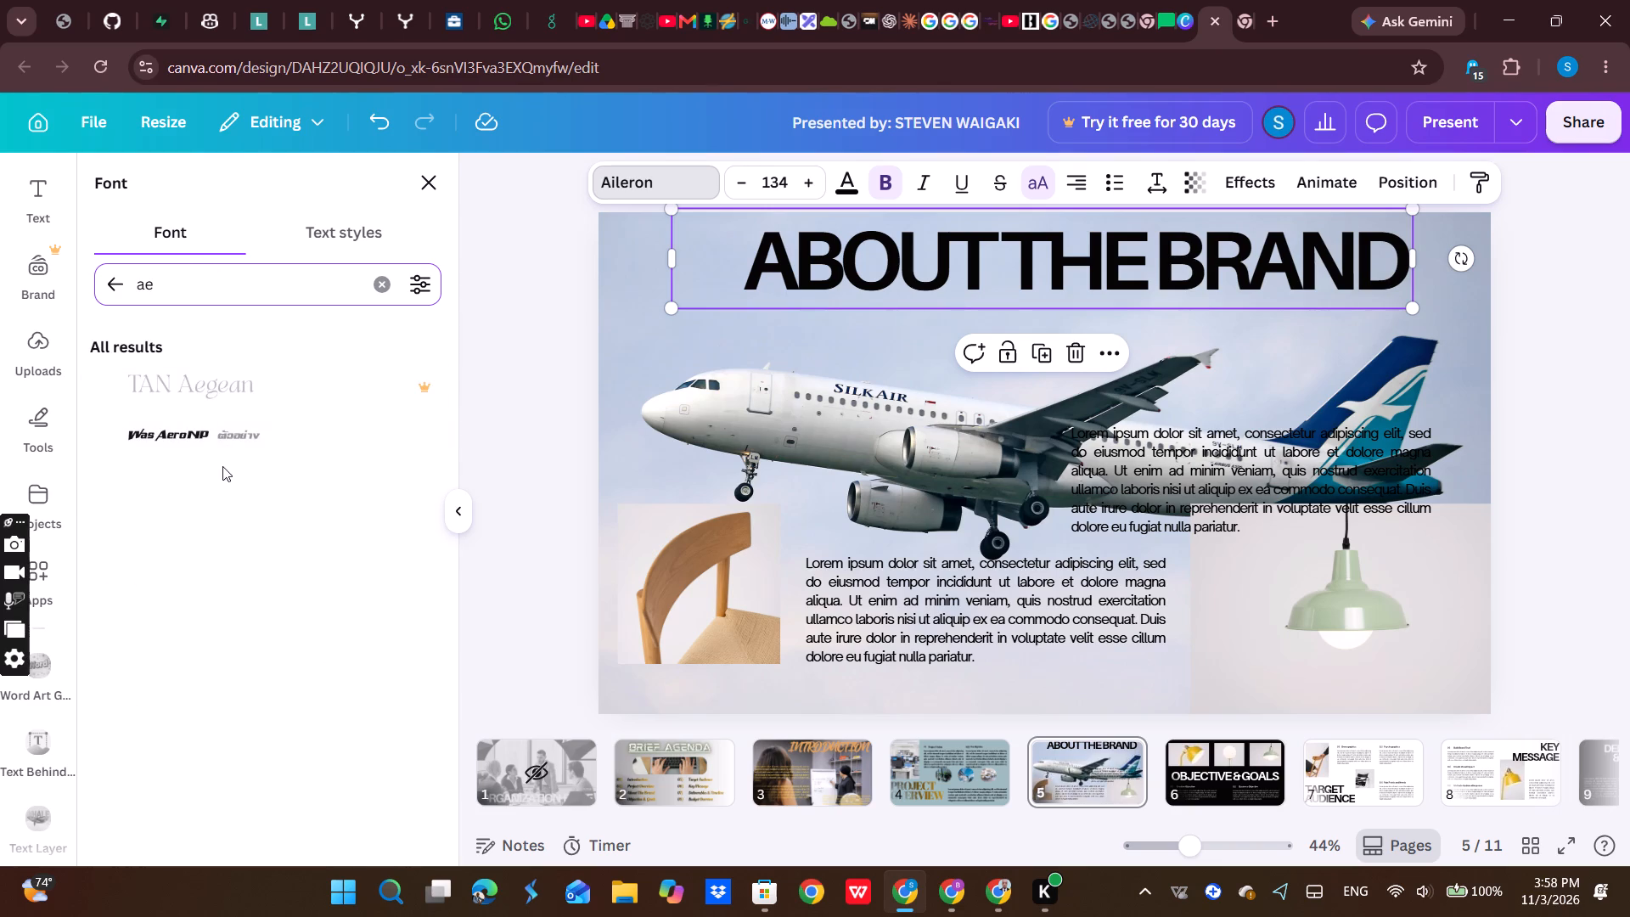
left_click(222, 436)
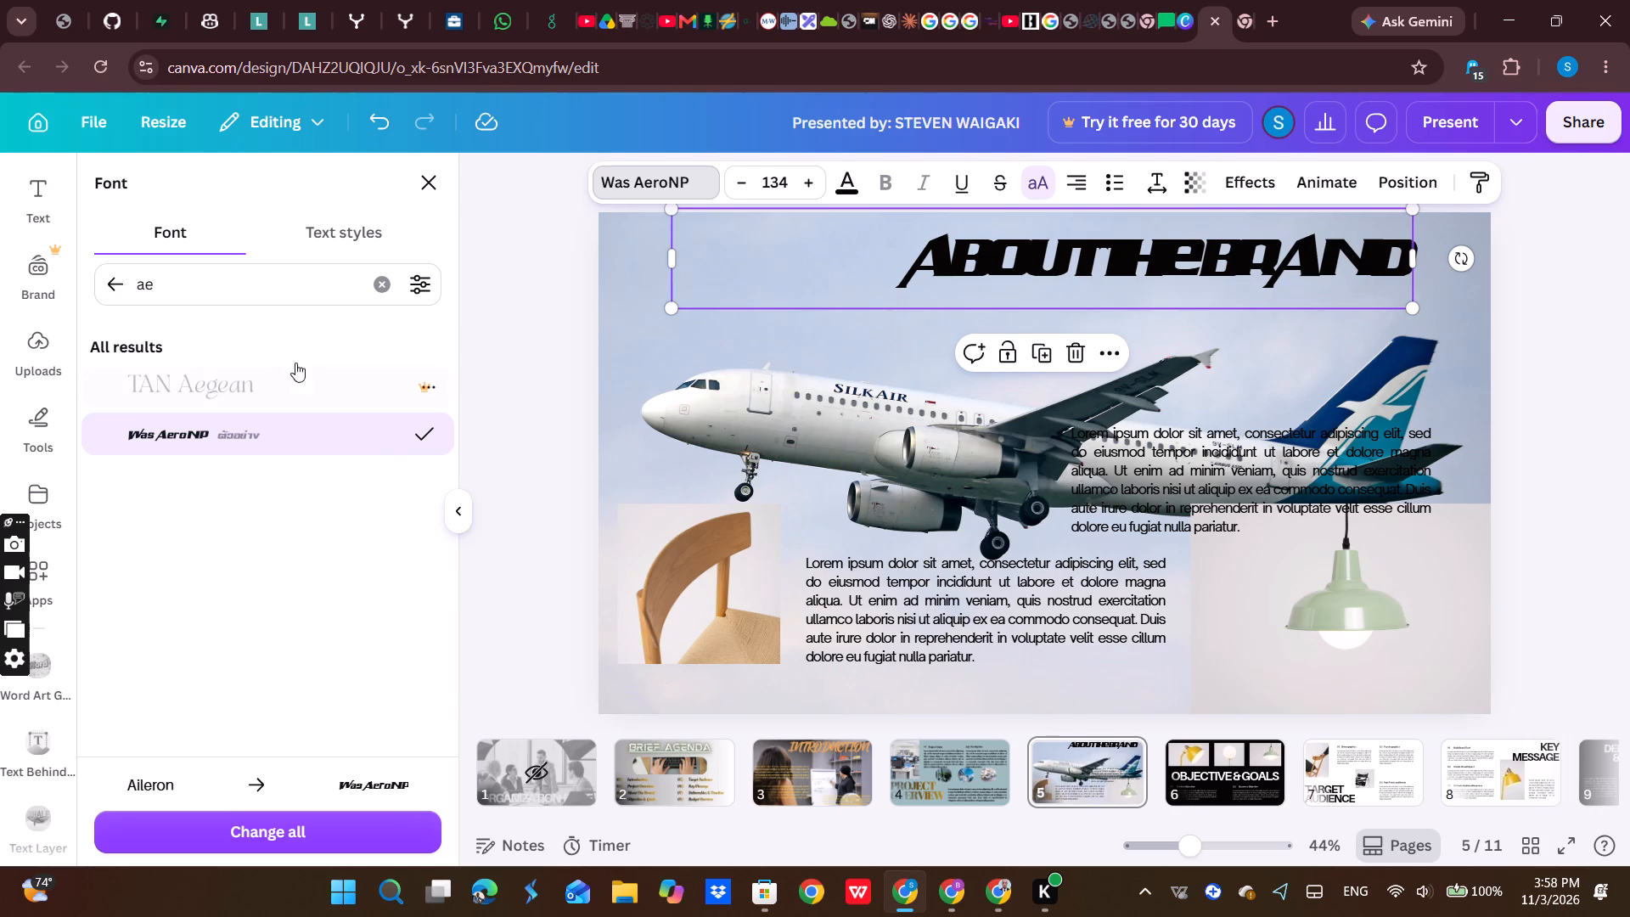
Browse the Corporate fonts and apply Francois One to the ABOUT THE BRAND title.
left_click(206, 289)
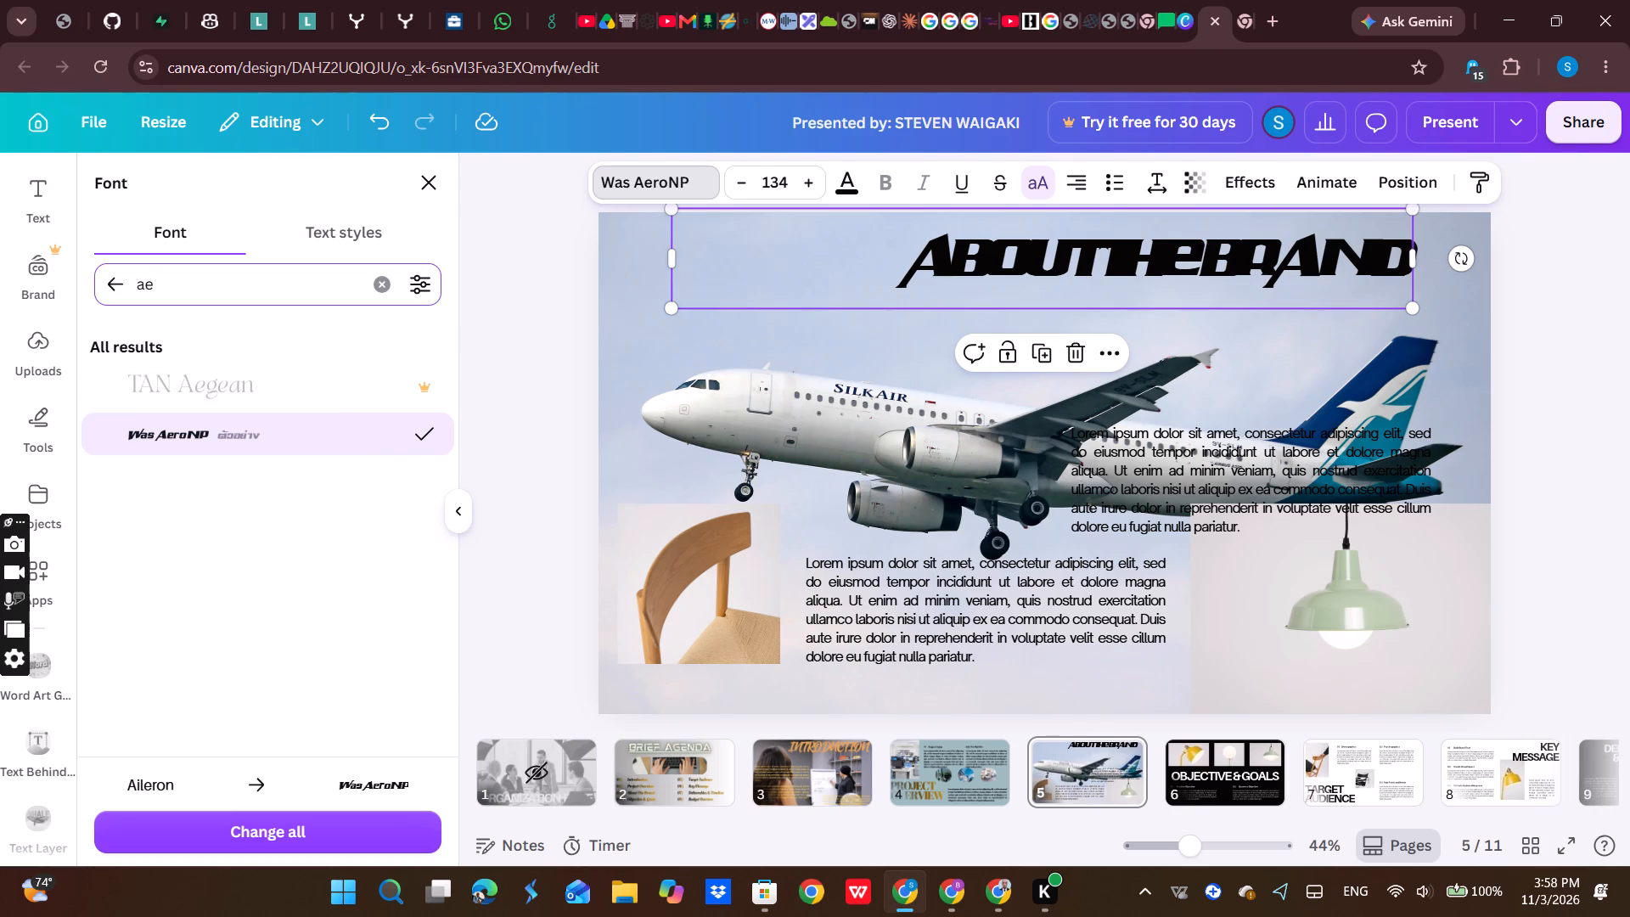
key("BackSpace")
key("BackSpace")
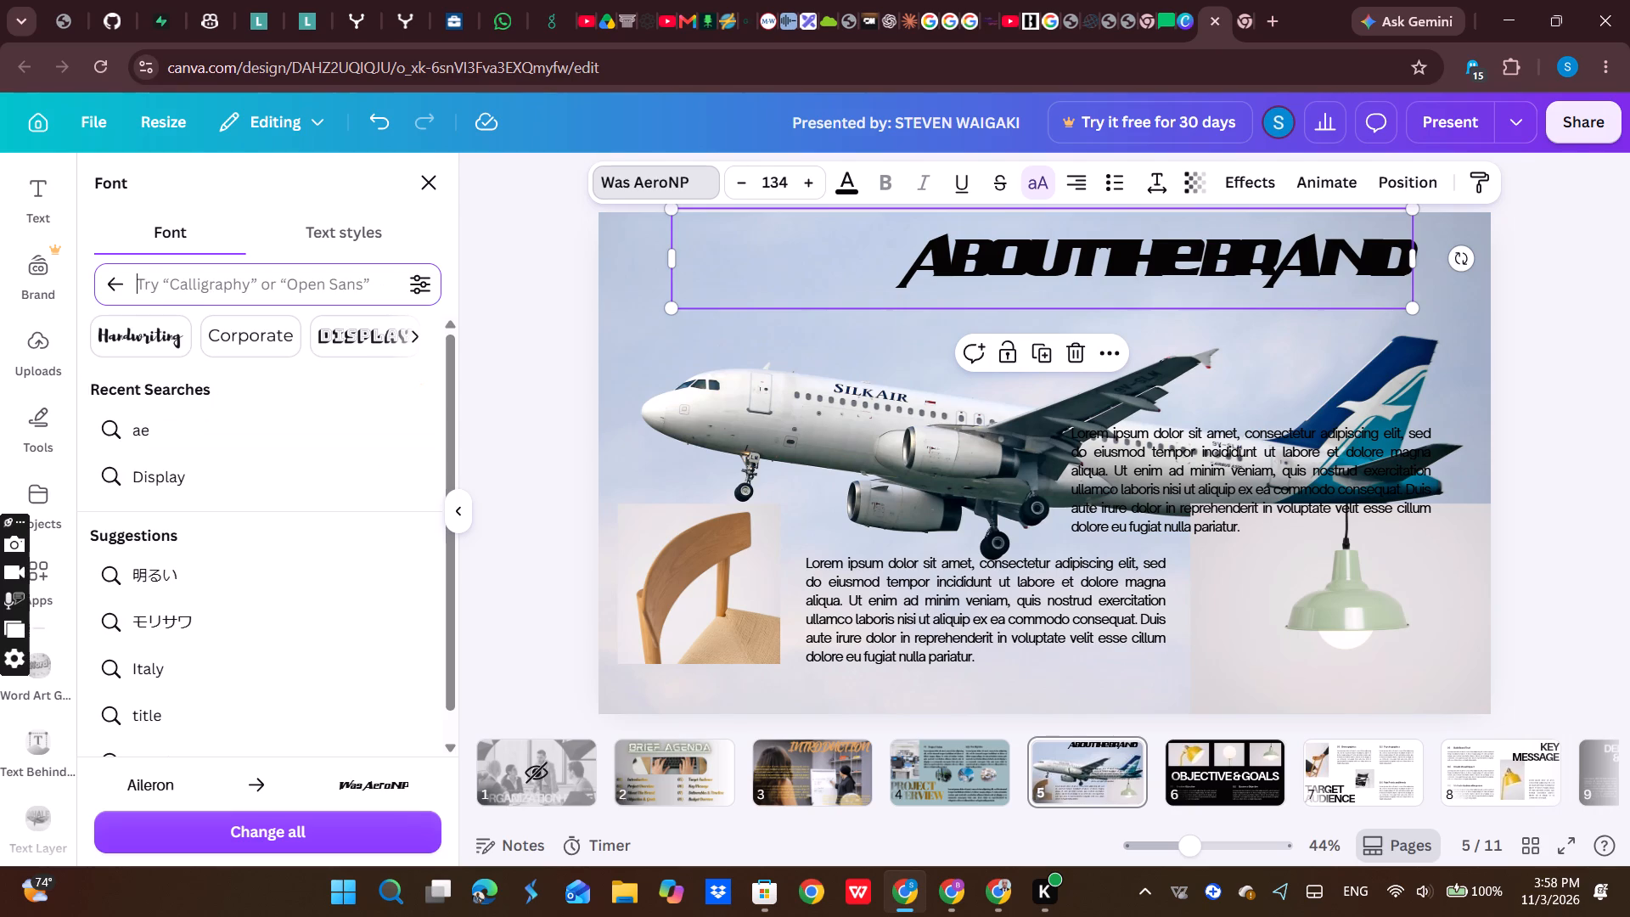
scroll(329, 430, "down", 6)
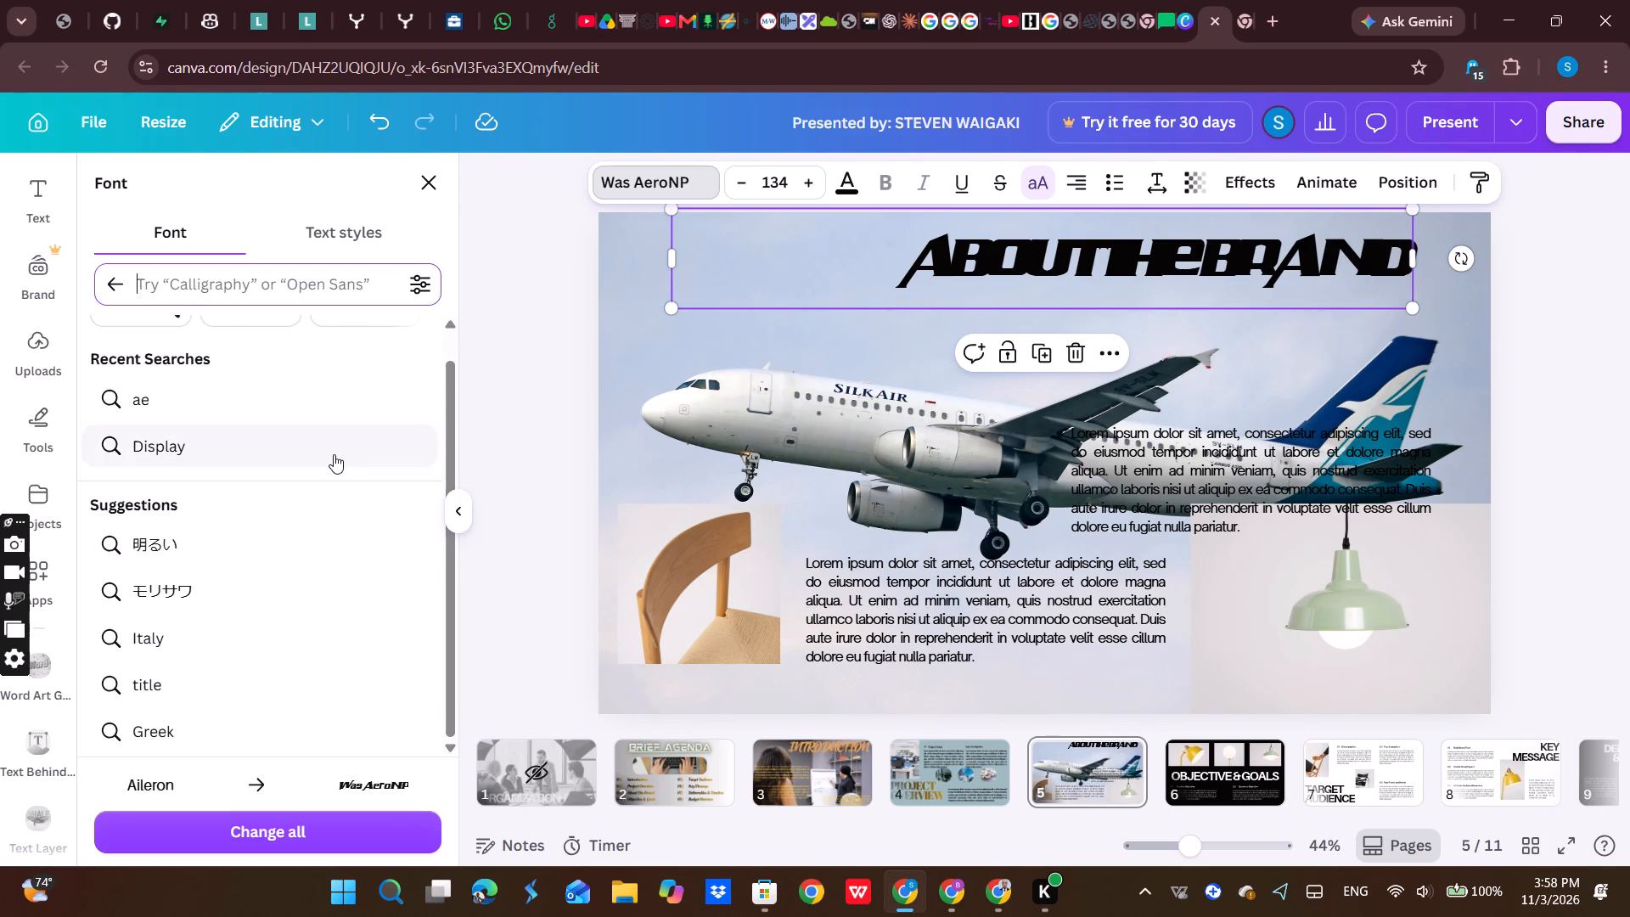
scroll(334, 454, "up", 3)
left_click(284, 339)
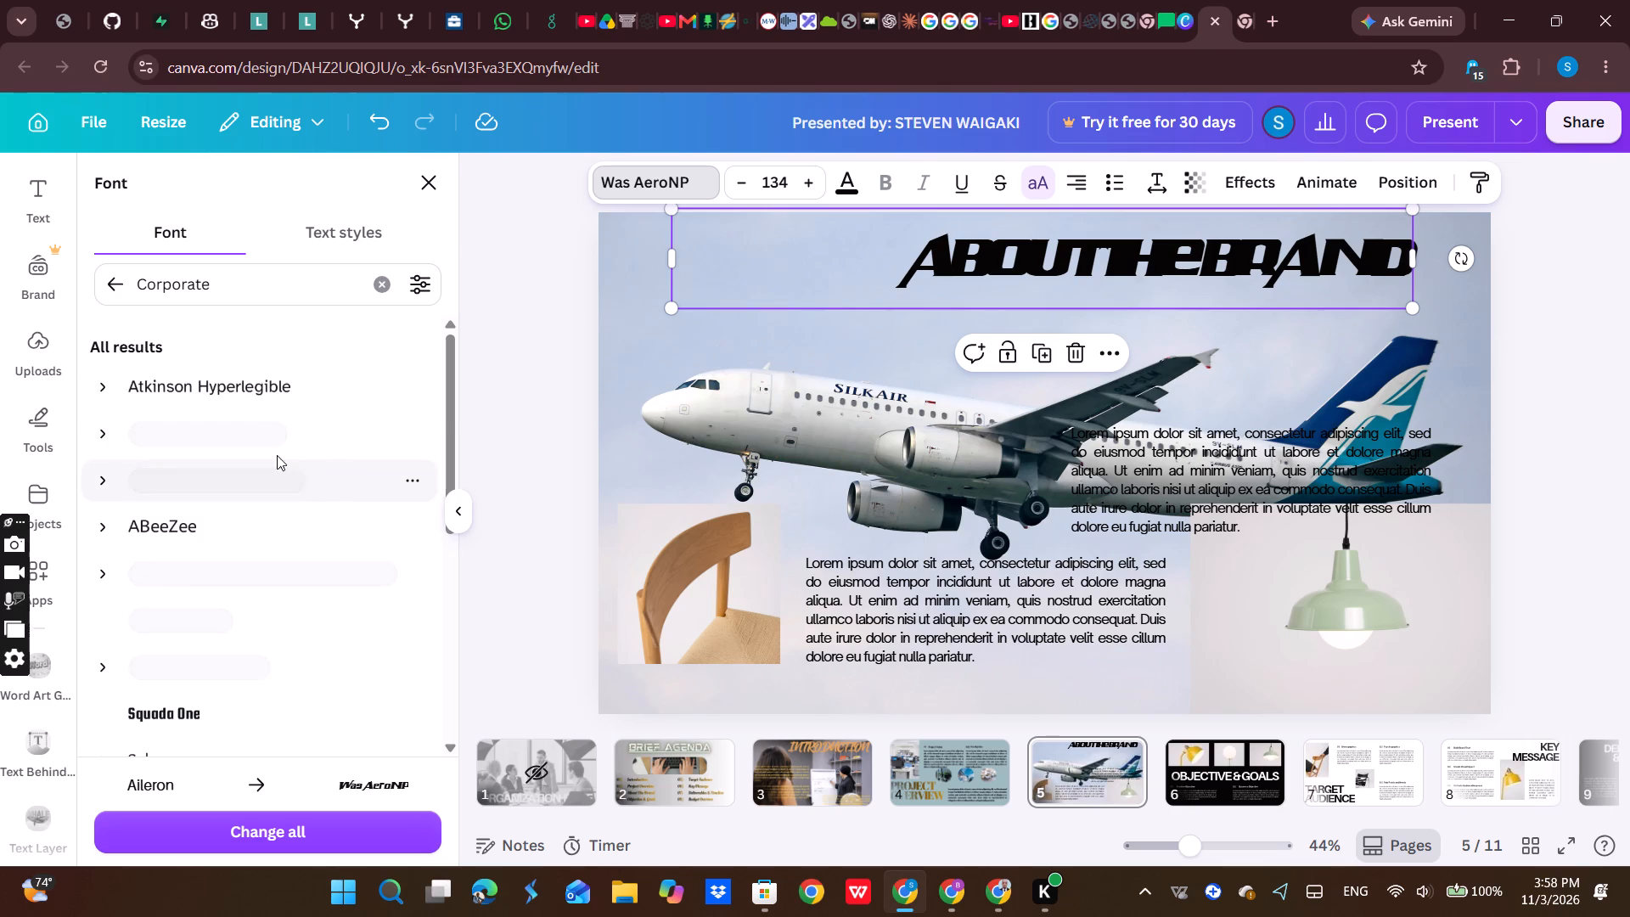
scroll(291, 509, "down", 9)
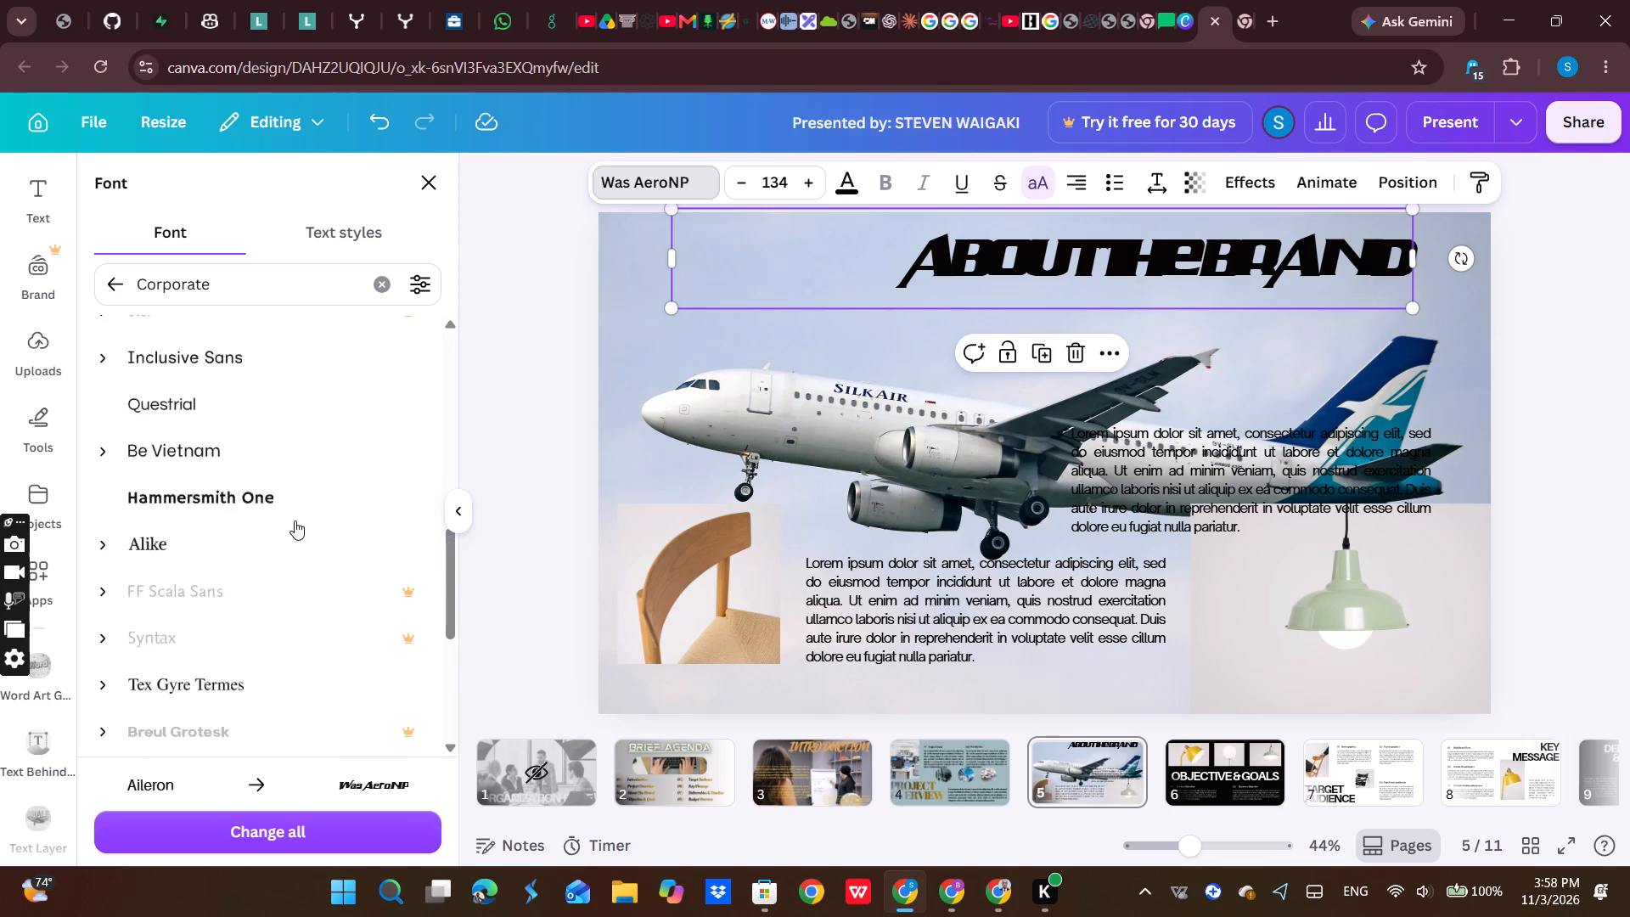
scroll(295, 520, "down", 4)
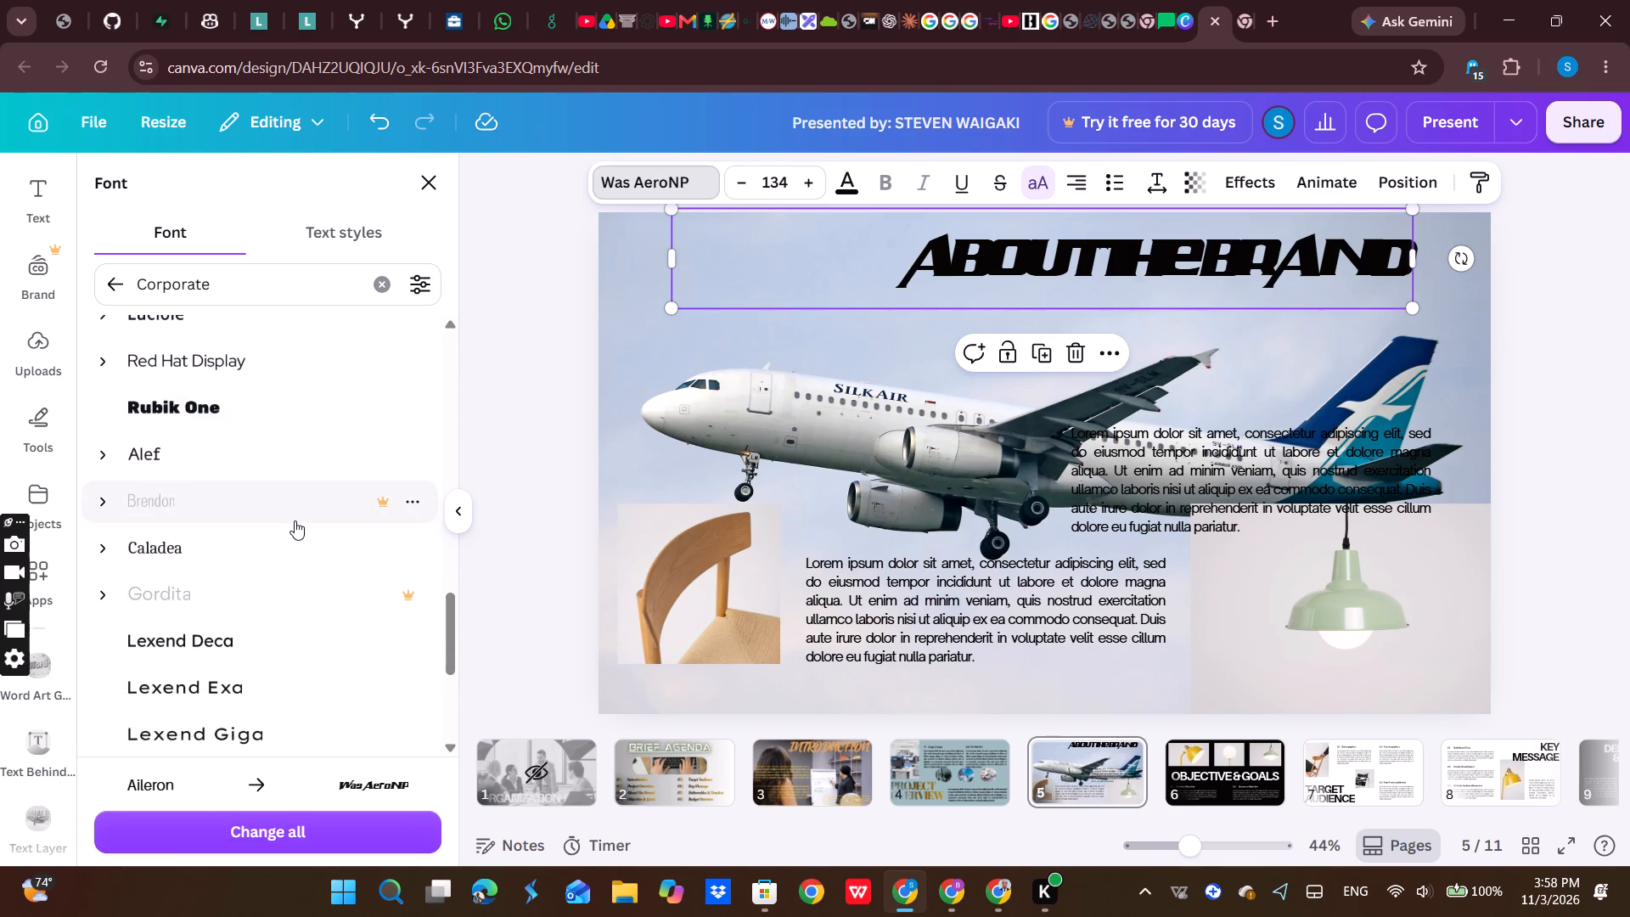
scroll(295, 520, "down", 10)
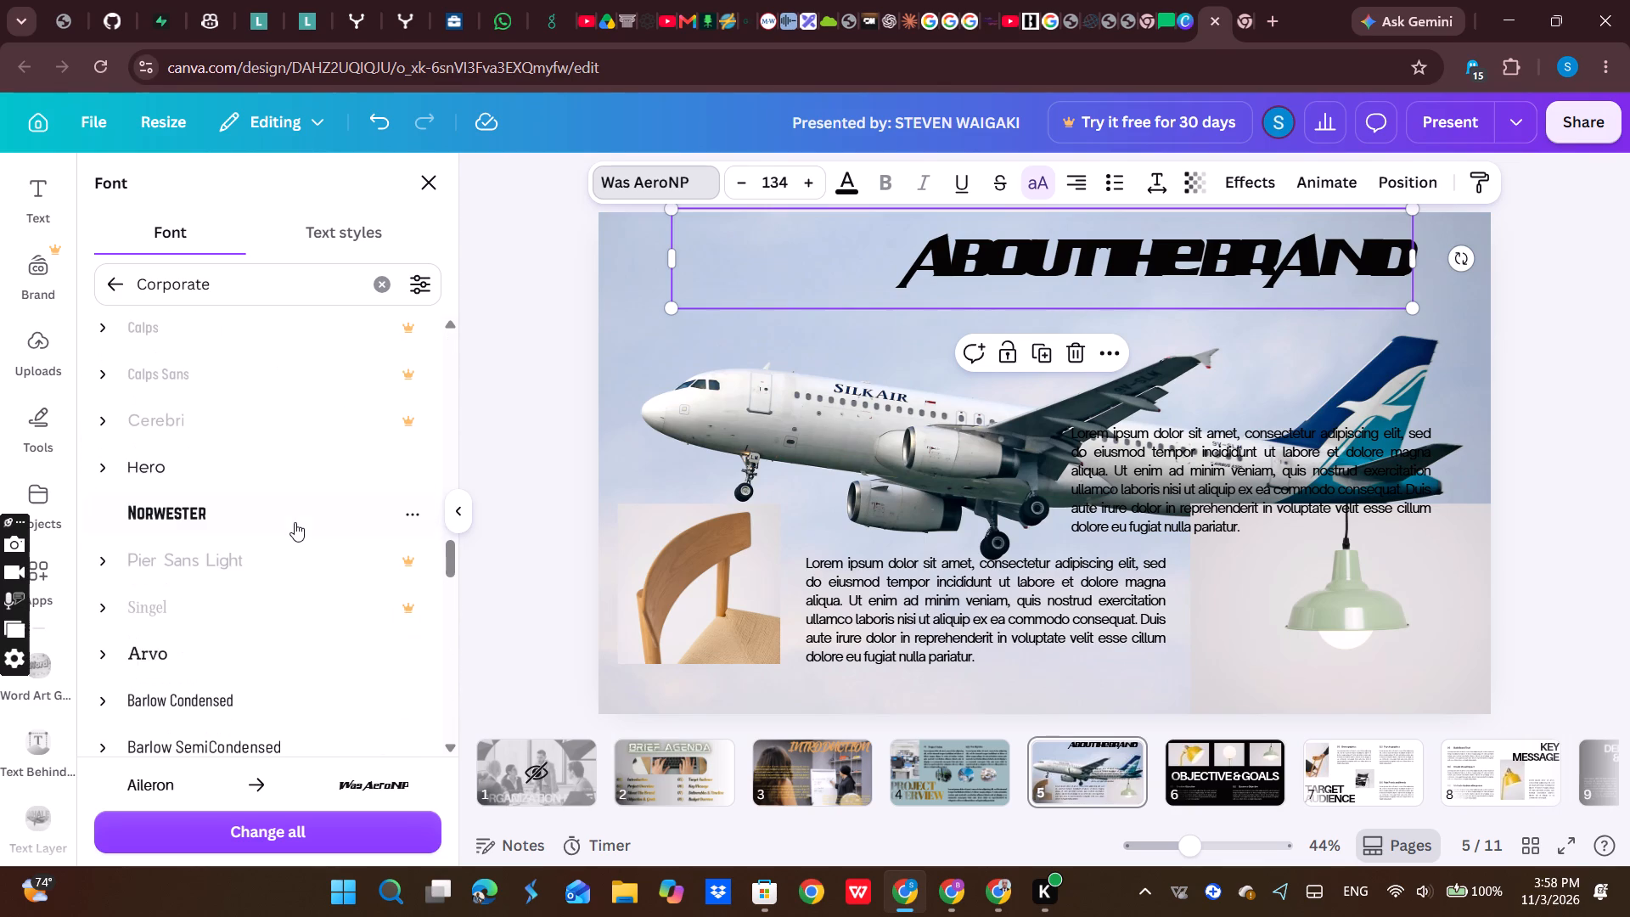
scroll(295, 522, "down", 9)
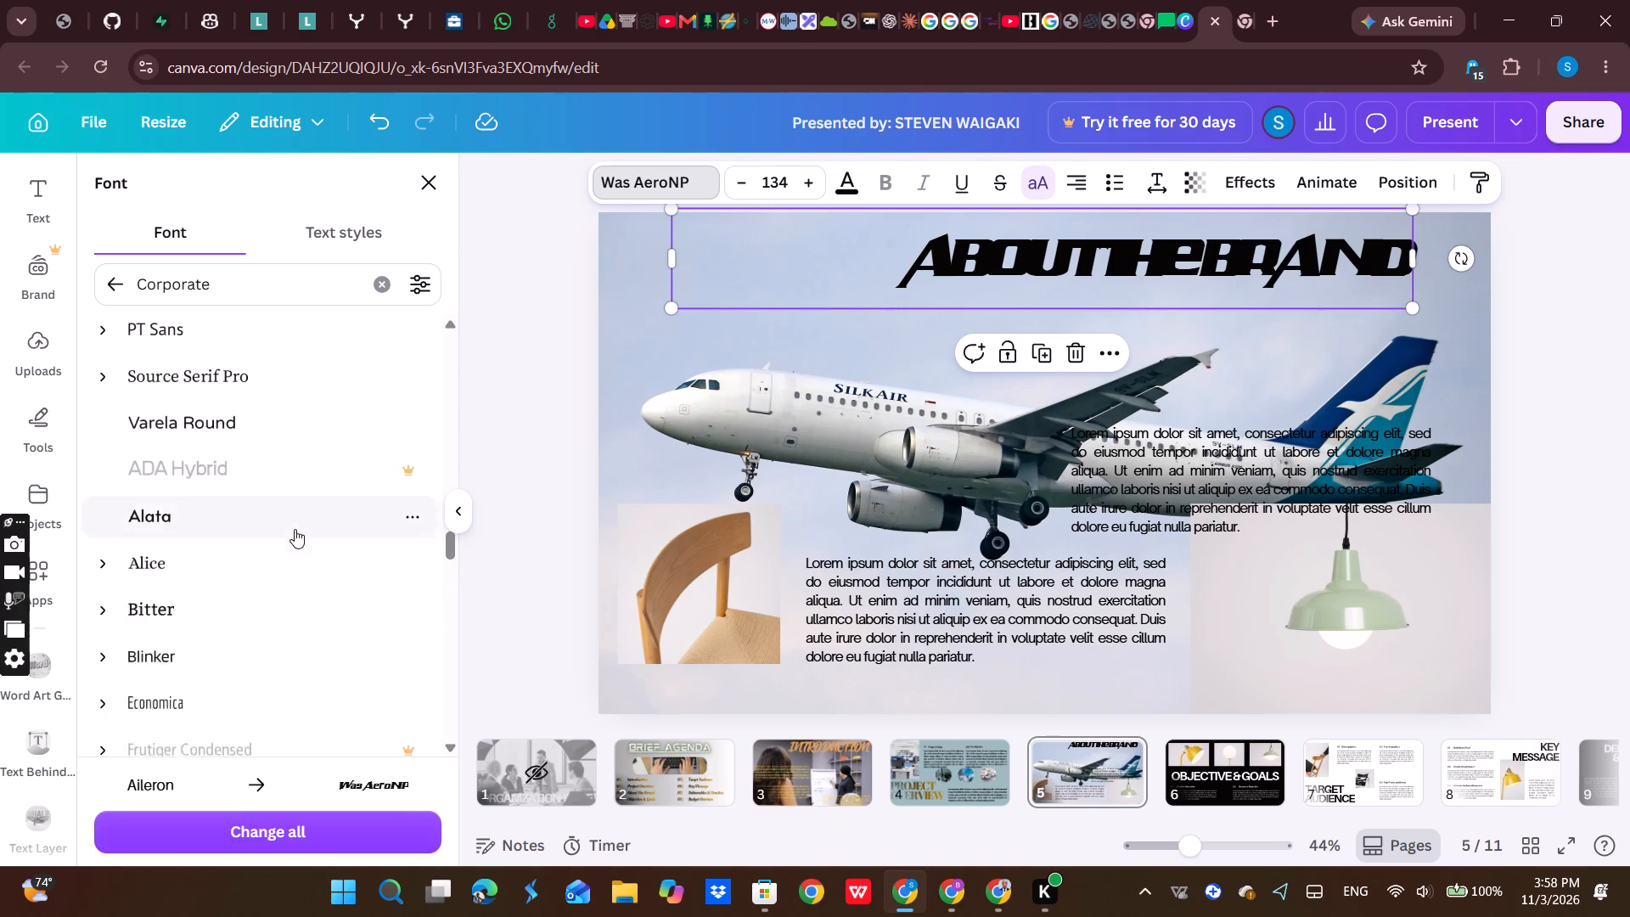
scroll(295, 529, "down", 9)
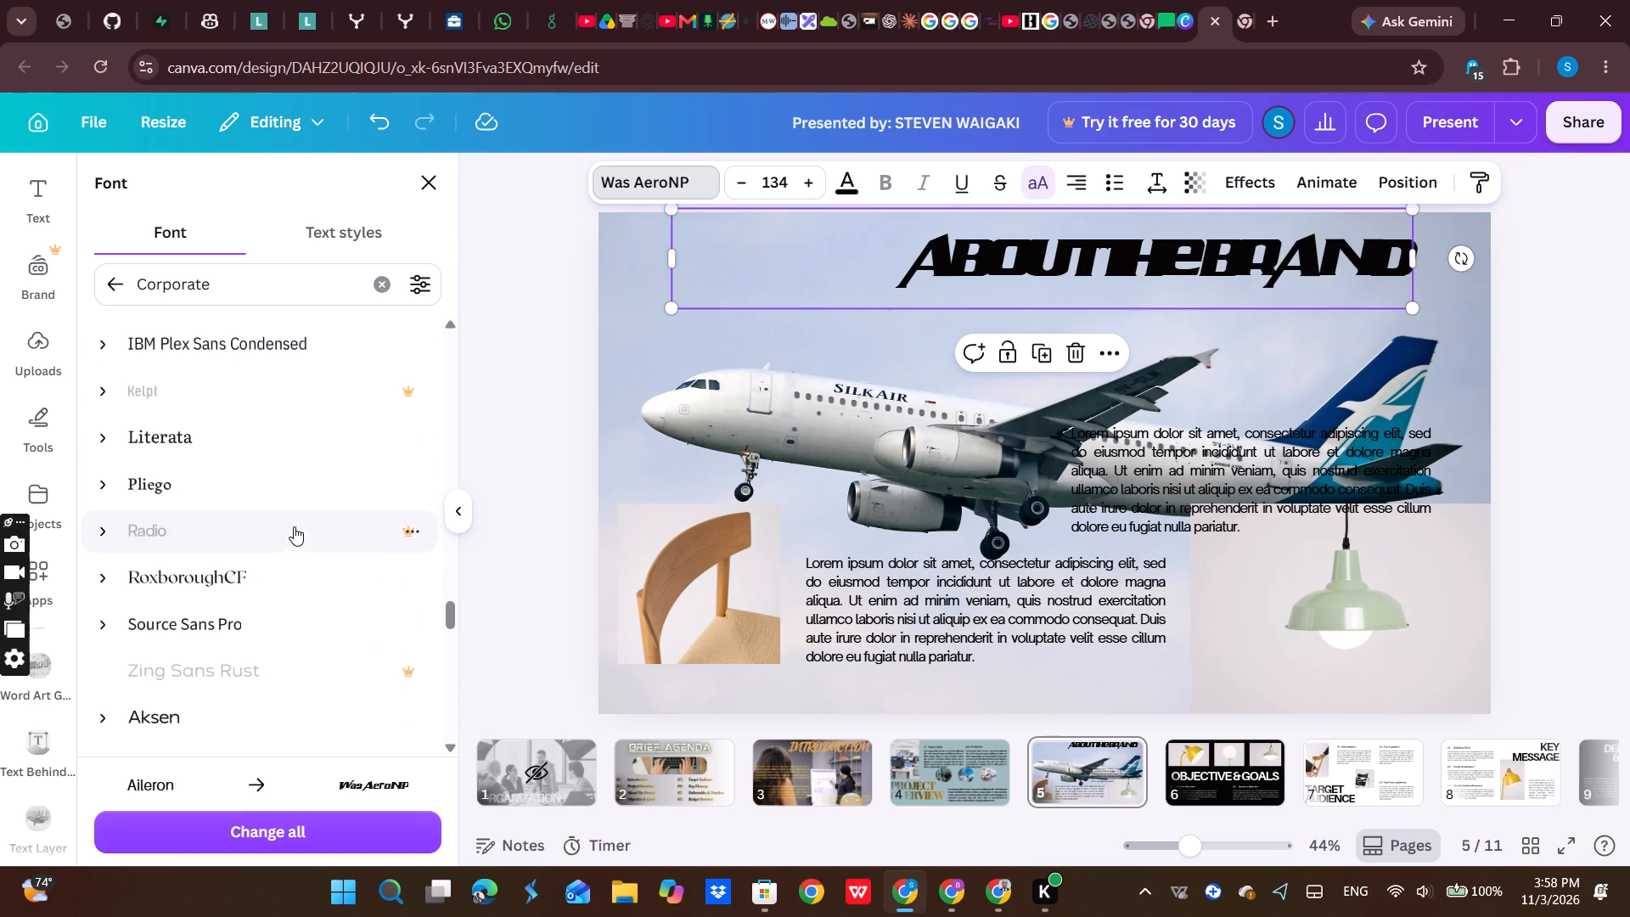
scroll(294, 526, "down", 5)
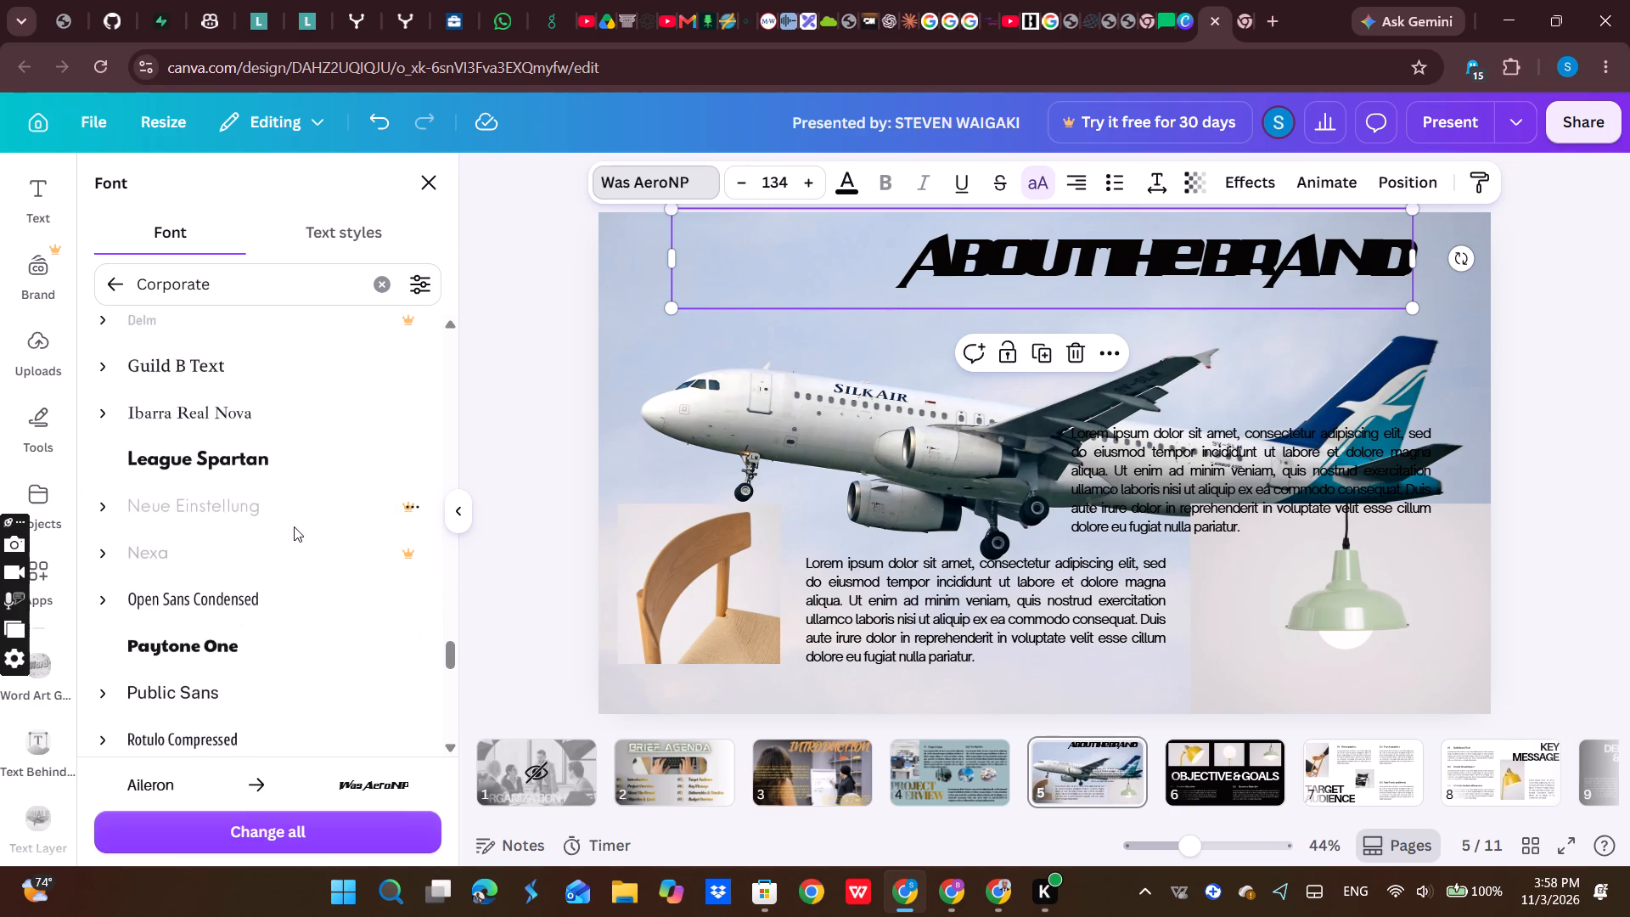
scroll(294, 526, "down", 5)
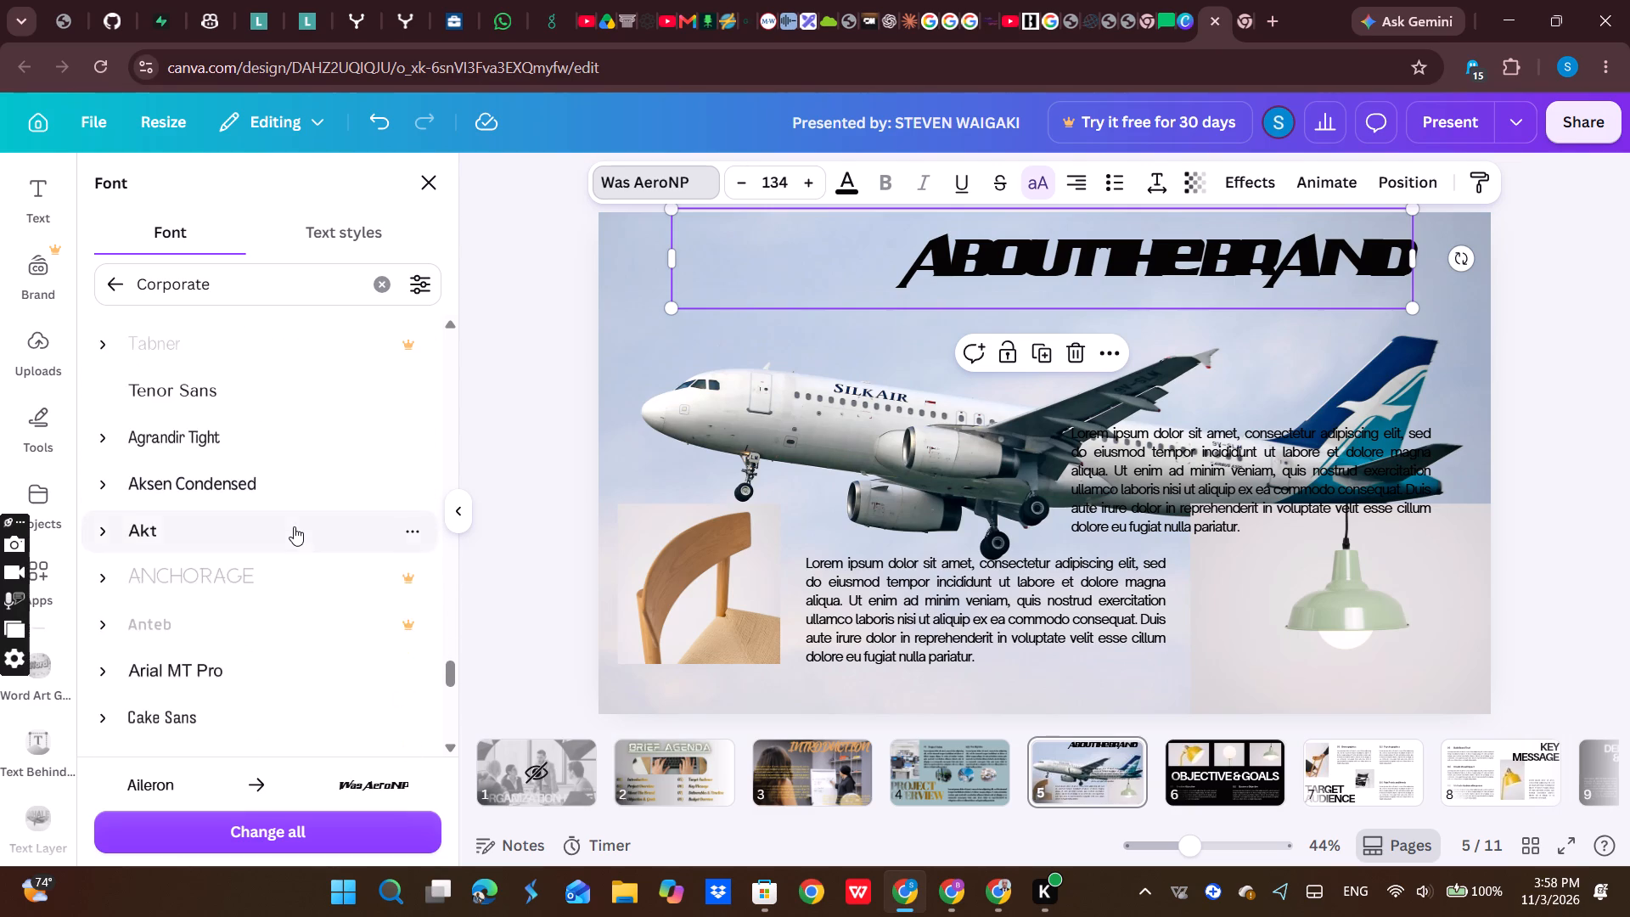
scroll(294, 526, "down", 14)
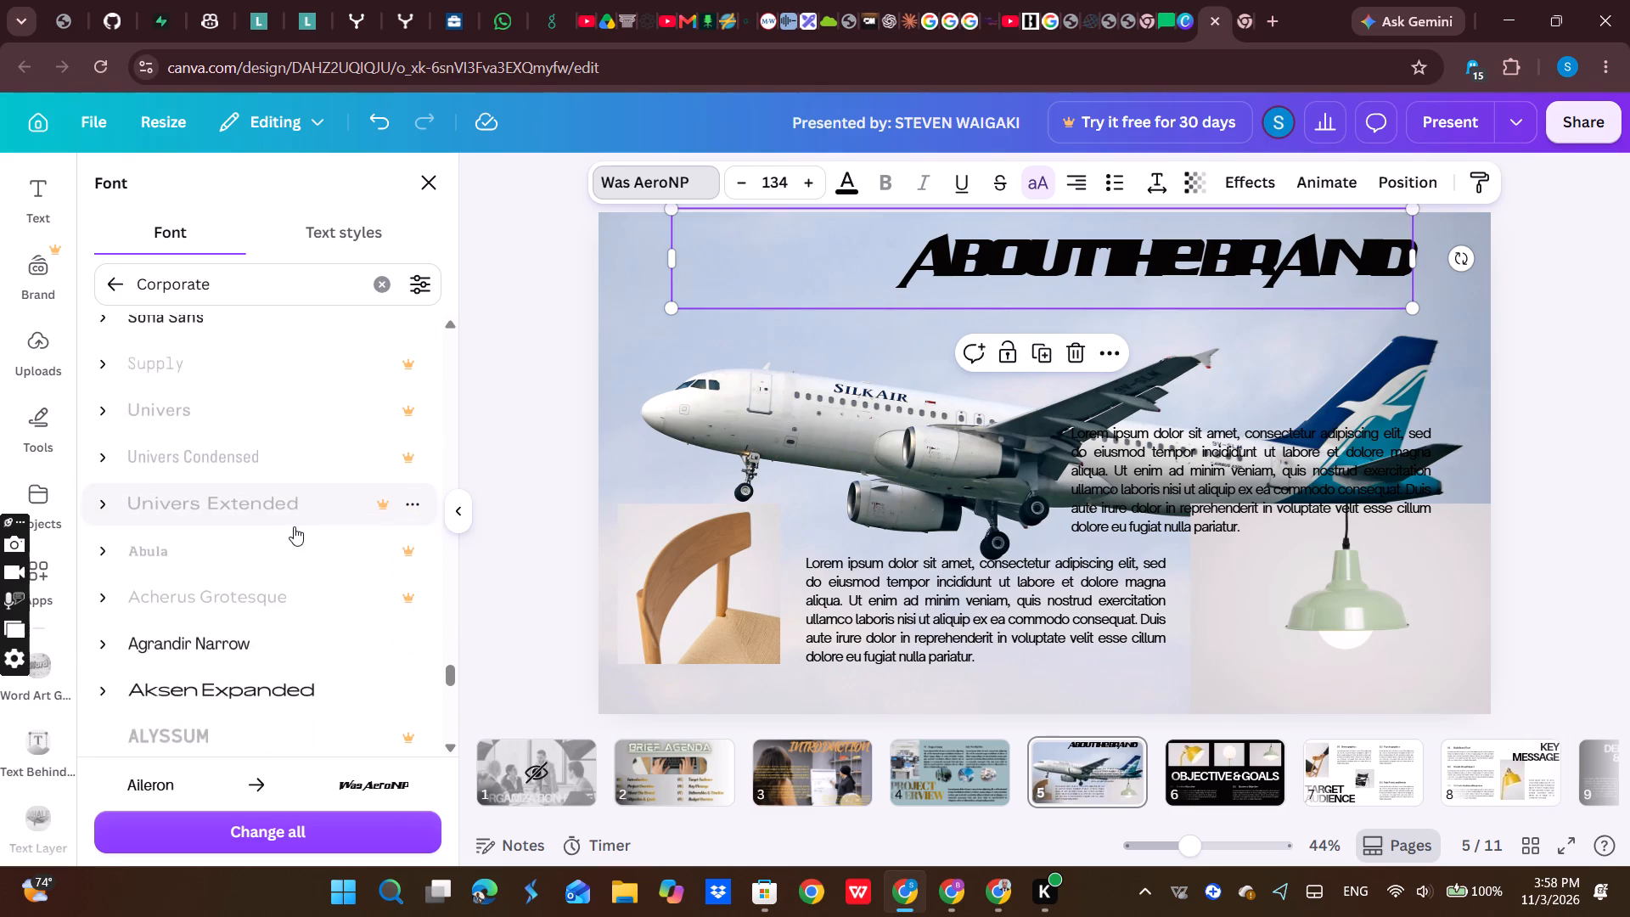
scroll(294, 526, "down", 7)
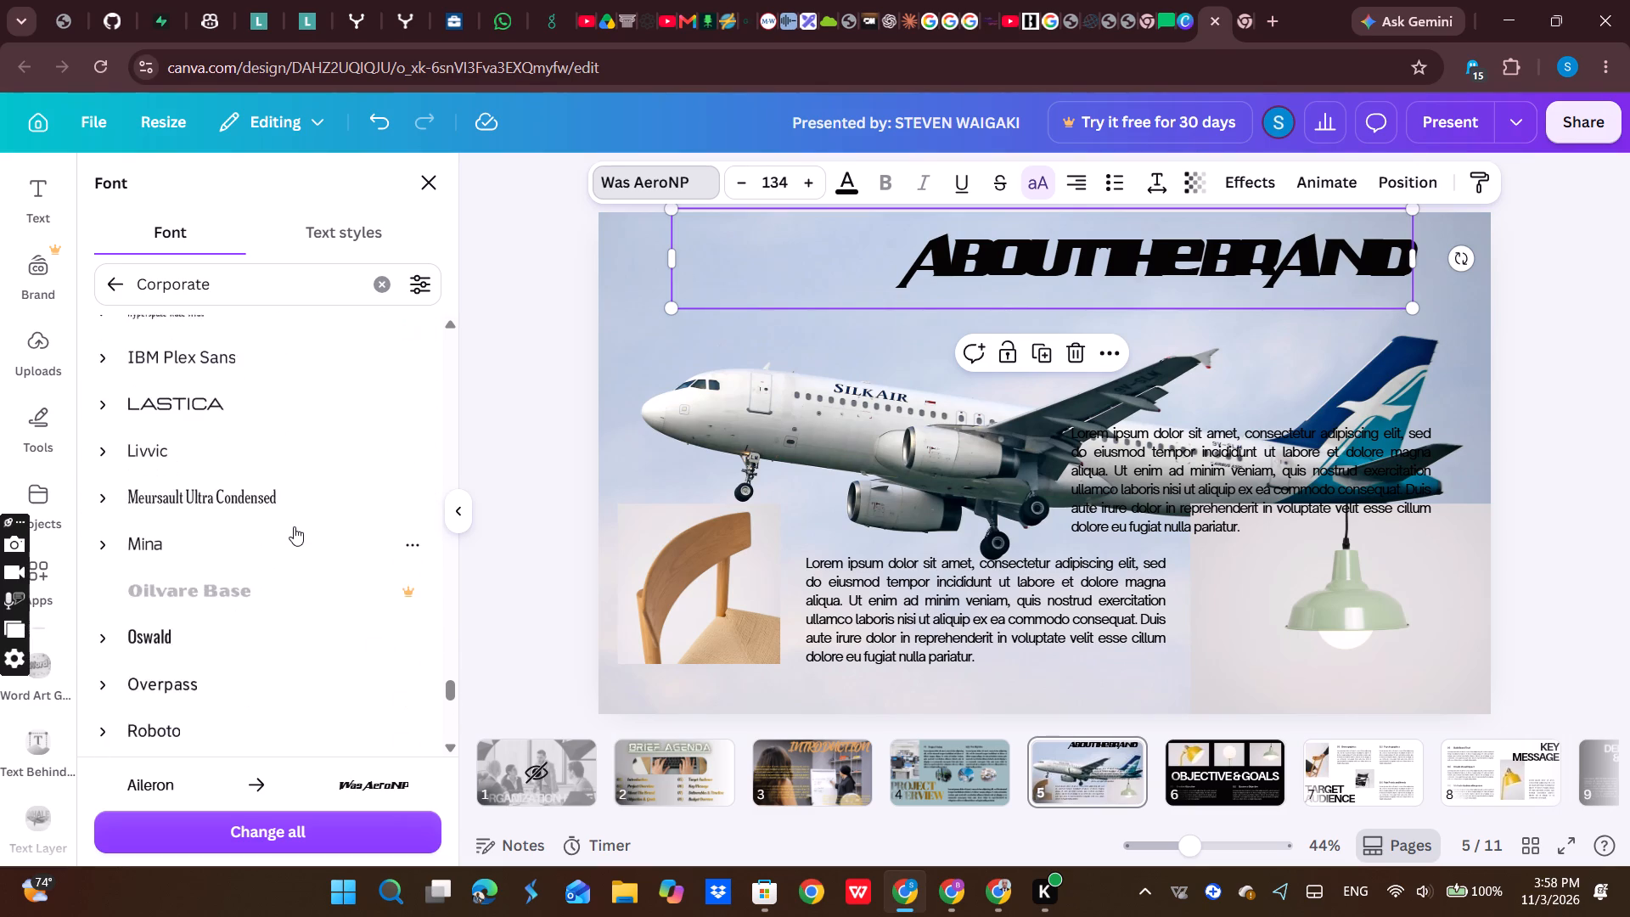
scroll(294, 526, "down", 4)
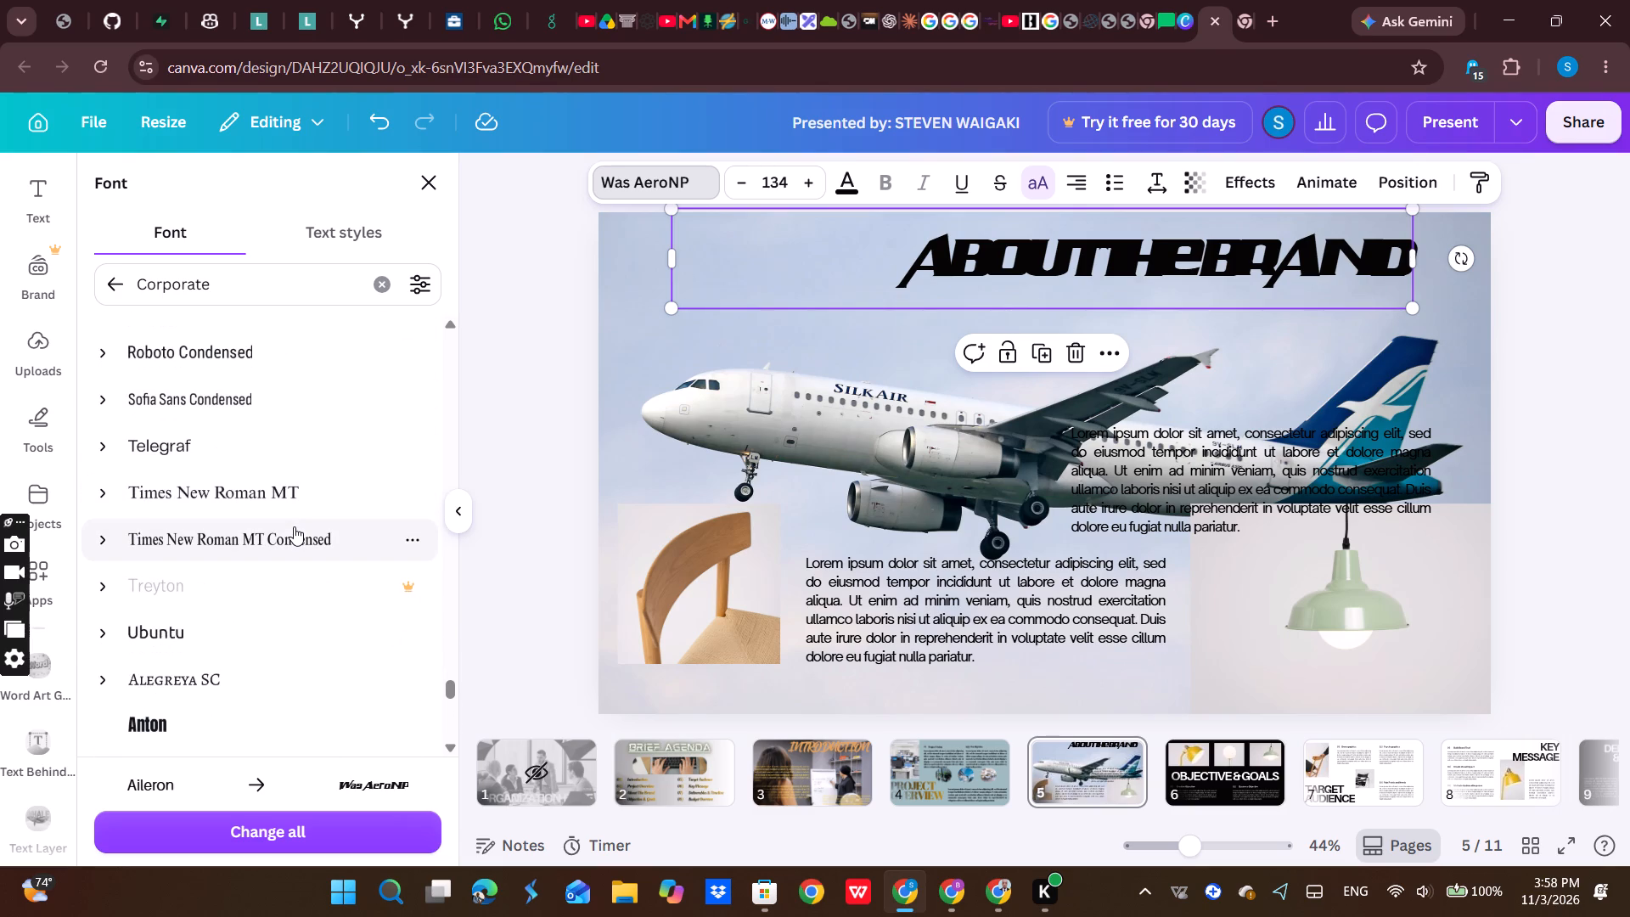
scroll(294, 526, "down", 9)
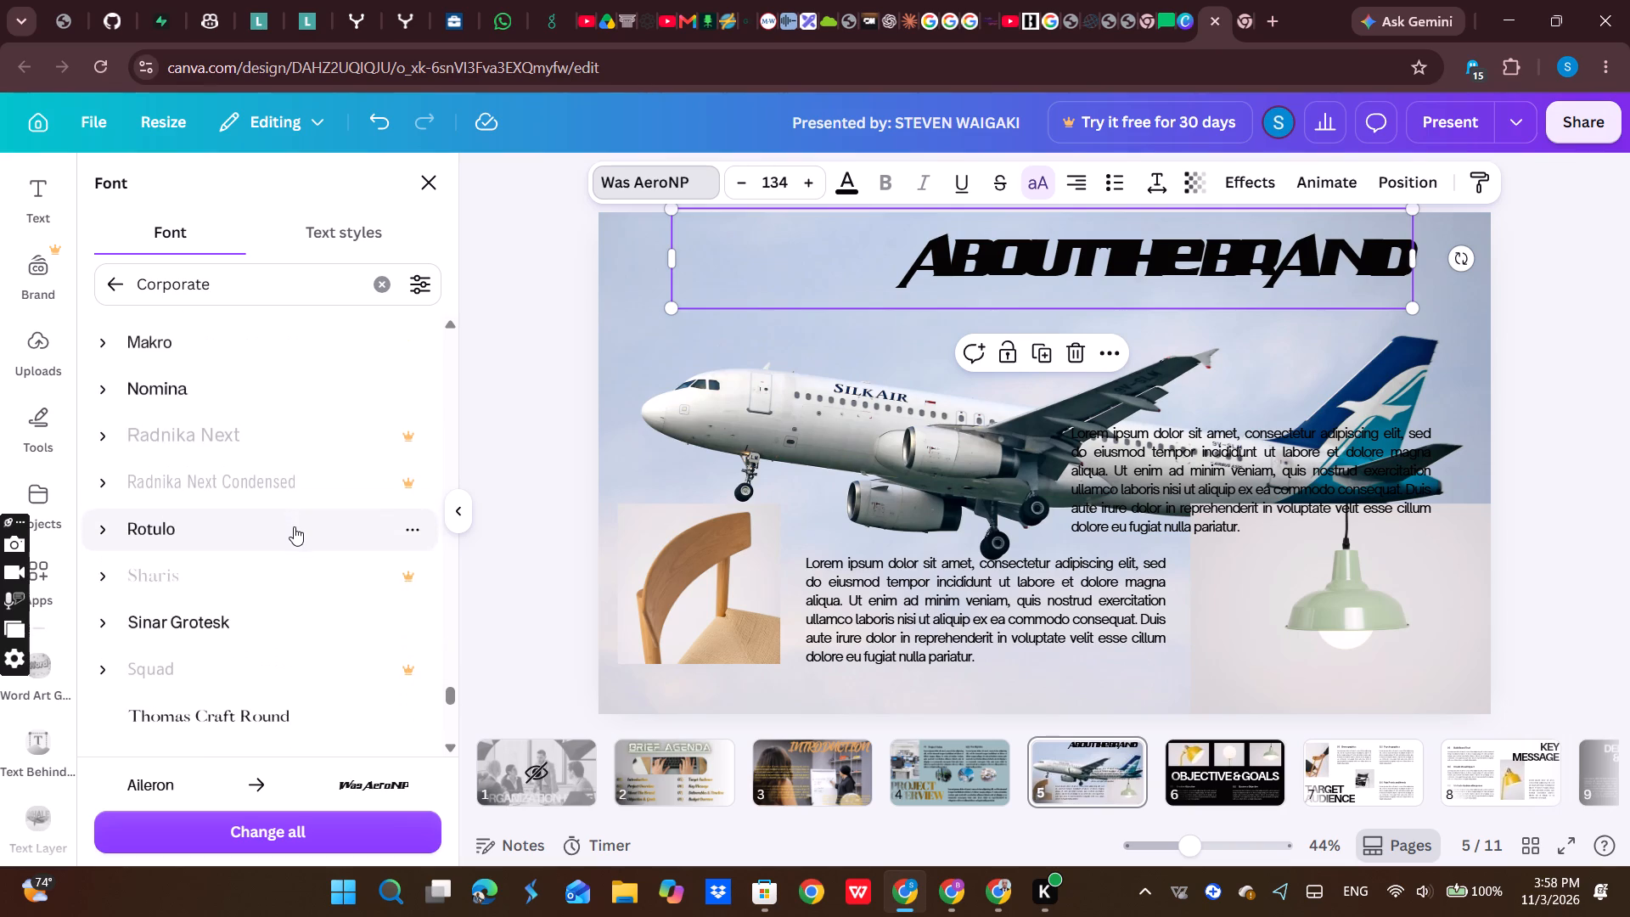
scroll(294, 526, "down", 9)
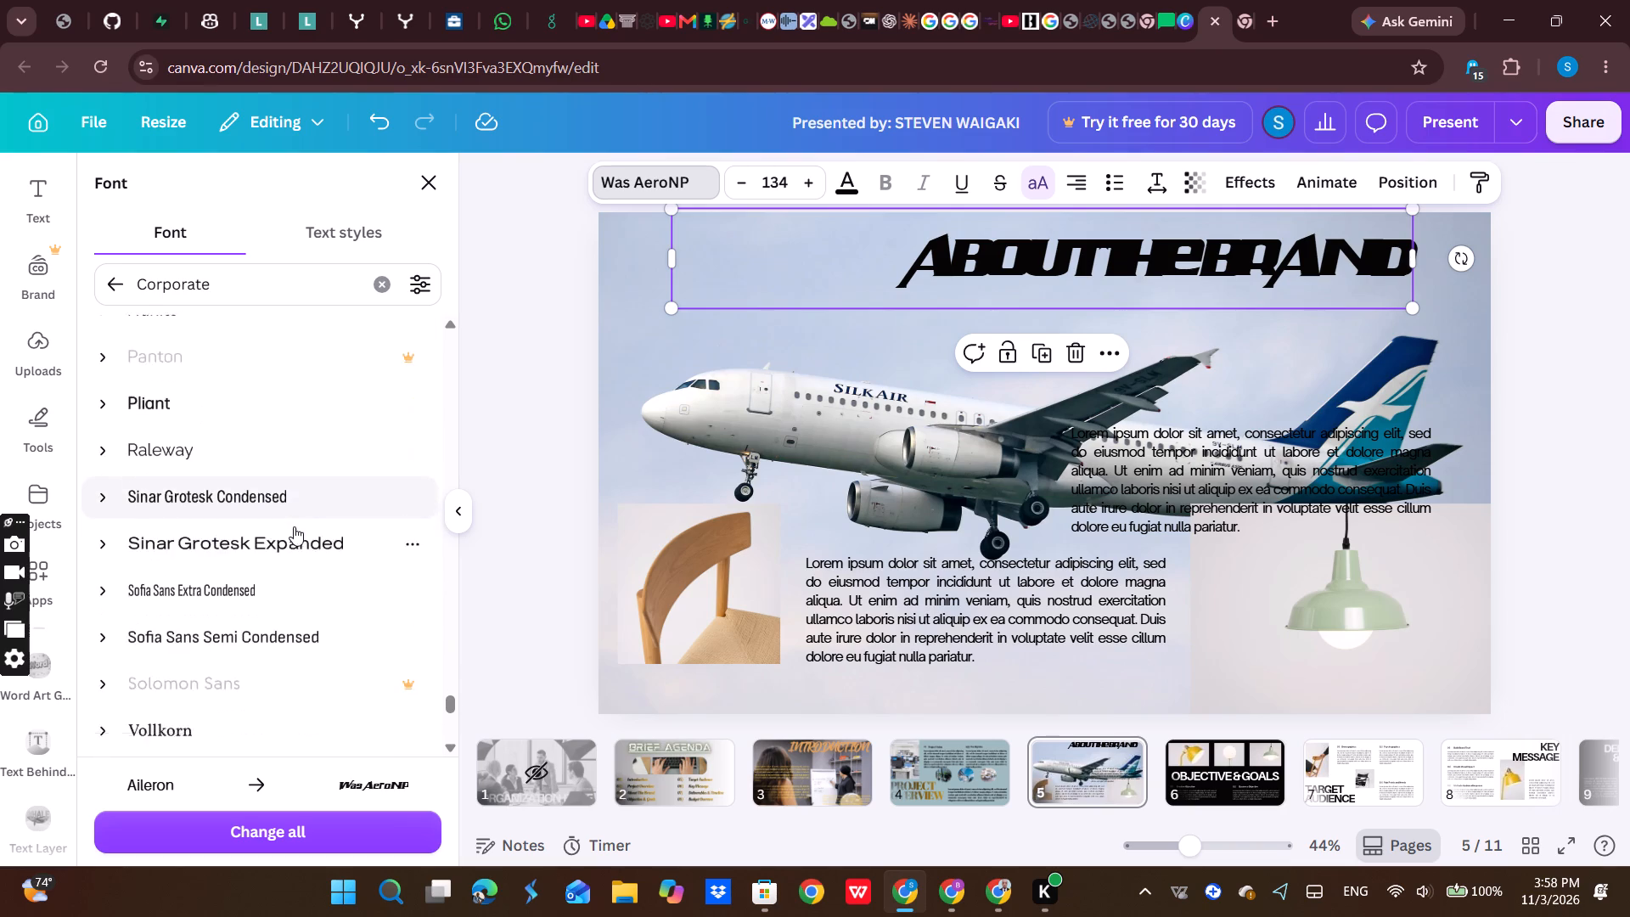
scroll(294, 526, "down", 9)
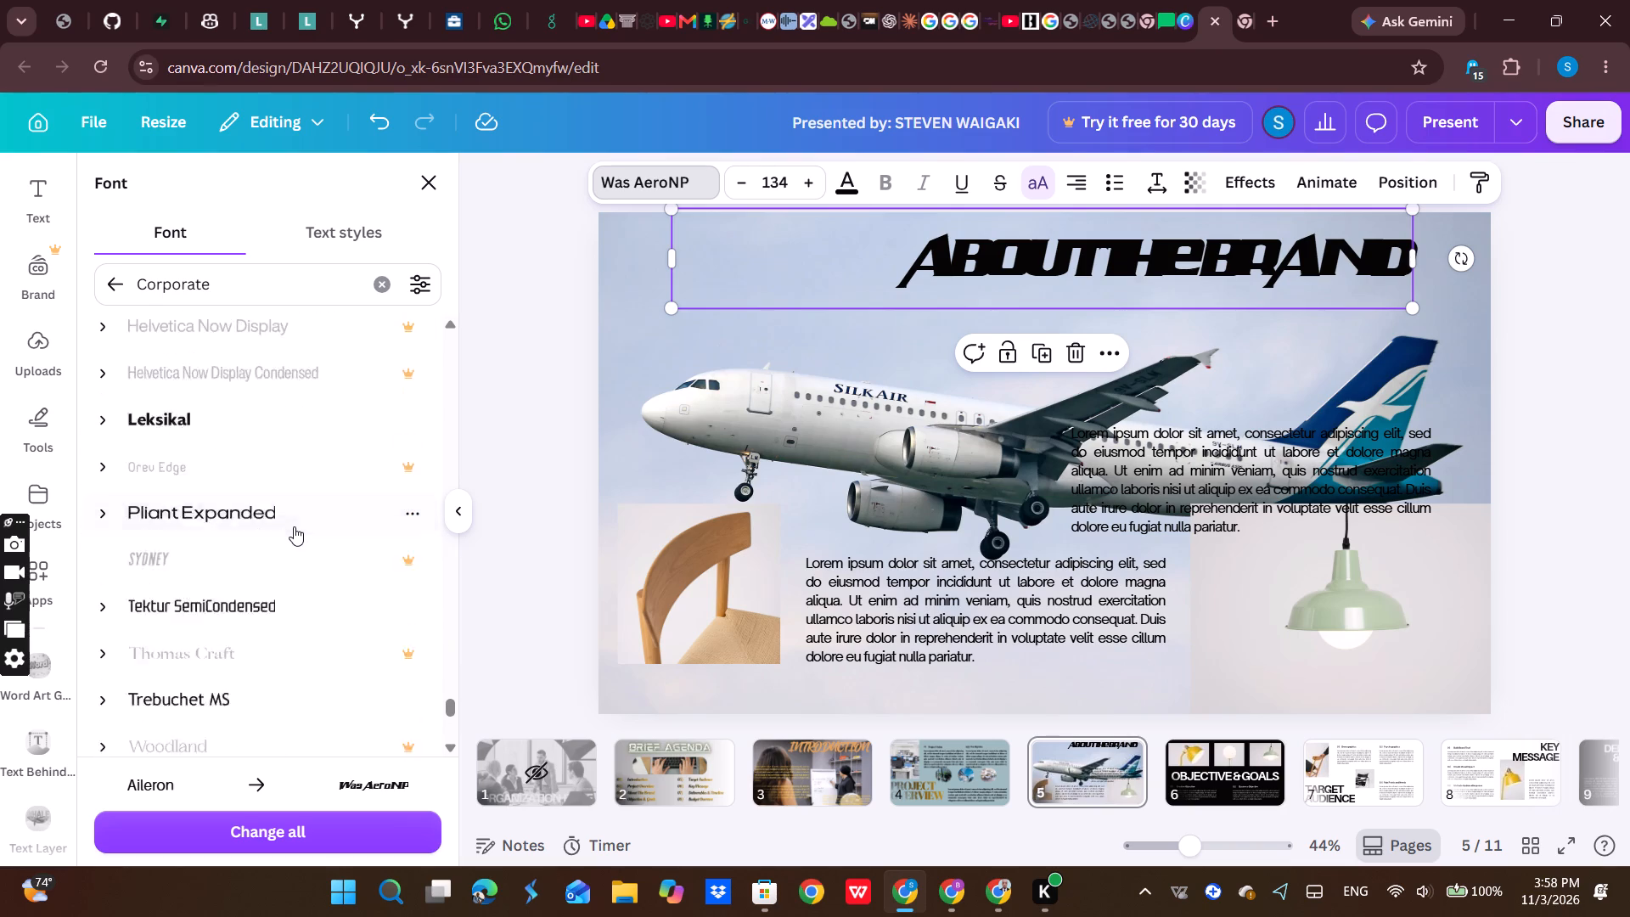
scroll(289, 529, "down", 4)
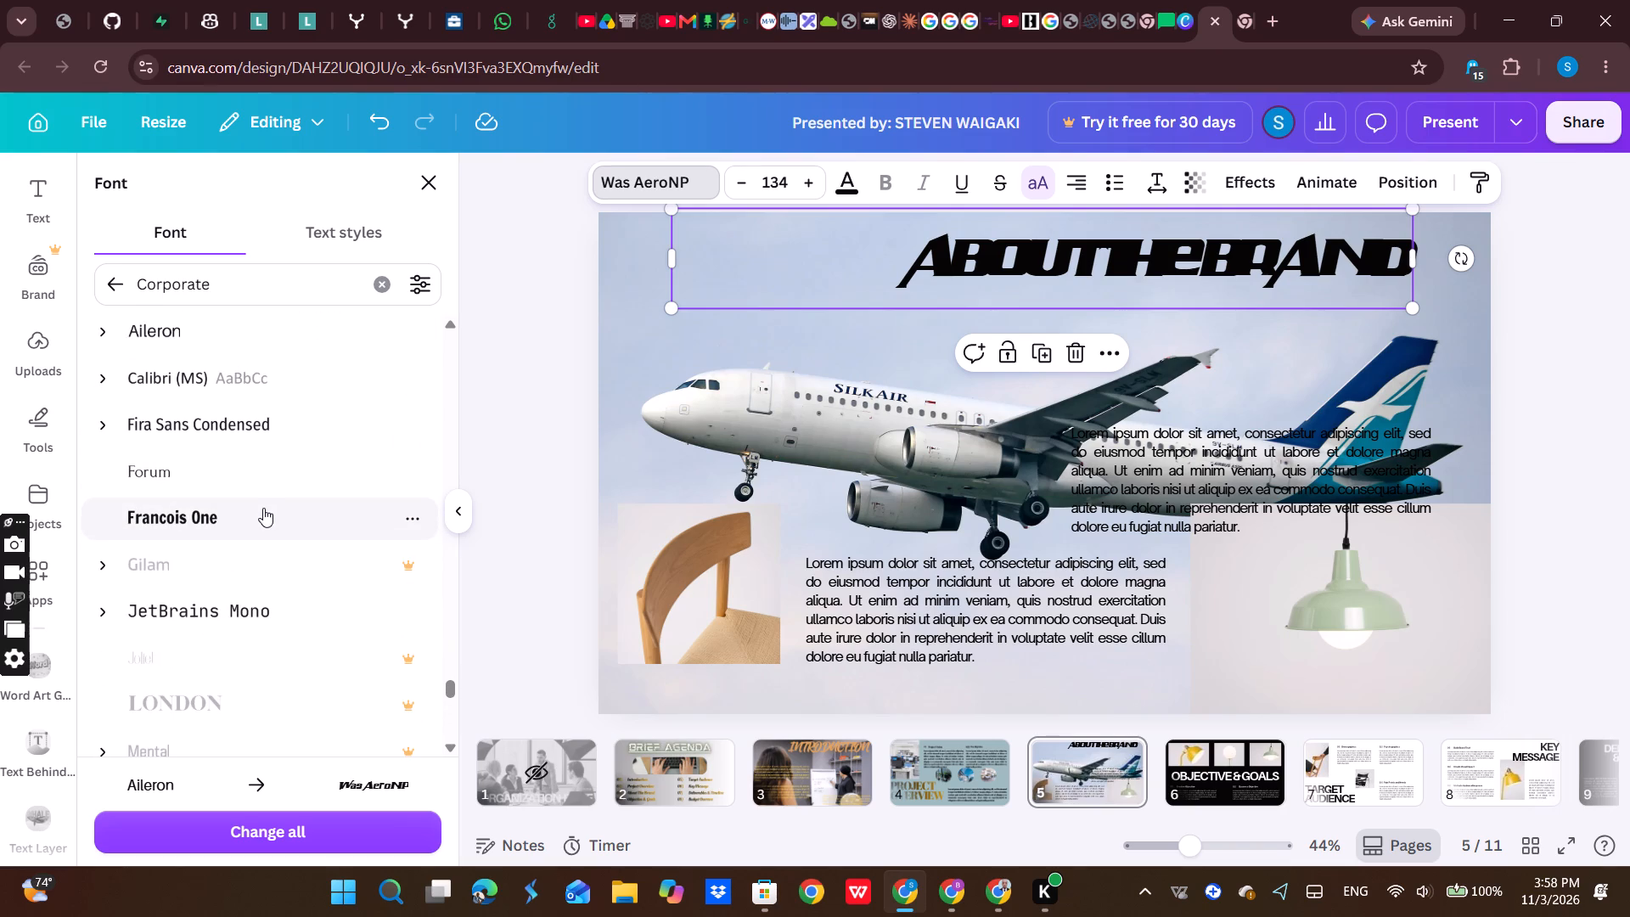
left_click(263, 508)
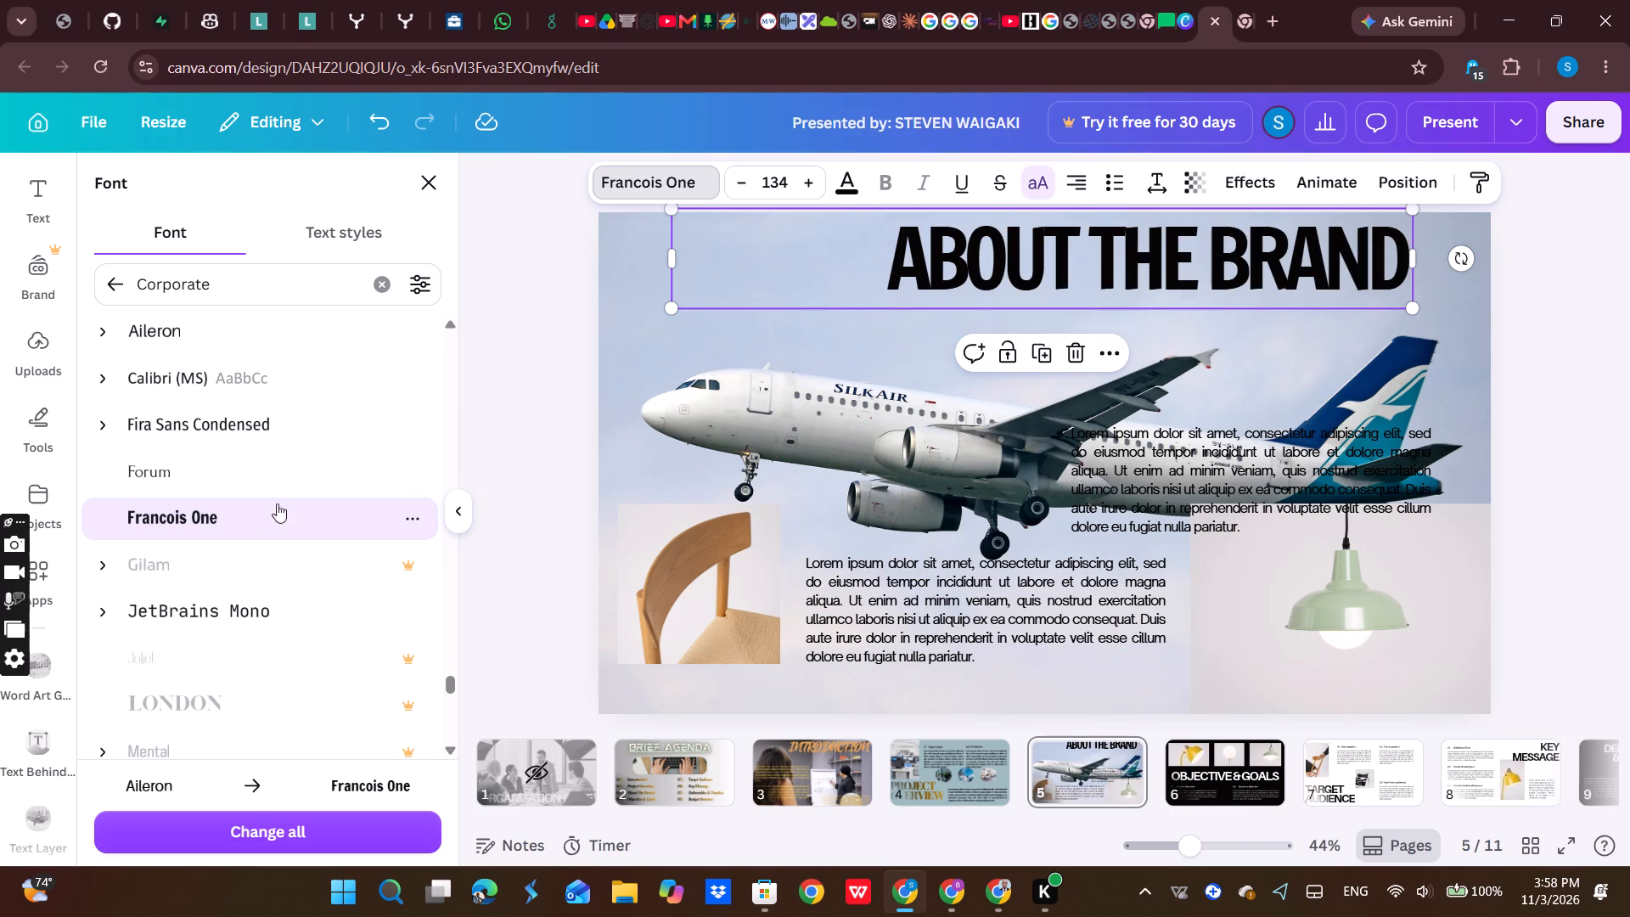
Resize the title's text box to start at the slide's left edge and end above the airplane's rear wing tip, shifting the title left.
left_click_drag(668, 256, 662, 258)
left_click_drag(662, 258, 595, 258)
left_click(1074, 256)
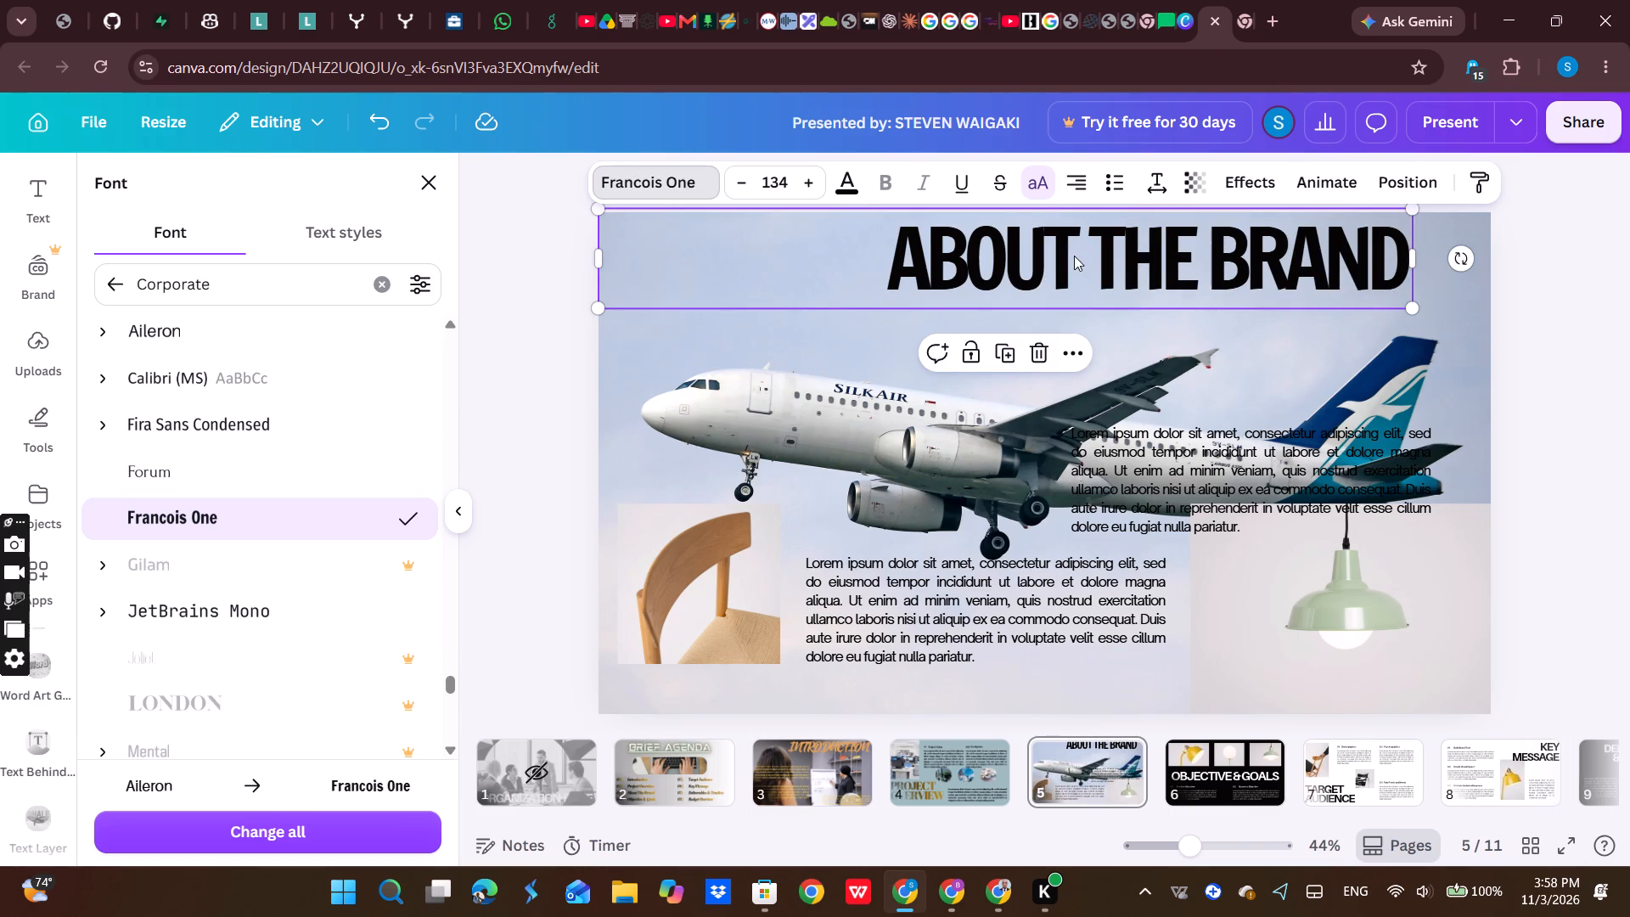
left_click(1155, 250)
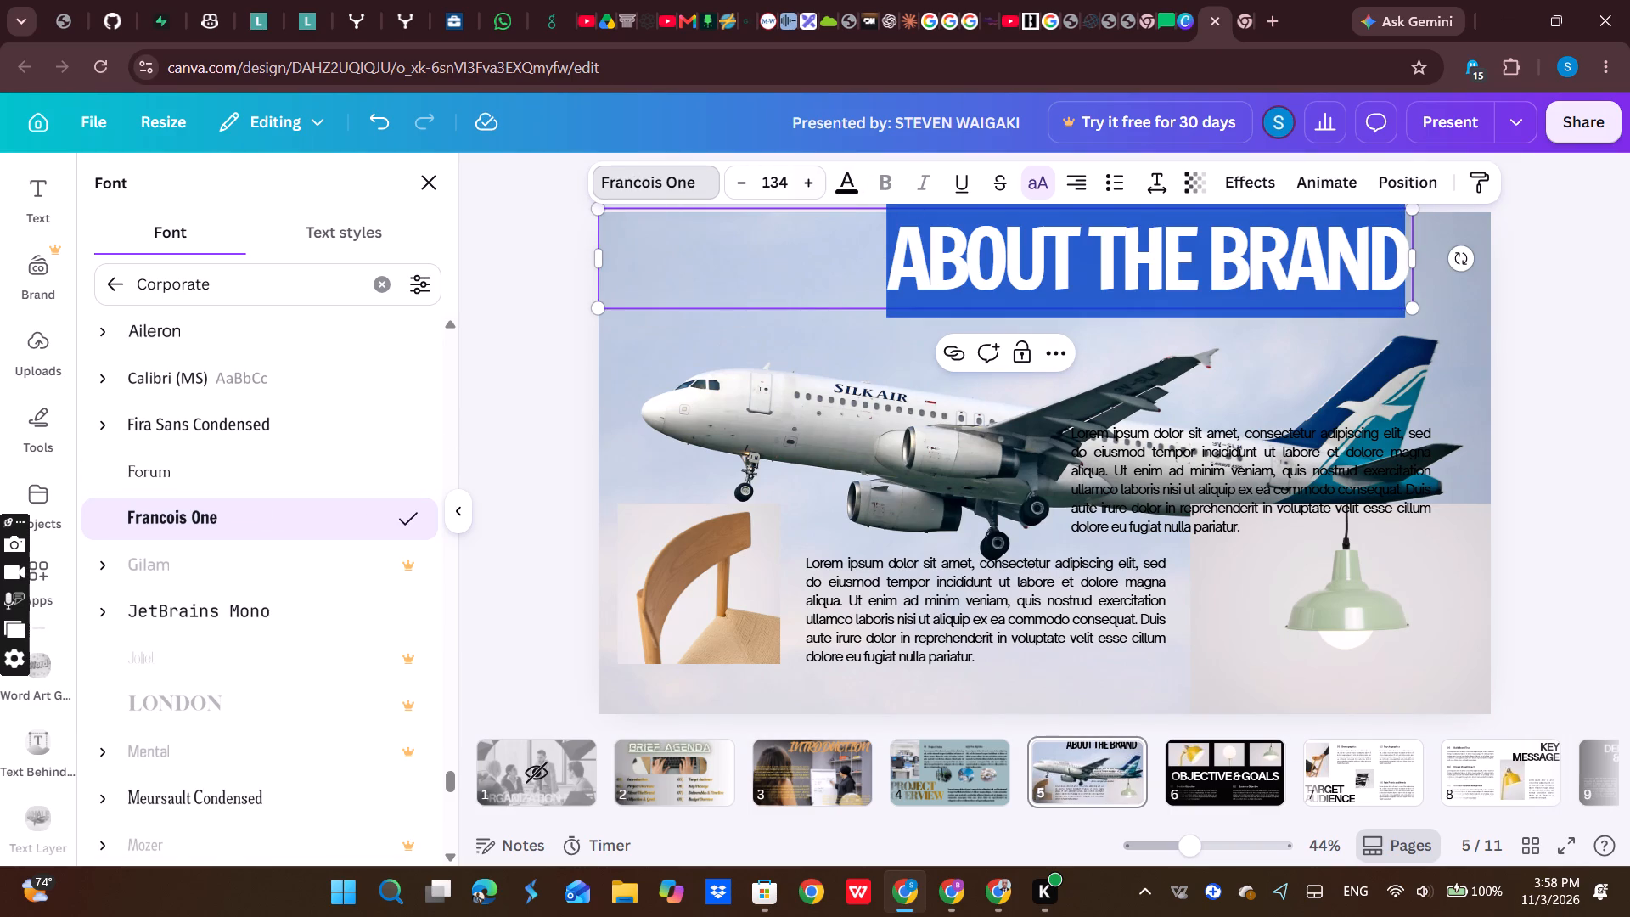
left_click(1245, 286)
left_click_drag(1332, 267, 1307, 267)
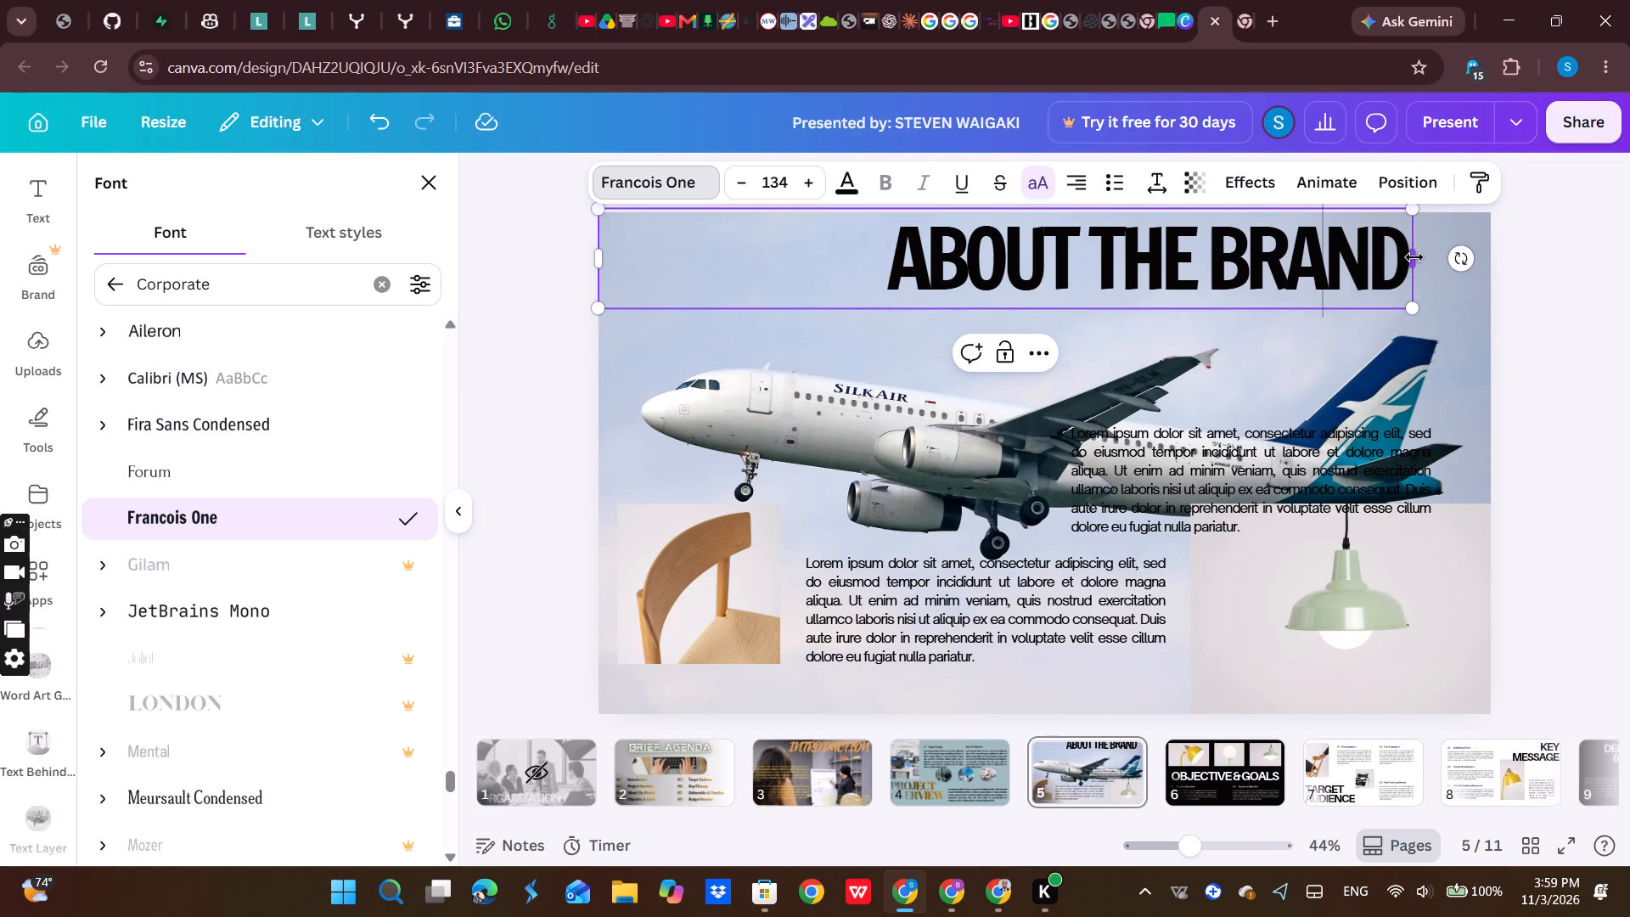
left_click_drag(1414, 257, 1192, 262)
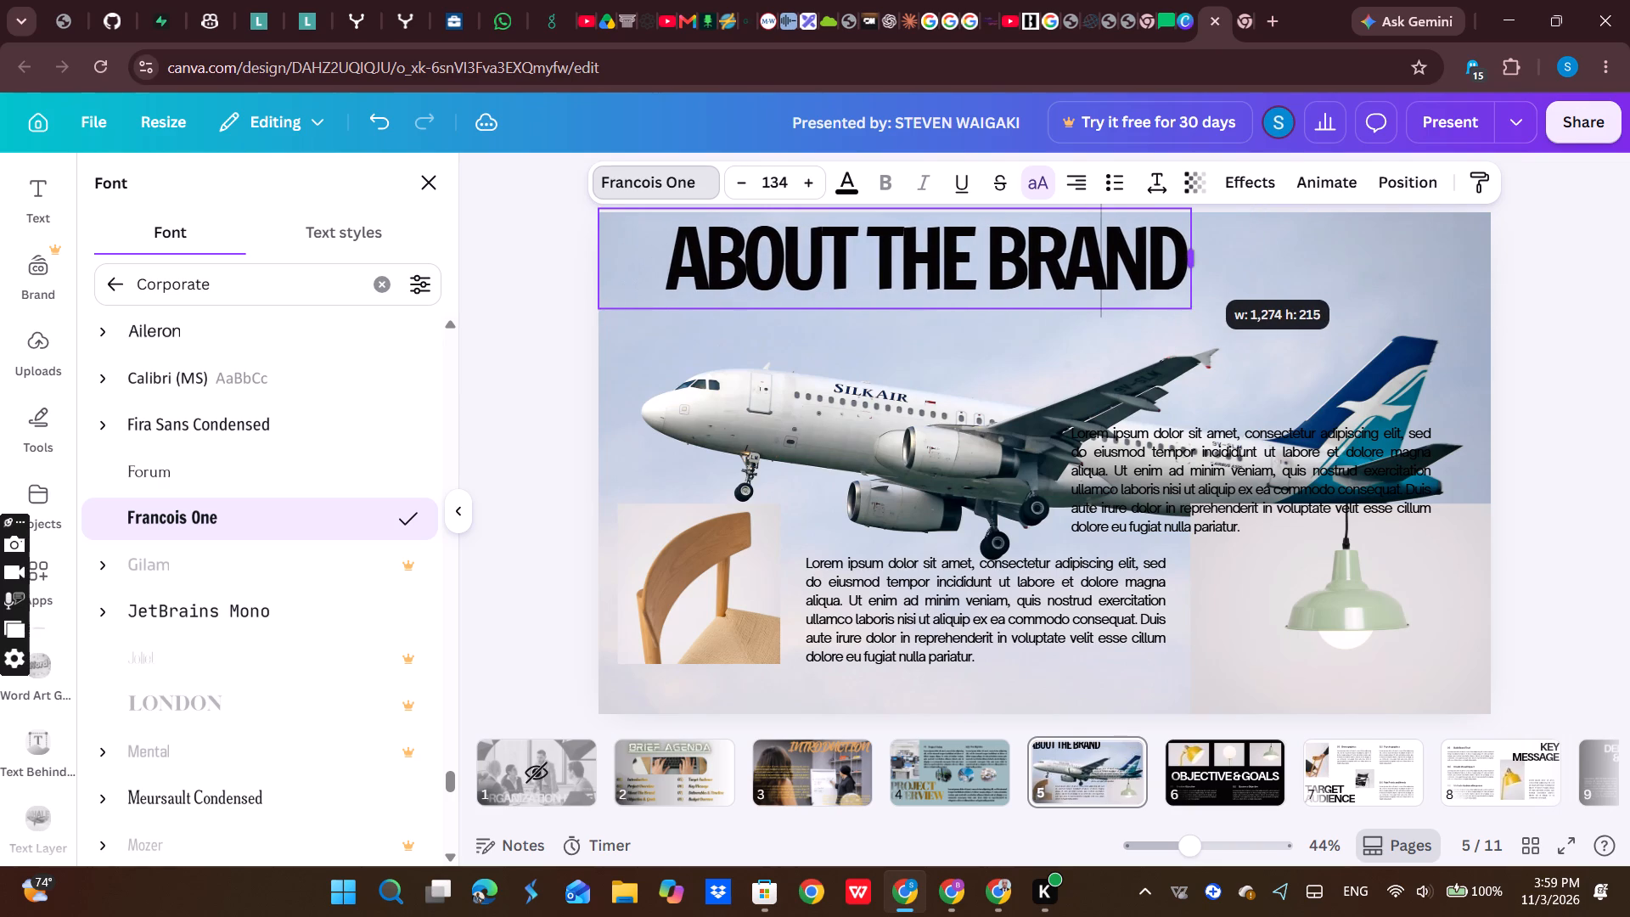
left_click_drag(1192, 262, 1171, 265)
left_click(1269, 301)
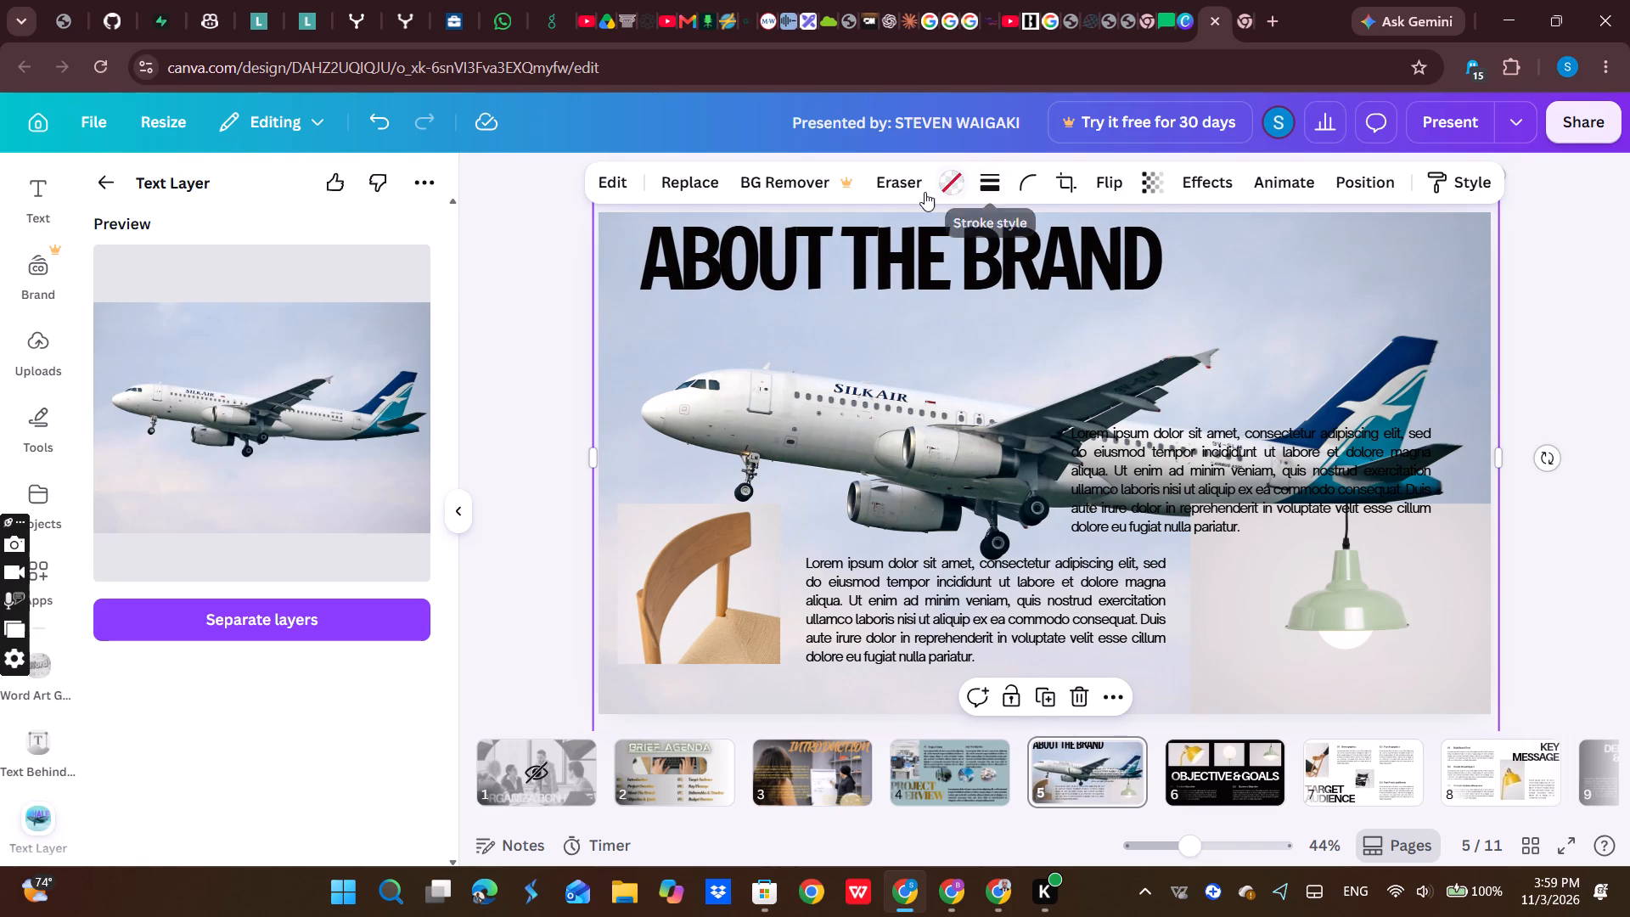
Color the ABOUT THE BRAND title with the black-to-gold gradient.
left_click(941, 230)
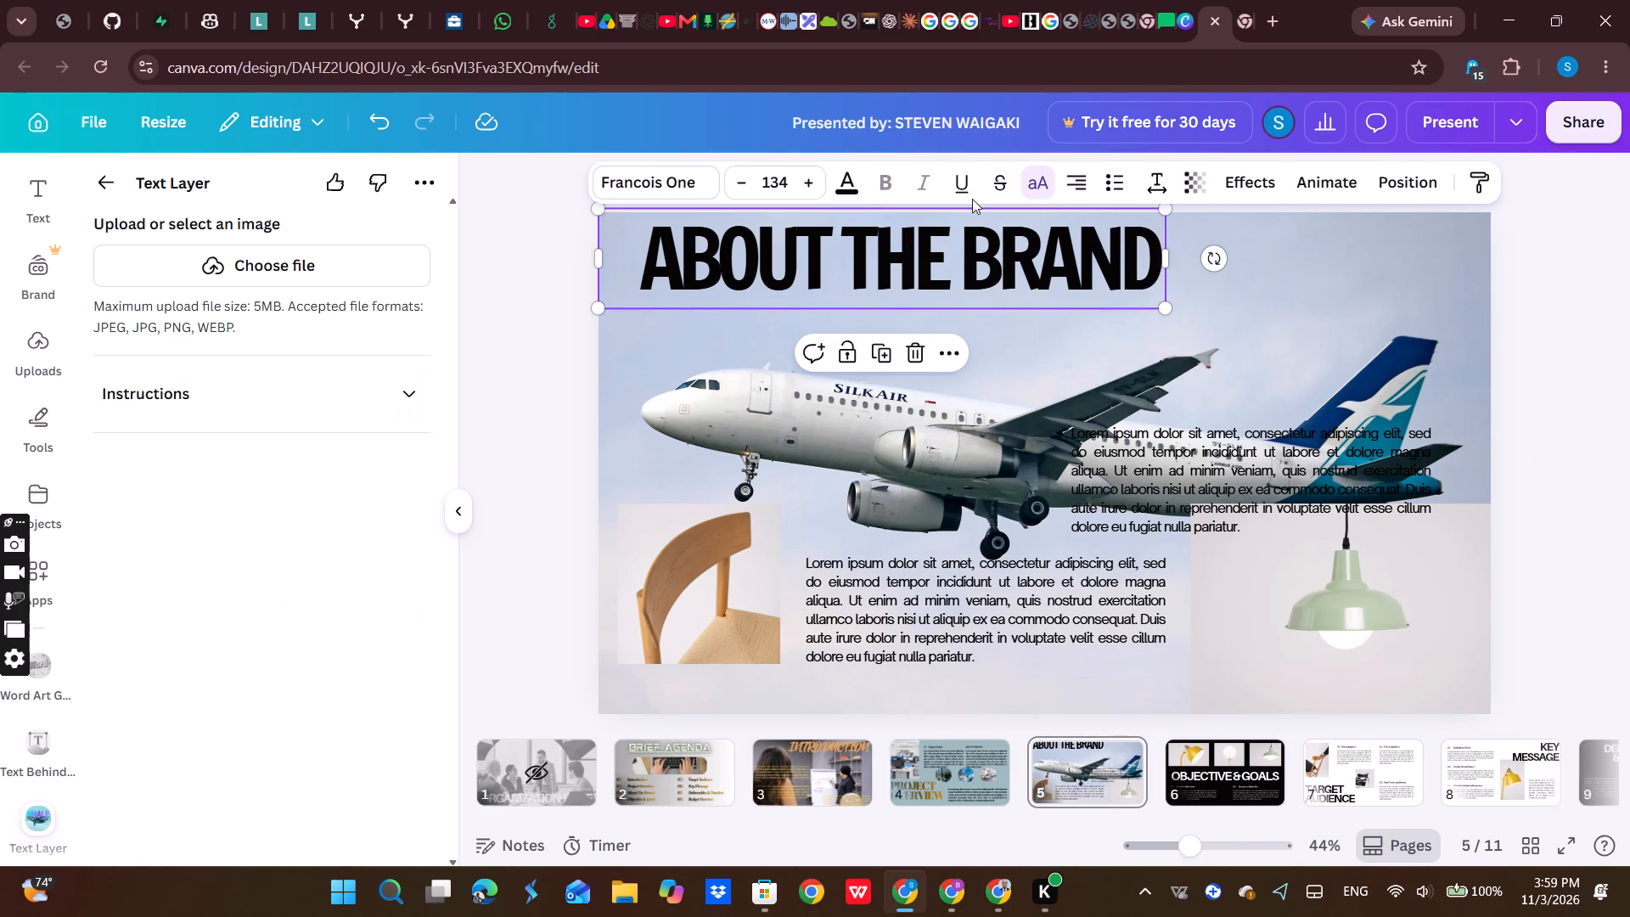
left_click(854, 188)
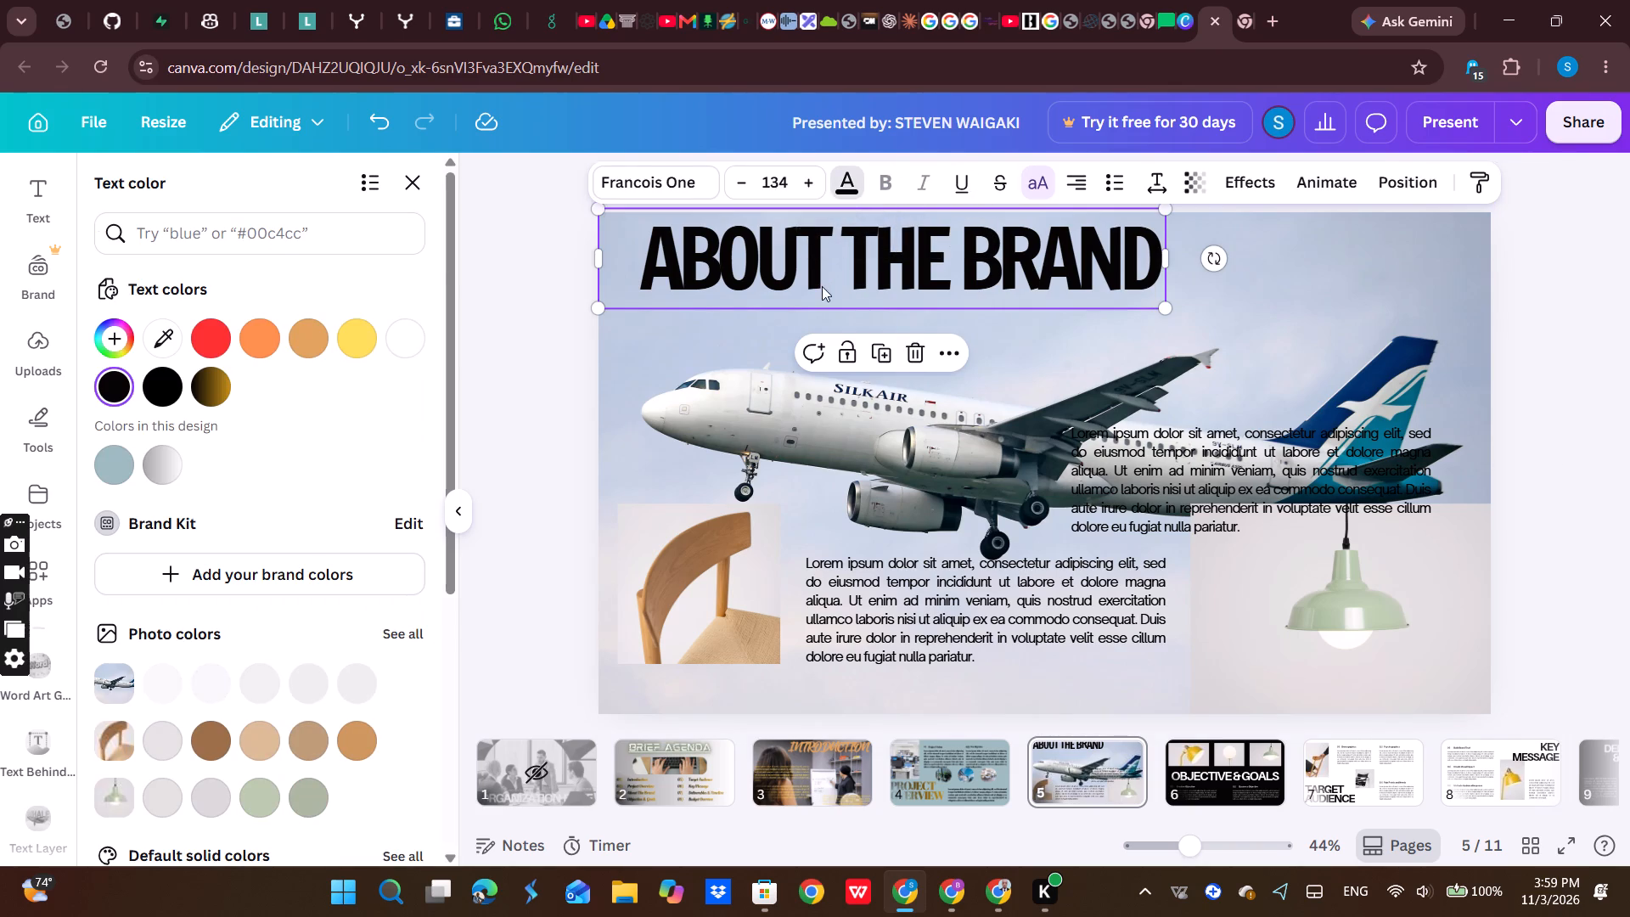
left_click(218, 383)
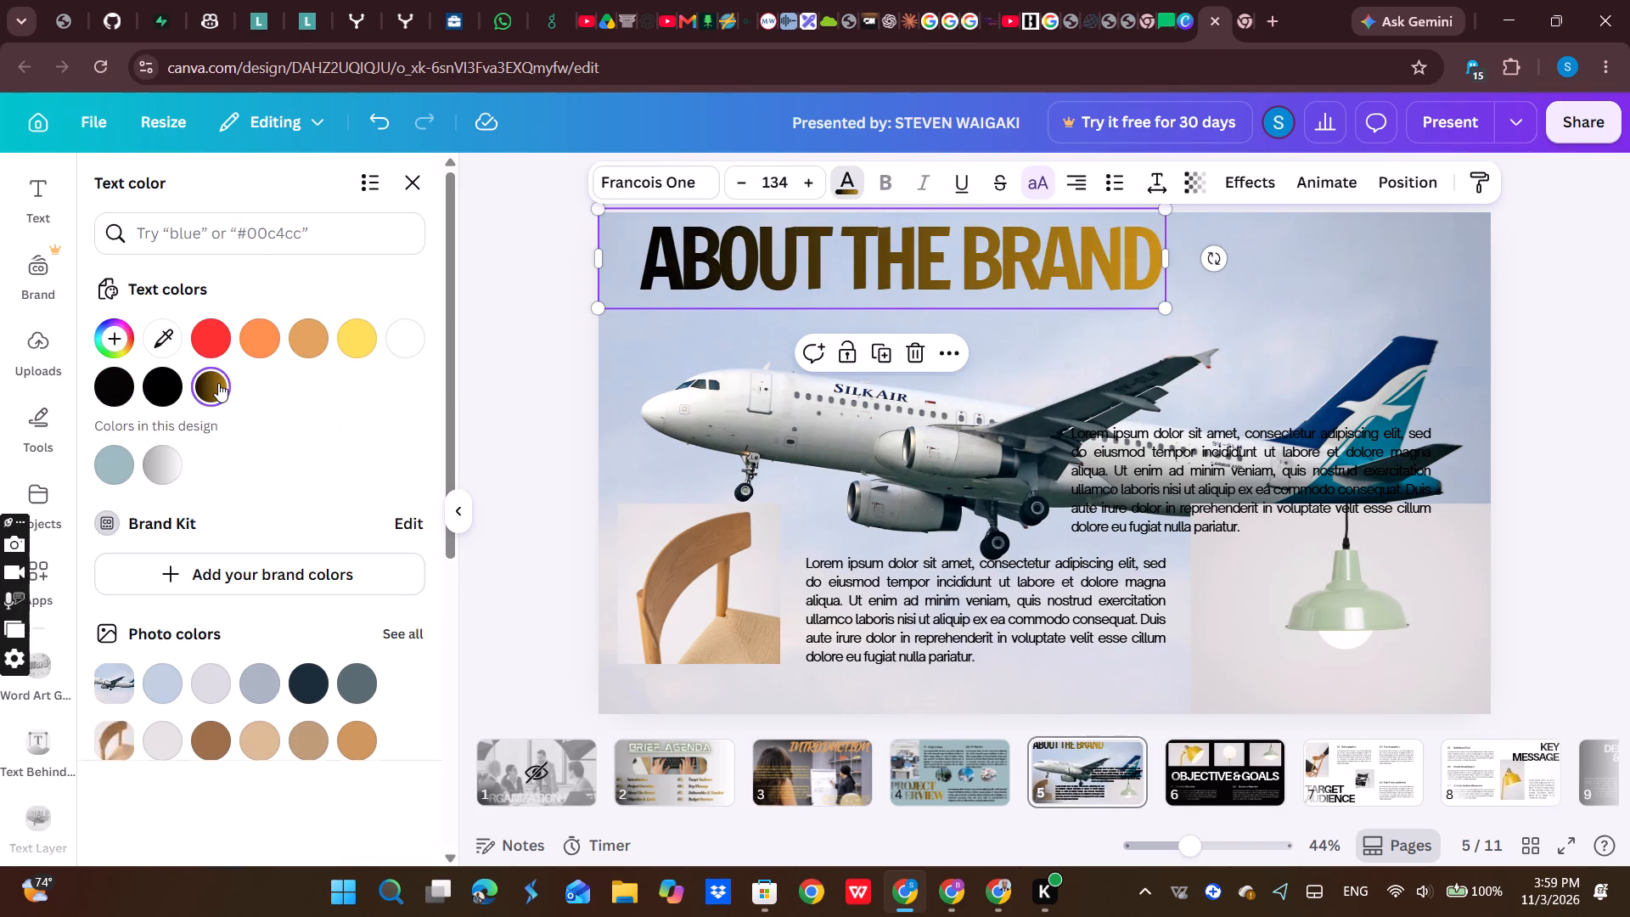
Shift the airplane photo up and left, and stretch its right side to cover the slide's right edge again.
left_click(1111, 370)
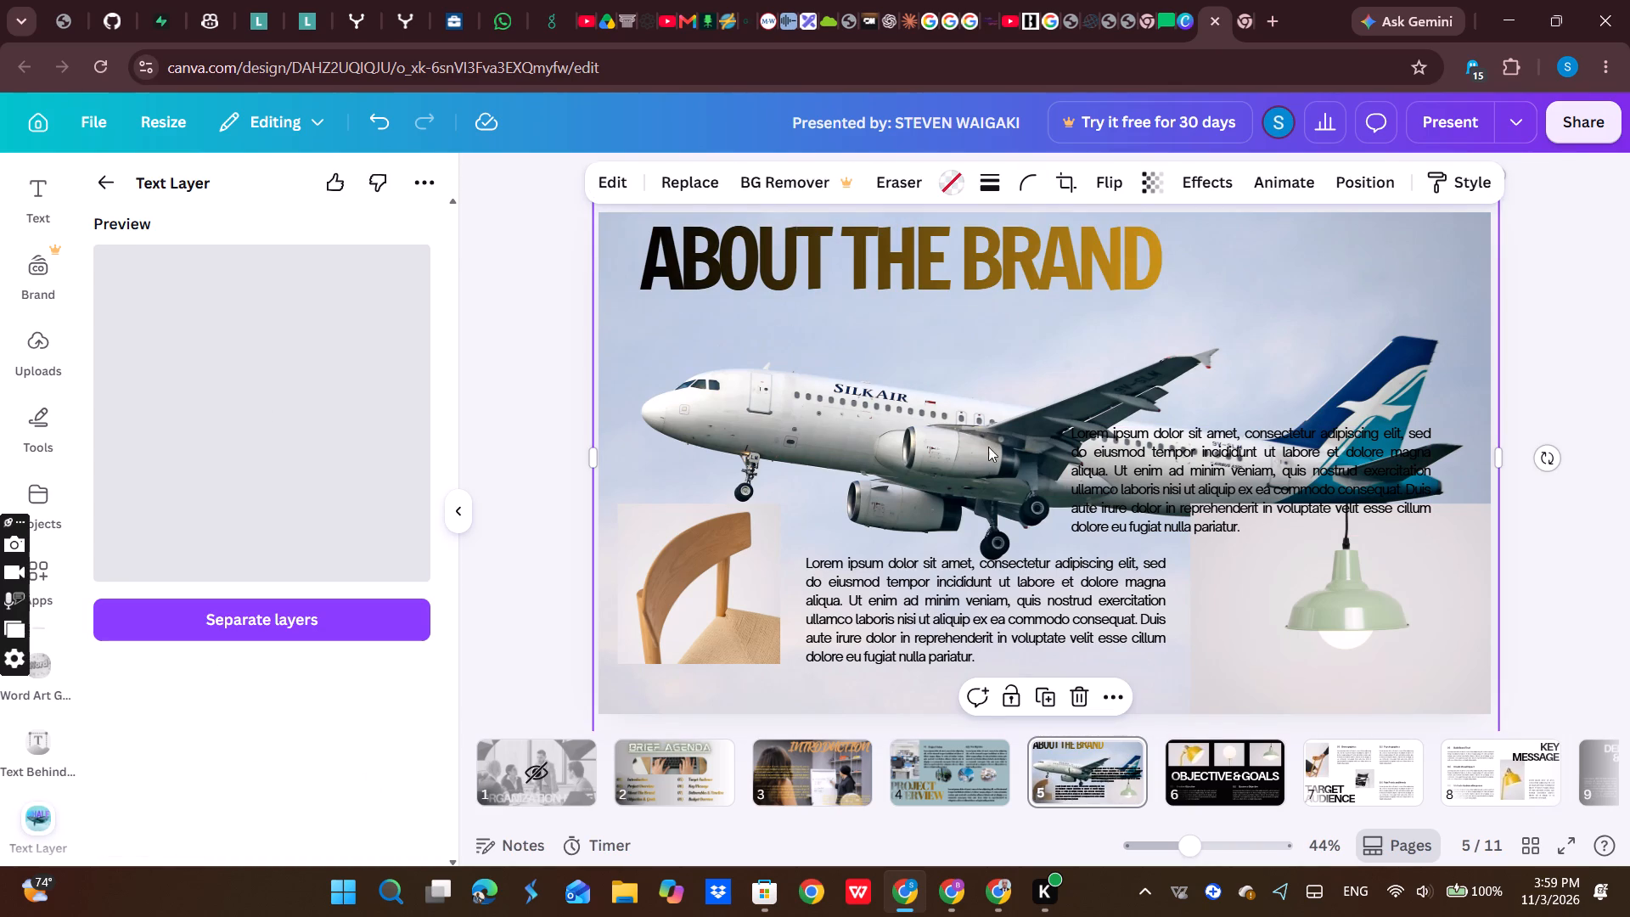
left_click_drag(978, 442, 952, 425)
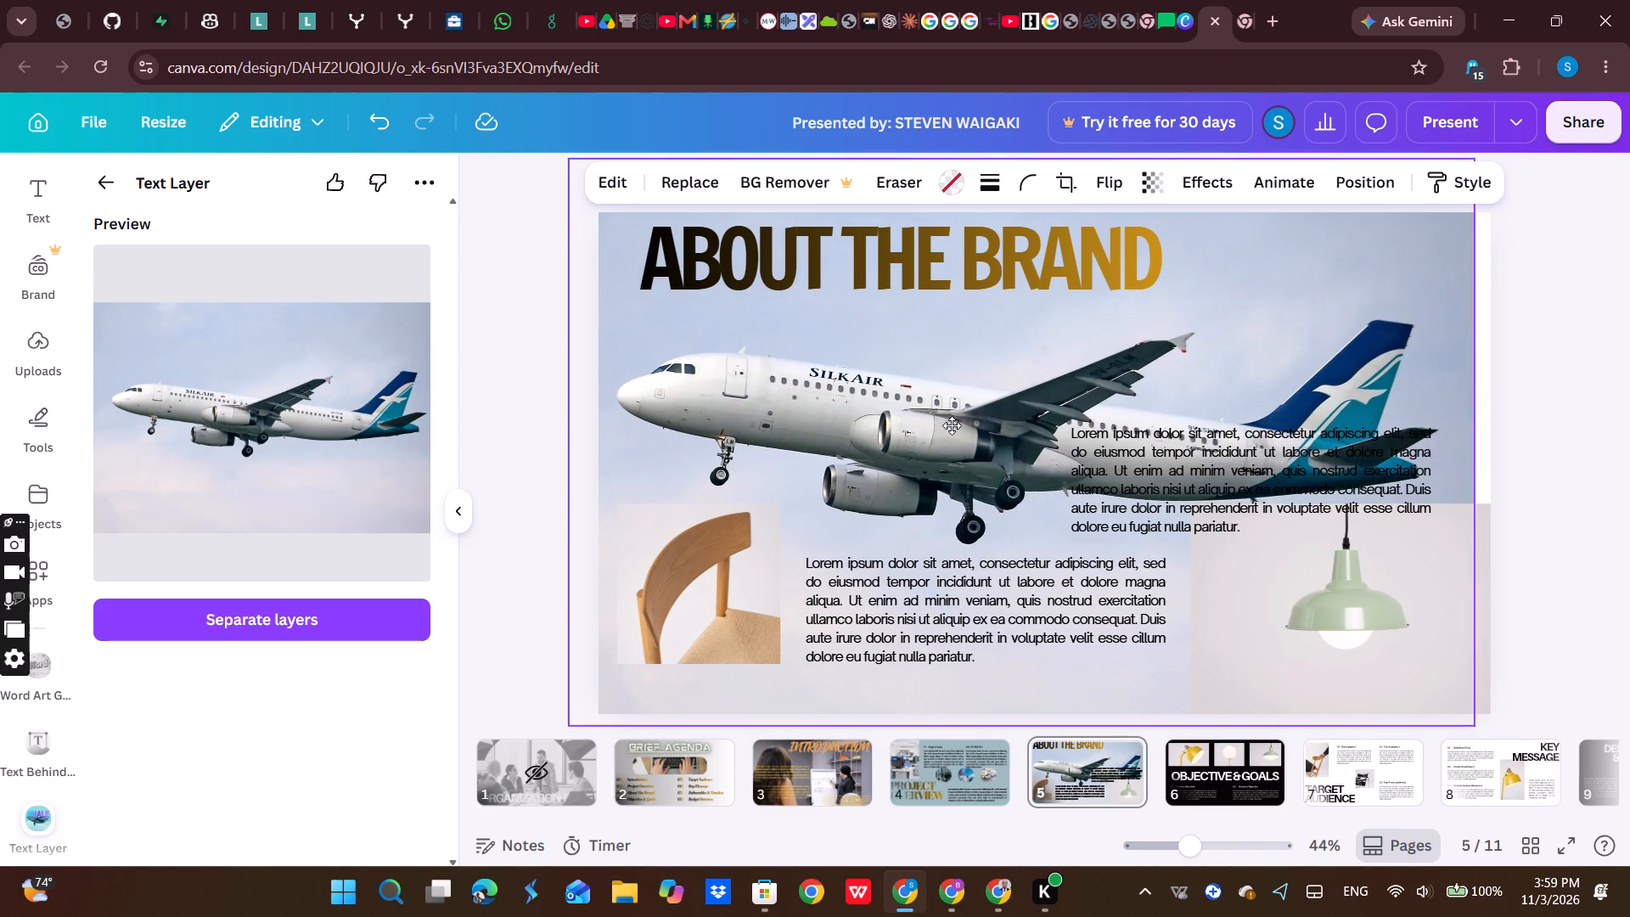
left_click_drag(952, 425, 944, 415)
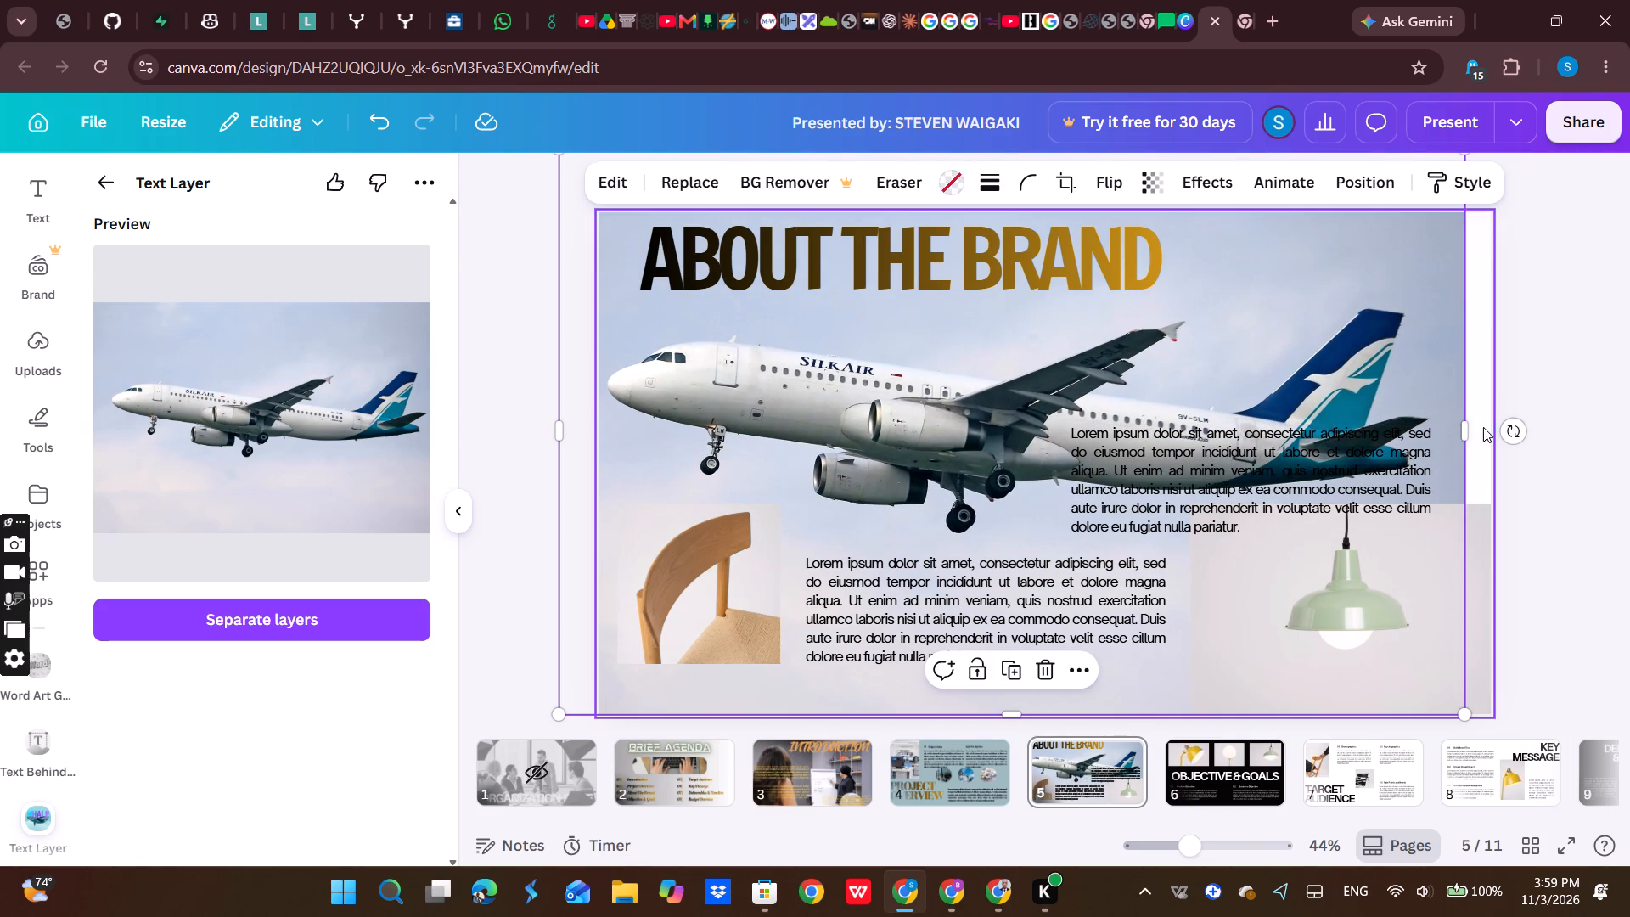
left_click_drag(1463, 428, 1504, 421)
Move both paragraphs down, one below the tail over the lamp and the other beside the chair near the slide's bottom edge.
left_click(1216, 448)
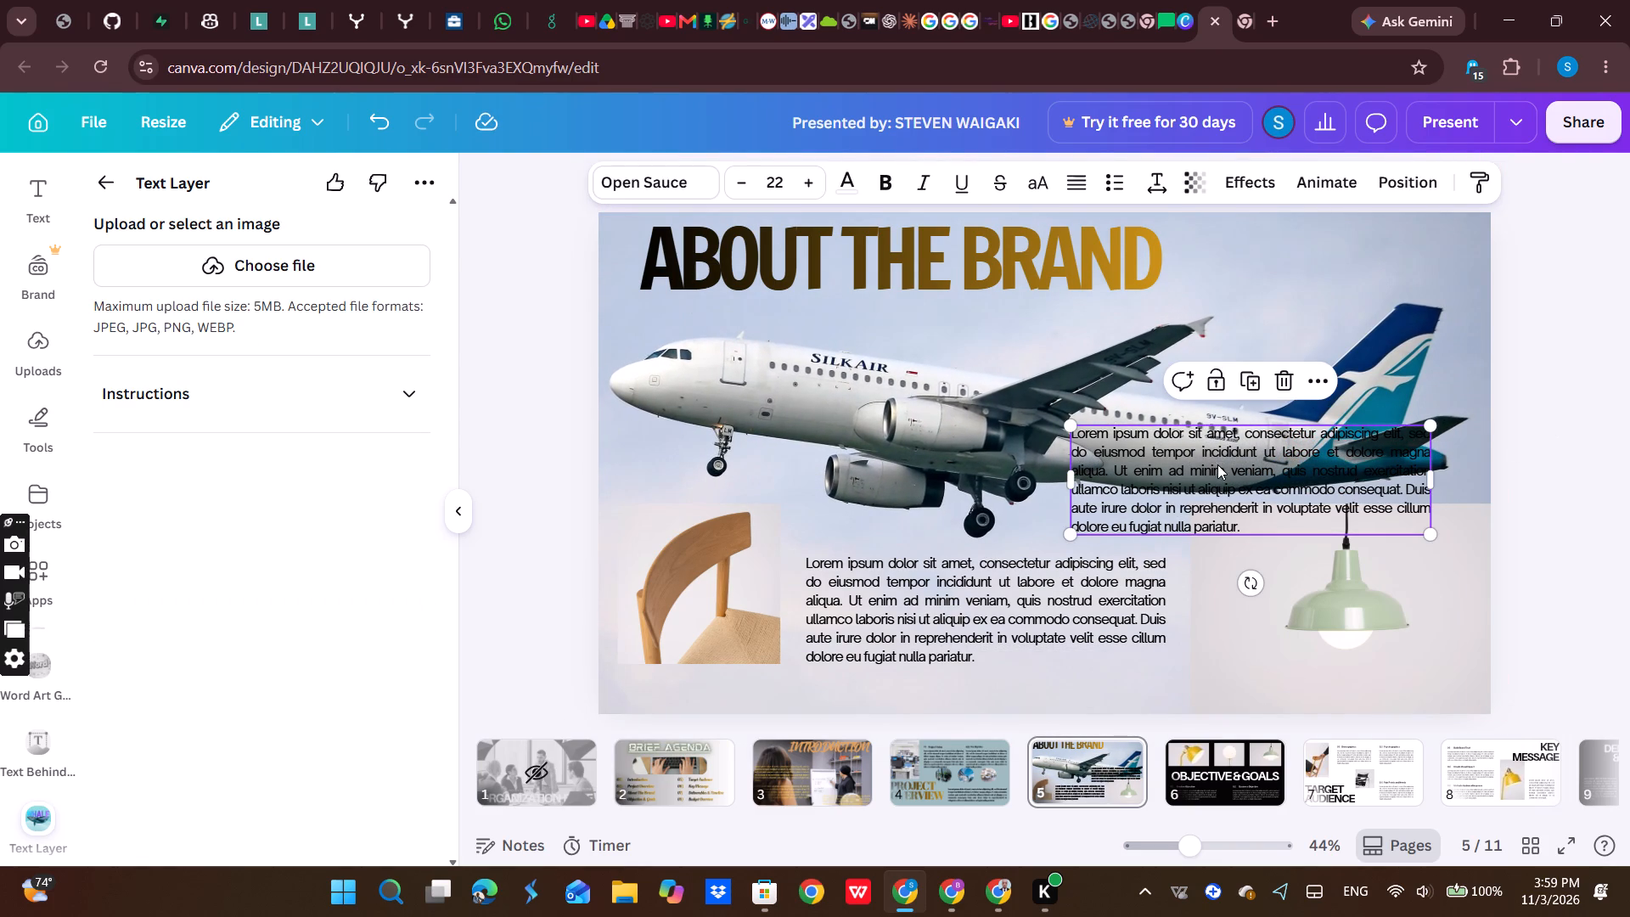
left_click_drag(1231, 473, 1312, 526)
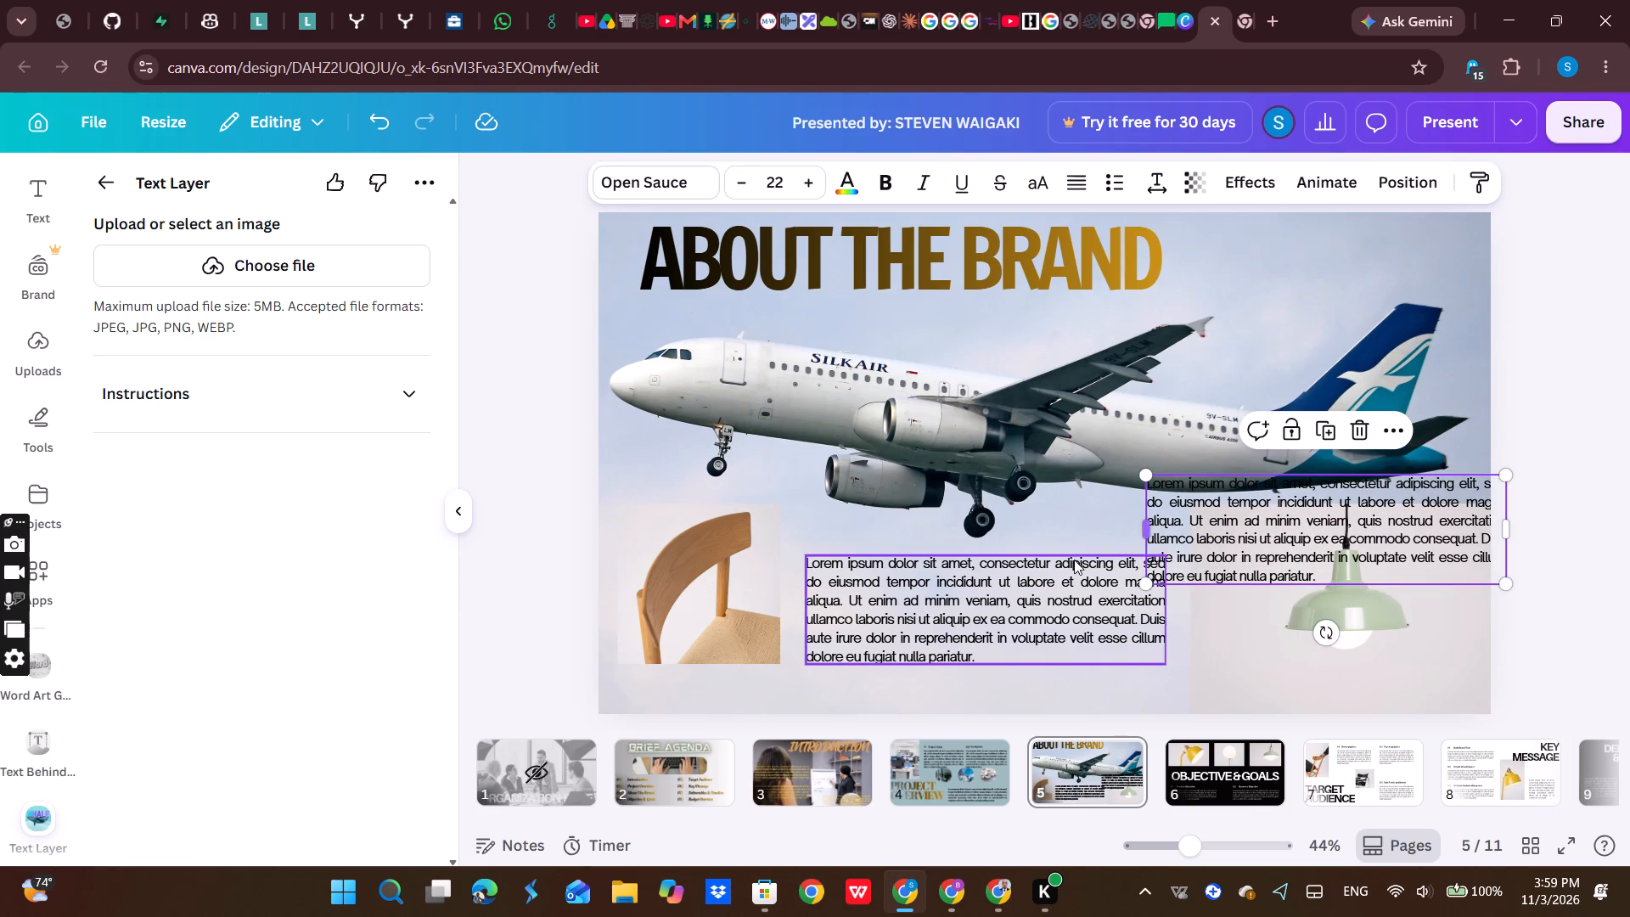
left_click(1065, 564)
left_click_drag(919, 575, 920, 605)
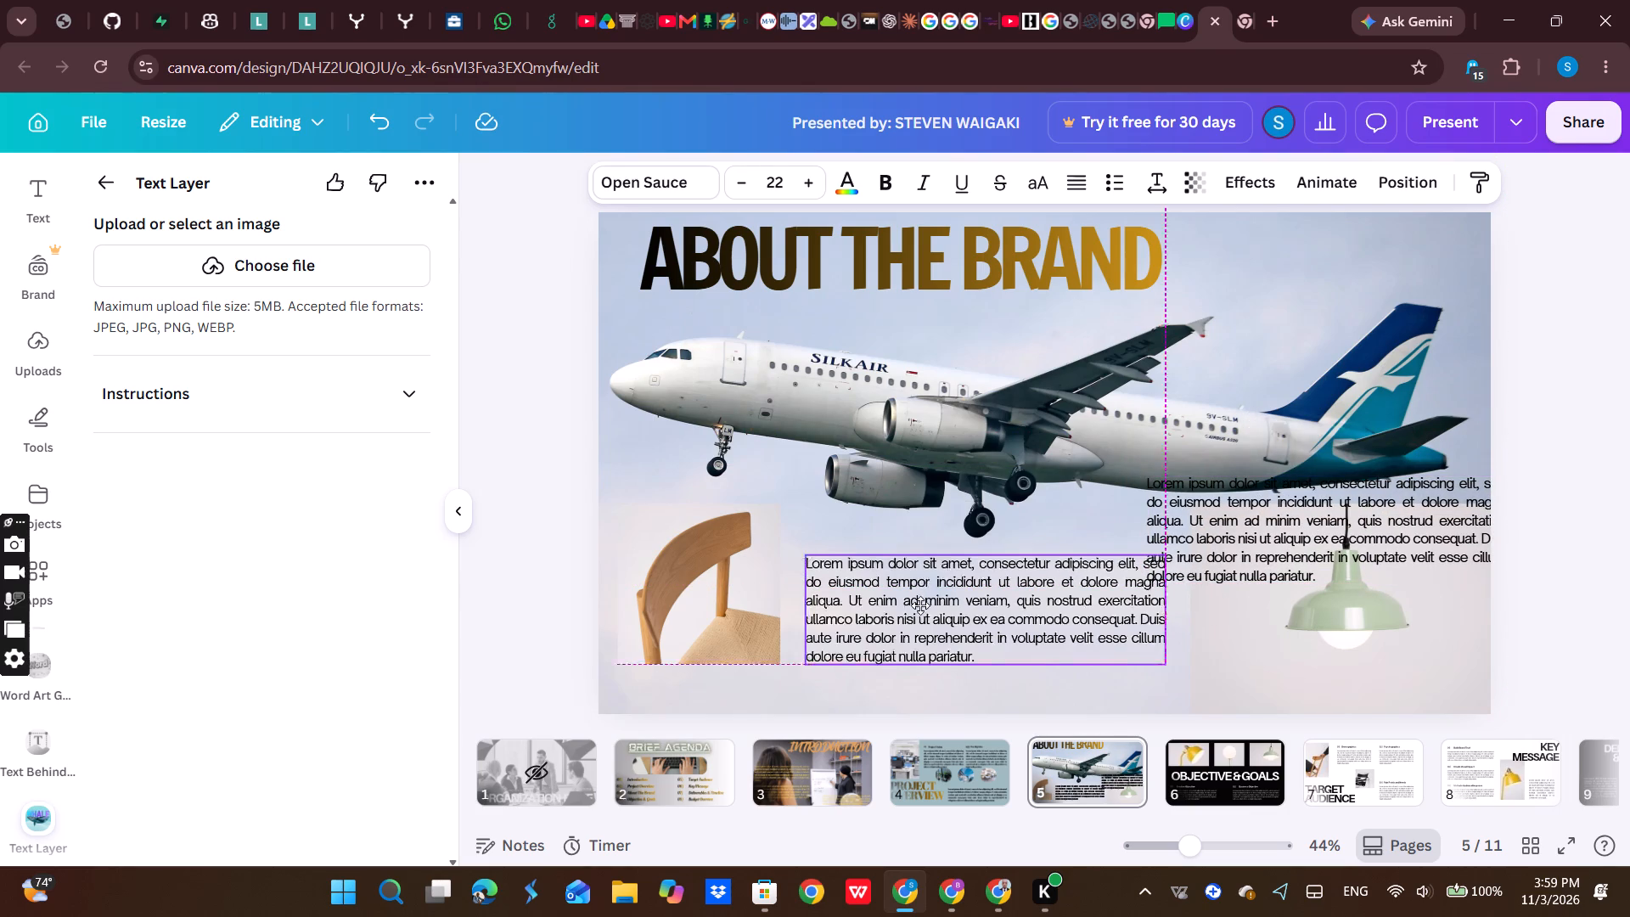
left_click_drag(920, 605, 904, 621)
left_click_drag(1256, 533, 1272, 555)
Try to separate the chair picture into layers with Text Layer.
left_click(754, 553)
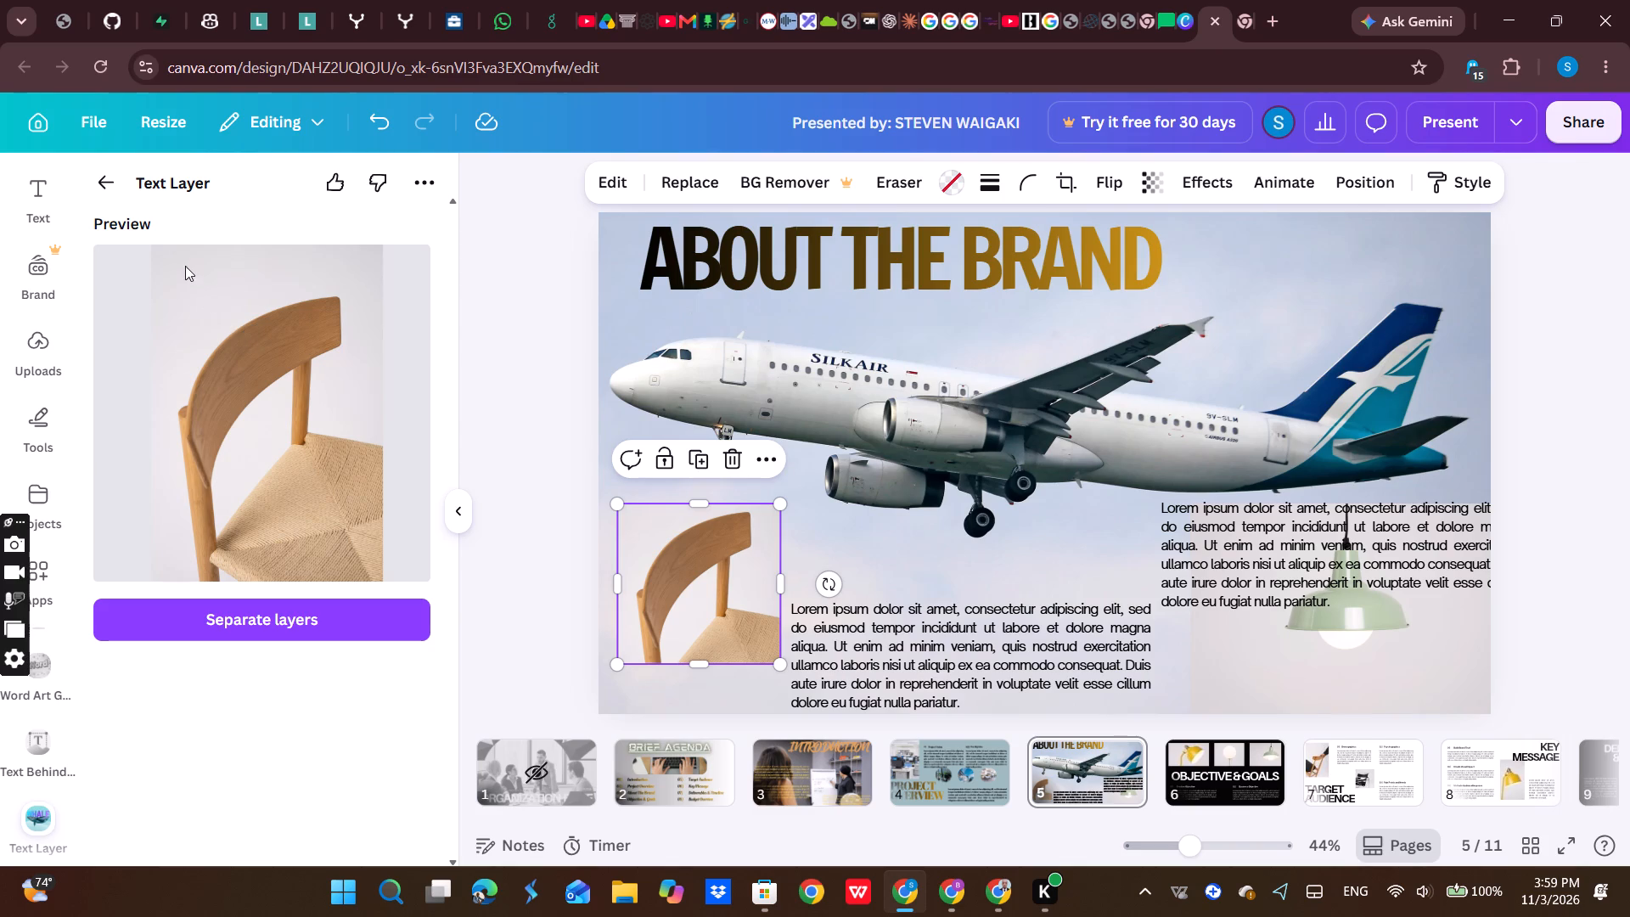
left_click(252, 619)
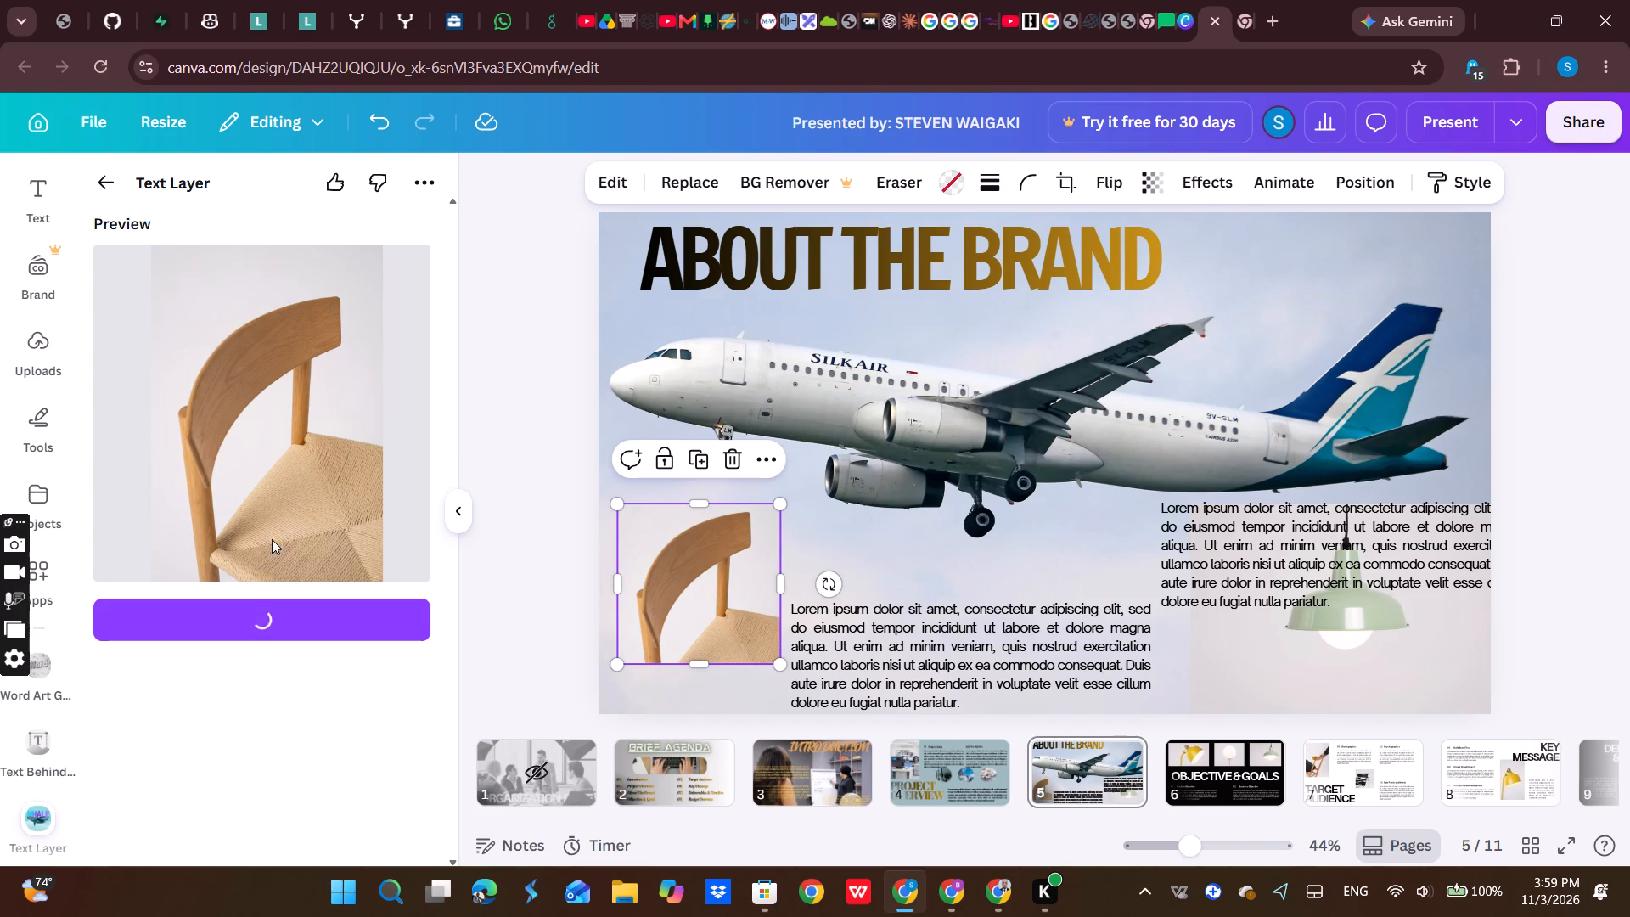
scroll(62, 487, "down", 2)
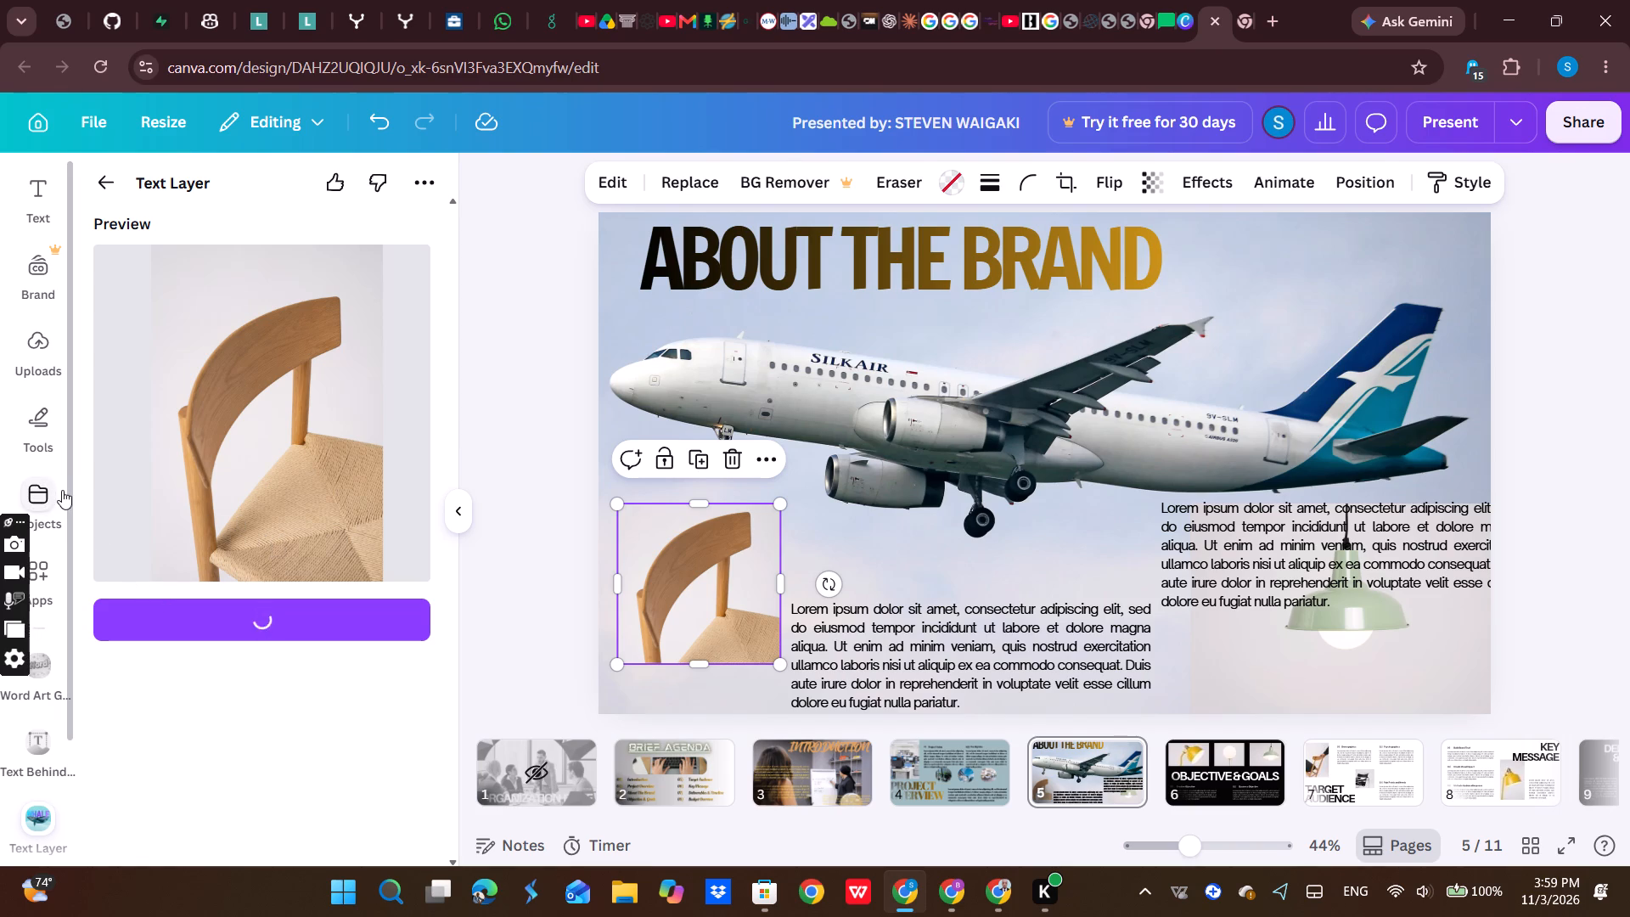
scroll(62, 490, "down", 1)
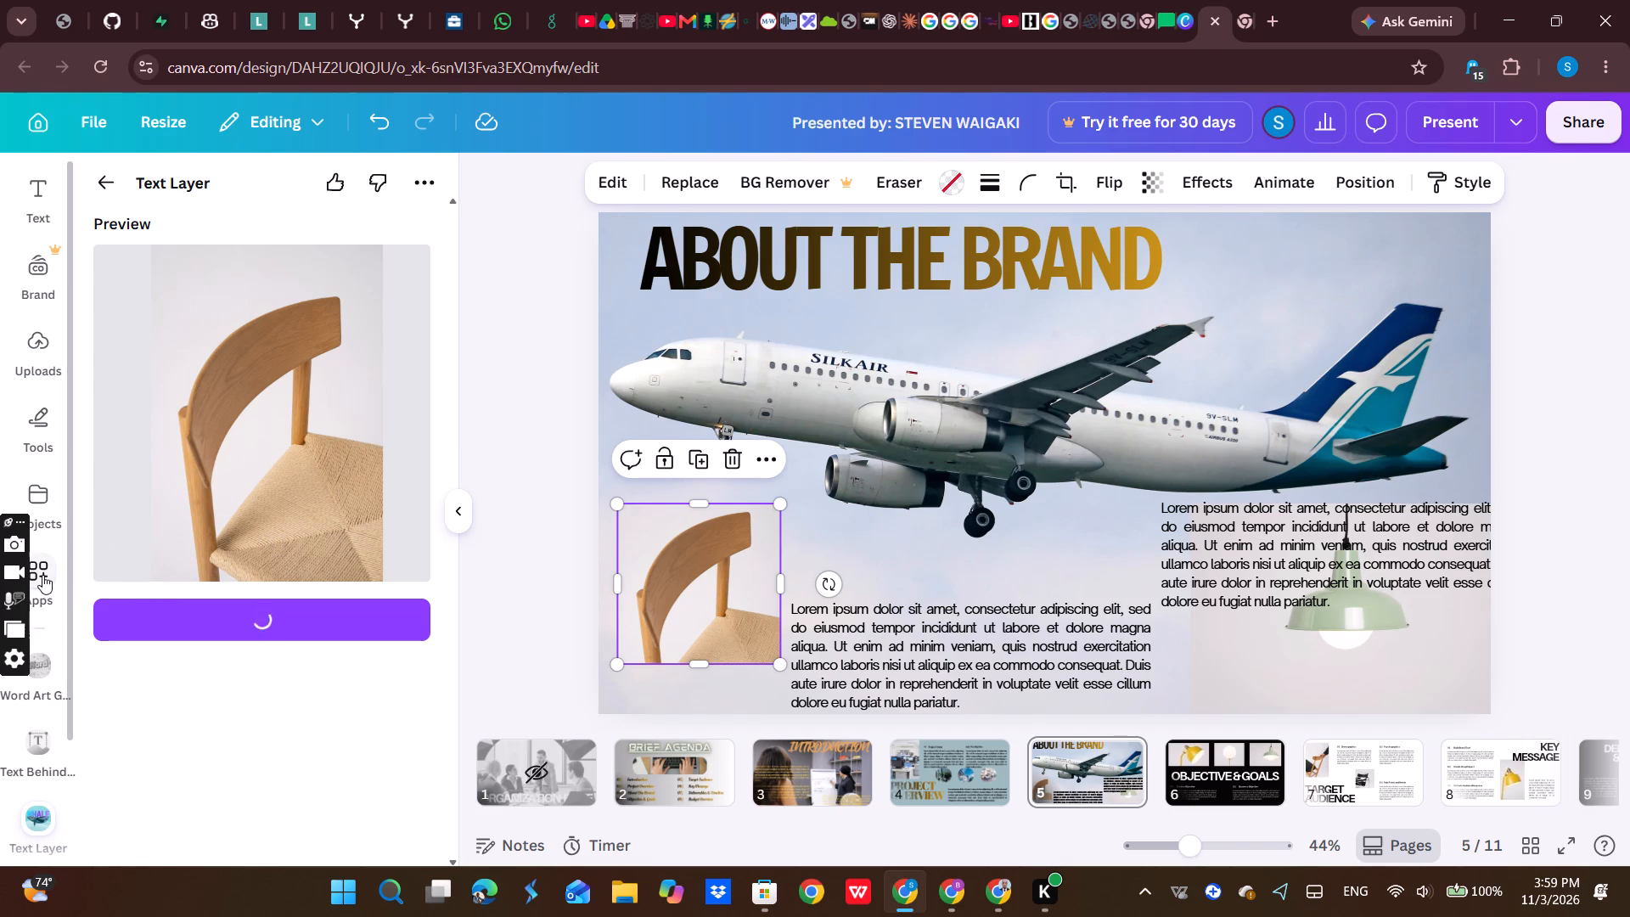
Look through the apps found for "text" and open Frame Maker.
left_click(42, 575)
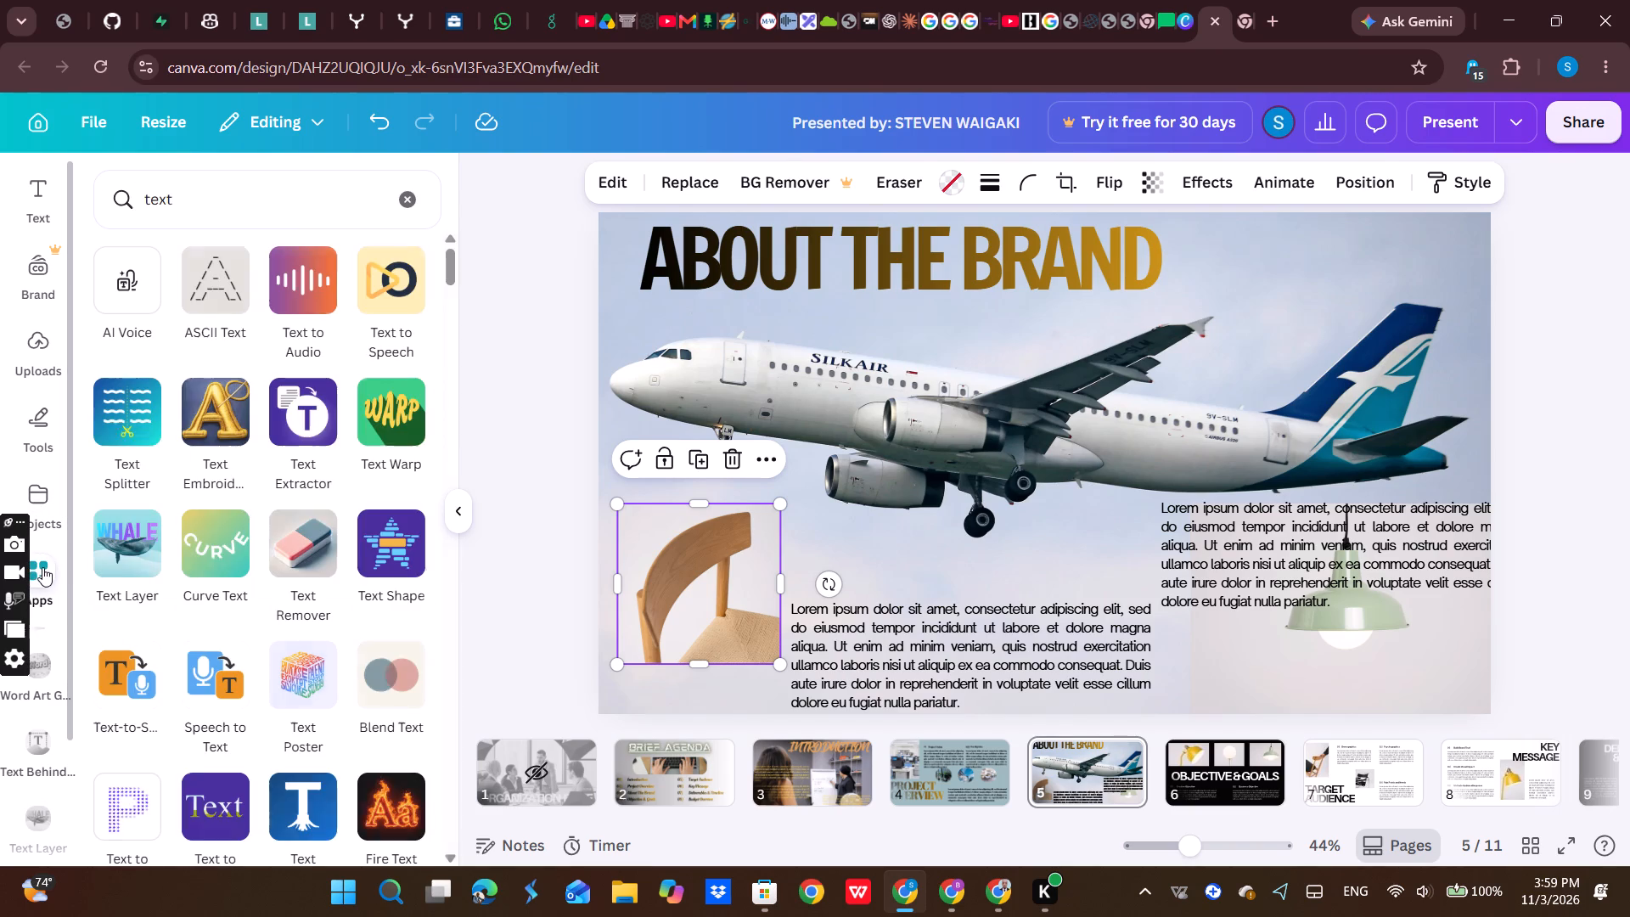
scroll(323, 449, "down", 9)
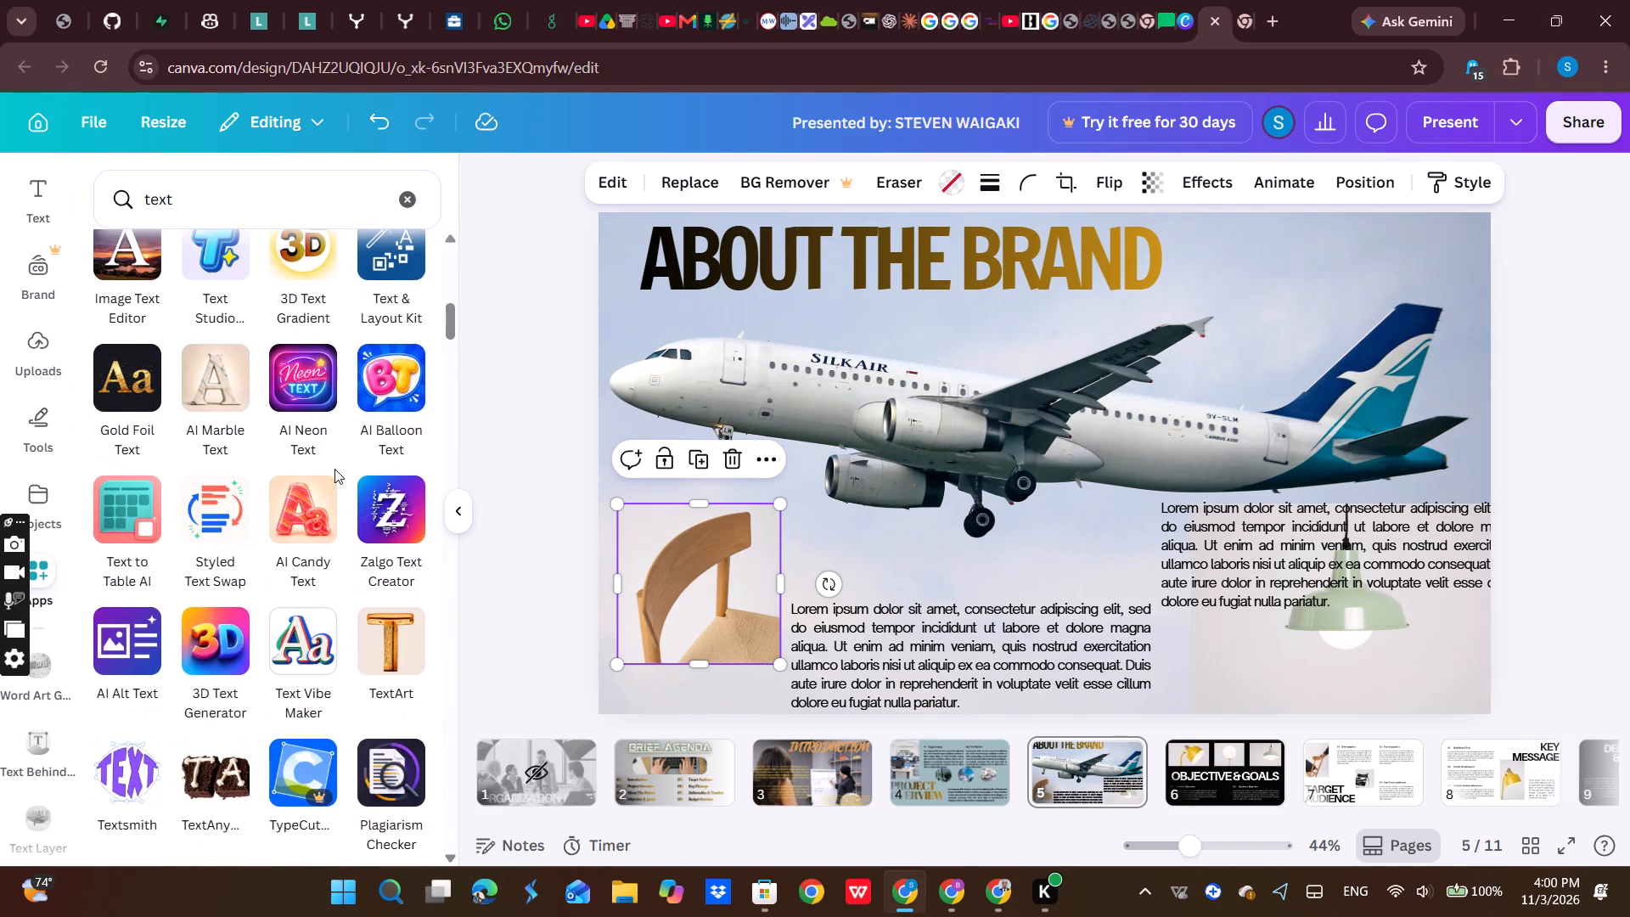
scroll(334, 470, "down", 2)
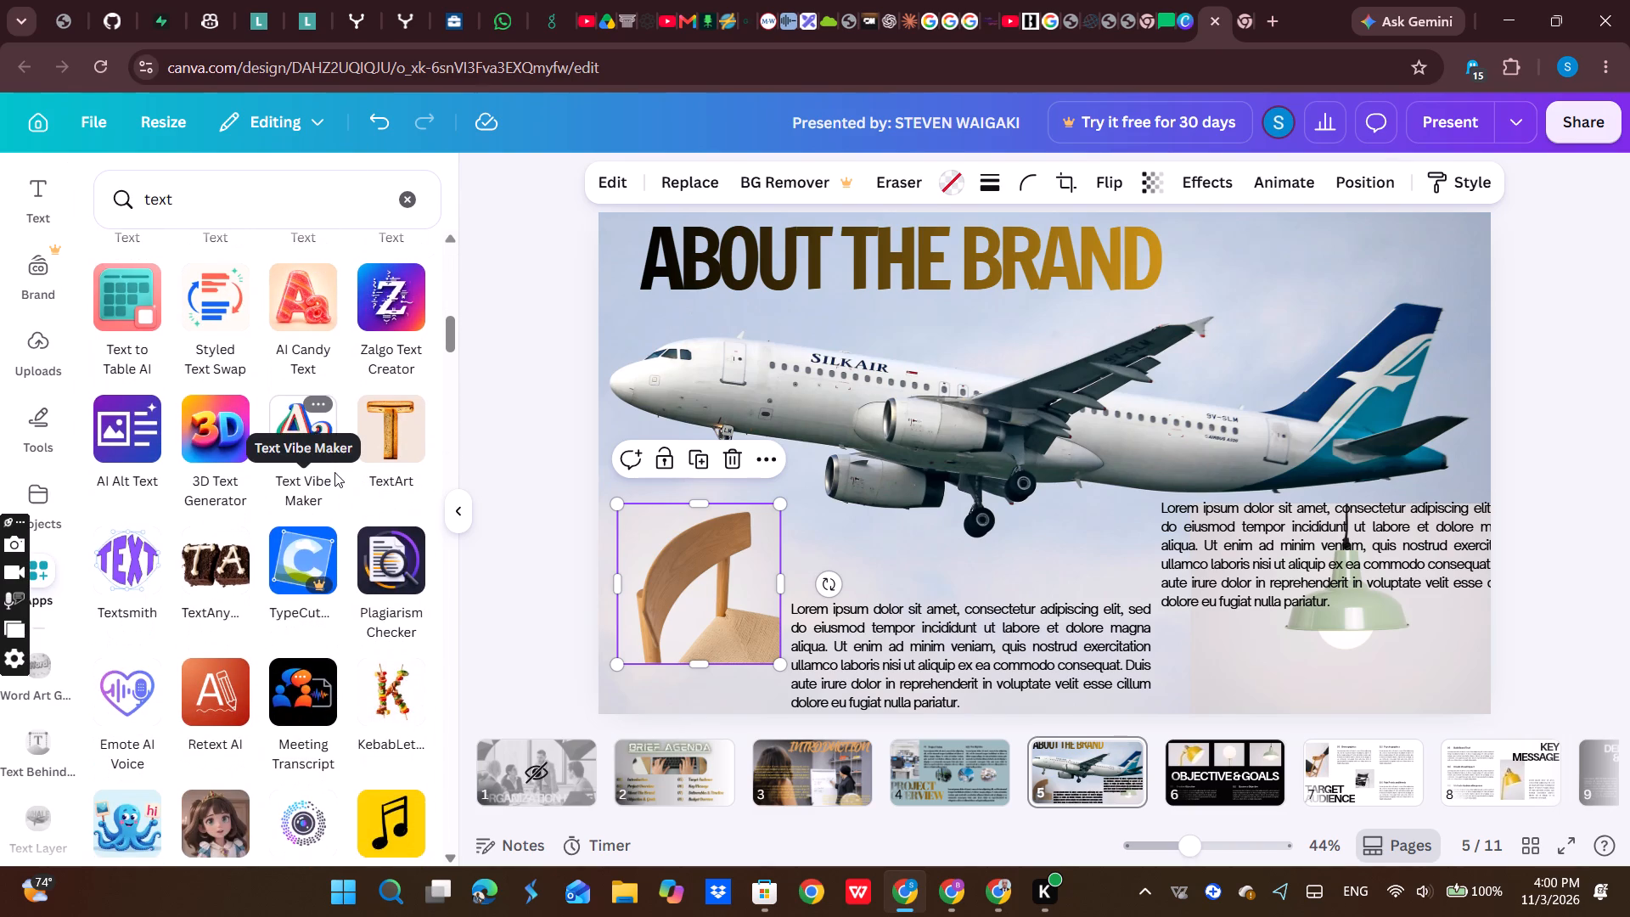
scroll(334, 472, "down", 5)
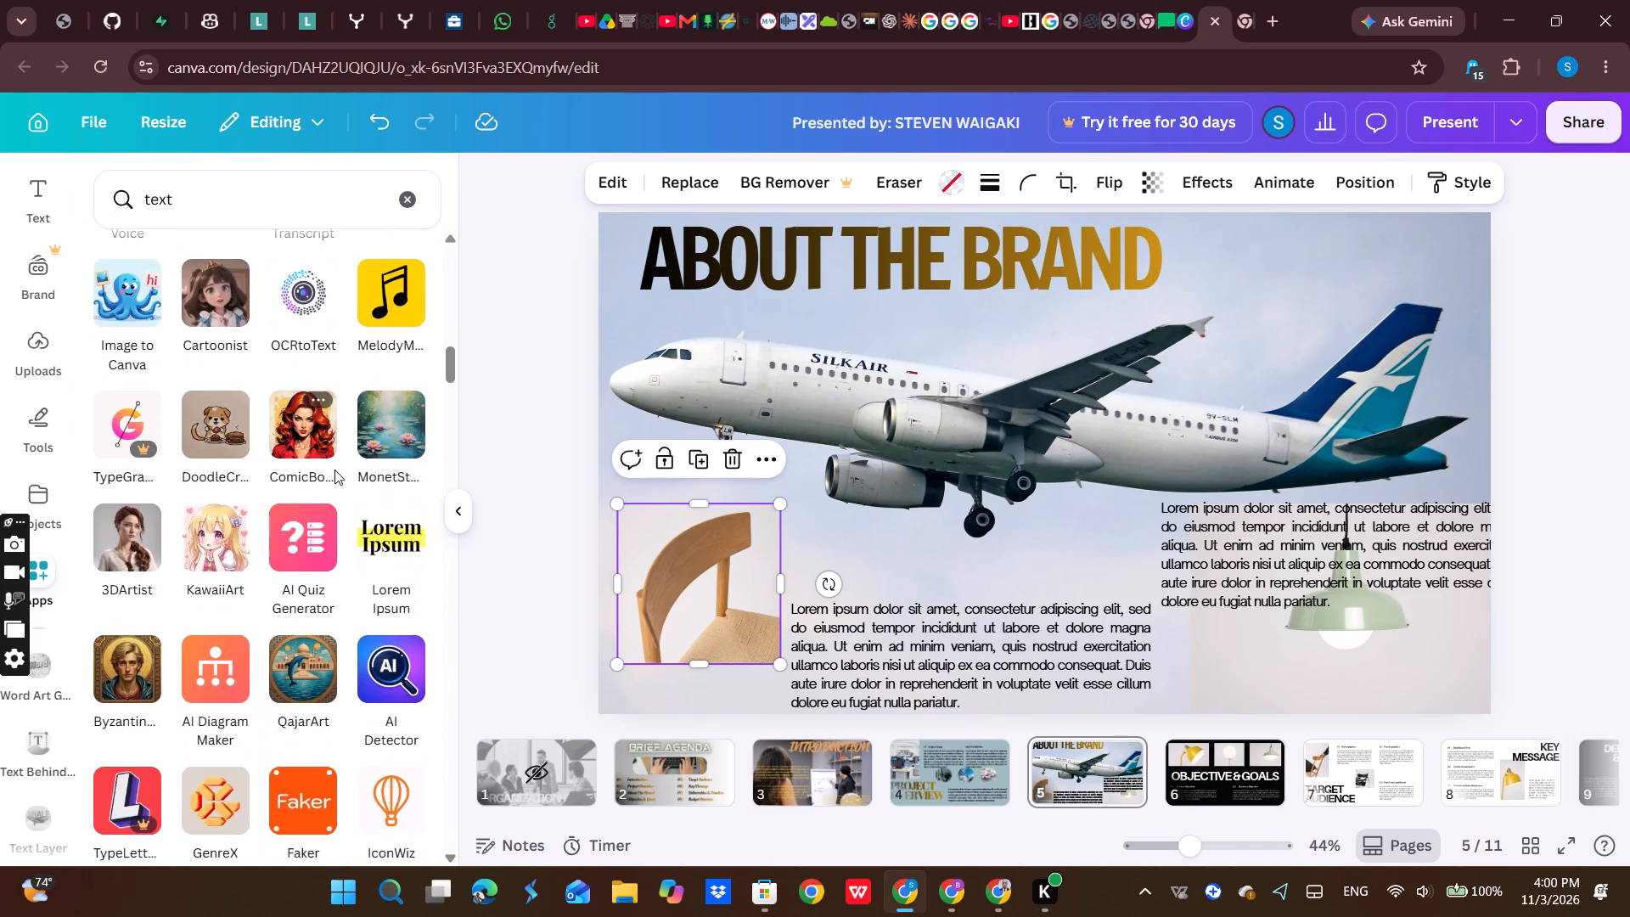
scroll(334, 470, "down", 4)
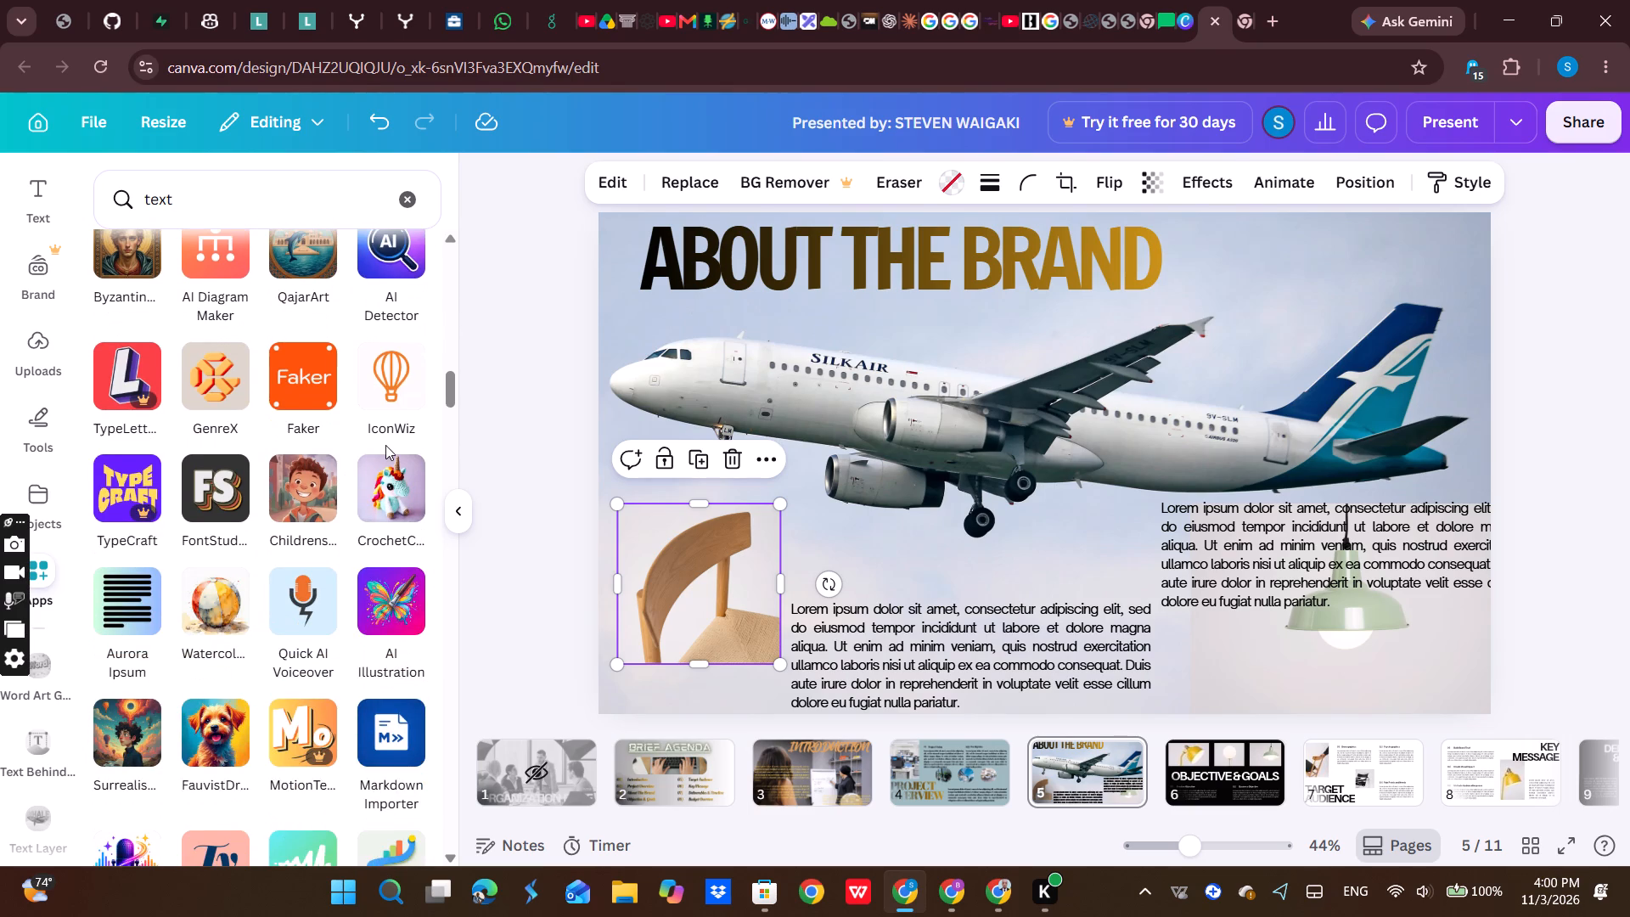
scroll(352, 439, "down", 3)
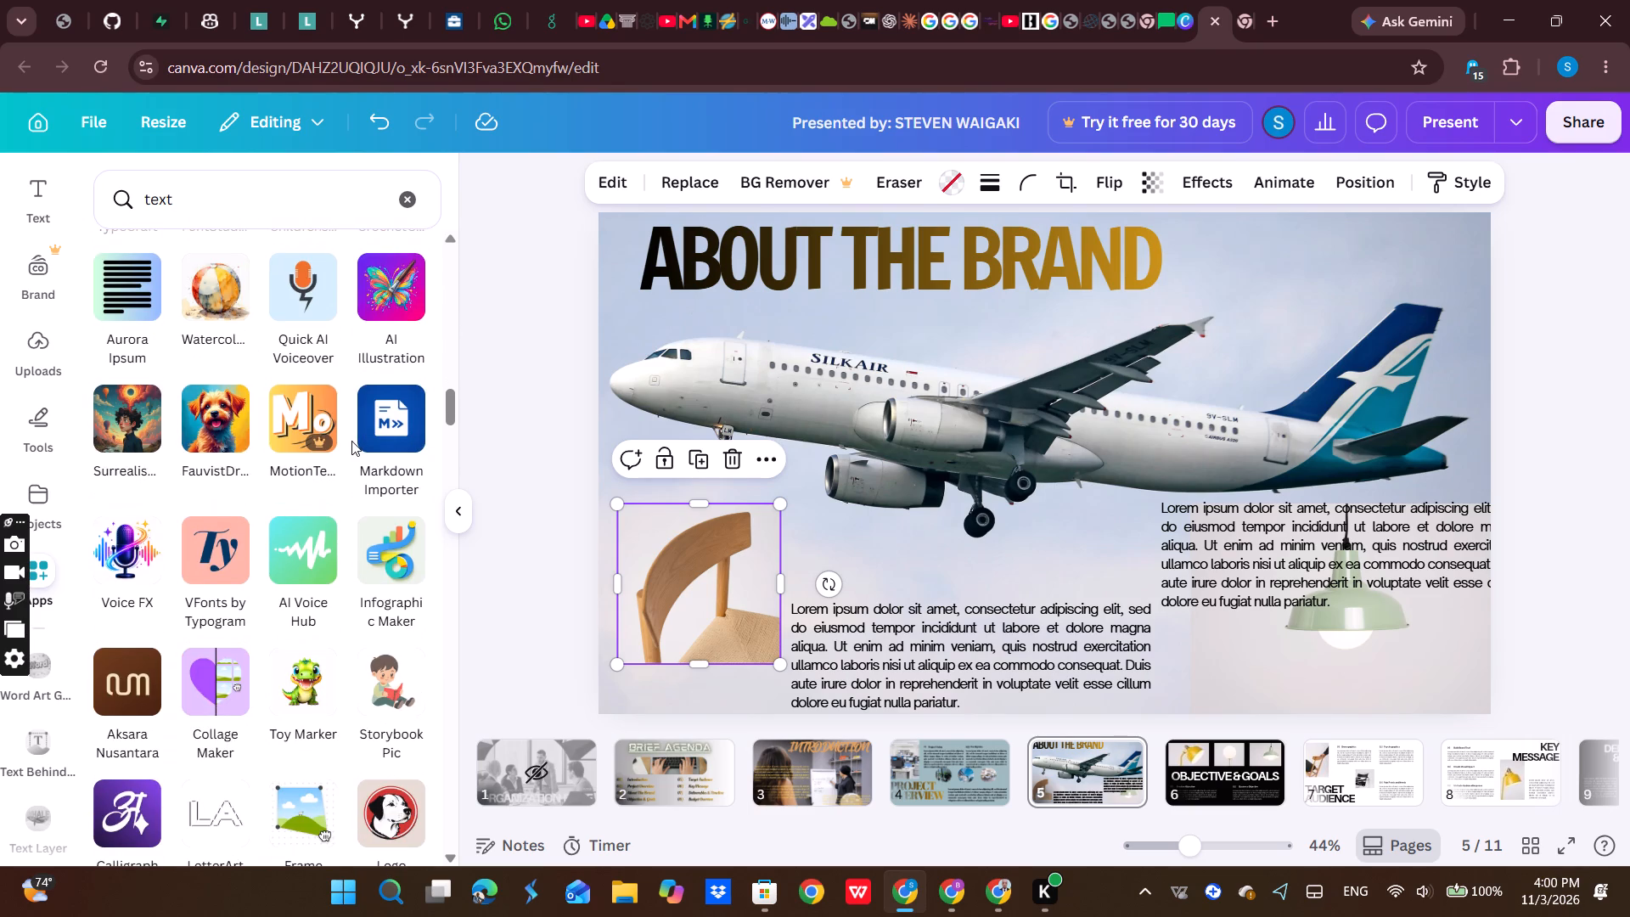
scroll(351, 441, "down", 5)
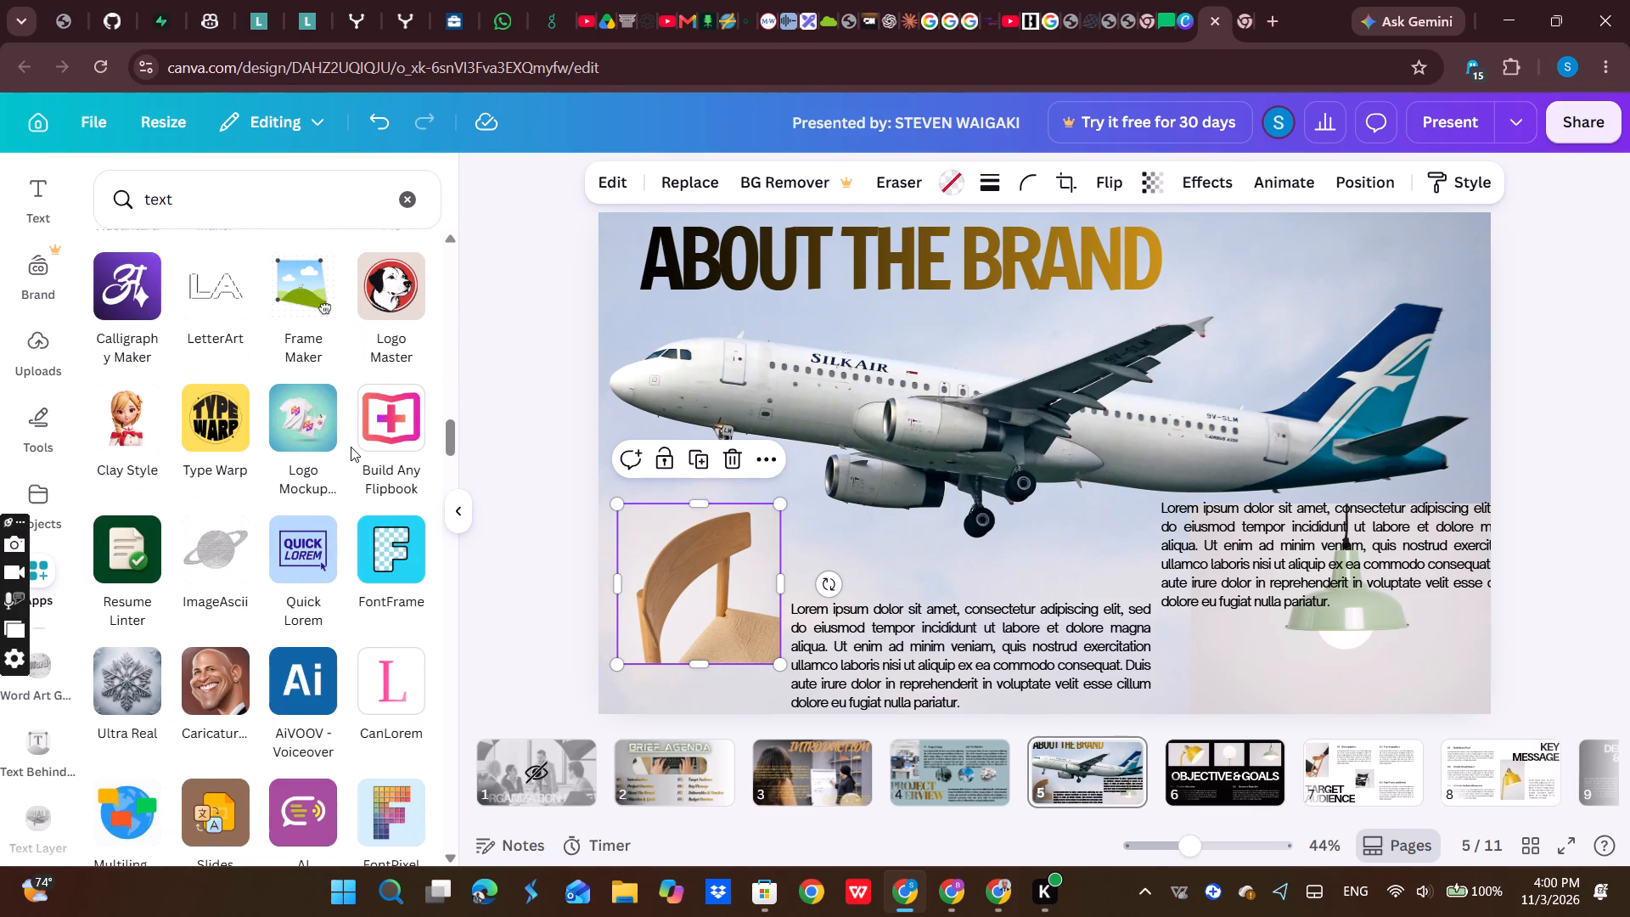
left_click(303, 346)
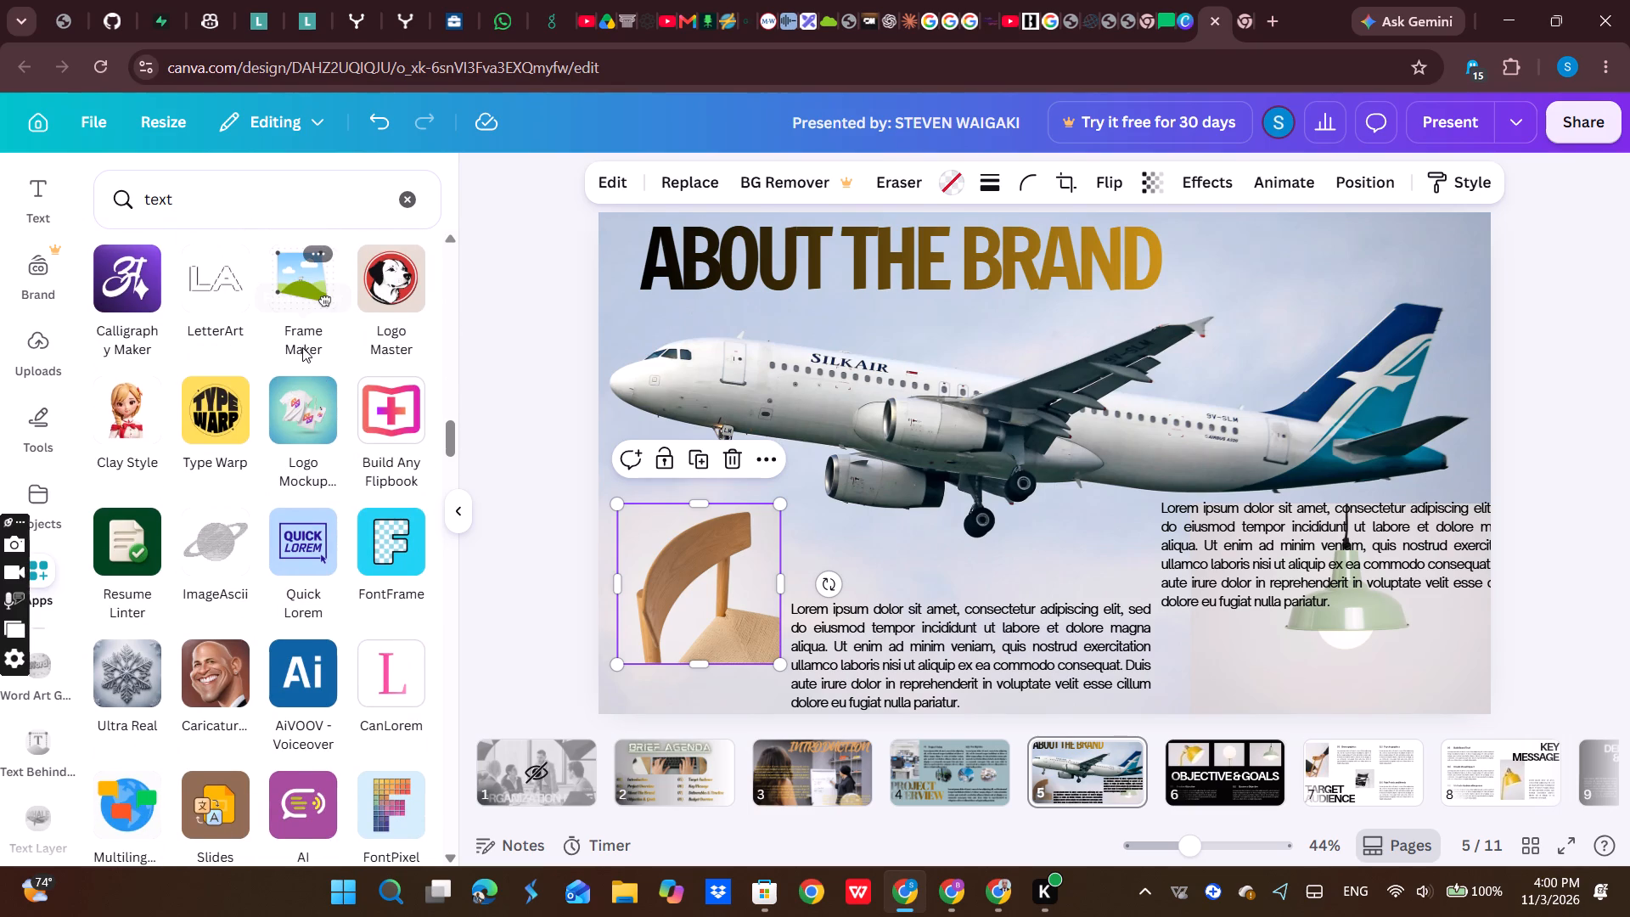
left_click(306, 296)
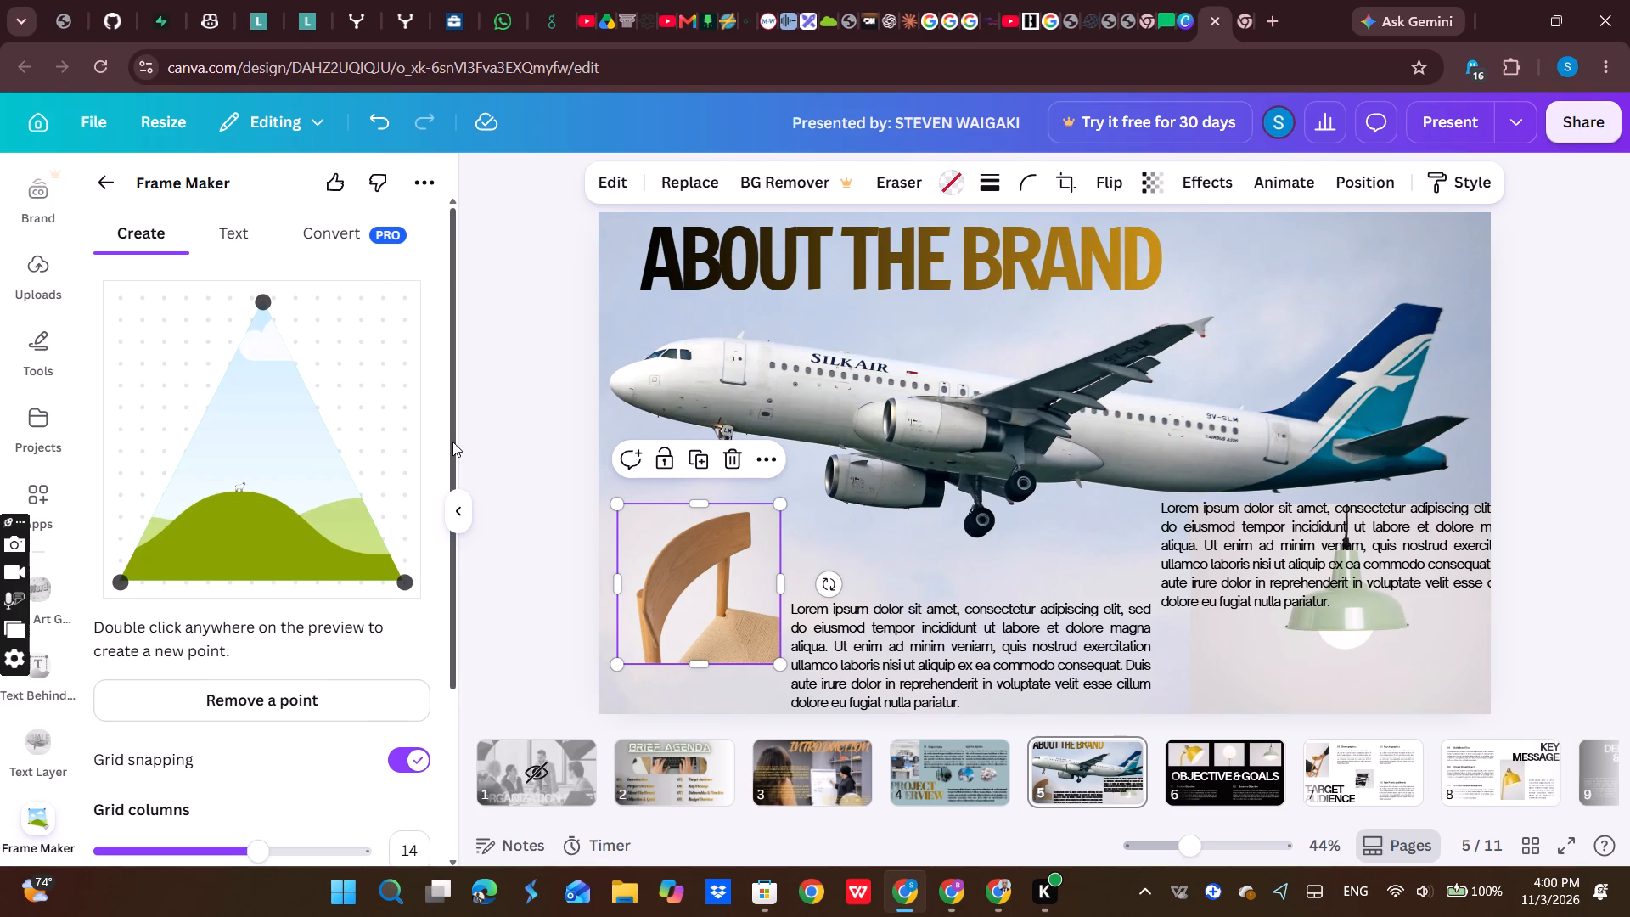
Browse Frame Maker's preset shapes and choose the trapezoid that is narrower at its top.
left_click_drag(452, 442, 430, 693)
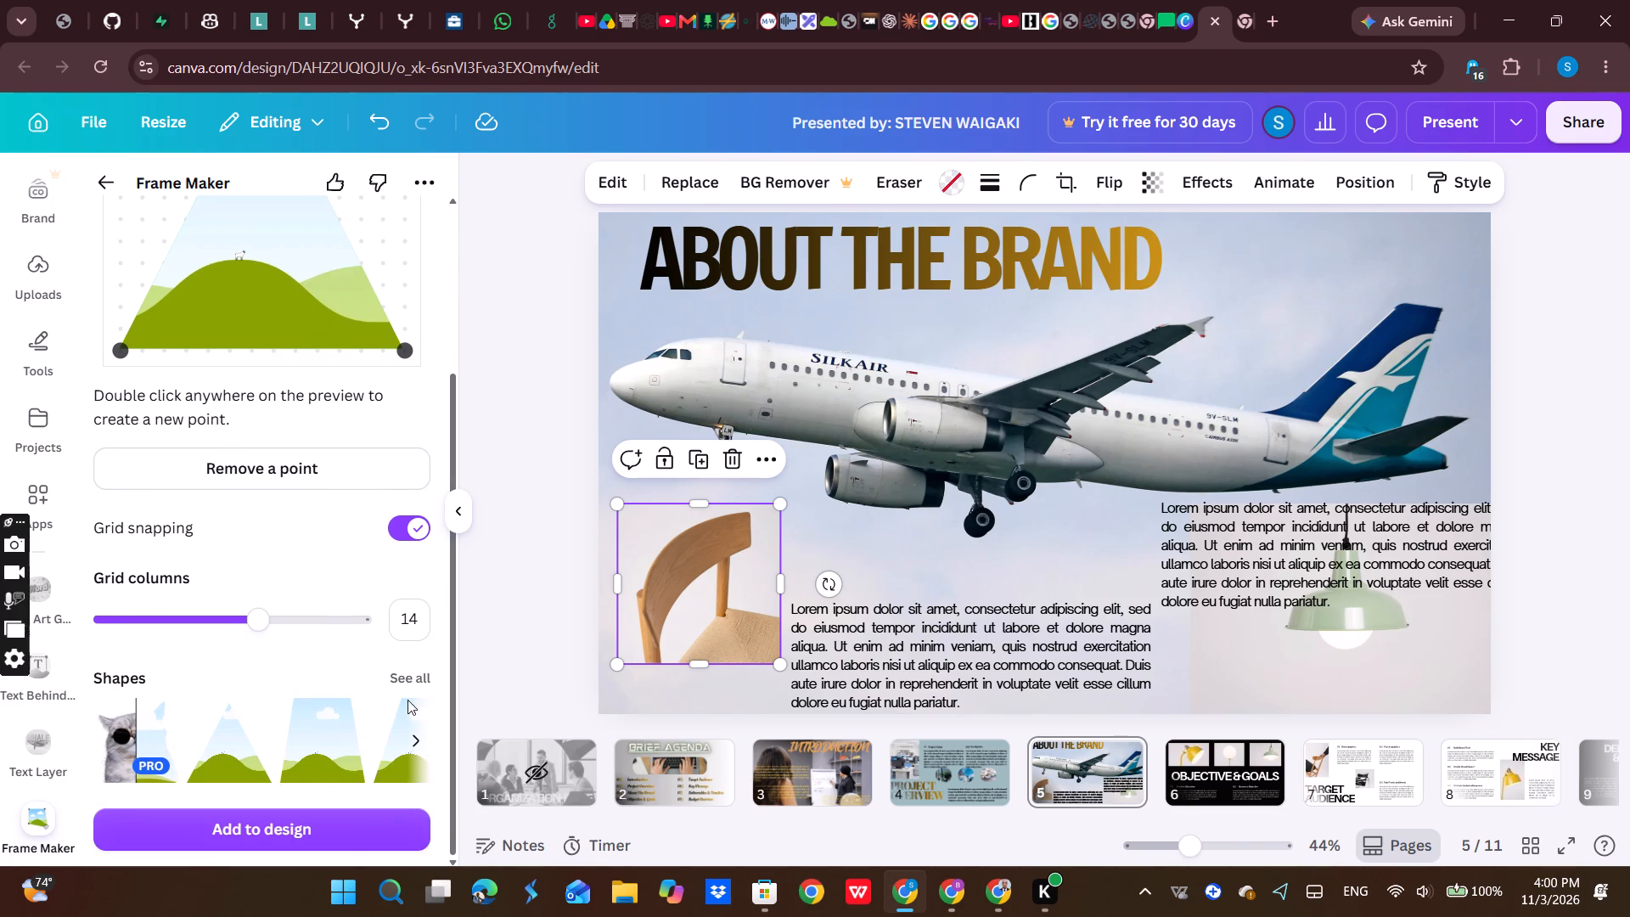
left_click(412, 742)
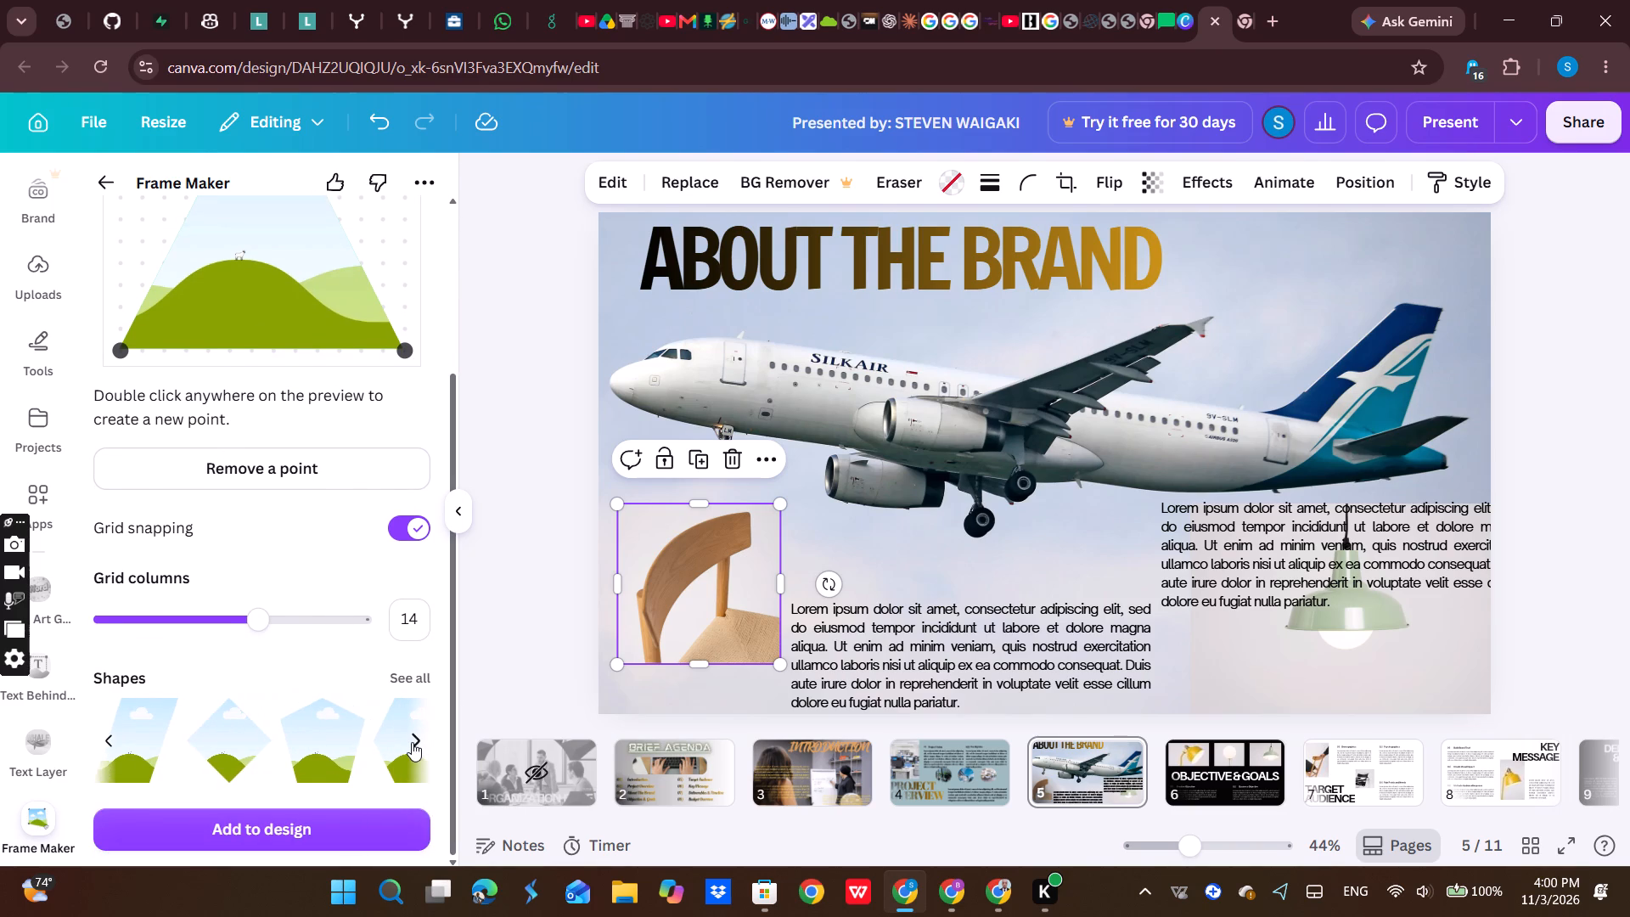
left_click(406, 745)
left_click(406, 745)
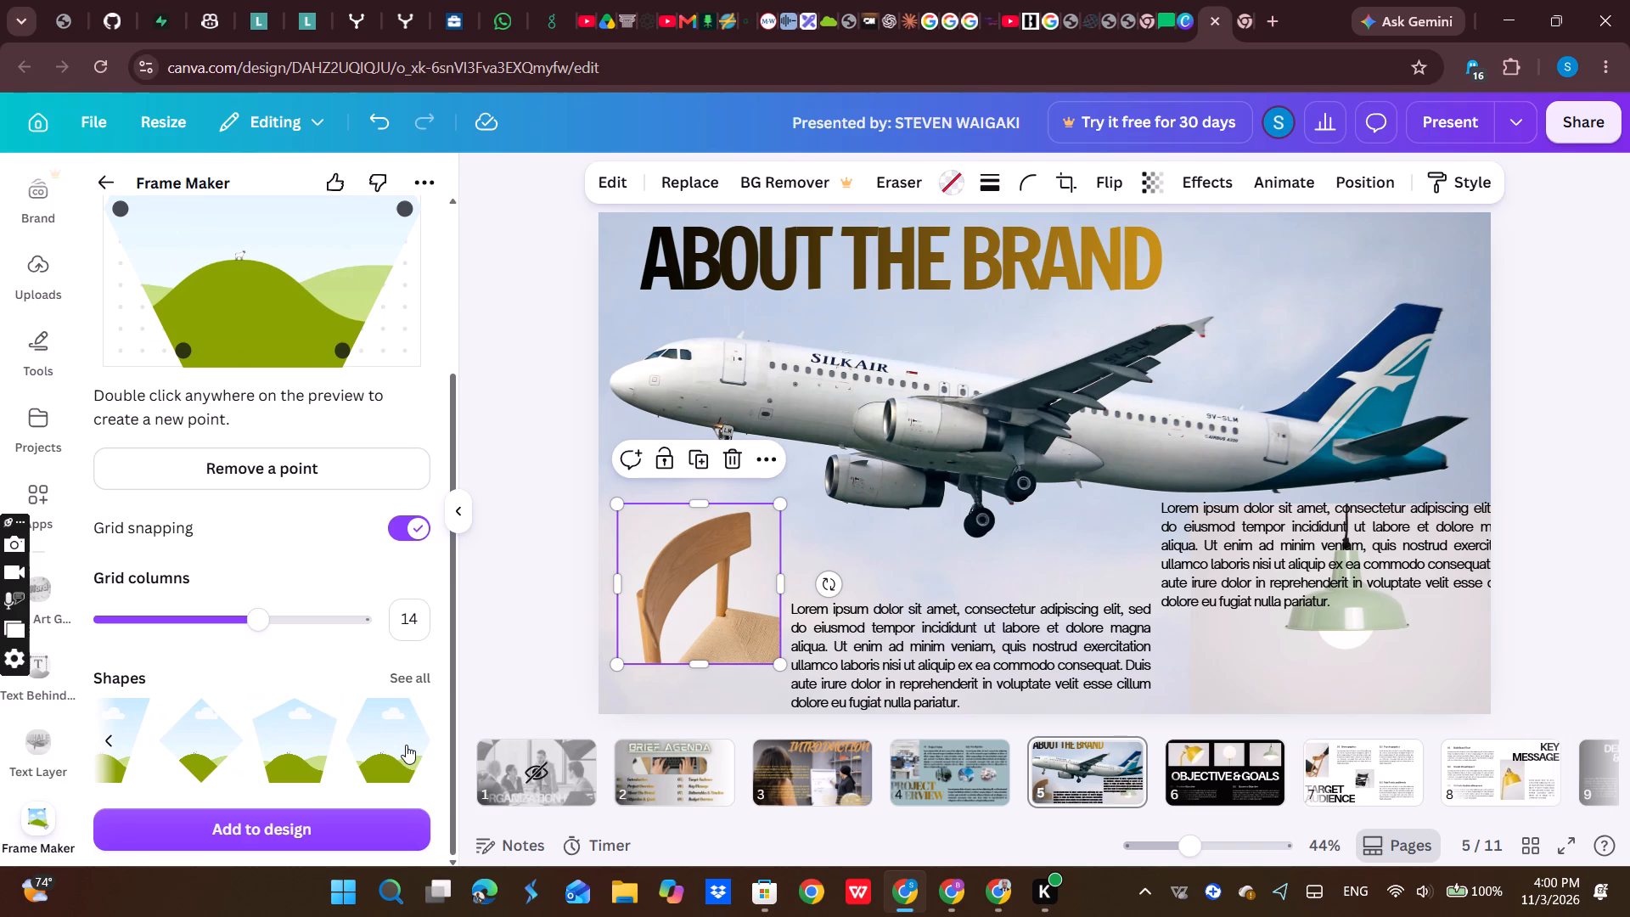
left_click(100, 734)
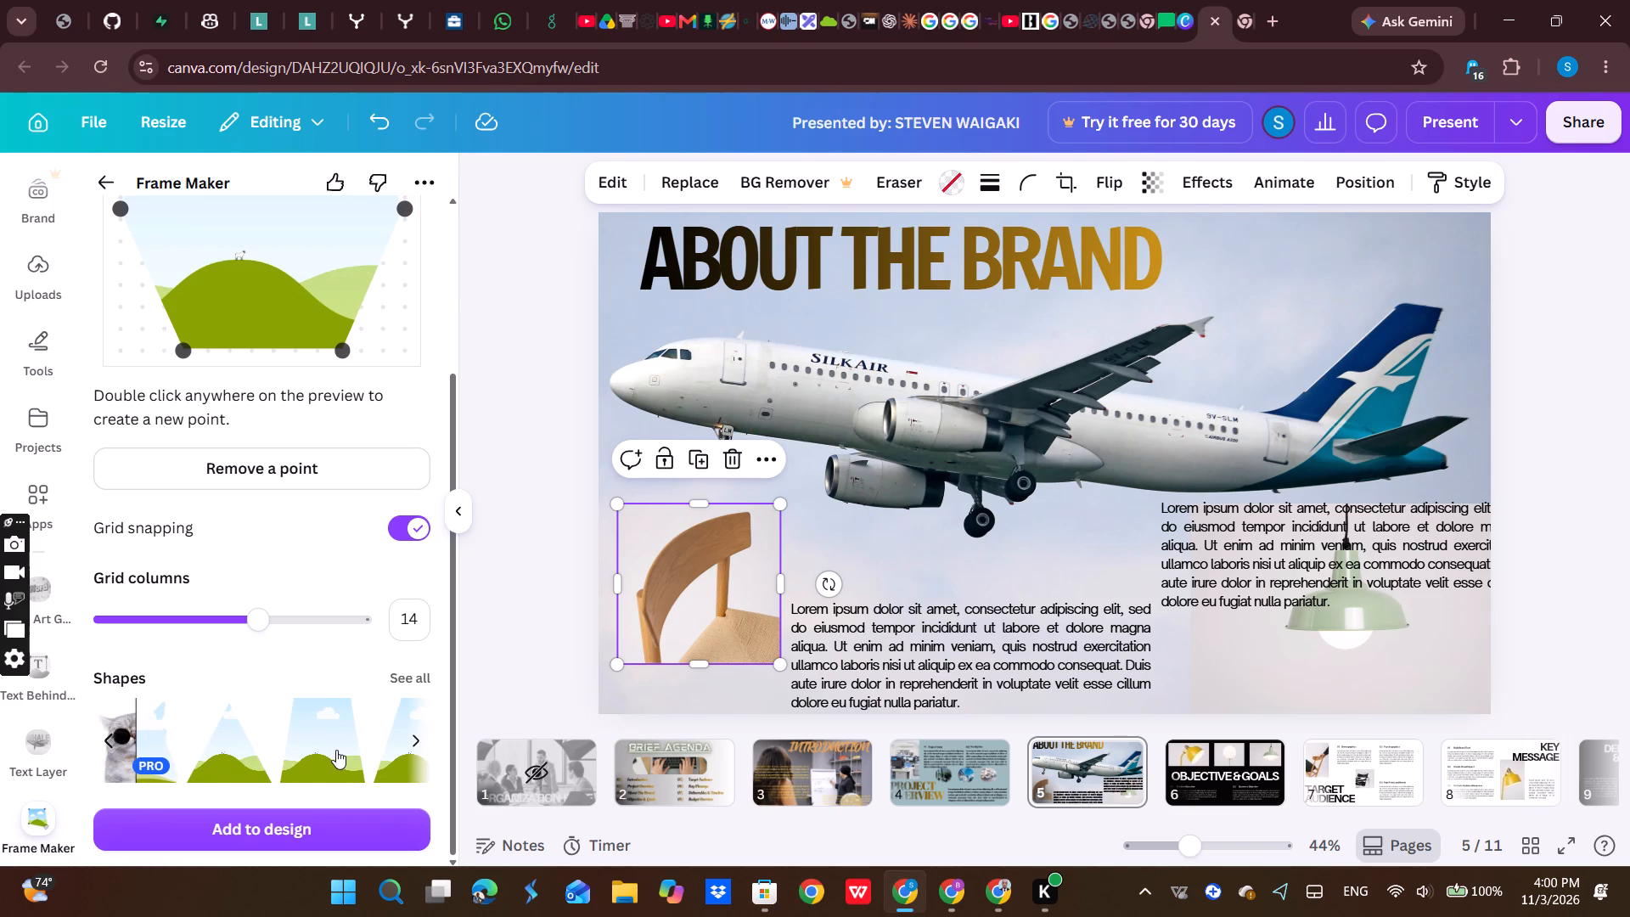
left_click(336, 750)
Shift the airplane photo slightly down and right so the nose sits just inside the slide's left edge.
left_click_drag(1311, 230, 1297, 273)
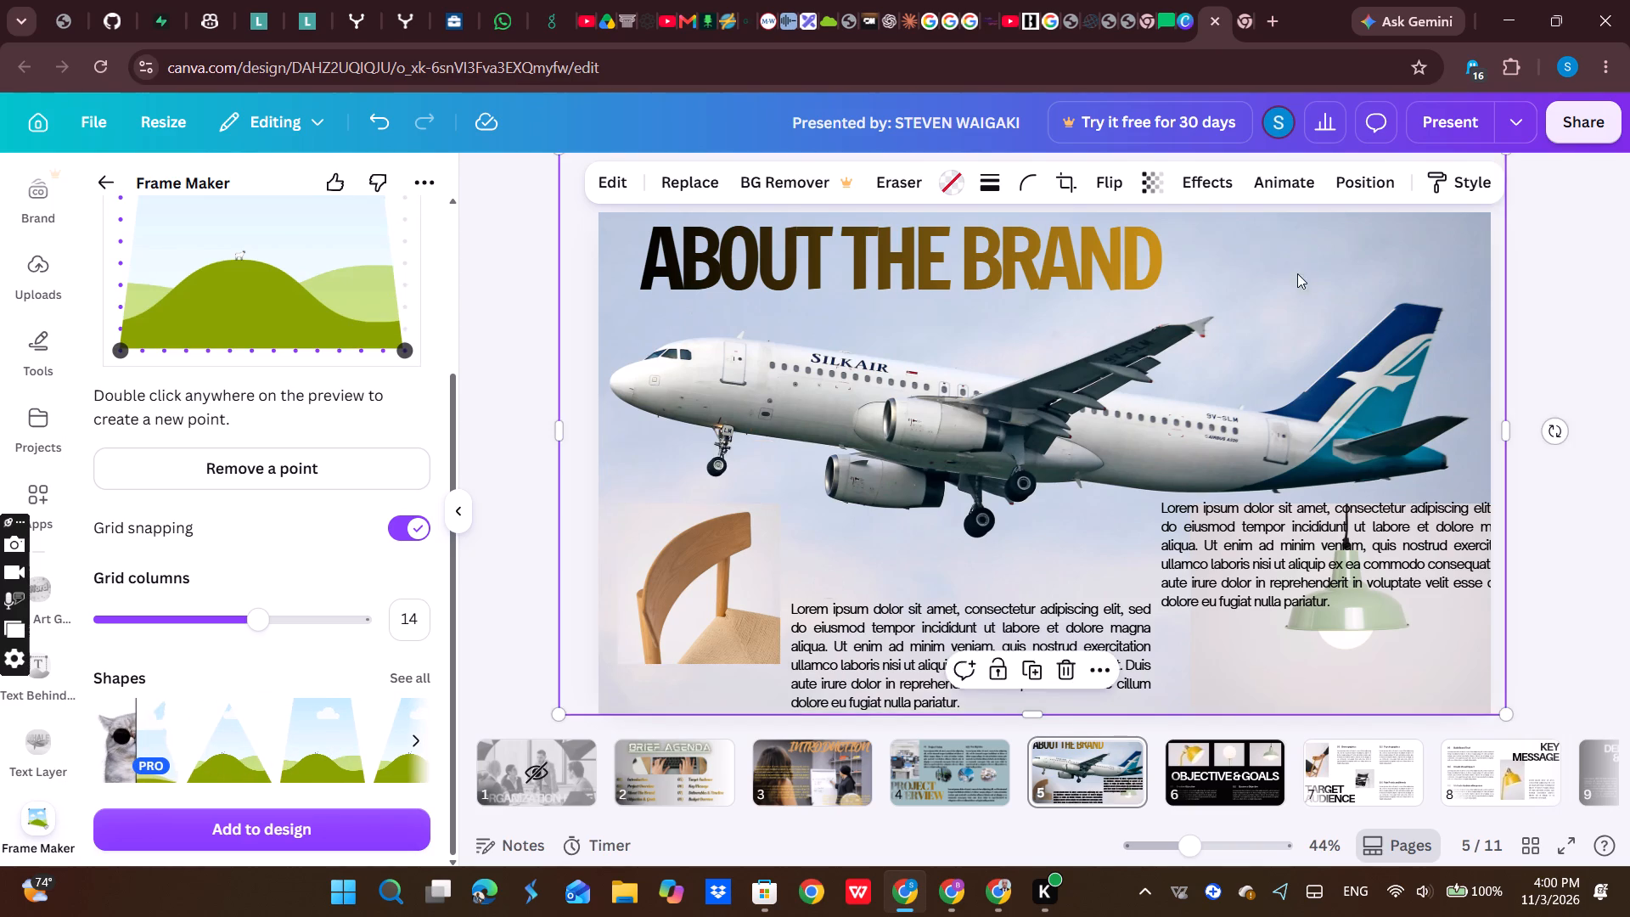
left_click_drag(1297, 273, 1336, 339)
left_click_drag(1329, 333, 1255, 262)
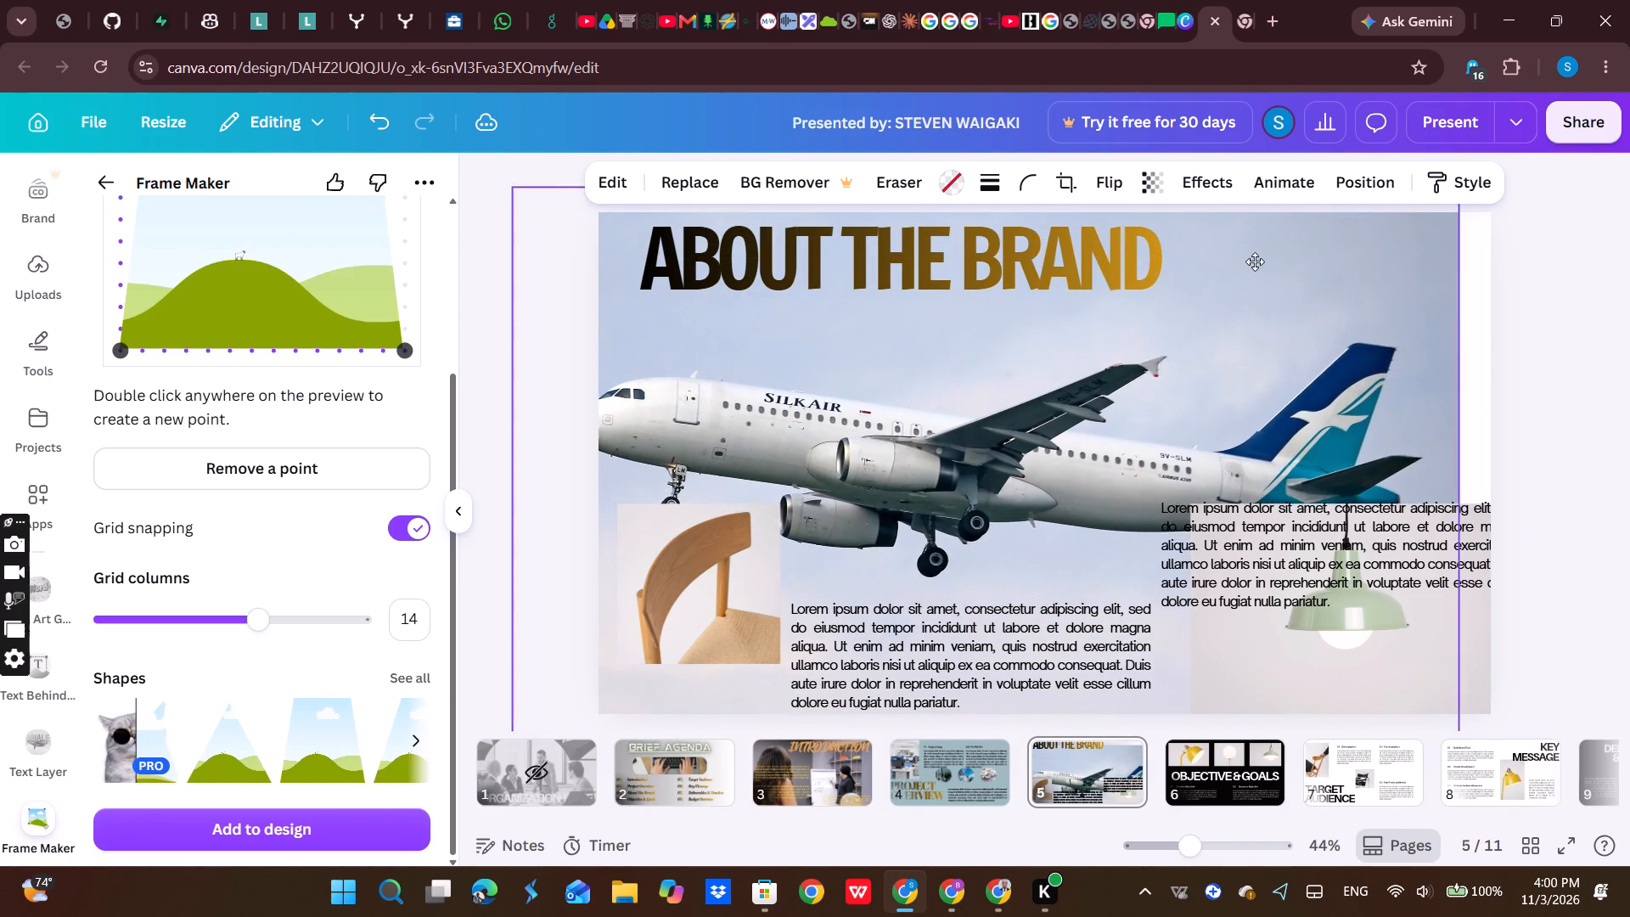
left_click_drag(1255, 262, 1312, 258)
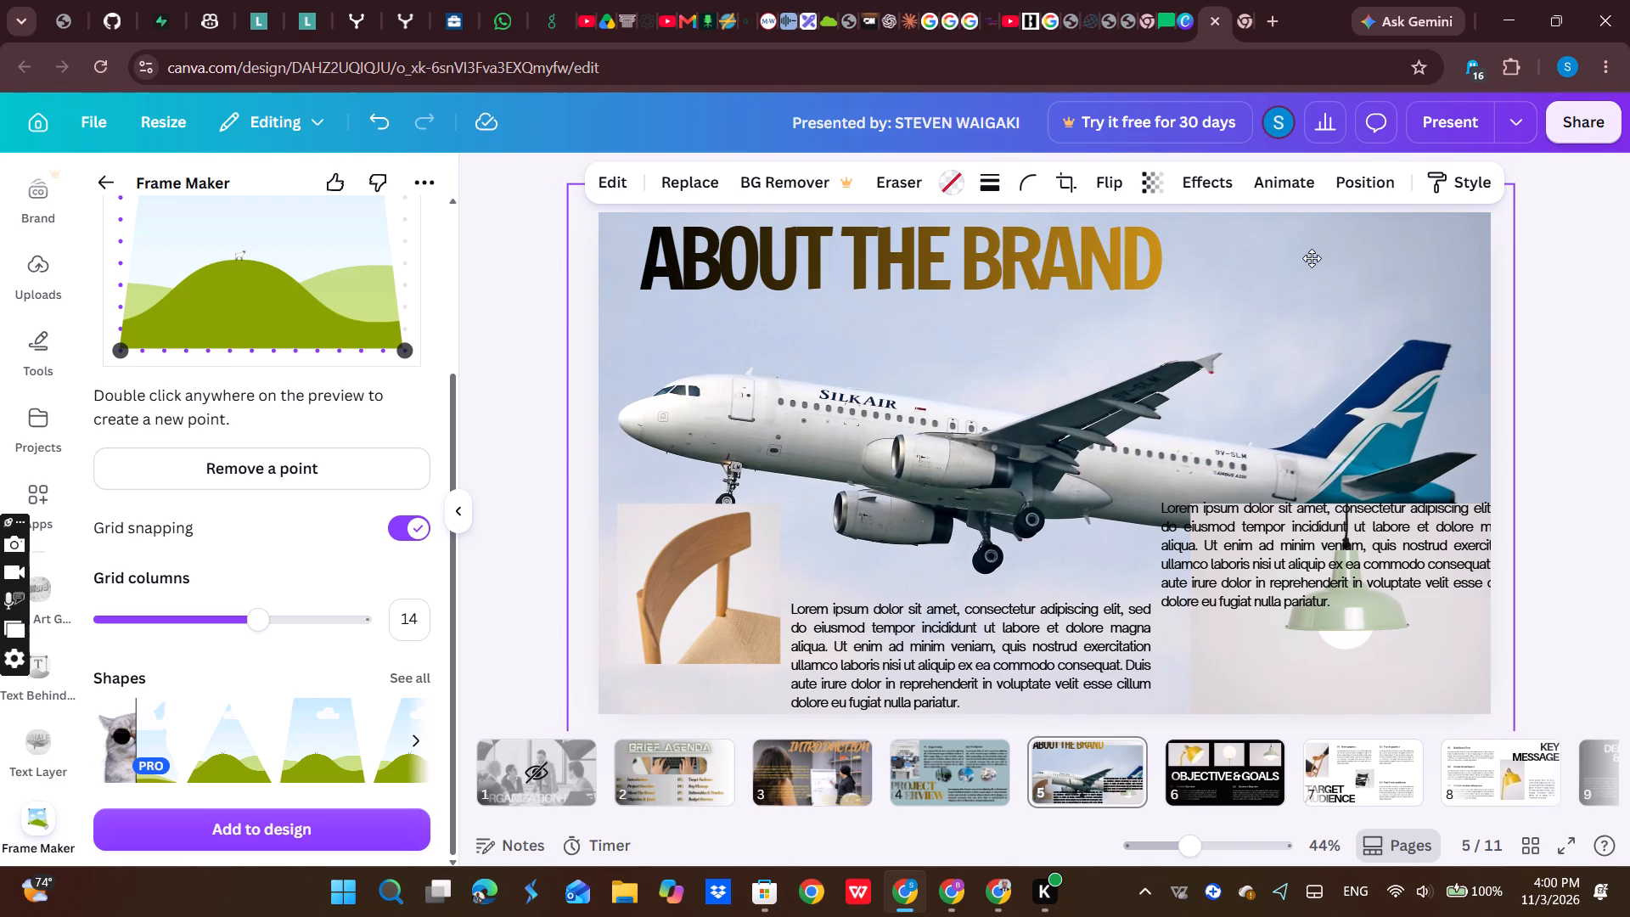
left_click_drag(1312, 258, 1311, 256)
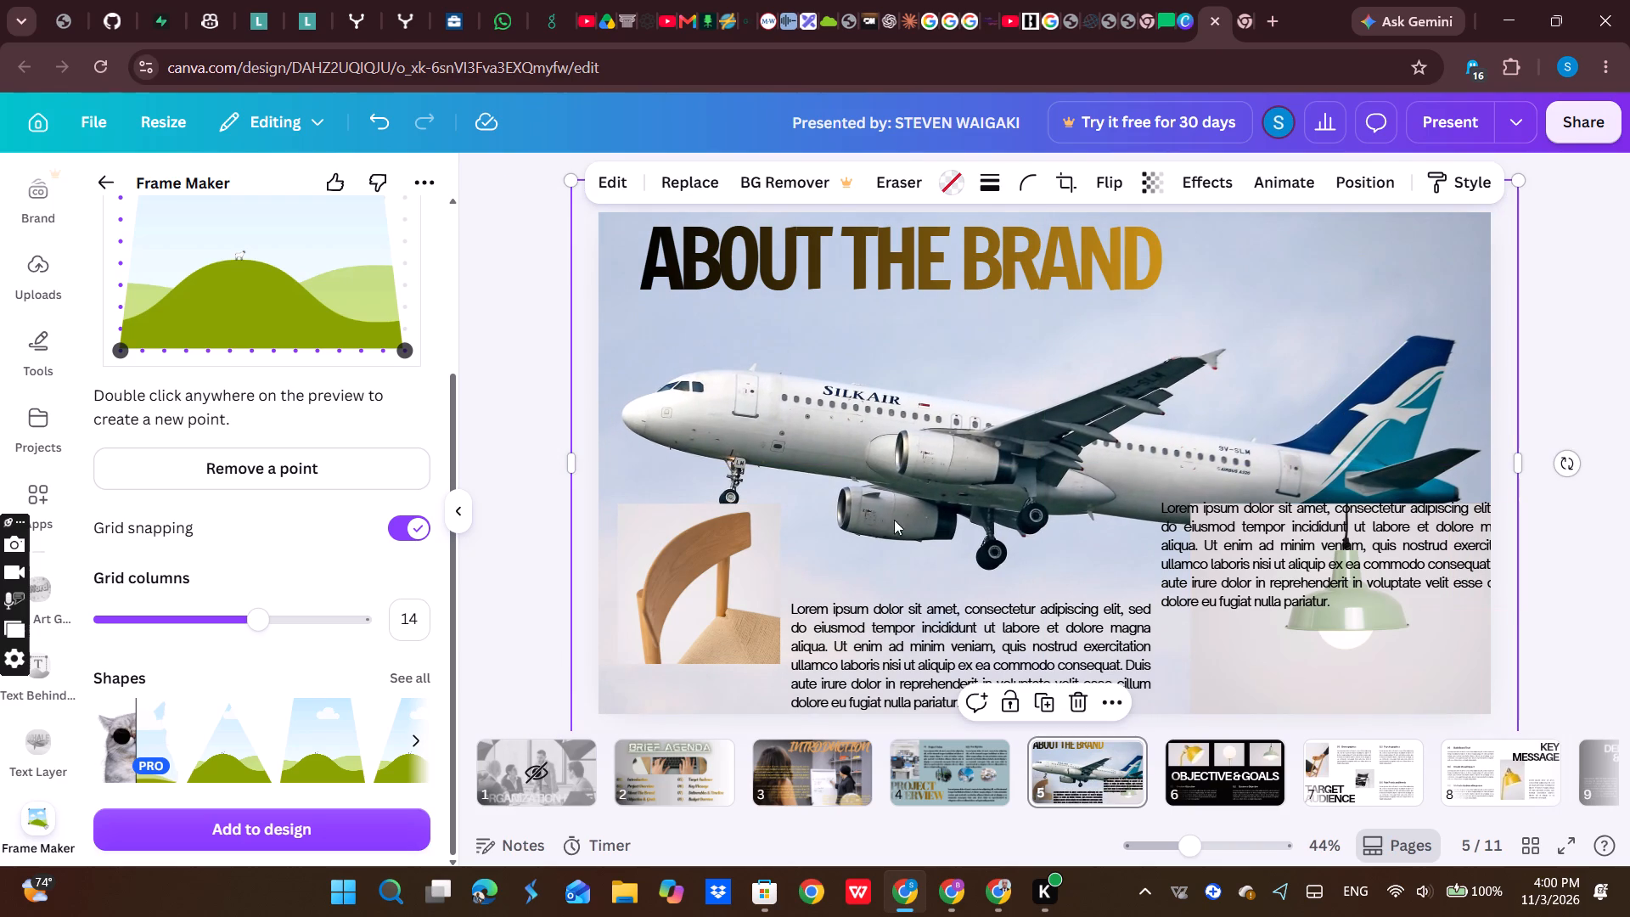
Add the trapezoid frame to the About the Brand slide.
left_click(729, 554)
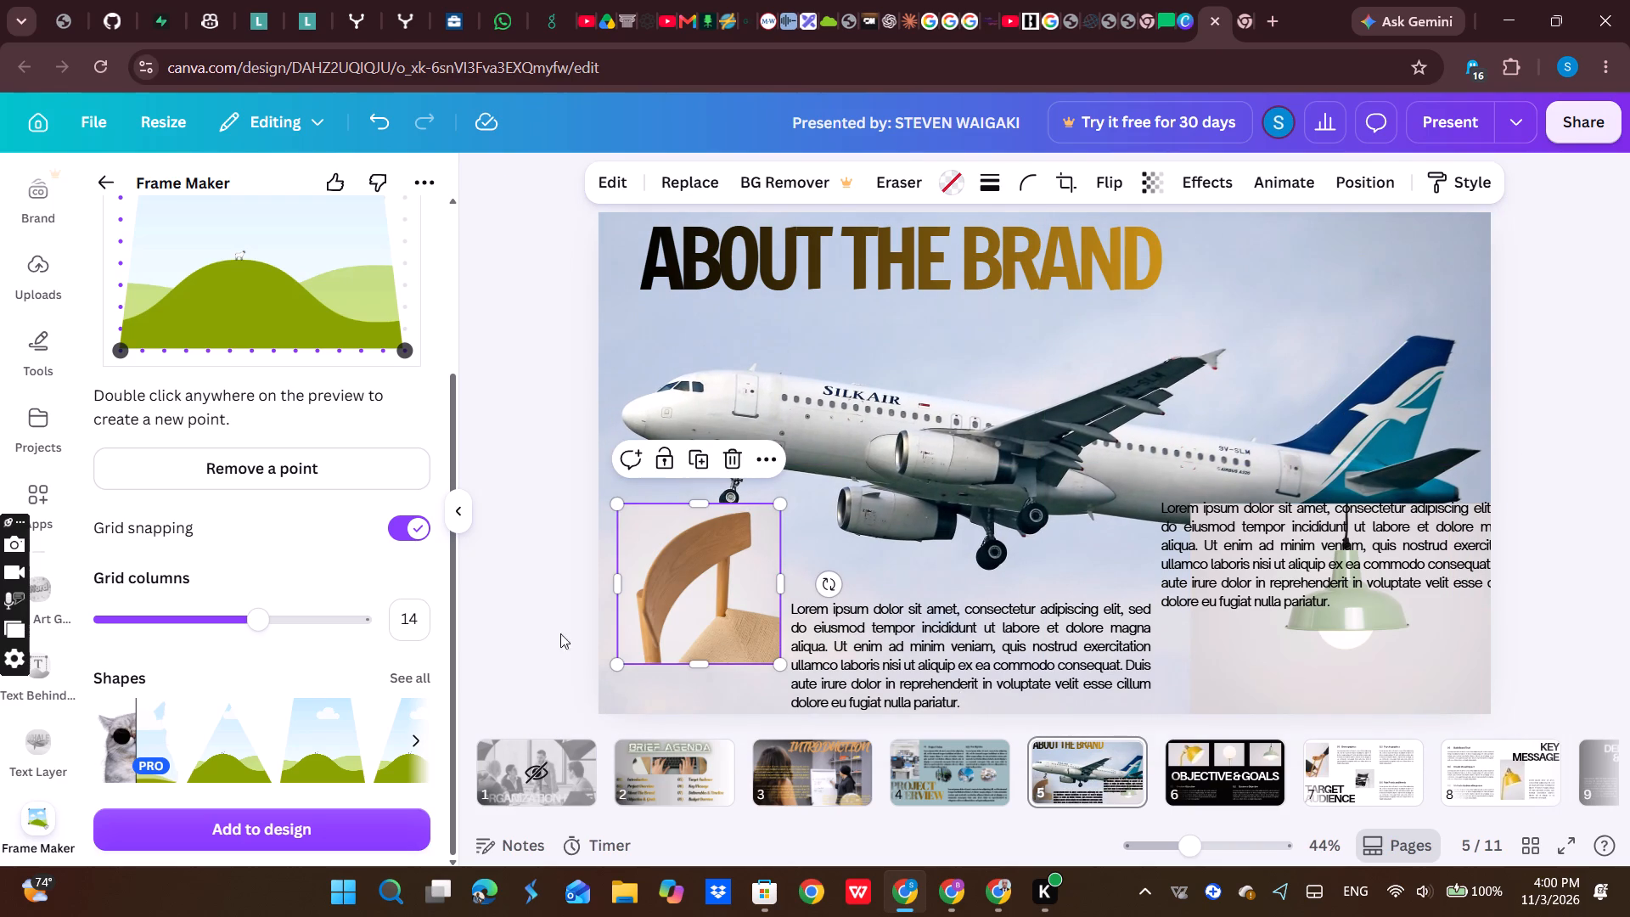
left_click(330, 723)
left_click(295, 813)
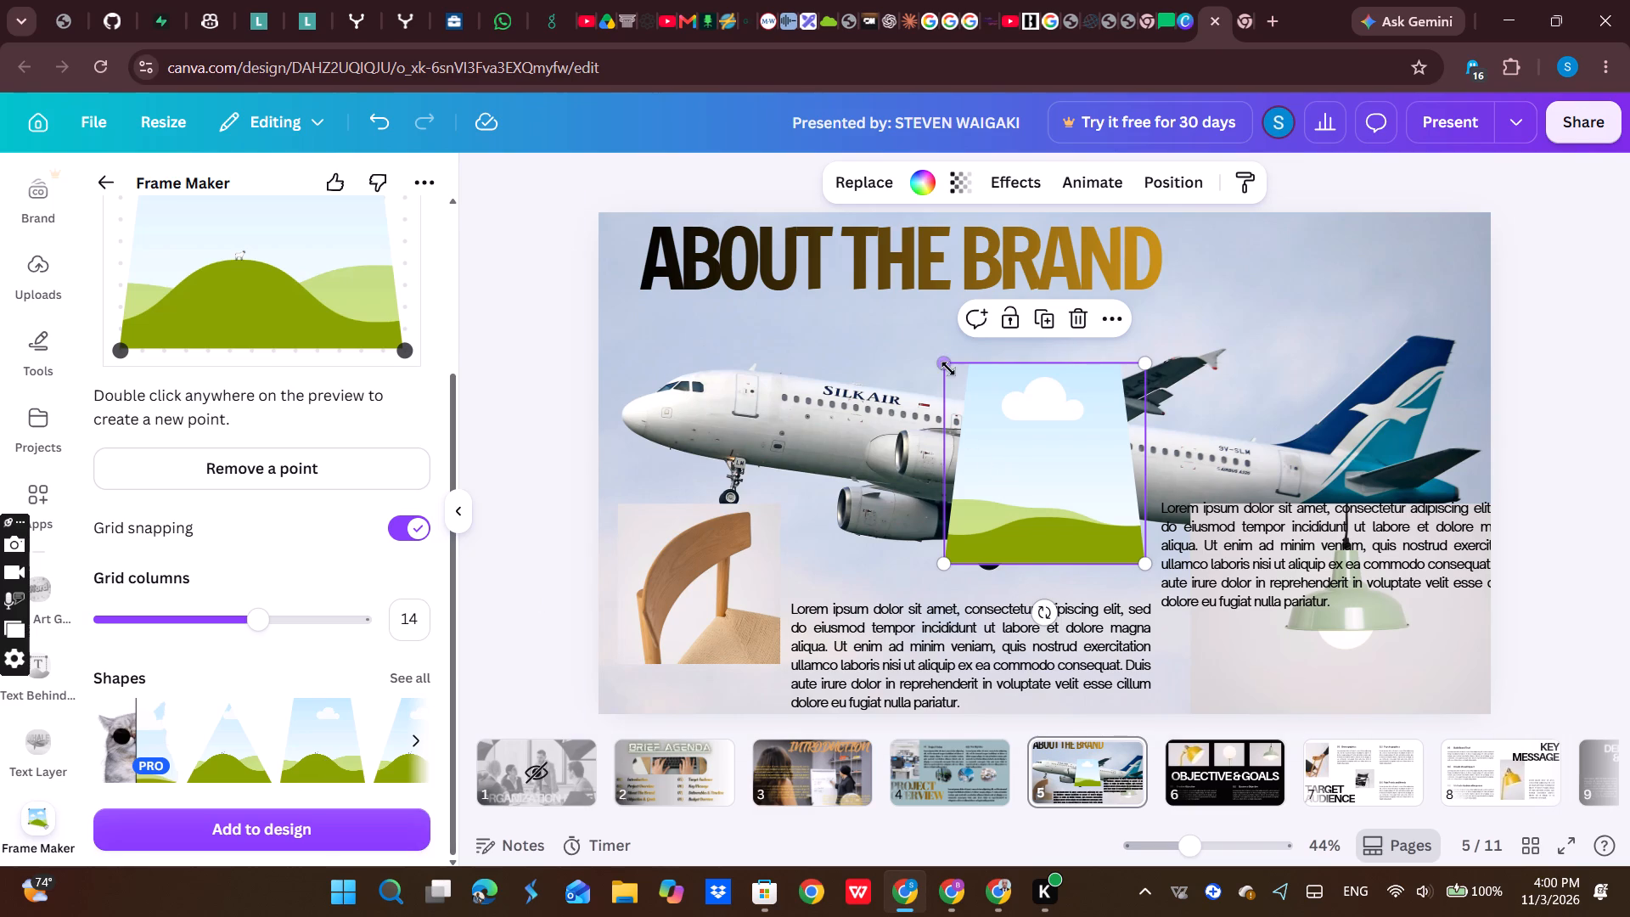
Resize the trapezoid frame to a small one over the airplane's fuselage, just in front of the rear wing.
left_click_drag(948, 368, 880, 391)
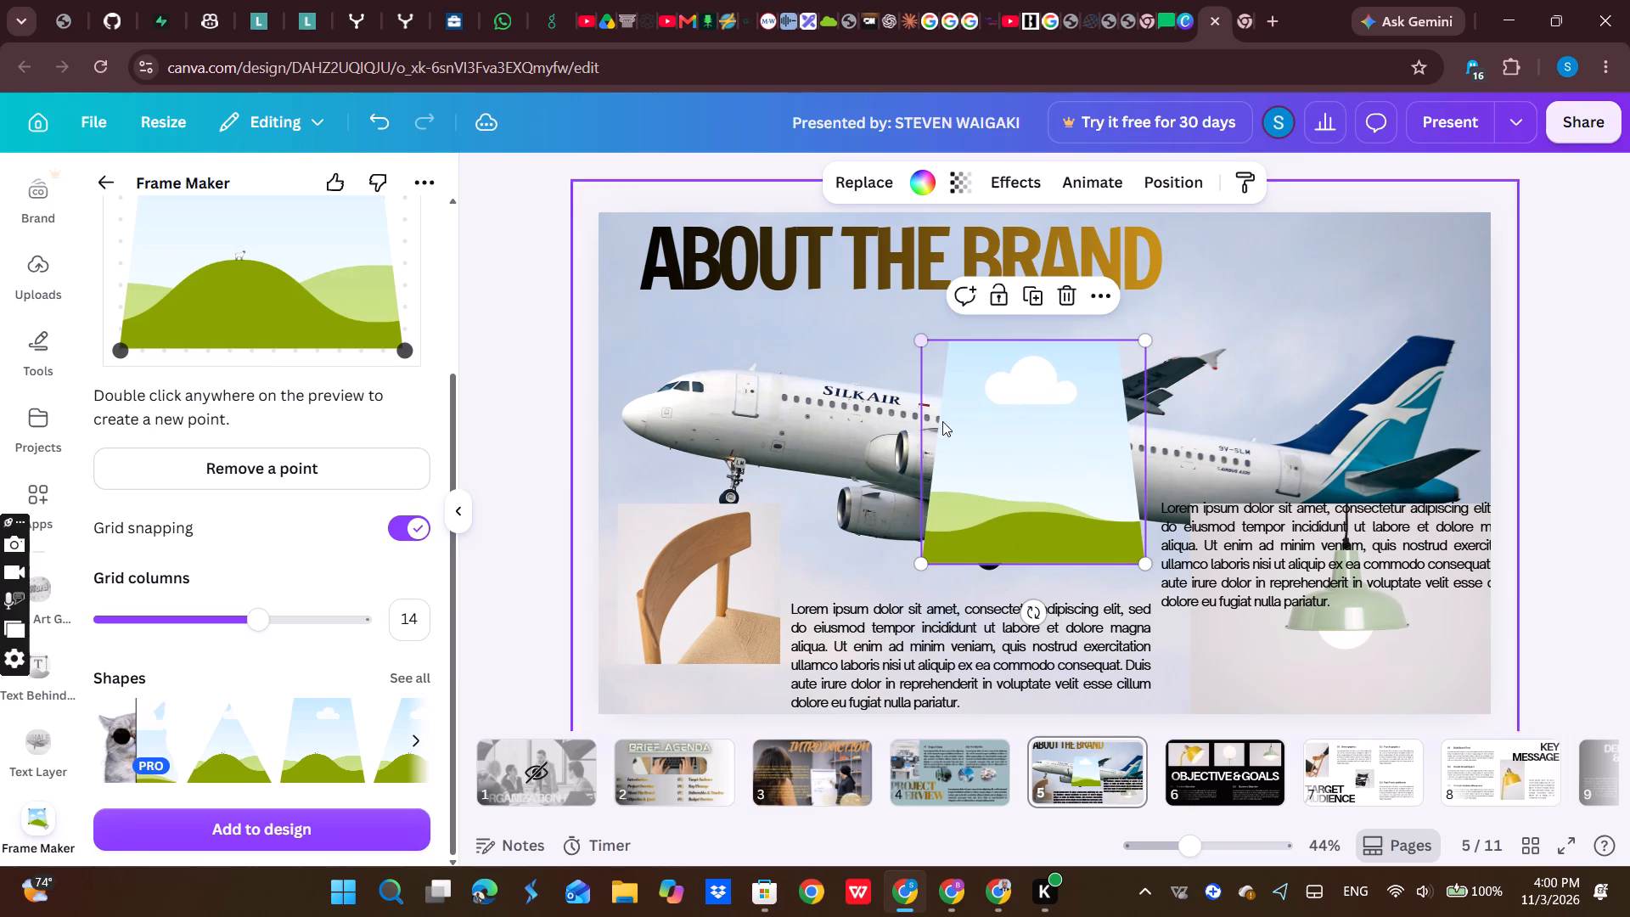
left_click(914, 440)
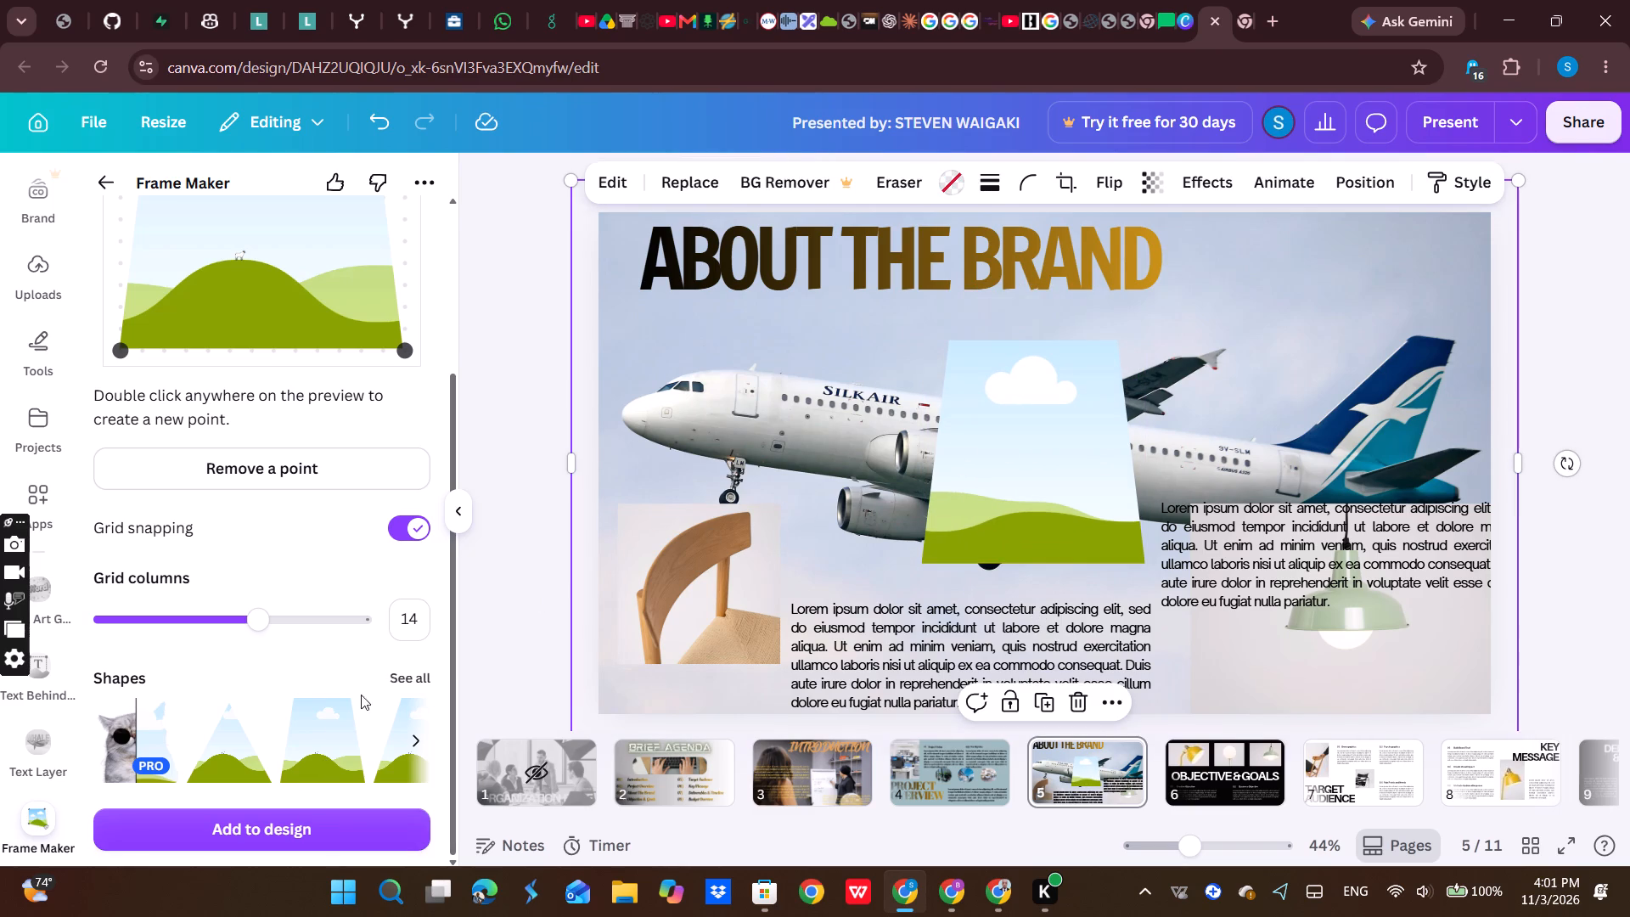
left_click(1046, 470)
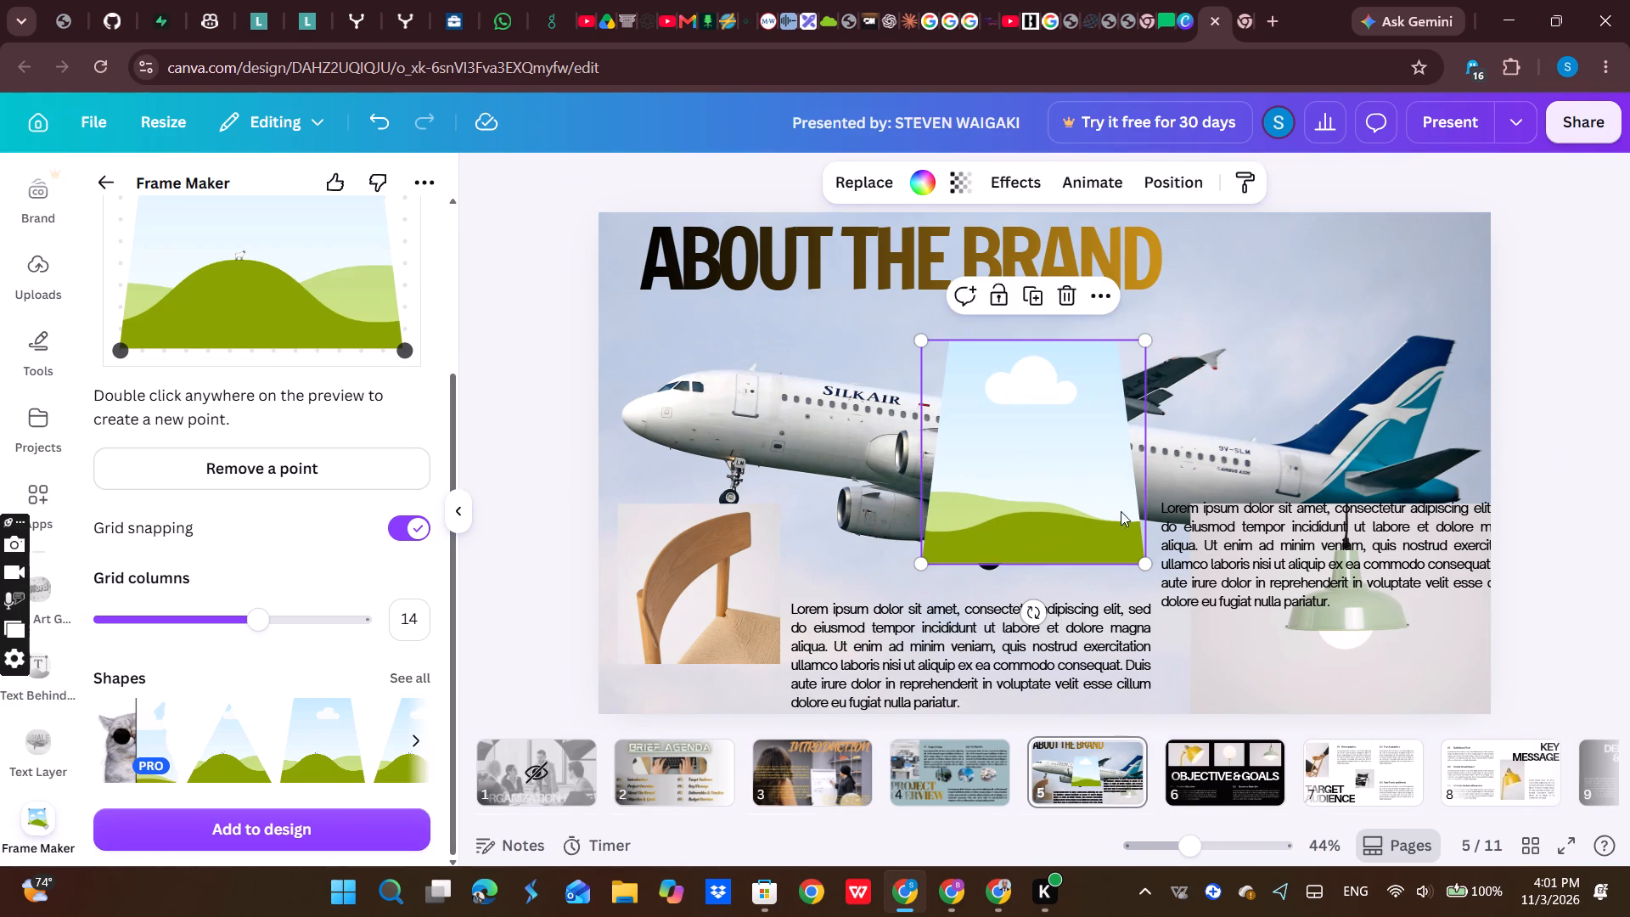
left_click_drag(1145, 560, 1279, 566)
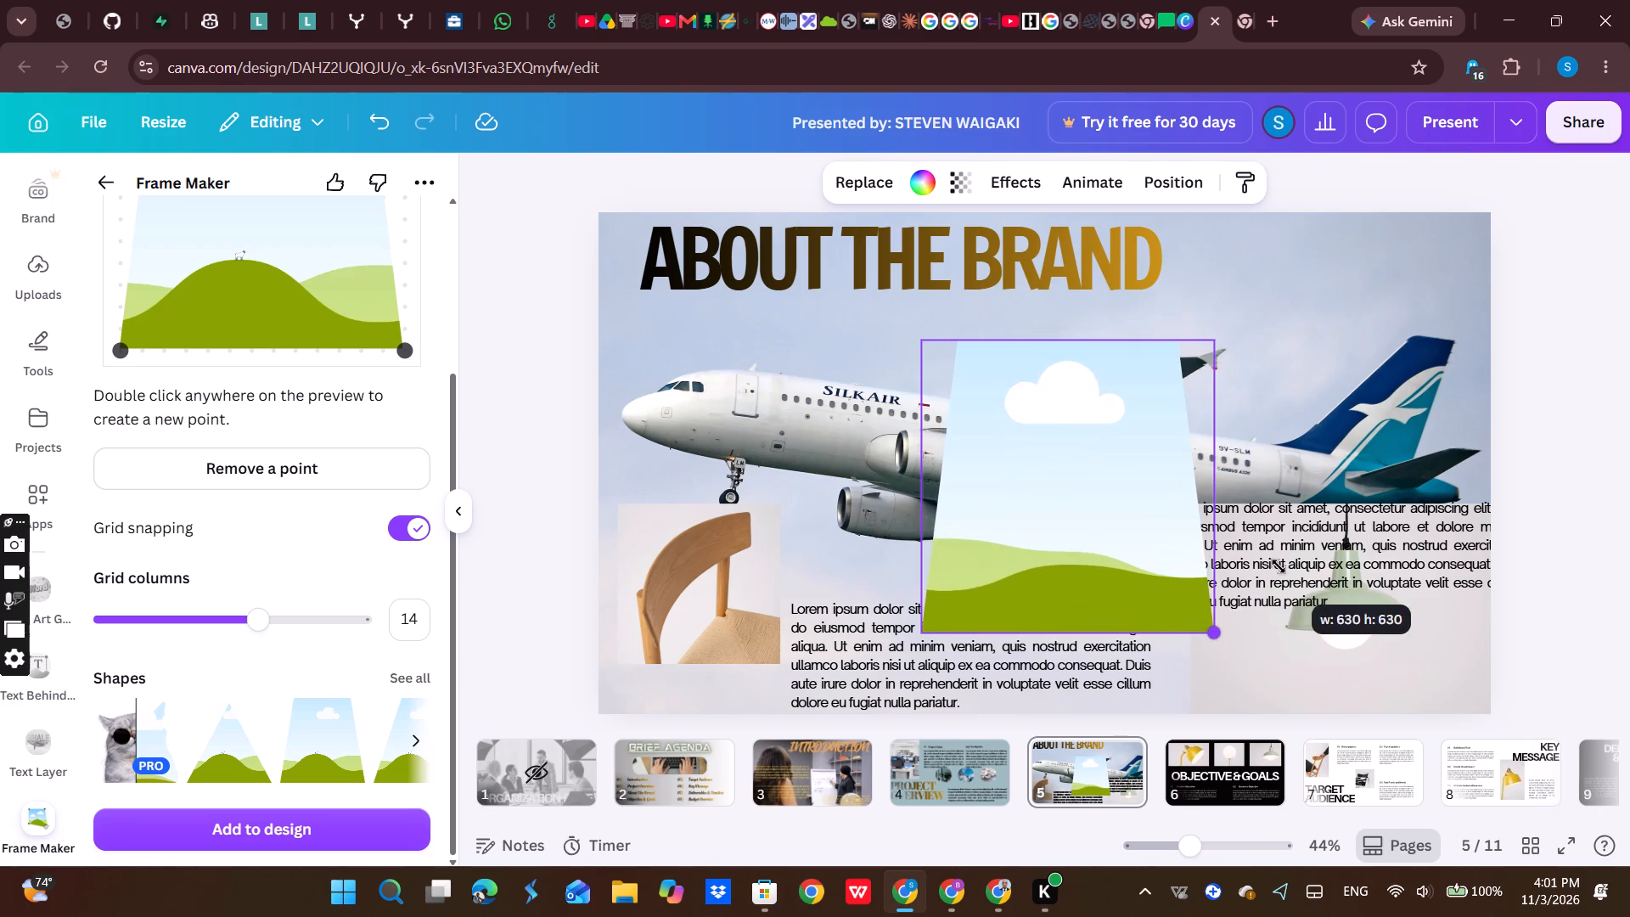
left_click_drag(1279, 566, 1021, 509)
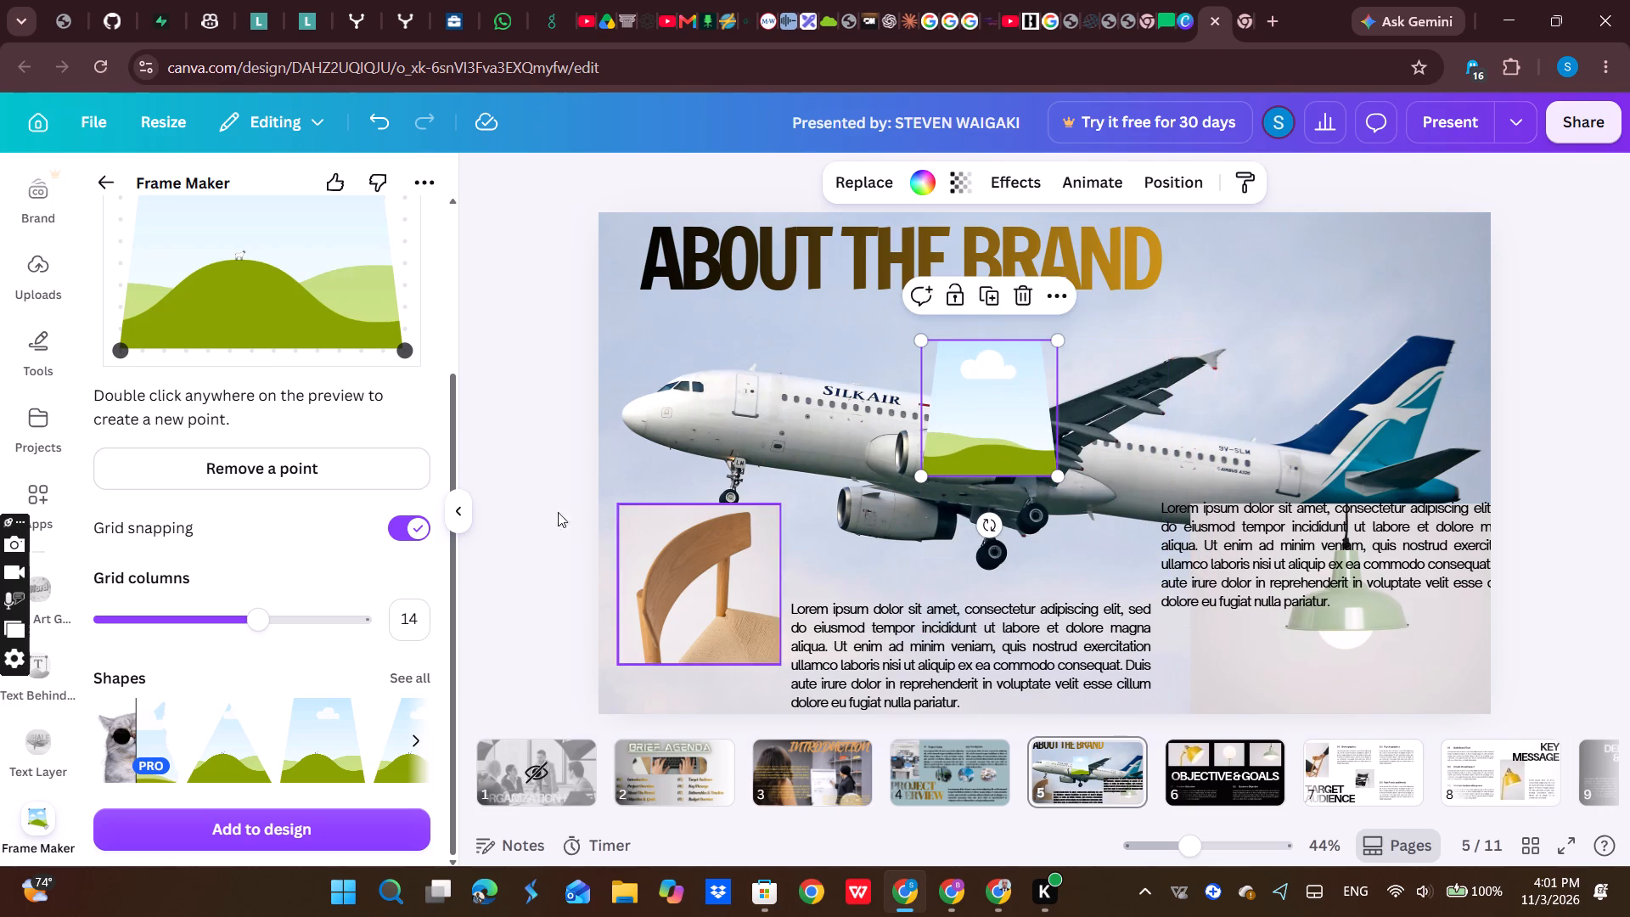
Browse Frame Maker's full shapes collection and choose the five-pointed star as the frame shape.
scroll(346, 456, "down", 4)
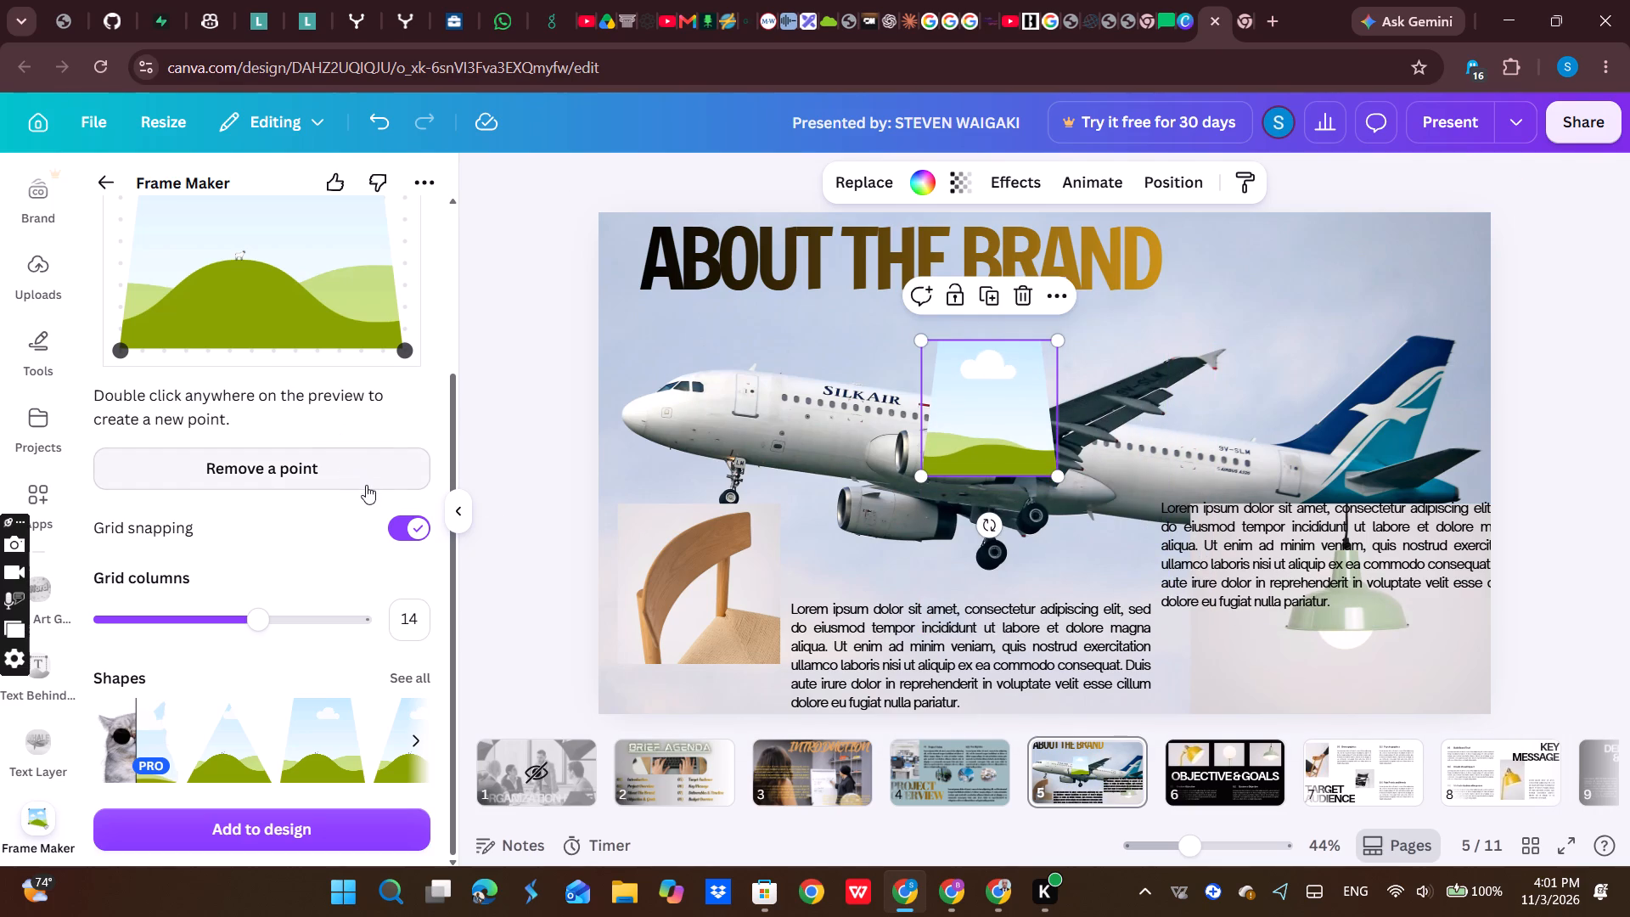
scroll(365, 490, "up", 1)
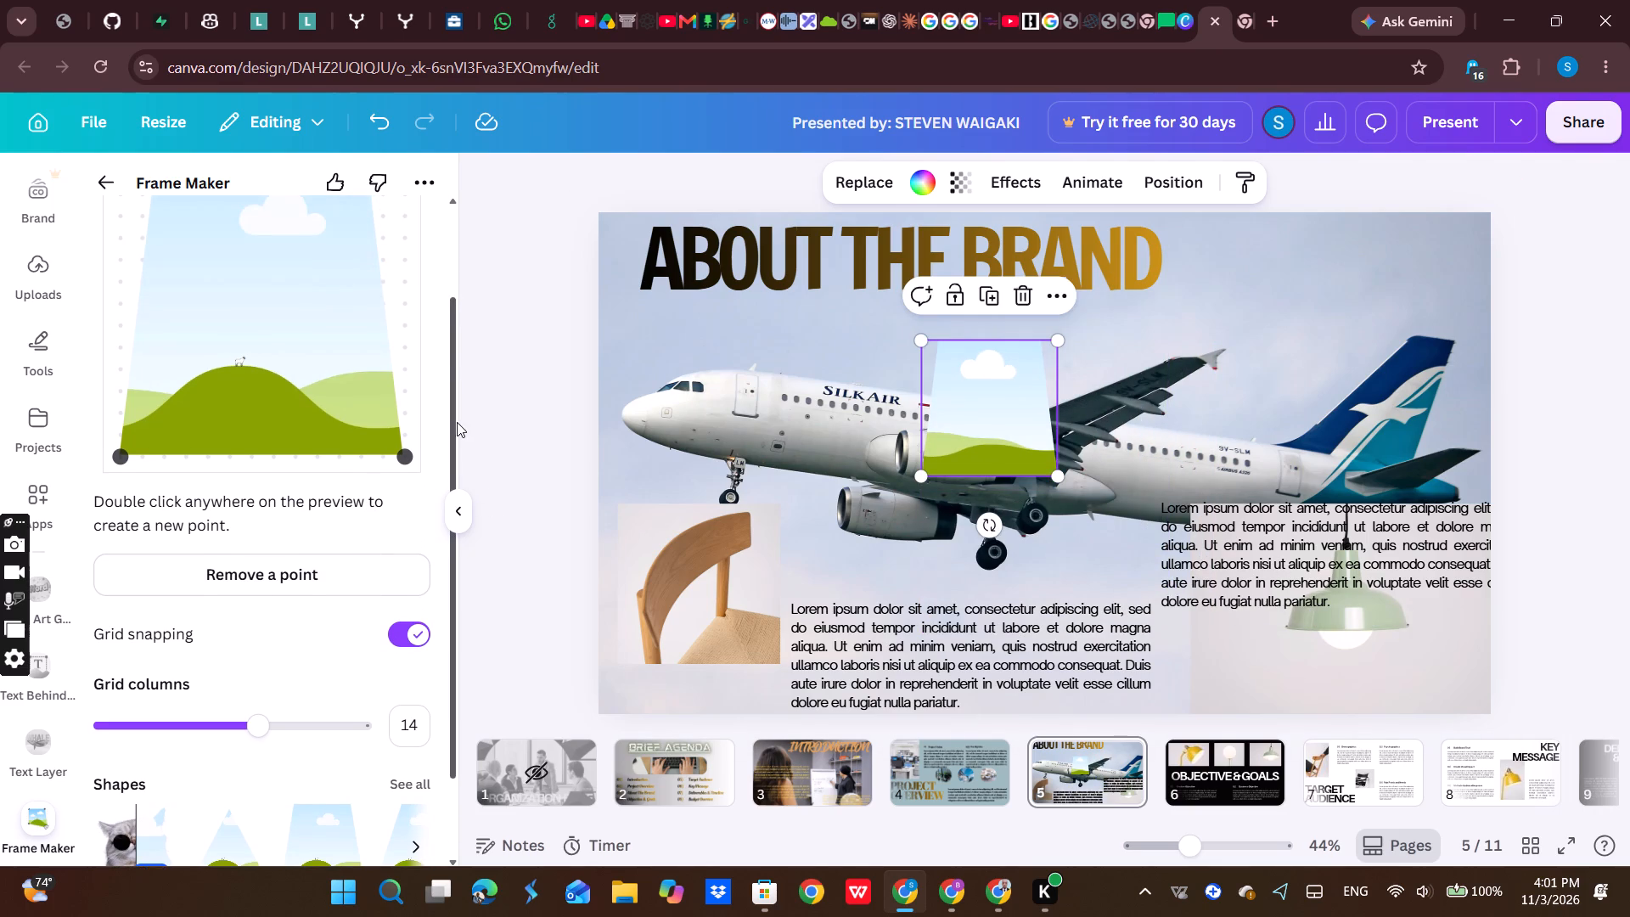
left_click_drag(456, 422, 431, 664)
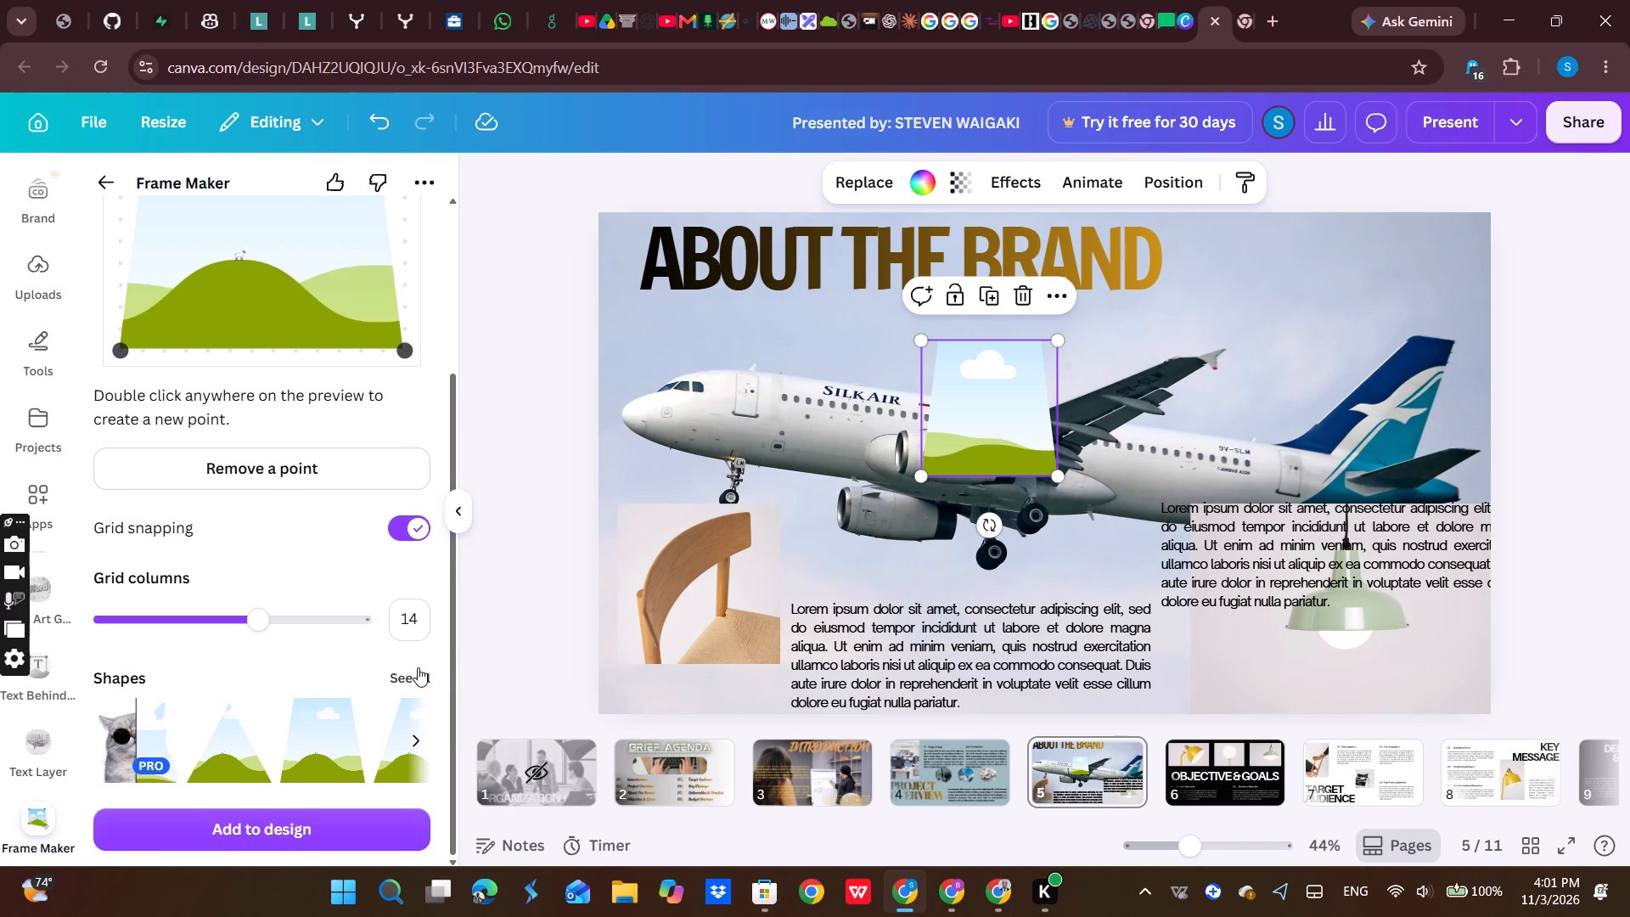
left_click(418, 667)
scroll(348, 532, "down", 4)
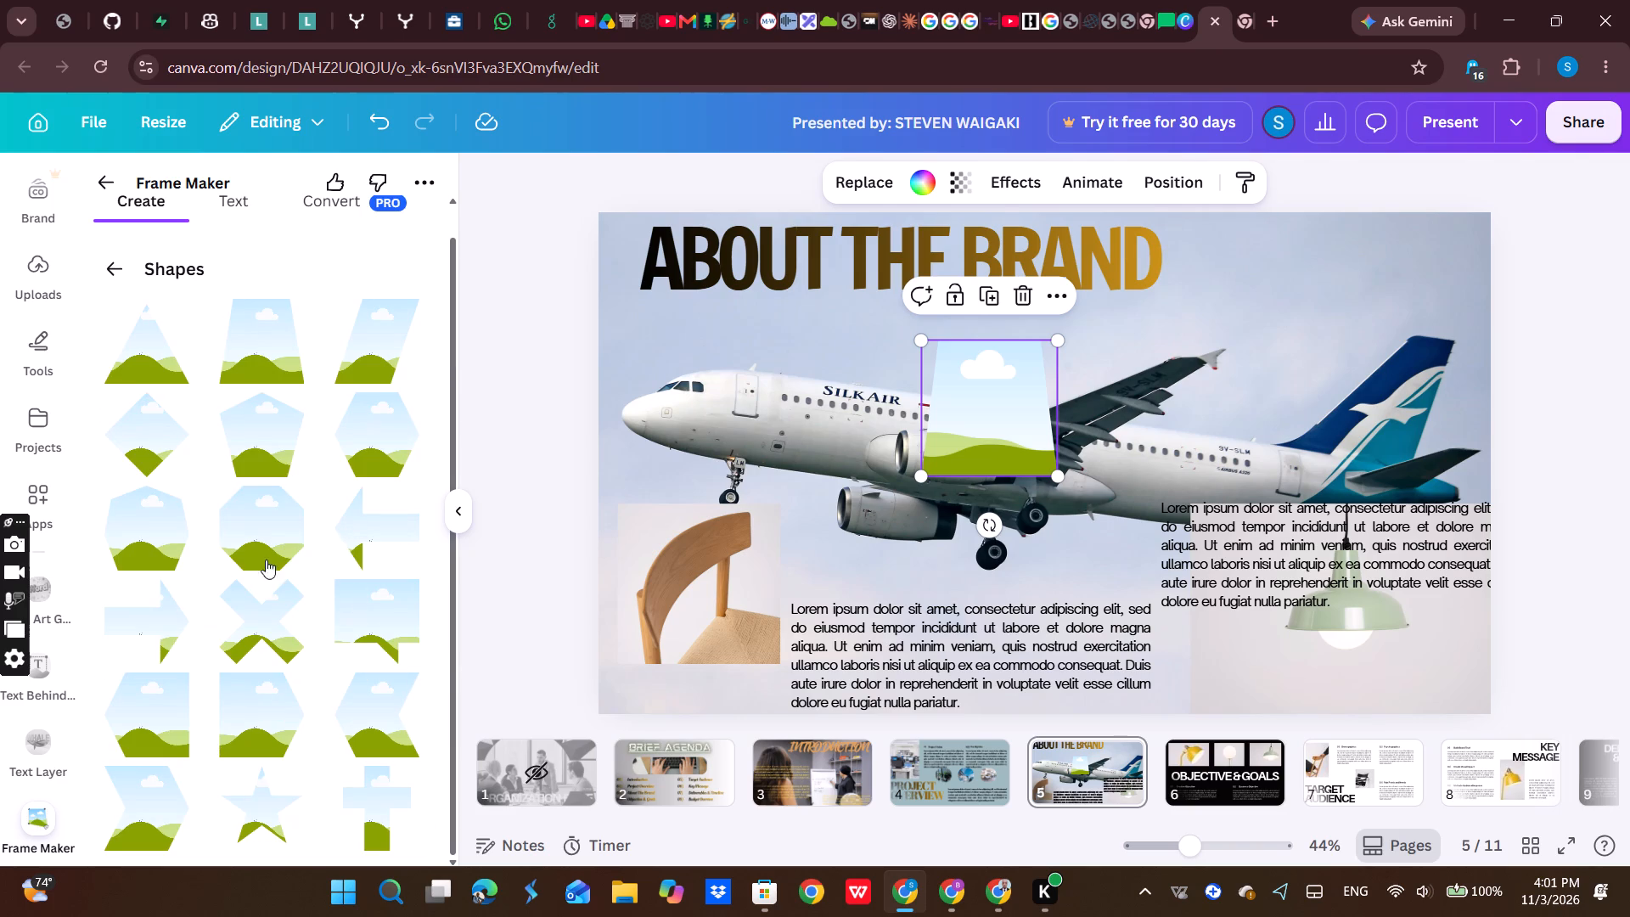
scroll(240, 577, "down", 1)
left_click_drag(452, 444, 441, 552)
scroll(279, 593, "down", 4)
left_click(256, 813)
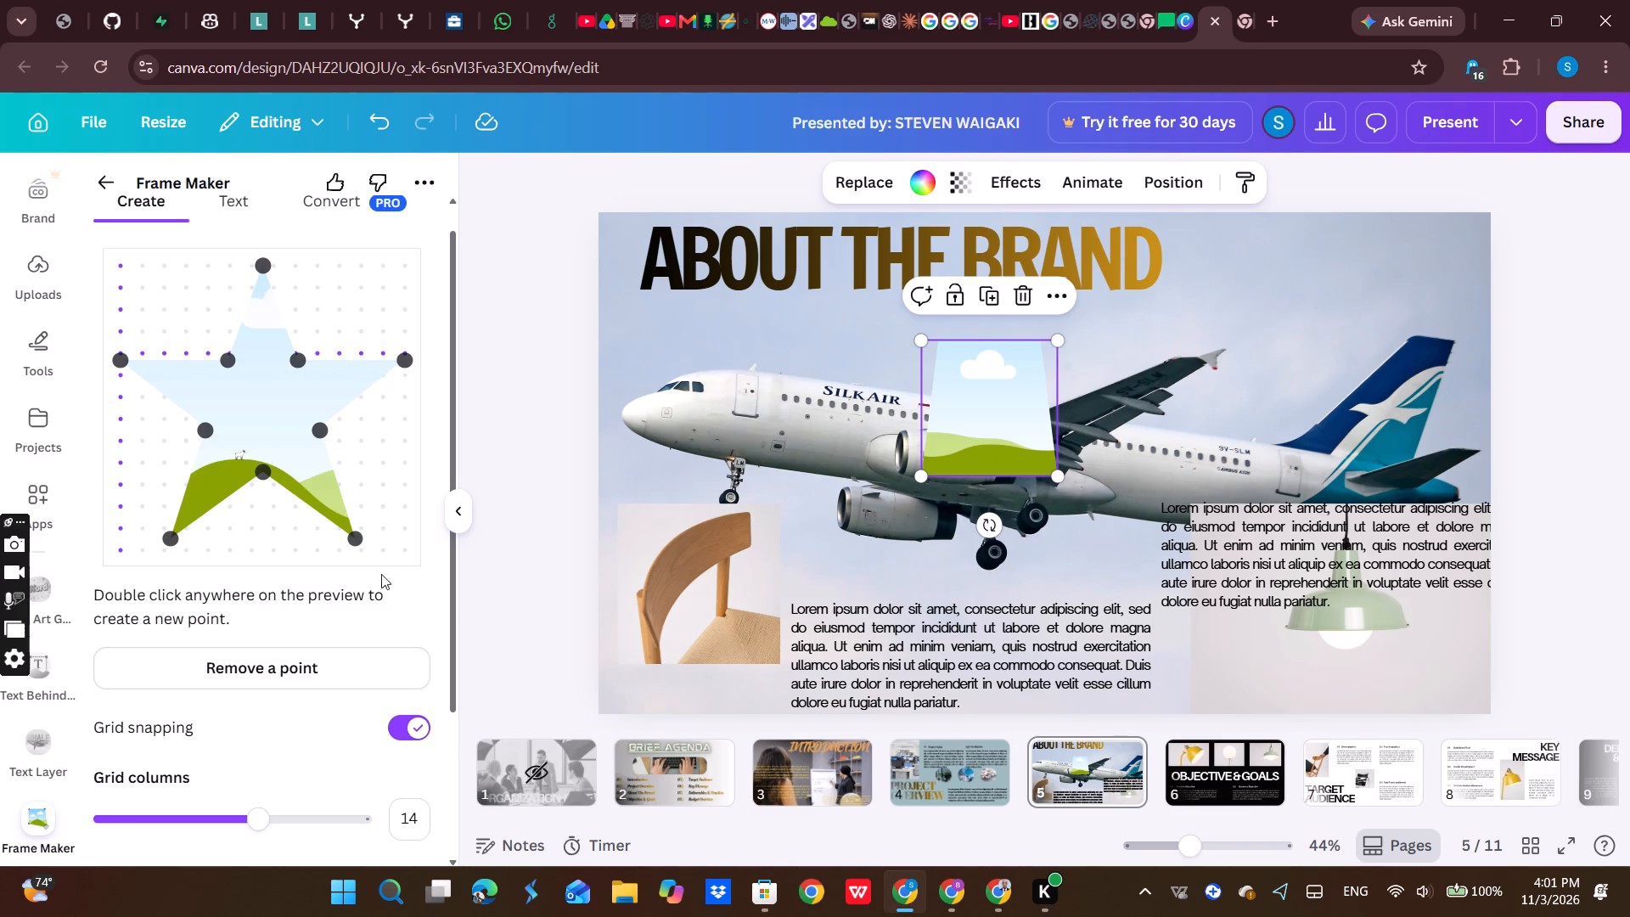
Pull the lower-left inner point of the star frame shape slightly outward and down.
left_click_drag(209, 437, 183, 448)
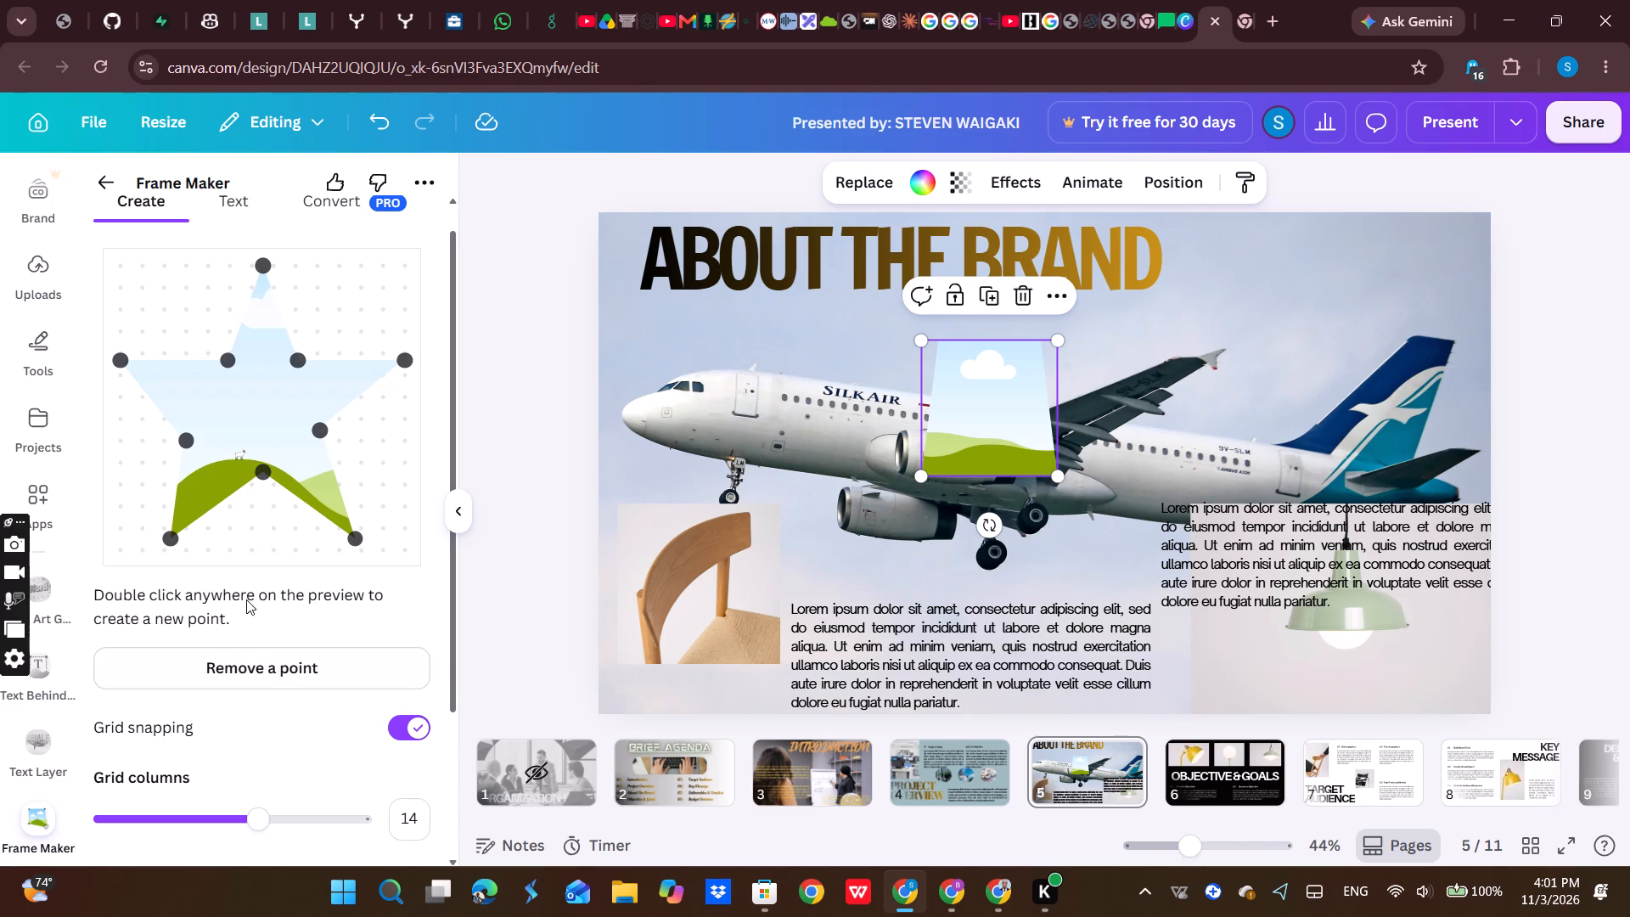
scroll(332, 481, "up", 2)
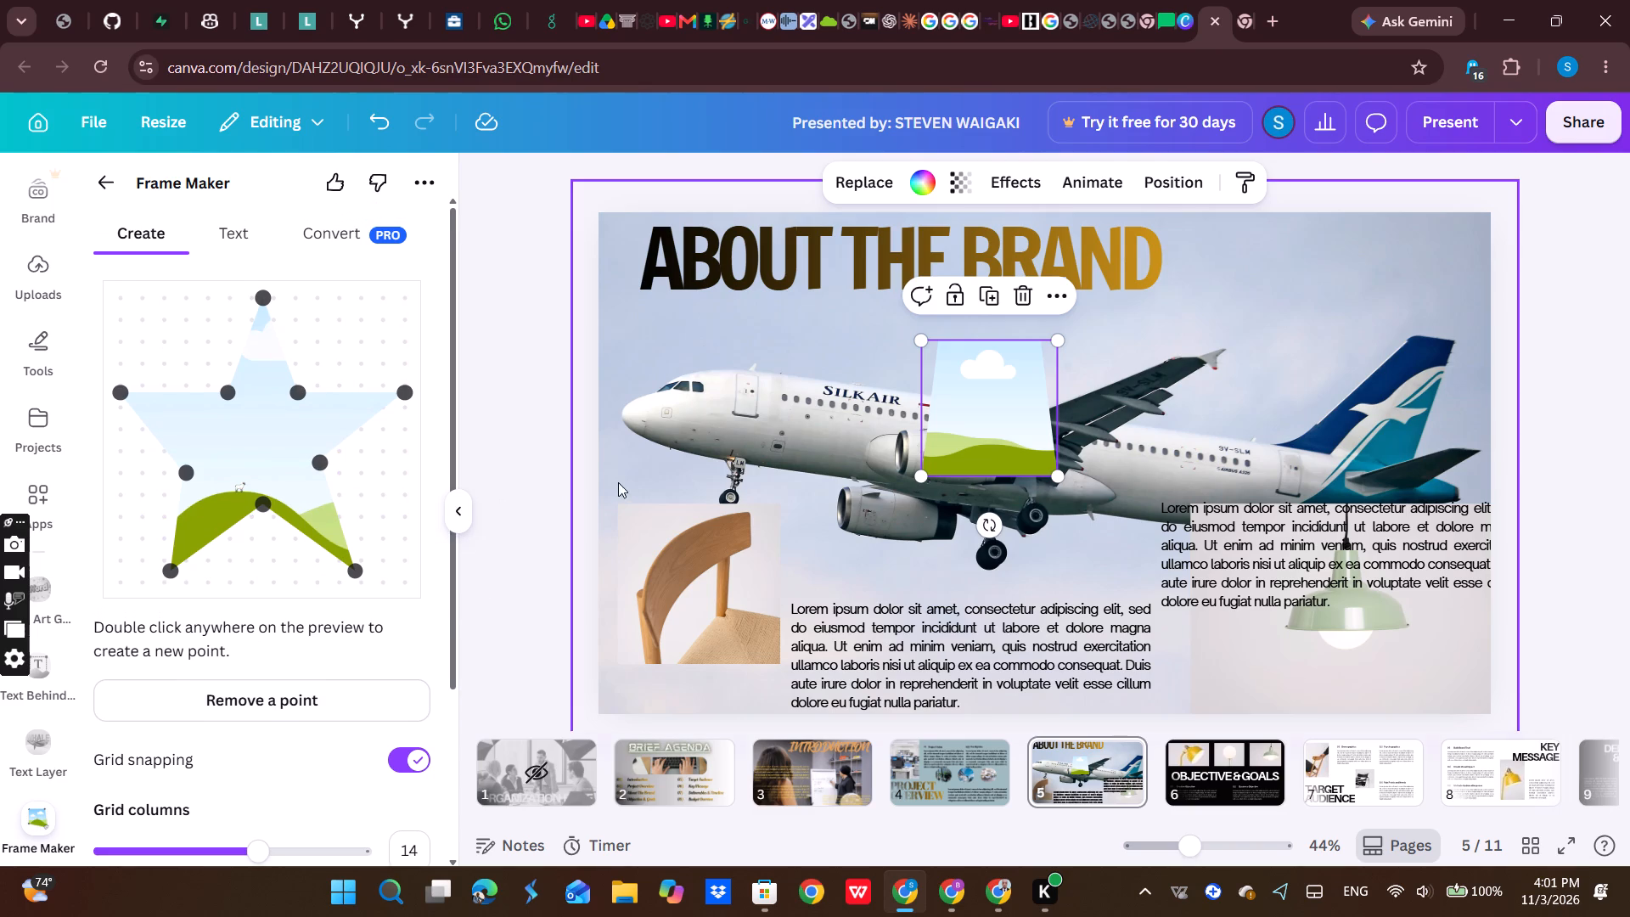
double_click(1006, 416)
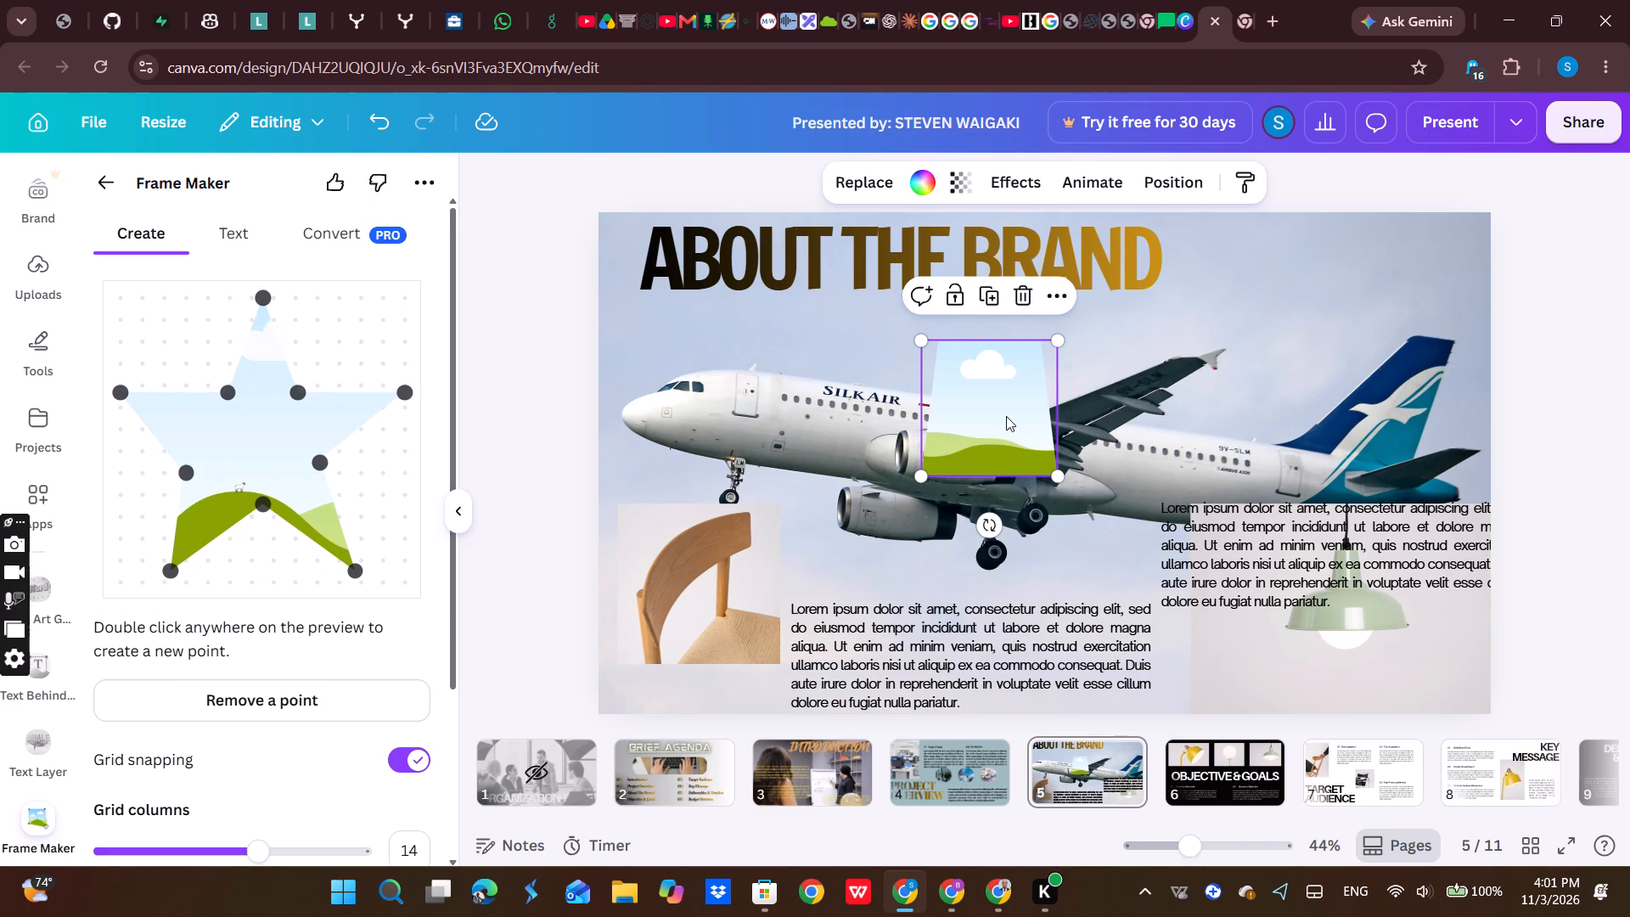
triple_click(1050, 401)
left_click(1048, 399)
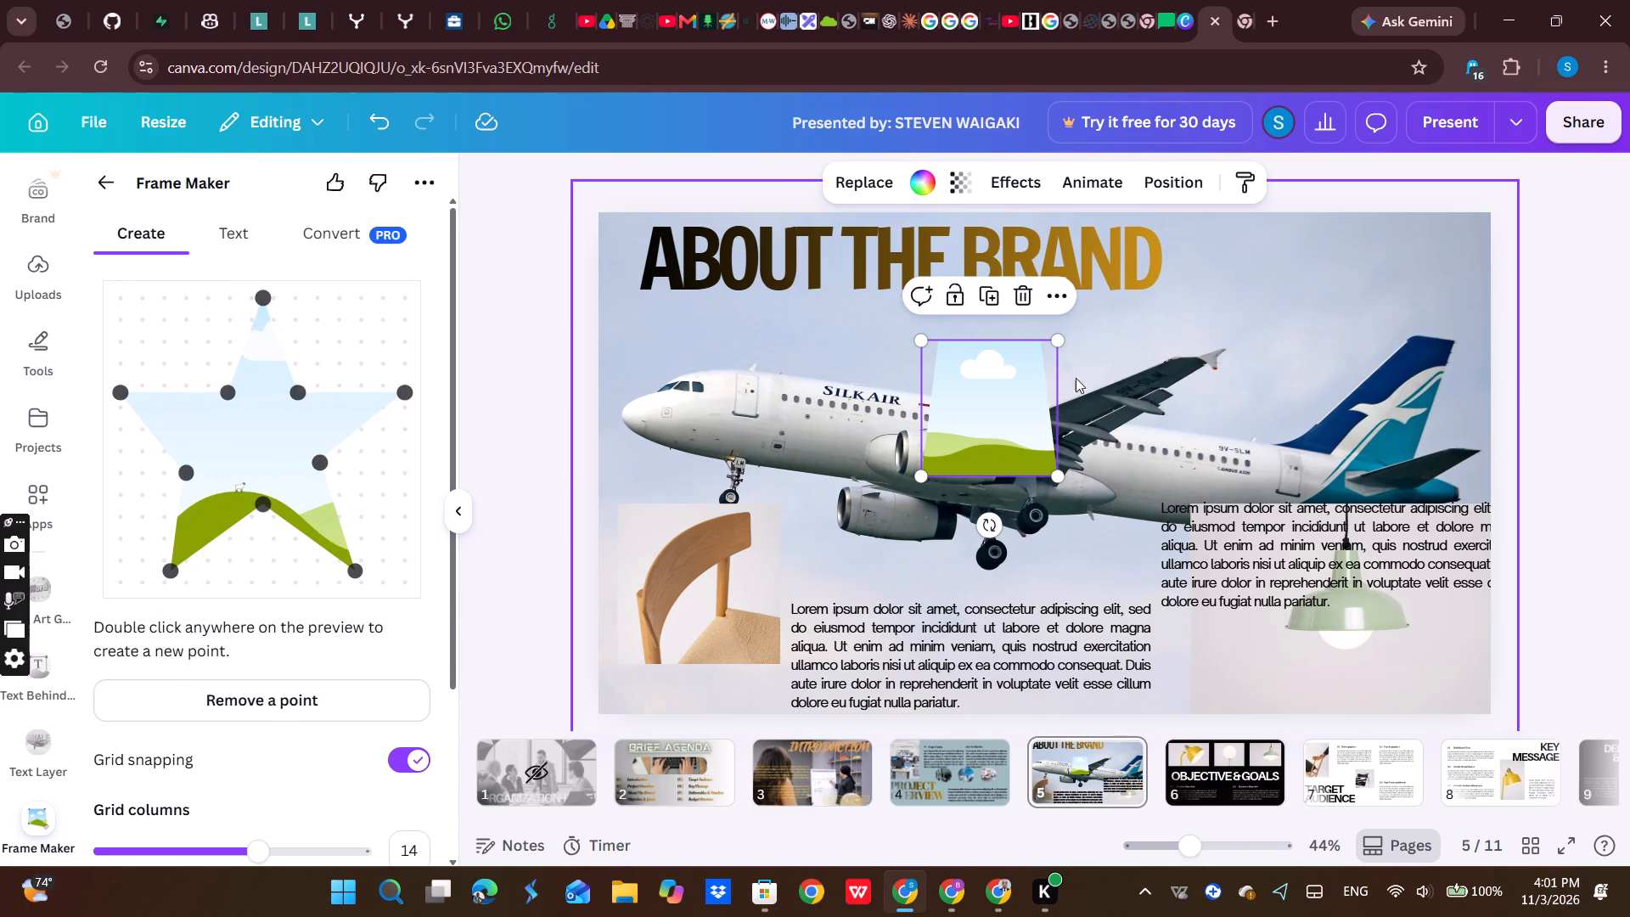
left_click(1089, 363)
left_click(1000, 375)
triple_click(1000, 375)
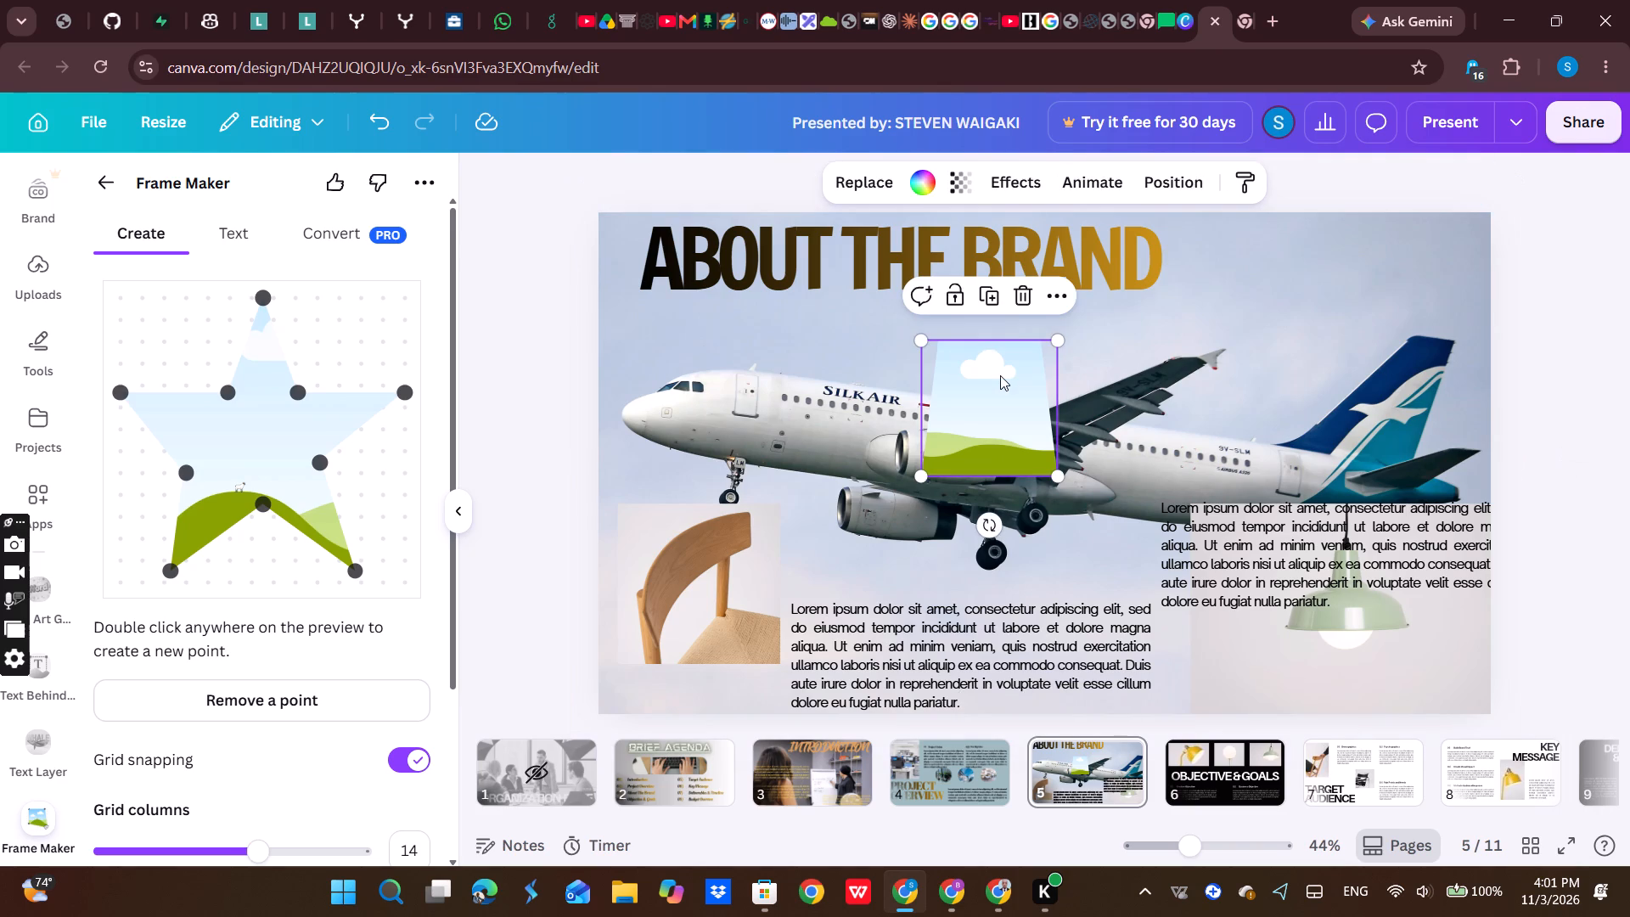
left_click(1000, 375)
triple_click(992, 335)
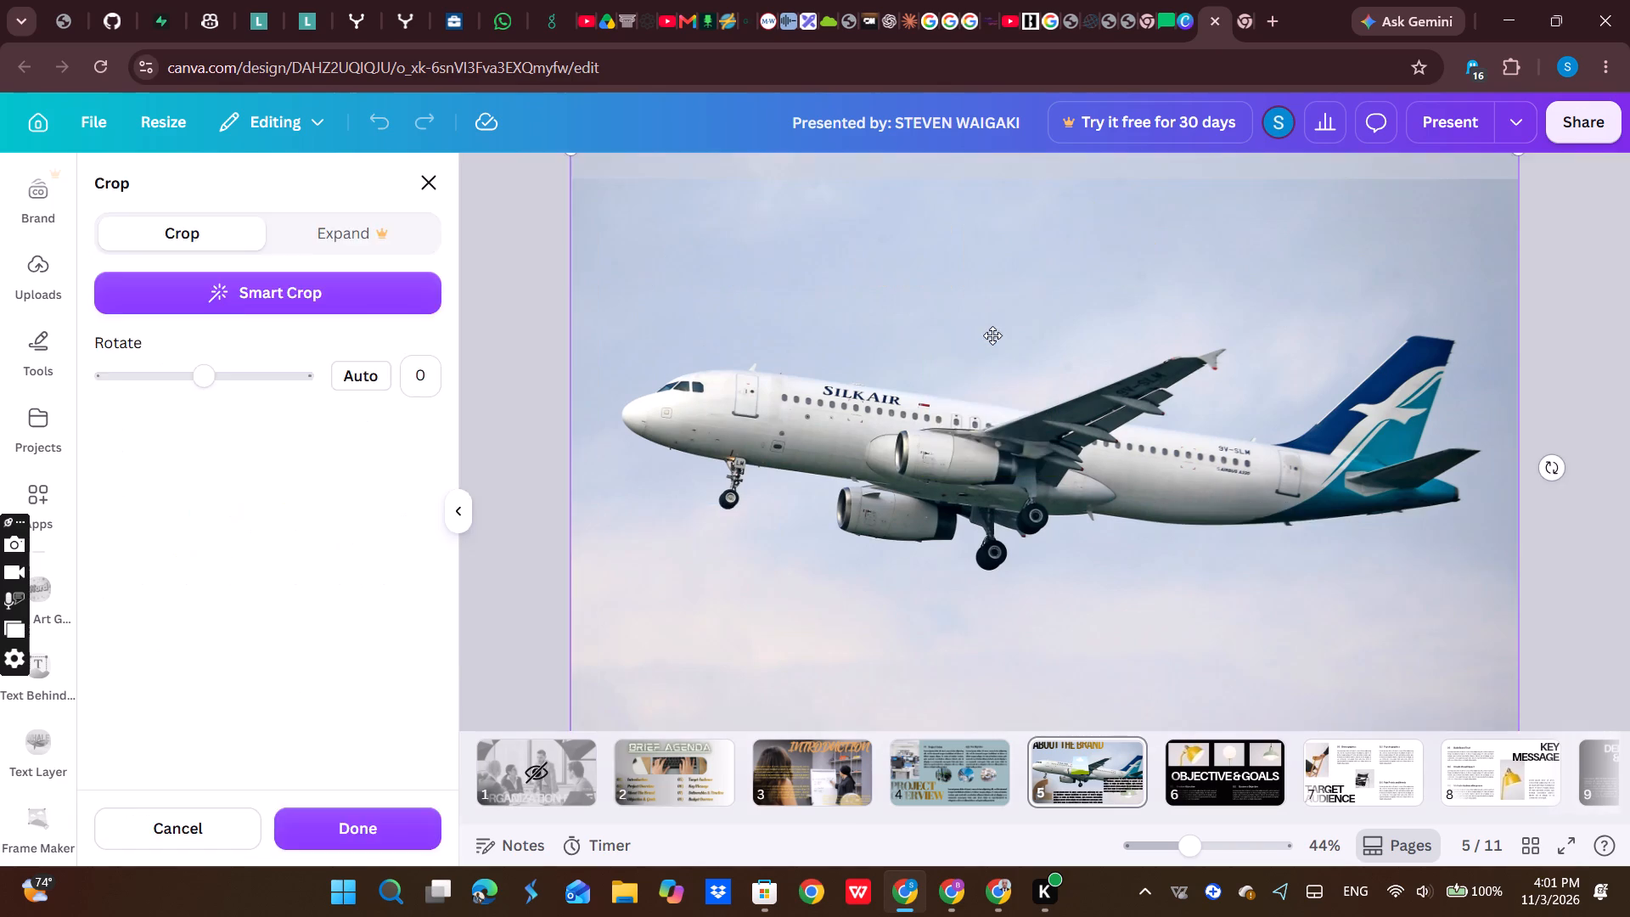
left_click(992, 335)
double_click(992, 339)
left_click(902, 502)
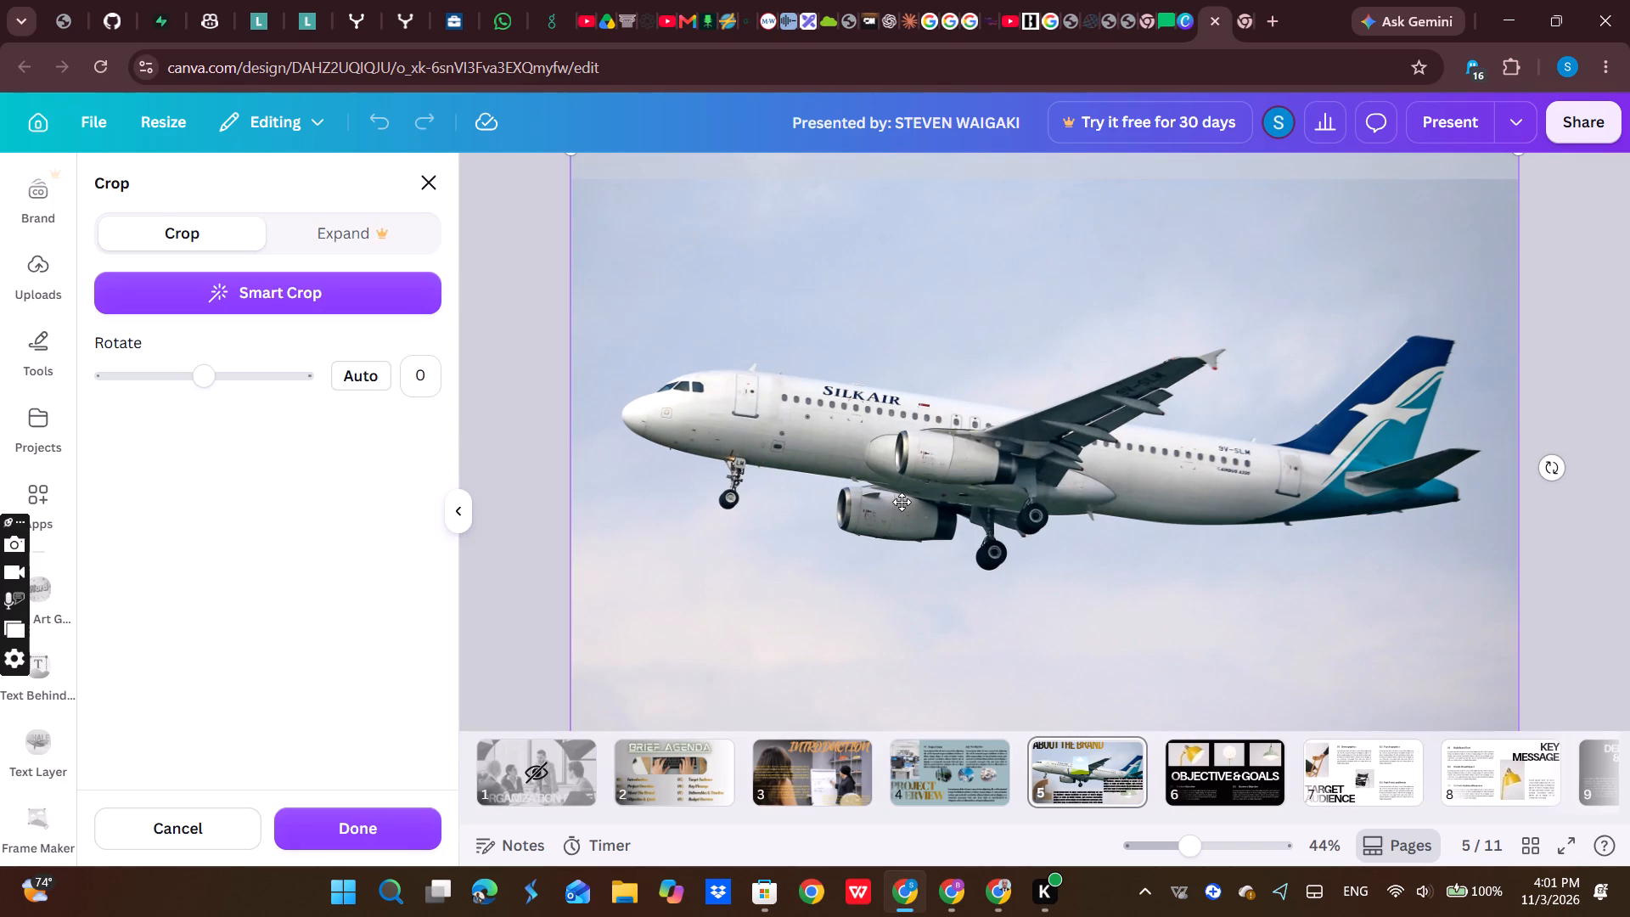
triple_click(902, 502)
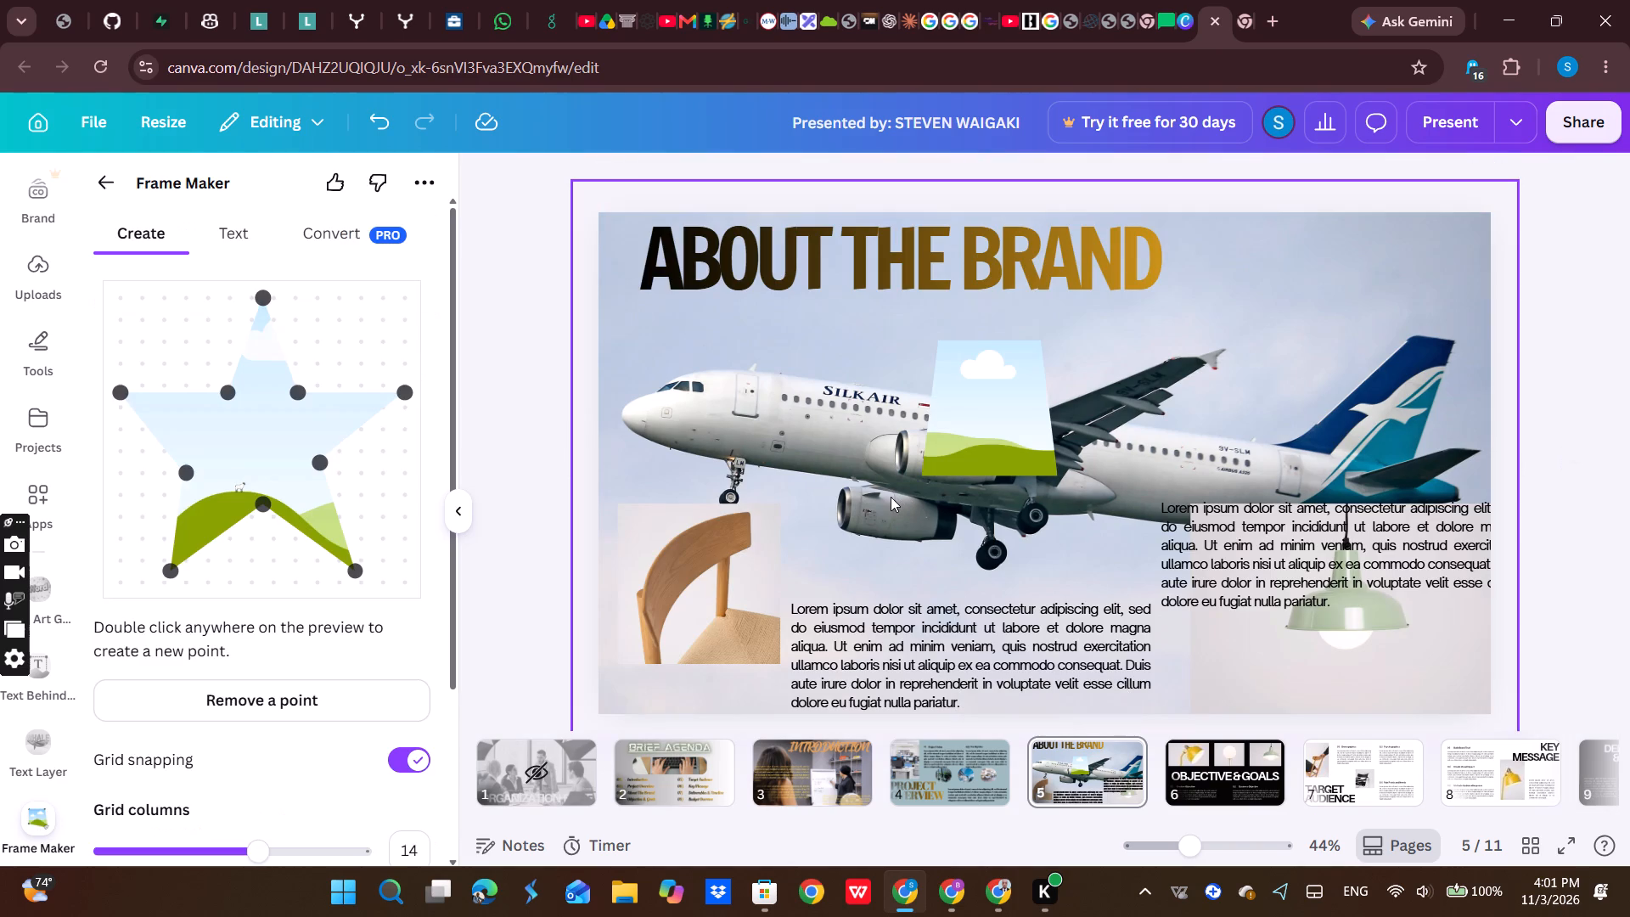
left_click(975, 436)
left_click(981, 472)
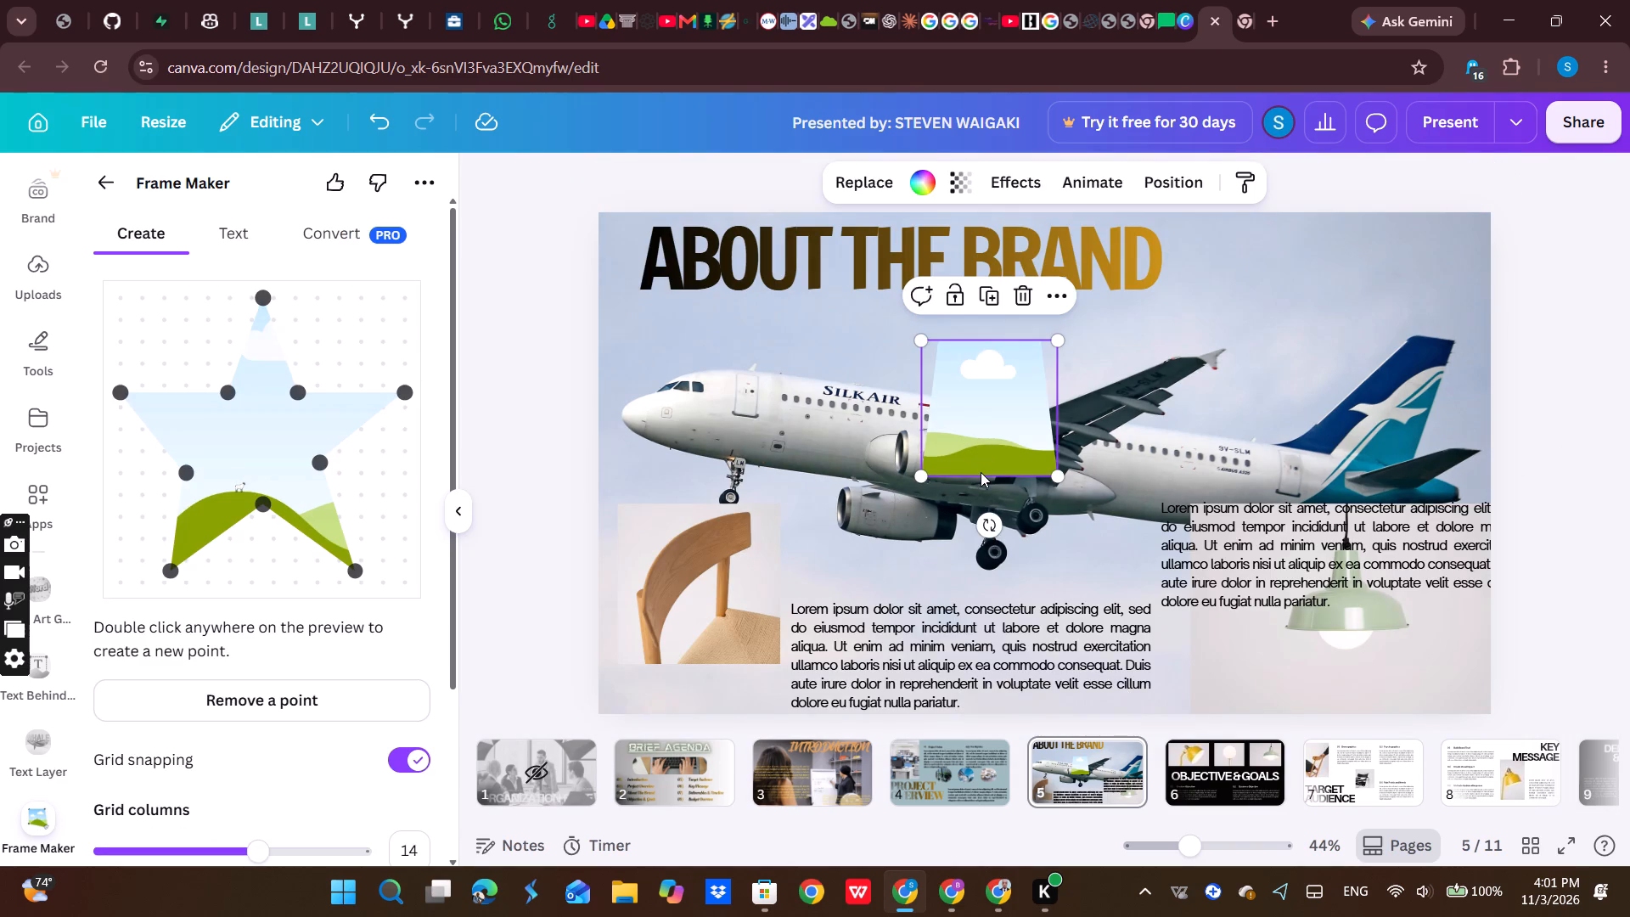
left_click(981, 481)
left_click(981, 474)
Reshape the star by moving its lower-right inner point across to just inside the left tip and nudging its upper-right inner point up slightly.
left_click_drag(323, 462, 314, 459)
left_click_drag(314, 459, 329, 472)
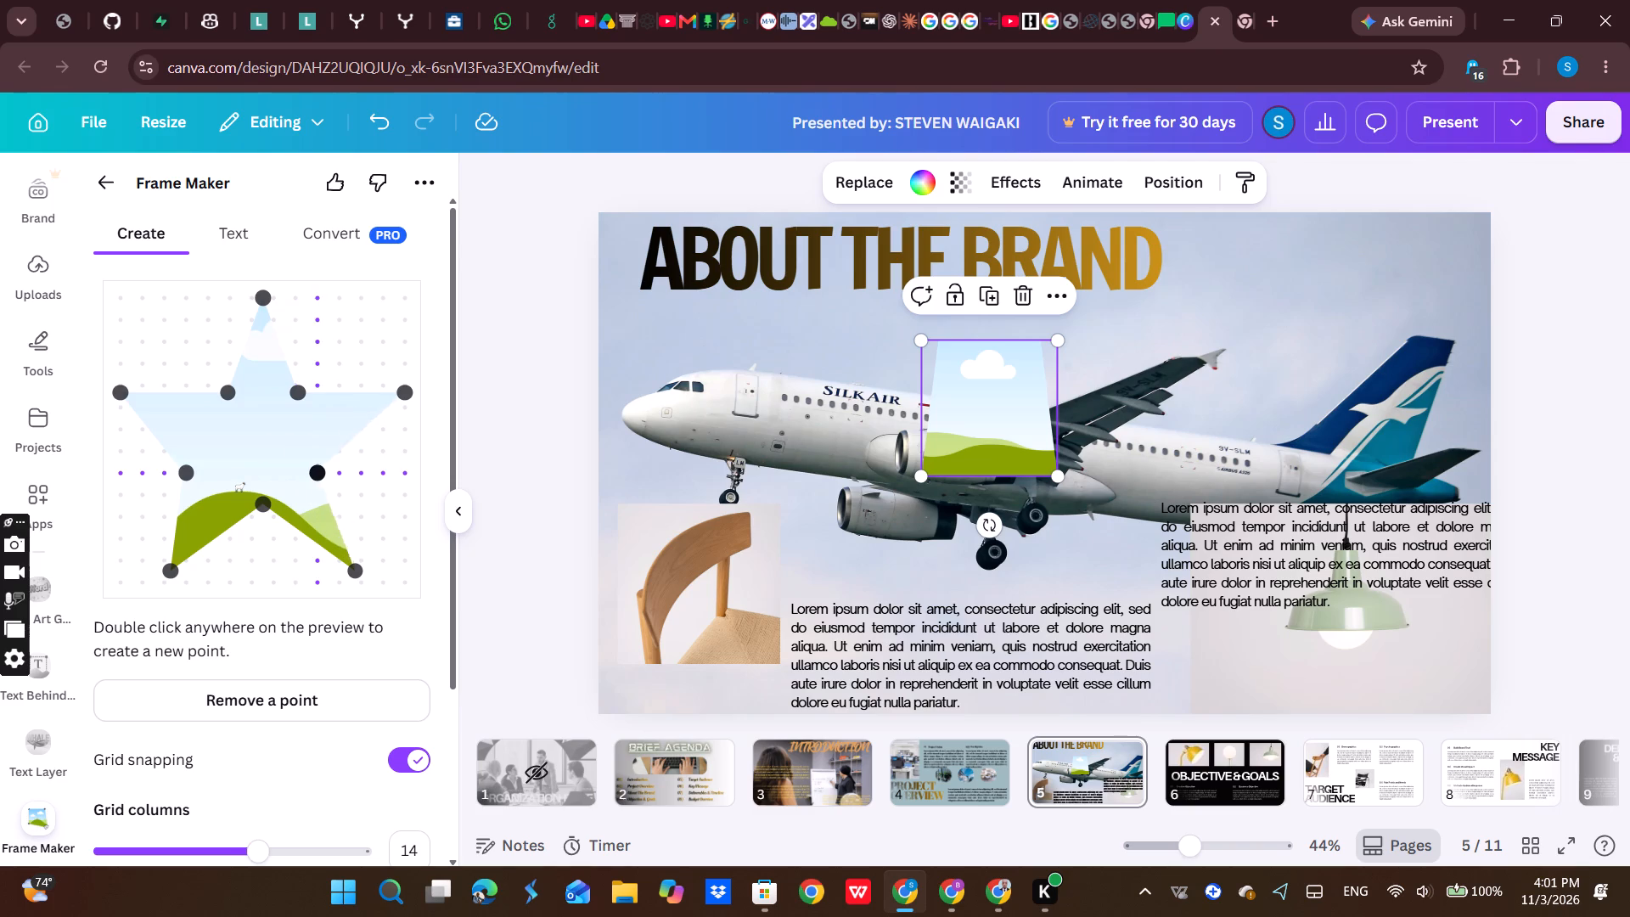
left_click_drag(329, 472, 402, 483)
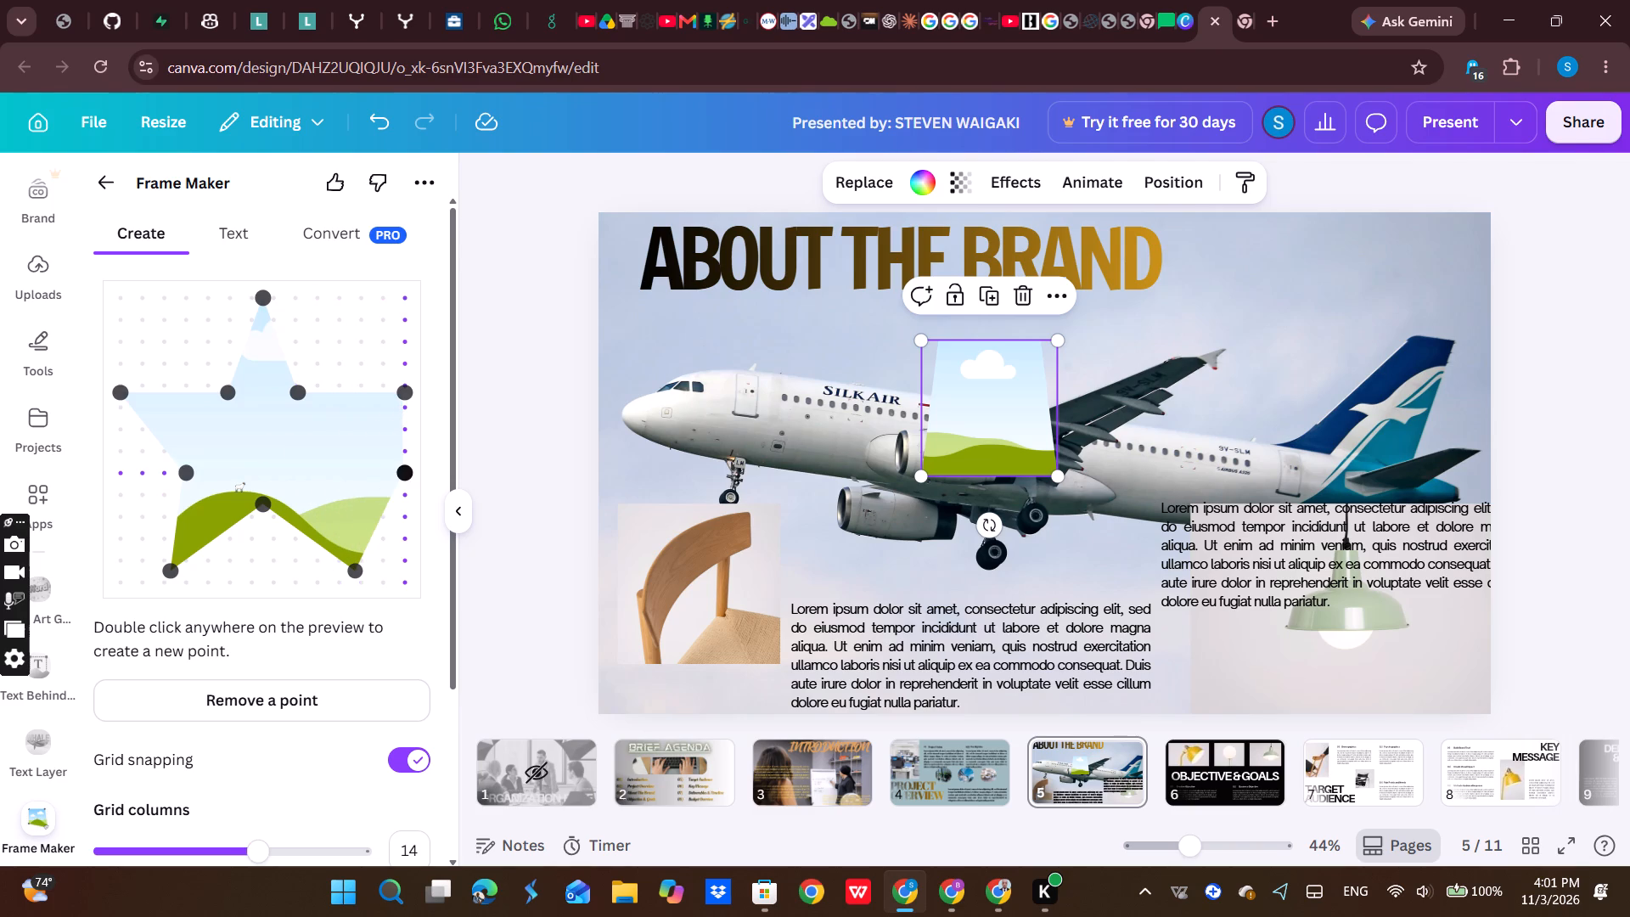
left_click_drag(402, 483, 166, 414)
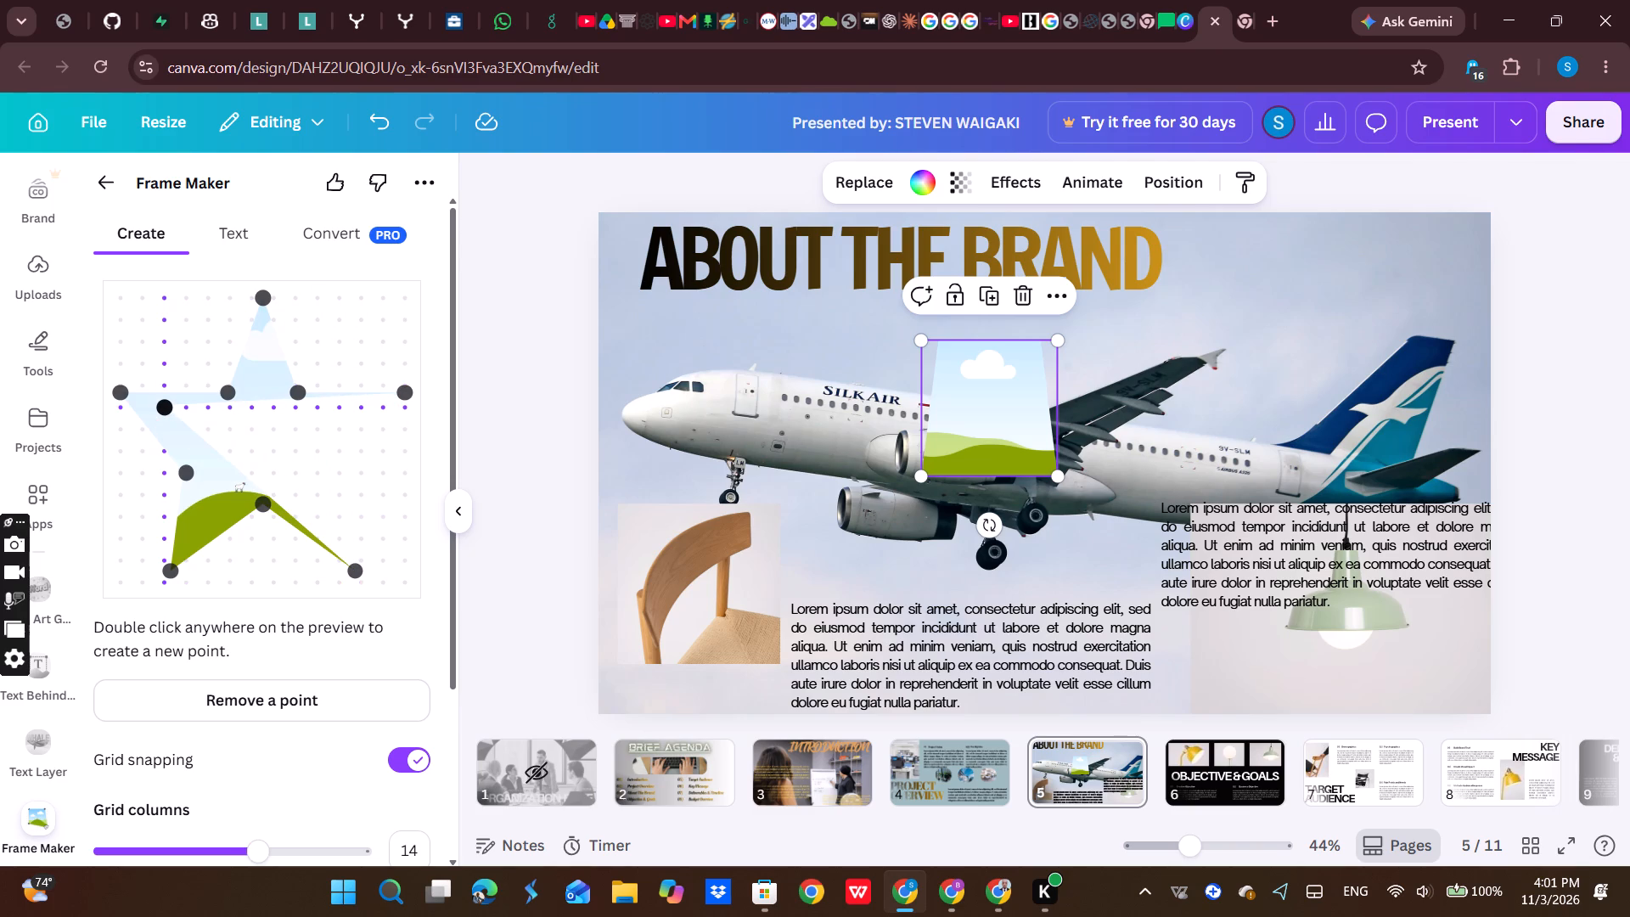
left_click_drag(166, 414, 147, 413)
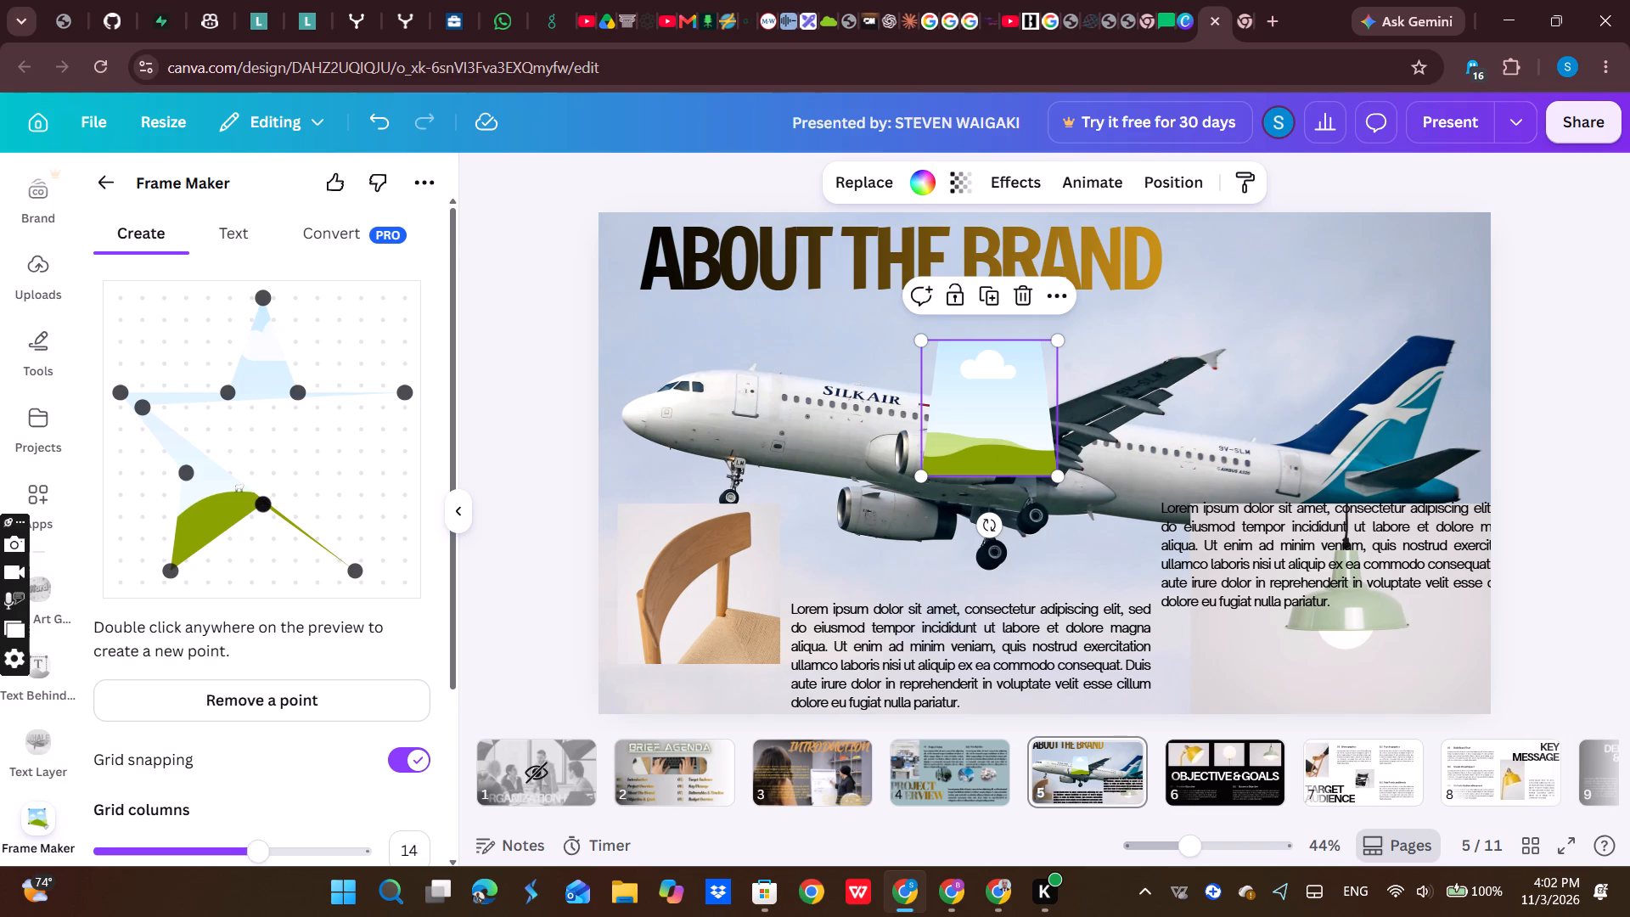
left_click_drag(278, 377, 318, 384)
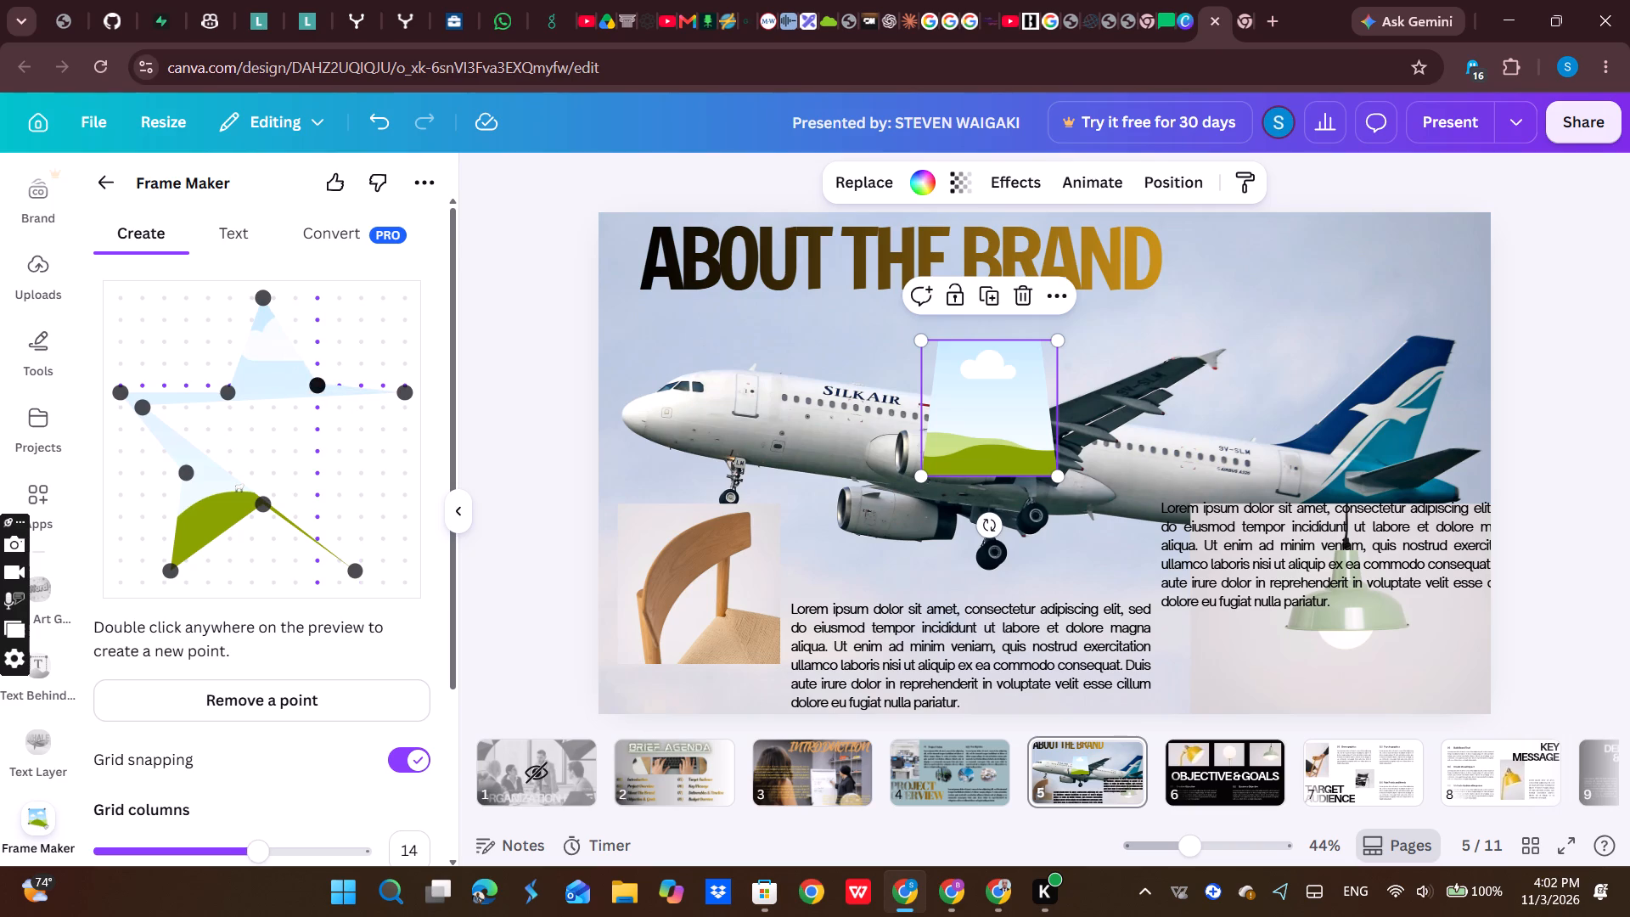
left_click_drag(318, 384, 294, 385)
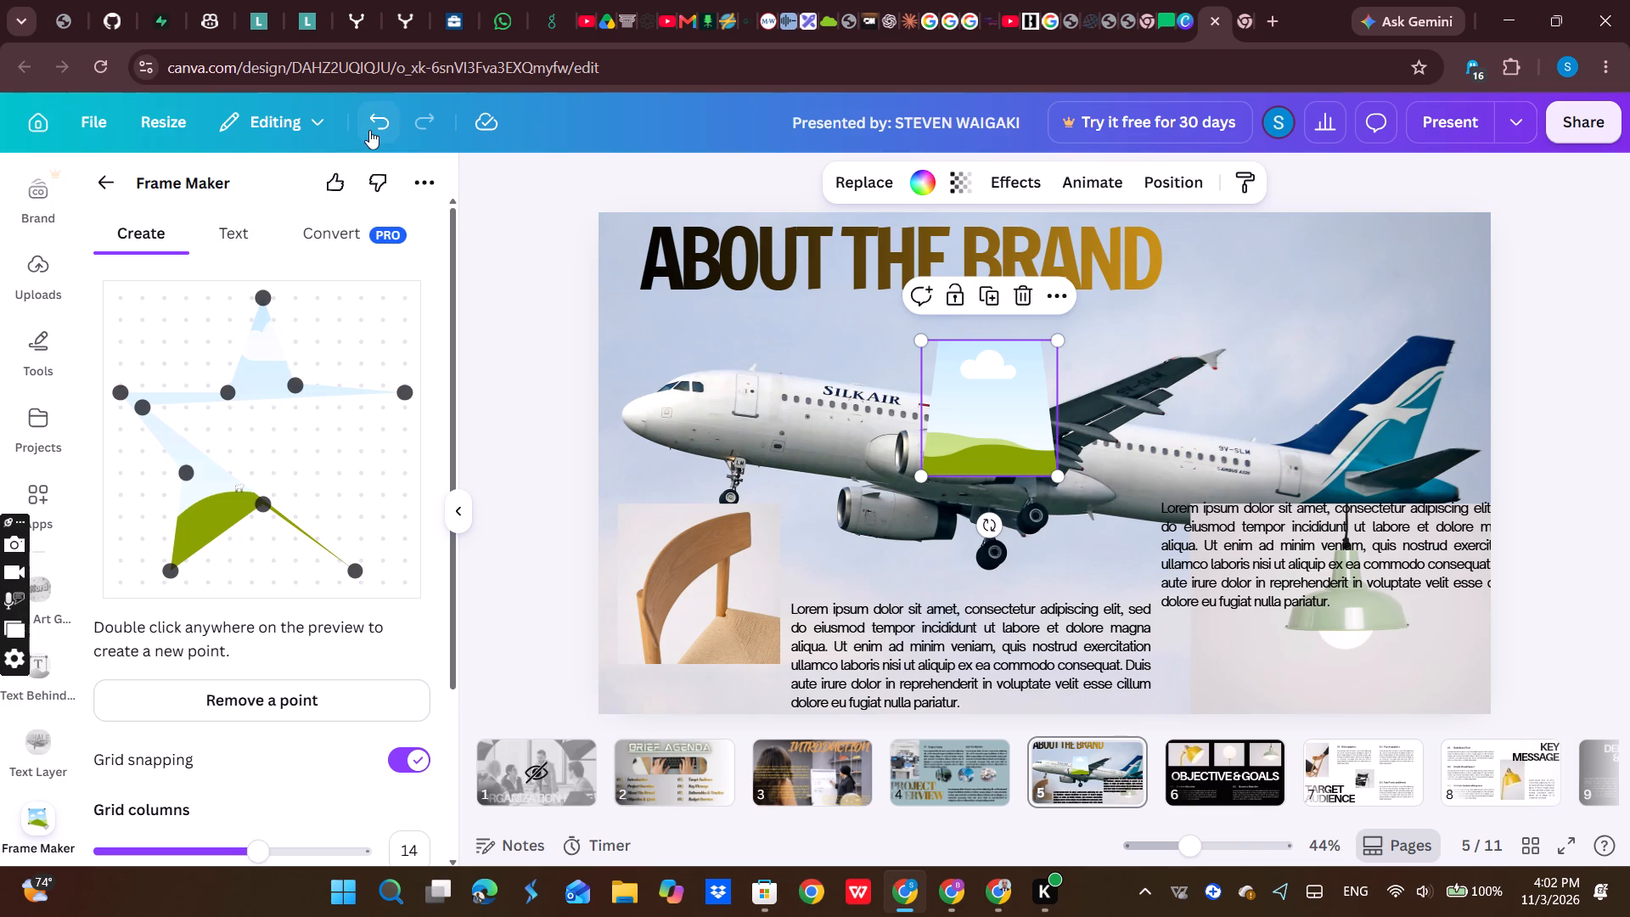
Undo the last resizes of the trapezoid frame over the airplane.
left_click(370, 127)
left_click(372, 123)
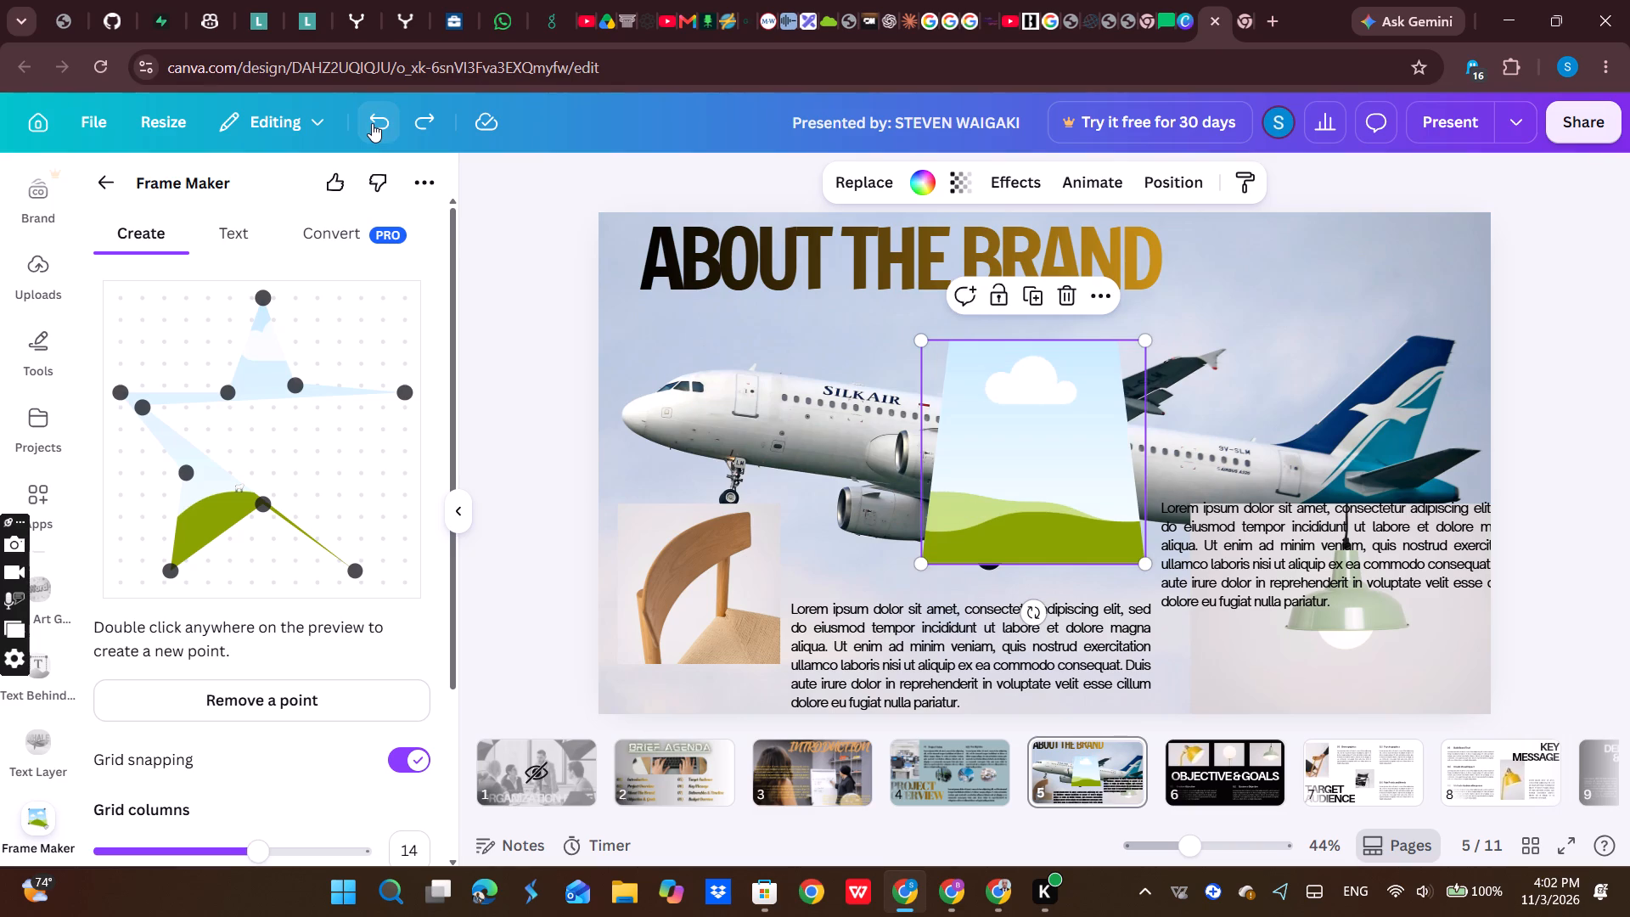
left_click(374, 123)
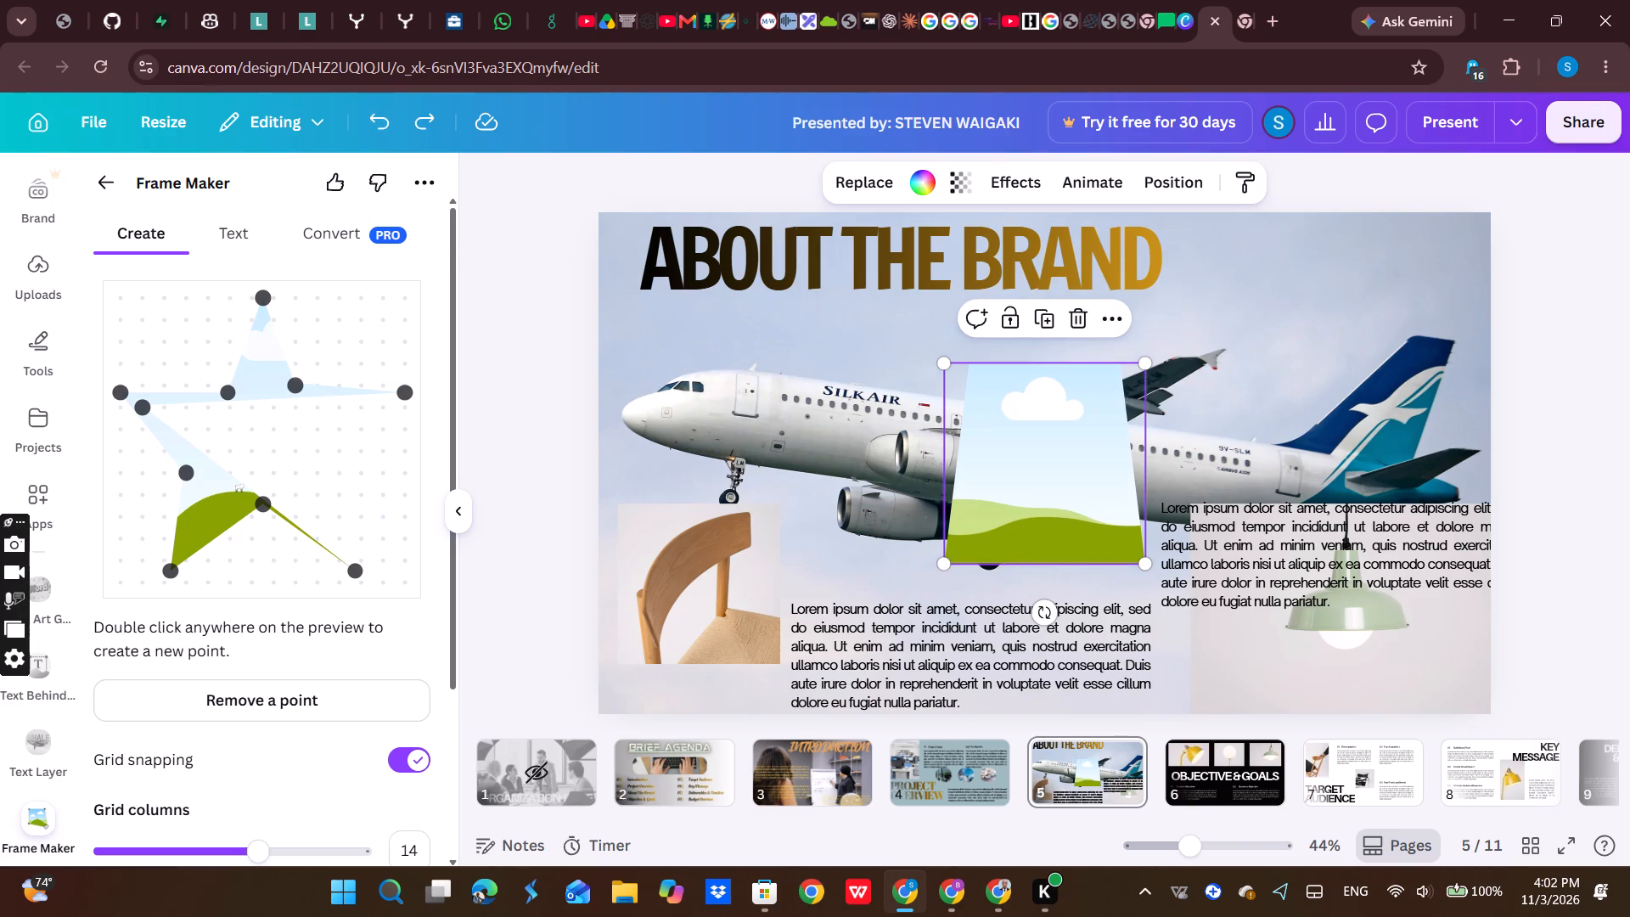
Add the reshaped star frame to the About the Brand slide and move it down clear of the trapezoid frame.
scroll(326, 526, "down", 2)
left_click(247, 842)
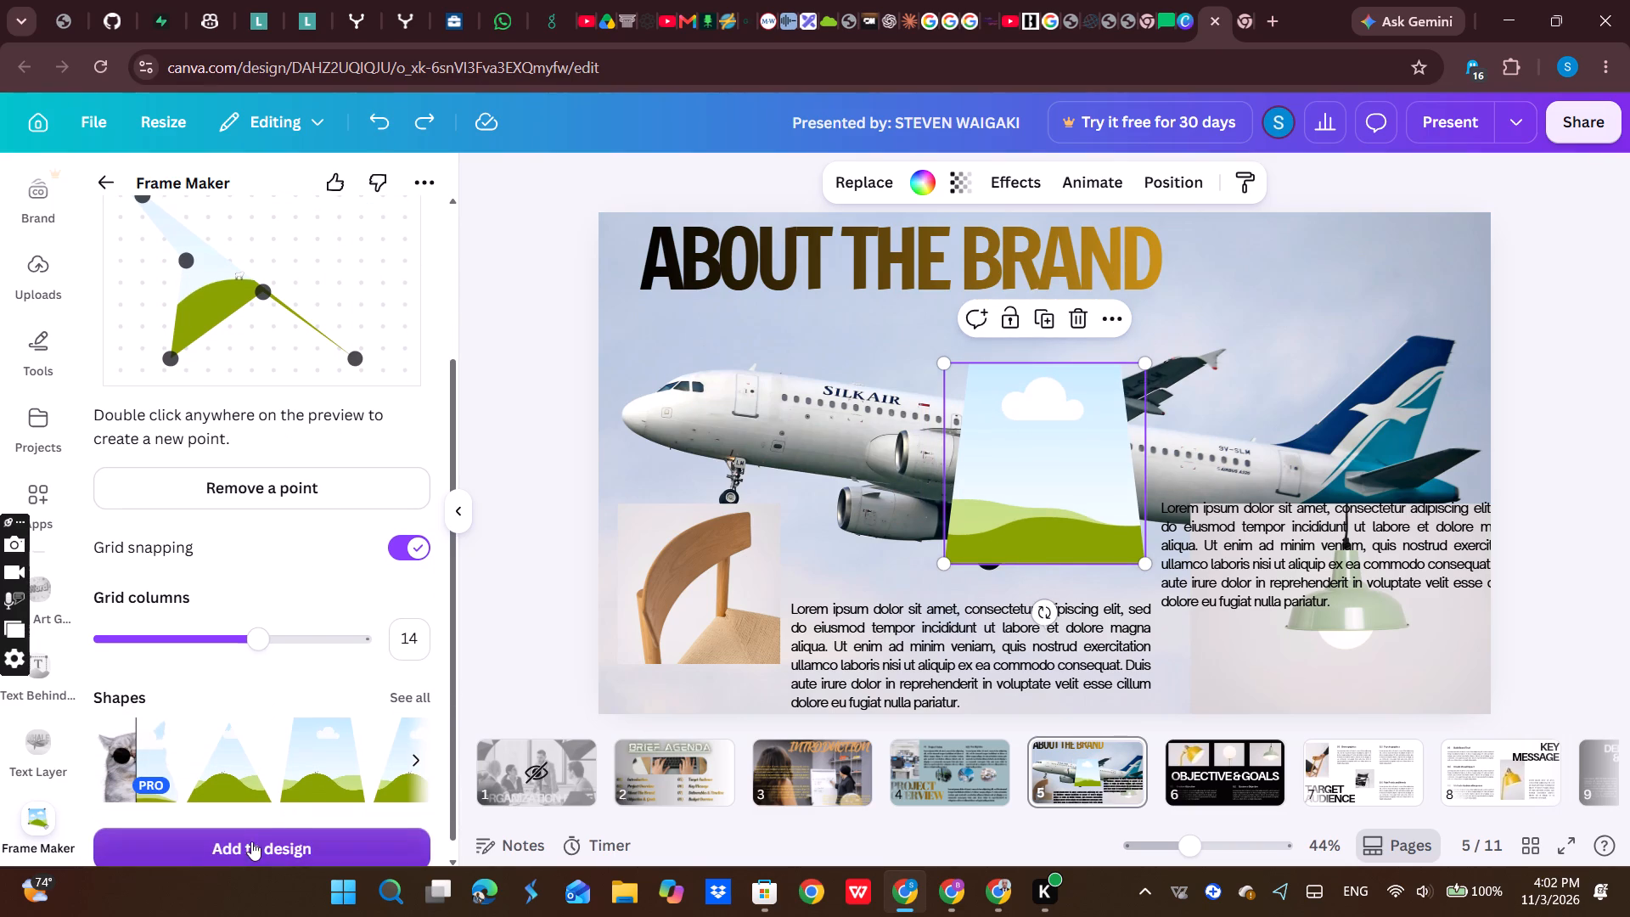
left_click_drag(1039, 497, 1027, 589)
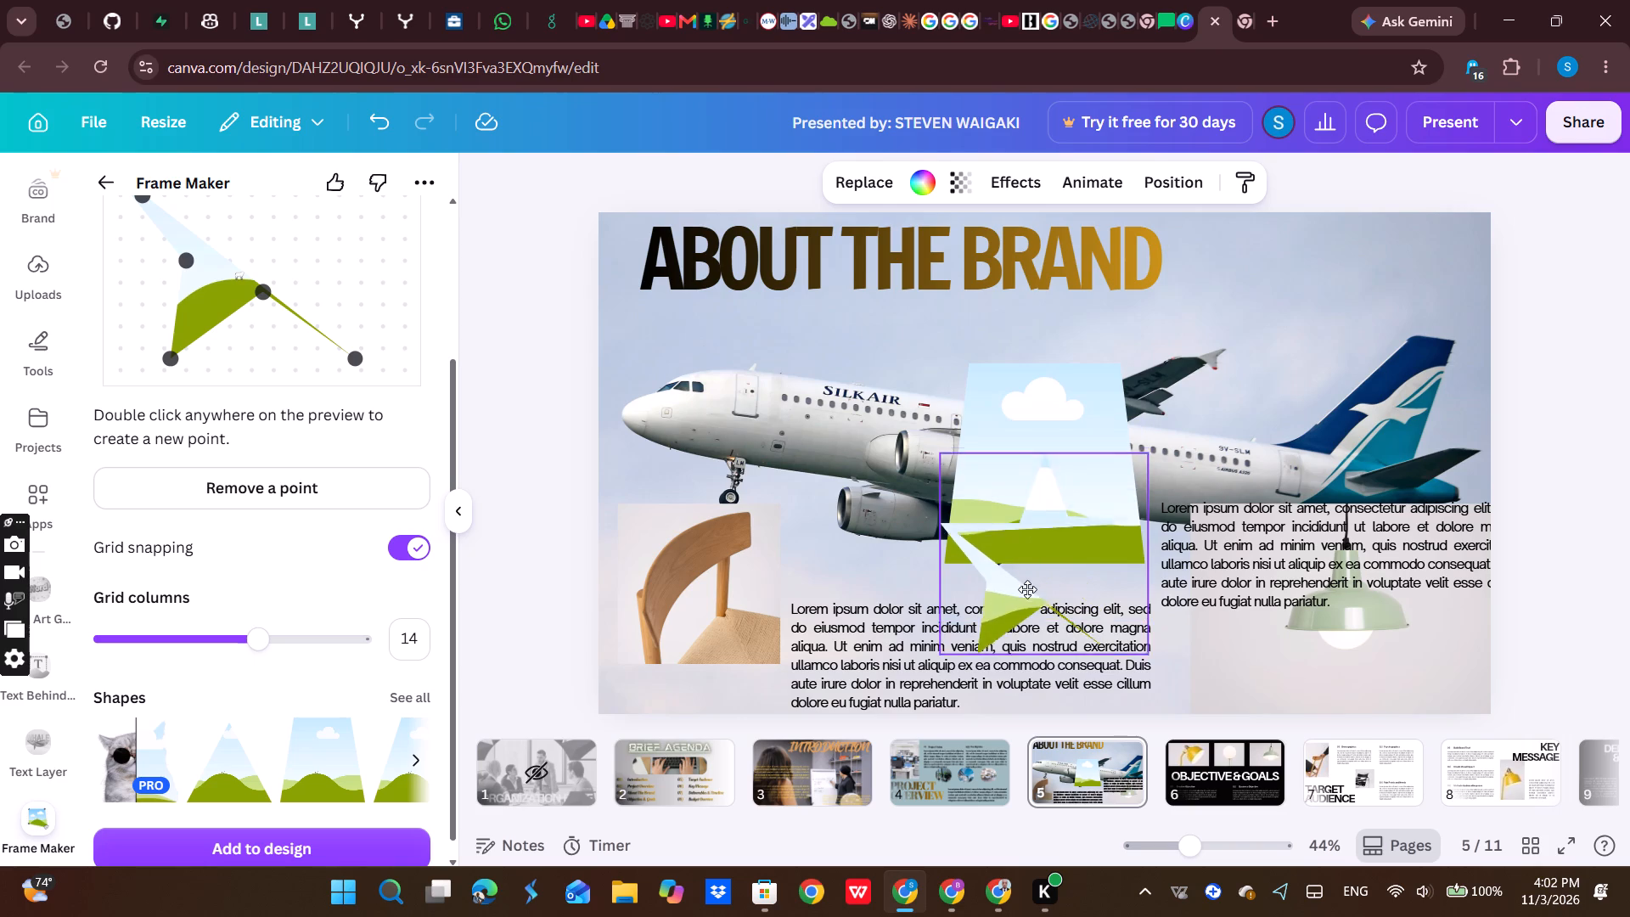
left_click_drag(1027, 589, 1206, 639)
Delete the trapezoid frame covering the airplane's fuselage.
left_click(1044, 492)
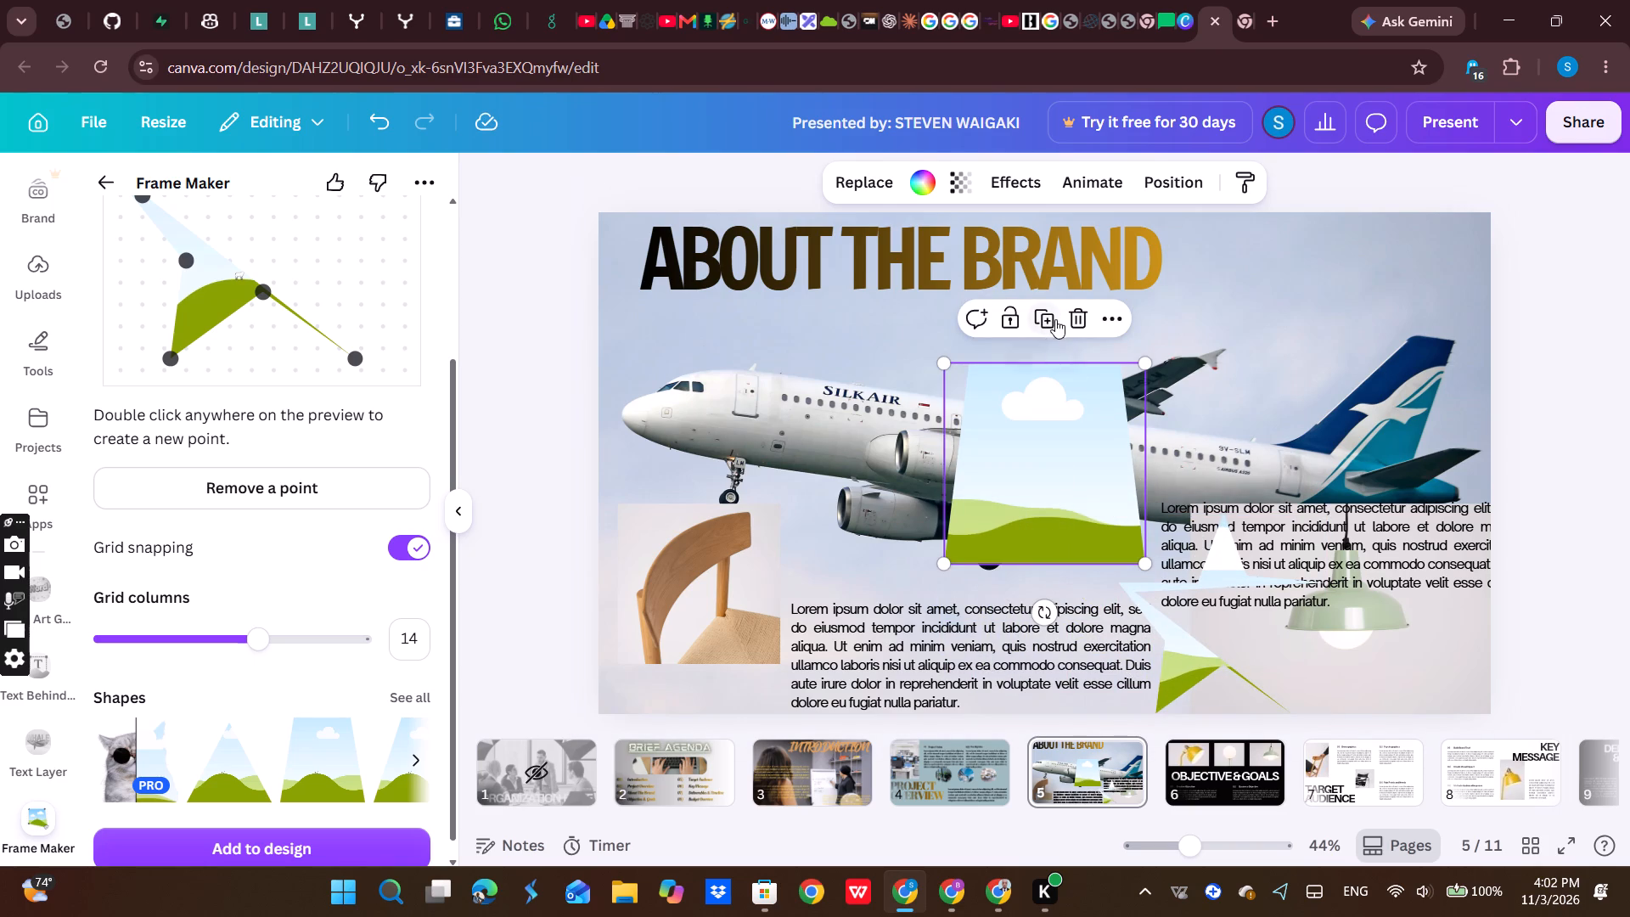
left_click(1069, 316)
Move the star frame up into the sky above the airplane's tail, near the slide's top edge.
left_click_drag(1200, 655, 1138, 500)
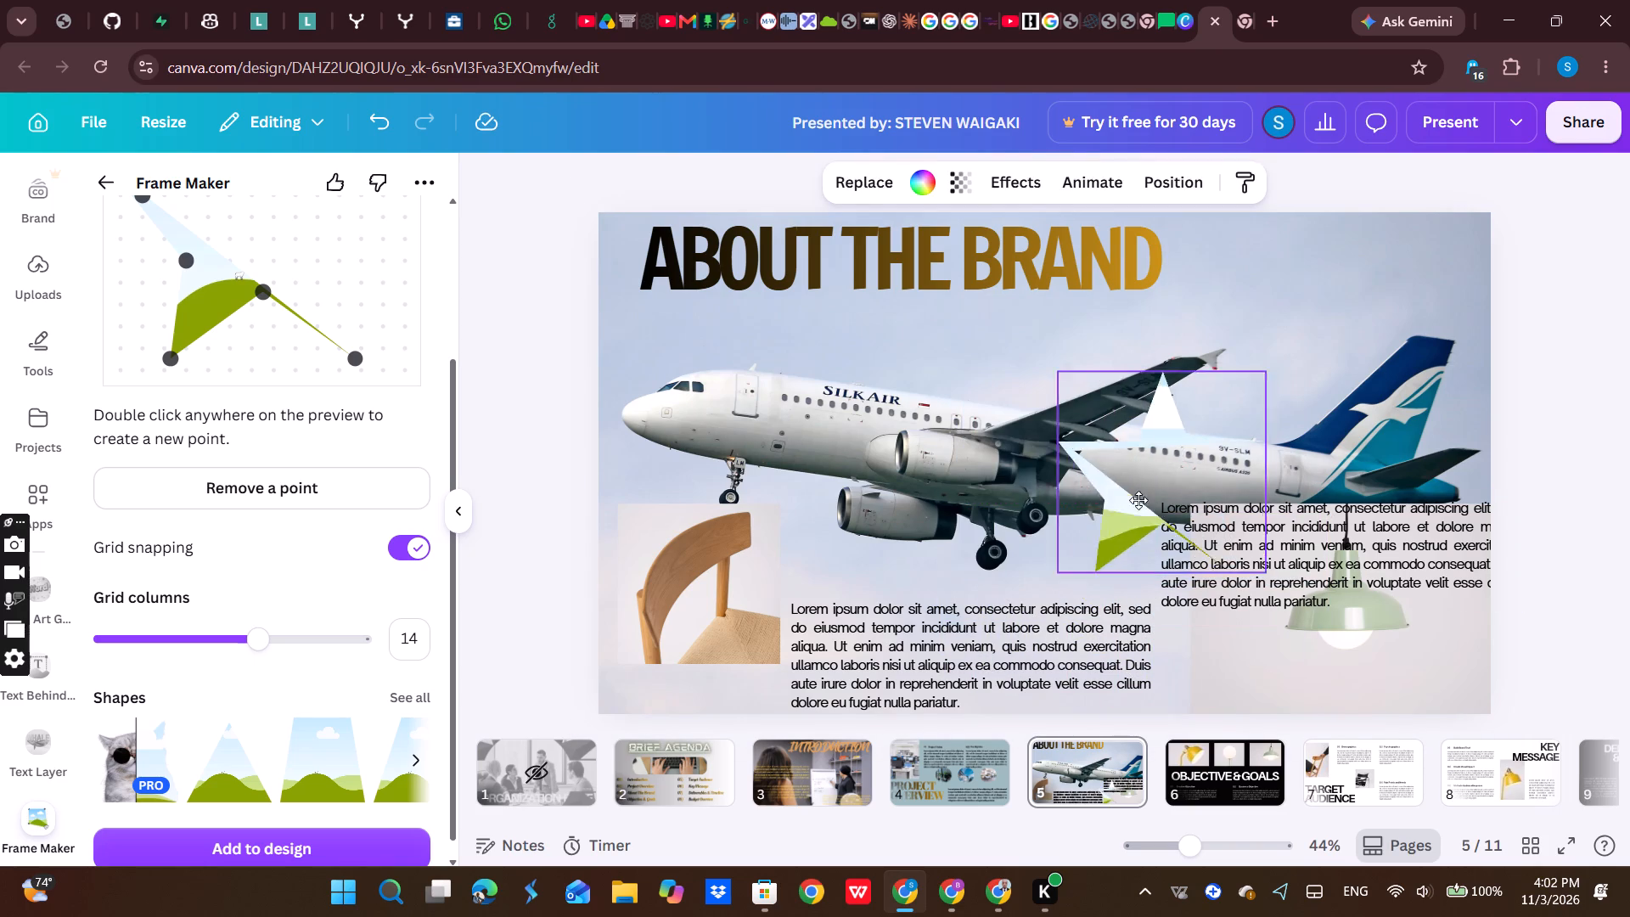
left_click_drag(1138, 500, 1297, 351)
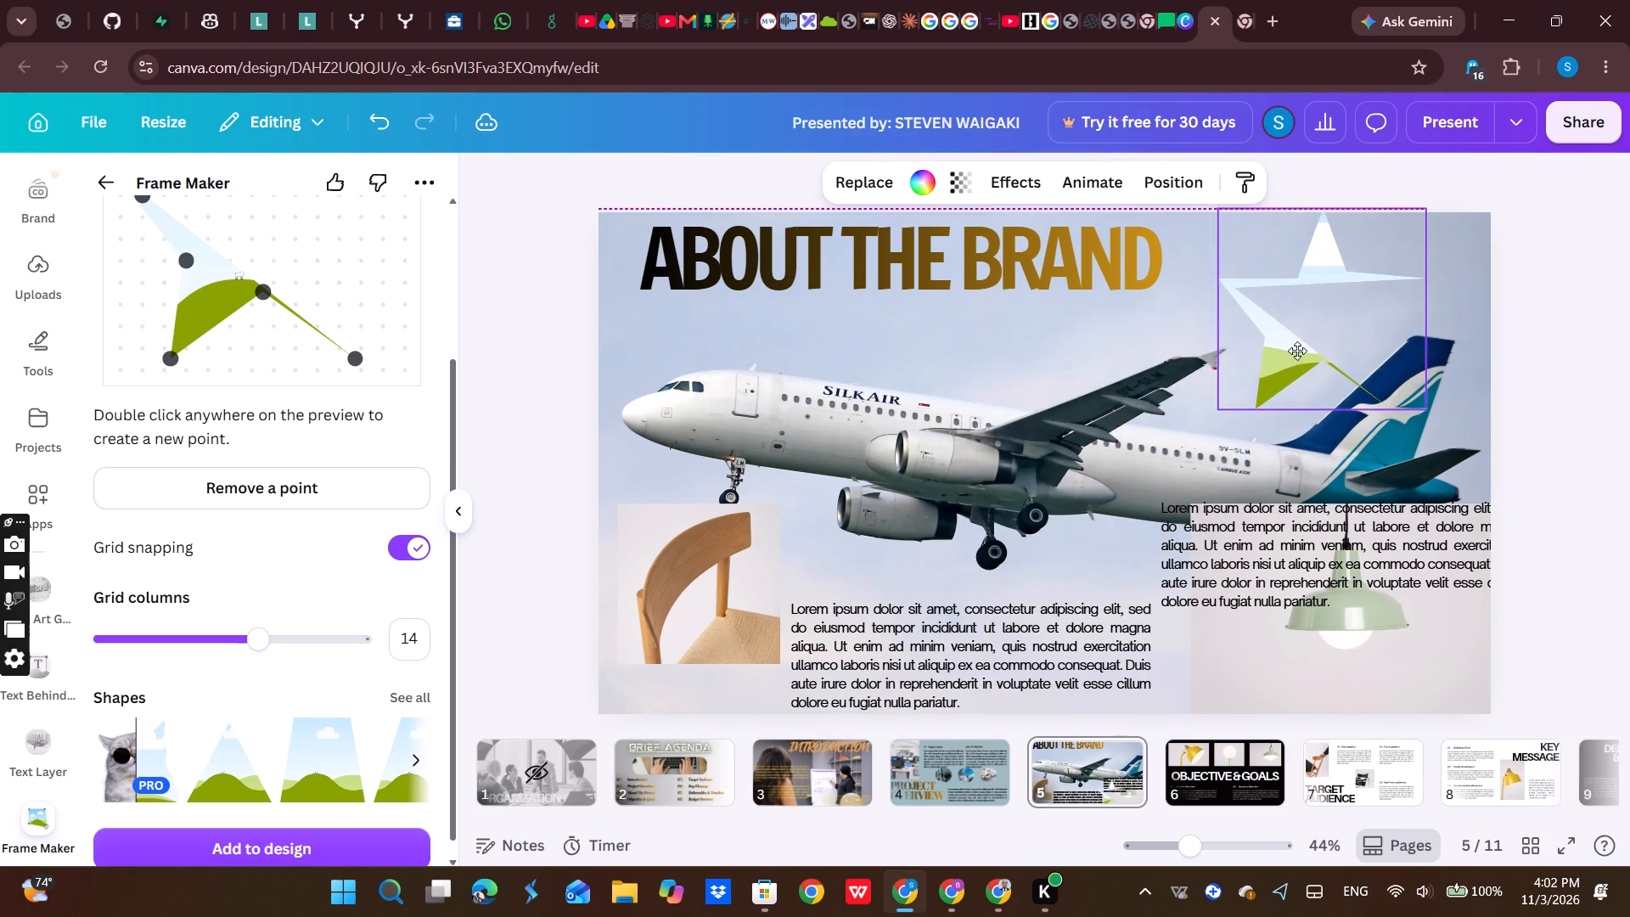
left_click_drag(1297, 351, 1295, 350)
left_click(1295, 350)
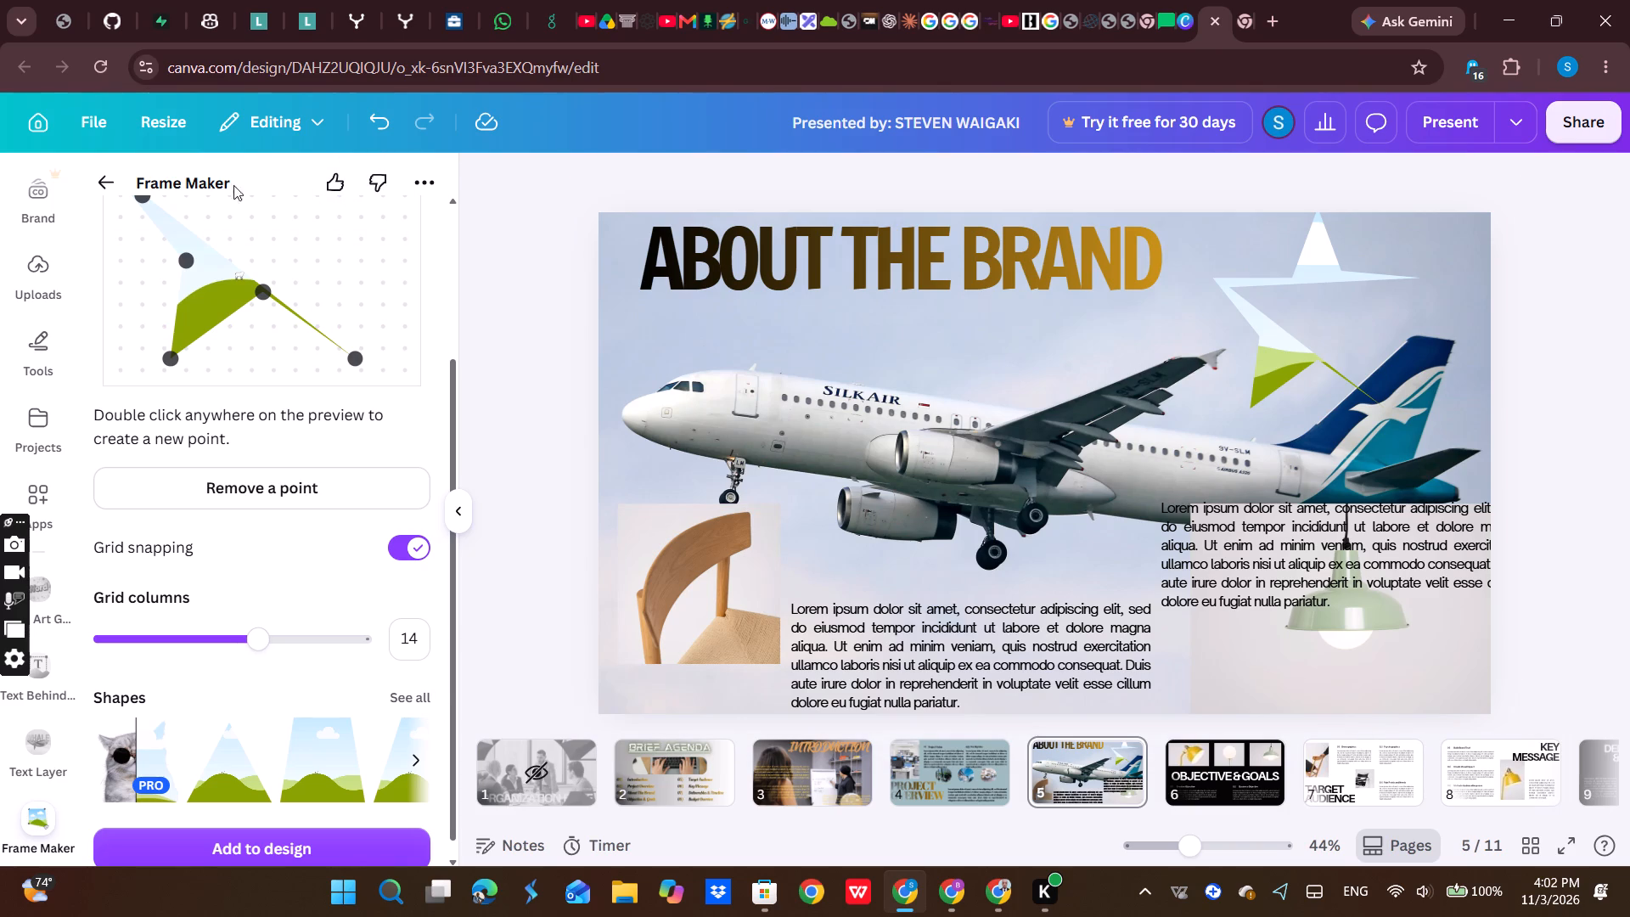
Delete the chair picture together with its frame from the About the Brand slide.
left_click(733, 559)
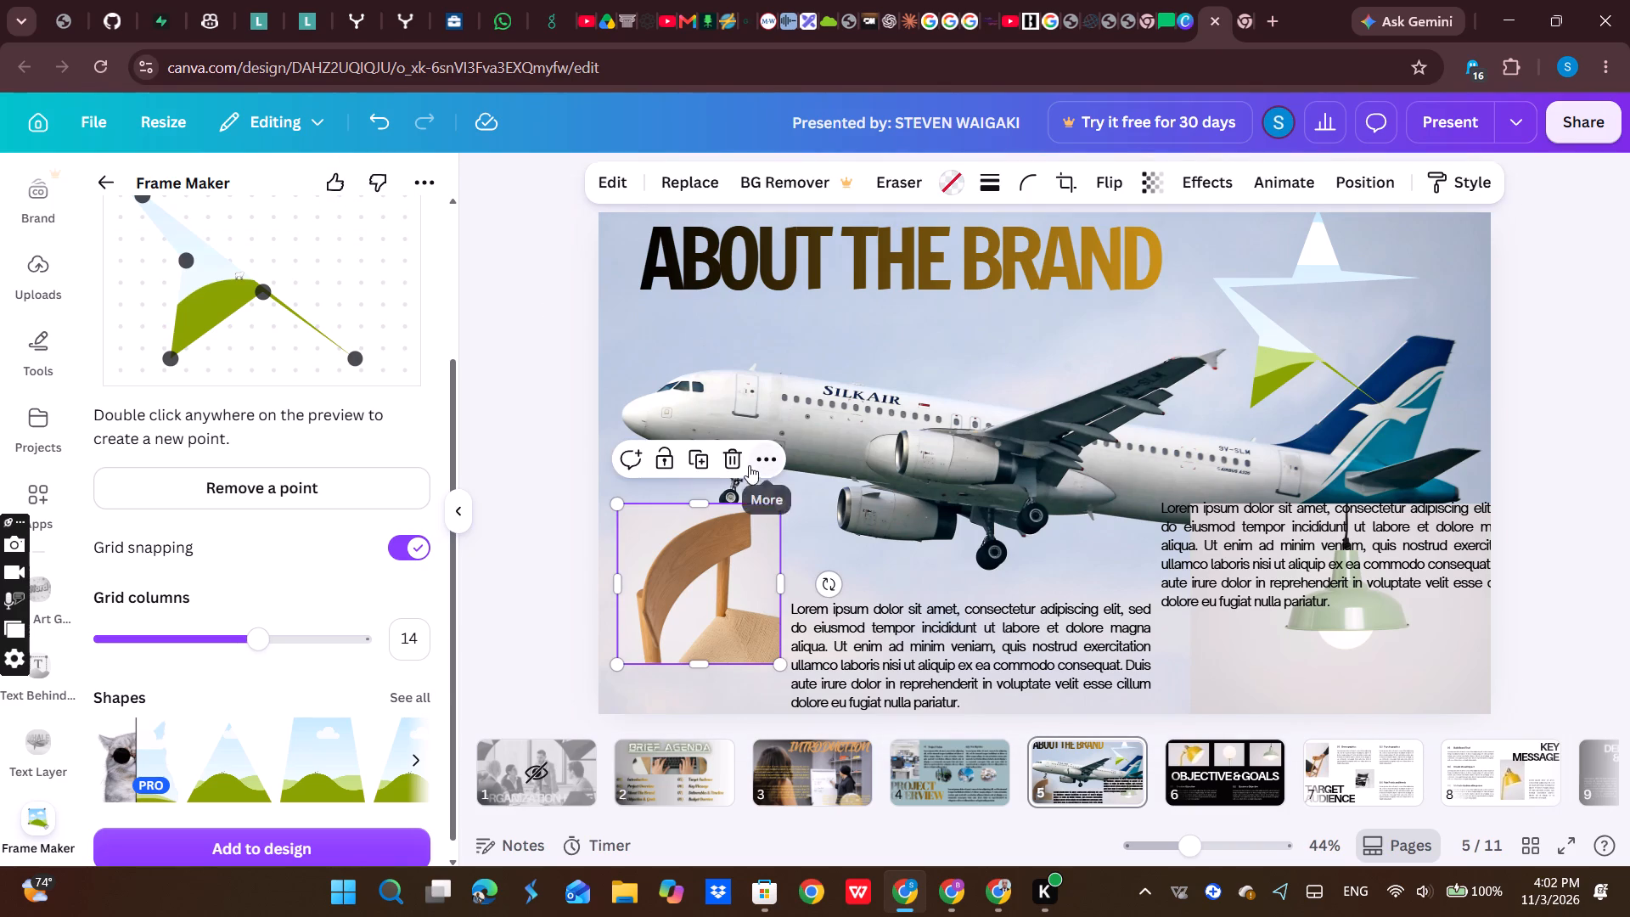
left_click(742, 462)
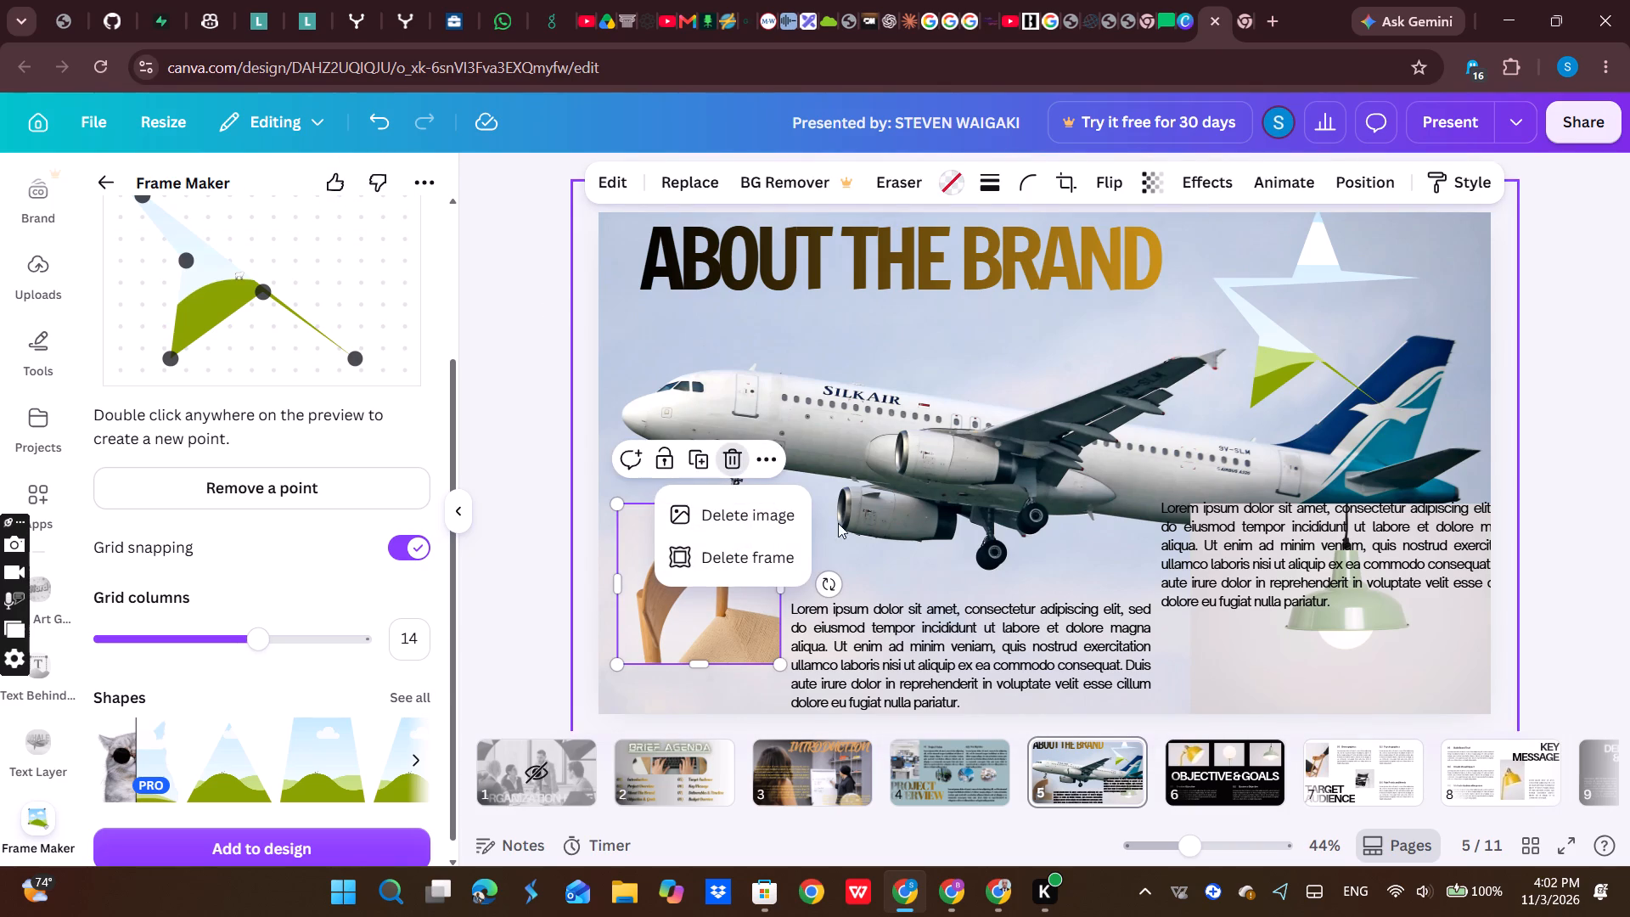
left_click(734, 565)
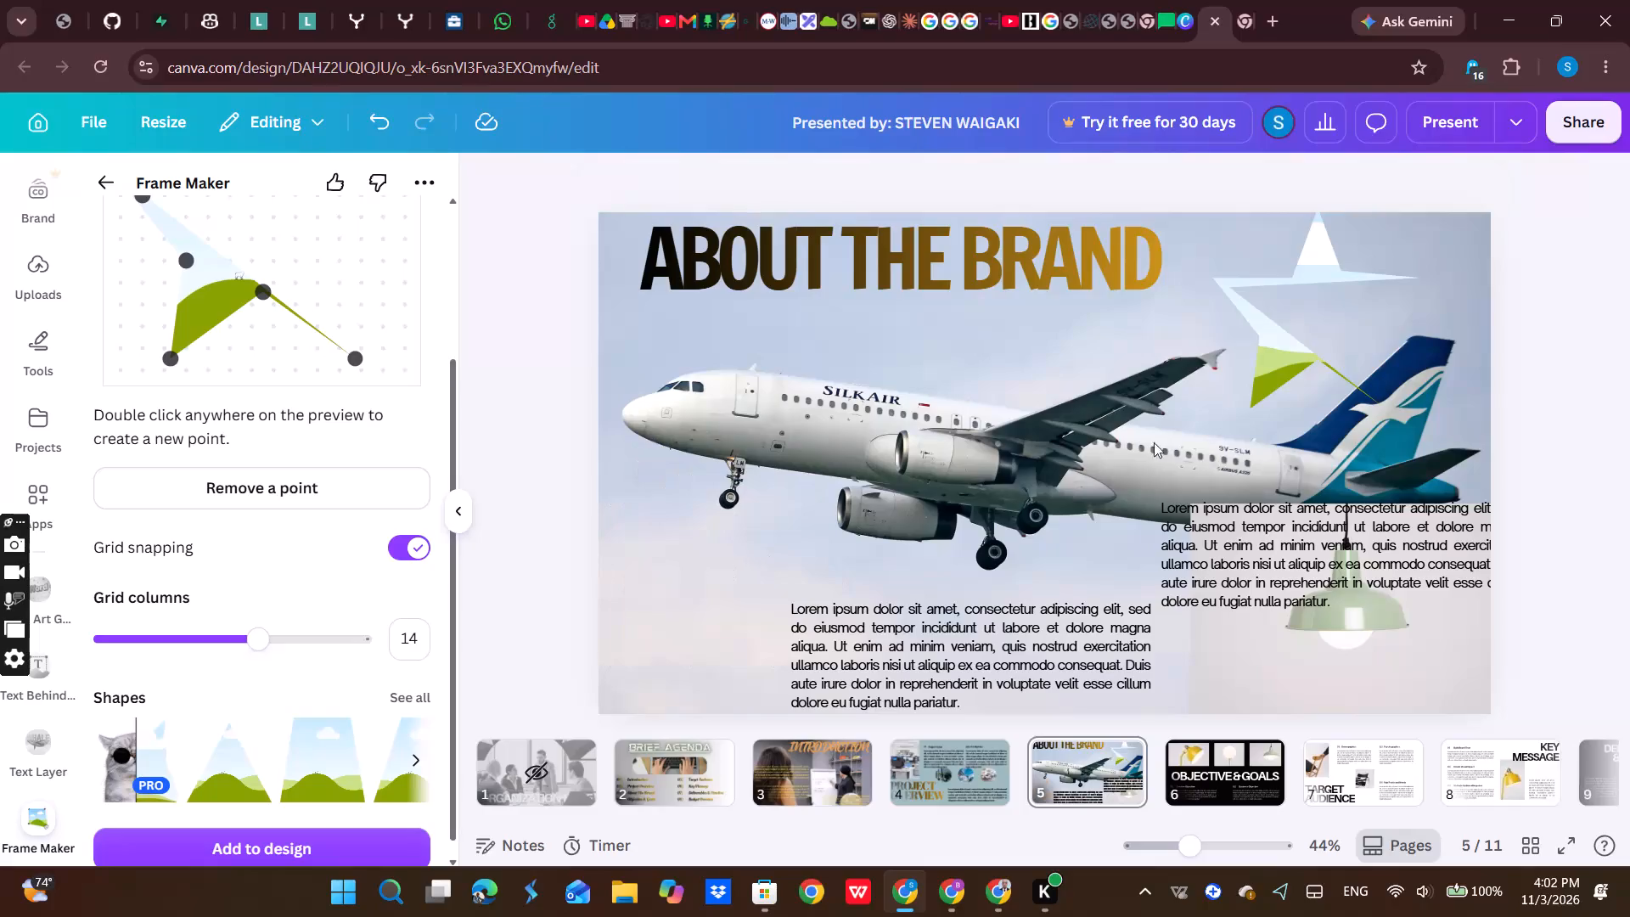
Move the star frame to the slide's lower-left area below the airplane's nose, beside the body text.
left_click_drag(1267, 357, 685, 651)
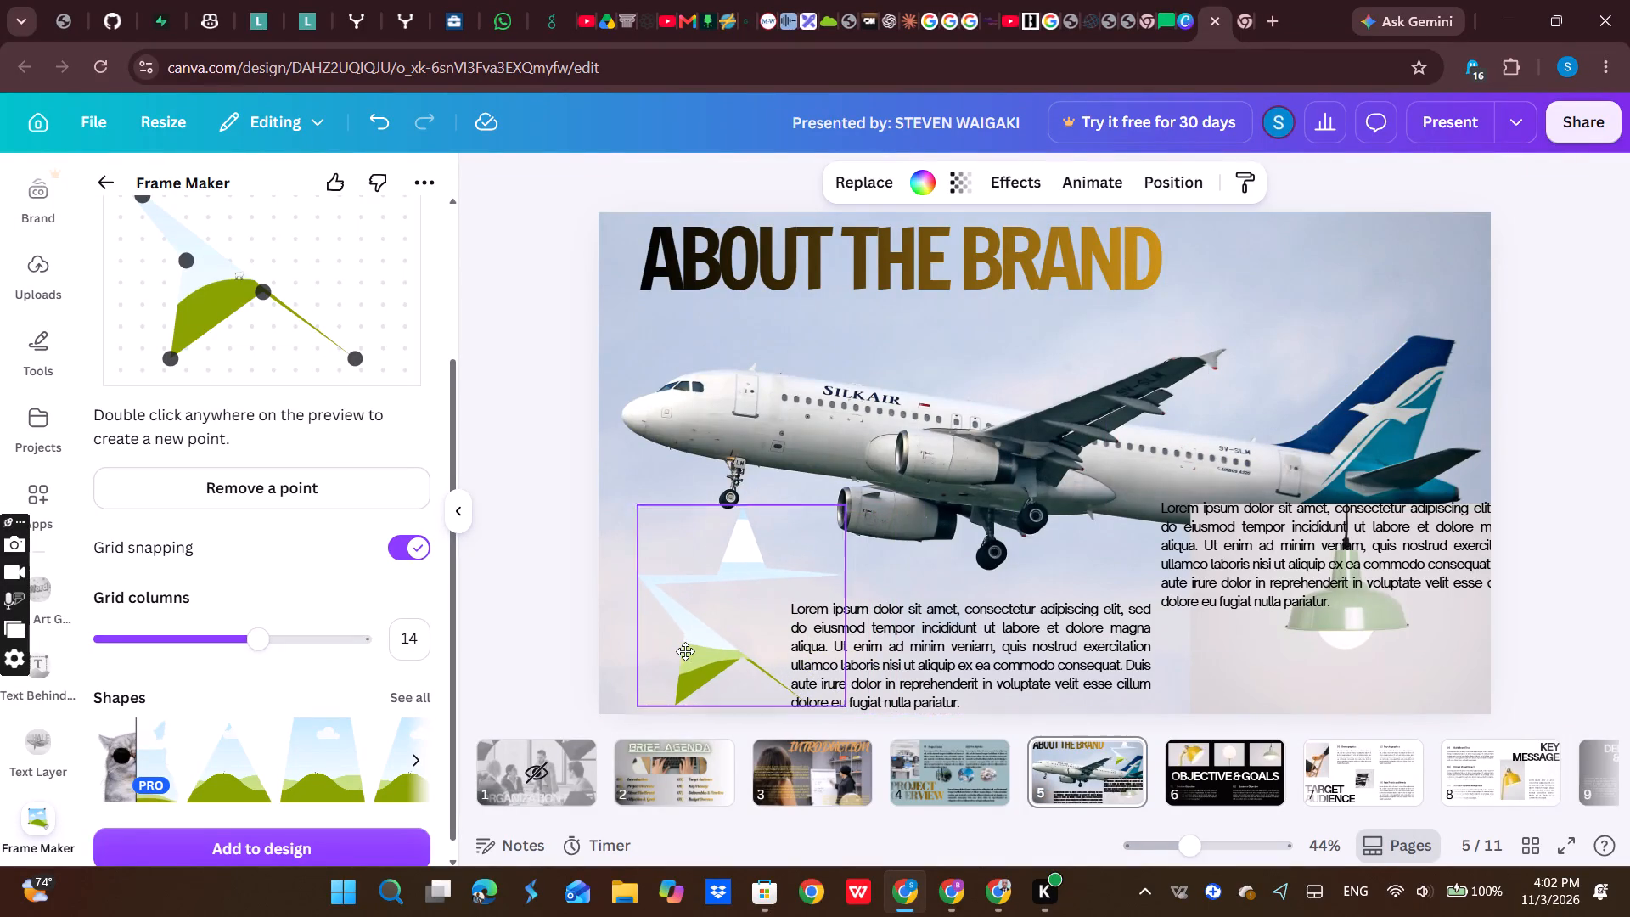
left_click_drag(685, 651, 673, 651)
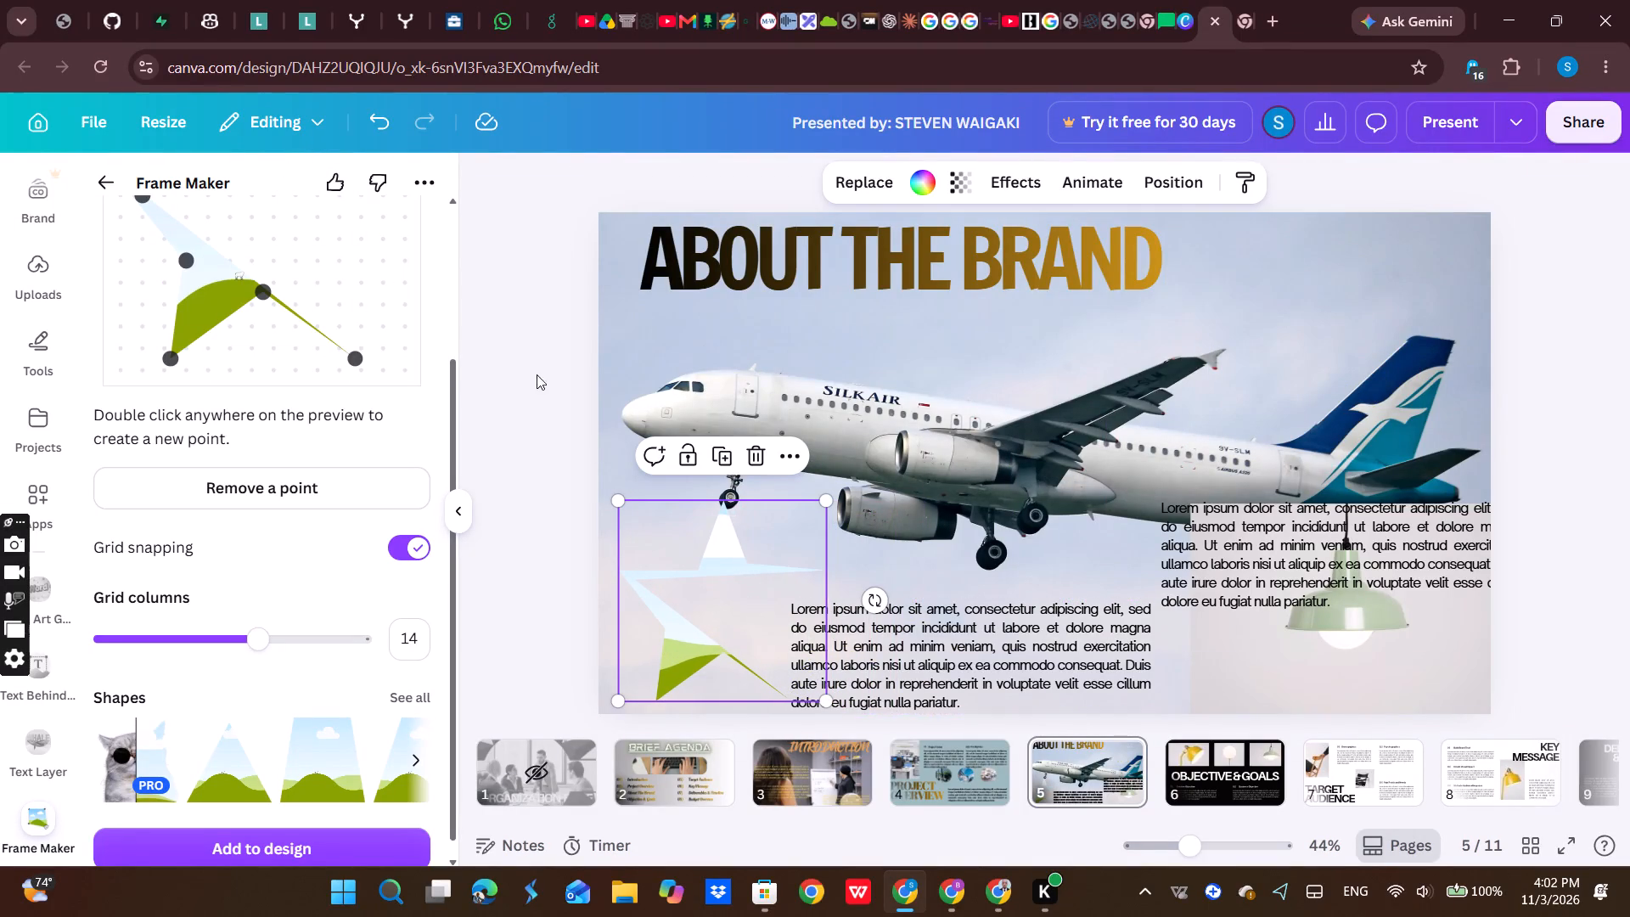
Fill the star frame with the uploaded photo of the business team meeting.
left_click(887, 190)
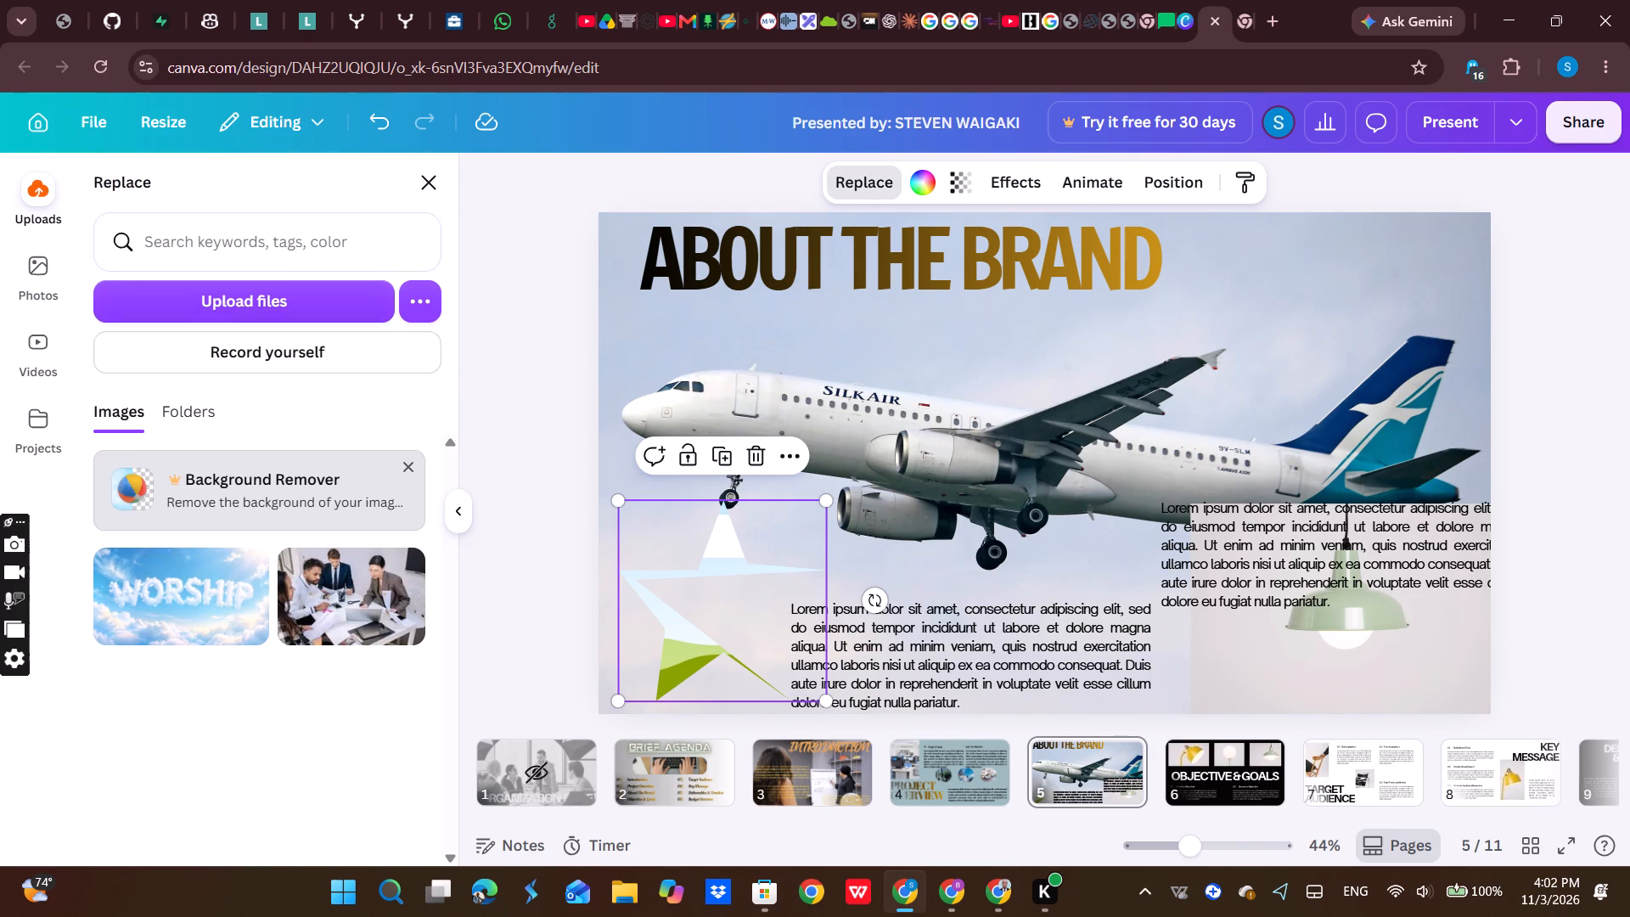
left_click(312, 236)
left_click(346, 571)
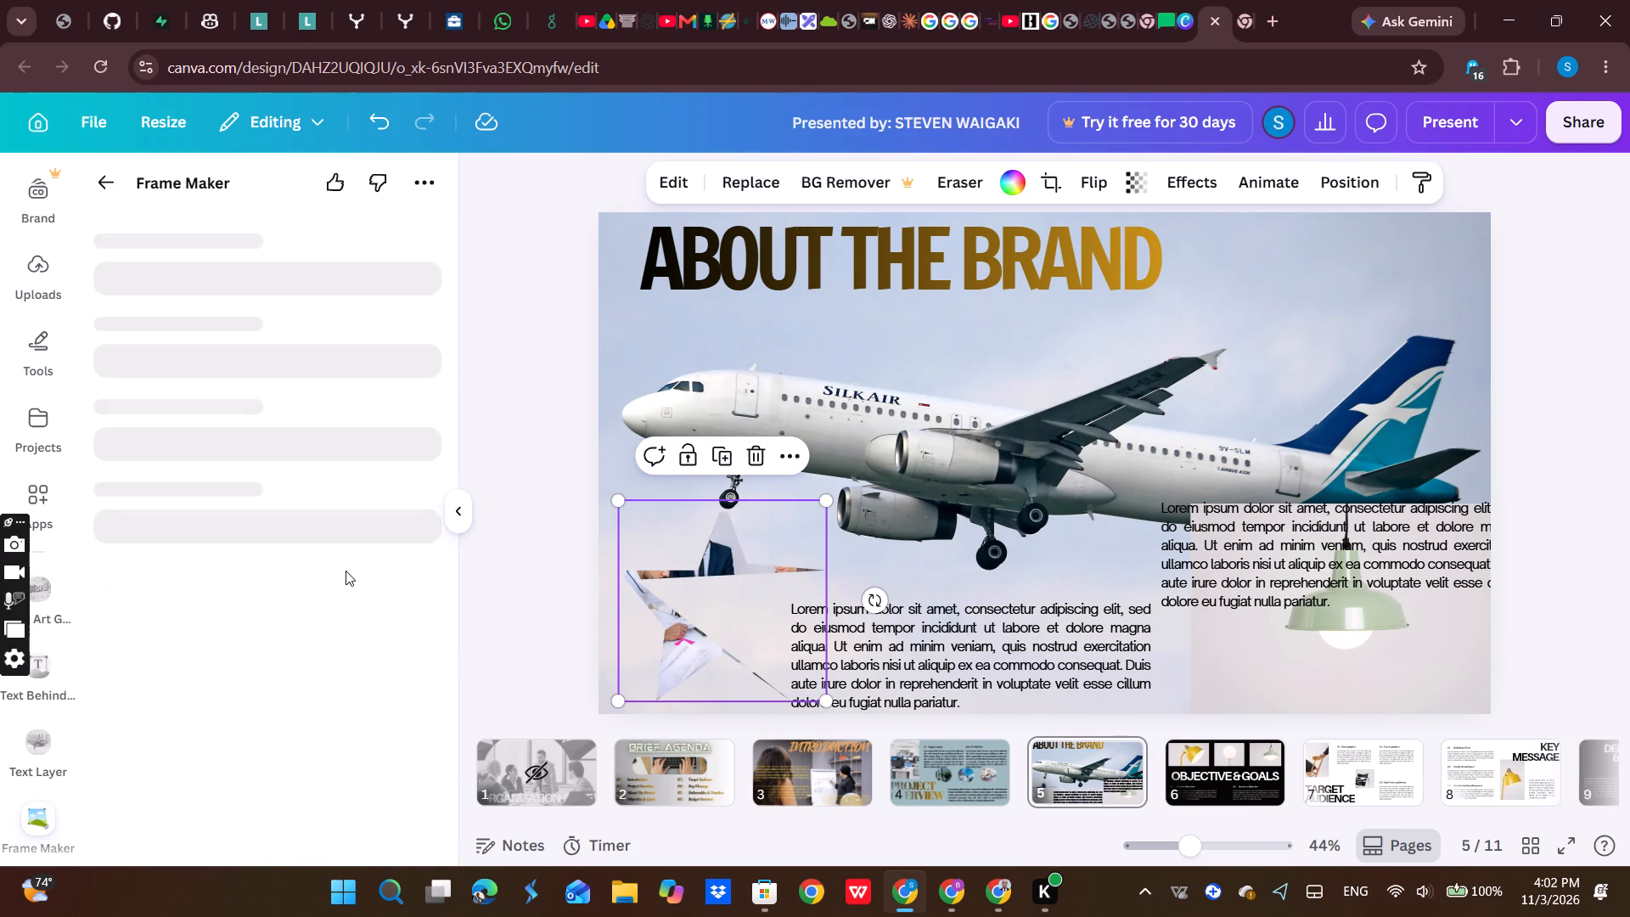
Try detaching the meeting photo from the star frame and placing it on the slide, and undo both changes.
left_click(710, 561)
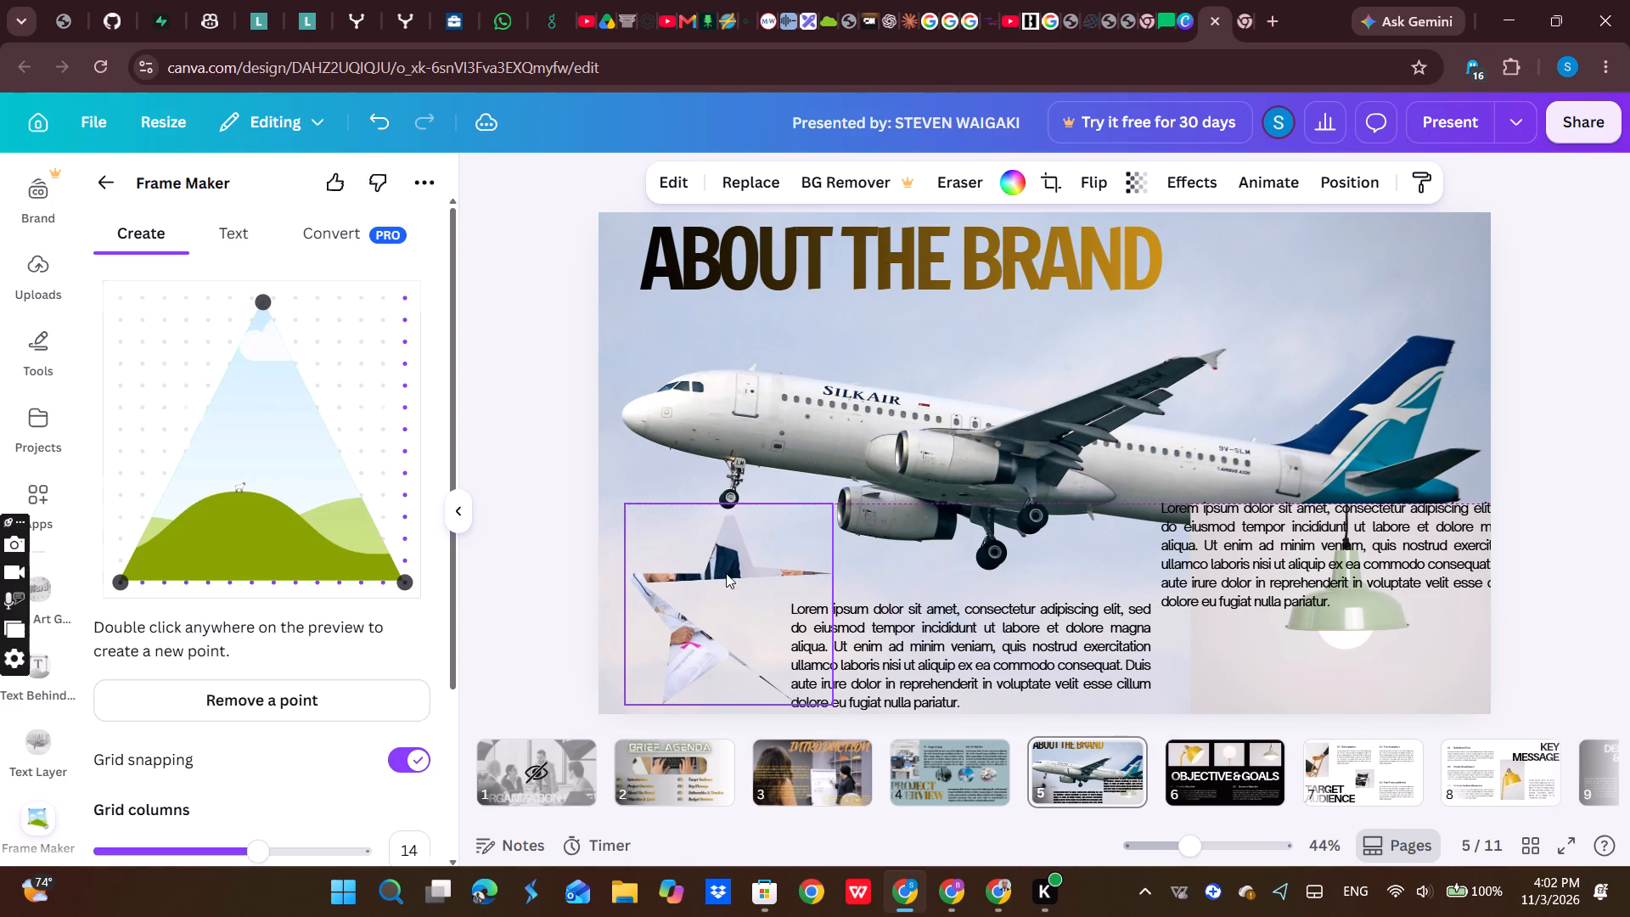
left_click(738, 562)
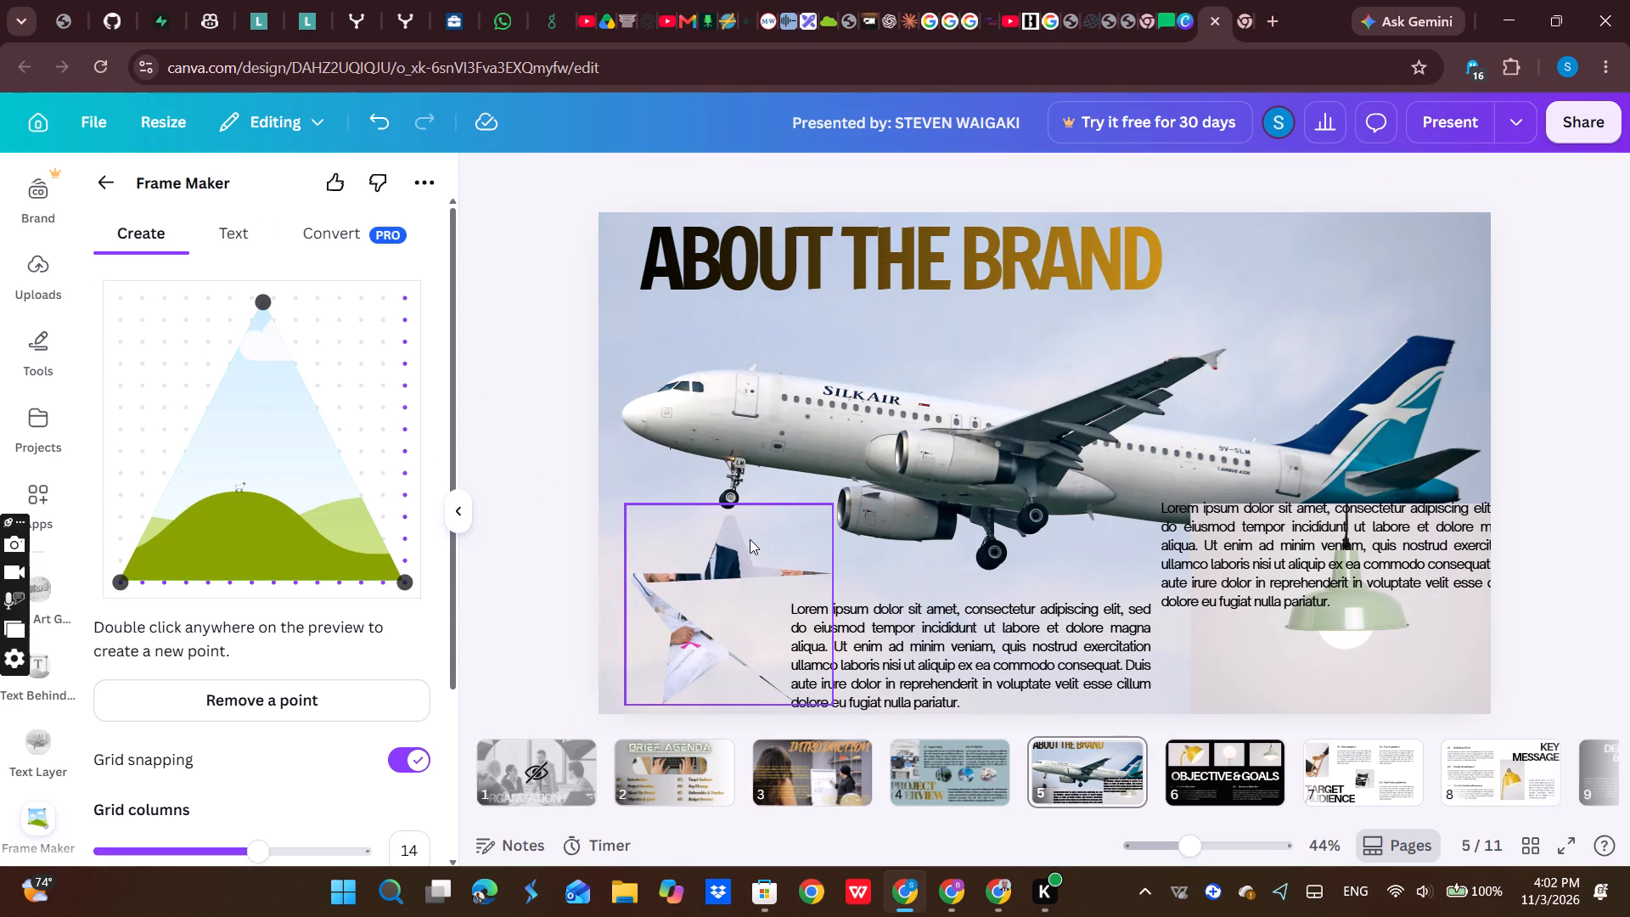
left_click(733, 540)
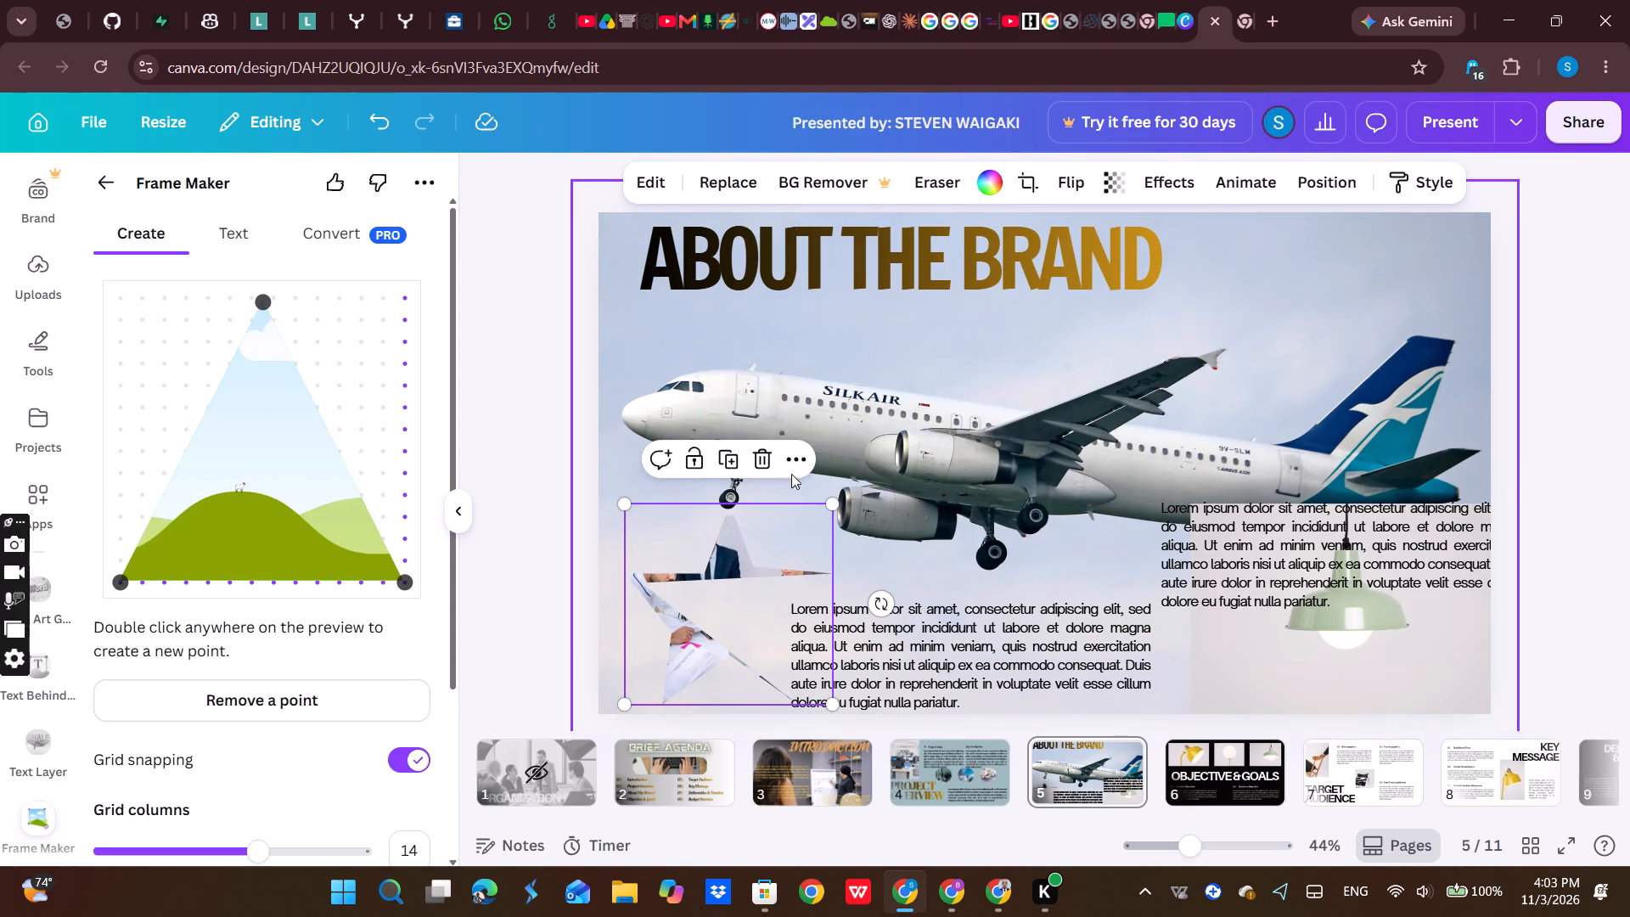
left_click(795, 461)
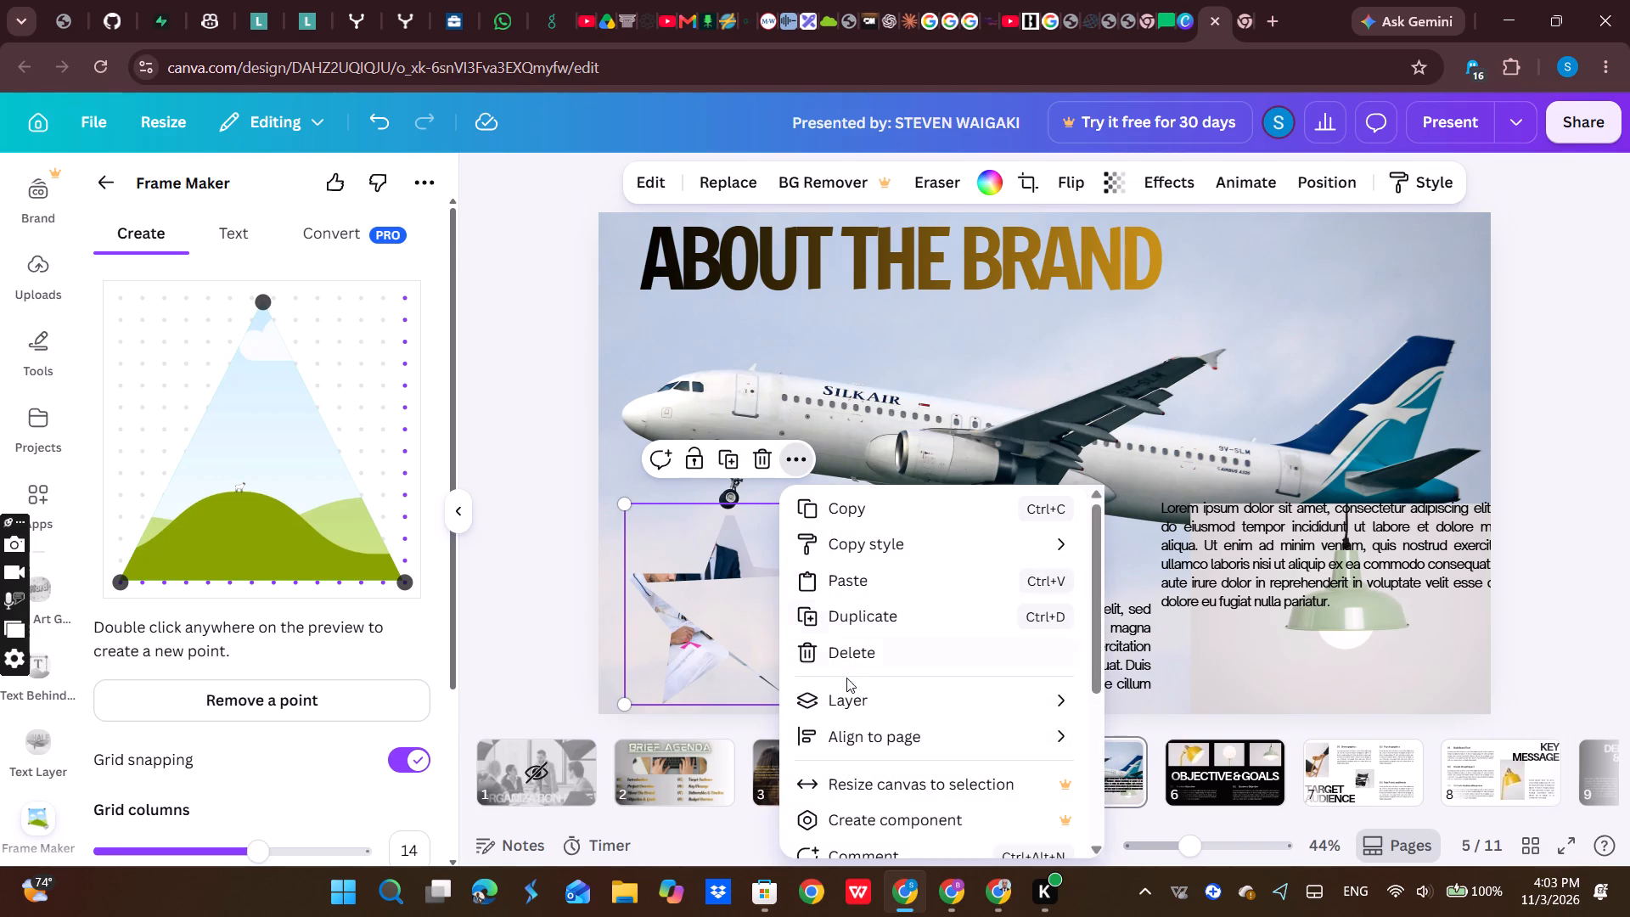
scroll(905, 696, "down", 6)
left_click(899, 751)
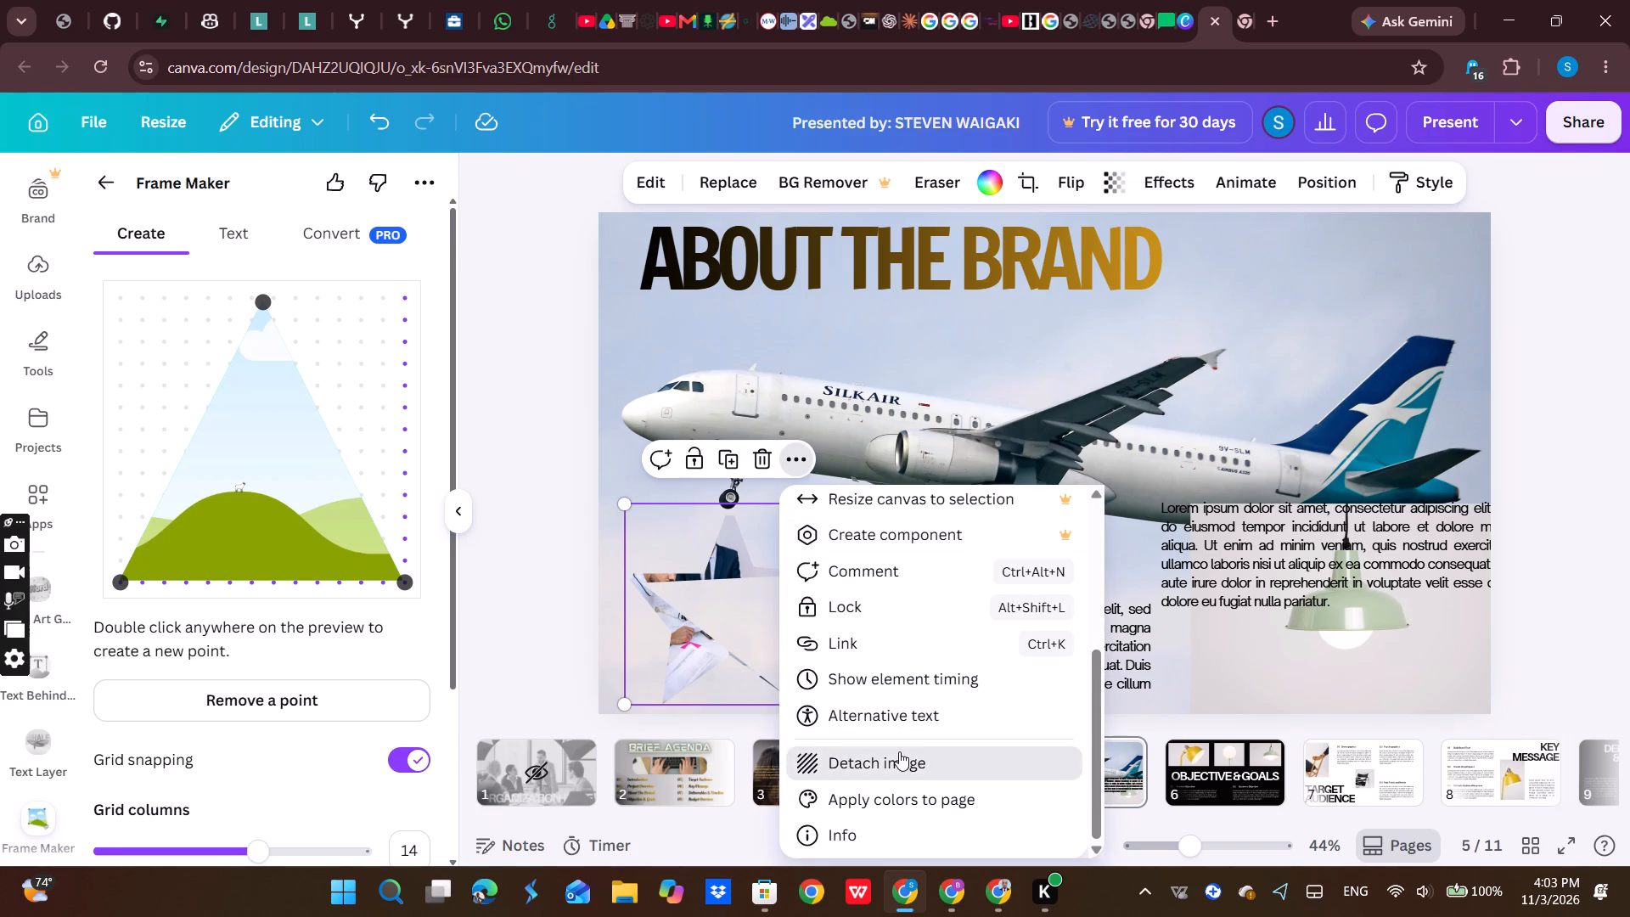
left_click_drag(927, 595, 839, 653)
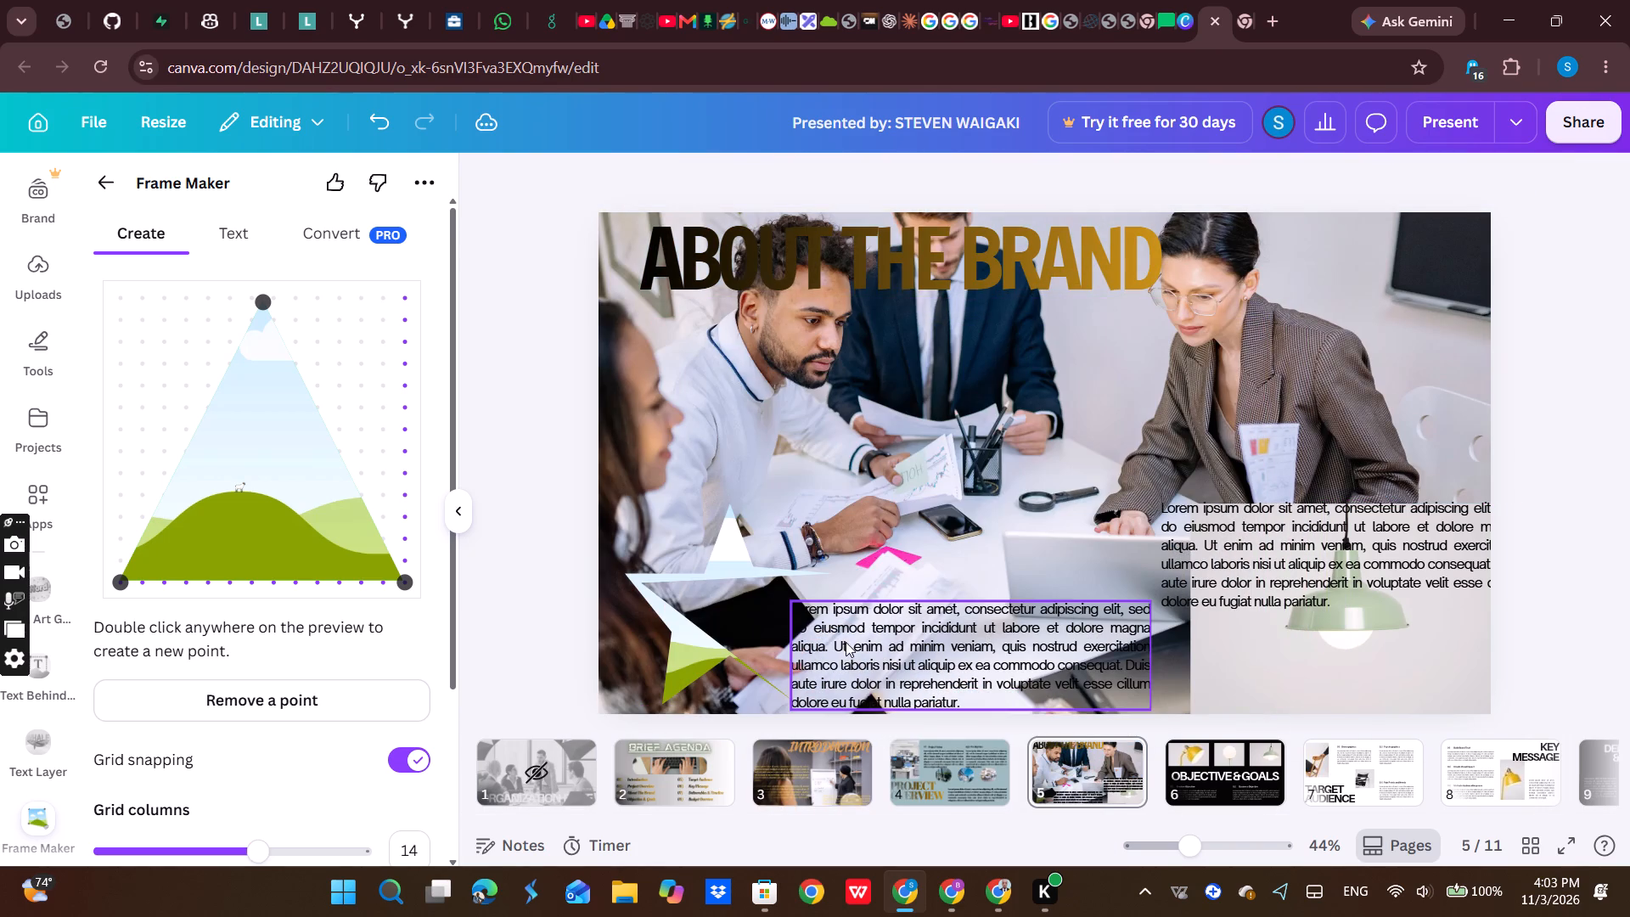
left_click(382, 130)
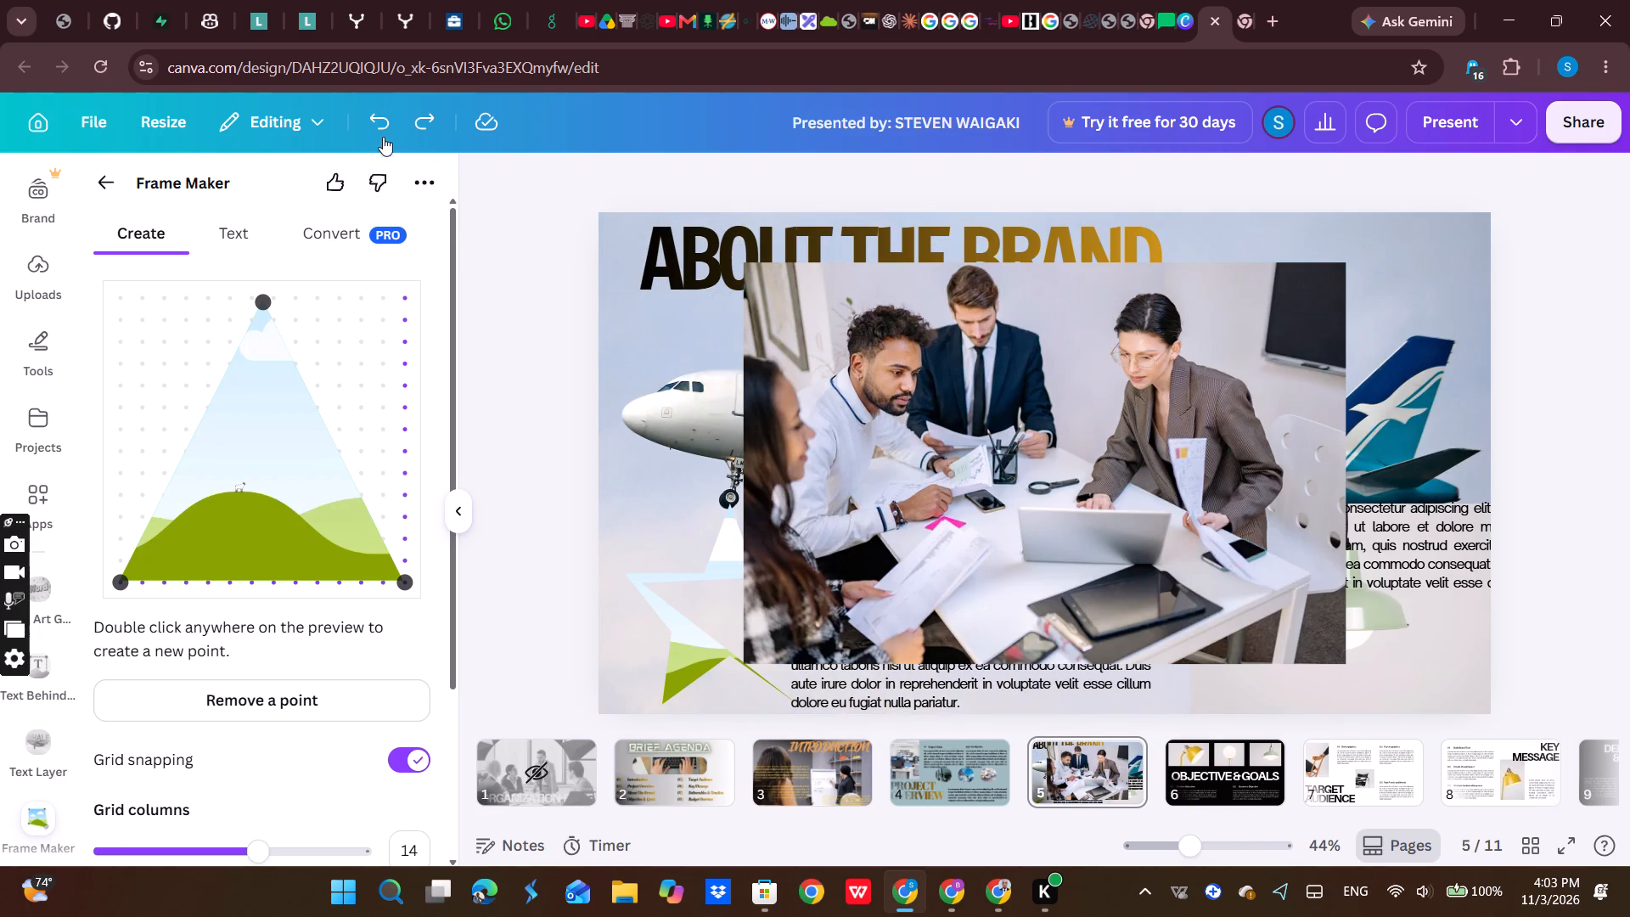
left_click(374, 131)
Enlarge the star frame slightly from its upper-left corner.
left_click(690, 653)
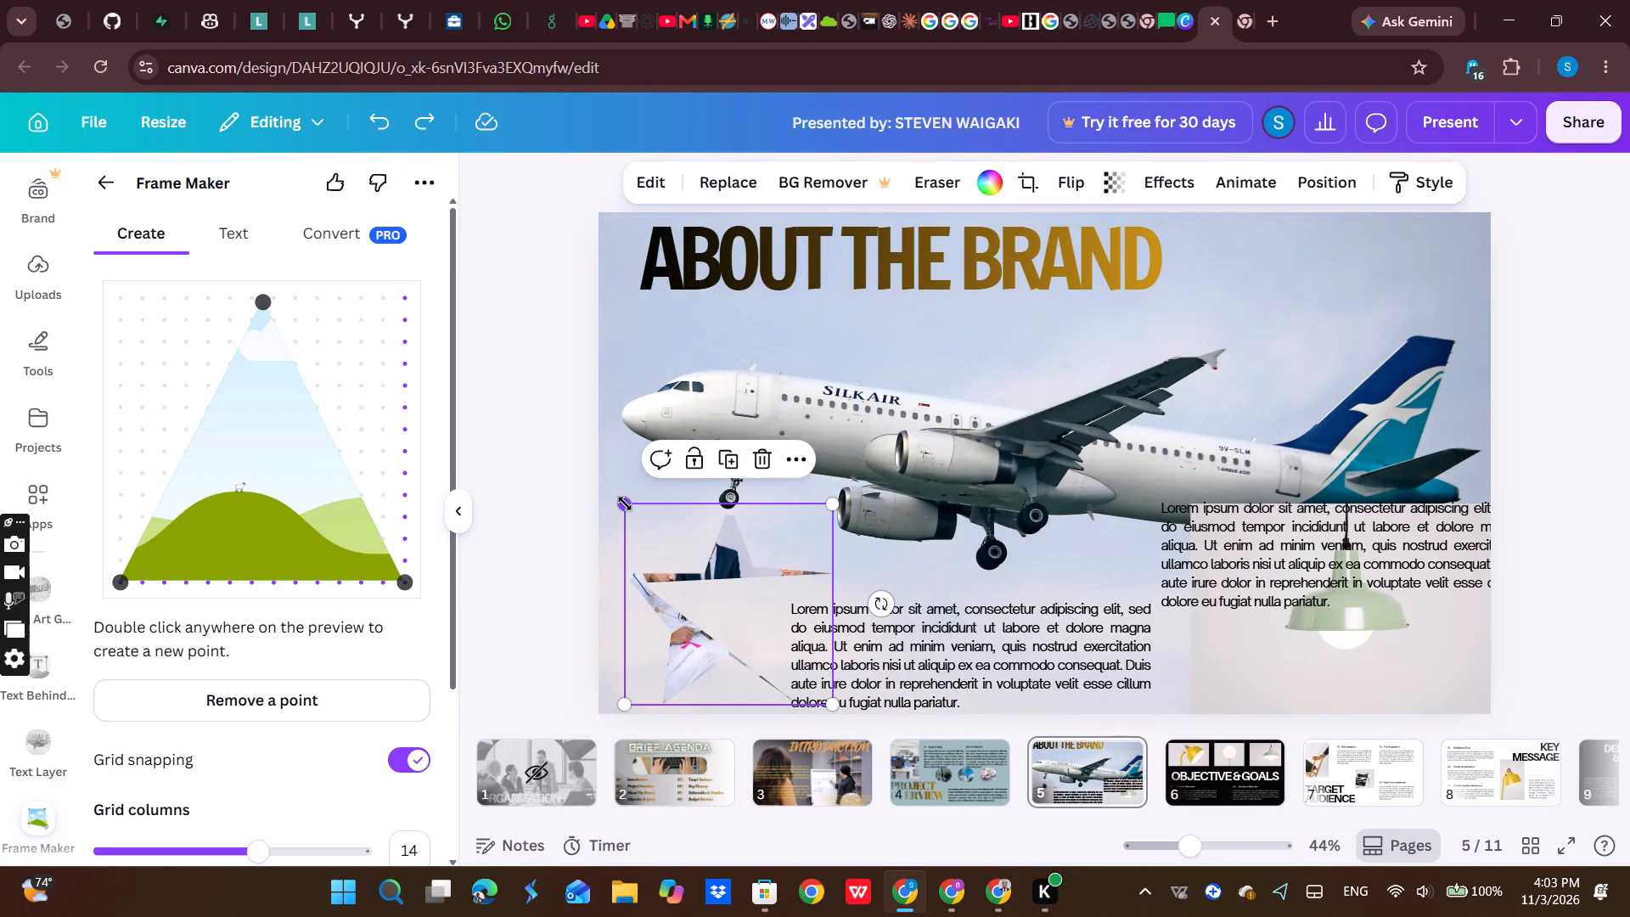
left_click_drag(625, 504, 611, 506)
Show the layer order of the About the Brand slide and check the star frame and airplane photo in it.
left_click(672, 660)
right_click(677, 660)
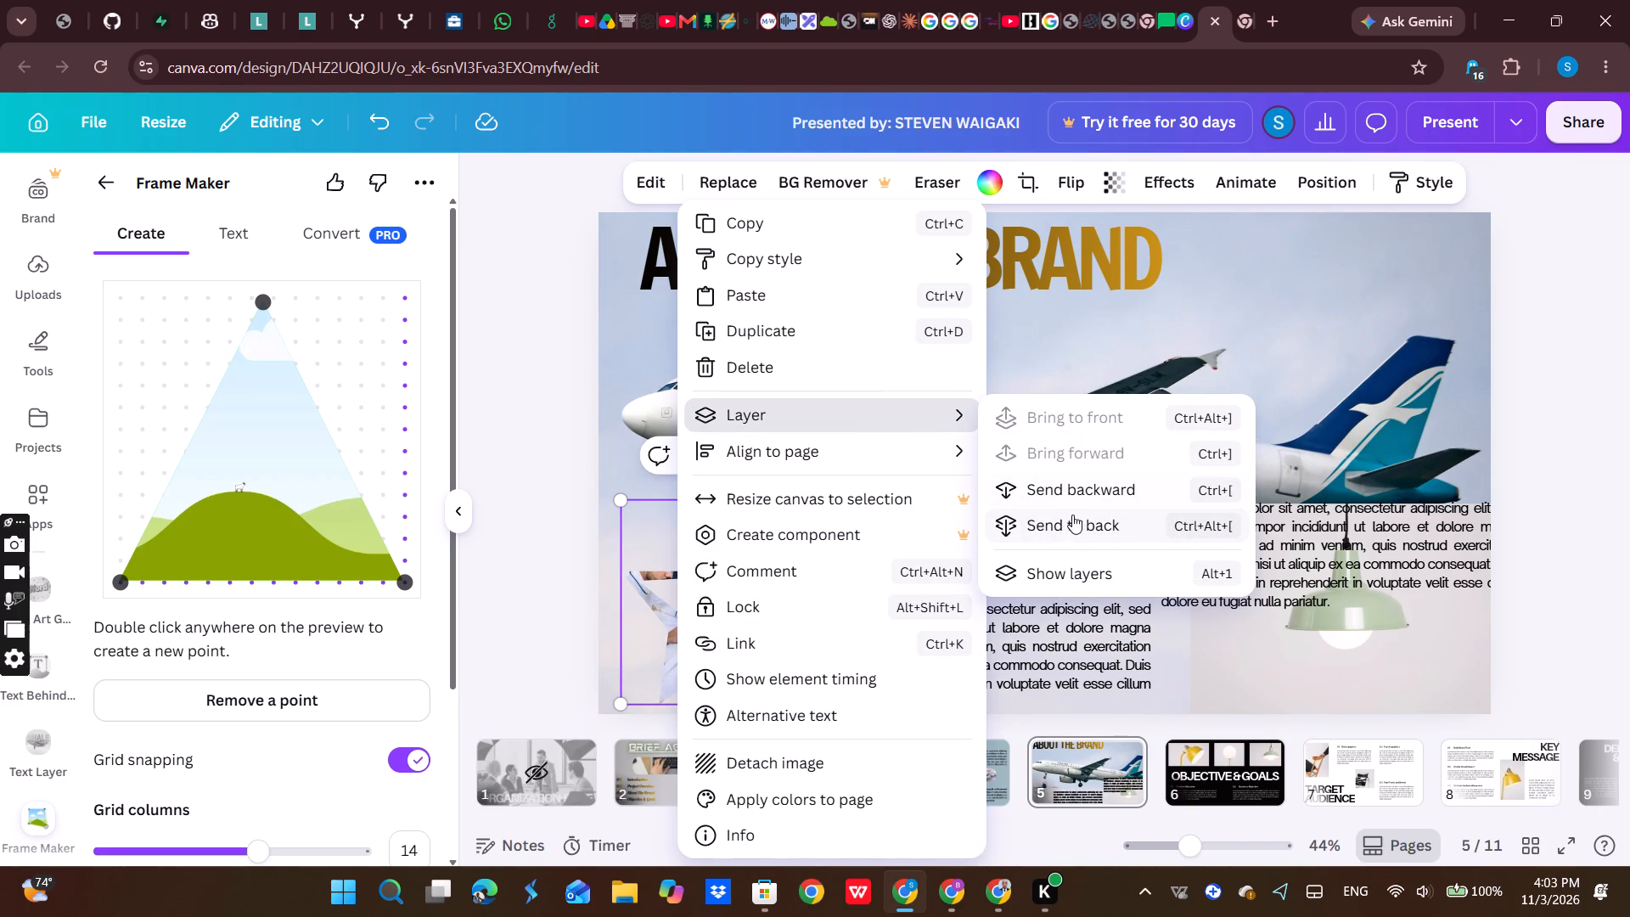
left_click(1086, 568)
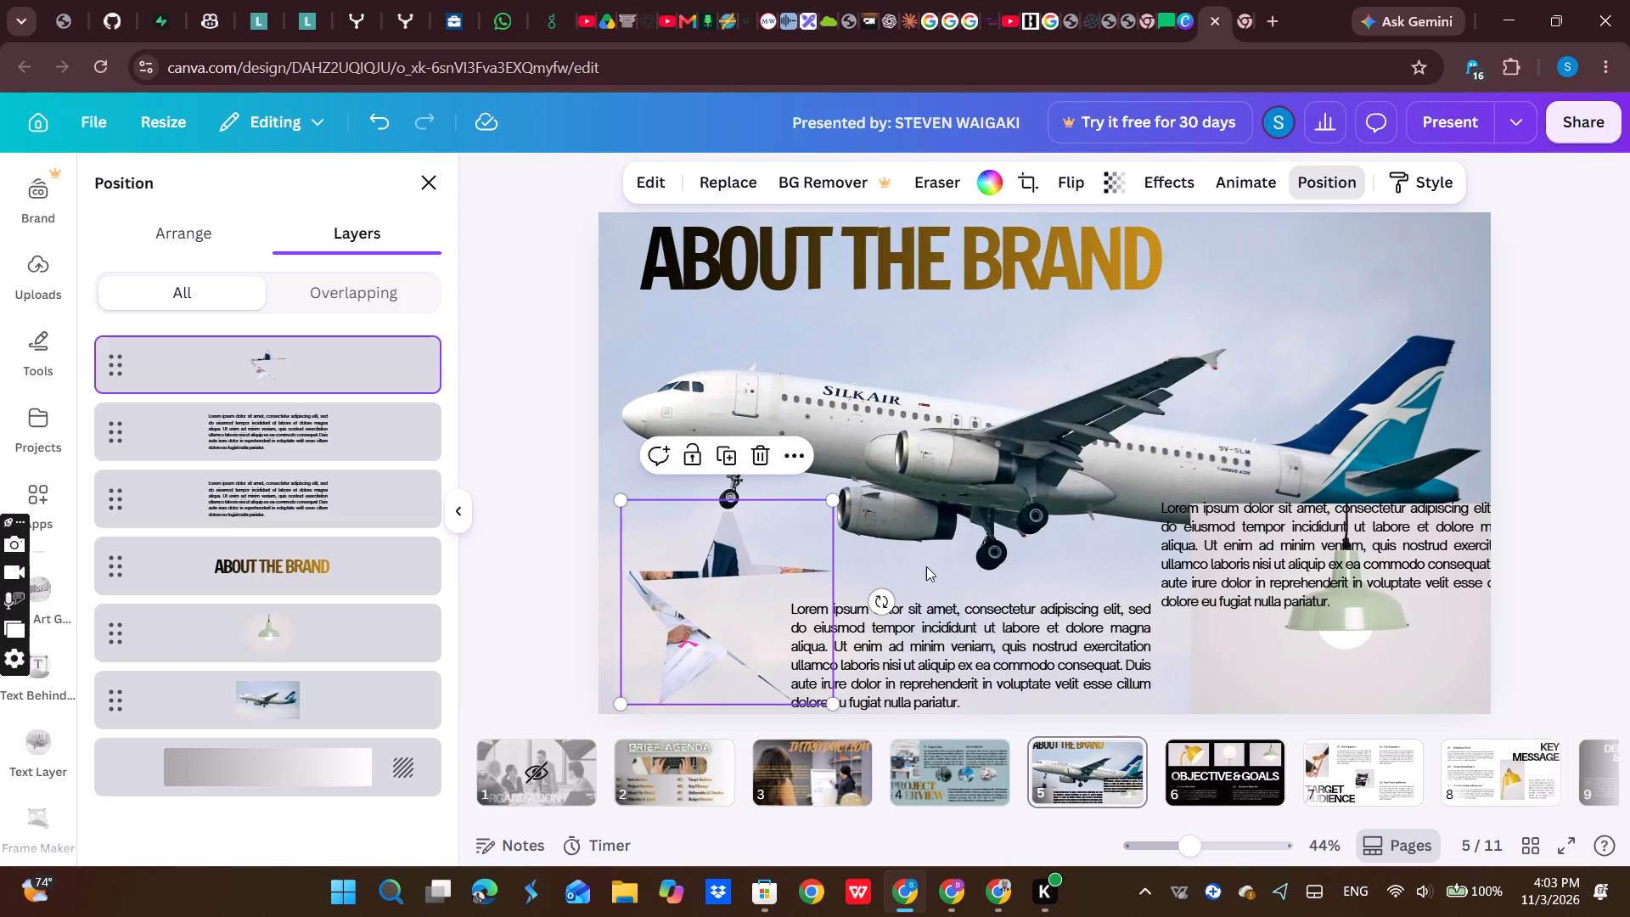
scroll(359, 623, "down", 3)
left_click(693, 644)
left_click(973, 414)
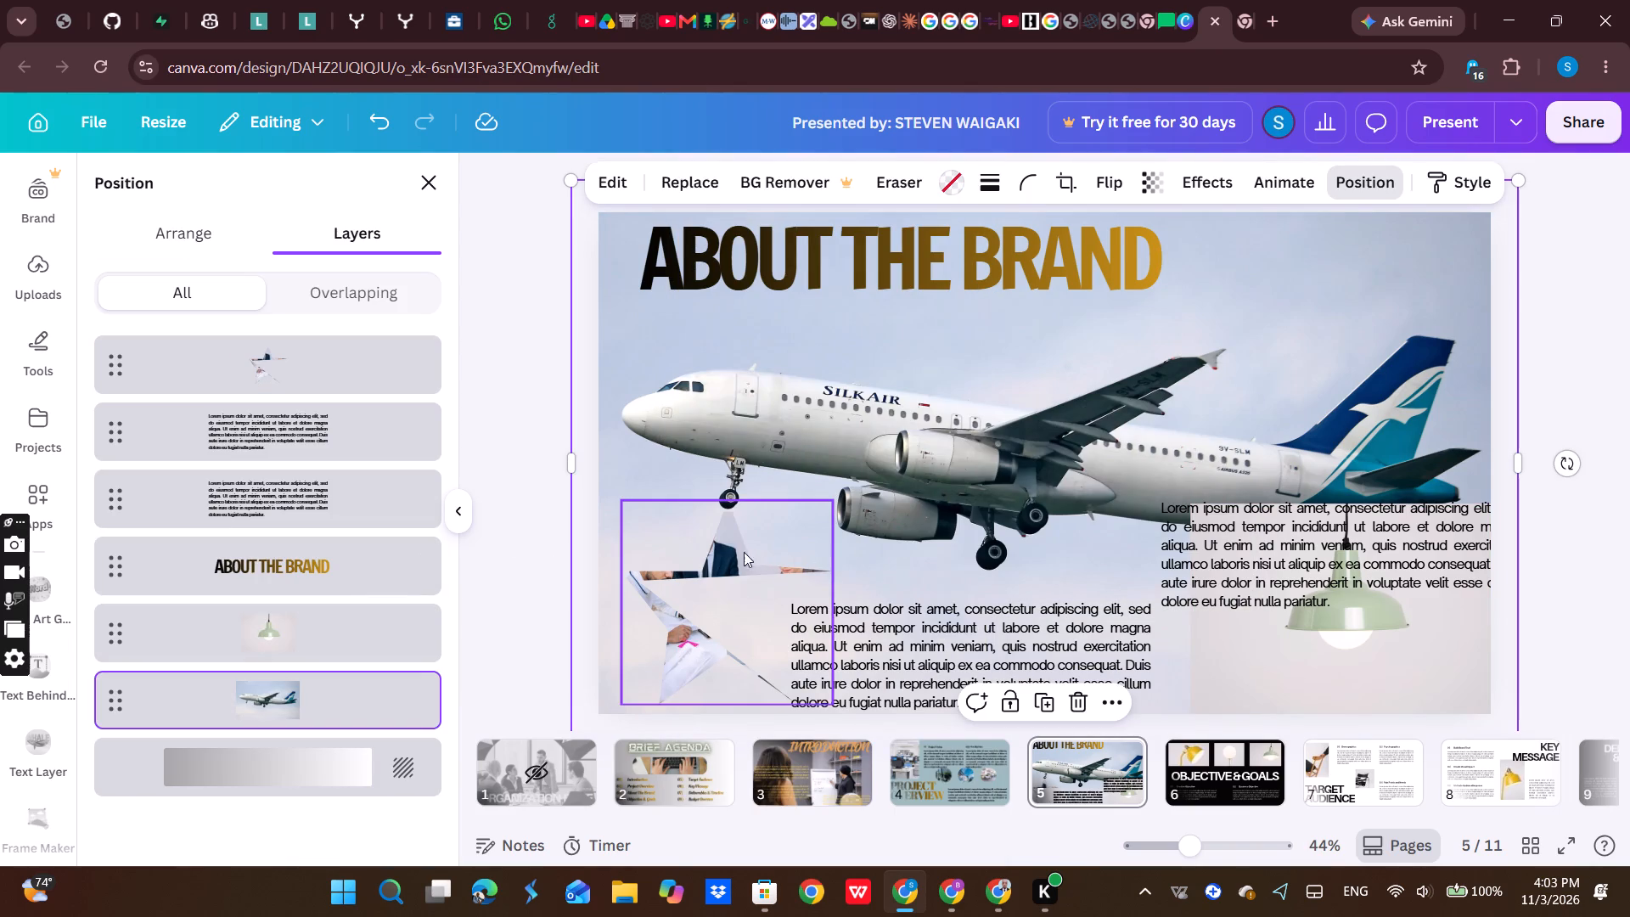
Move the star frame into the slide's lower-left corner, clear of the airplane's nose wheel.
left_click_drag(741, 554, 722, 577)
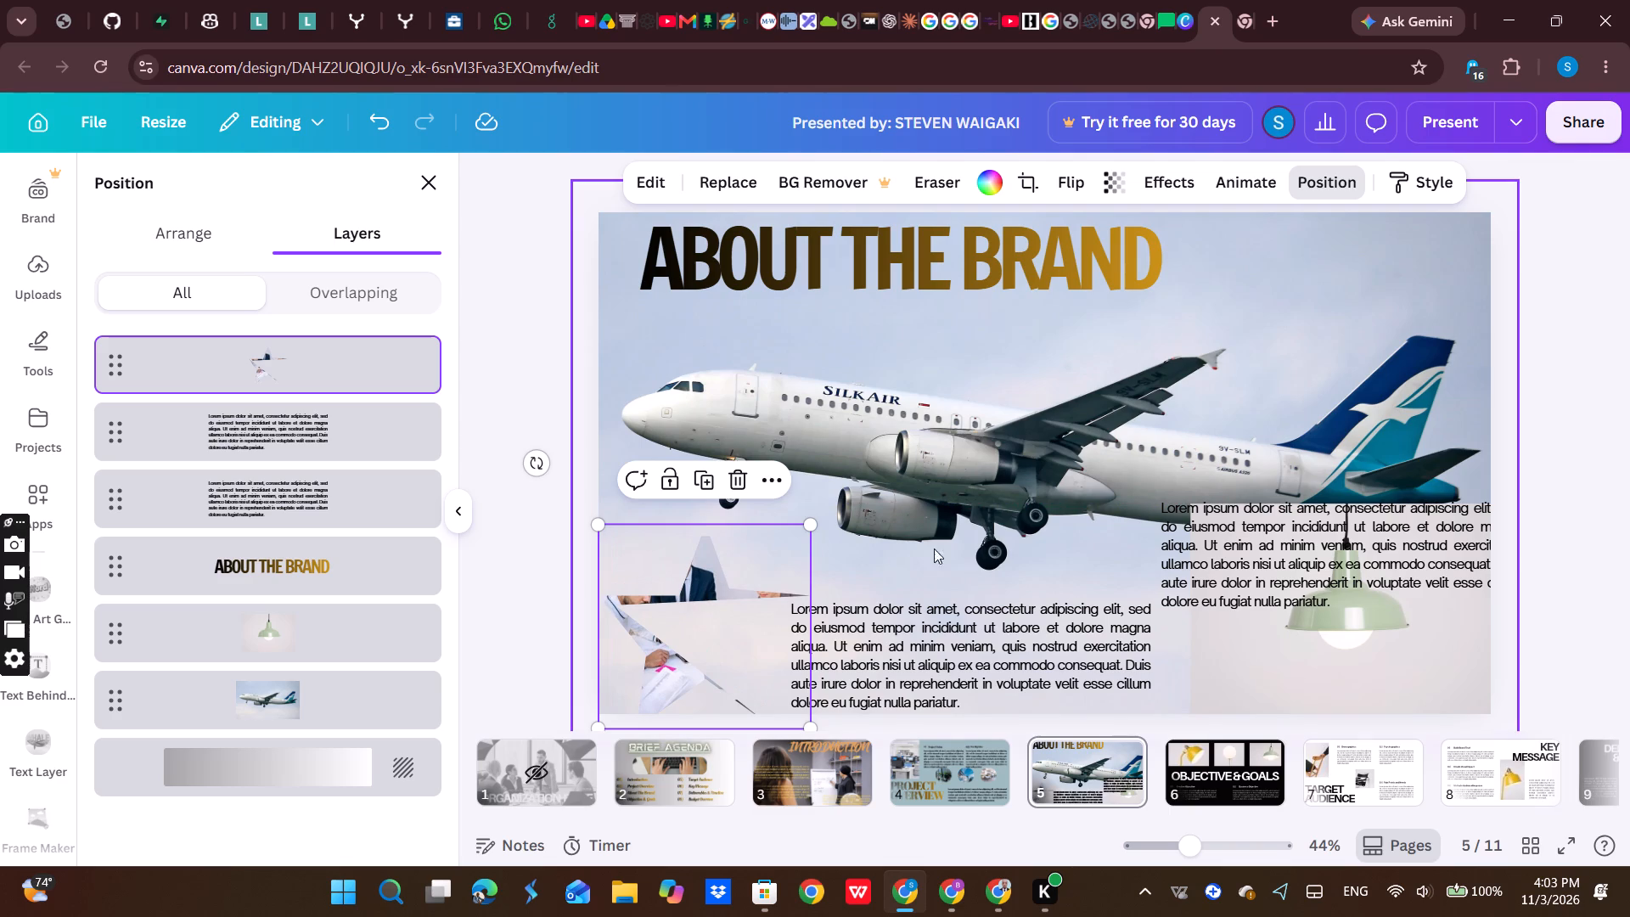
left_click(1134, 571)
Set the font of the body text beside the star frame to Hammersmith One.
left_click(1054, 616)
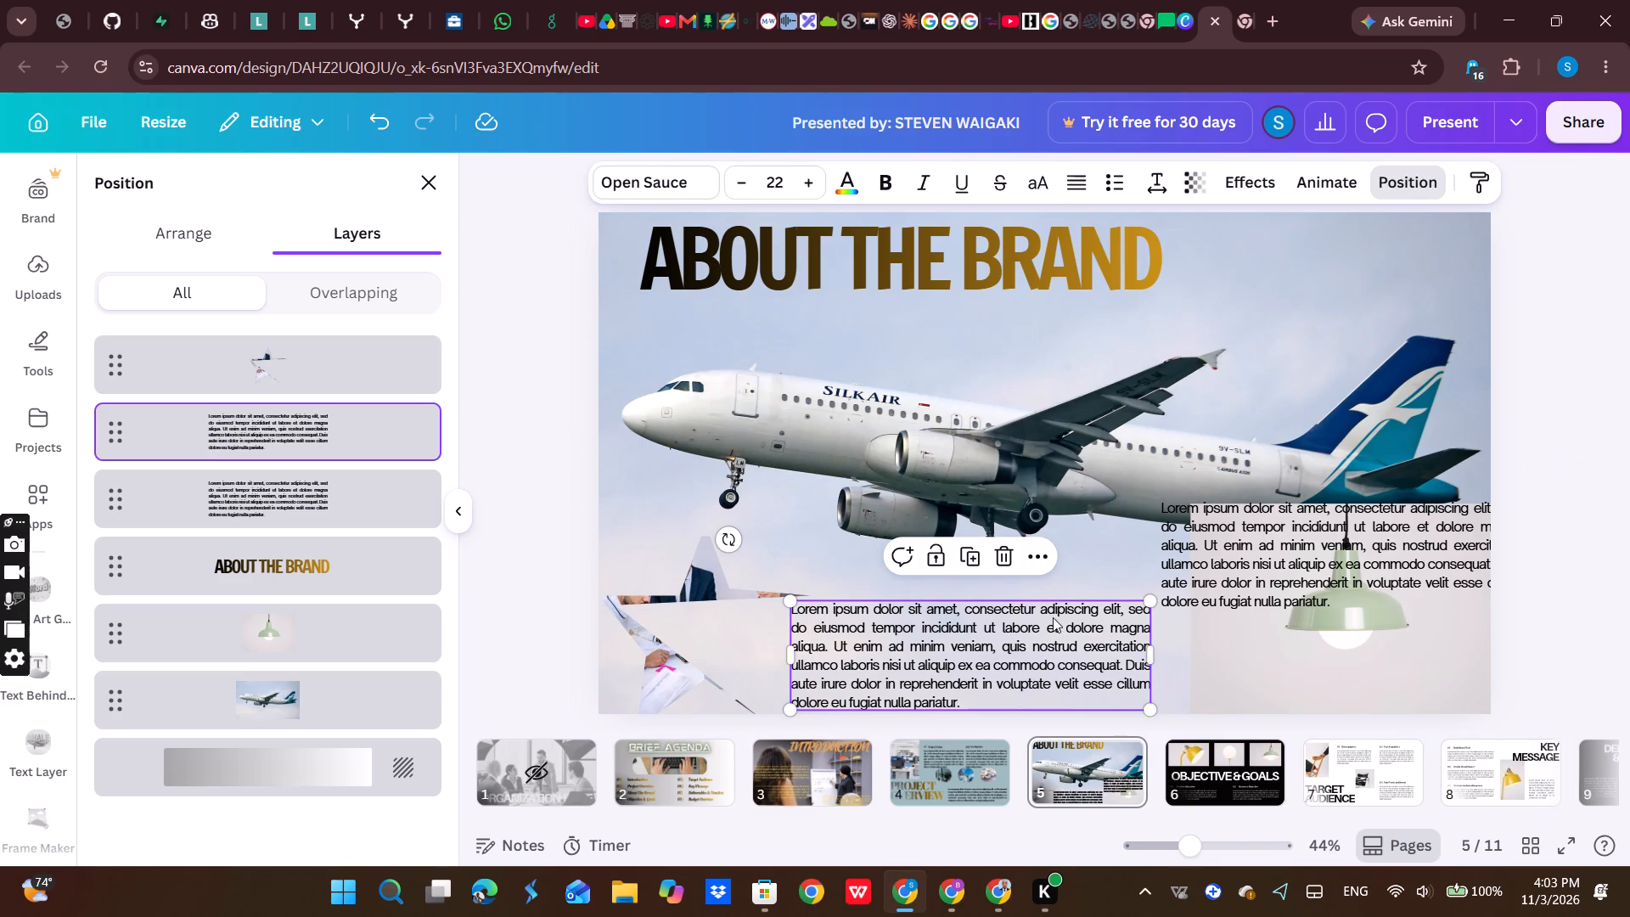
left_click(655, 181)
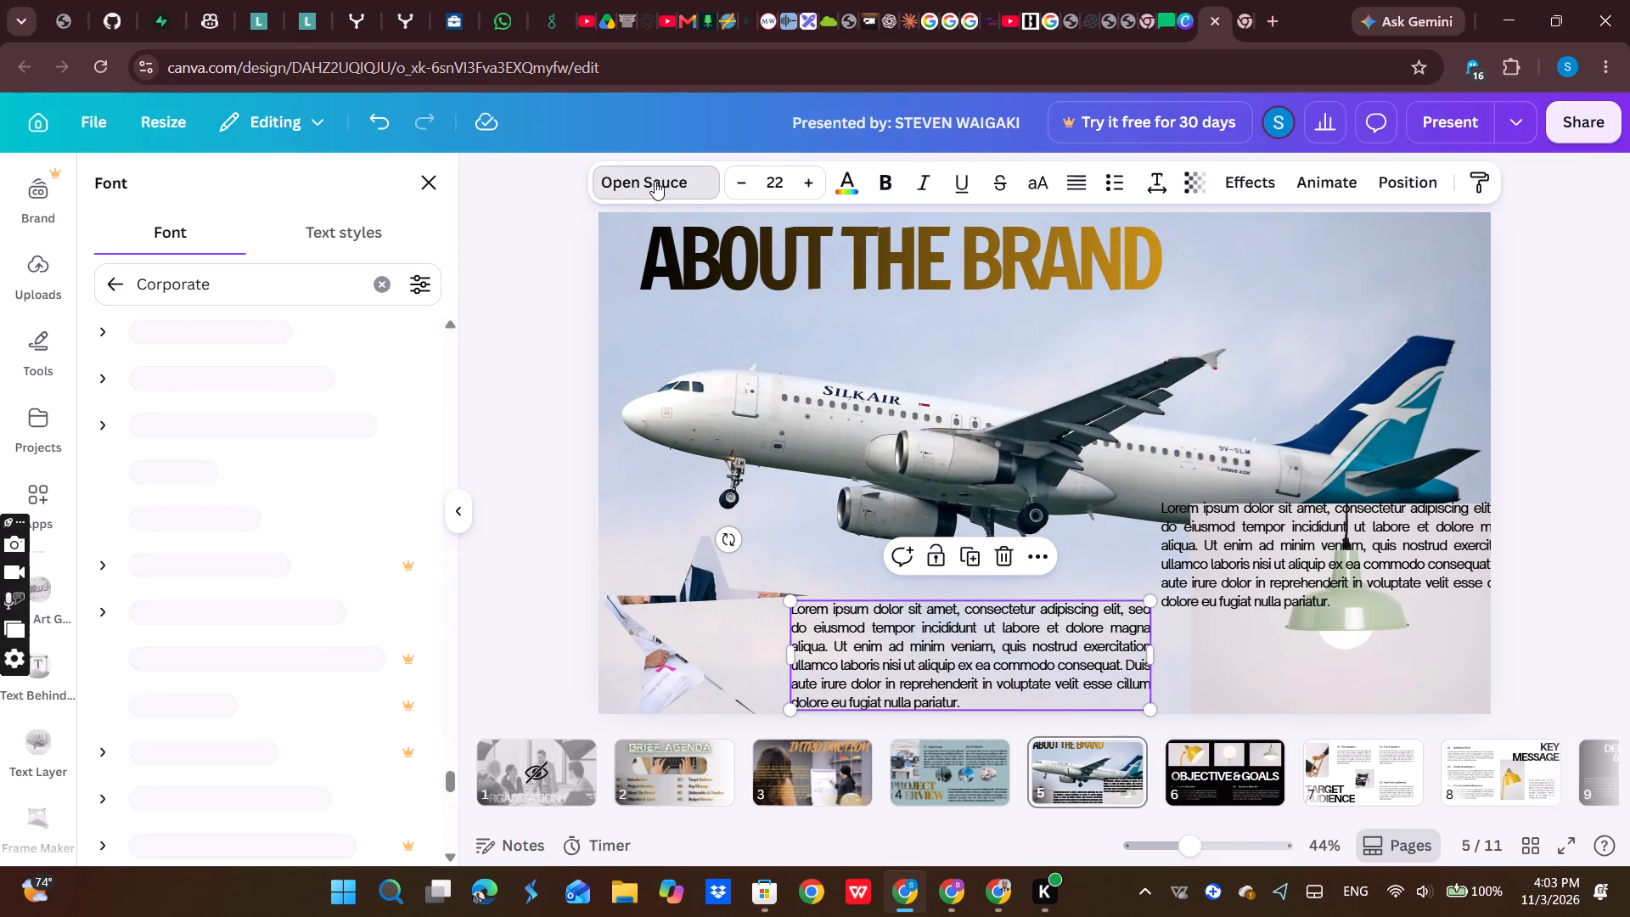
scroll(263, 516, "up", 12)
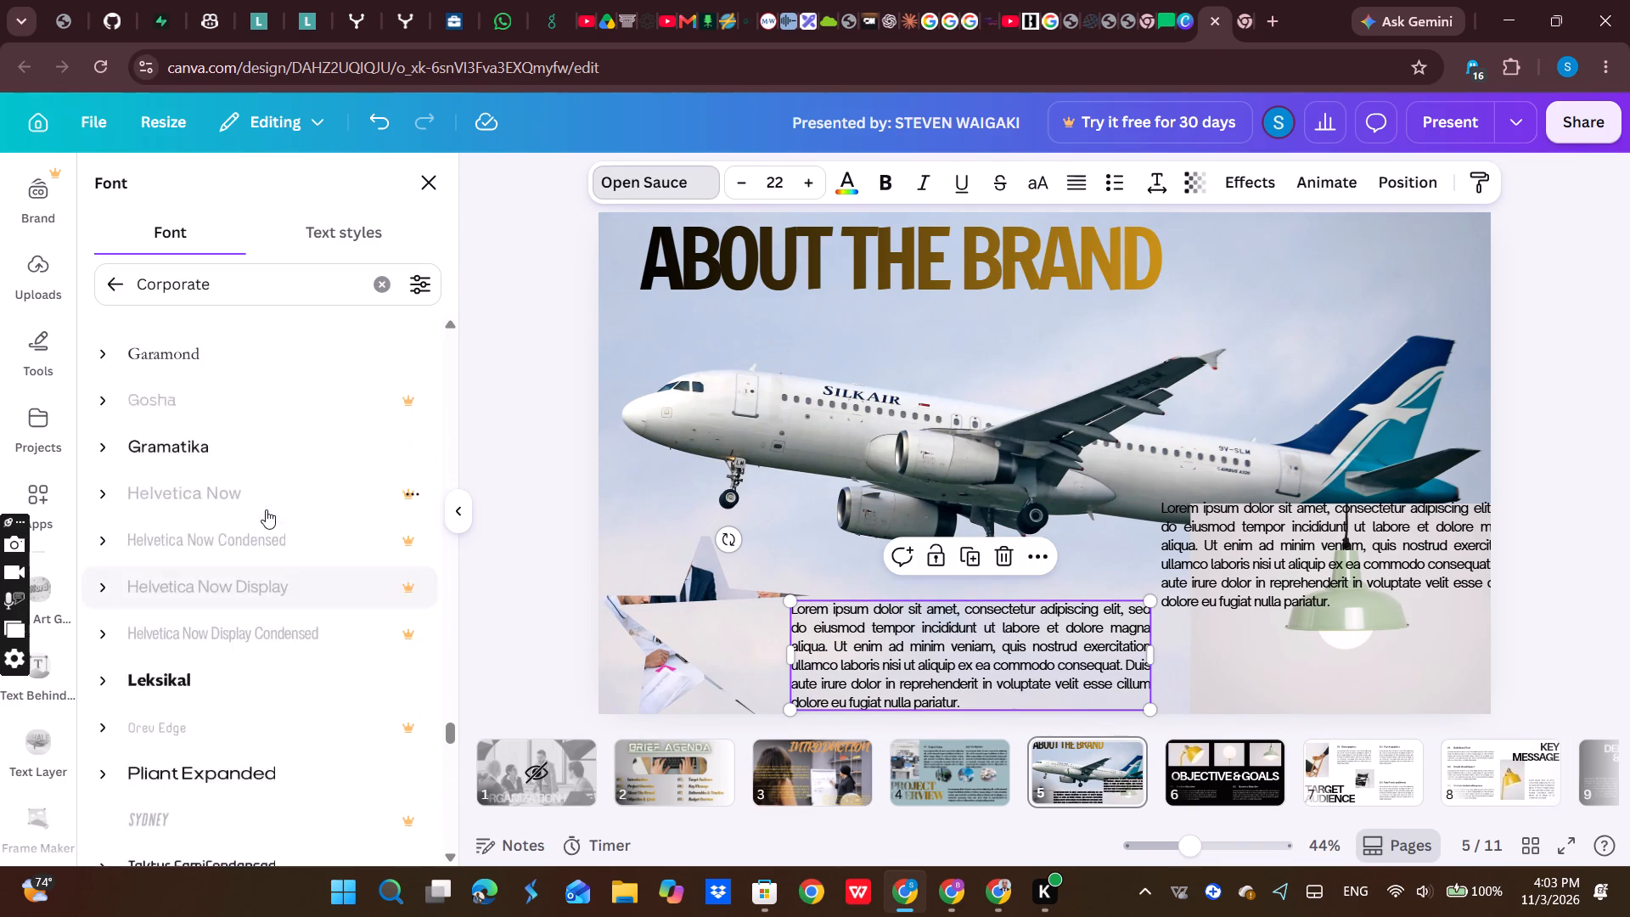
scroll(261, 526, "up", 16)
scroll(267, 537, "up", 6)
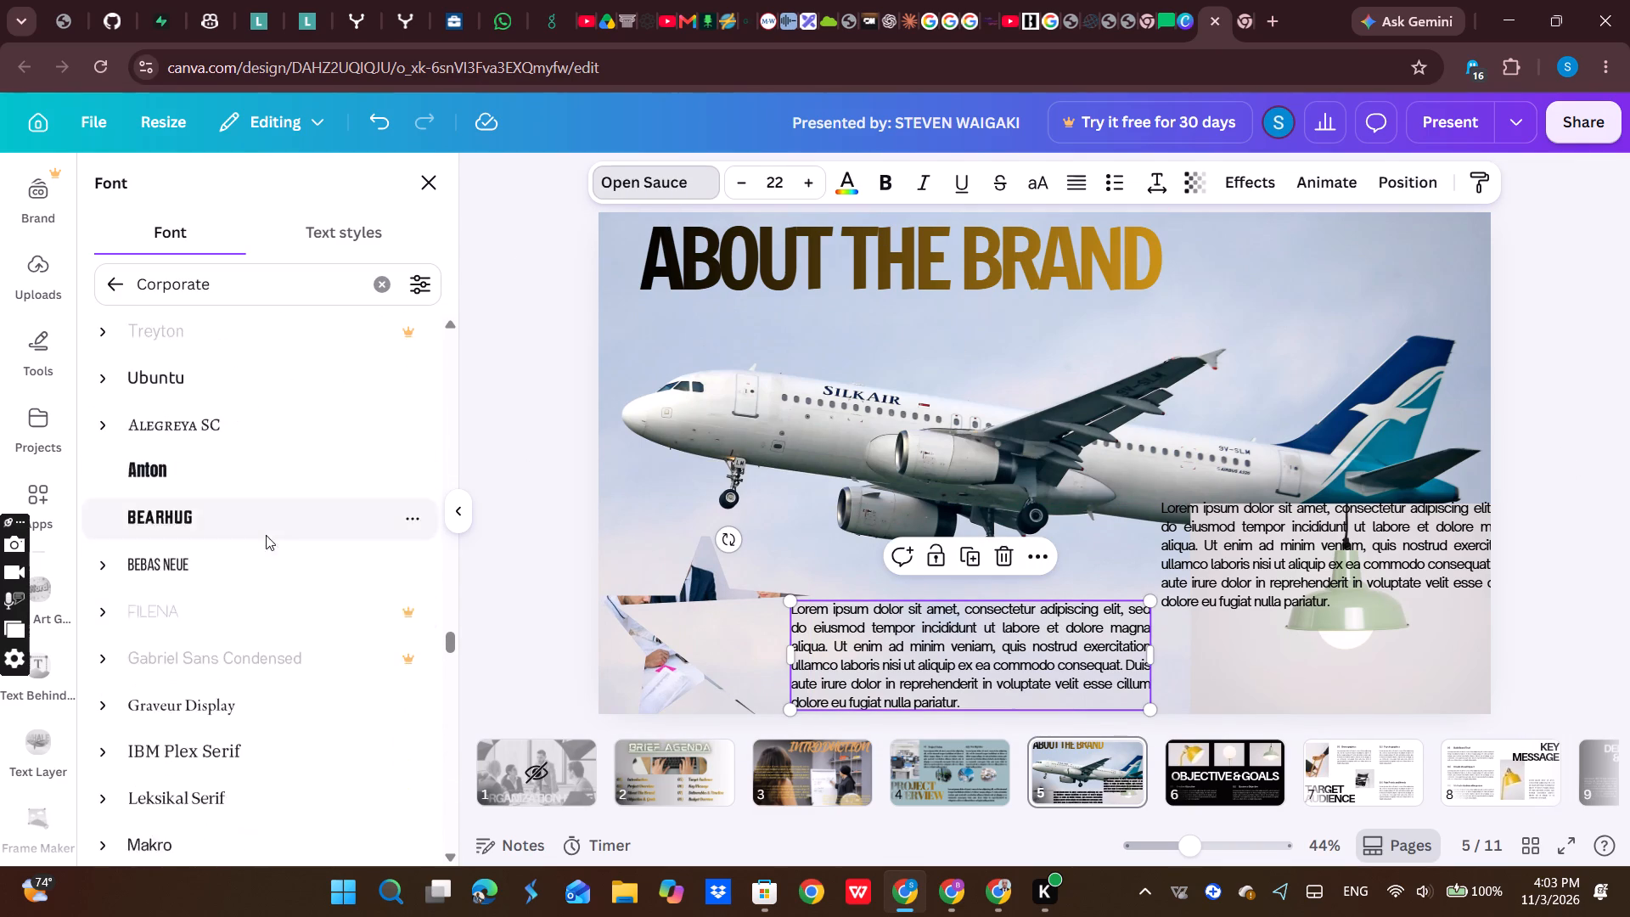
scroll(266, 537, "up", 16)
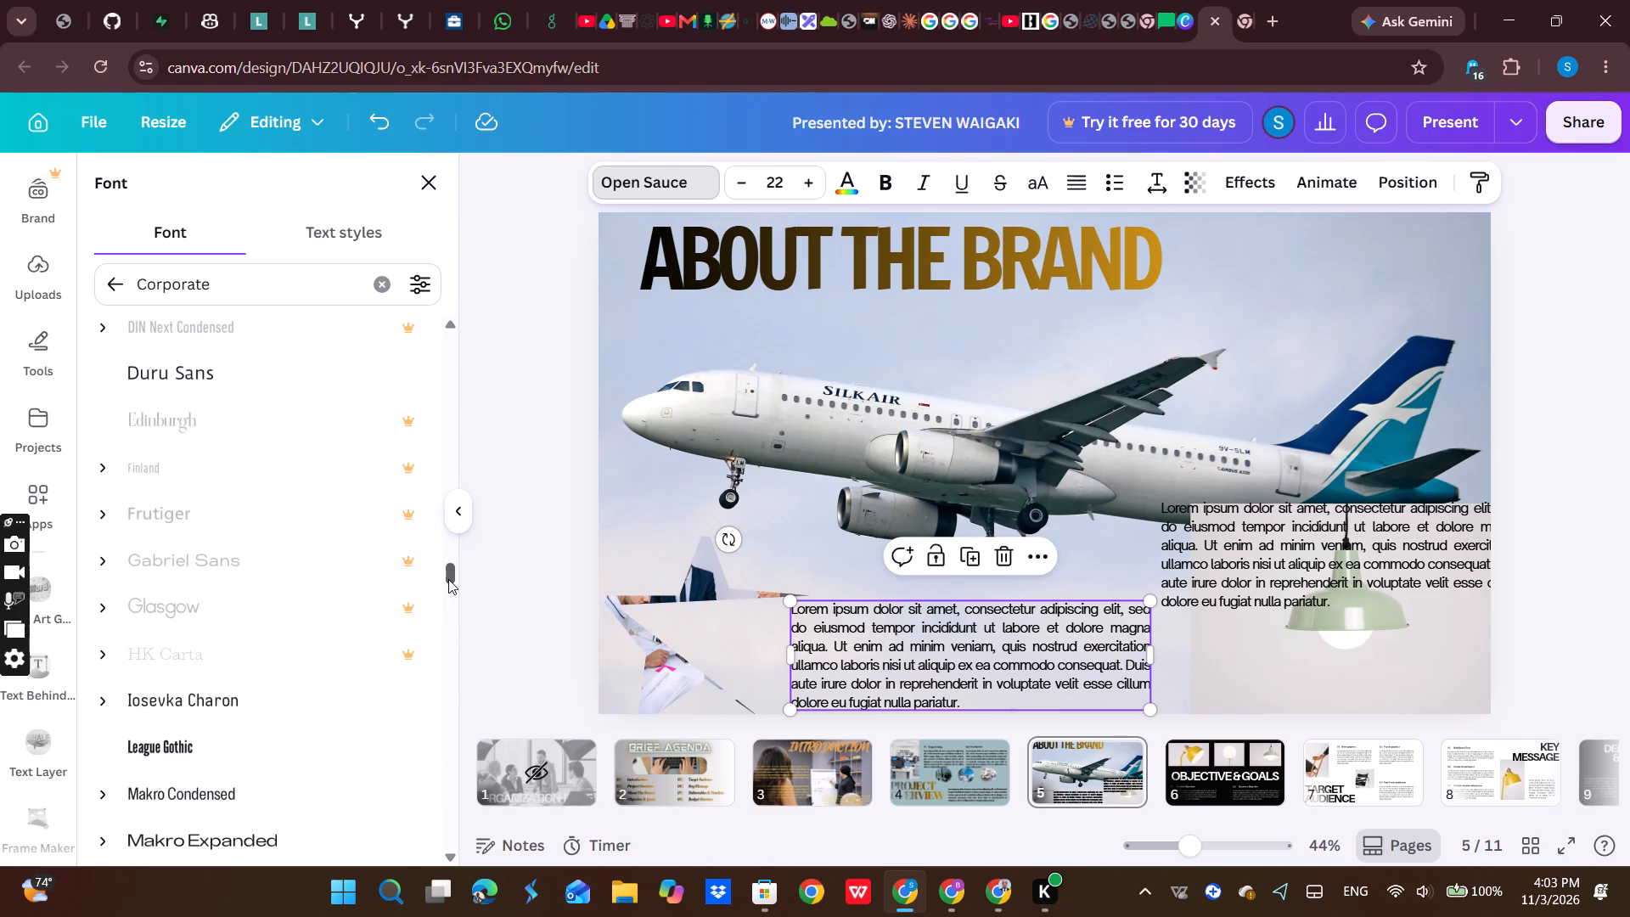
left_click_drag(448, 579, 483, 328)
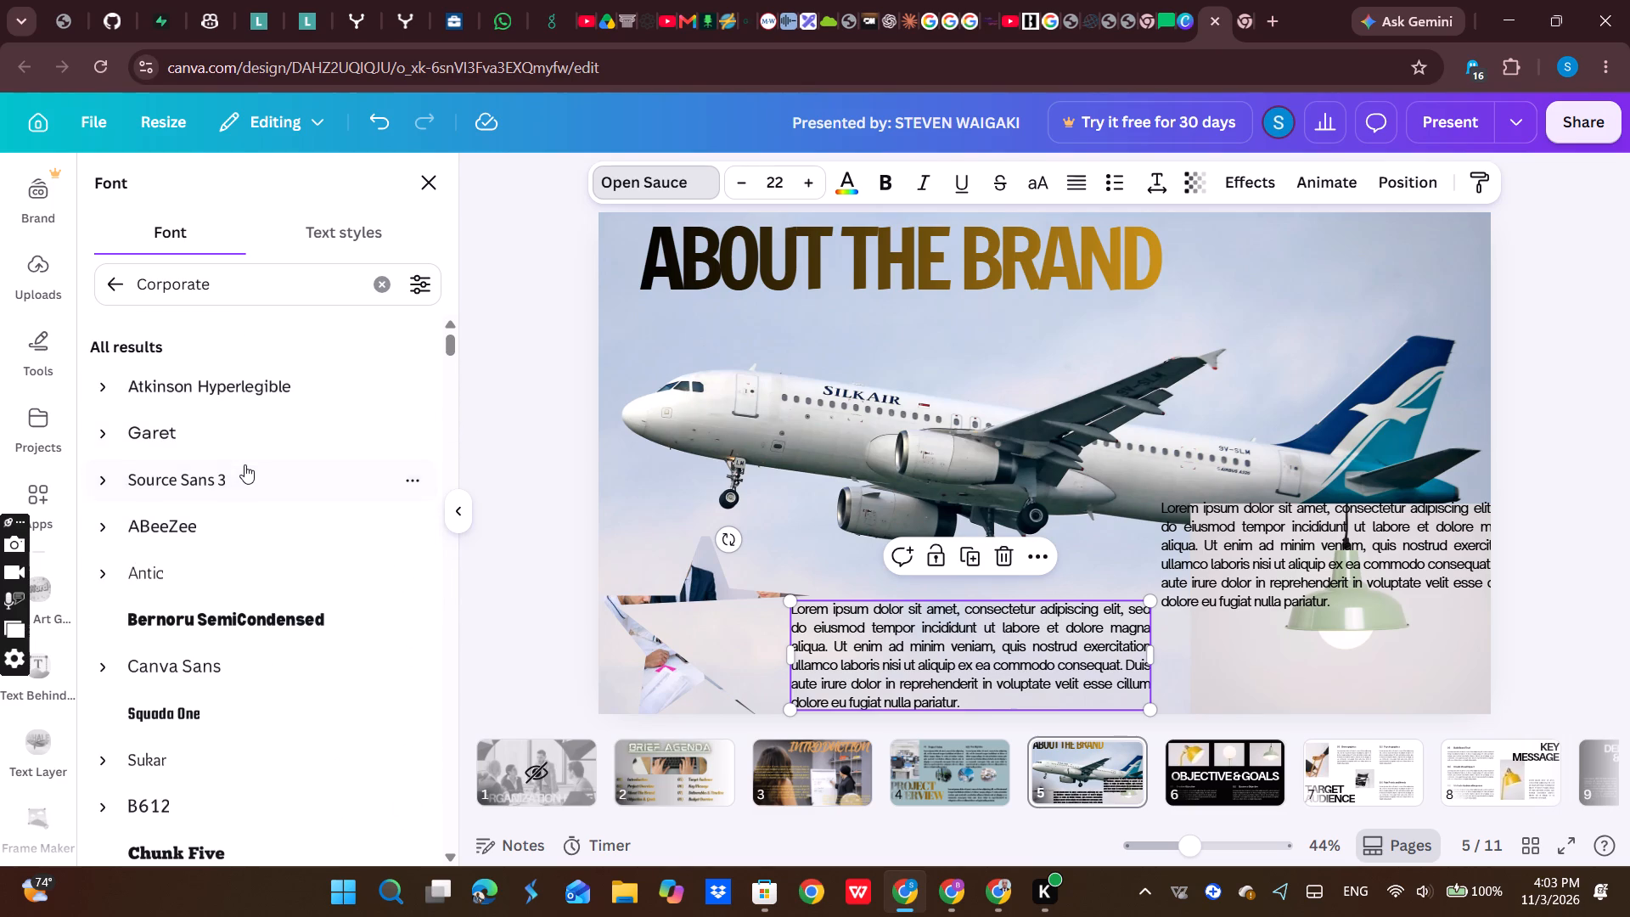
scroll(244, 464, "up", 5)
scroll(247, 487, "down", 3)
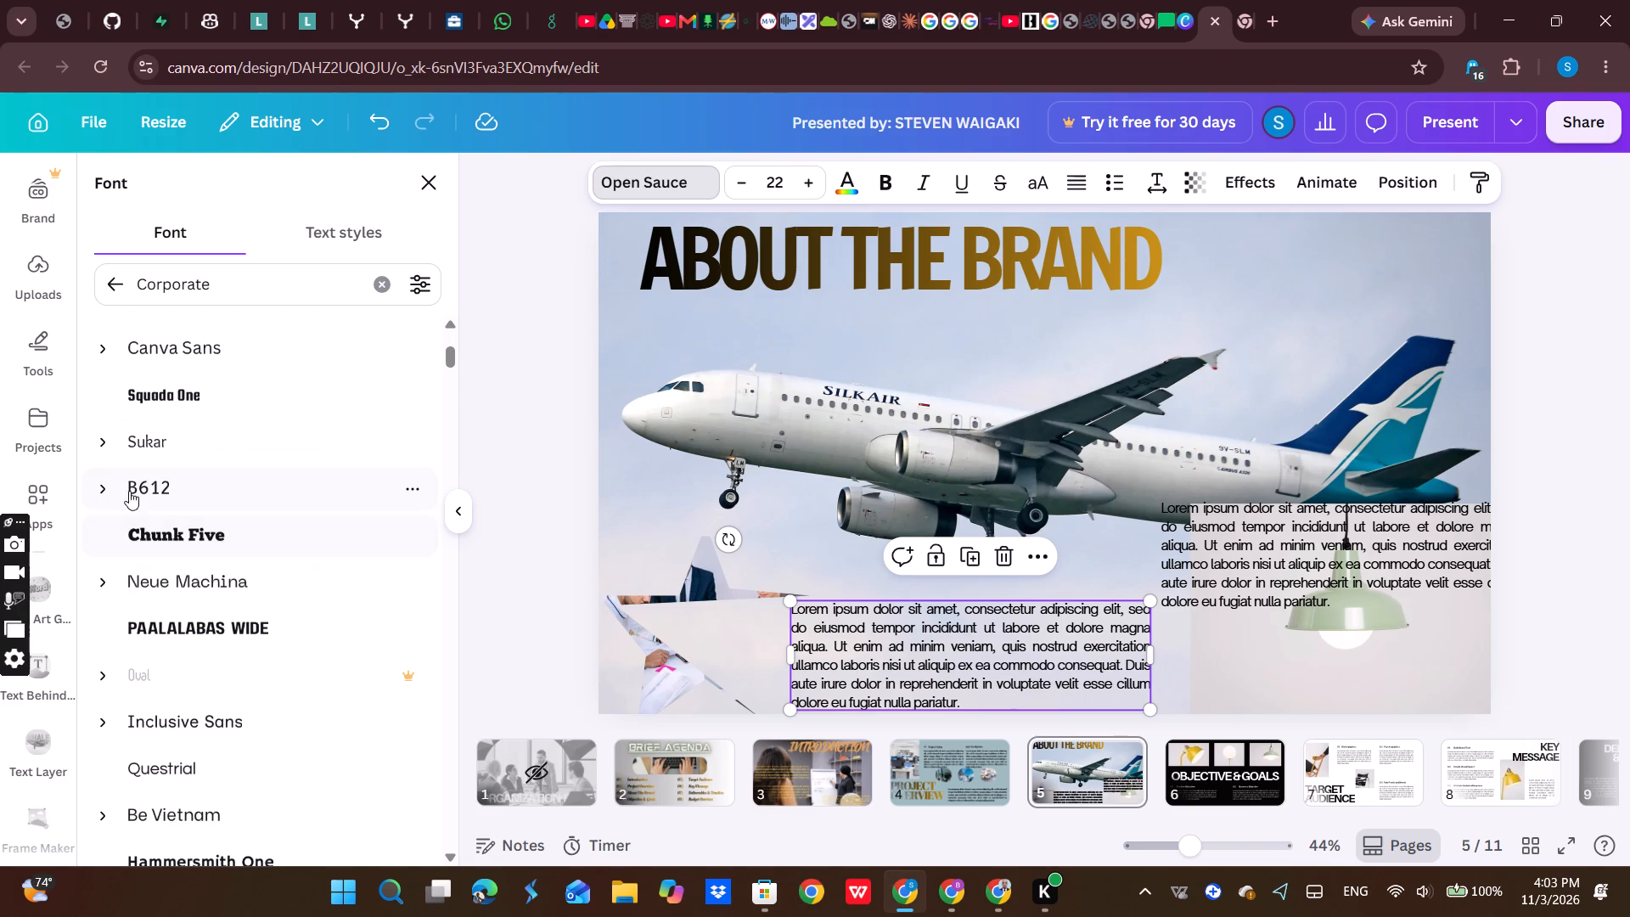
left_click(114, 490)
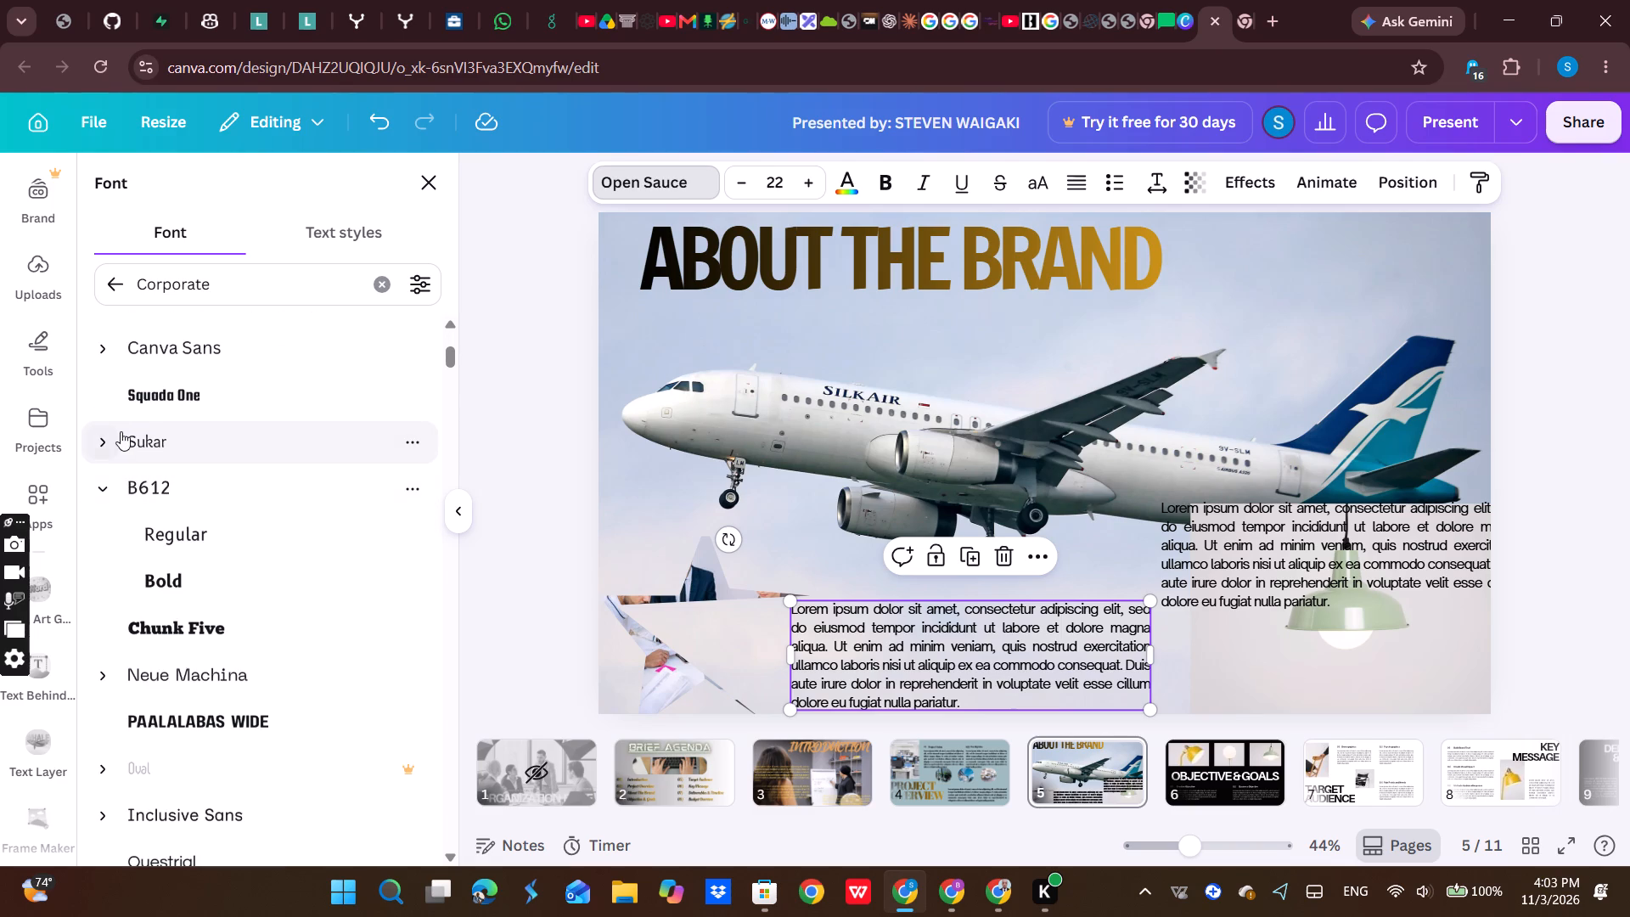
left_click(110, 432)
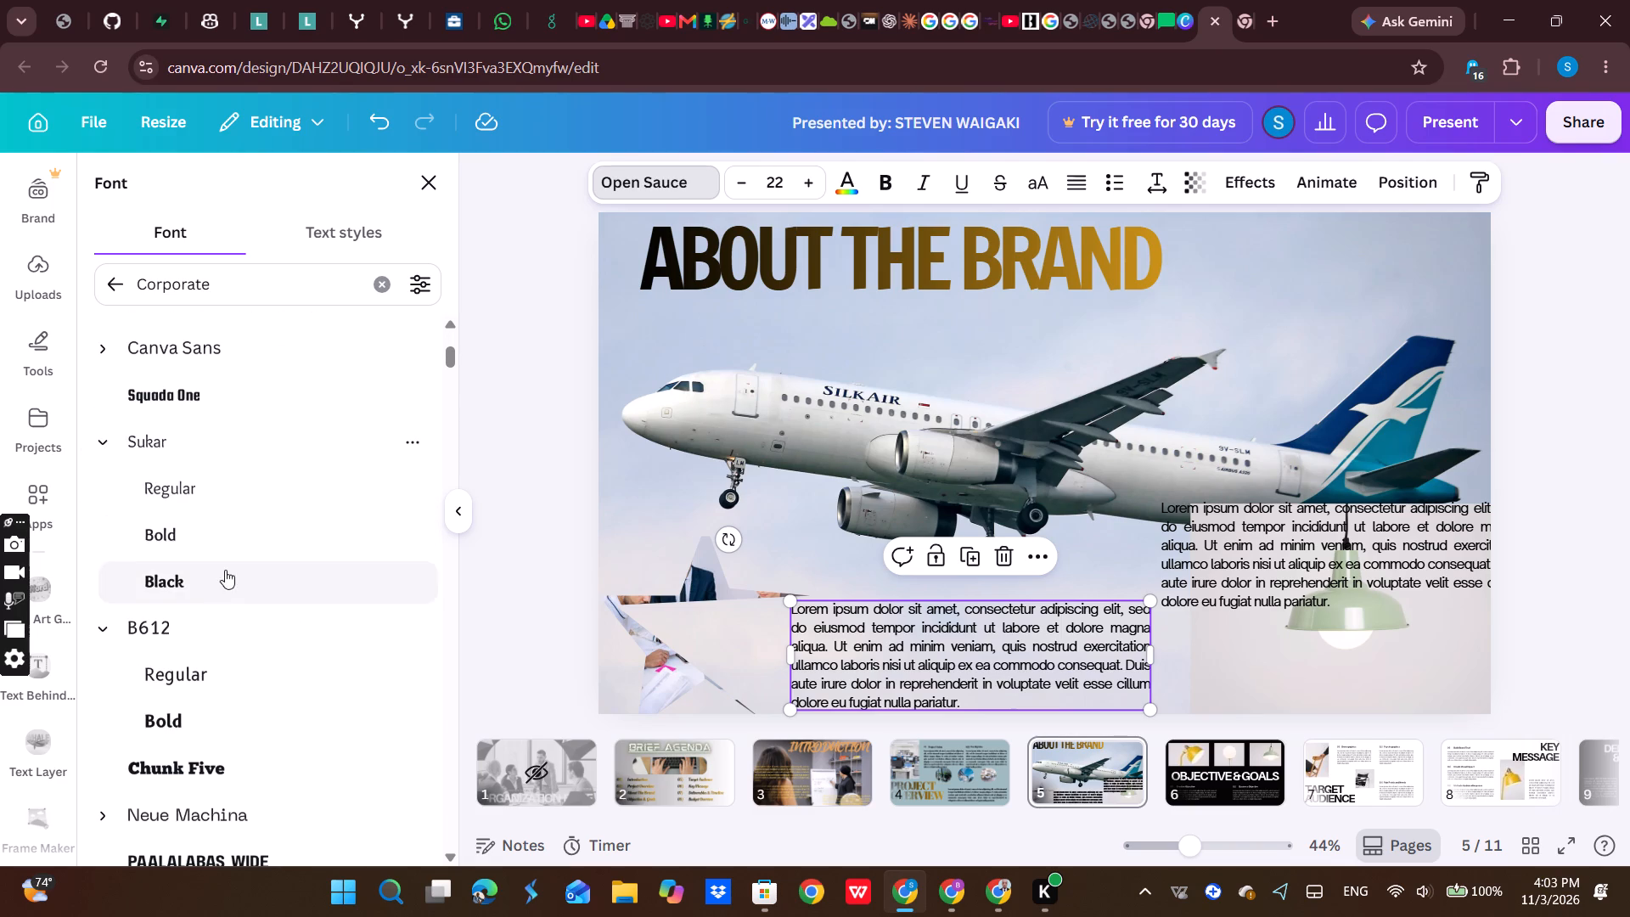
scroll(230, 571, "down", 5)
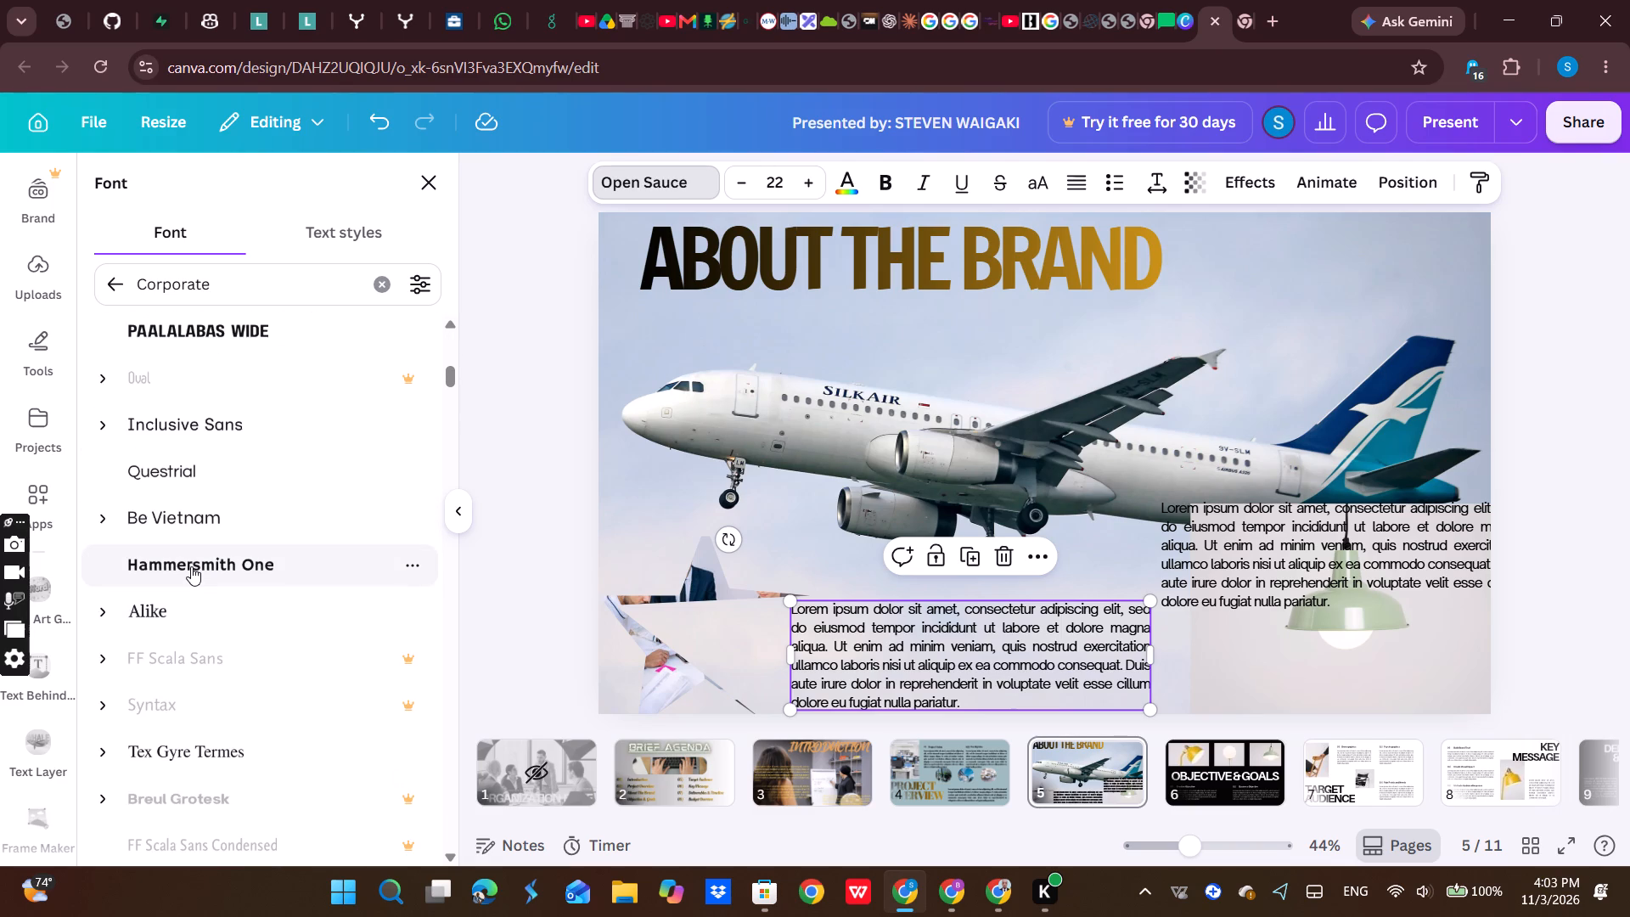
left_click(191, 566)
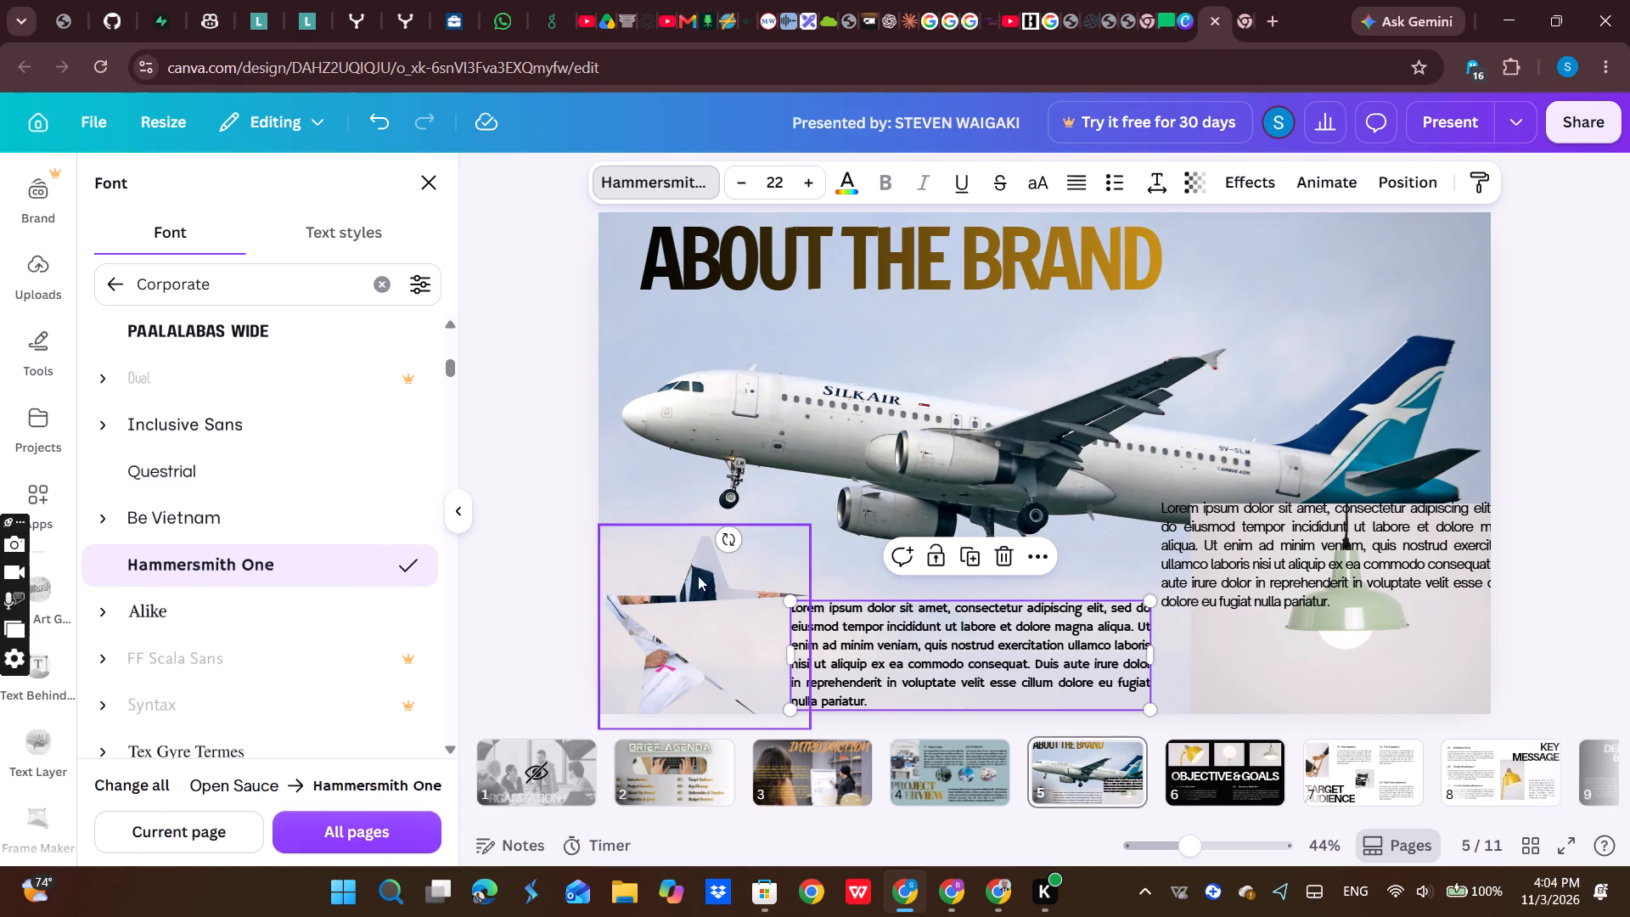
Star the Hammersmith One font.
left_click(419, 564)
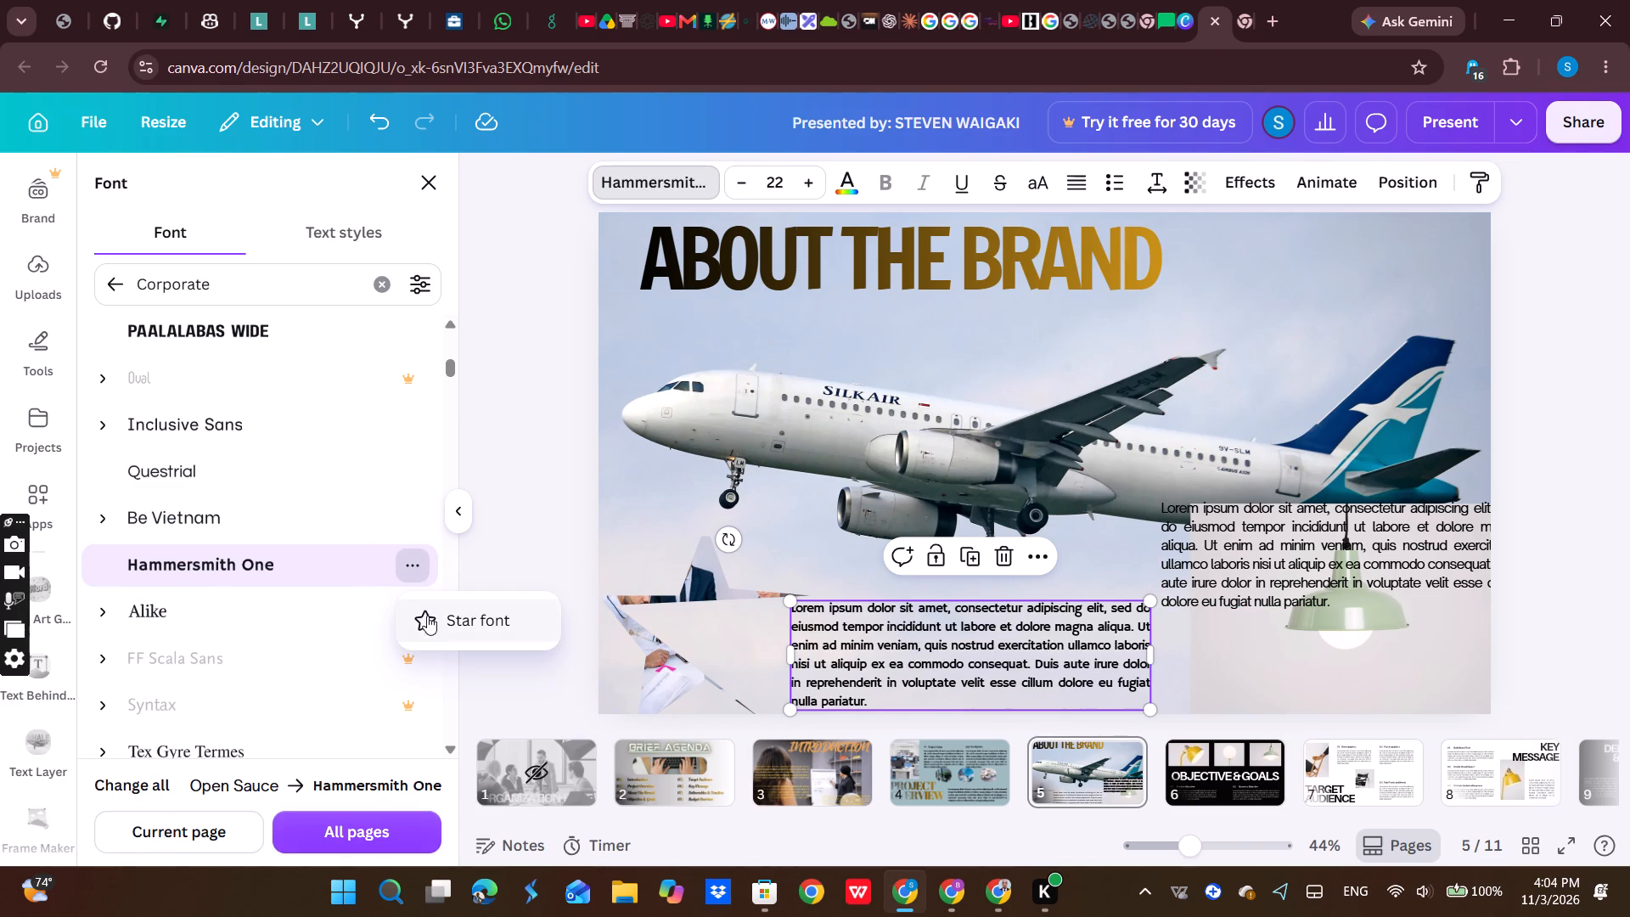
left_click(427, 621)
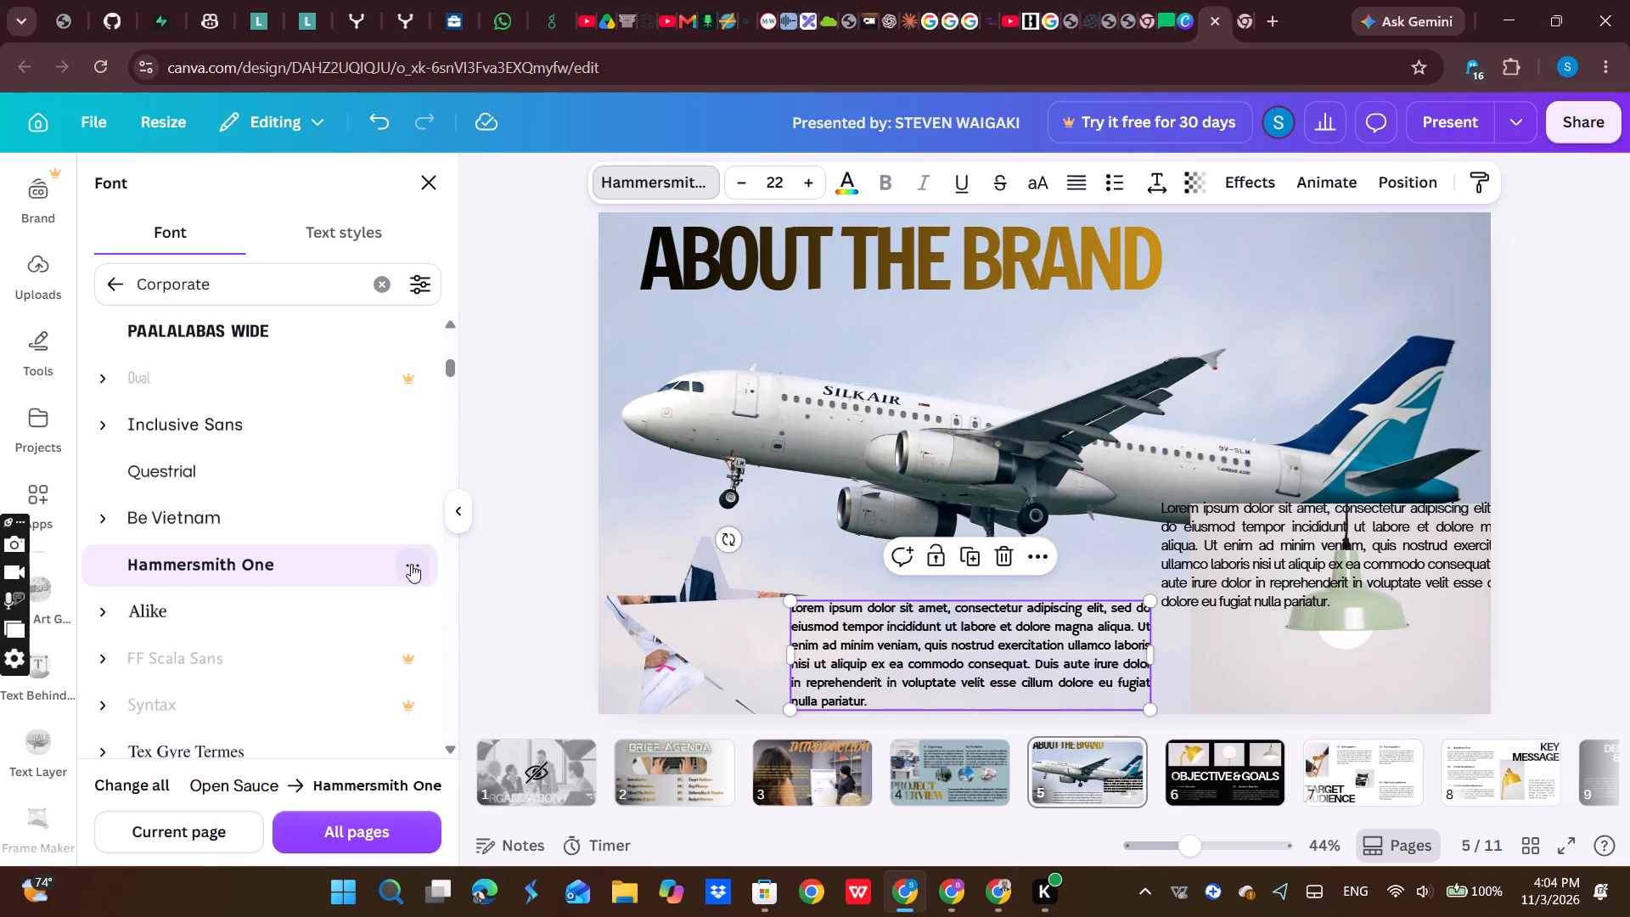
Set the font of the body text over the lamp picture to Hammersmith One.
left_click(1211, 568)
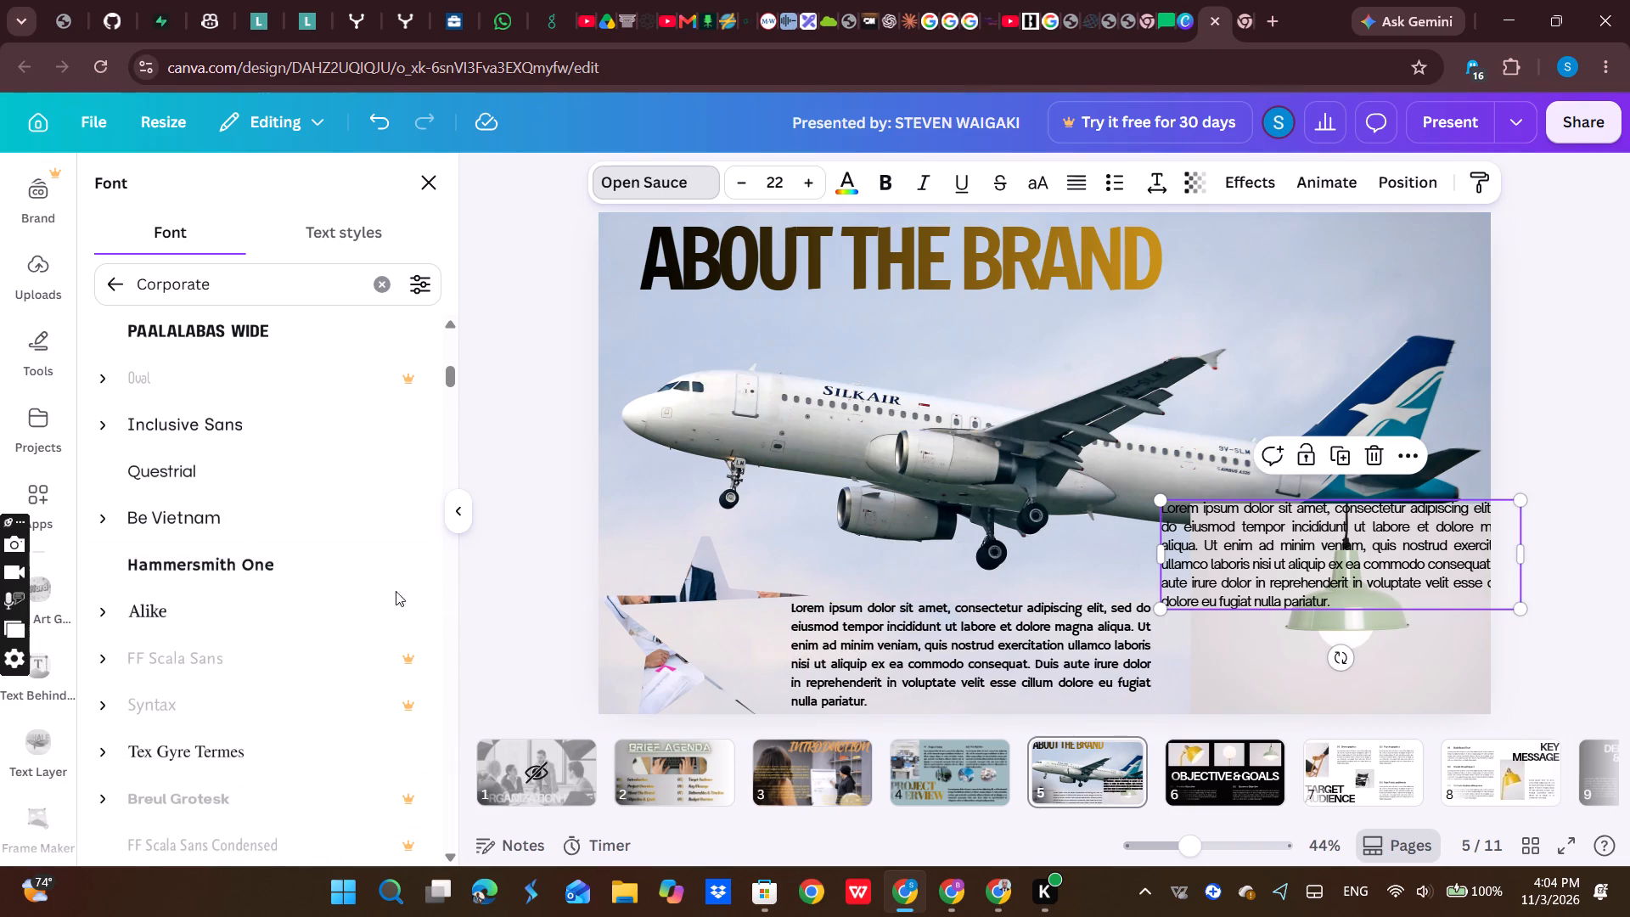
left_click(320, 574)
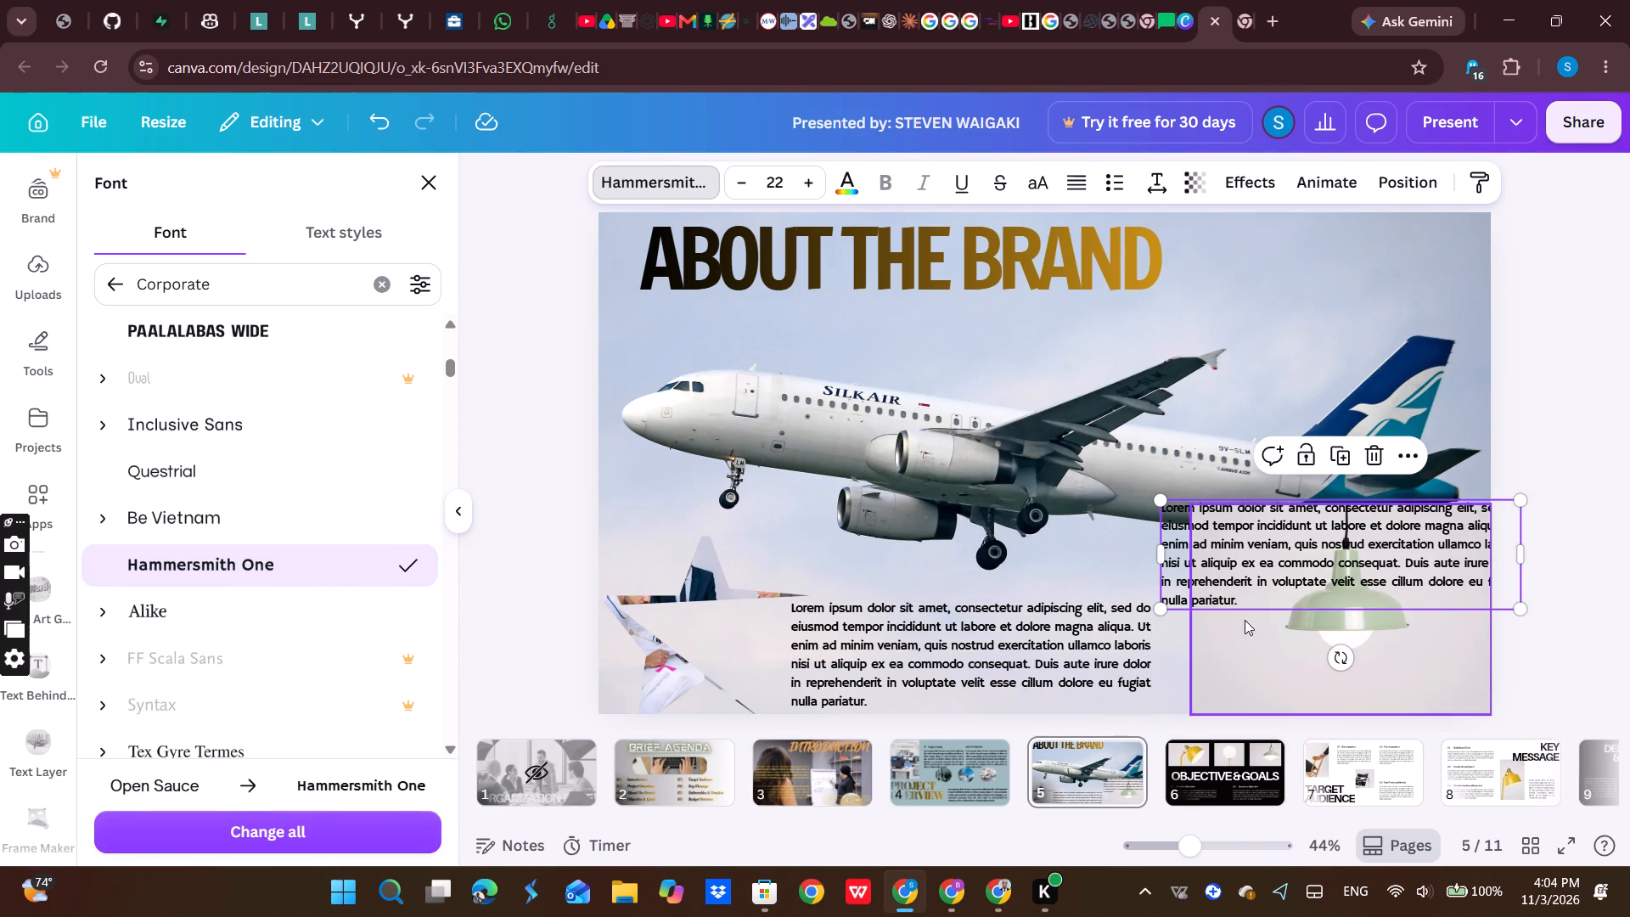
Shift the second body text block sideways so its left edge lines up with the lamp picture.
left_click_drag(1266, 568, 1299, 570)
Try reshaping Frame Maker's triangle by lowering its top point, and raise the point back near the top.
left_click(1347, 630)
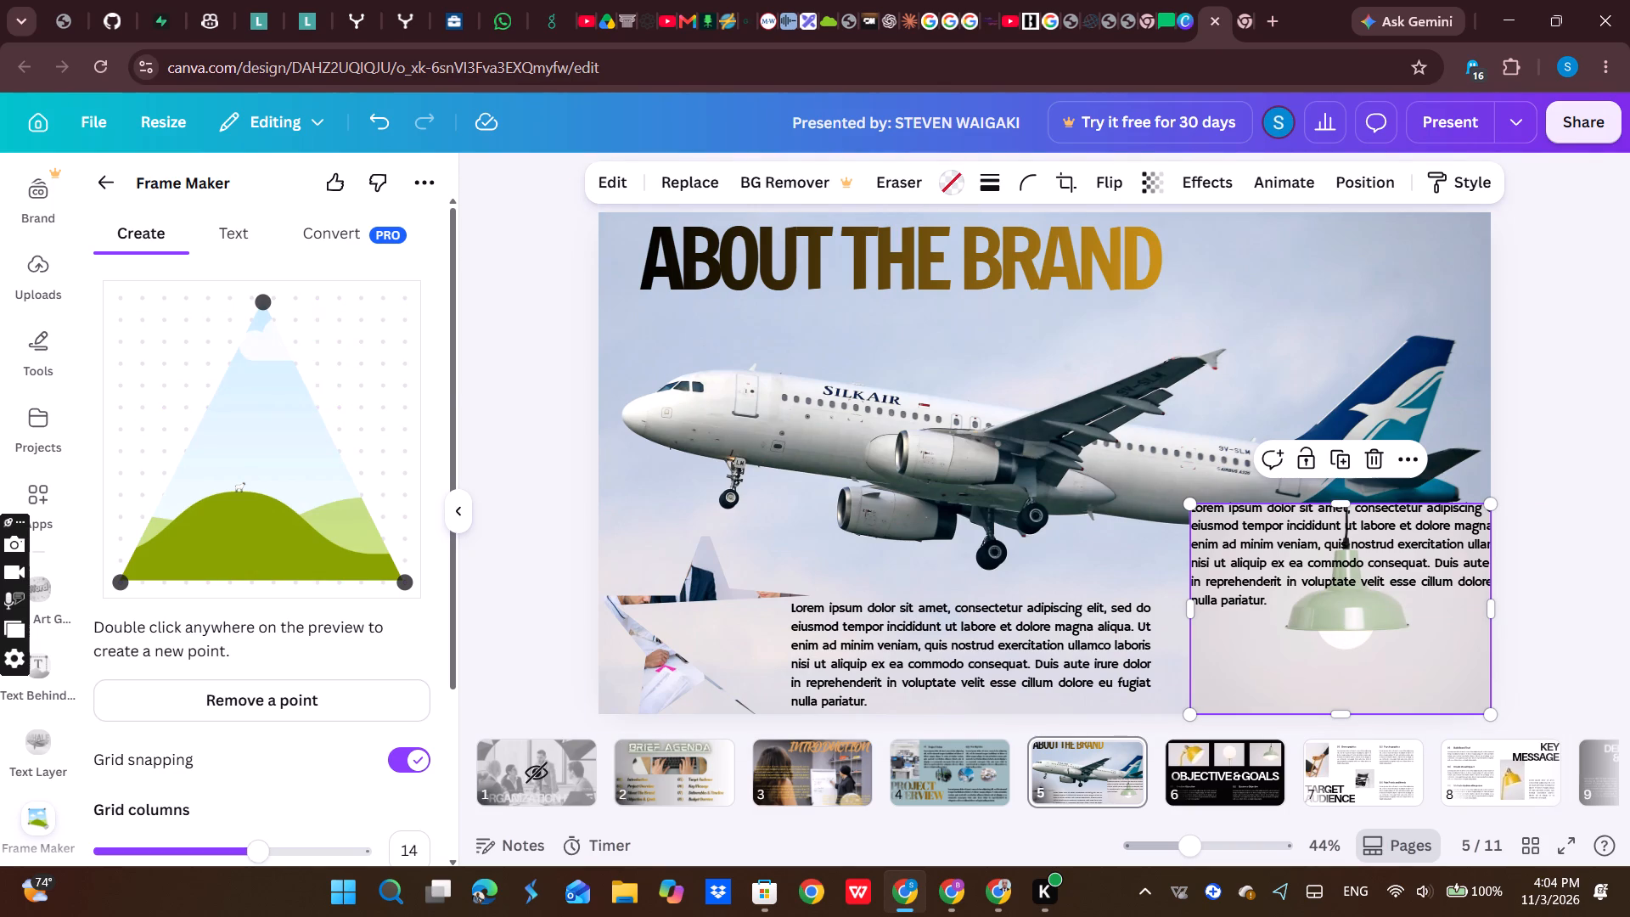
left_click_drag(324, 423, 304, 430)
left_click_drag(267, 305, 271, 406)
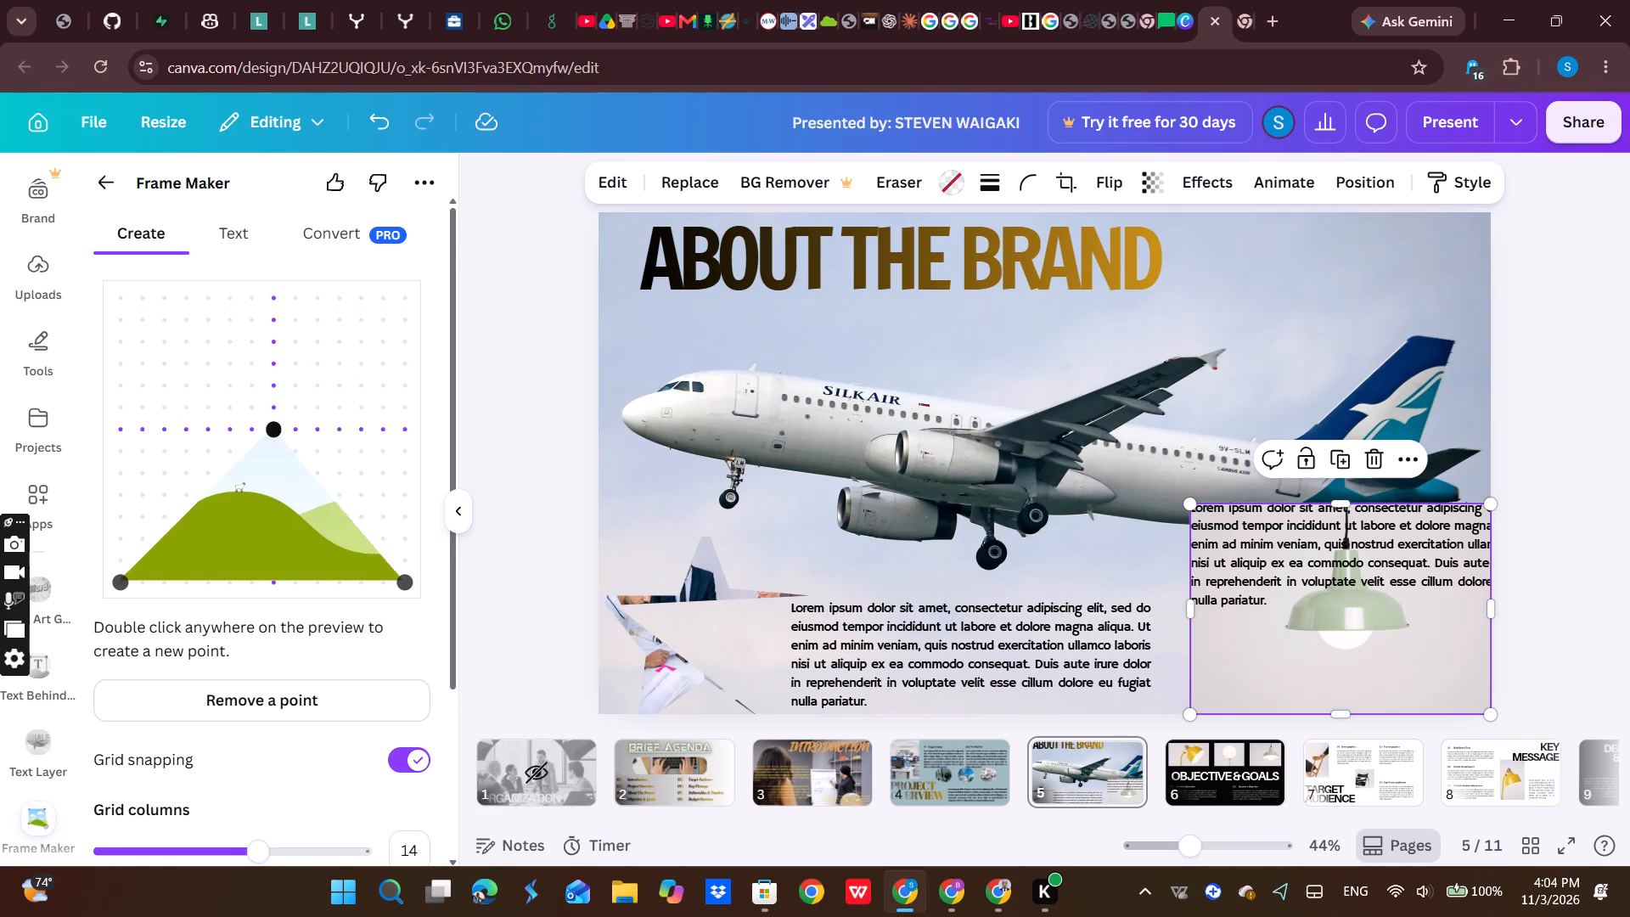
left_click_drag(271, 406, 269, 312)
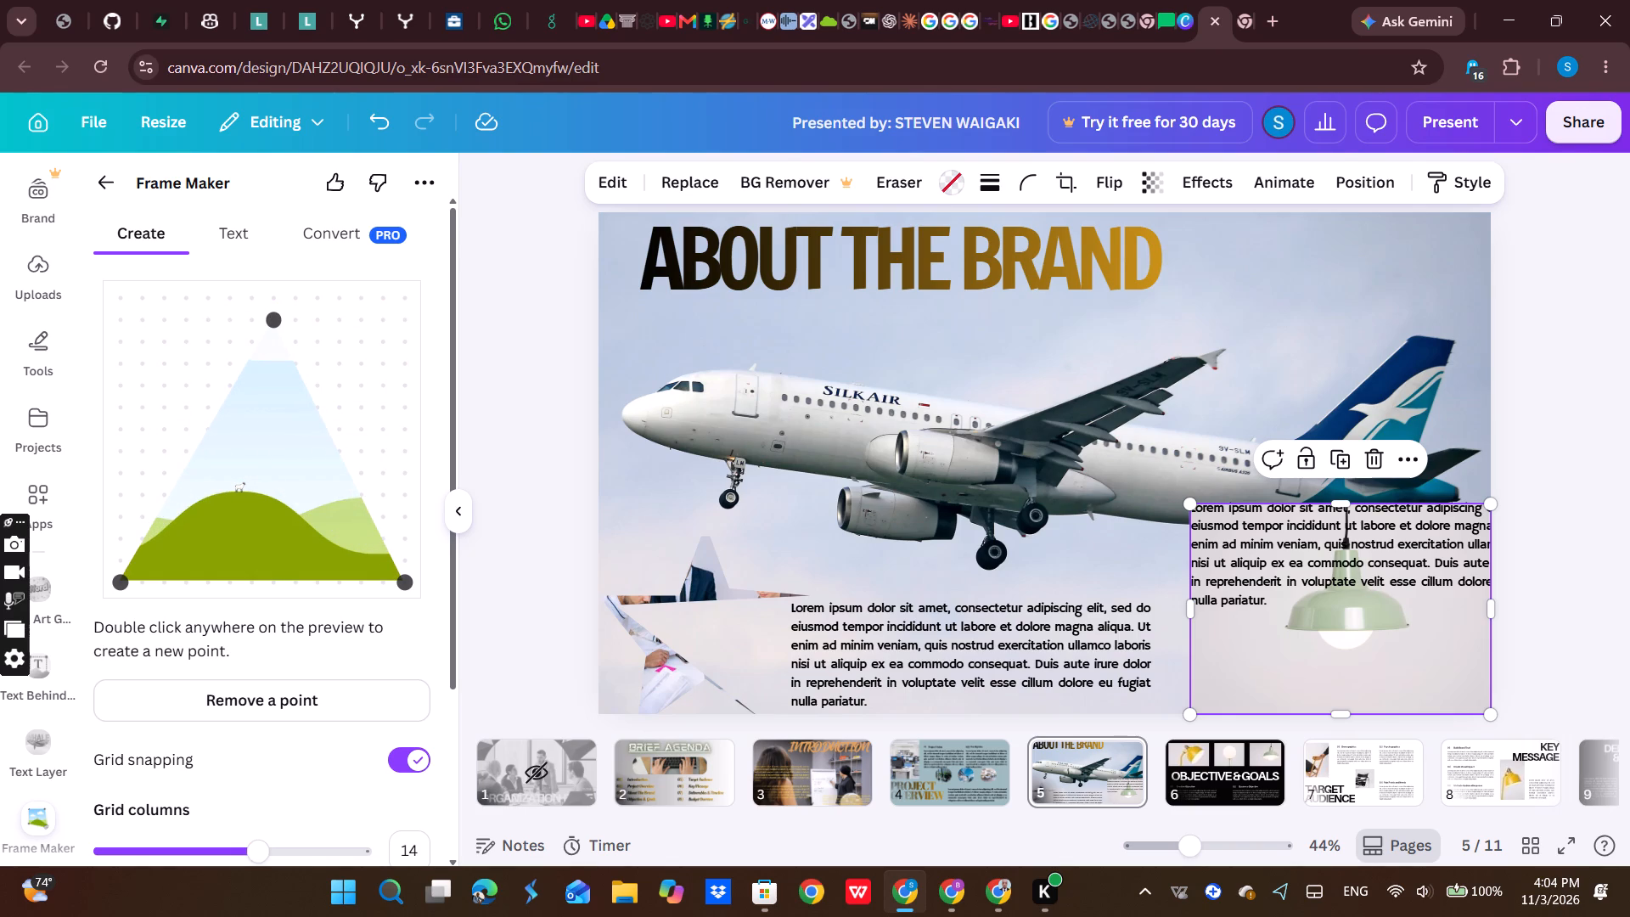
Add the word Hello as a text frame from Frame Maker and place it just below the ABOUT THE BRAND title.
left_click(228, 238)
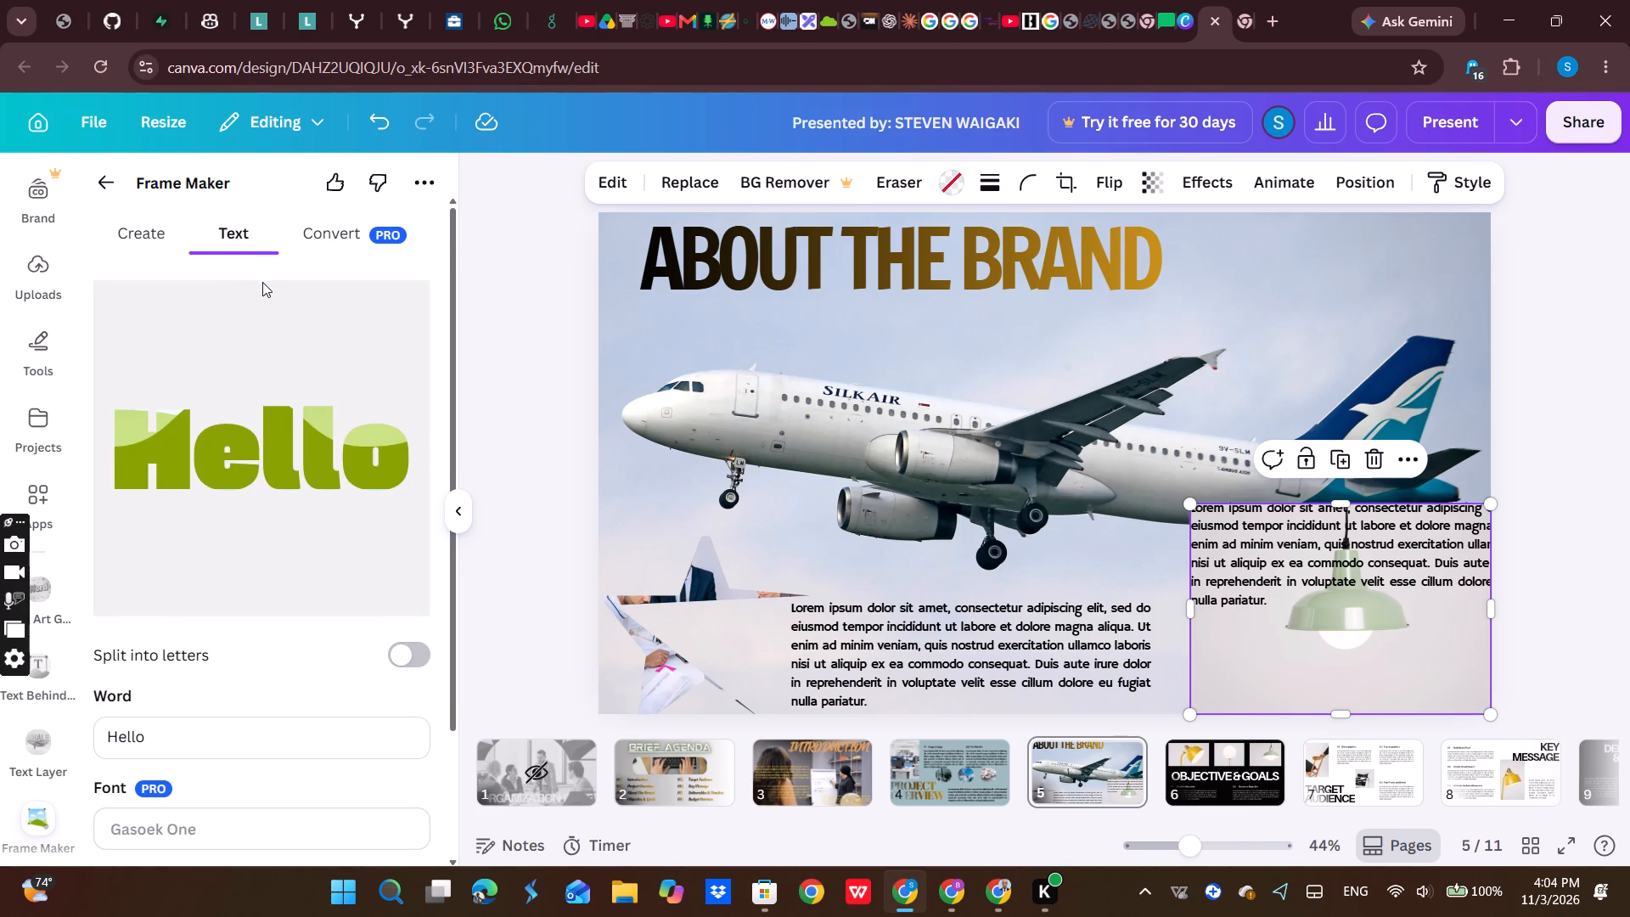
scroll(278, 485, "down", 3)
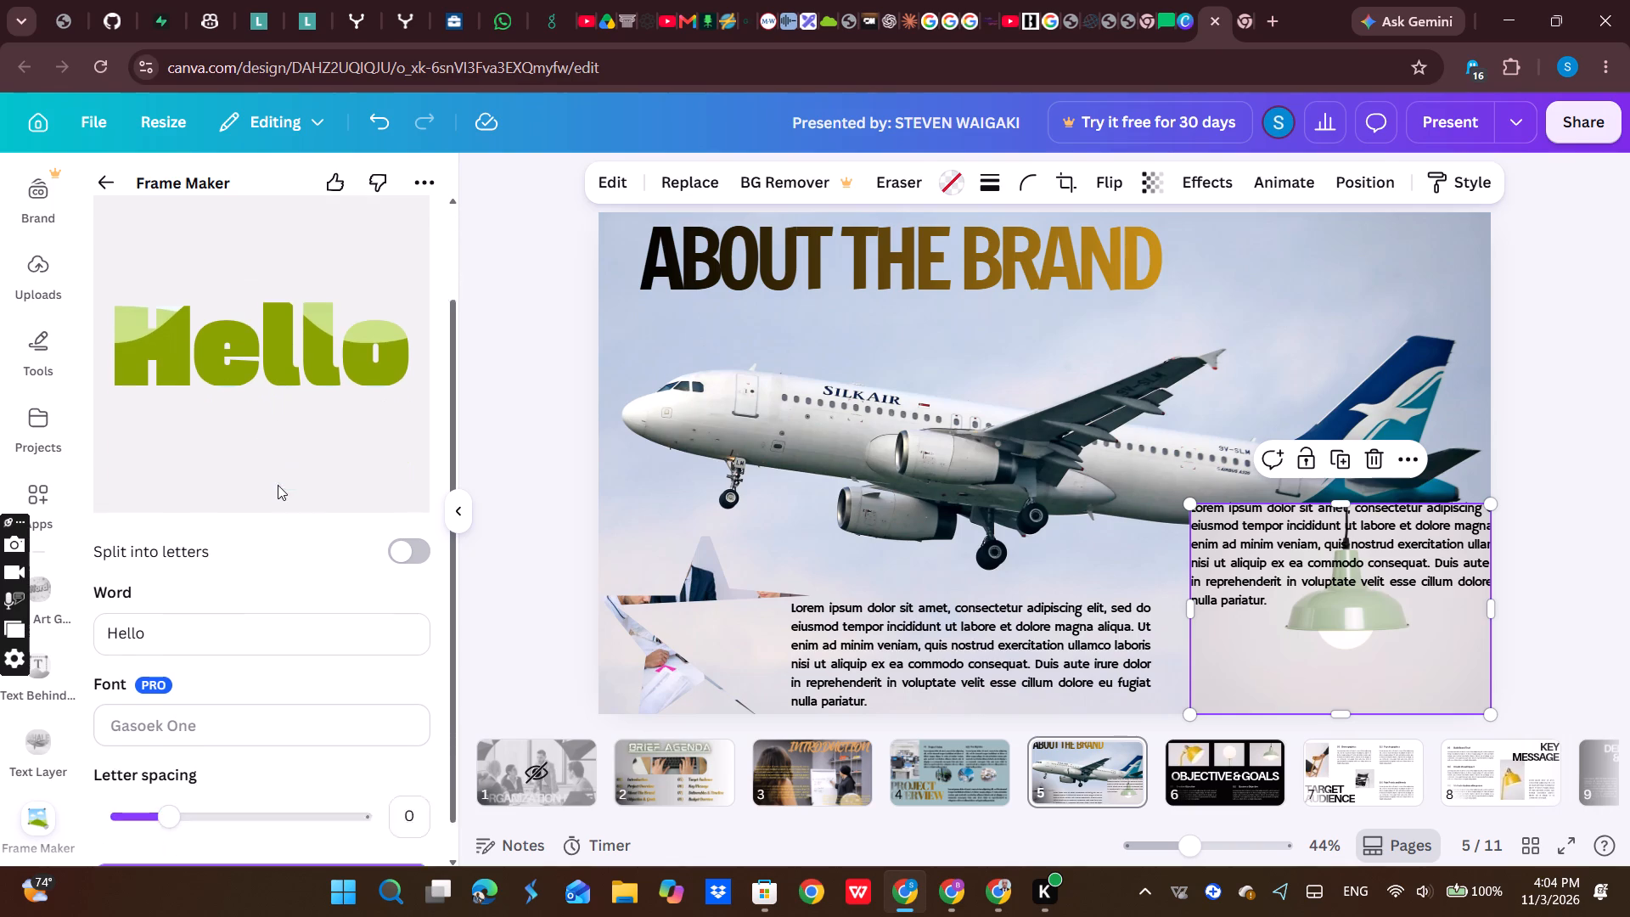
scroll(278, 485, "down", 3)
left_click(223, 677)
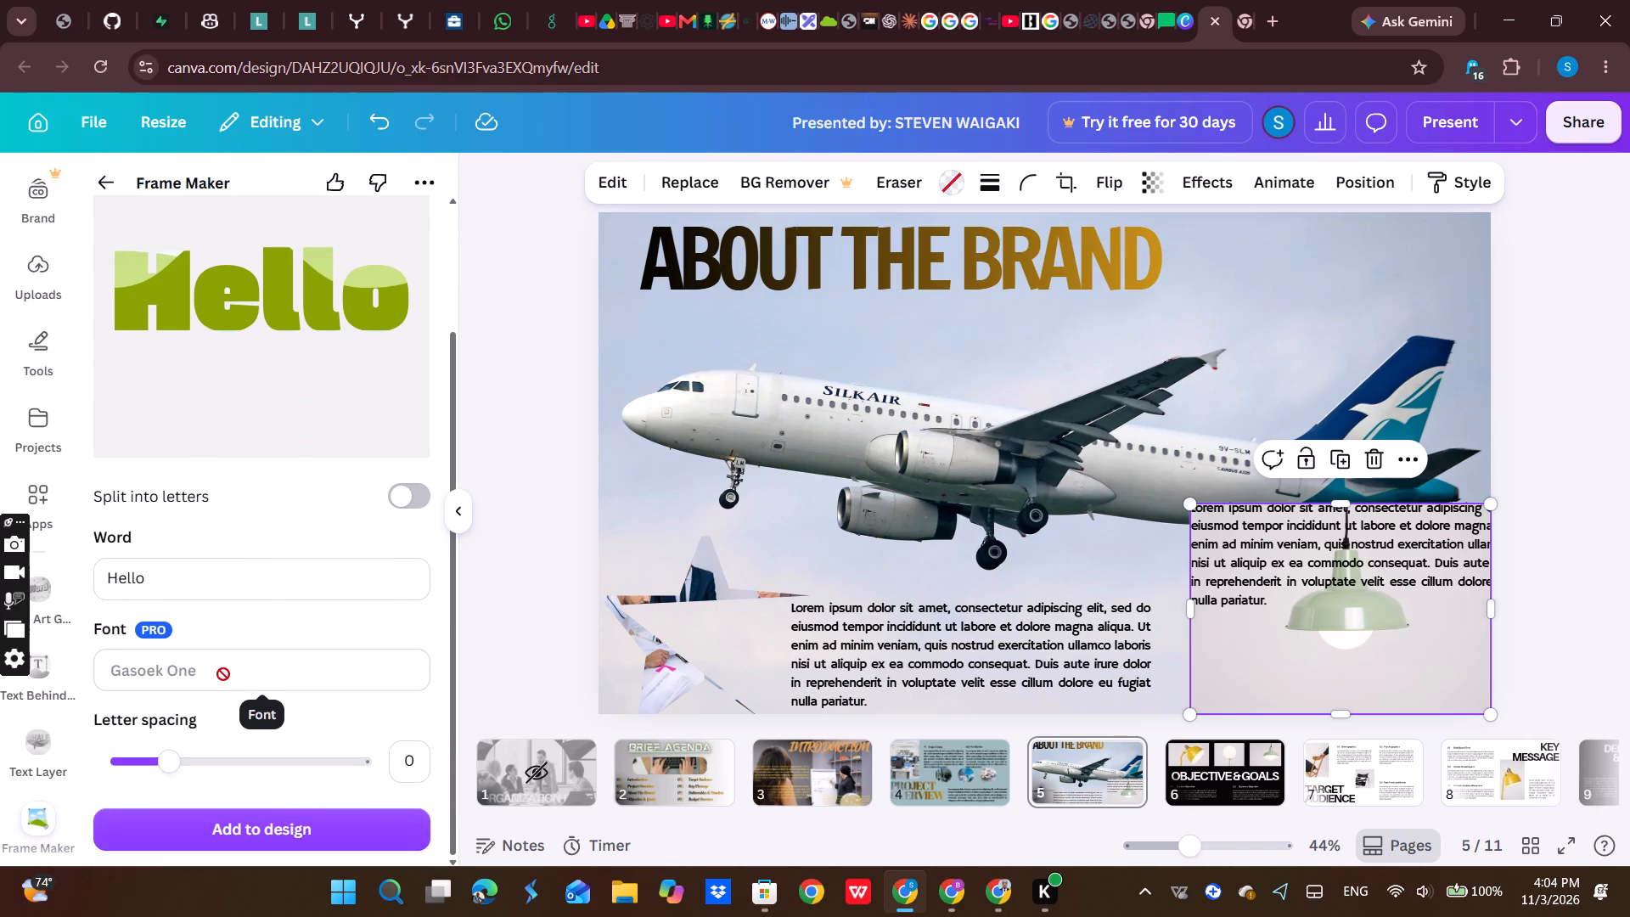
left_click(354, 678)
left_click(297, 824)
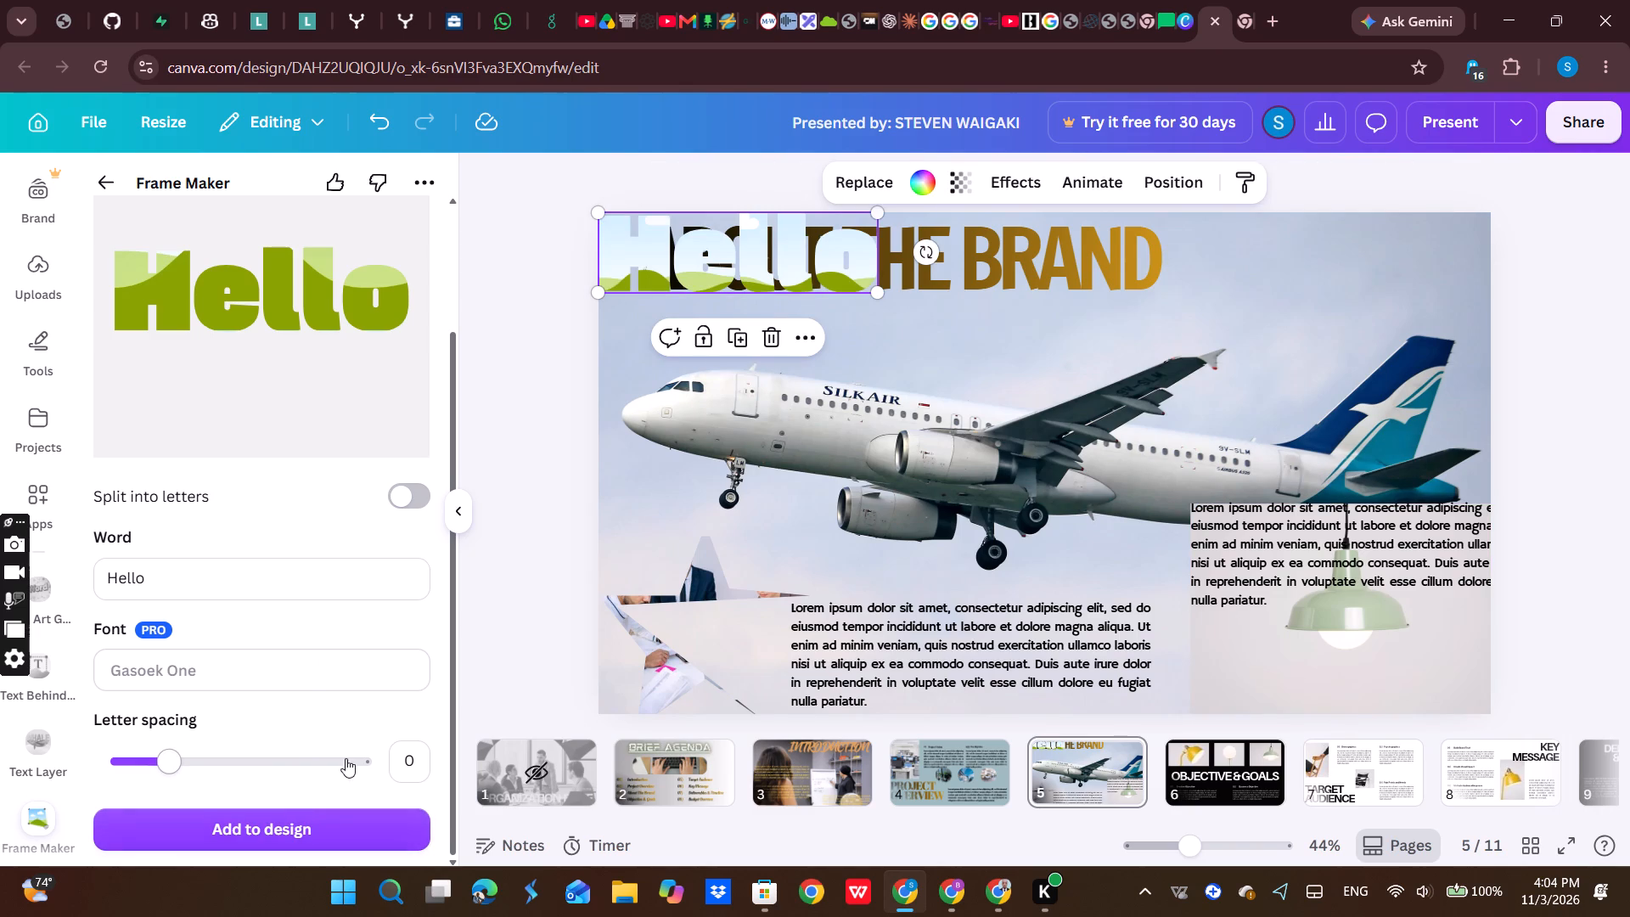
left_click_drag(833, 268, 839, 301)
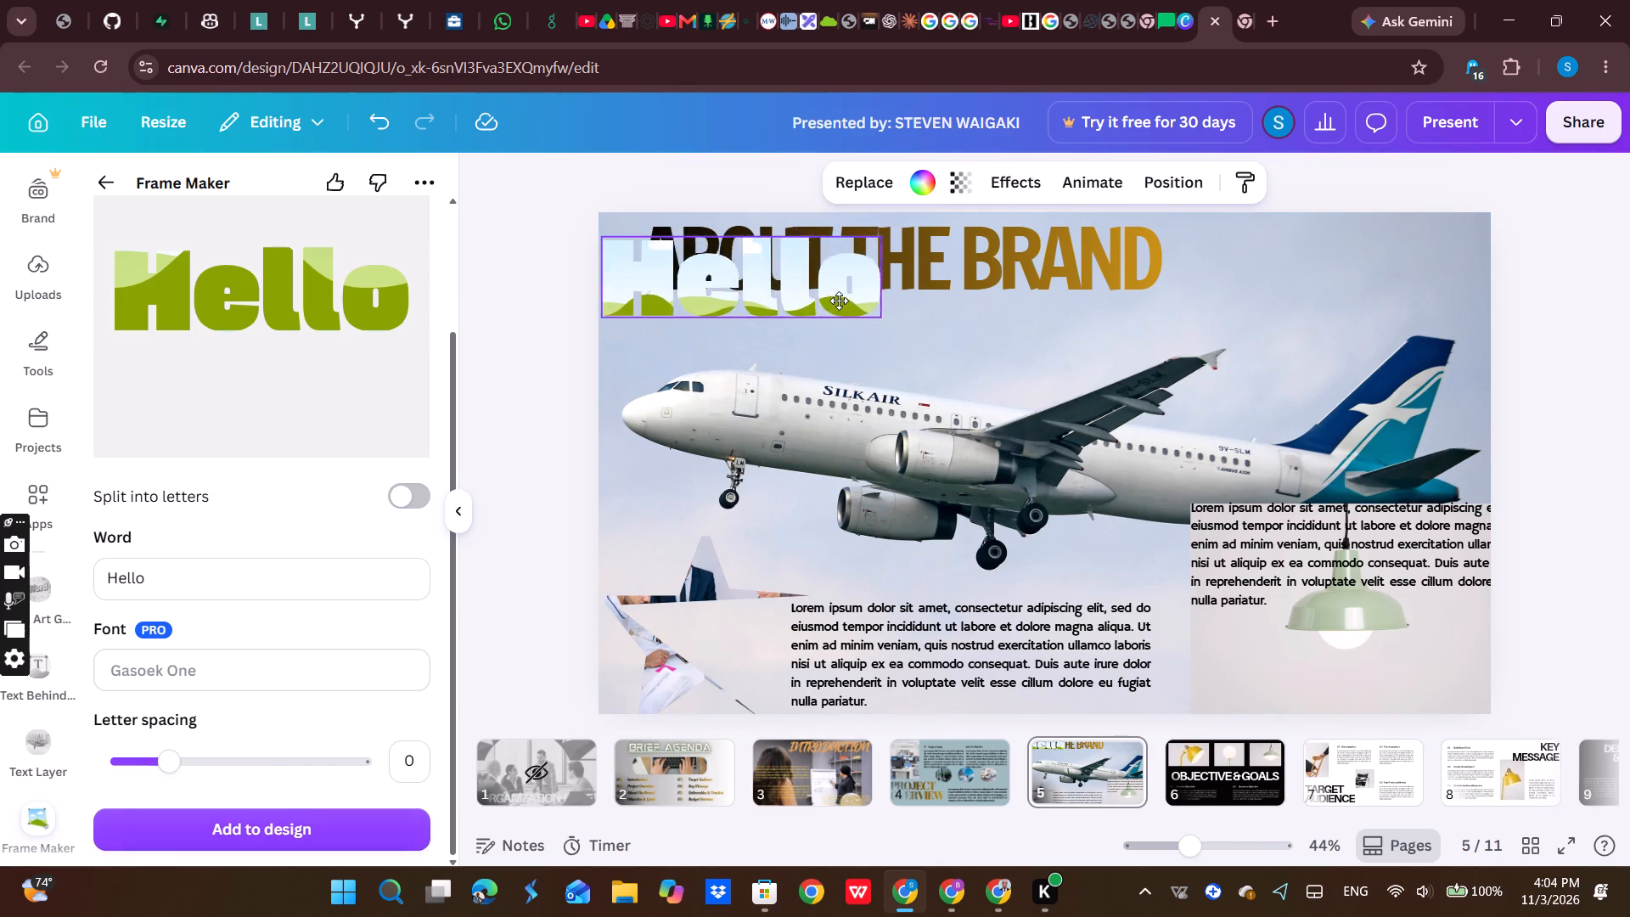
left_click_drag(839, 301, 924, 341)
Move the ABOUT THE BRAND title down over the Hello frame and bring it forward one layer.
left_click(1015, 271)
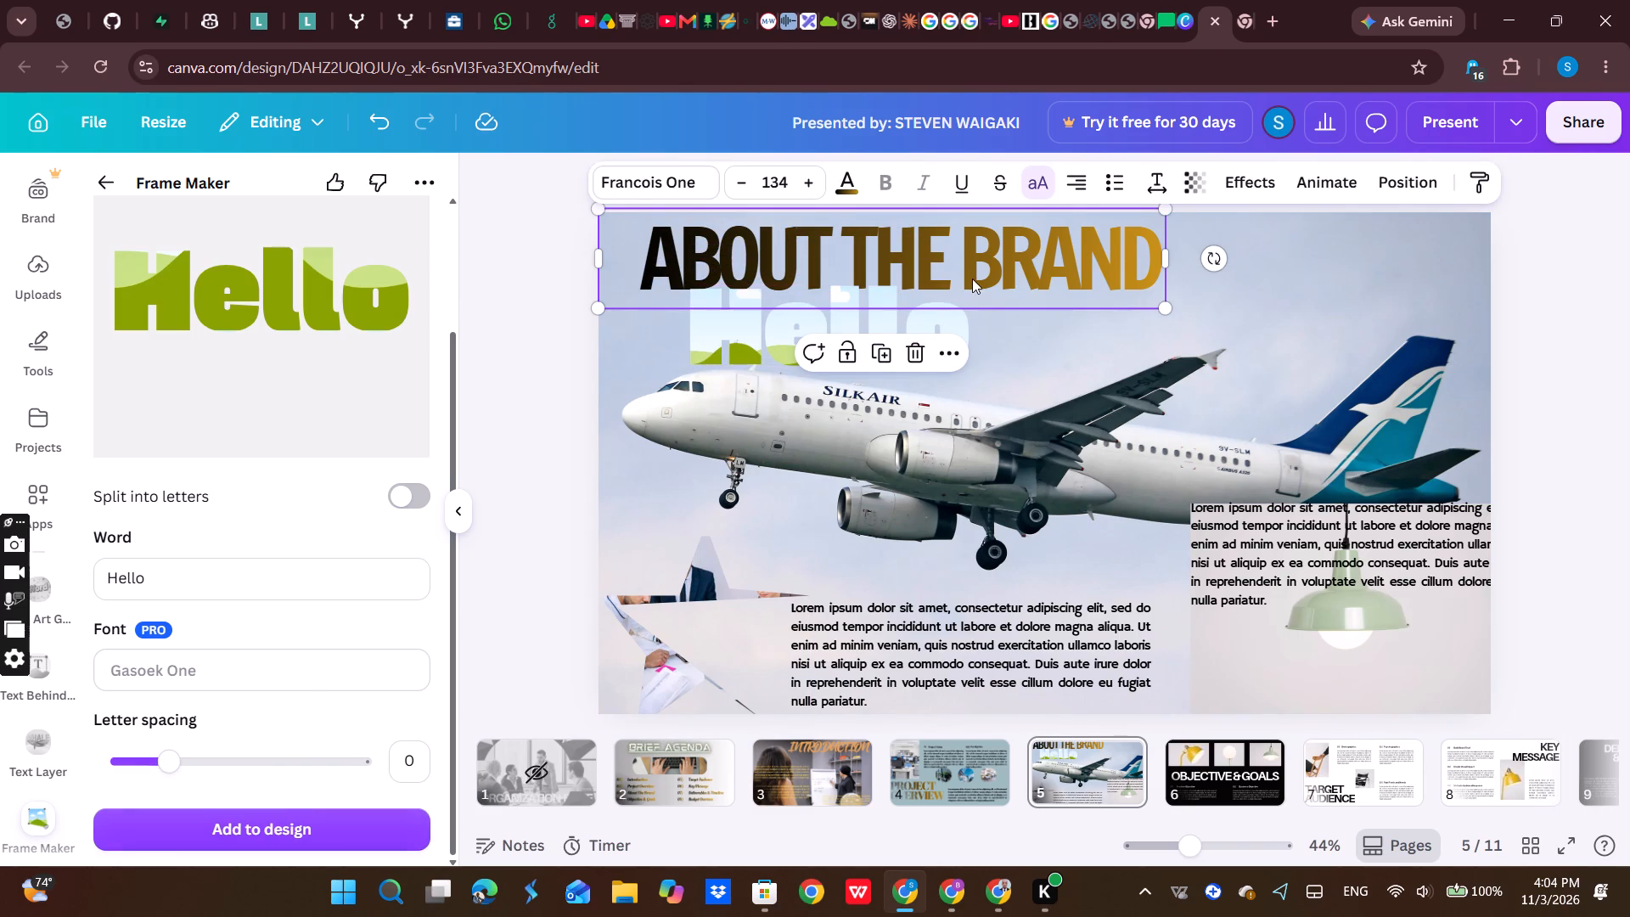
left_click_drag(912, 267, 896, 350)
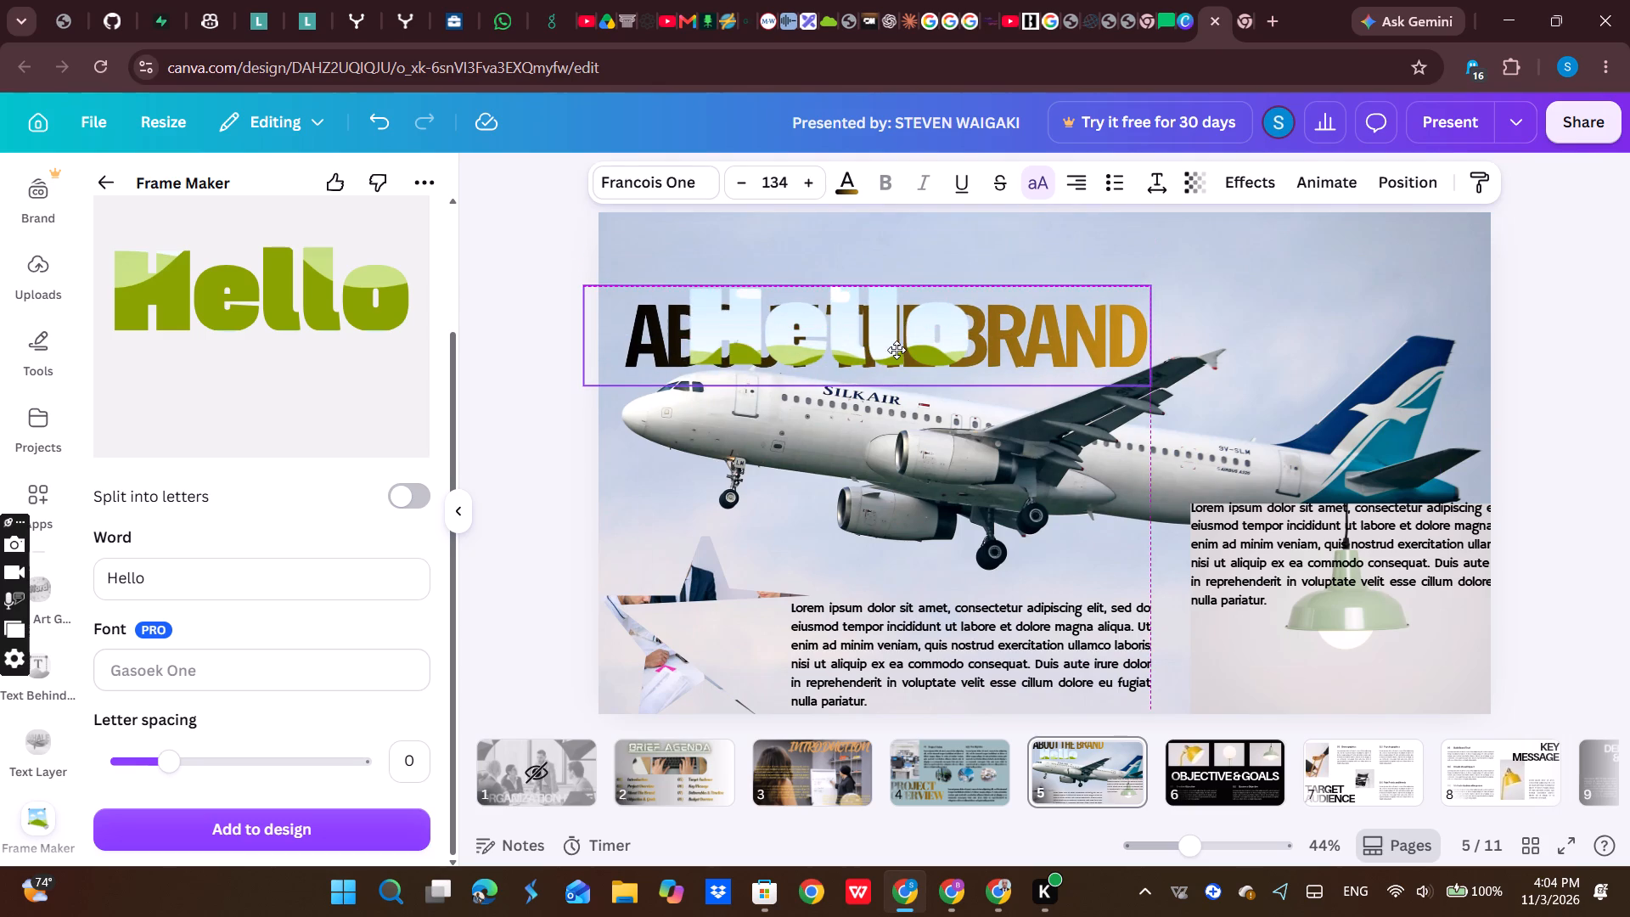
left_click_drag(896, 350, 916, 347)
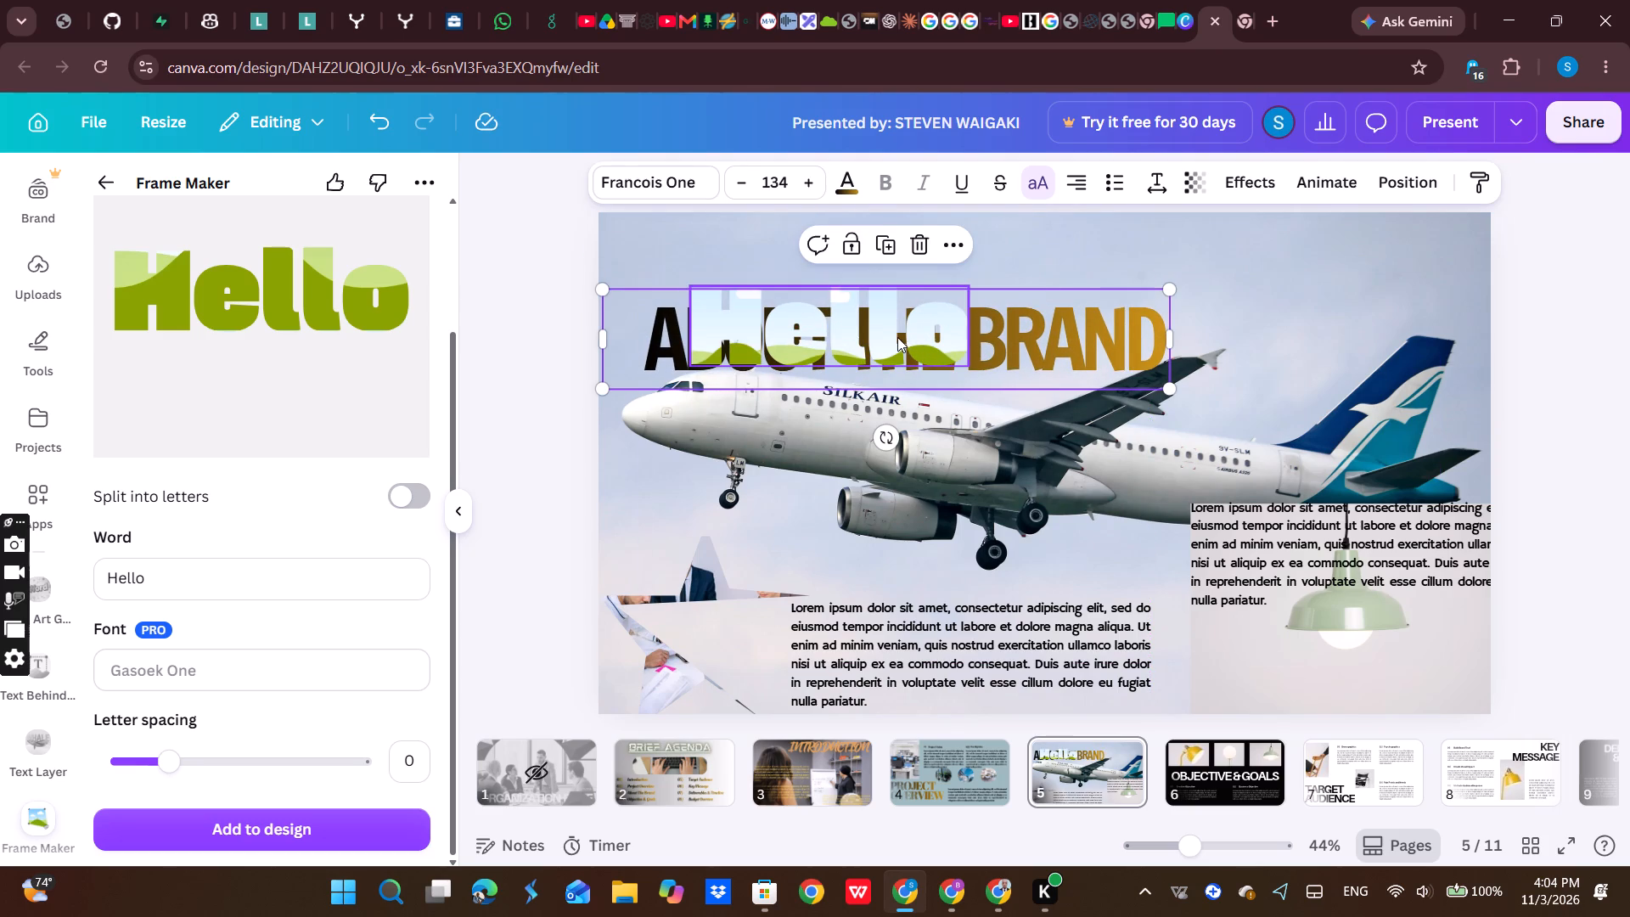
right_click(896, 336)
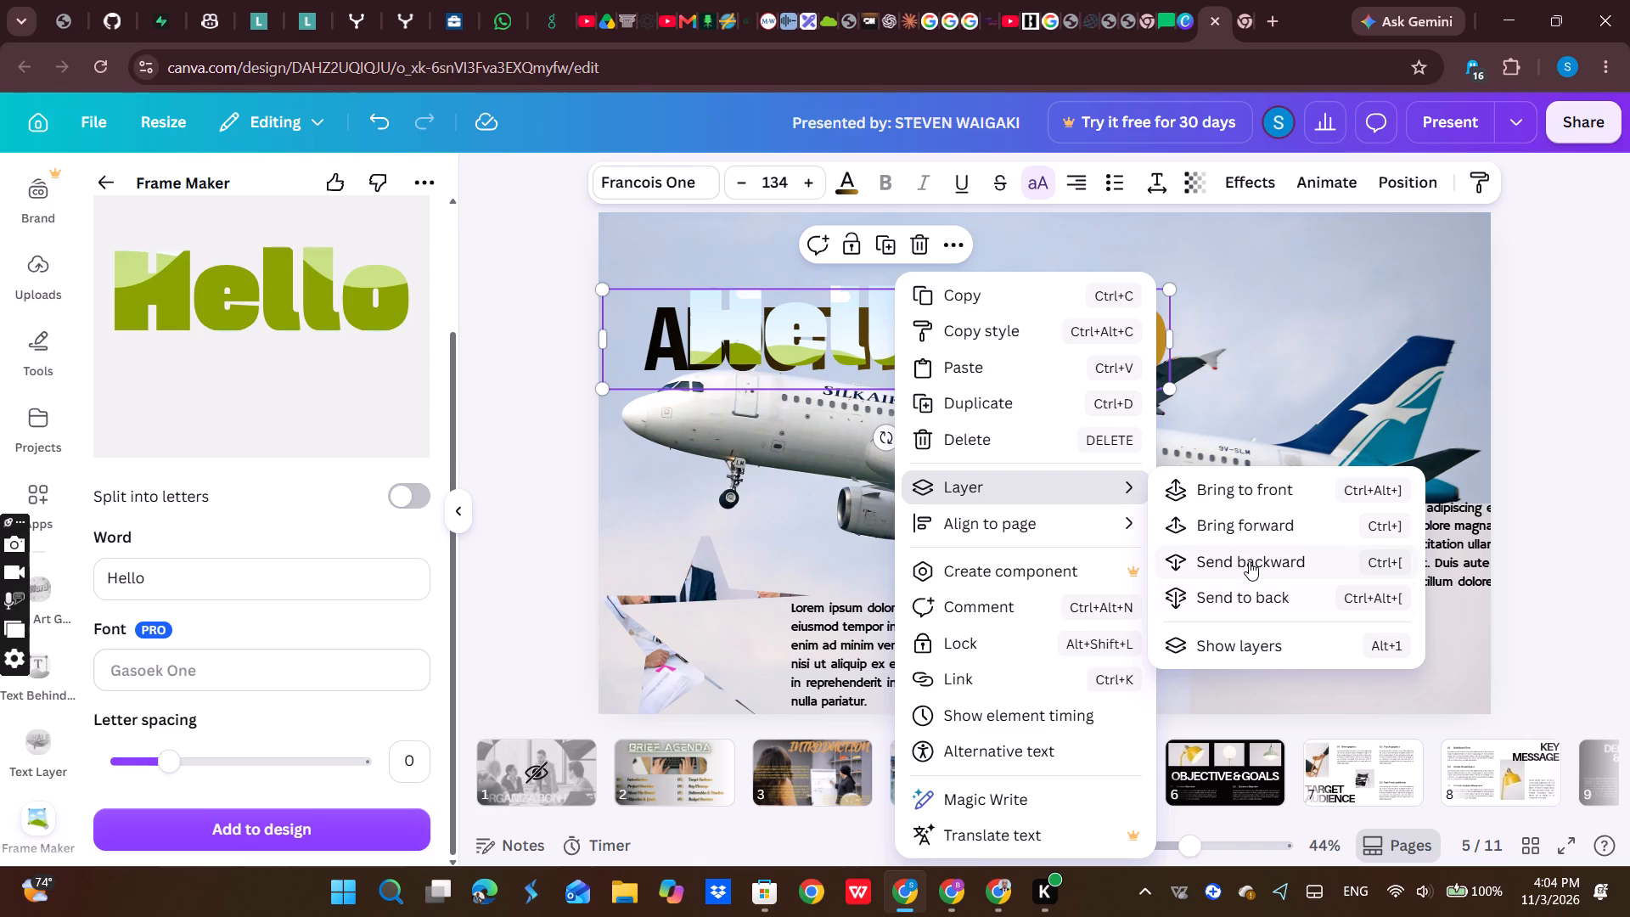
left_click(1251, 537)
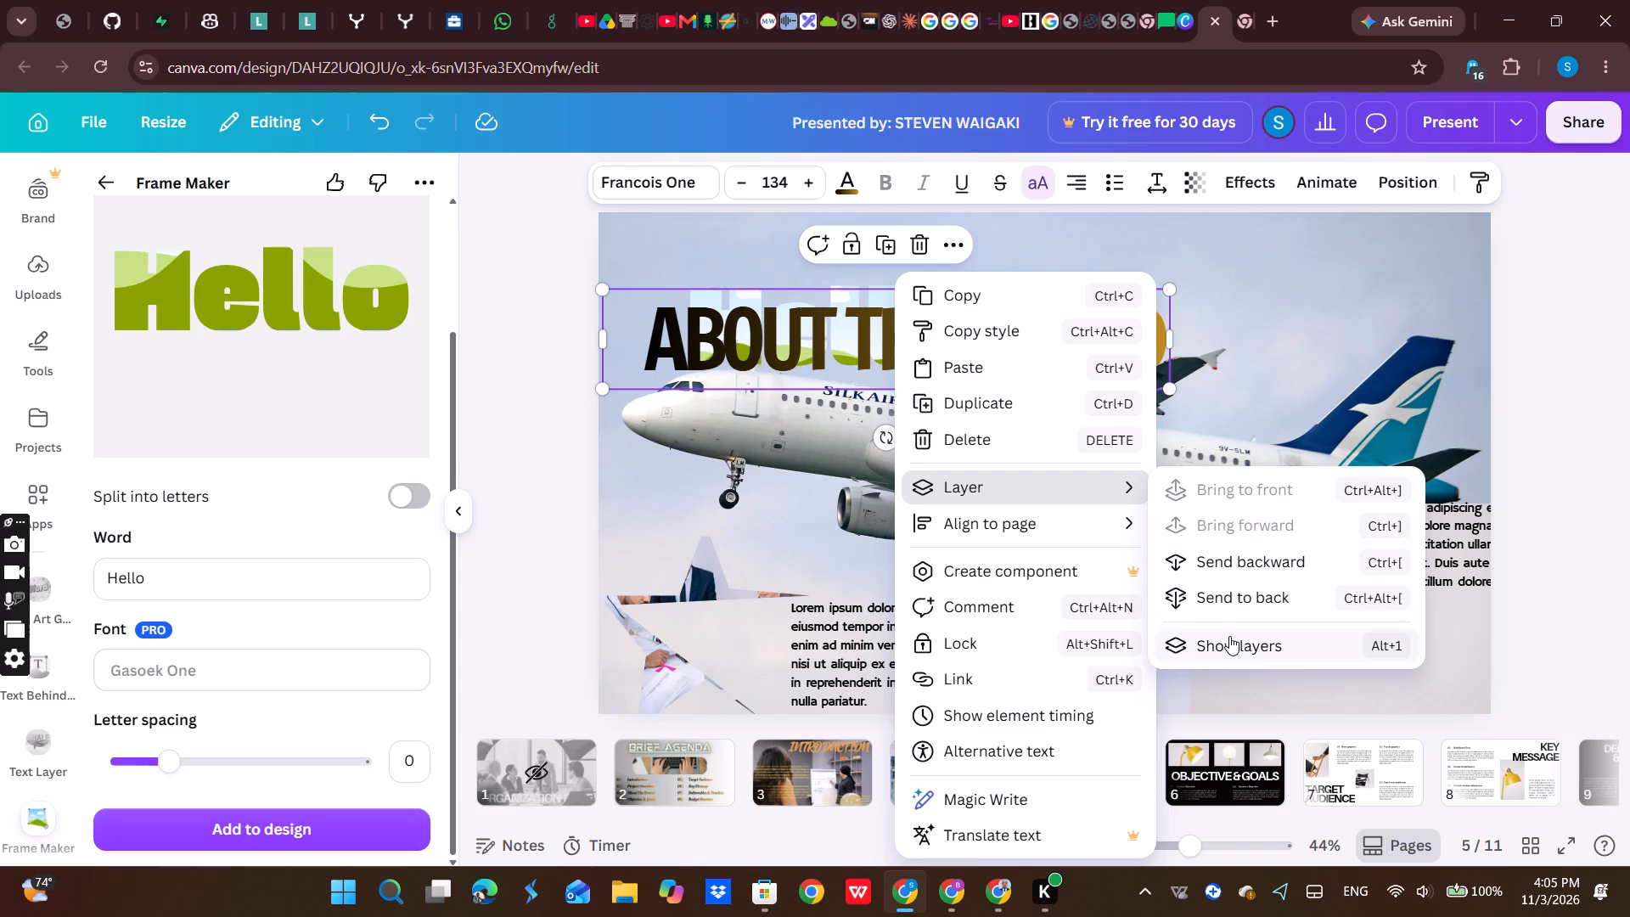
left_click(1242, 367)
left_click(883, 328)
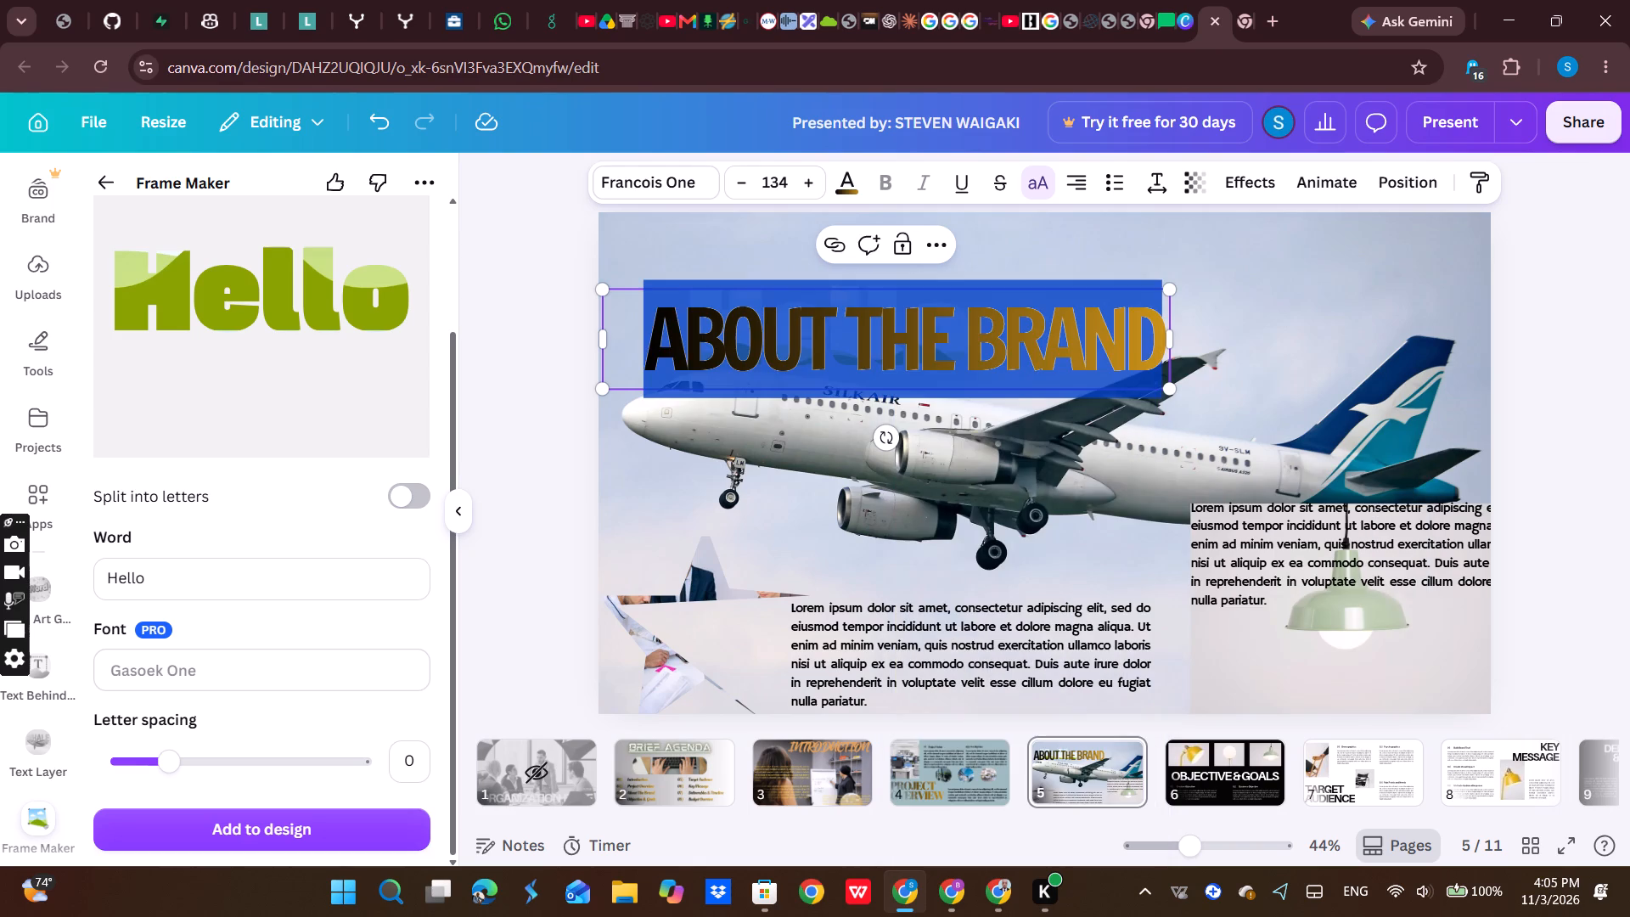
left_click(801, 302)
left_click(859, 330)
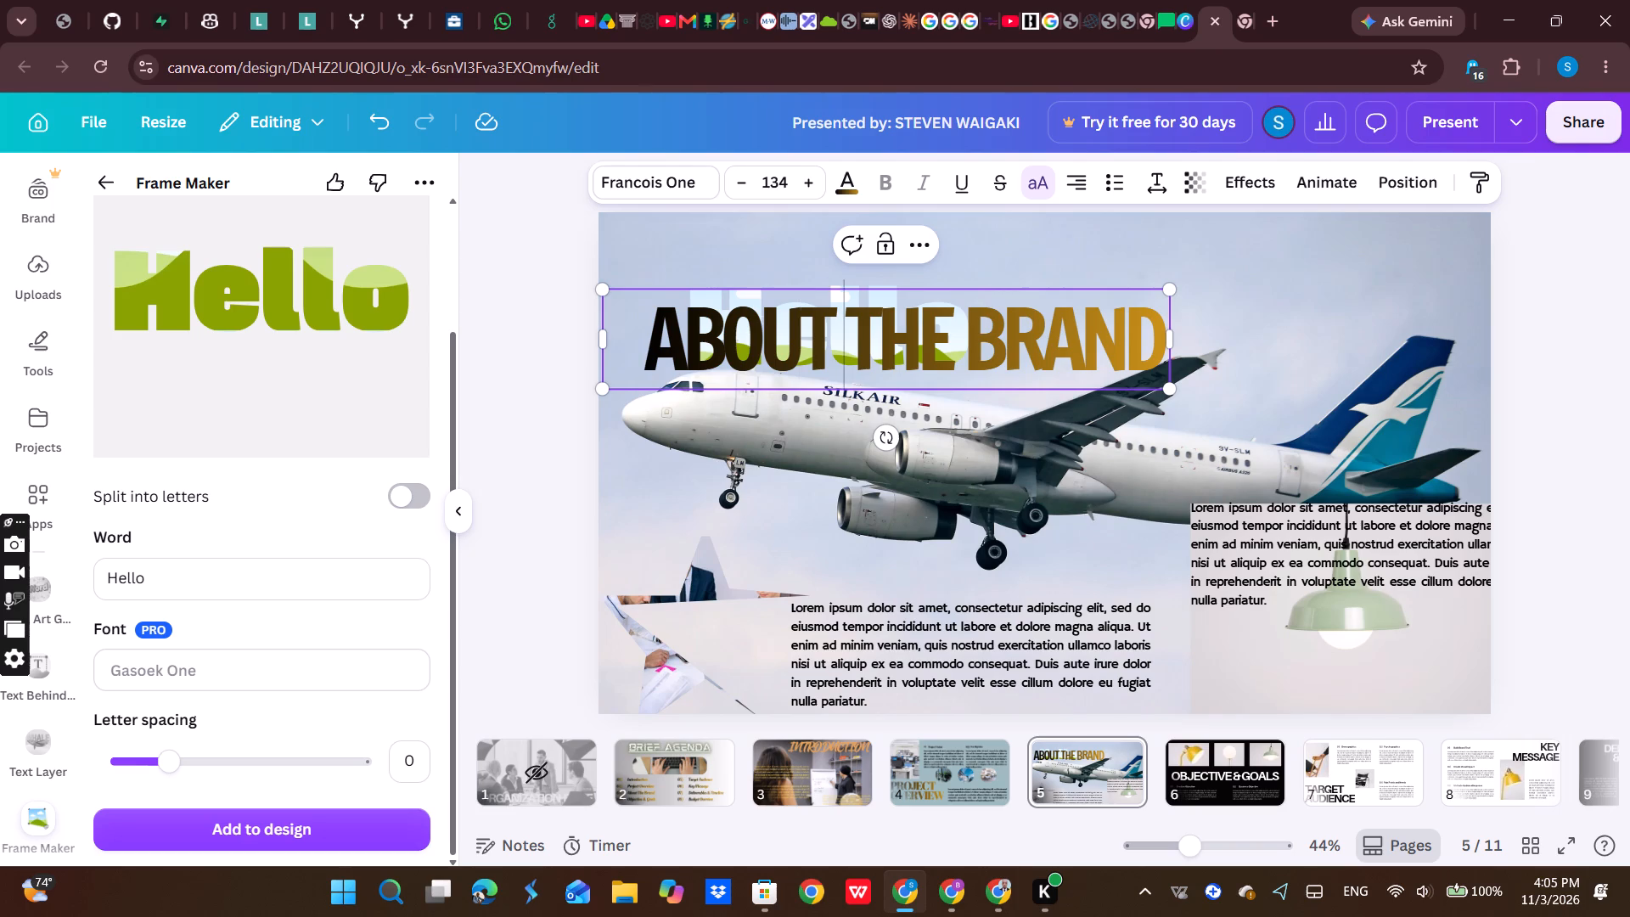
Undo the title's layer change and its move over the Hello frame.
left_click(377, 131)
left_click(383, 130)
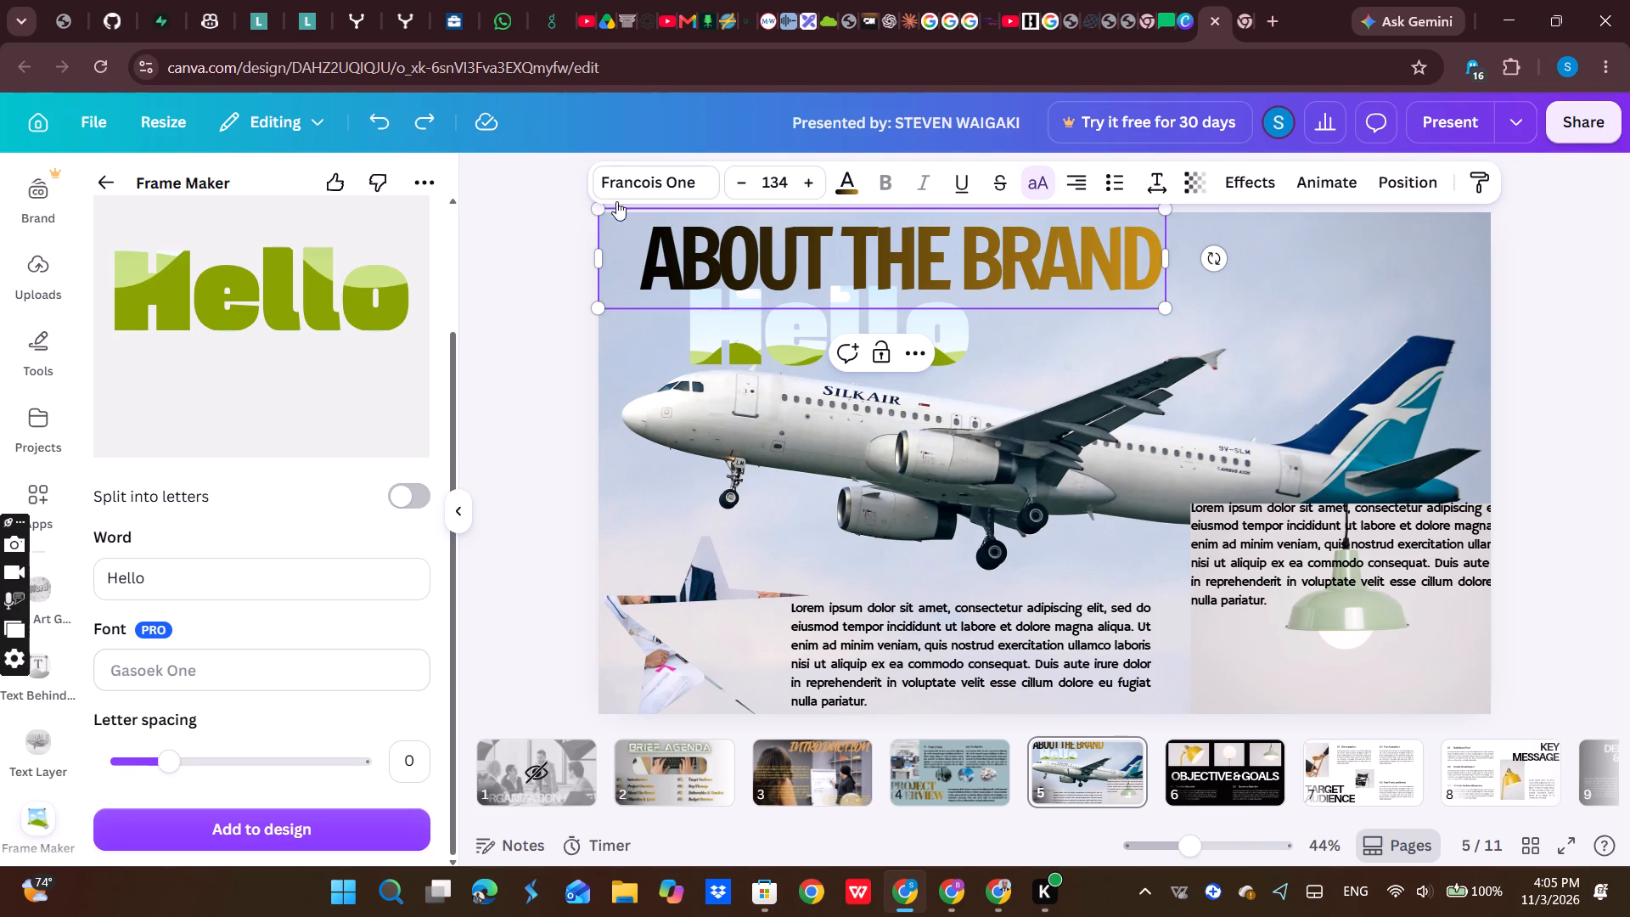
Move the ABOUT THE BRAND title down slightly so its lower part overlaps the Hello frame.
left_click_drag(722, 269, 726, 288)
left_click(1183, 370)
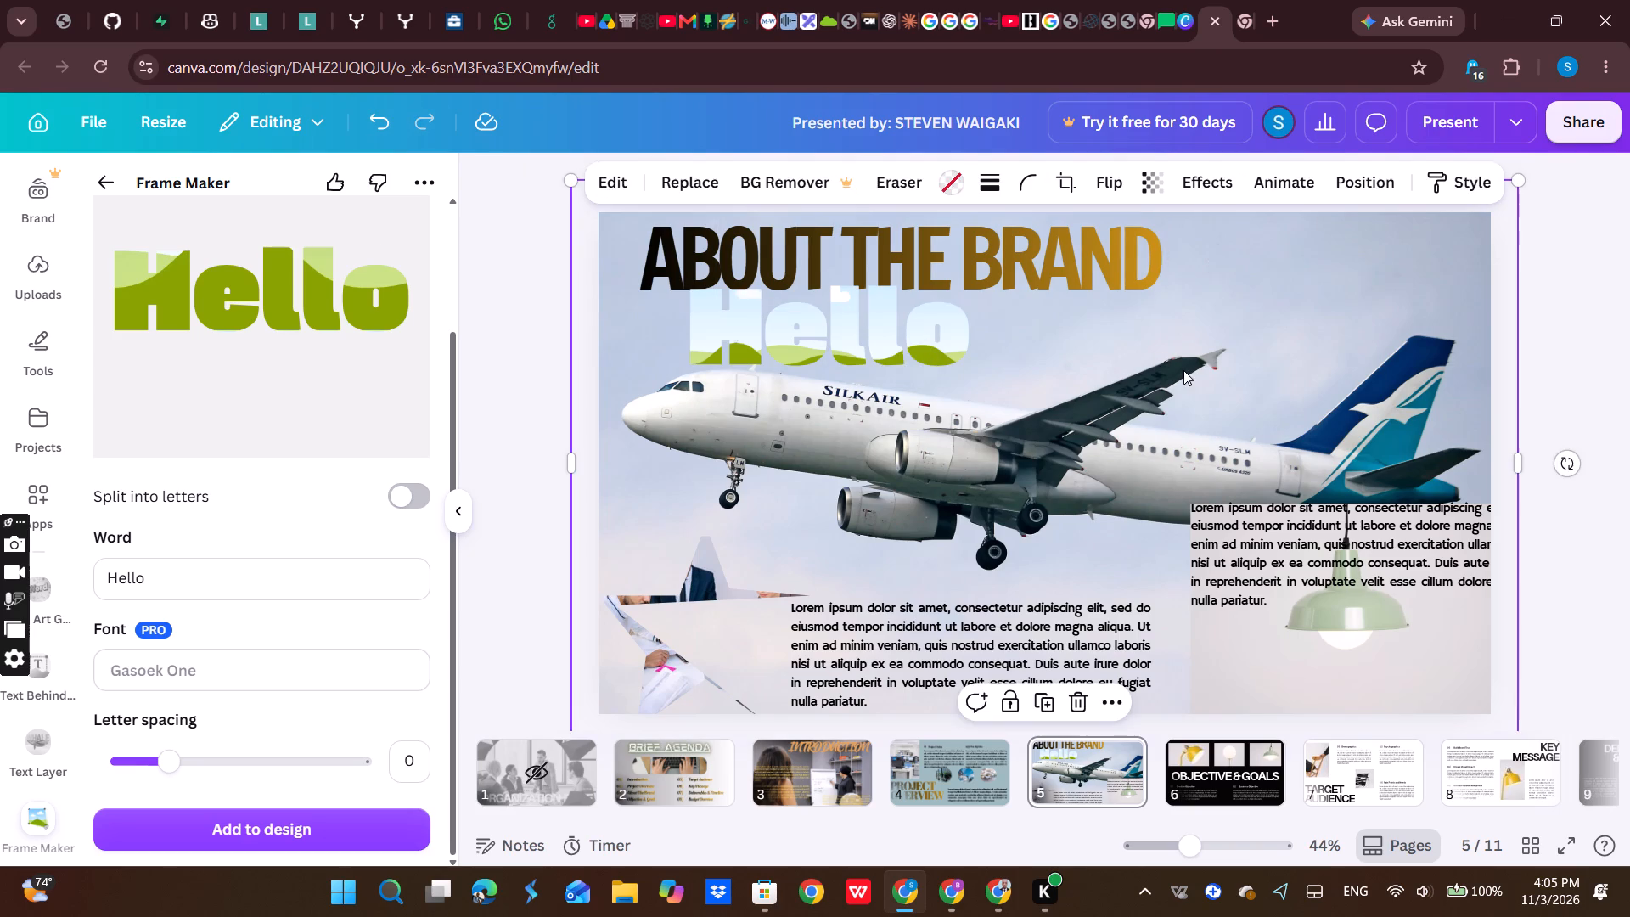
left_click_drag(940, 265, 938, 339)
right_click(989, 344)
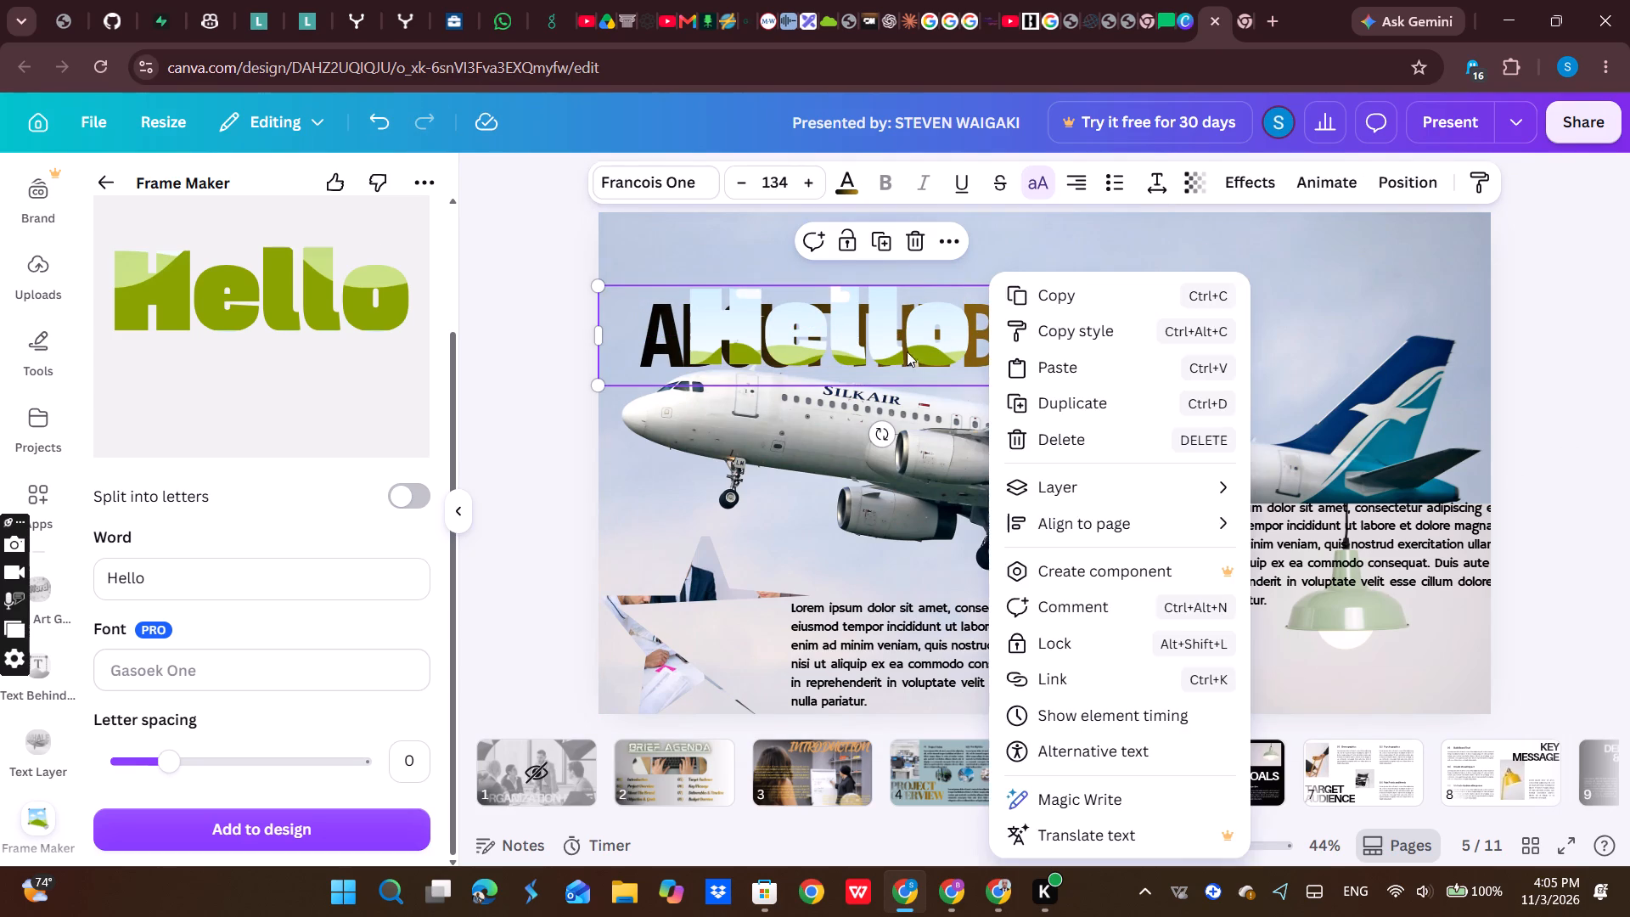
left_click(902, 349)
right_click(902, 349)
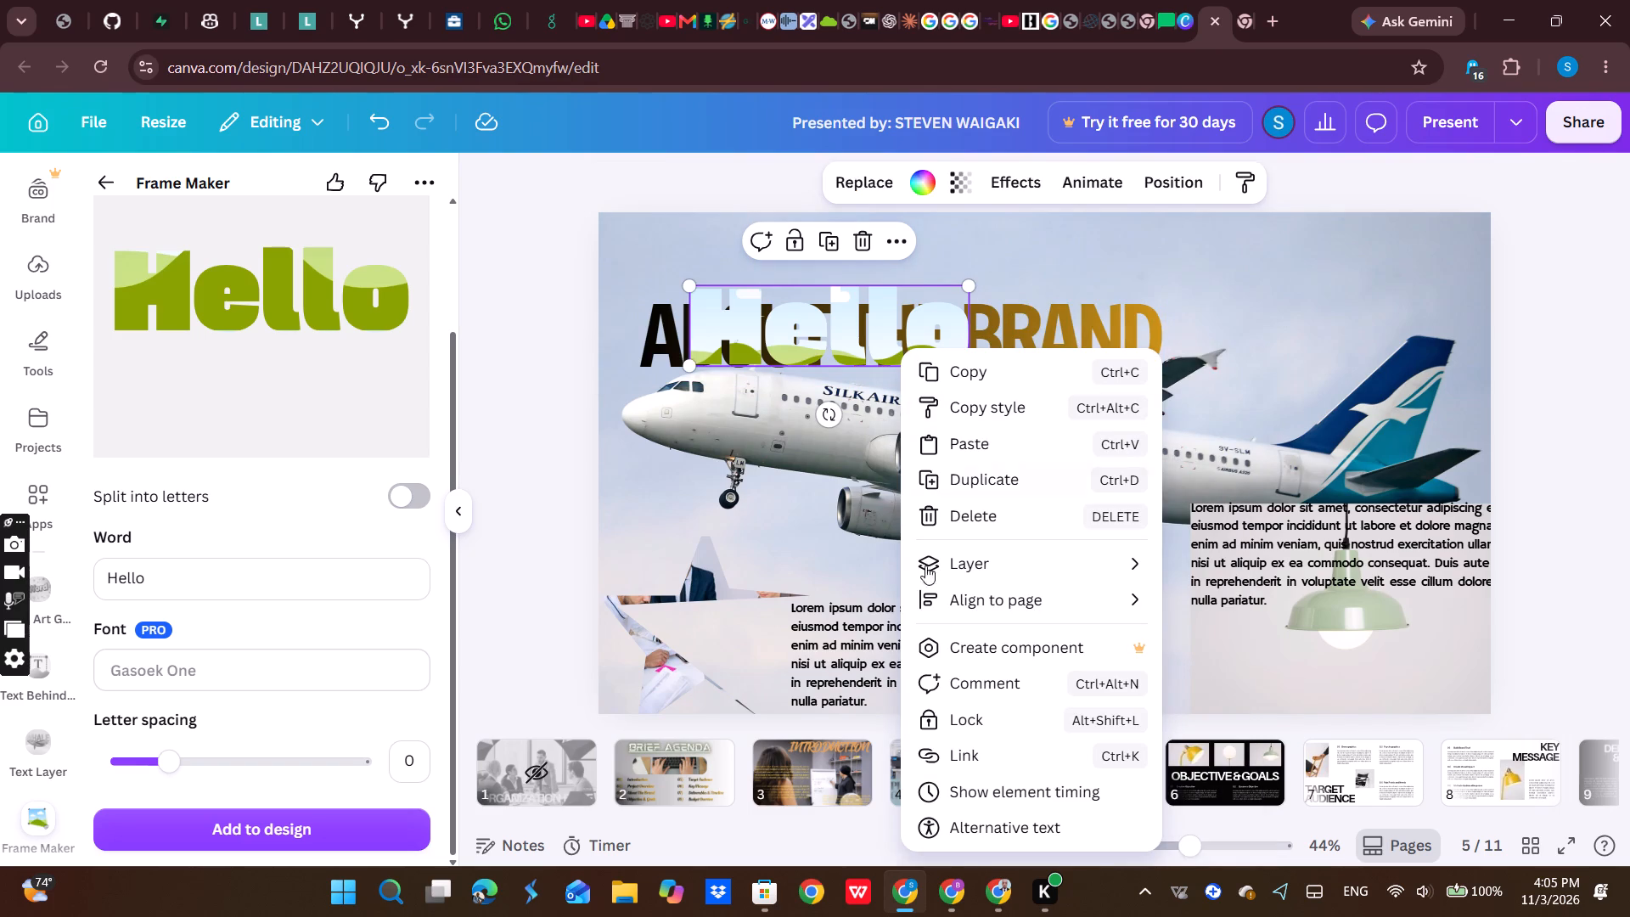
scroll(1024, 599, "down", 2)
left_click(1289, 329)
left_click_drag(1018, 357, 1023, 329)
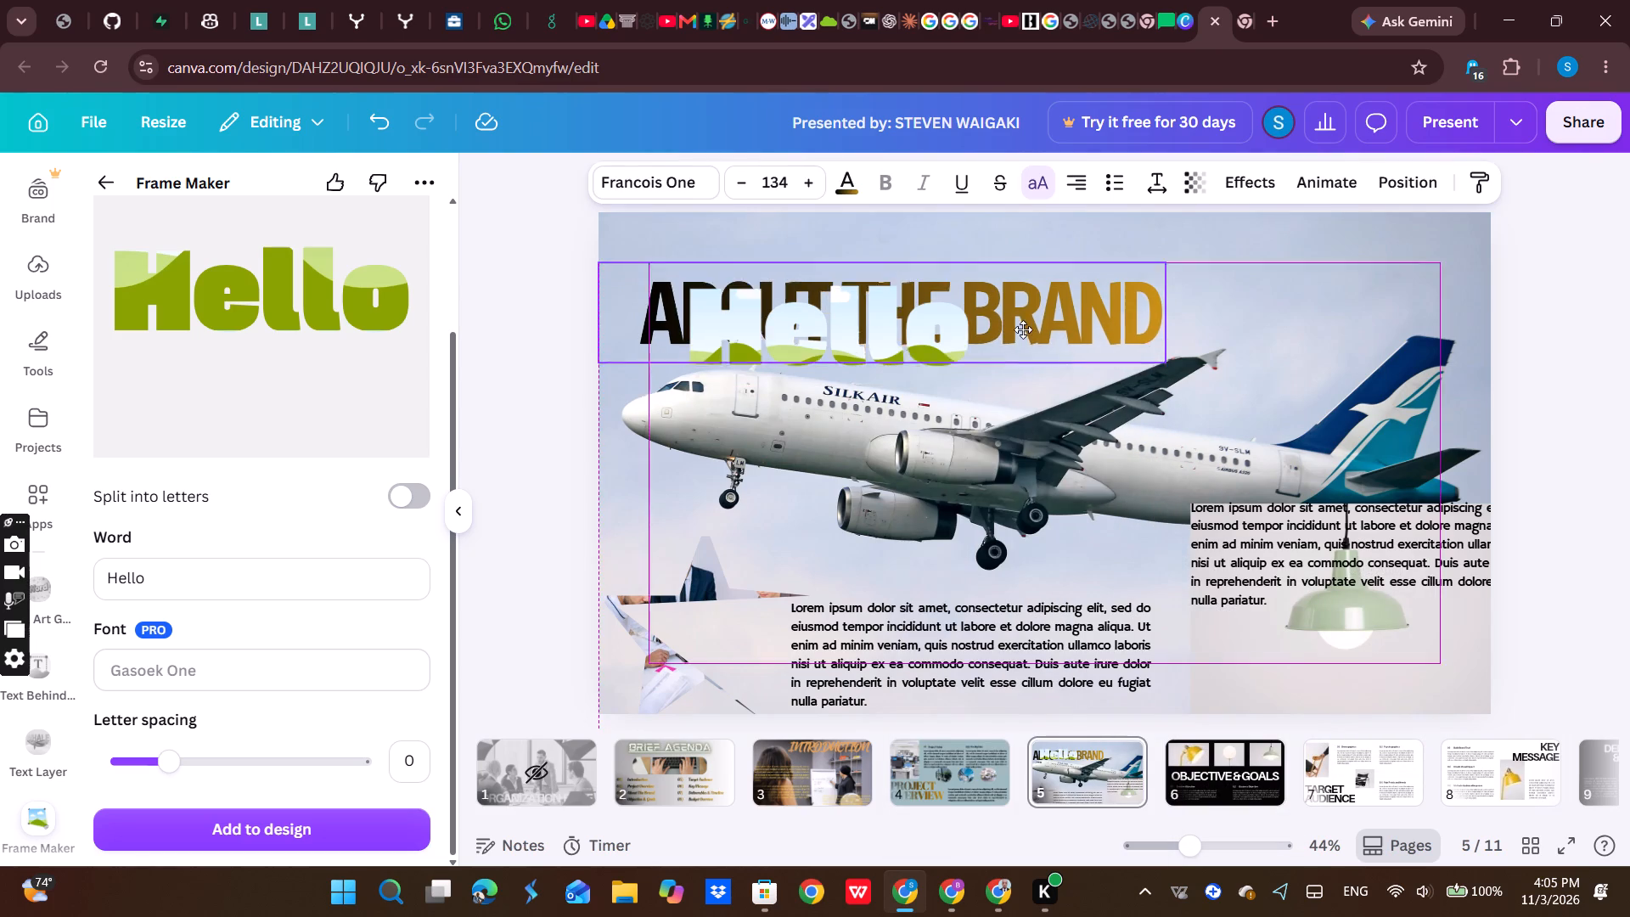
left_click_drag(1023, 329, 1023, 315)
right_click(1018, 320)
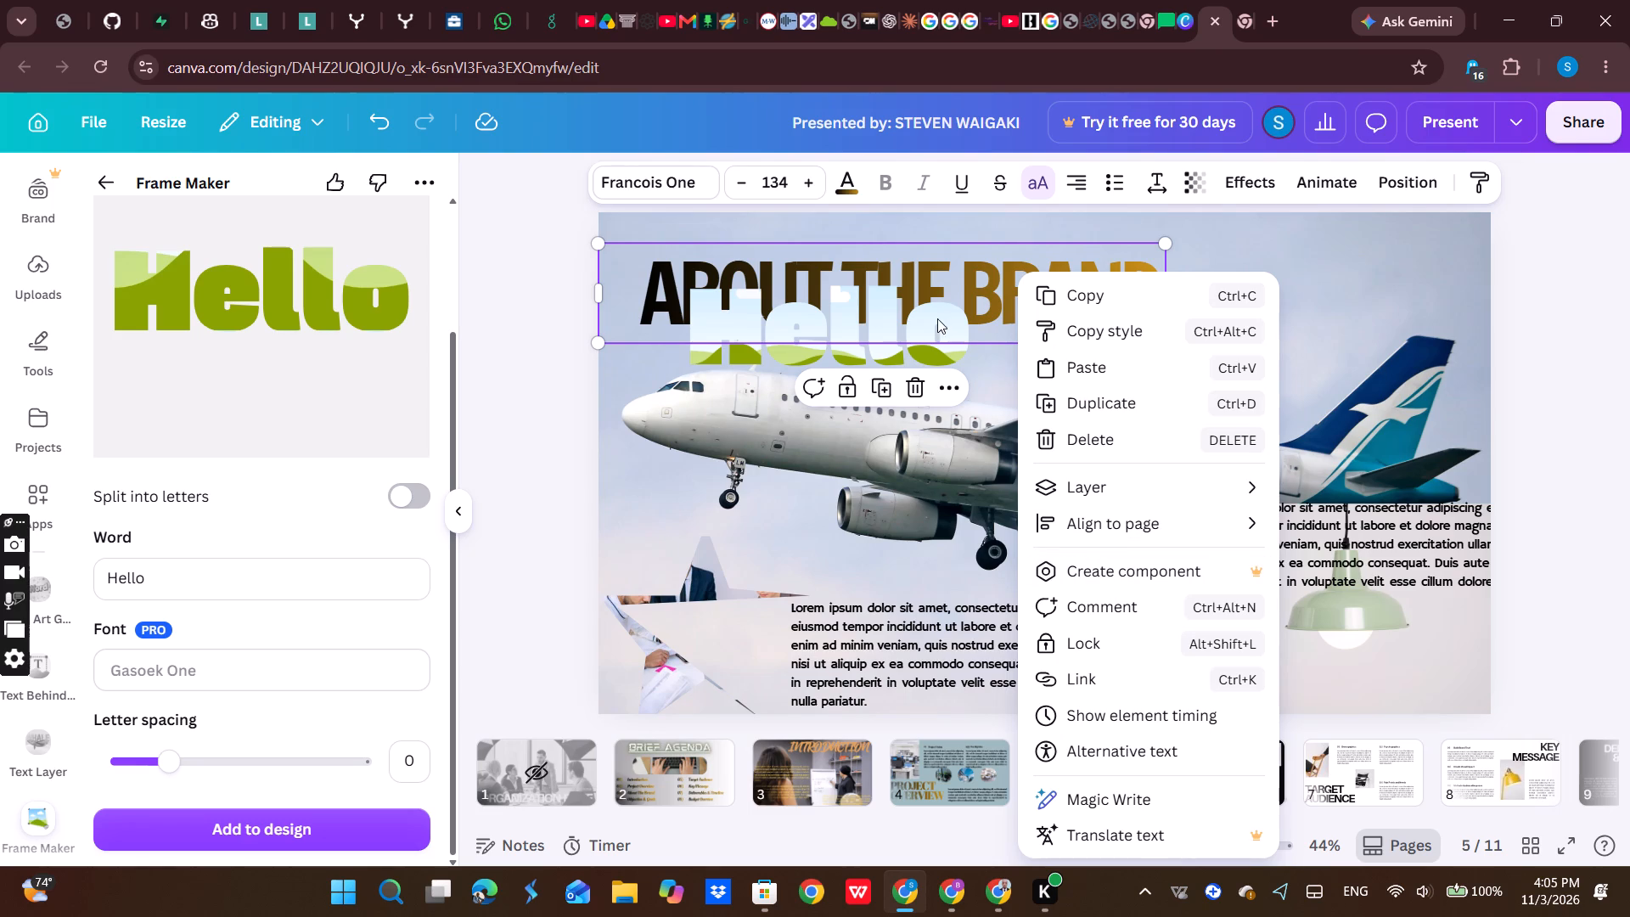
left_click(837, 331)
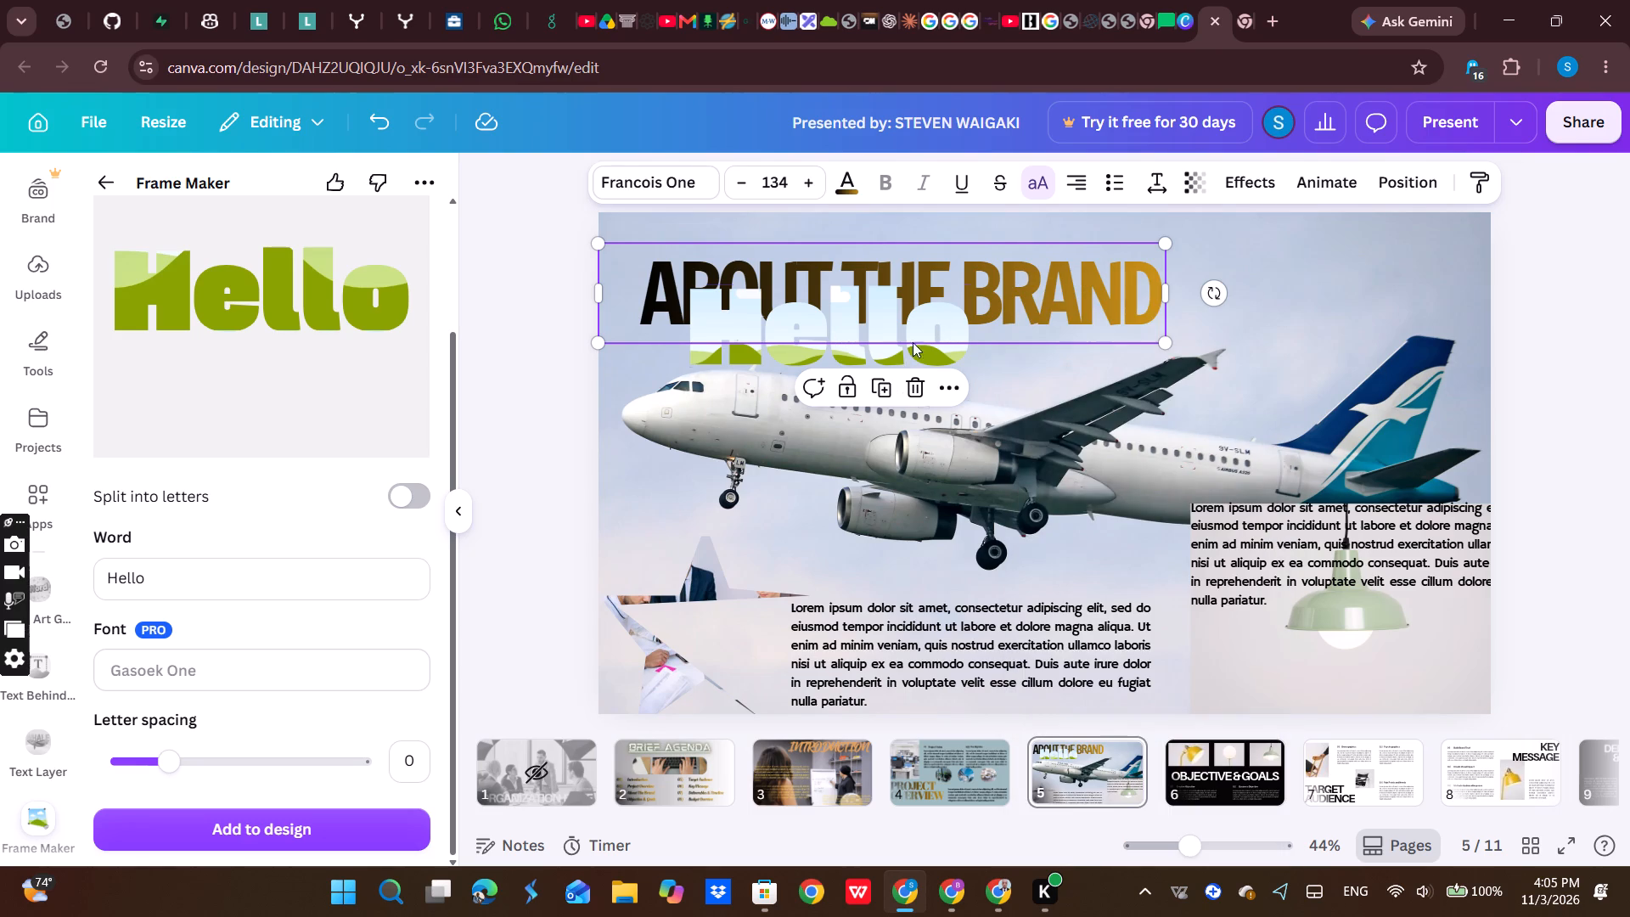
Replace the picture inside the Hello frame with the uploaded photo of the team meeting at a table.
left_click(934, 350)
left_click(879, 180)
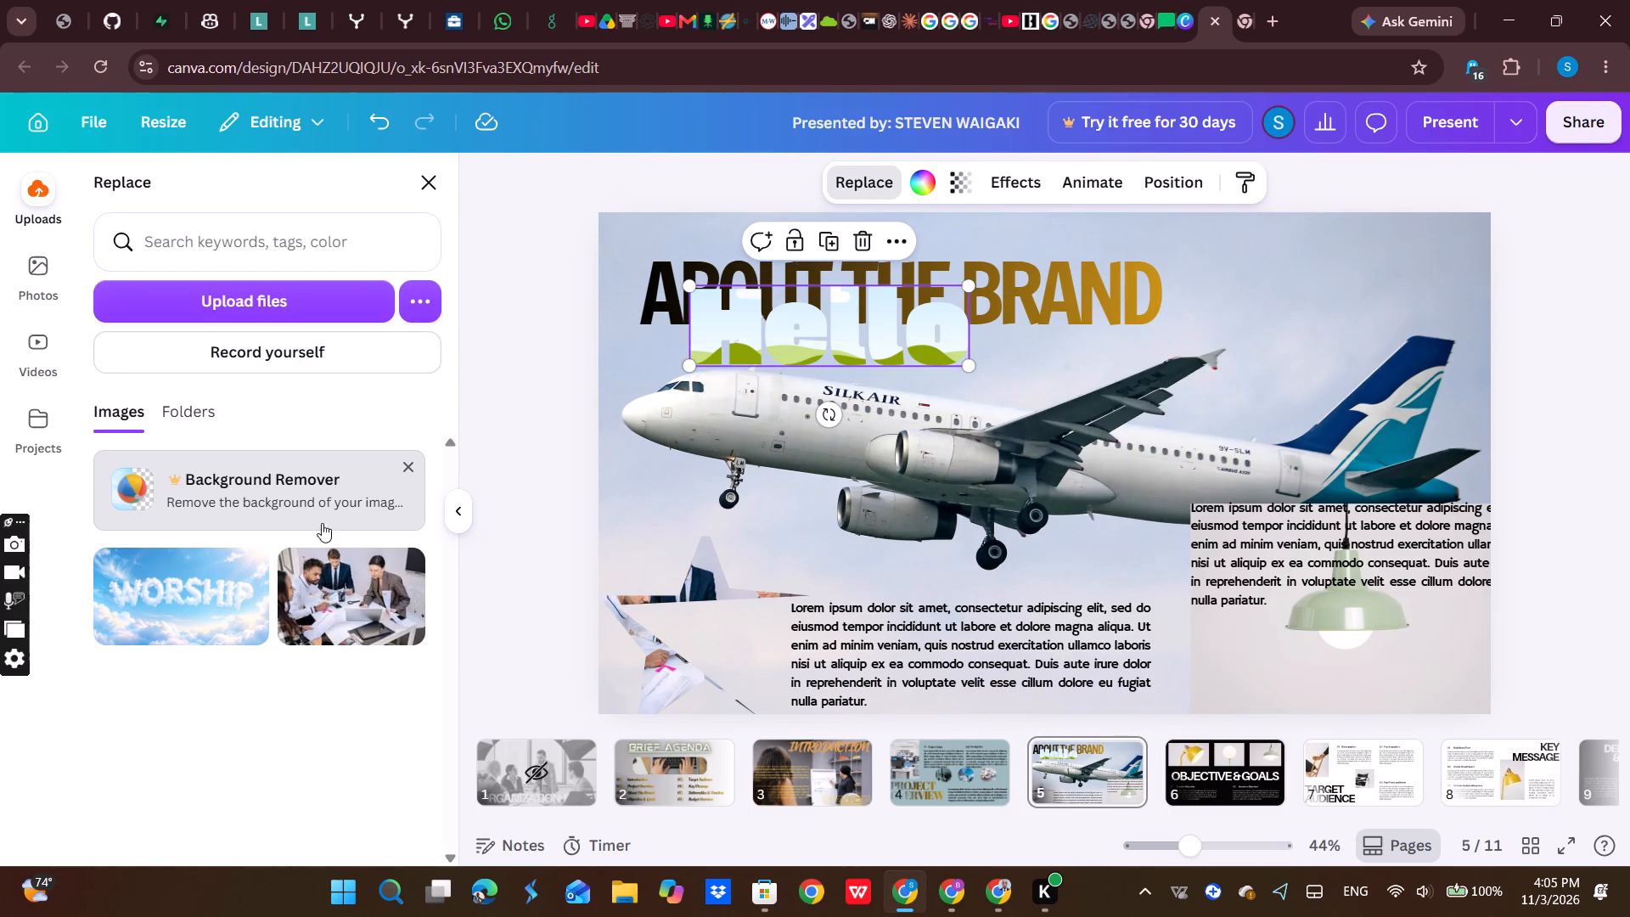
scroll(334, 565, "down", 2)
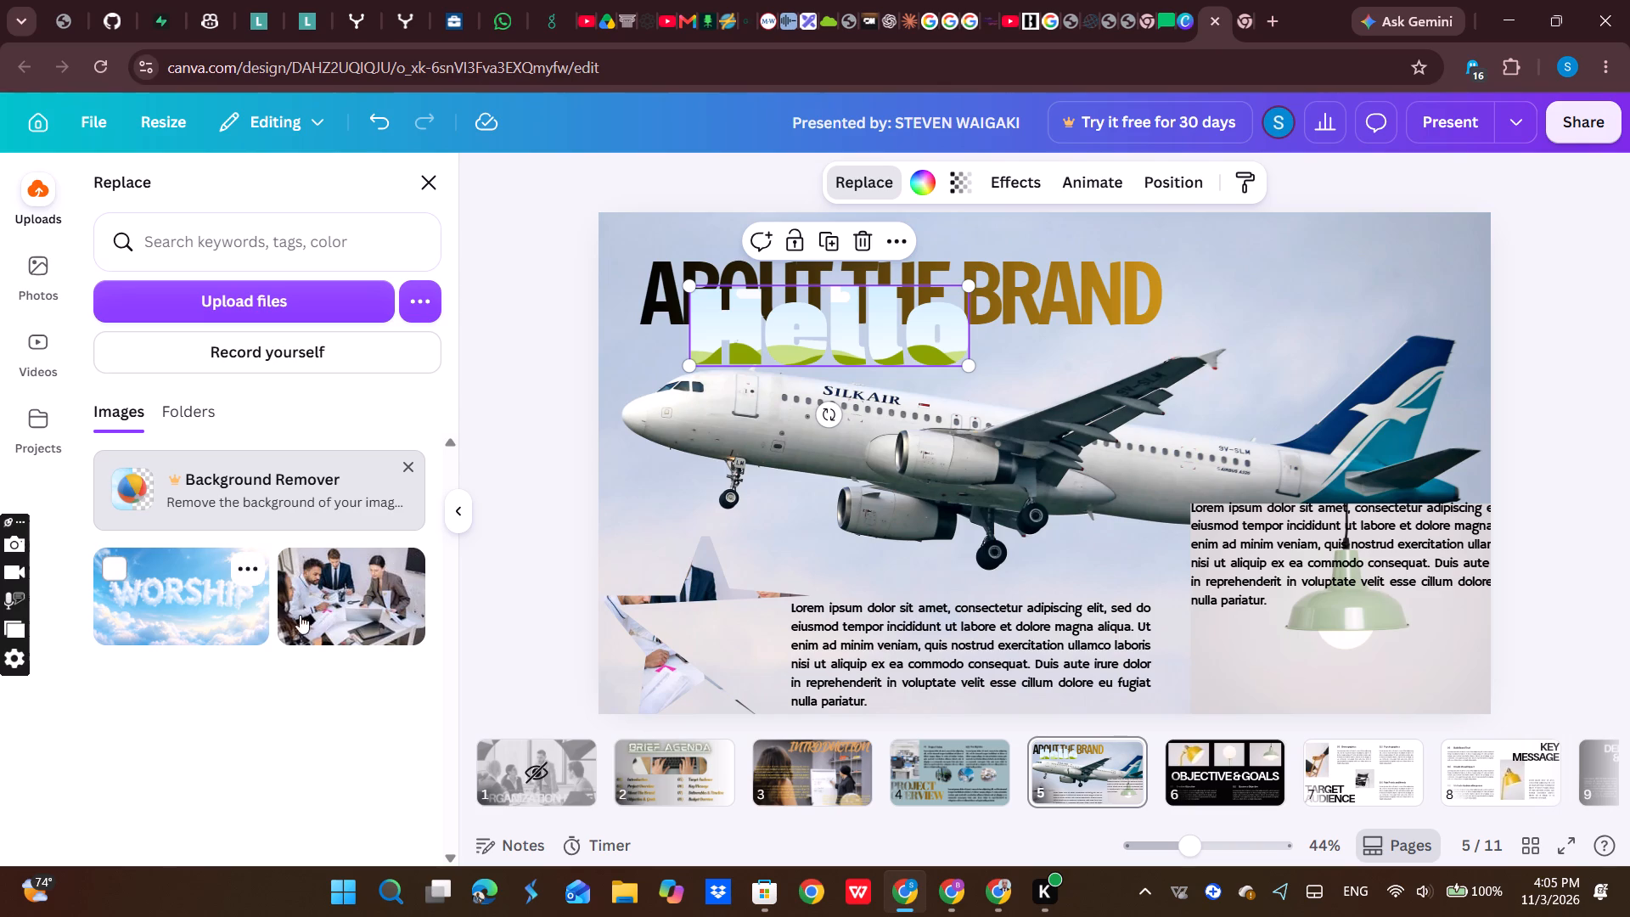
left_click(355, 623)
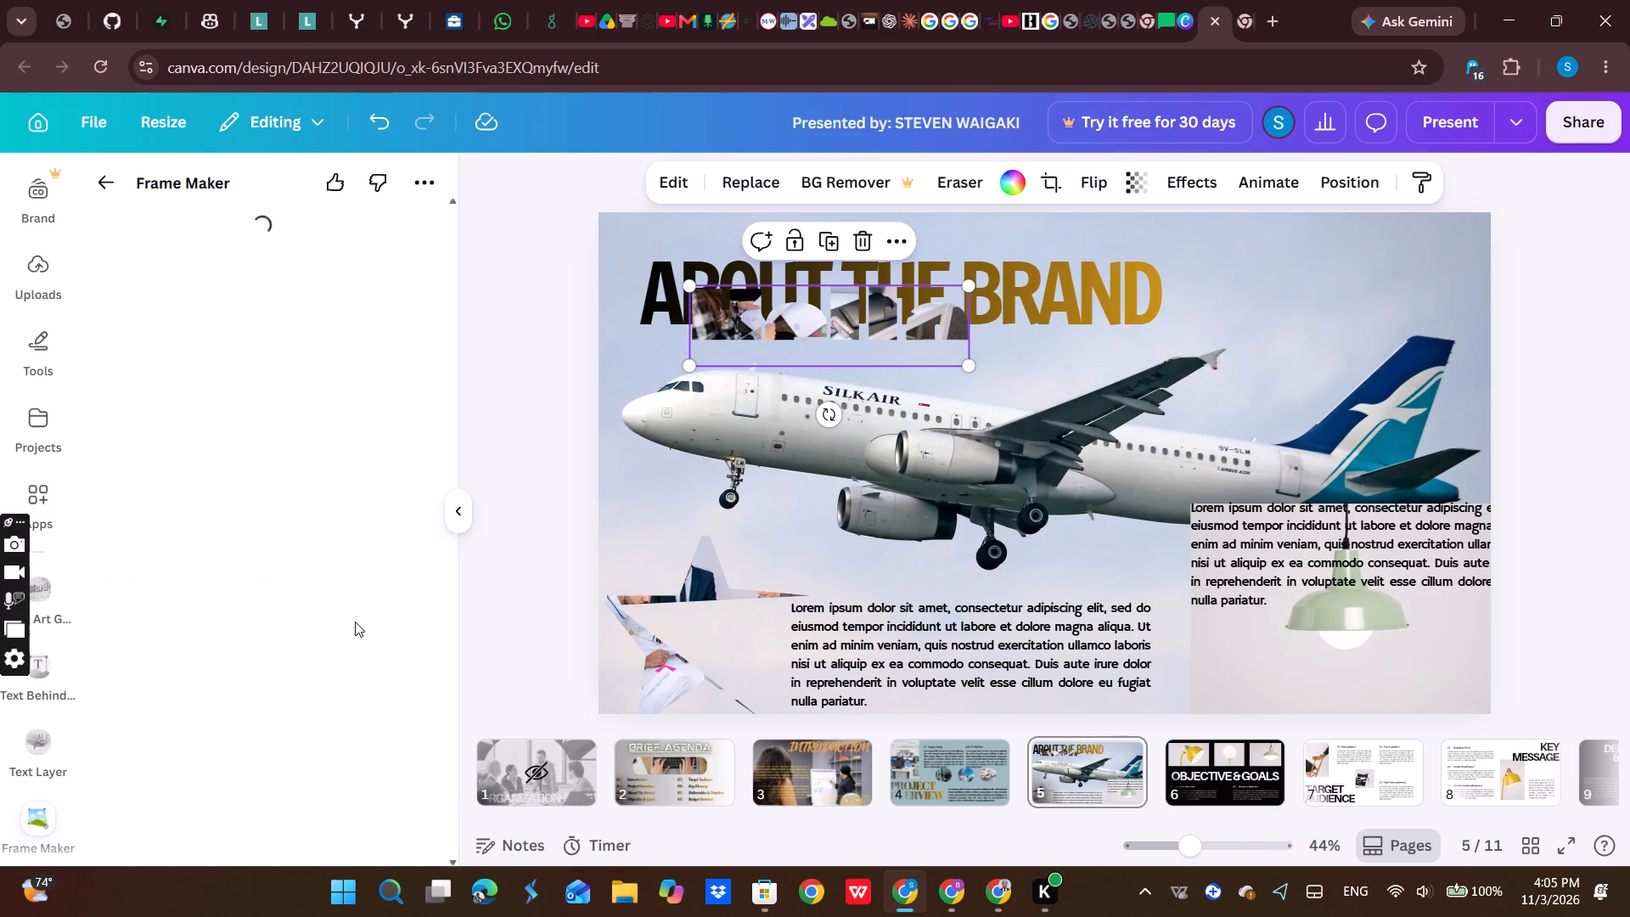
Leave Frame Maker and browse the apps found for "text" for another text effect app.
left_click(119, 180)
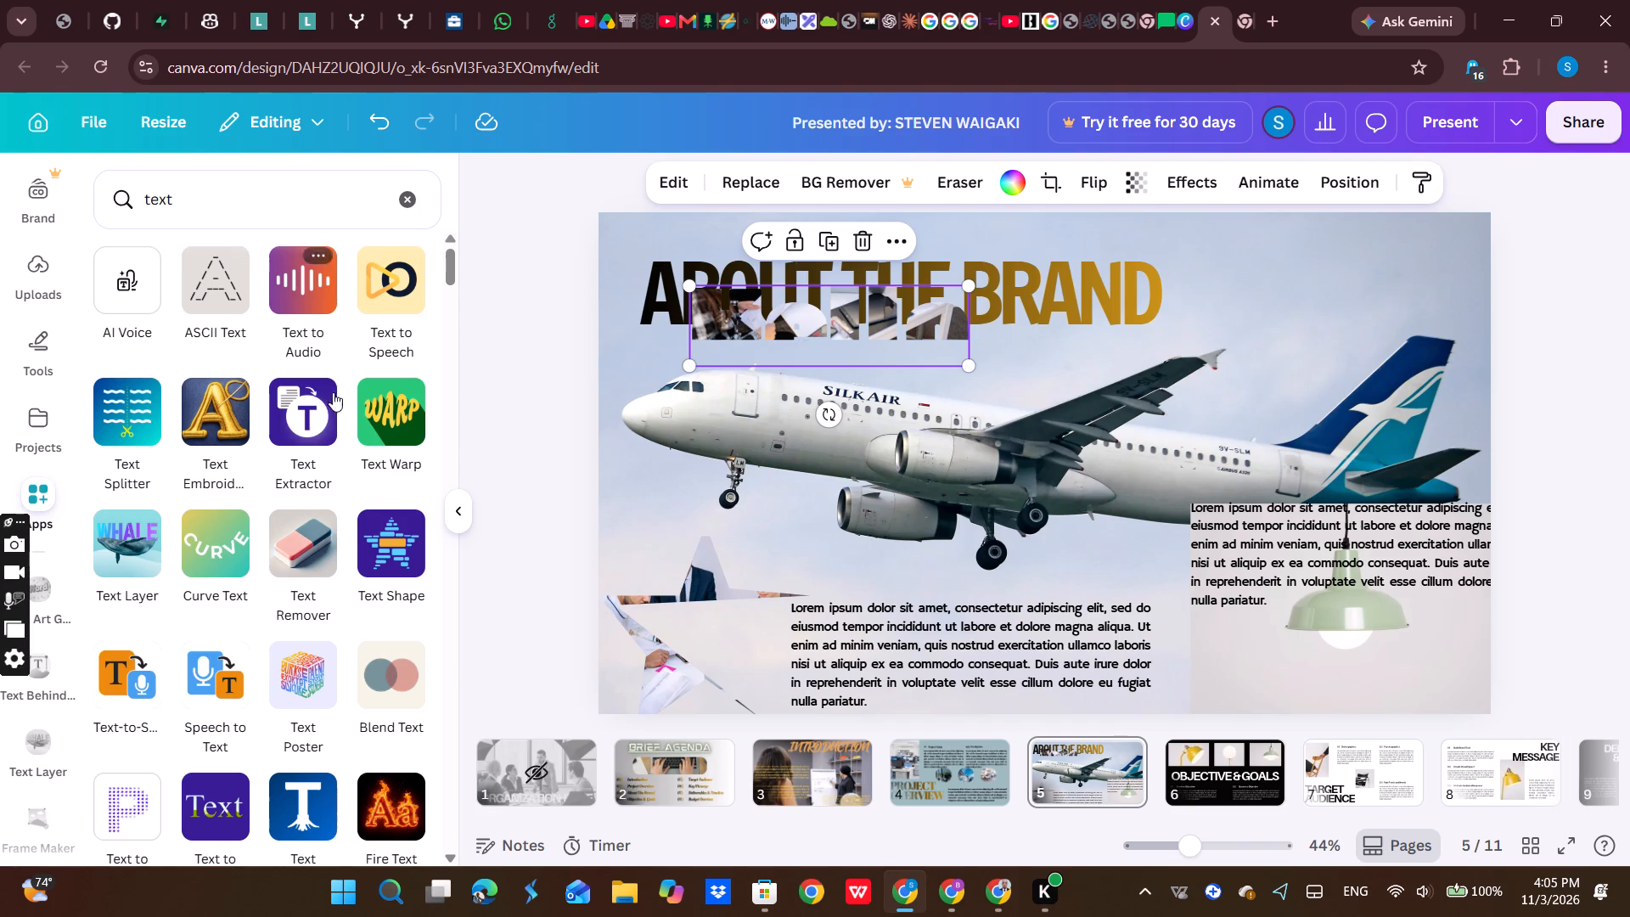
scroll(351, 420, "down", 2)
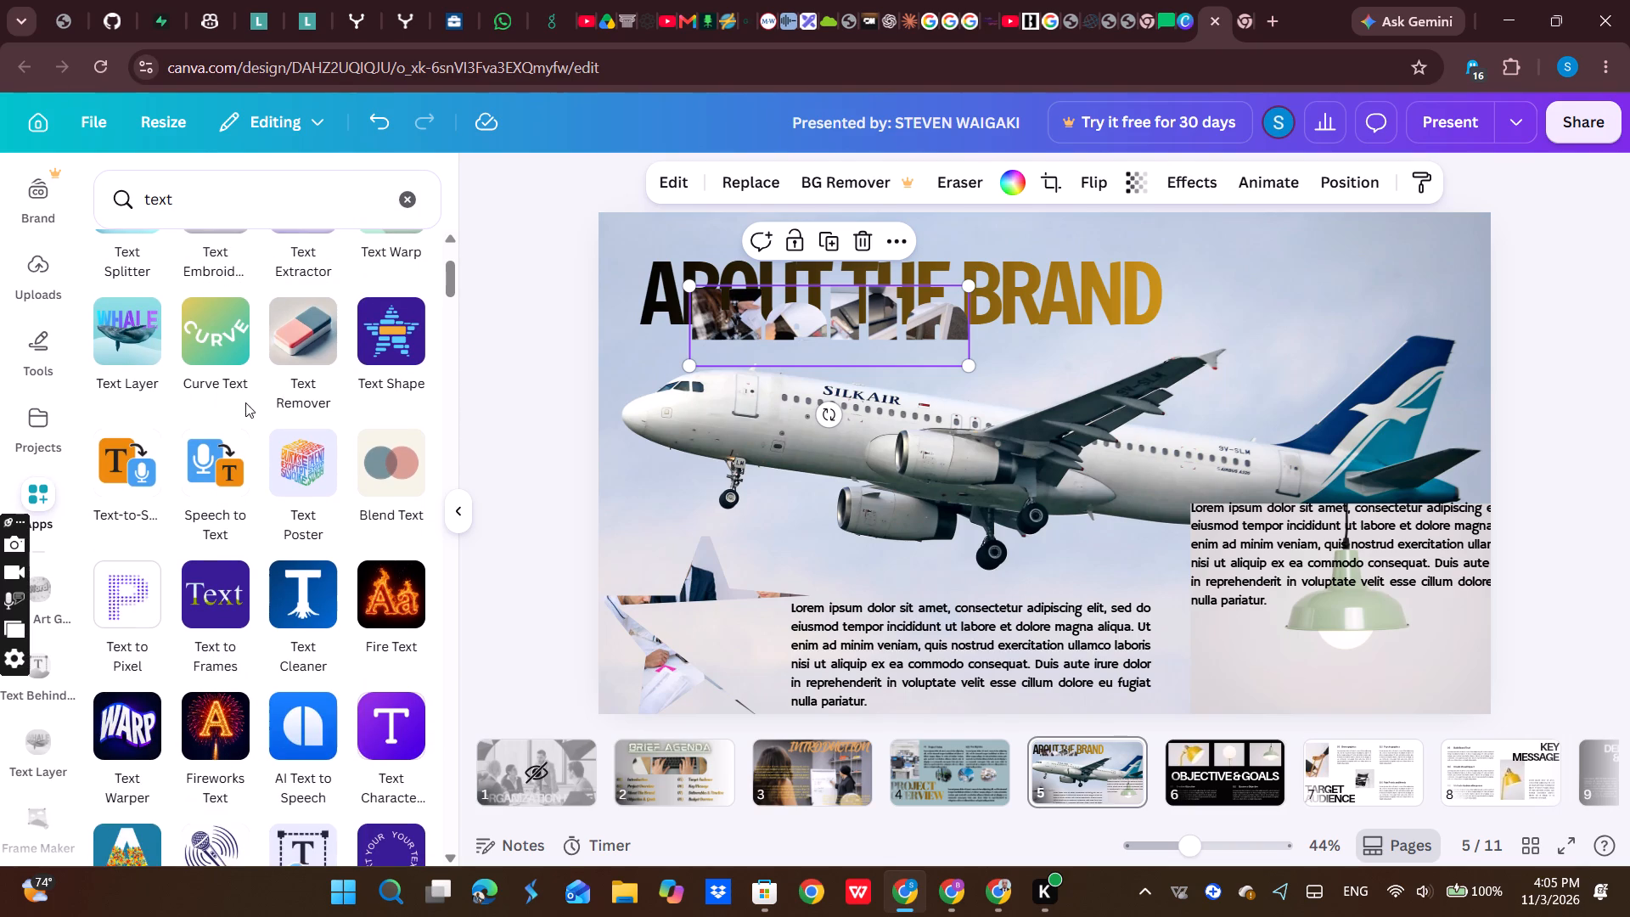
scroll(243, 417, "down", 7)
scroll(291, 402, "up", 11)
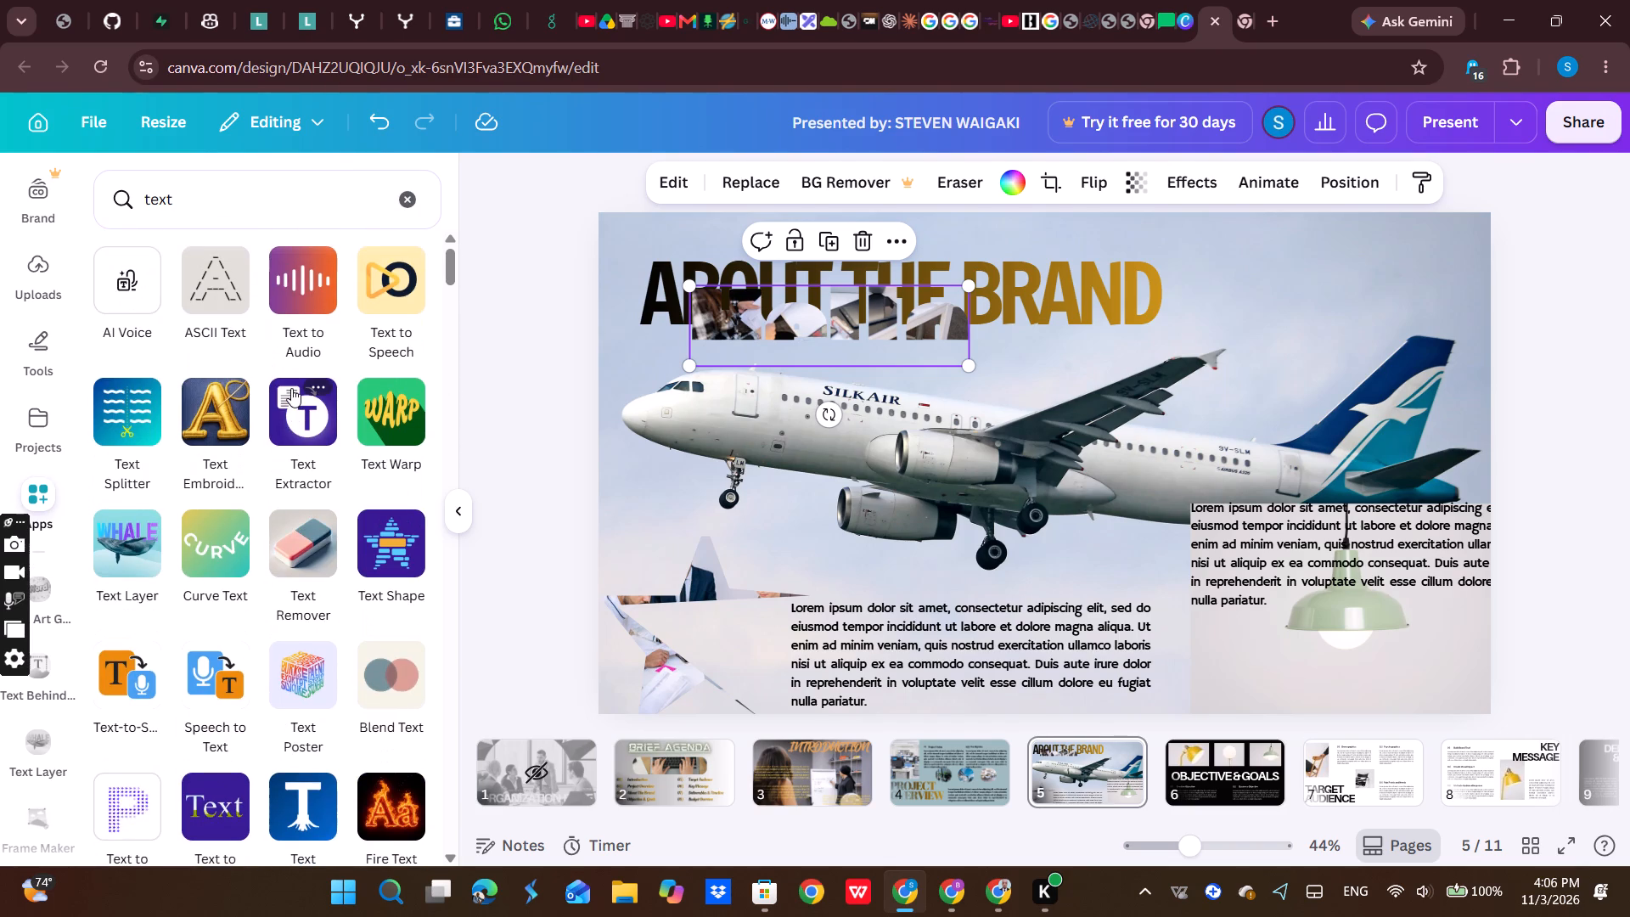
scroll(294, 387, "up", 5)
scroll(274, 360, "down", 5)
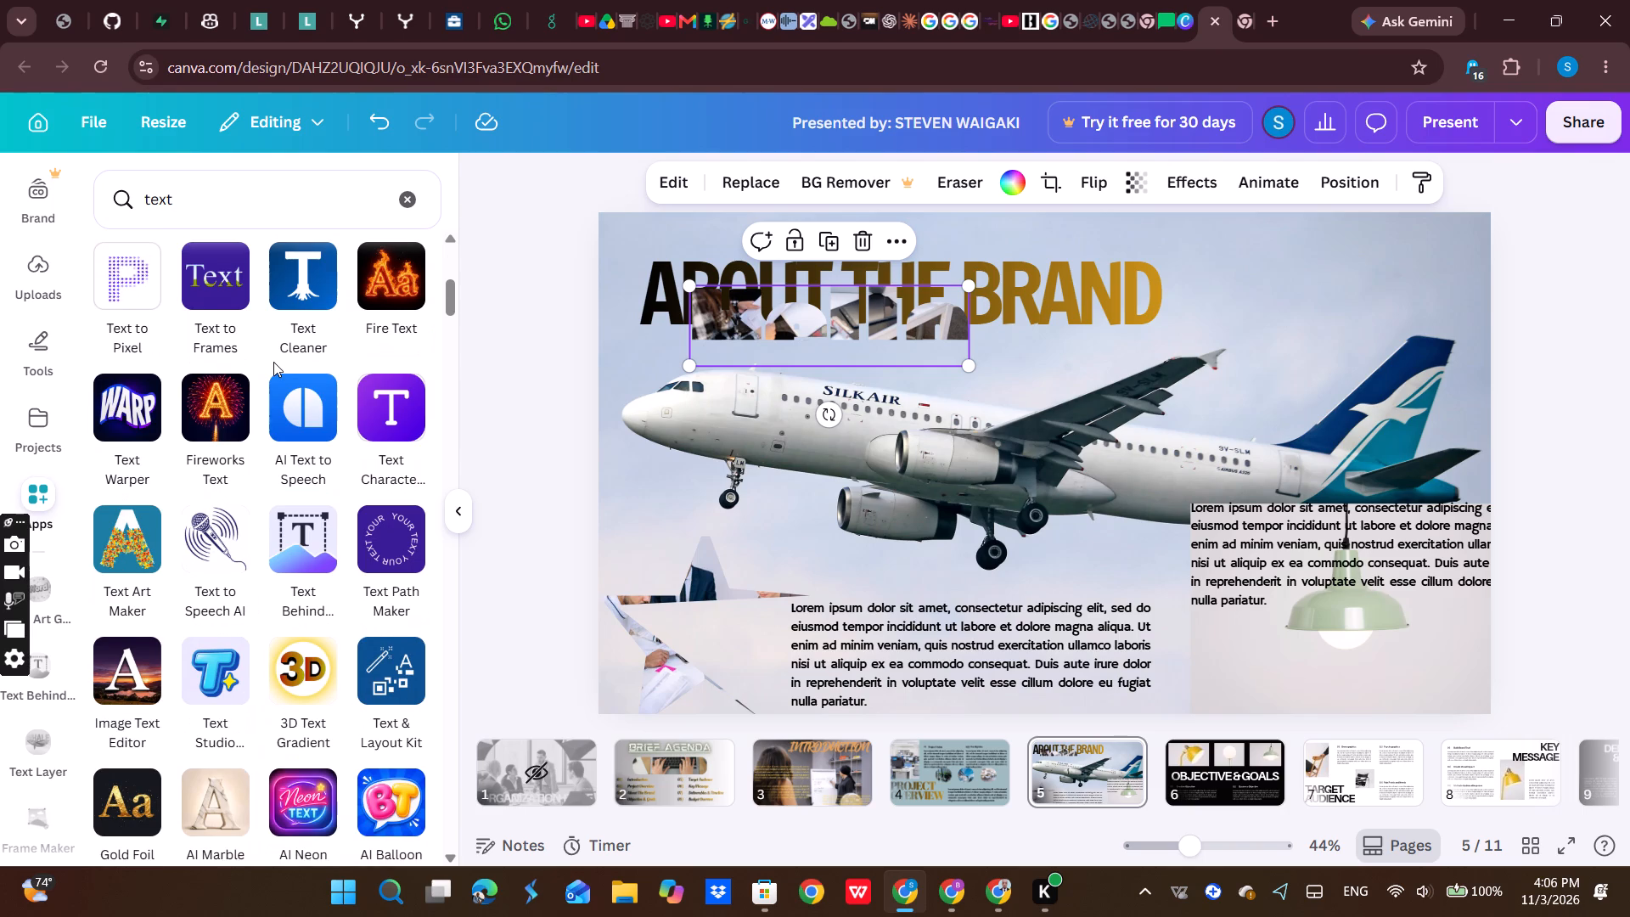
scroll(274, 362, "down", 12)
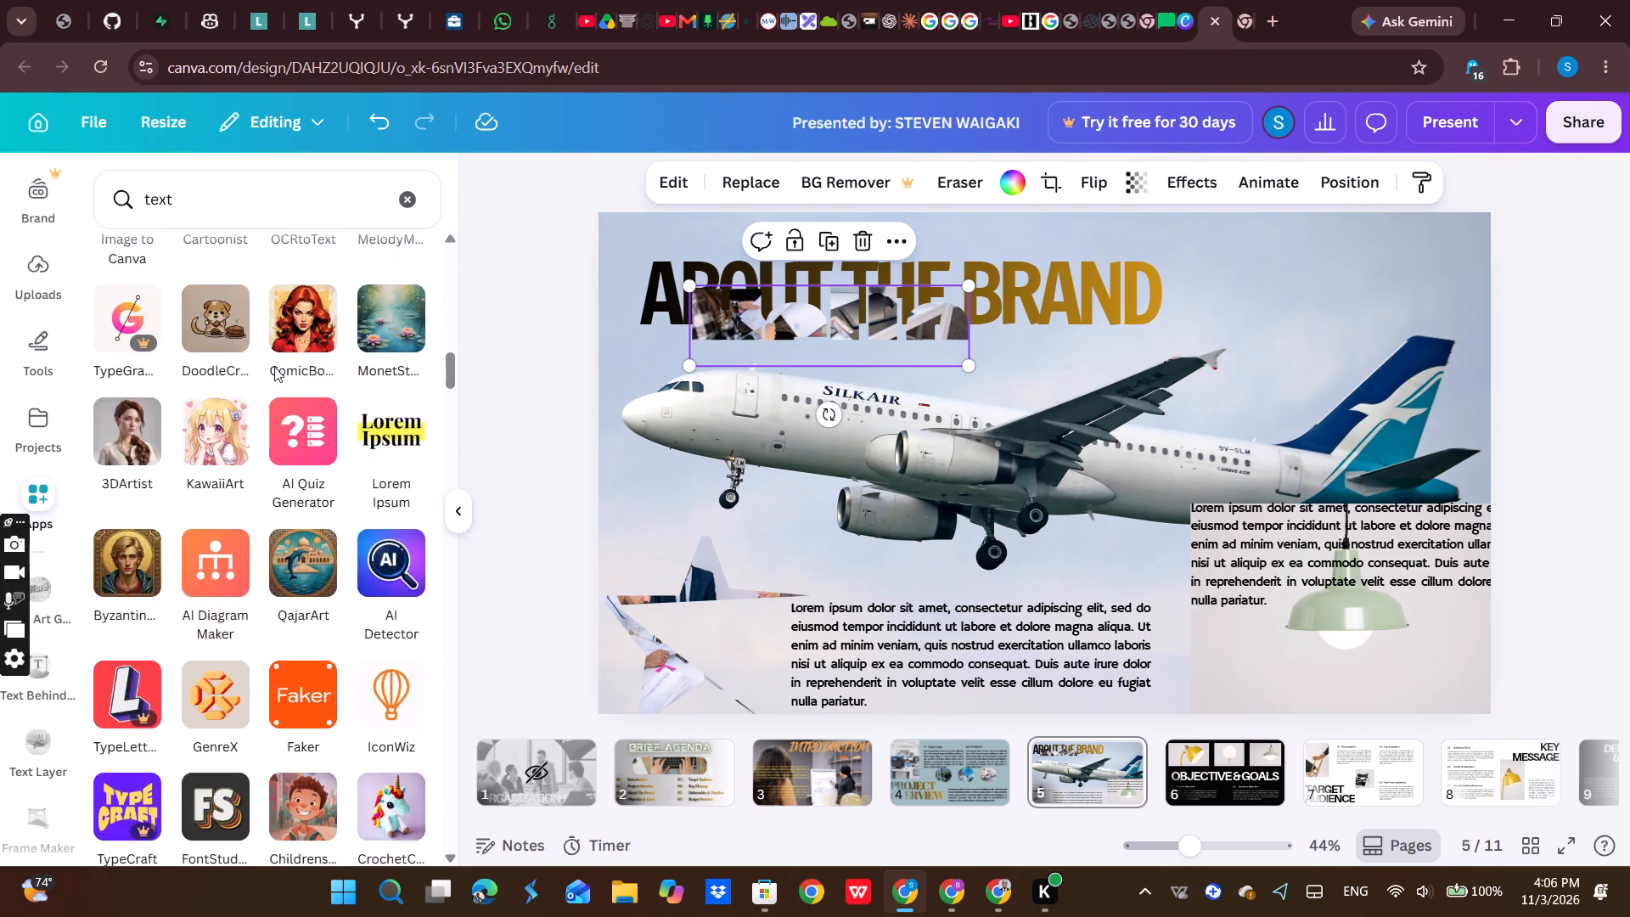
scroll(274, 368, "down", 10)
scroll(274, 373, "up", 11)
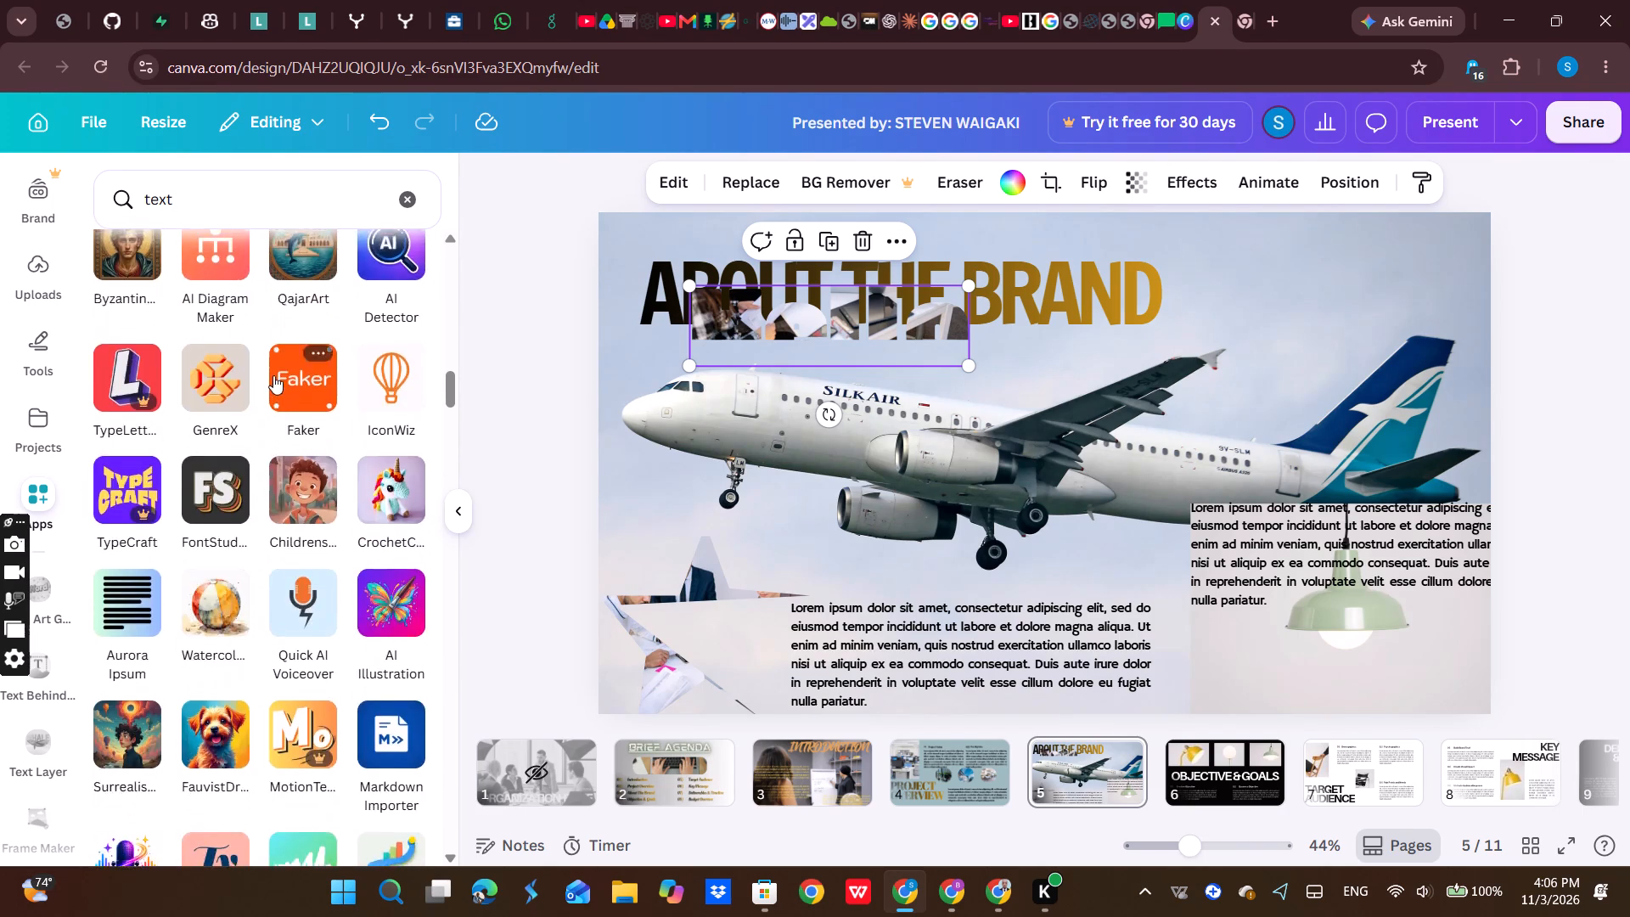
scroll(273, 375, "up", 11)
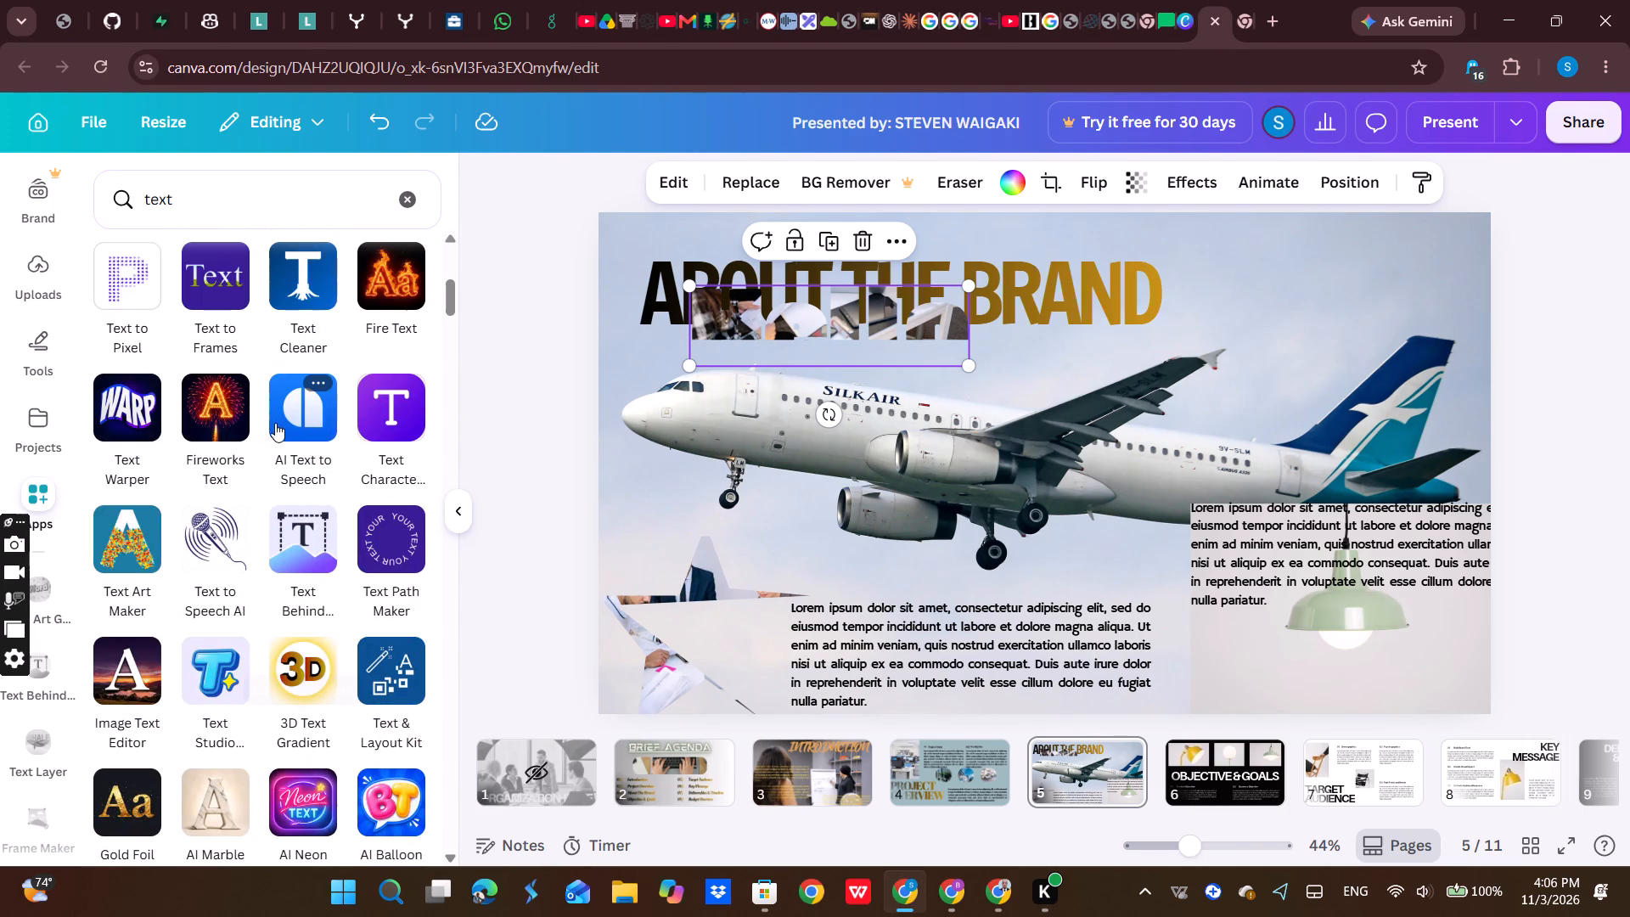
Open the 3D Text Gradient app's details page and read its description and permissions.
left_click(297, 646)
left_click(299, 674)
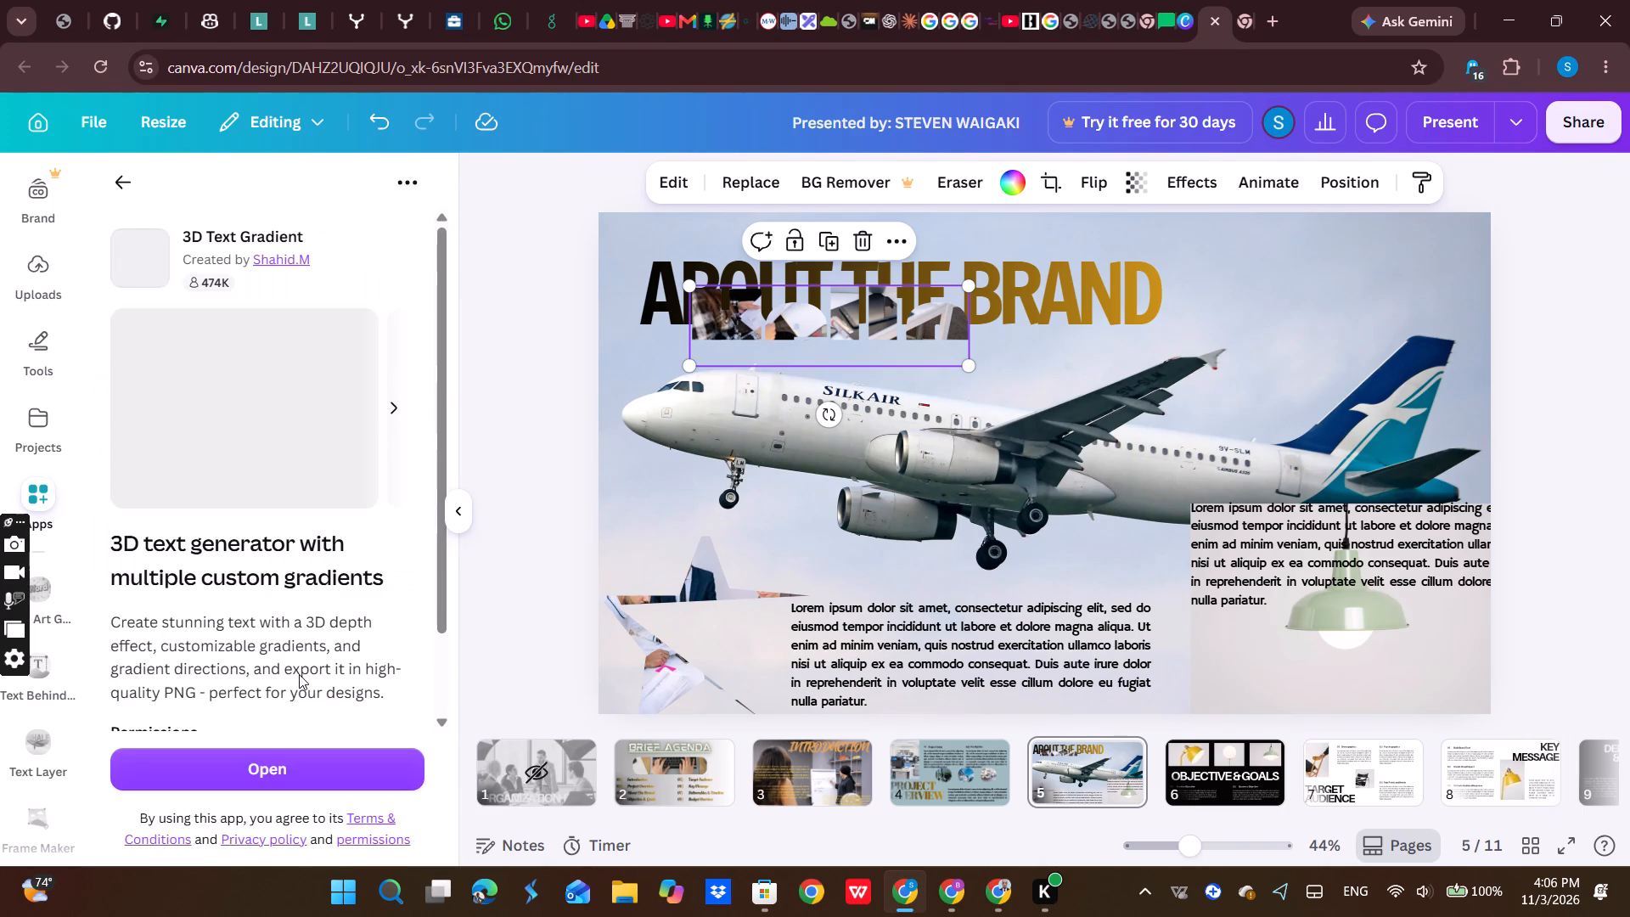
scroll(310, 530, "down", 7)
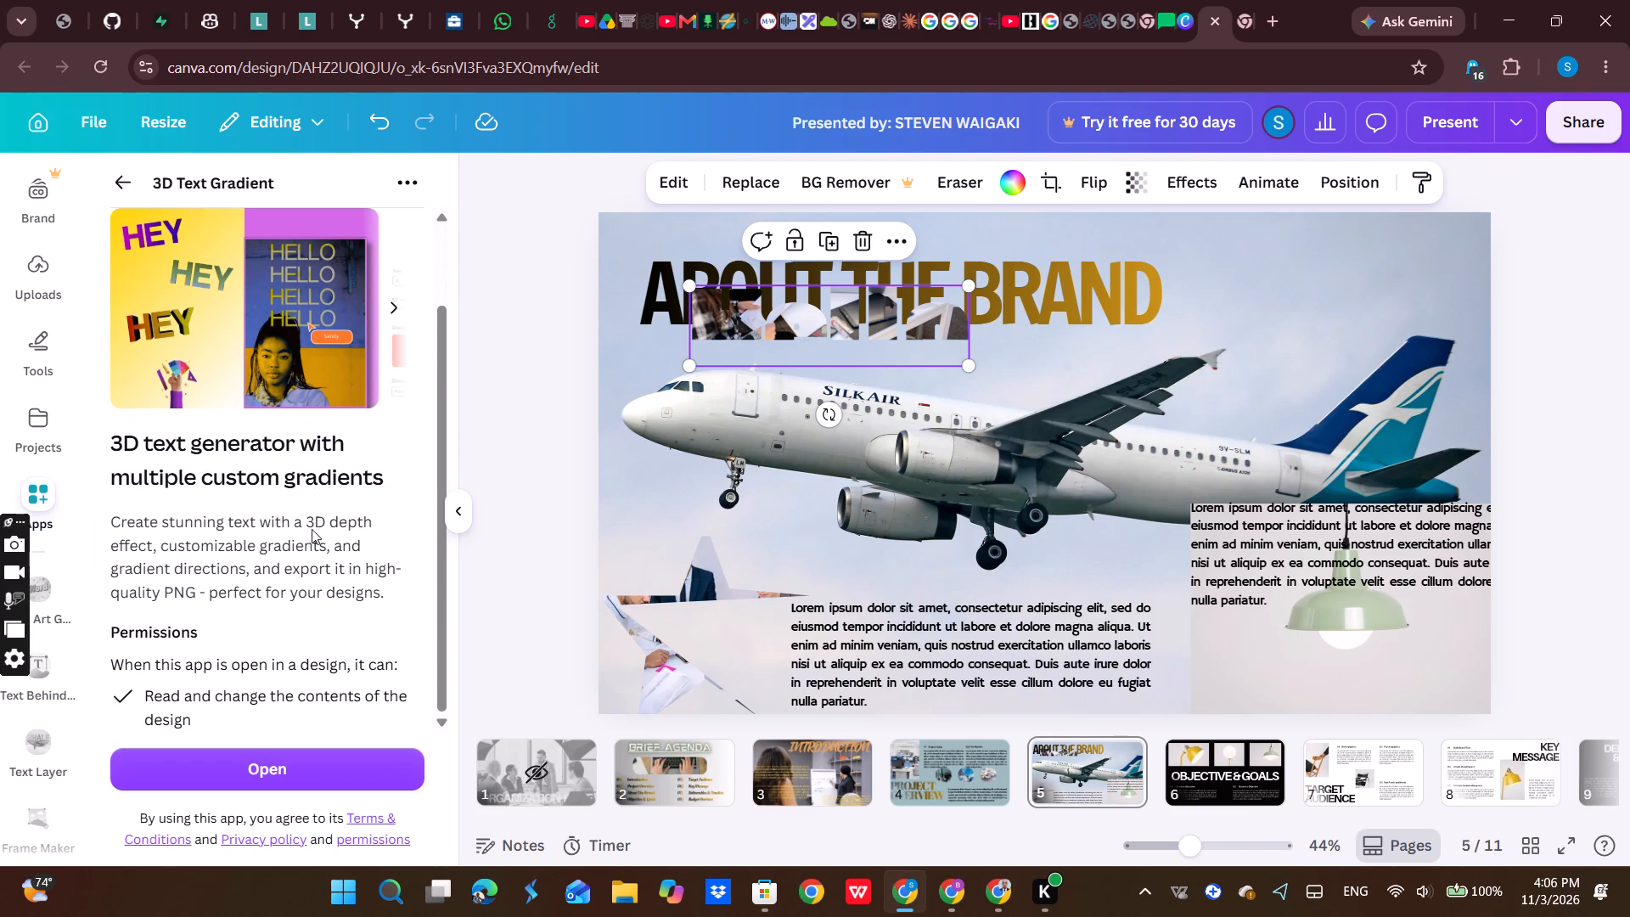
Leave the 3D Text Gradient details page and browse the apps found for "text" for another text effect app.
left_click(106, 188)
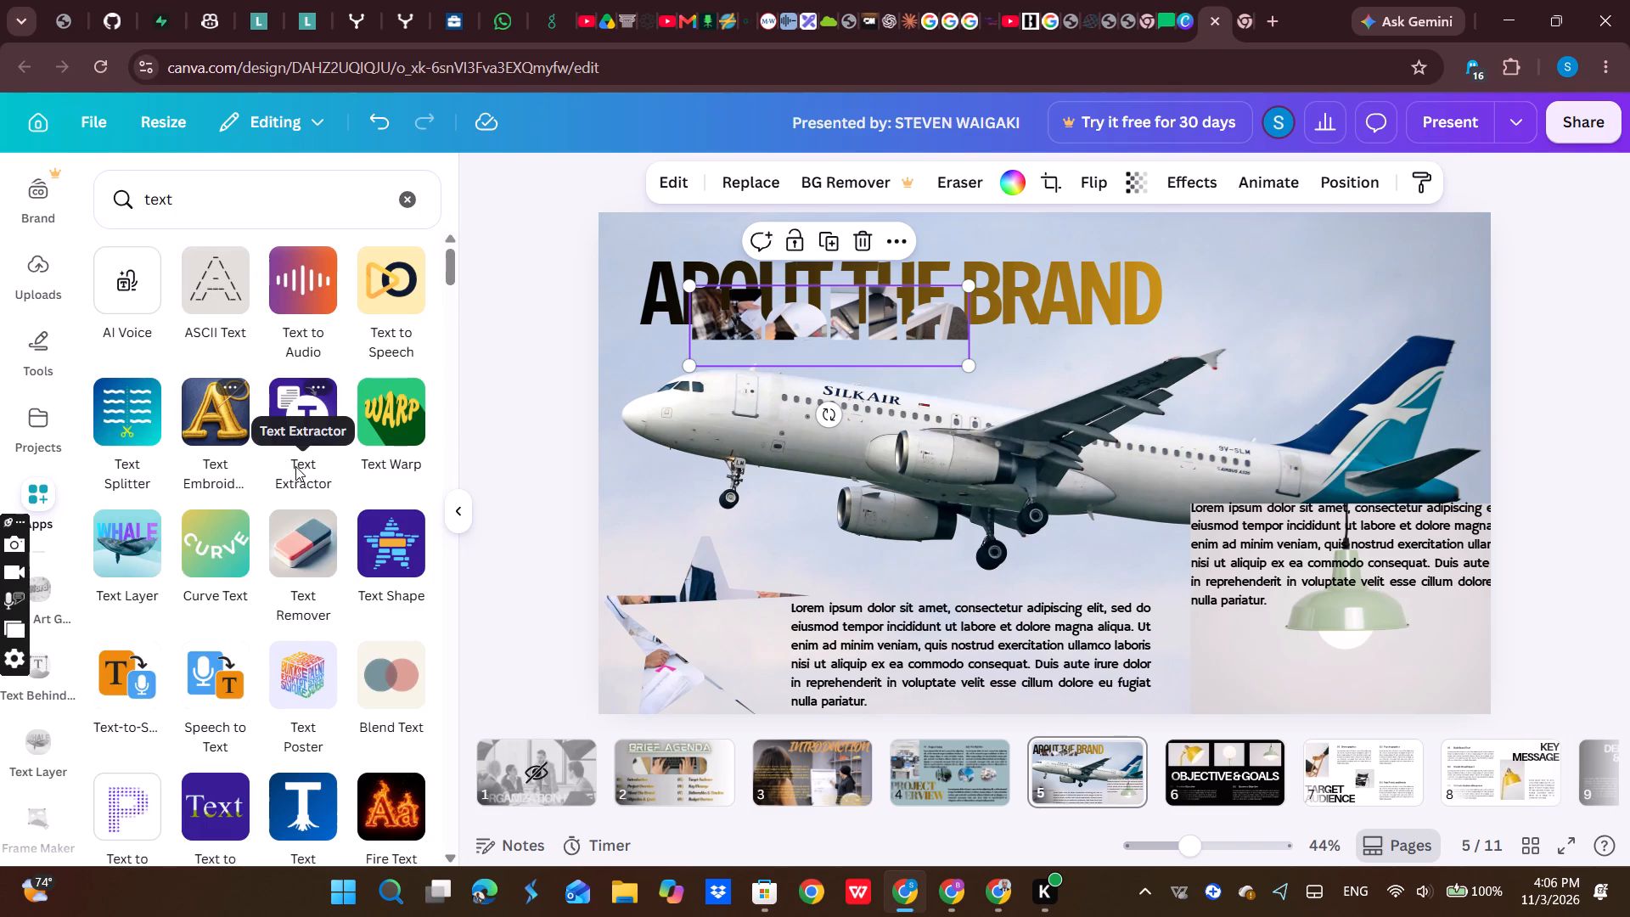
scroll(295, 464, "up", 3)
scroll(294, 468, "down", 5)
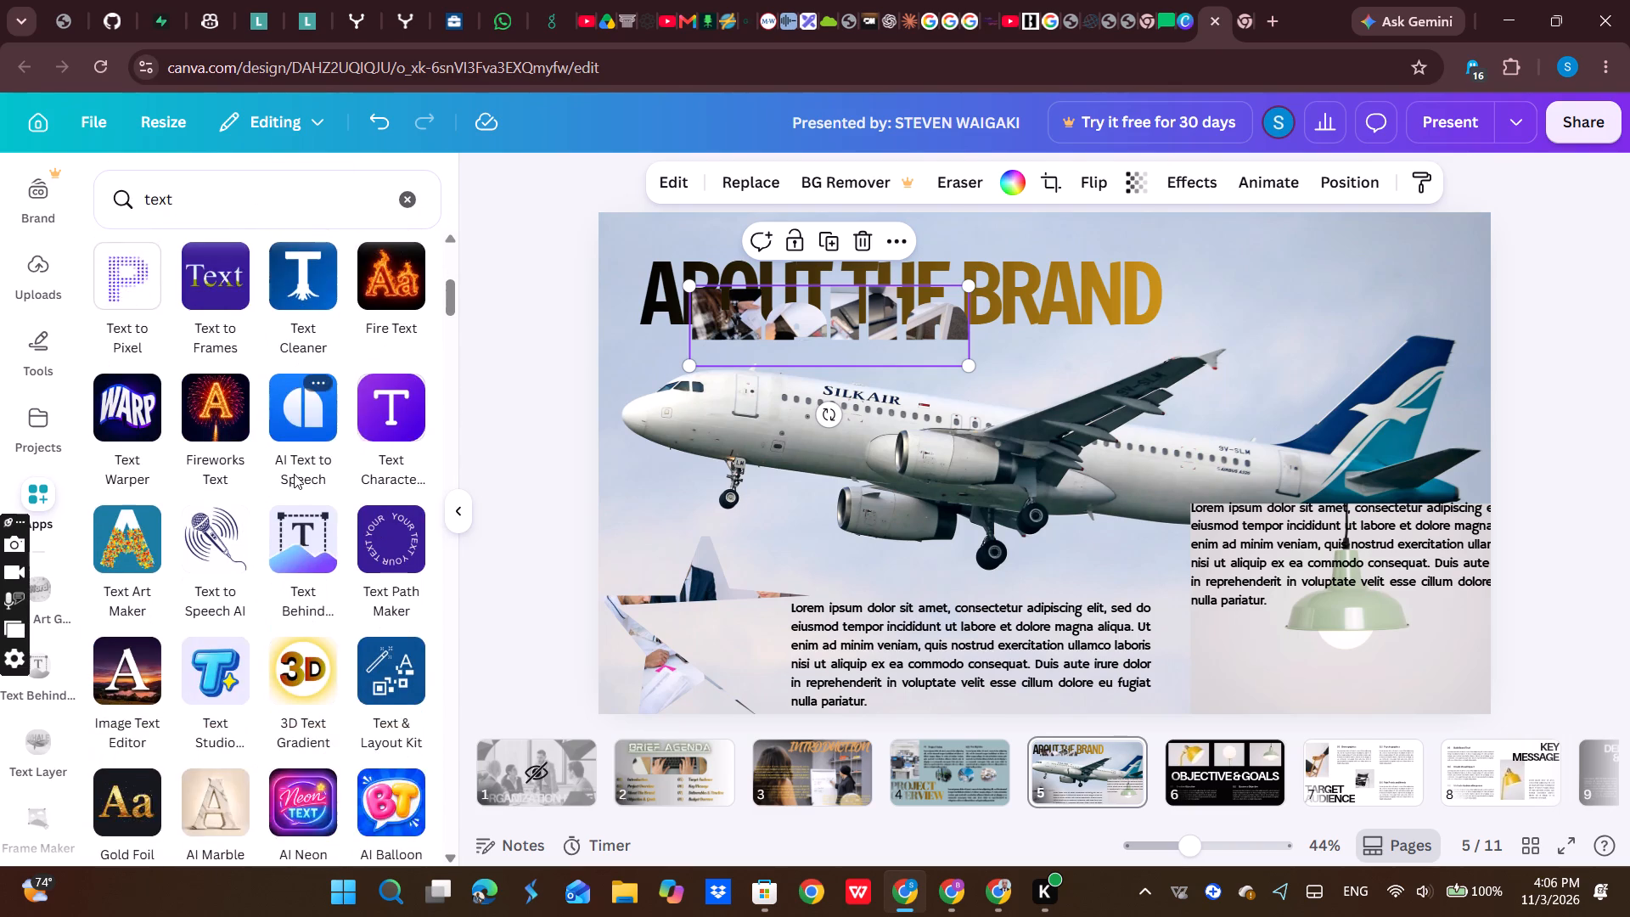
scroll(294, 474, "down", 9)
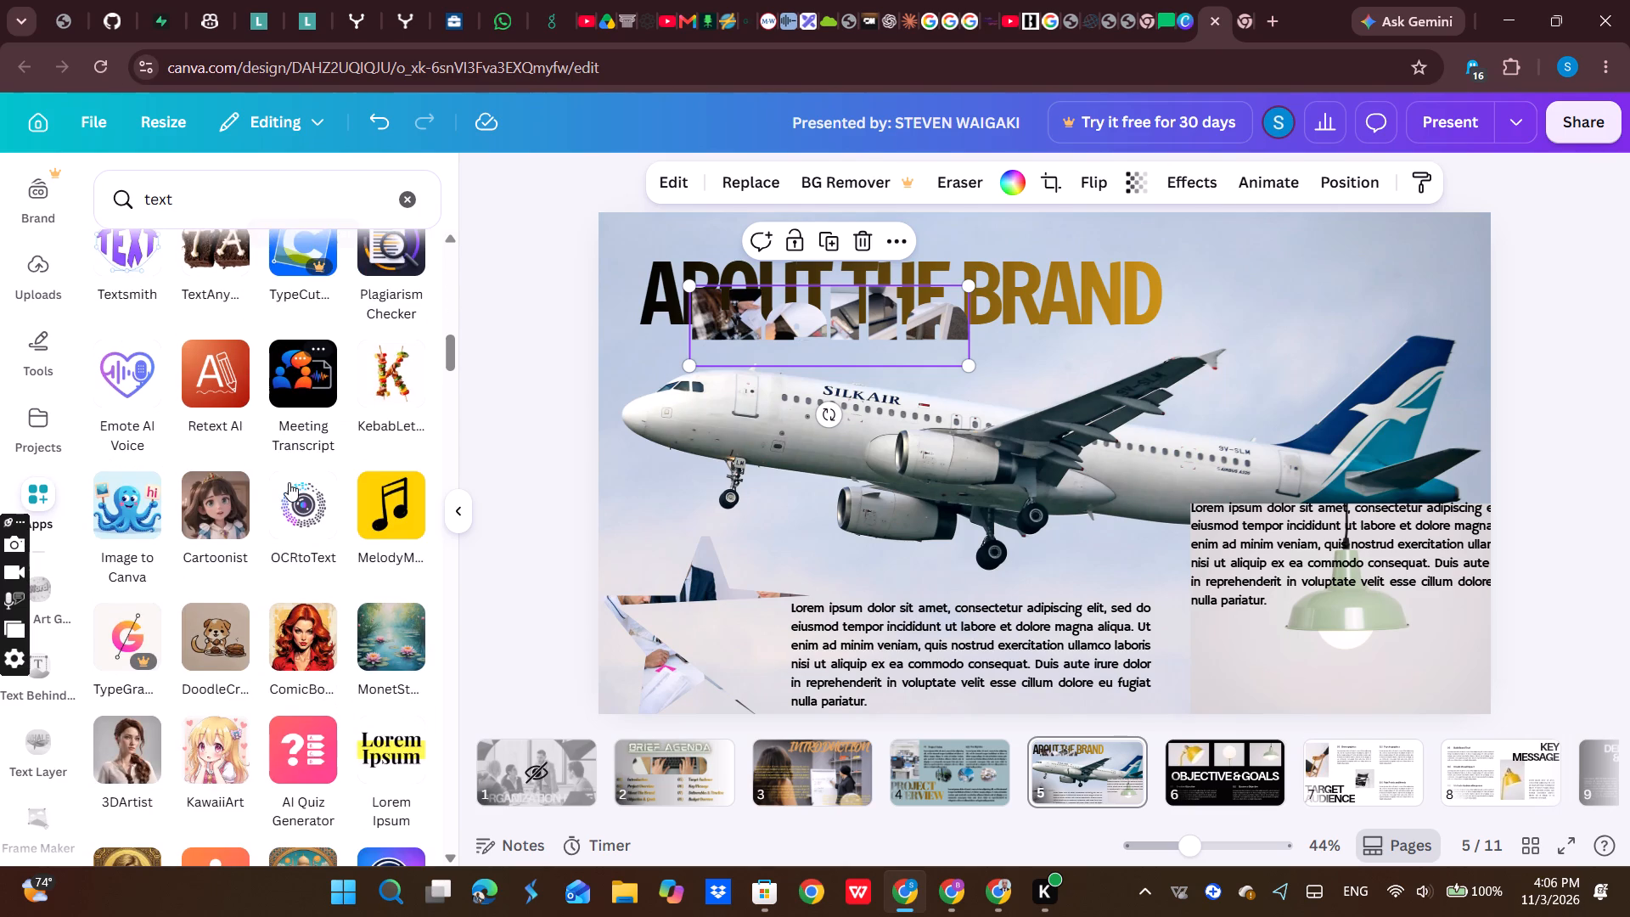
scroll(289, 482, "up", 10)
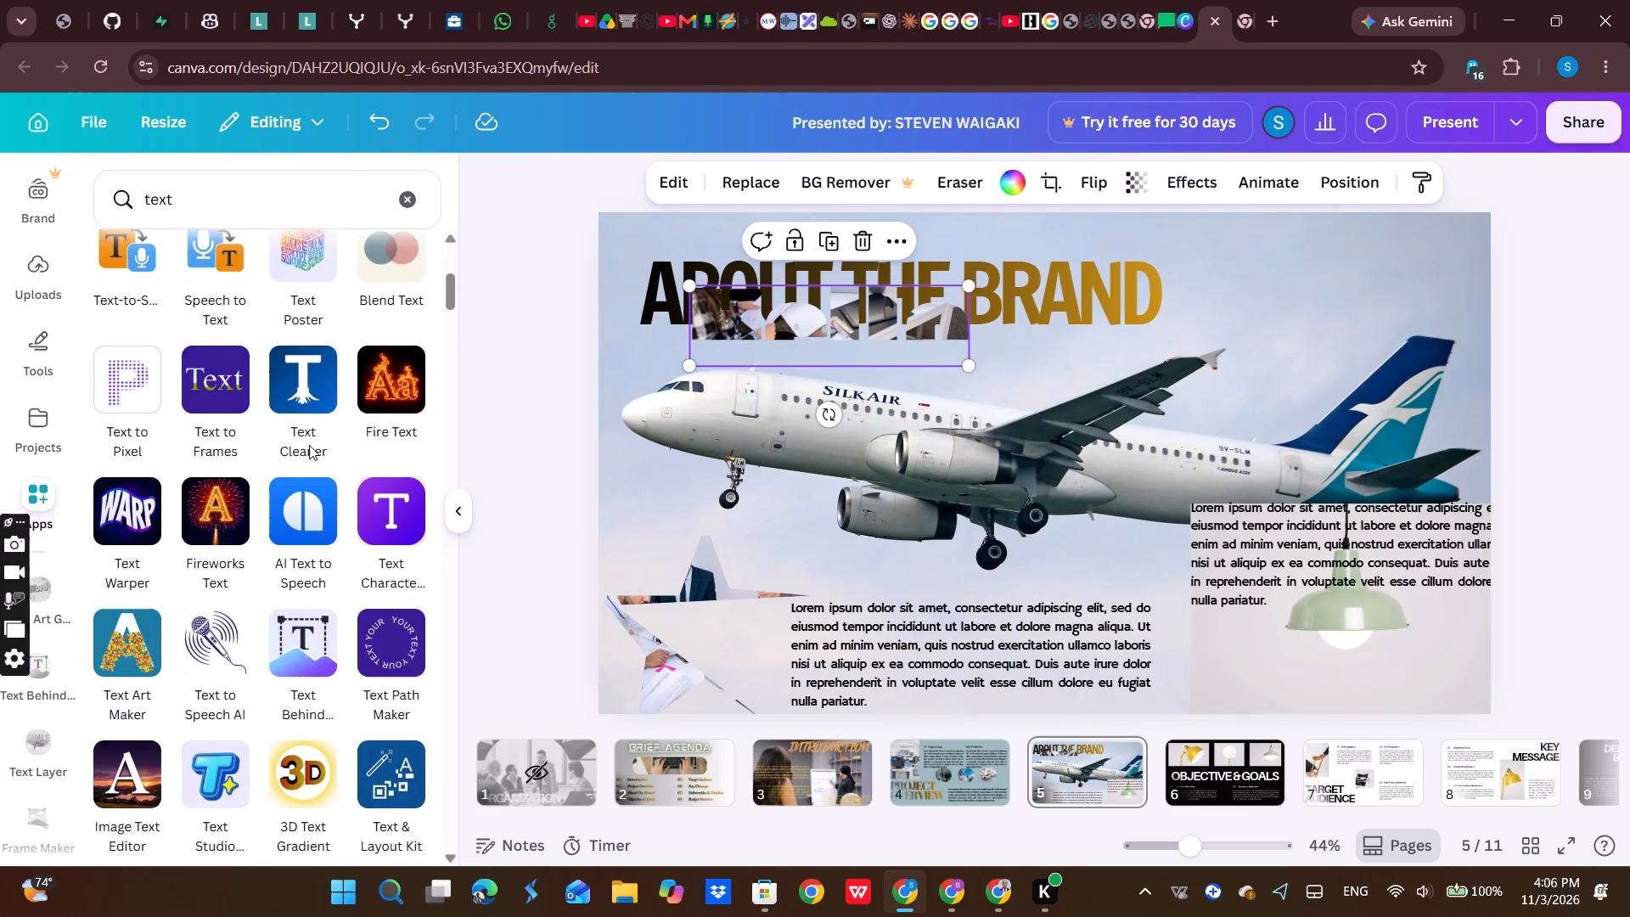
scroll(309, 445, "up", 8)
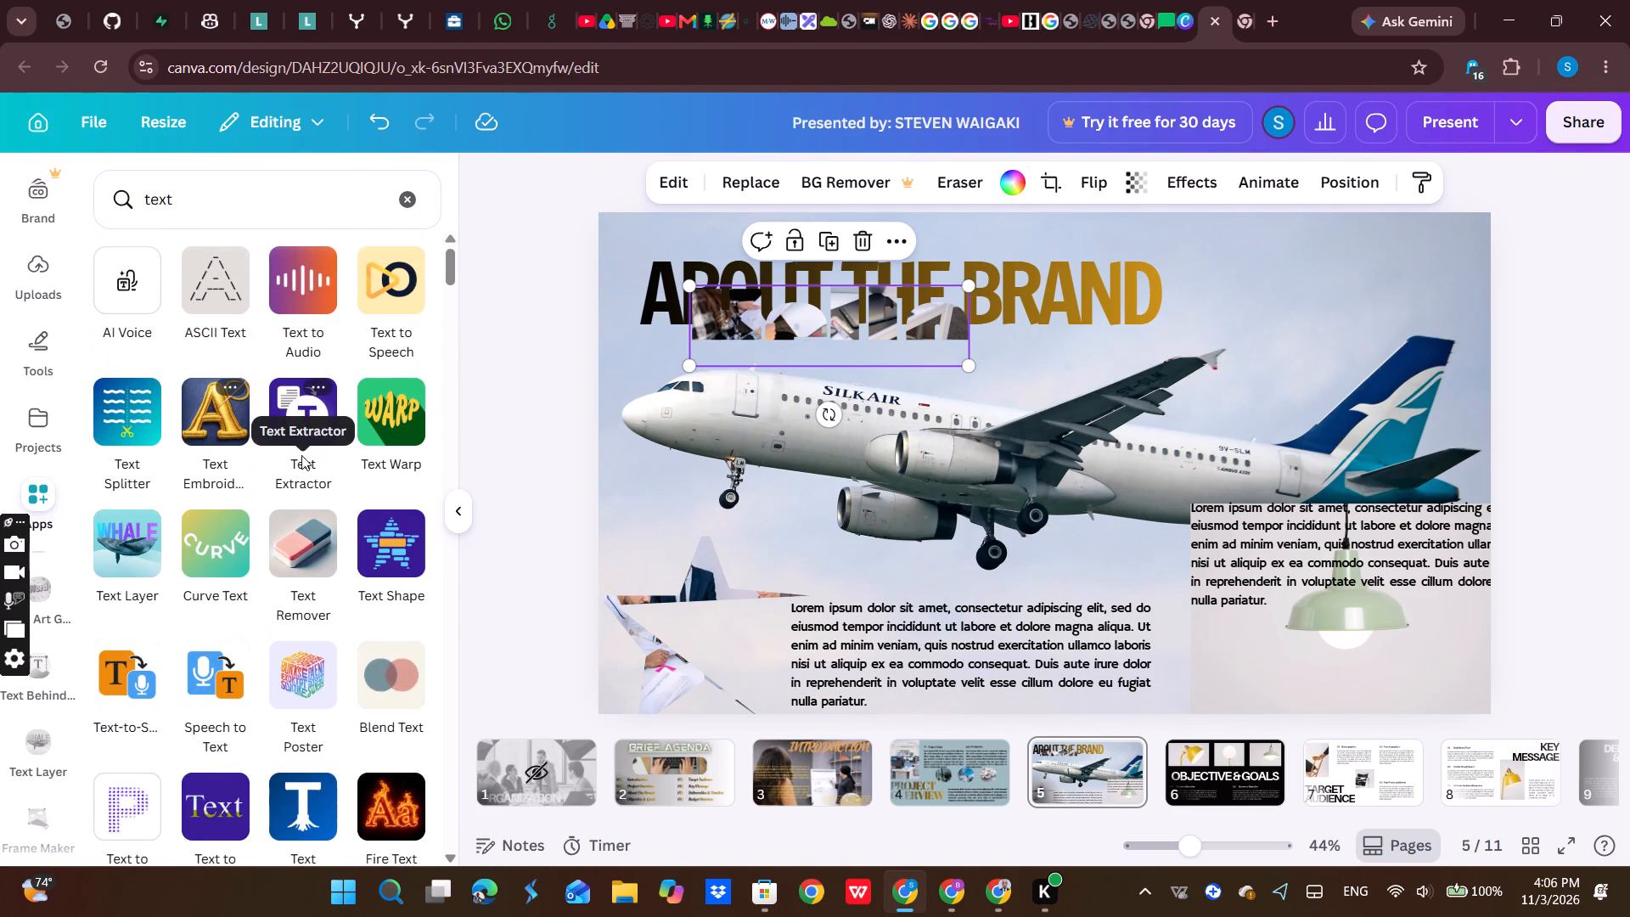
scroll(297, 456, "down", 8)
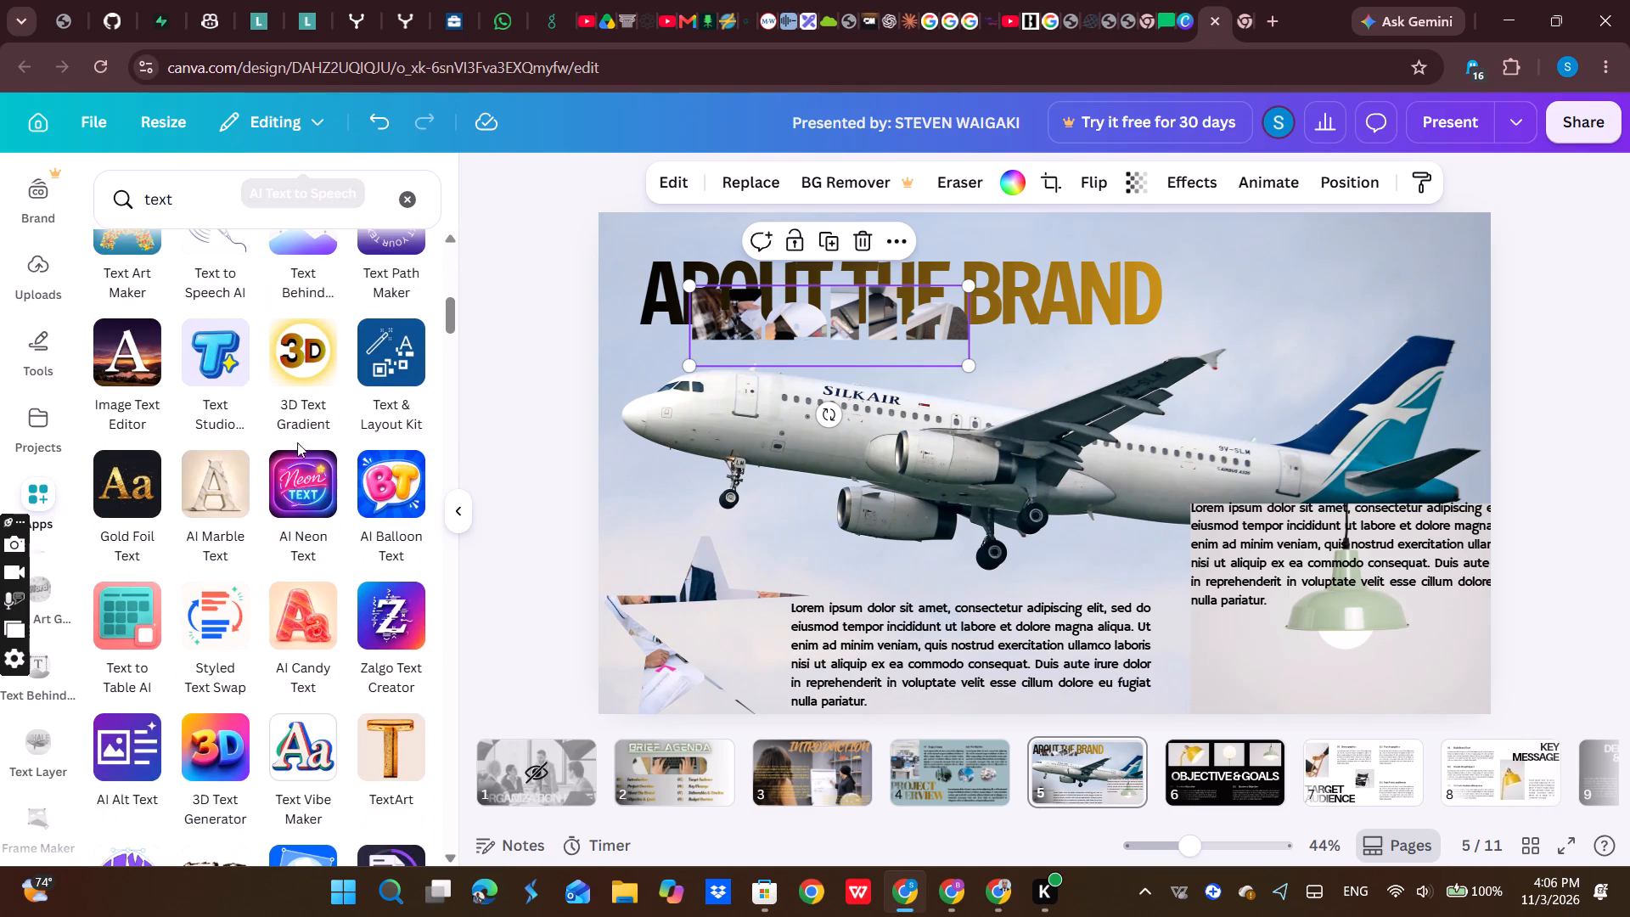
left_click(306, 263)
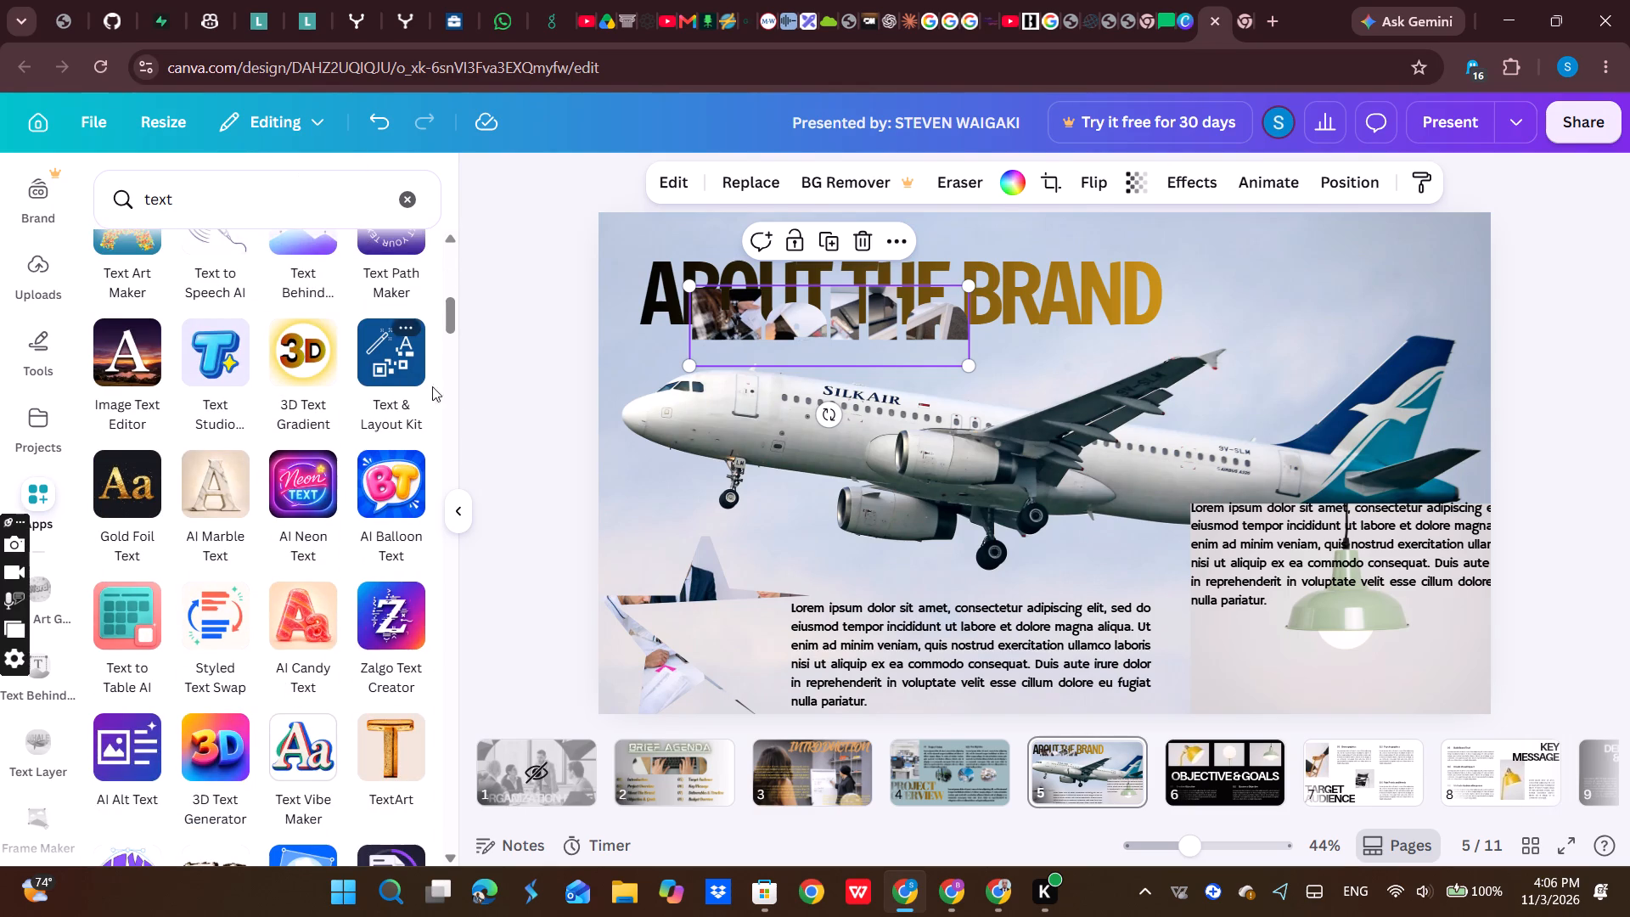
Delete the picture-filled Hello frame beneath the ABOUT THE BRAND title, including the frame itself.
left_click_drag(737, 320, 711, 364)
right_click(711, 363)
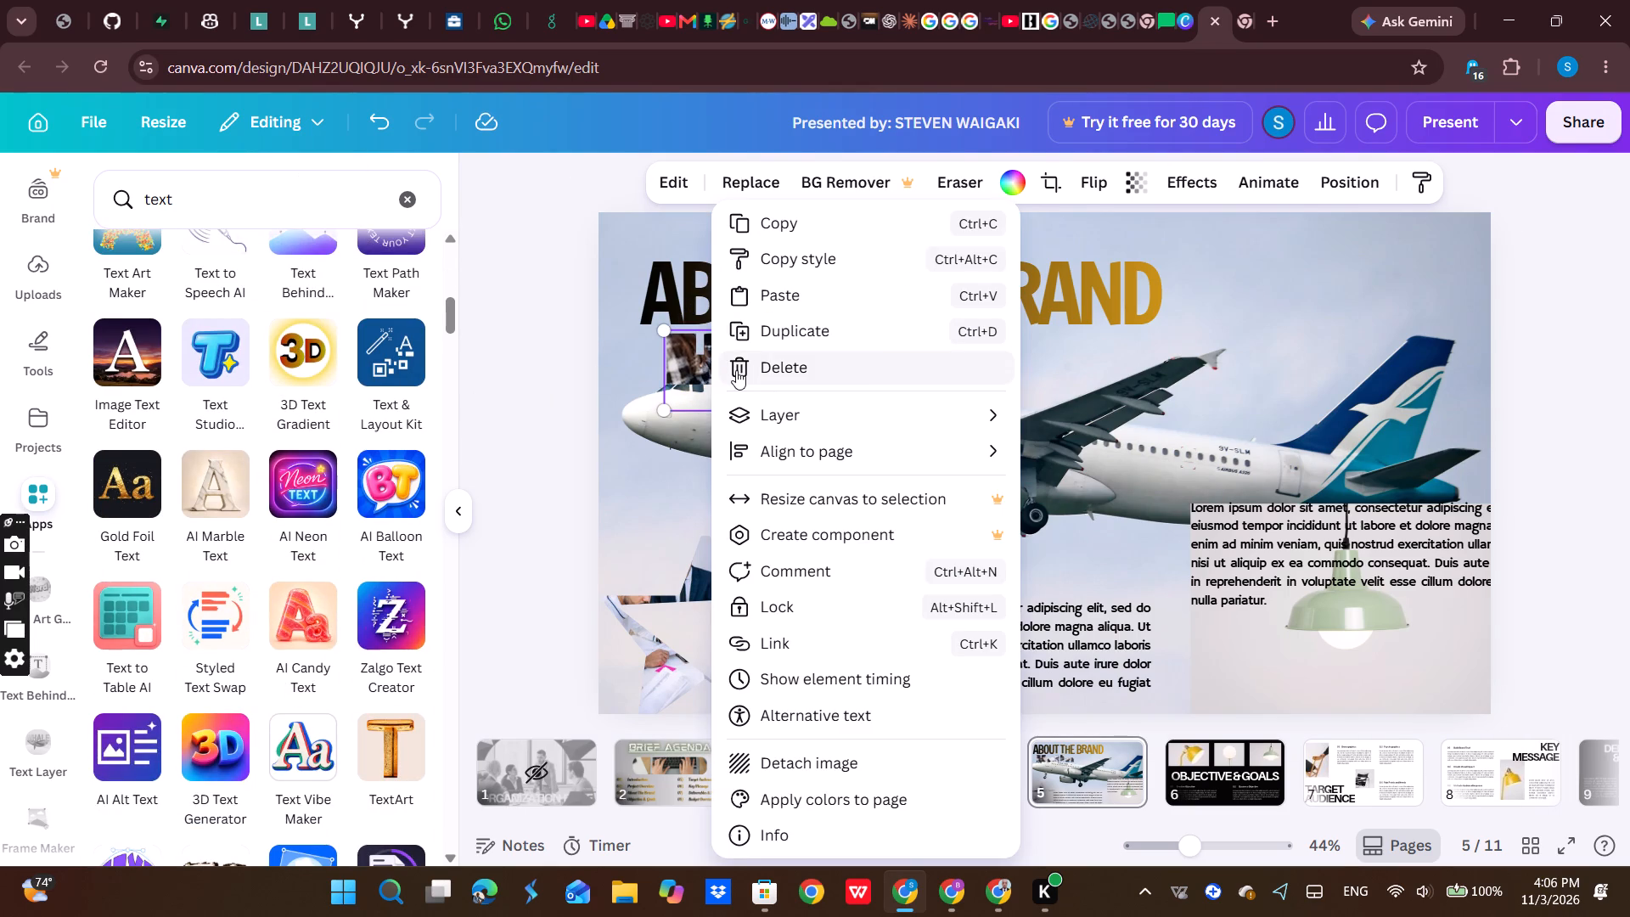
left_click(1133, 345)
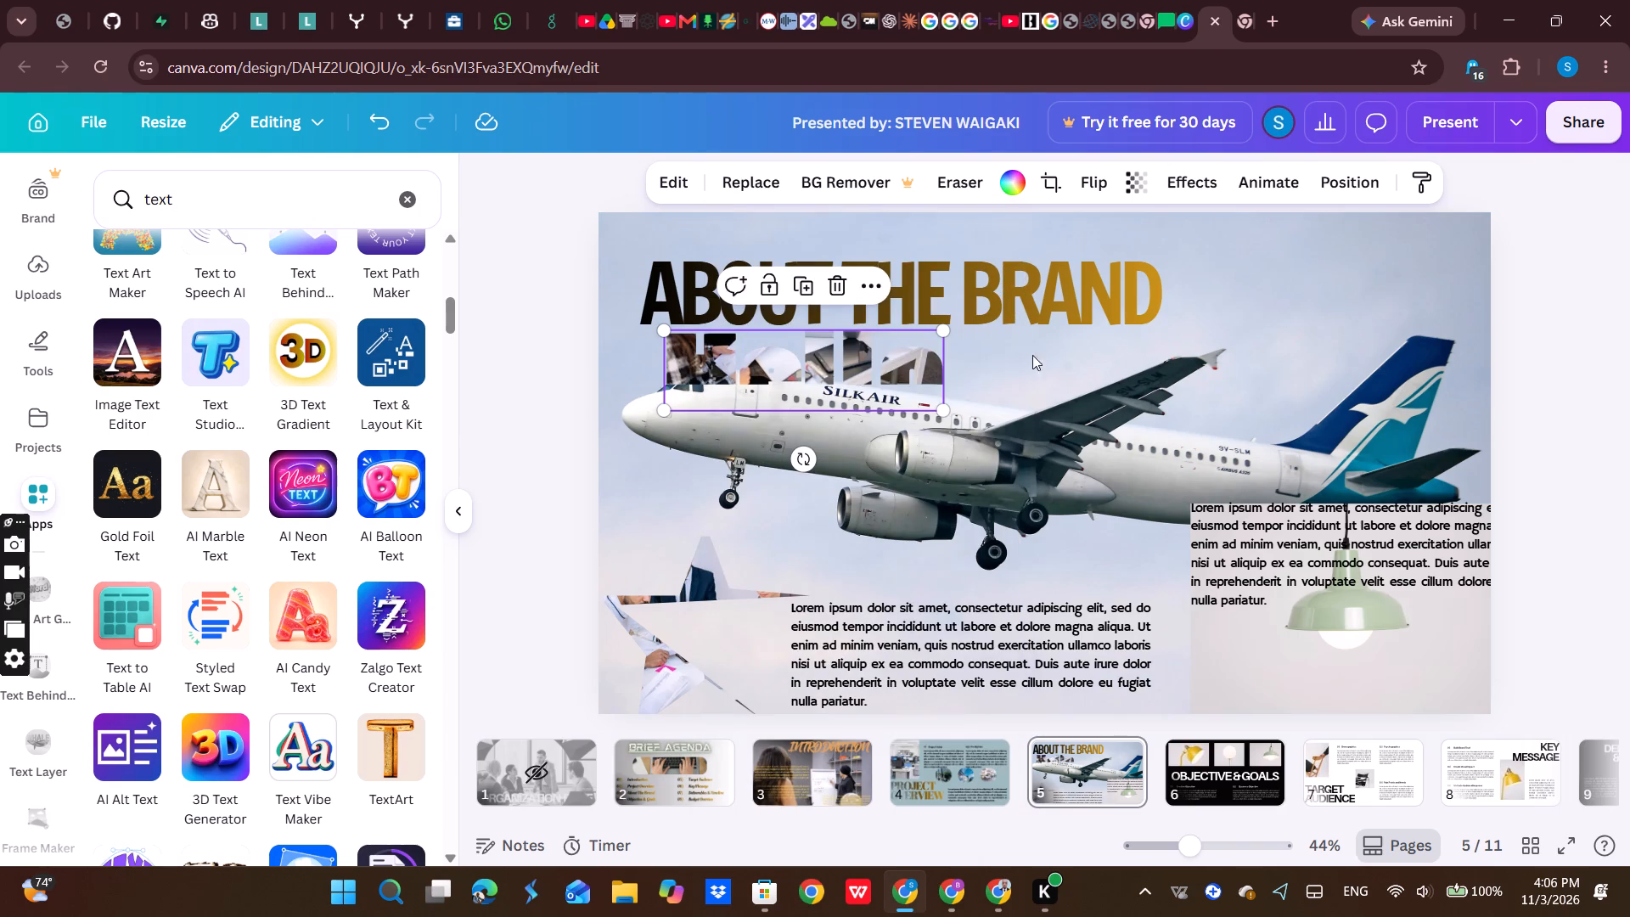
left_click(808, 368)
left_click(816, 344)
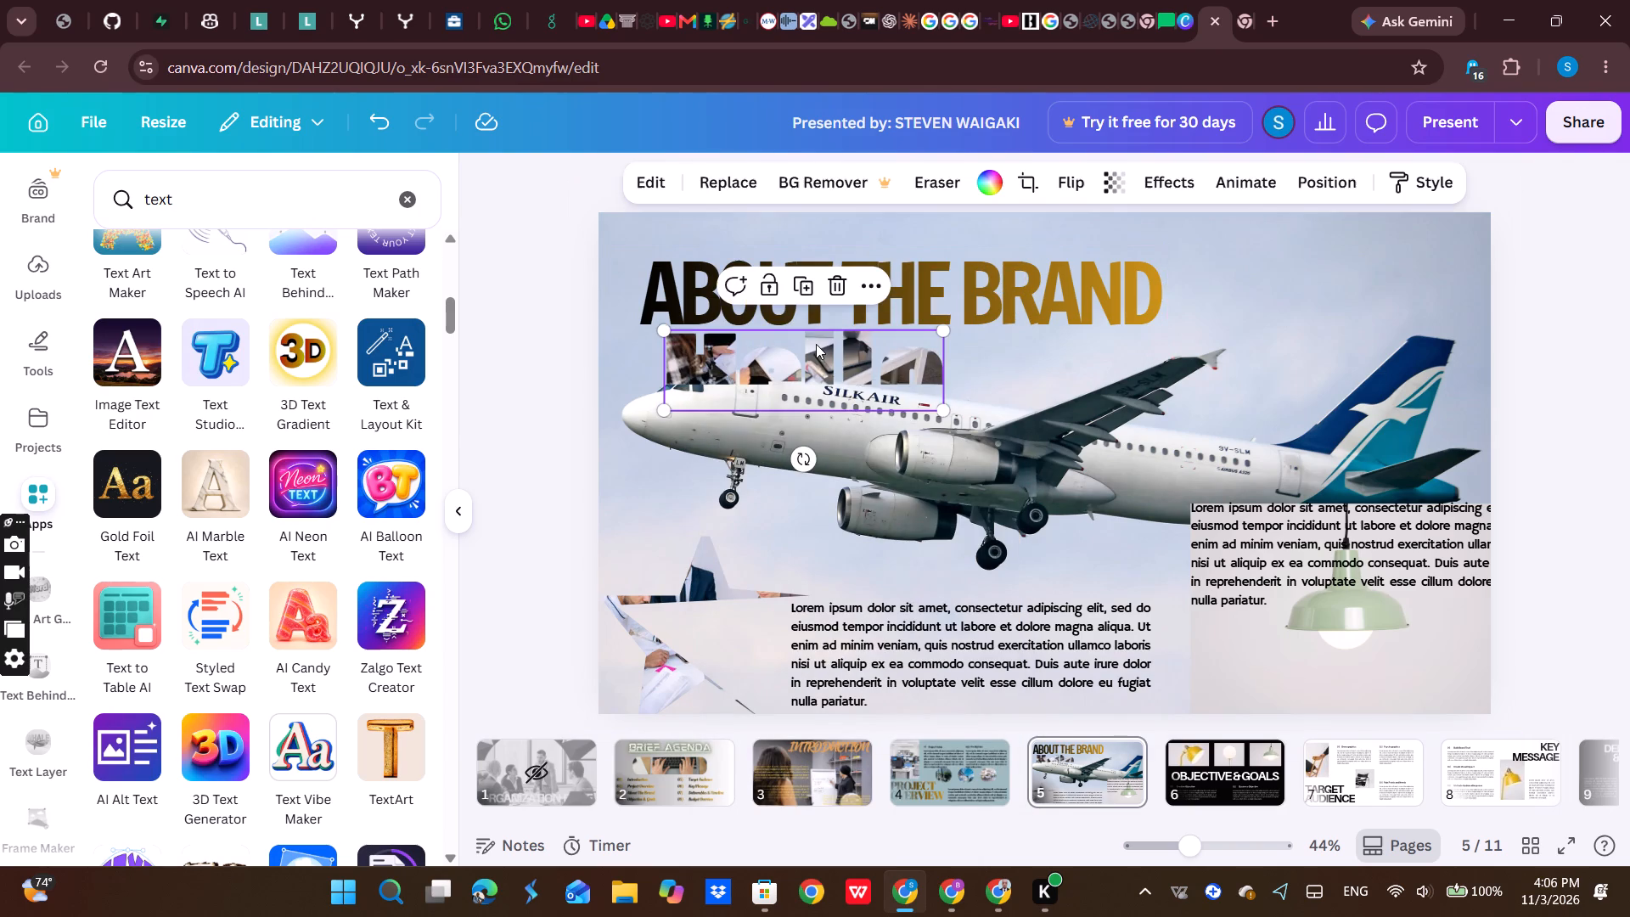
left_click(834, 292)
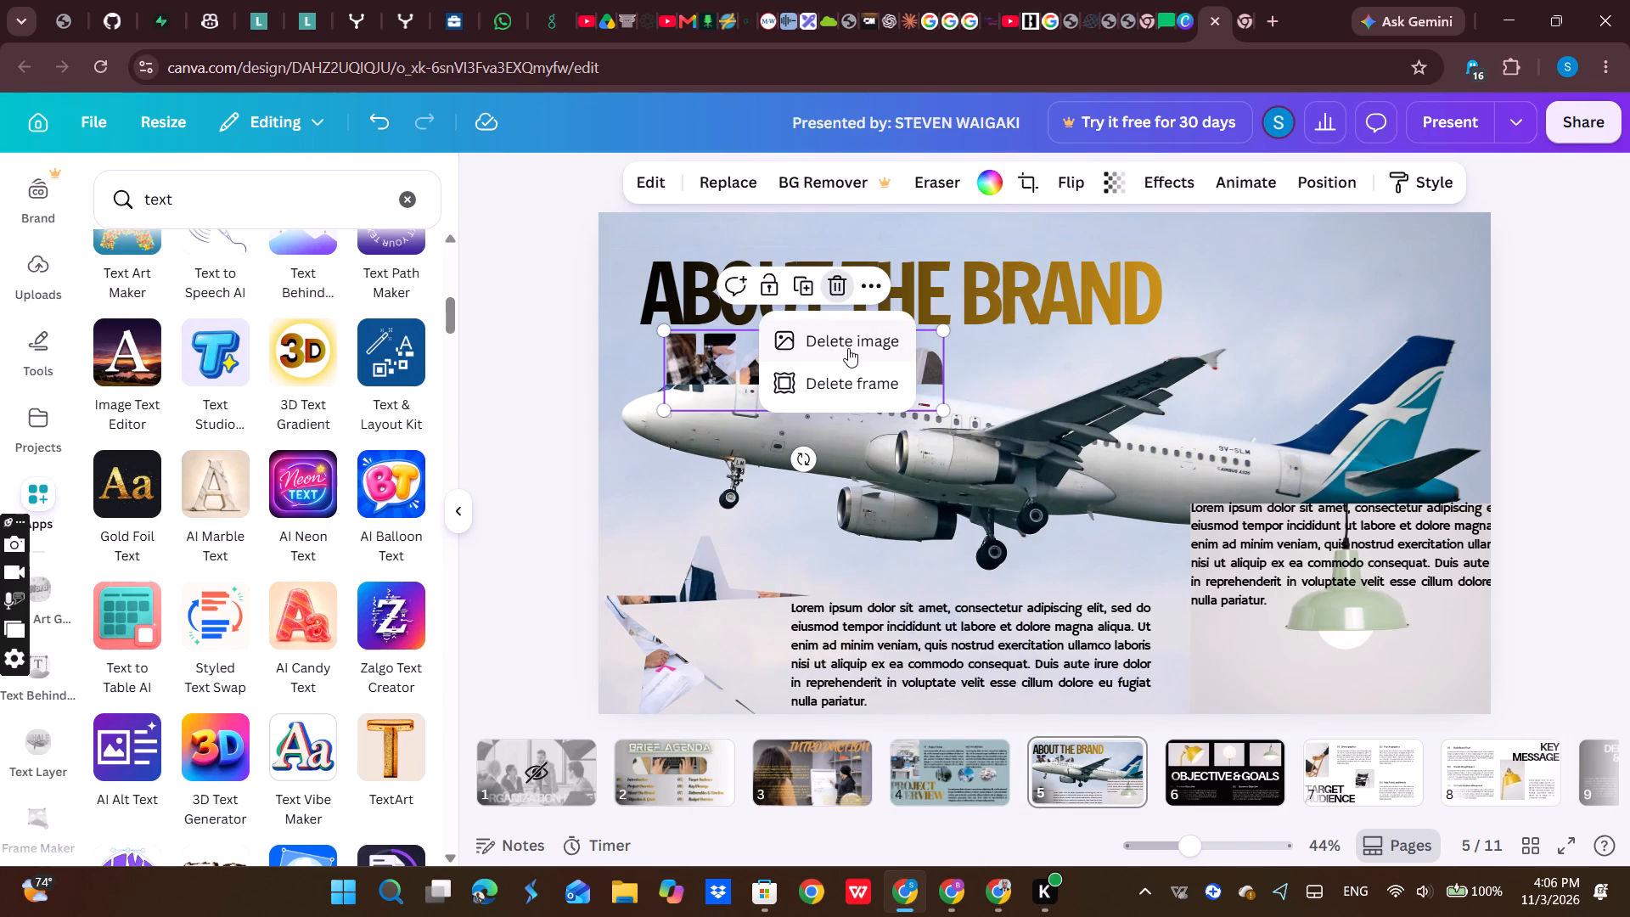
left_click(846, 392)
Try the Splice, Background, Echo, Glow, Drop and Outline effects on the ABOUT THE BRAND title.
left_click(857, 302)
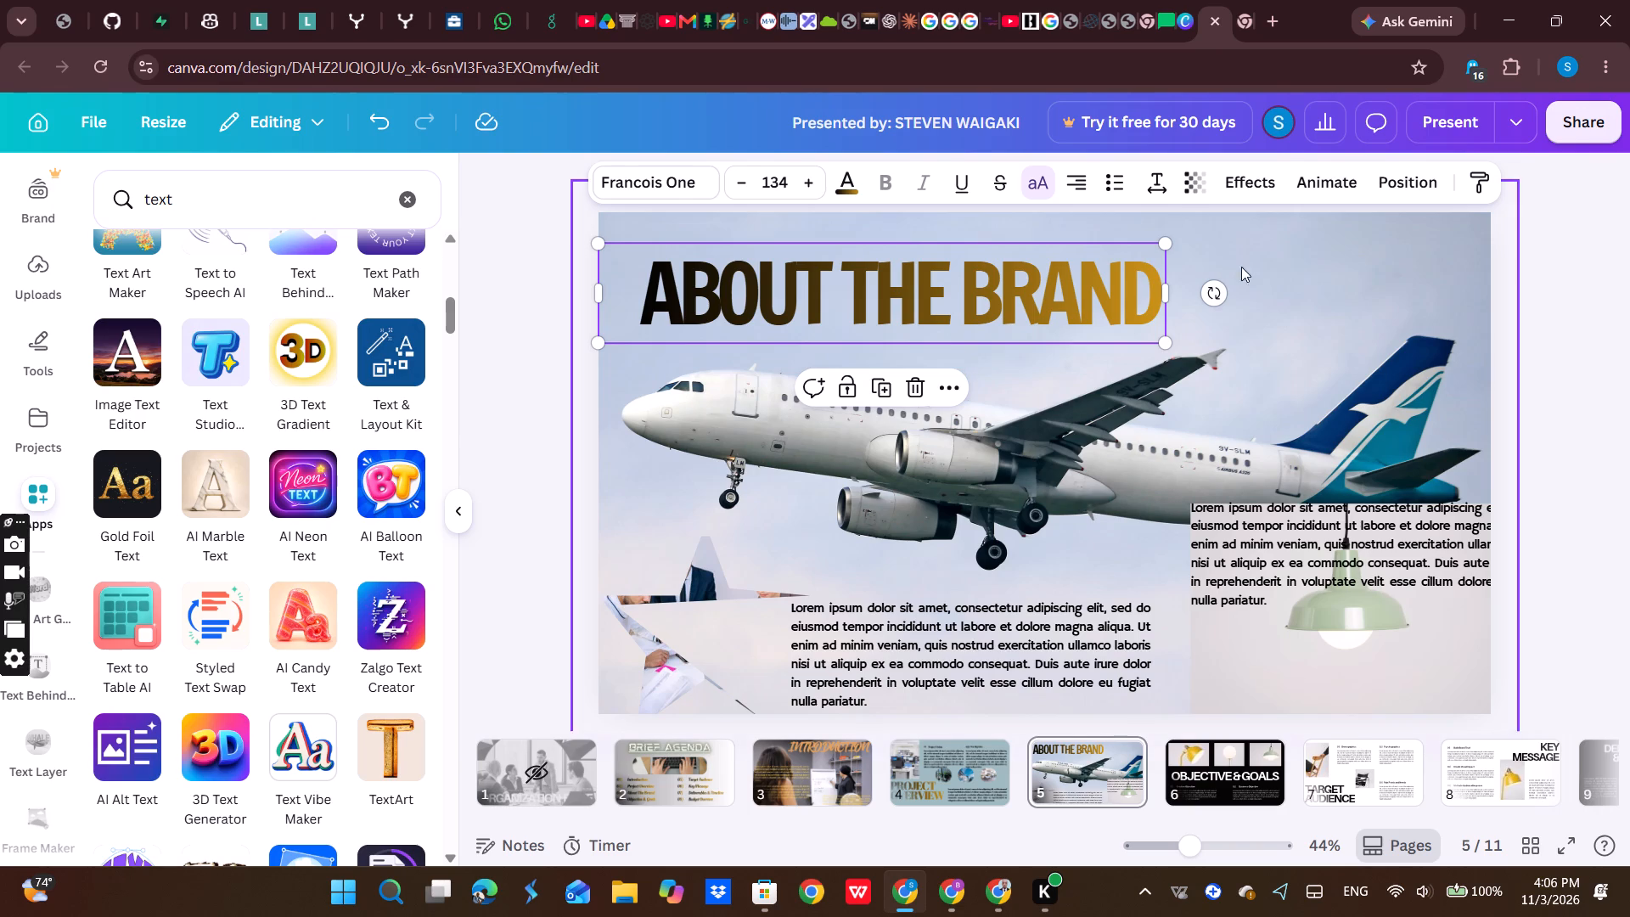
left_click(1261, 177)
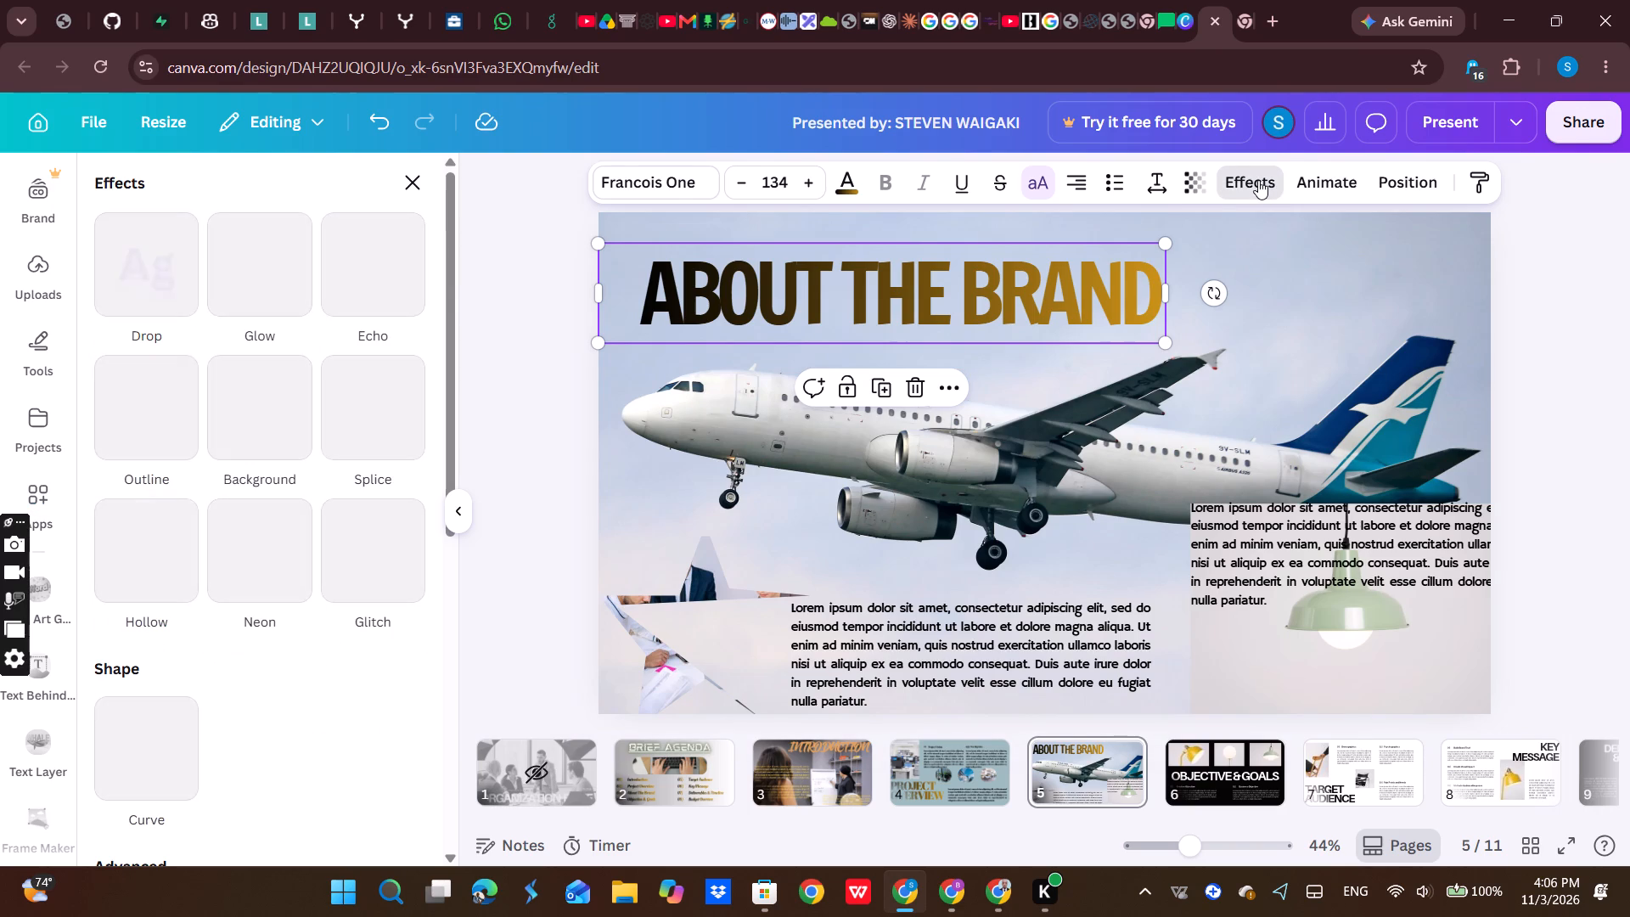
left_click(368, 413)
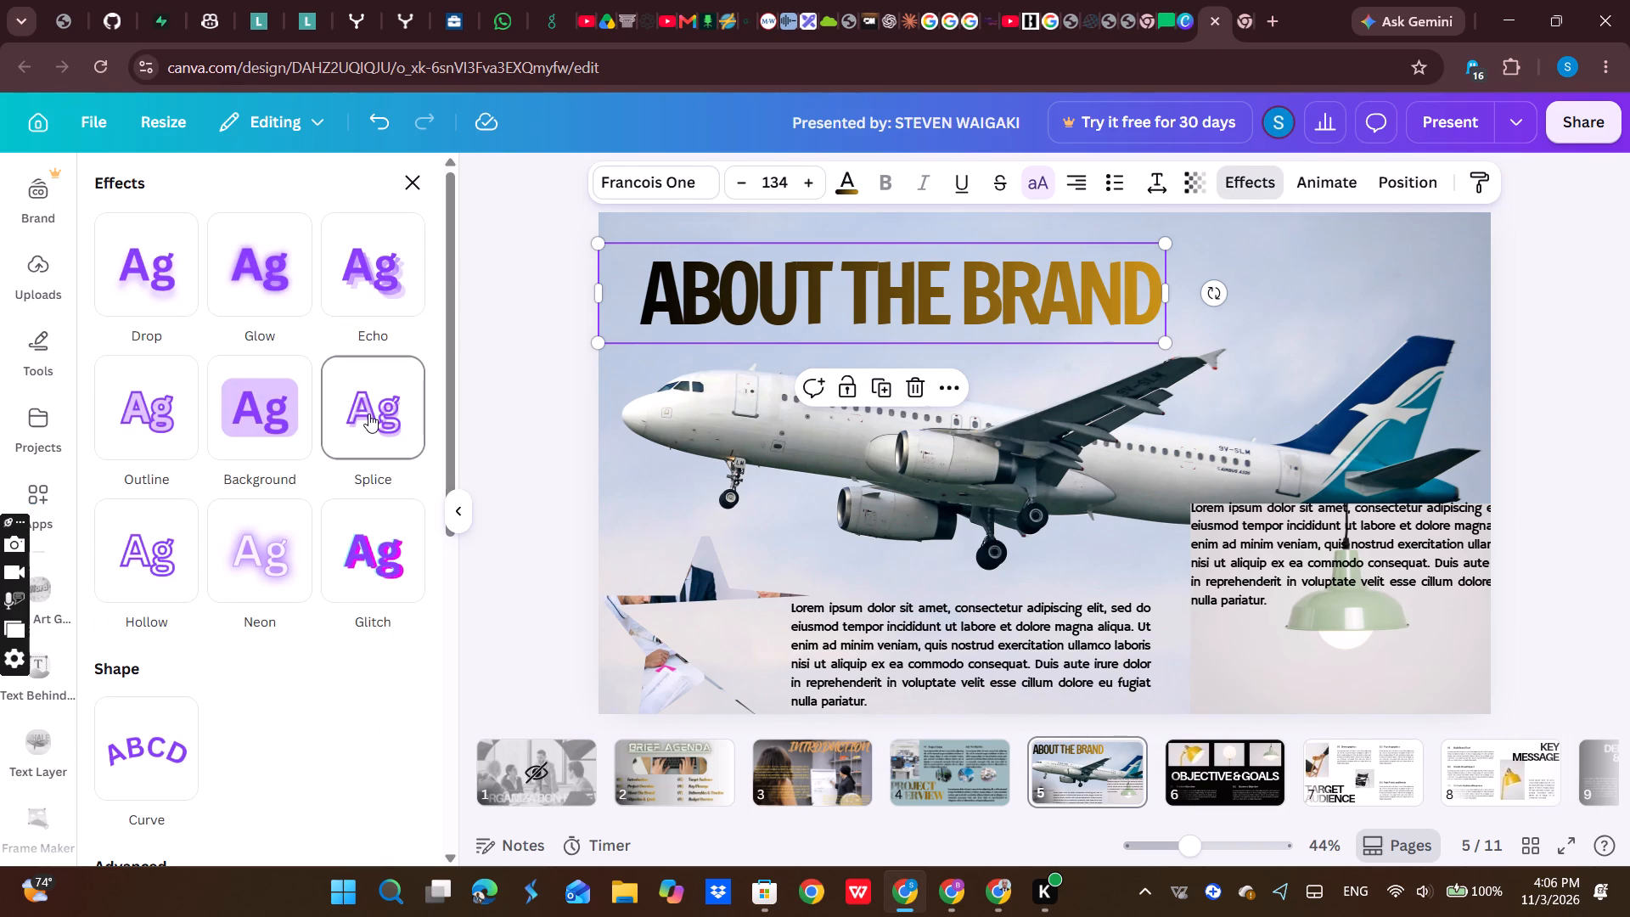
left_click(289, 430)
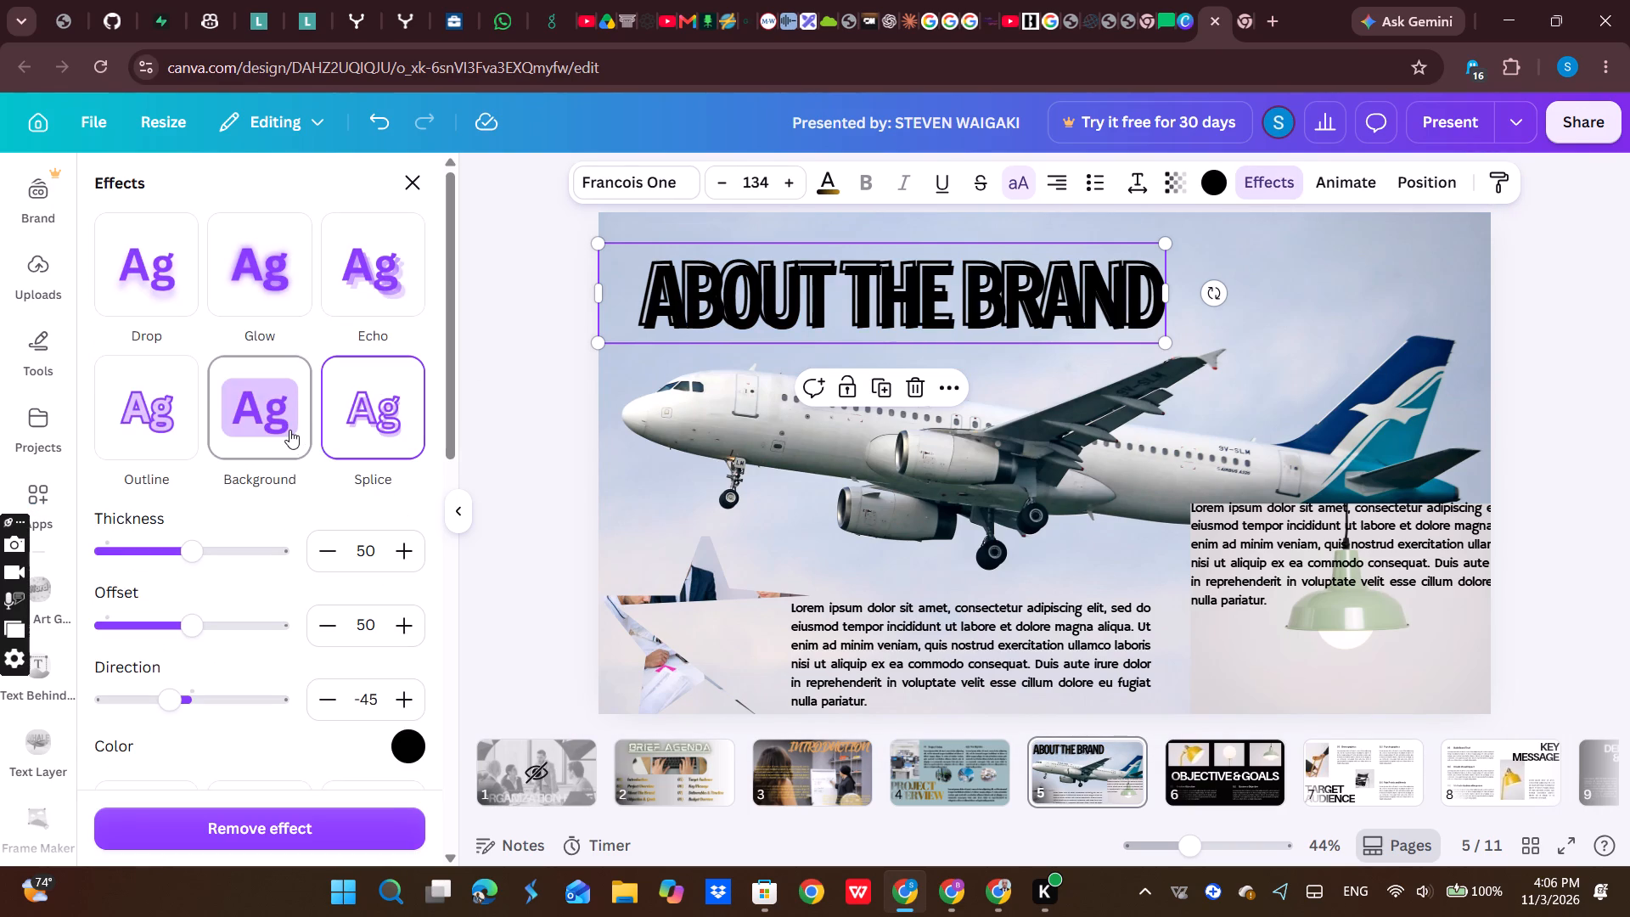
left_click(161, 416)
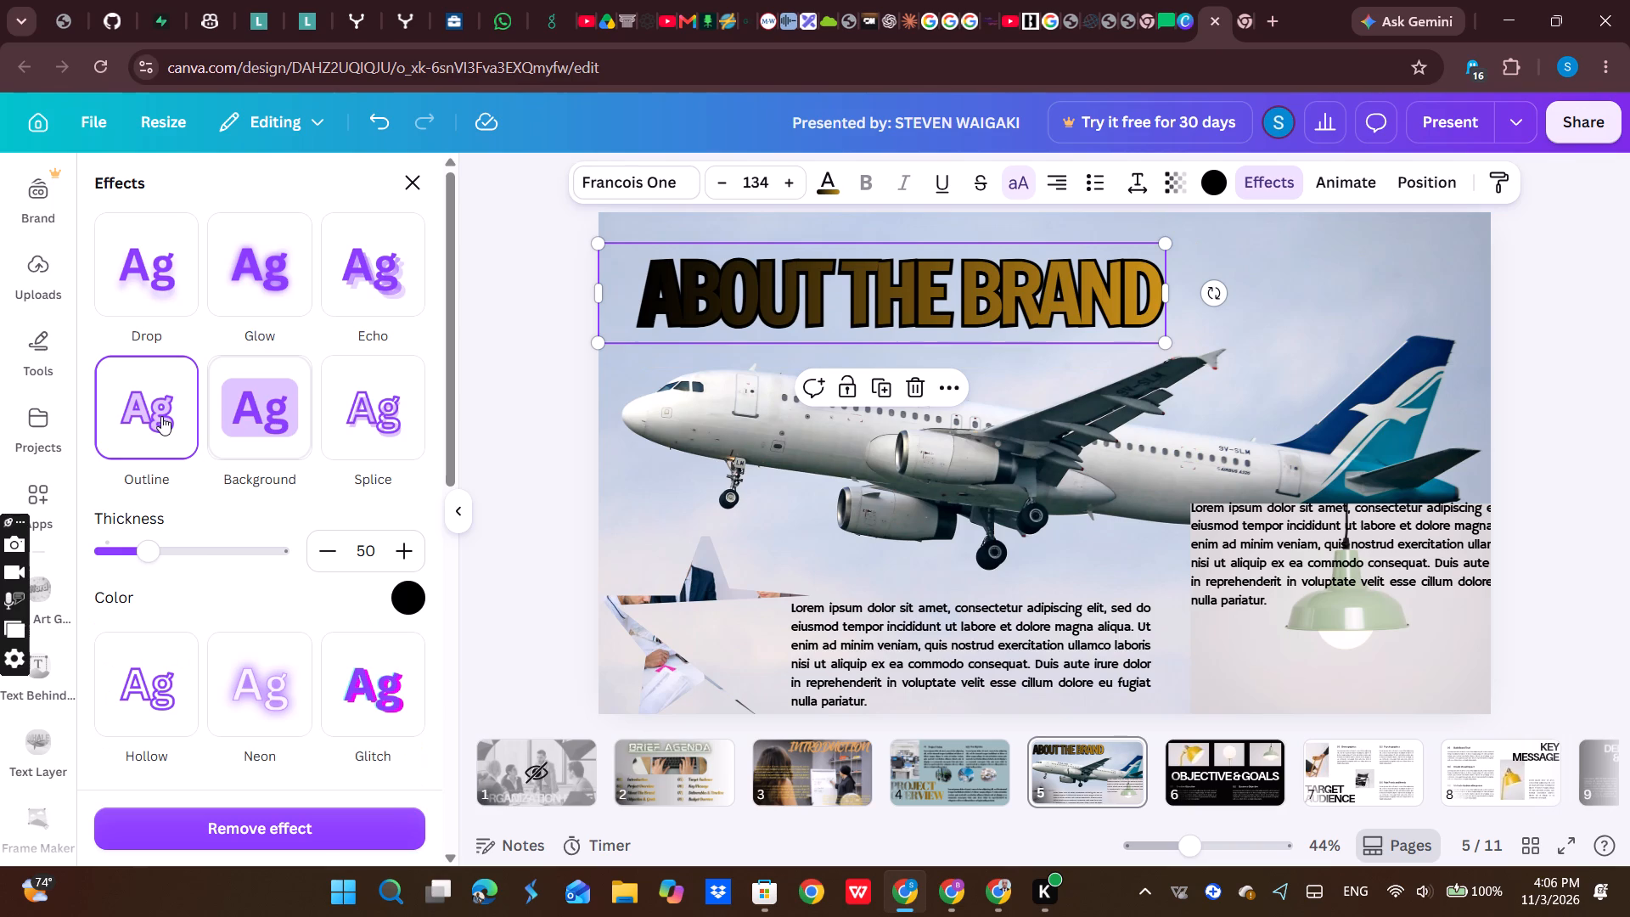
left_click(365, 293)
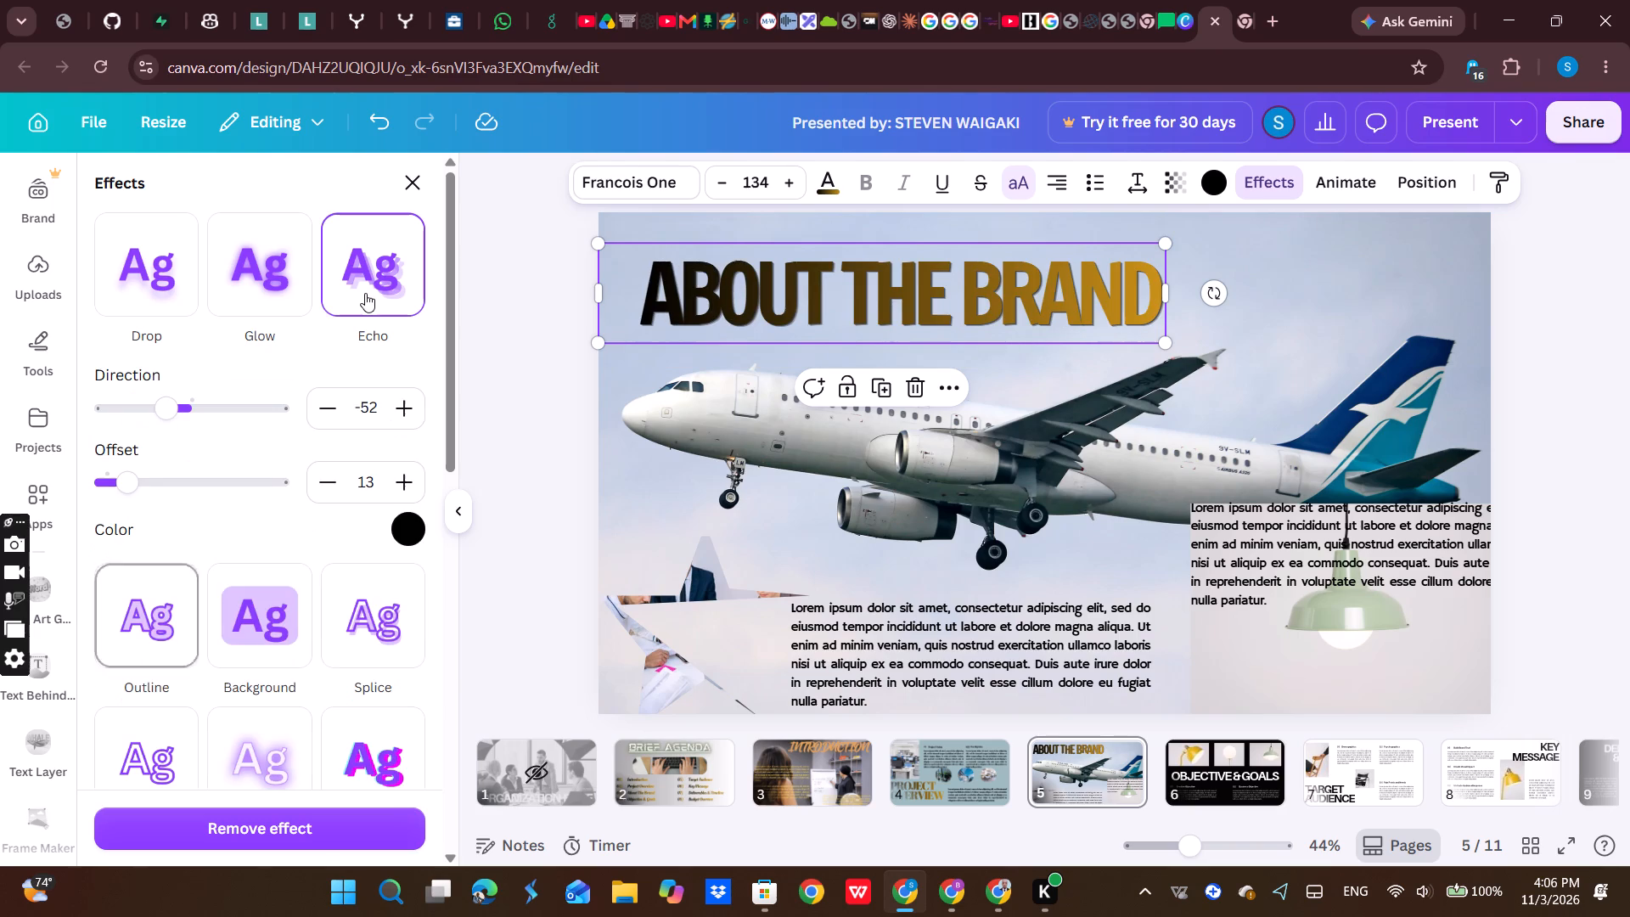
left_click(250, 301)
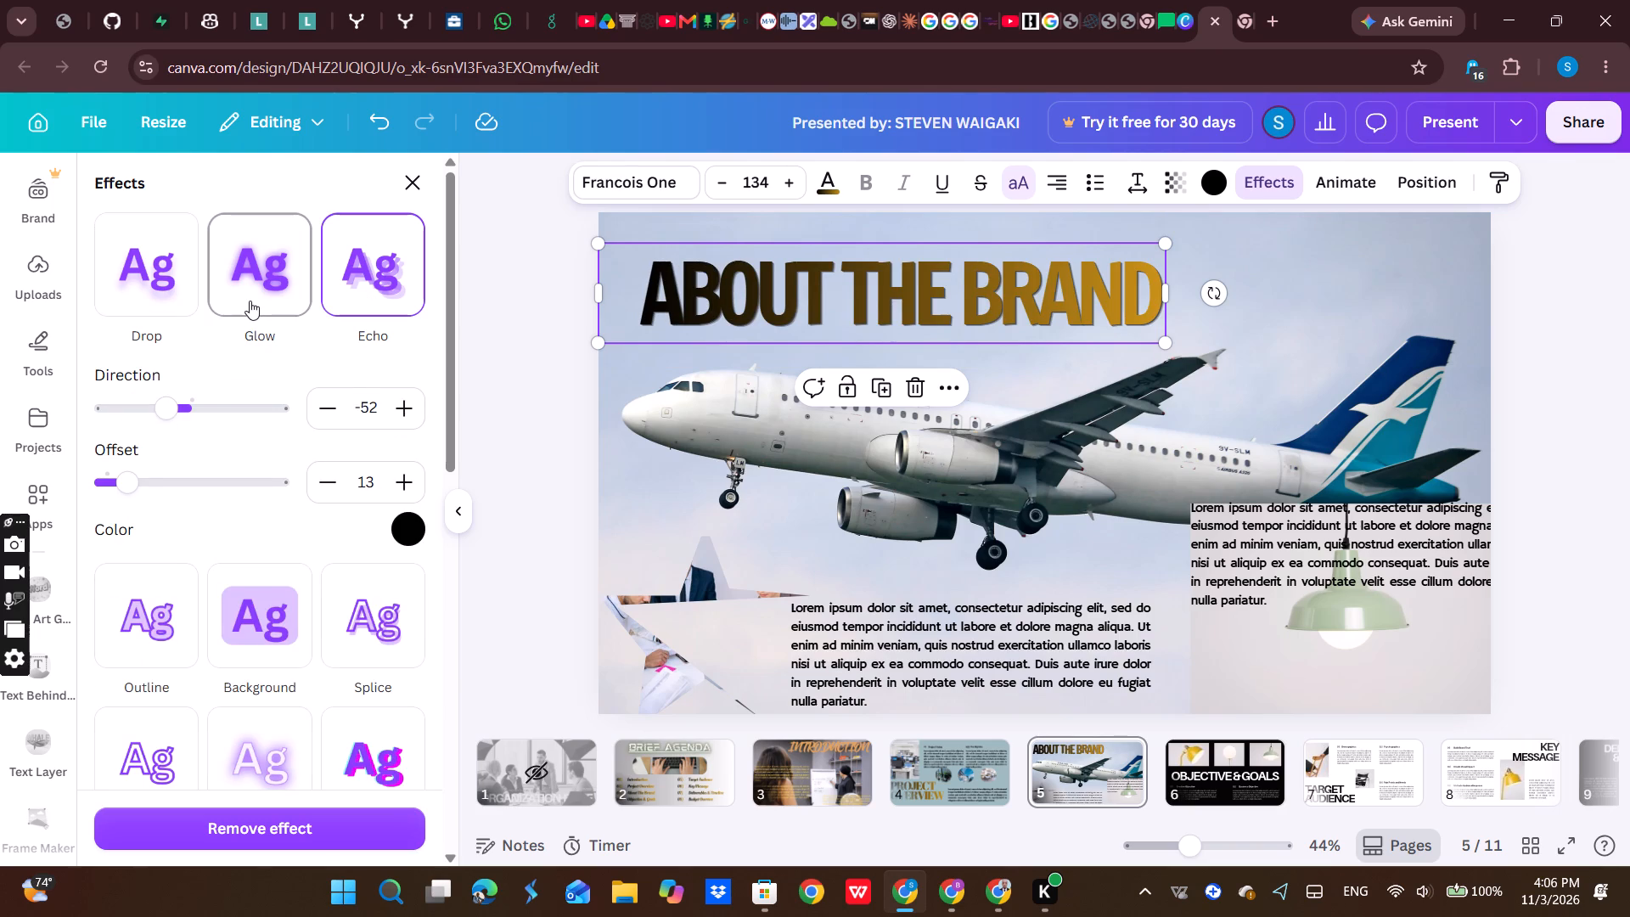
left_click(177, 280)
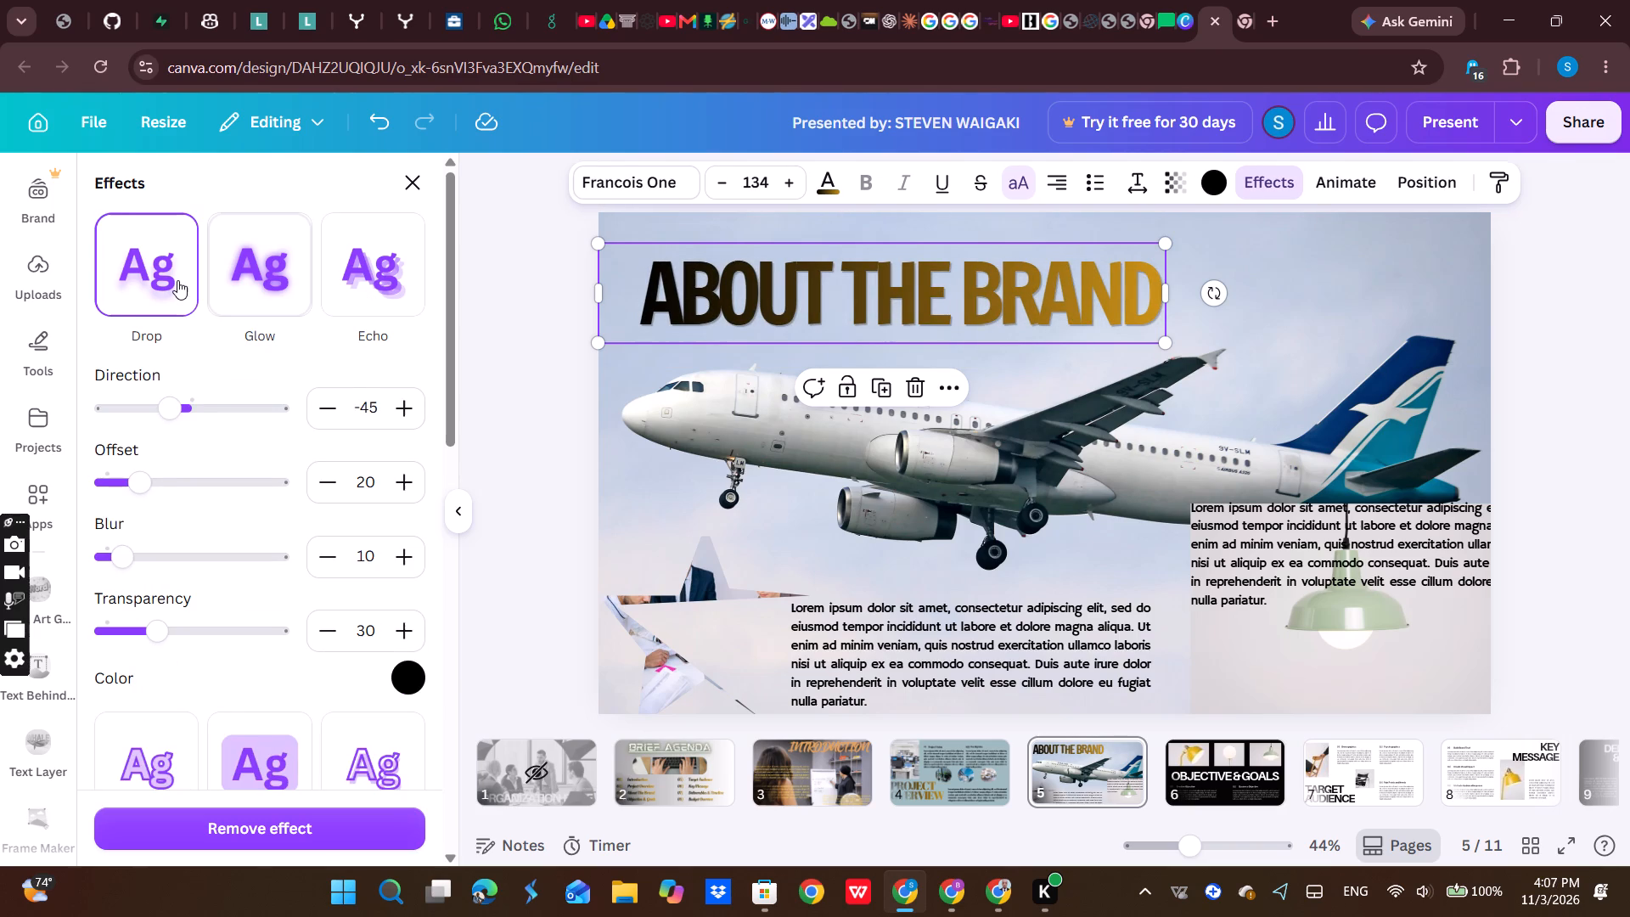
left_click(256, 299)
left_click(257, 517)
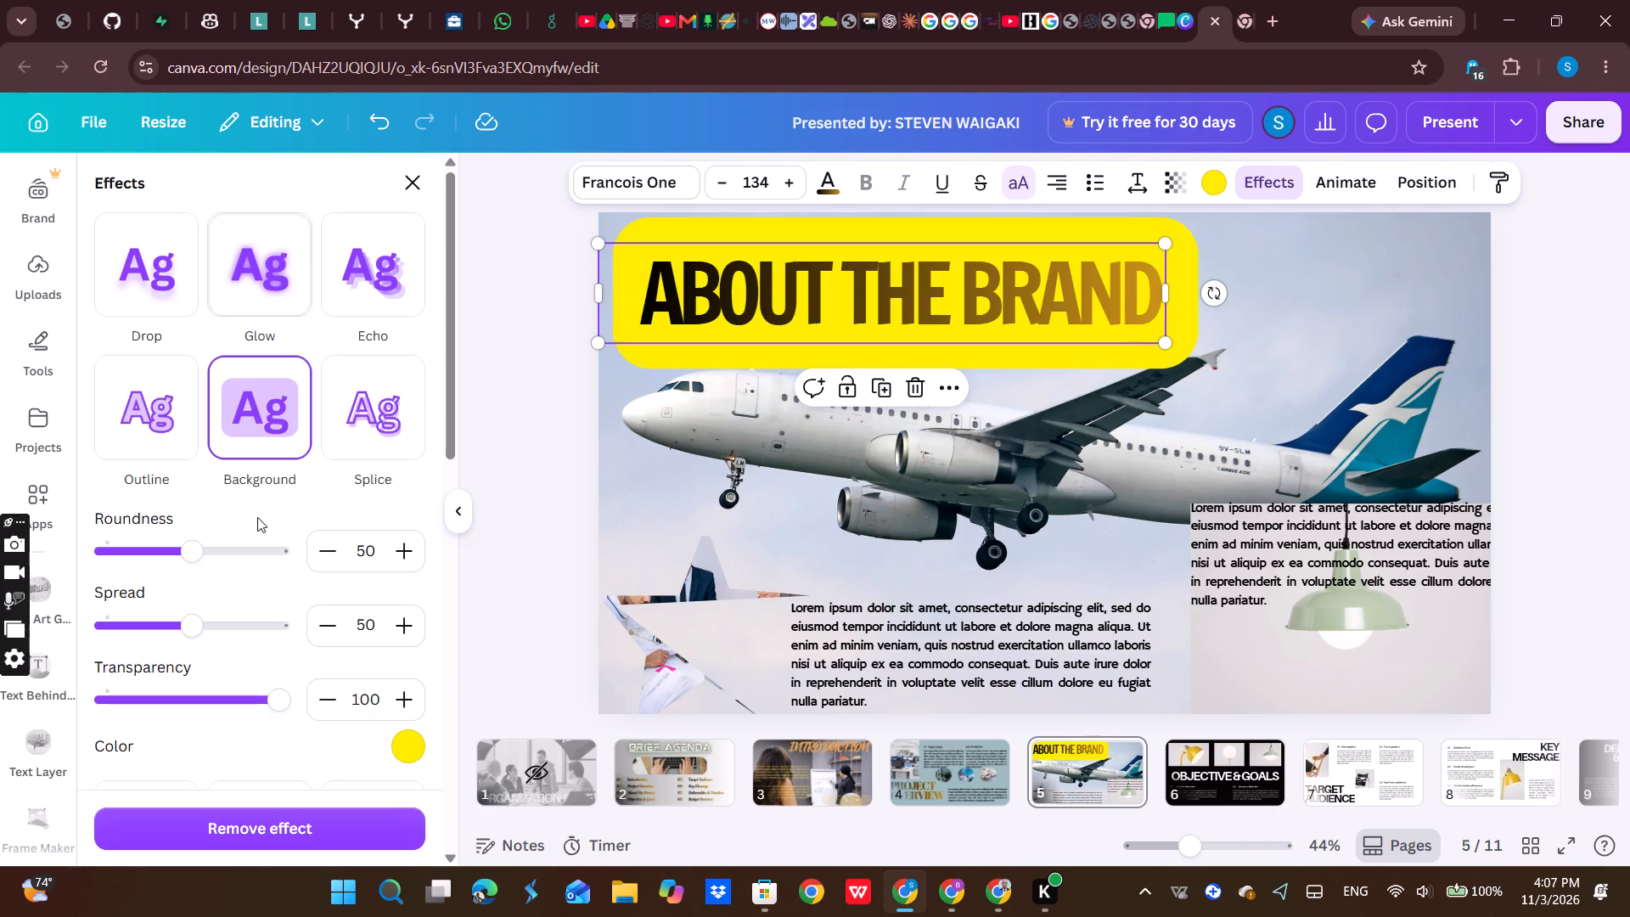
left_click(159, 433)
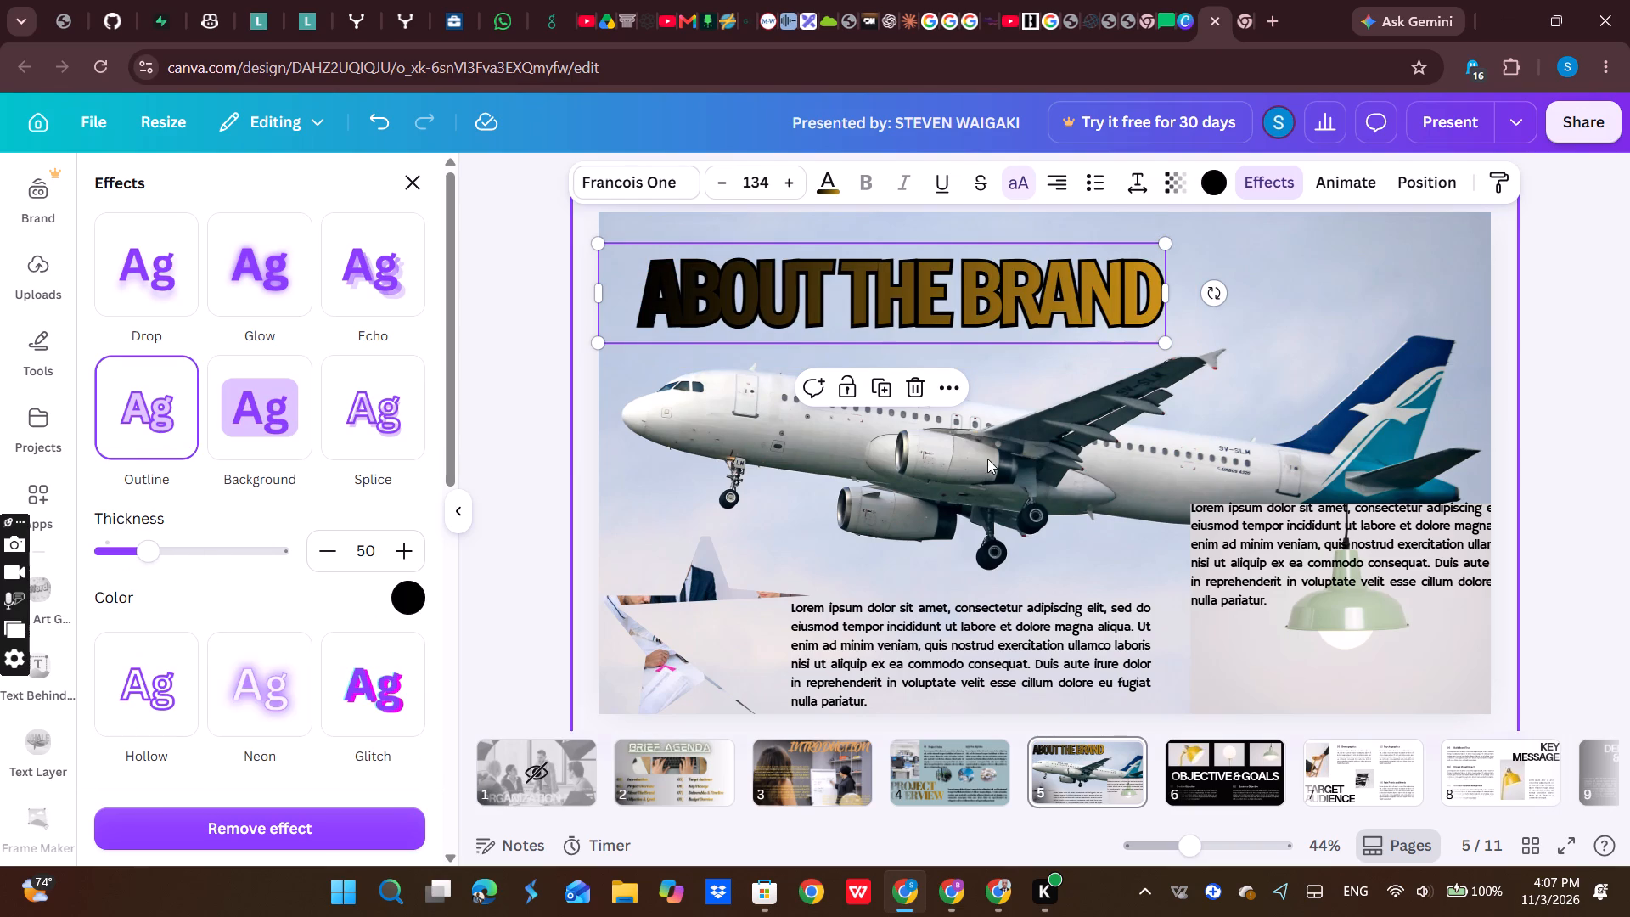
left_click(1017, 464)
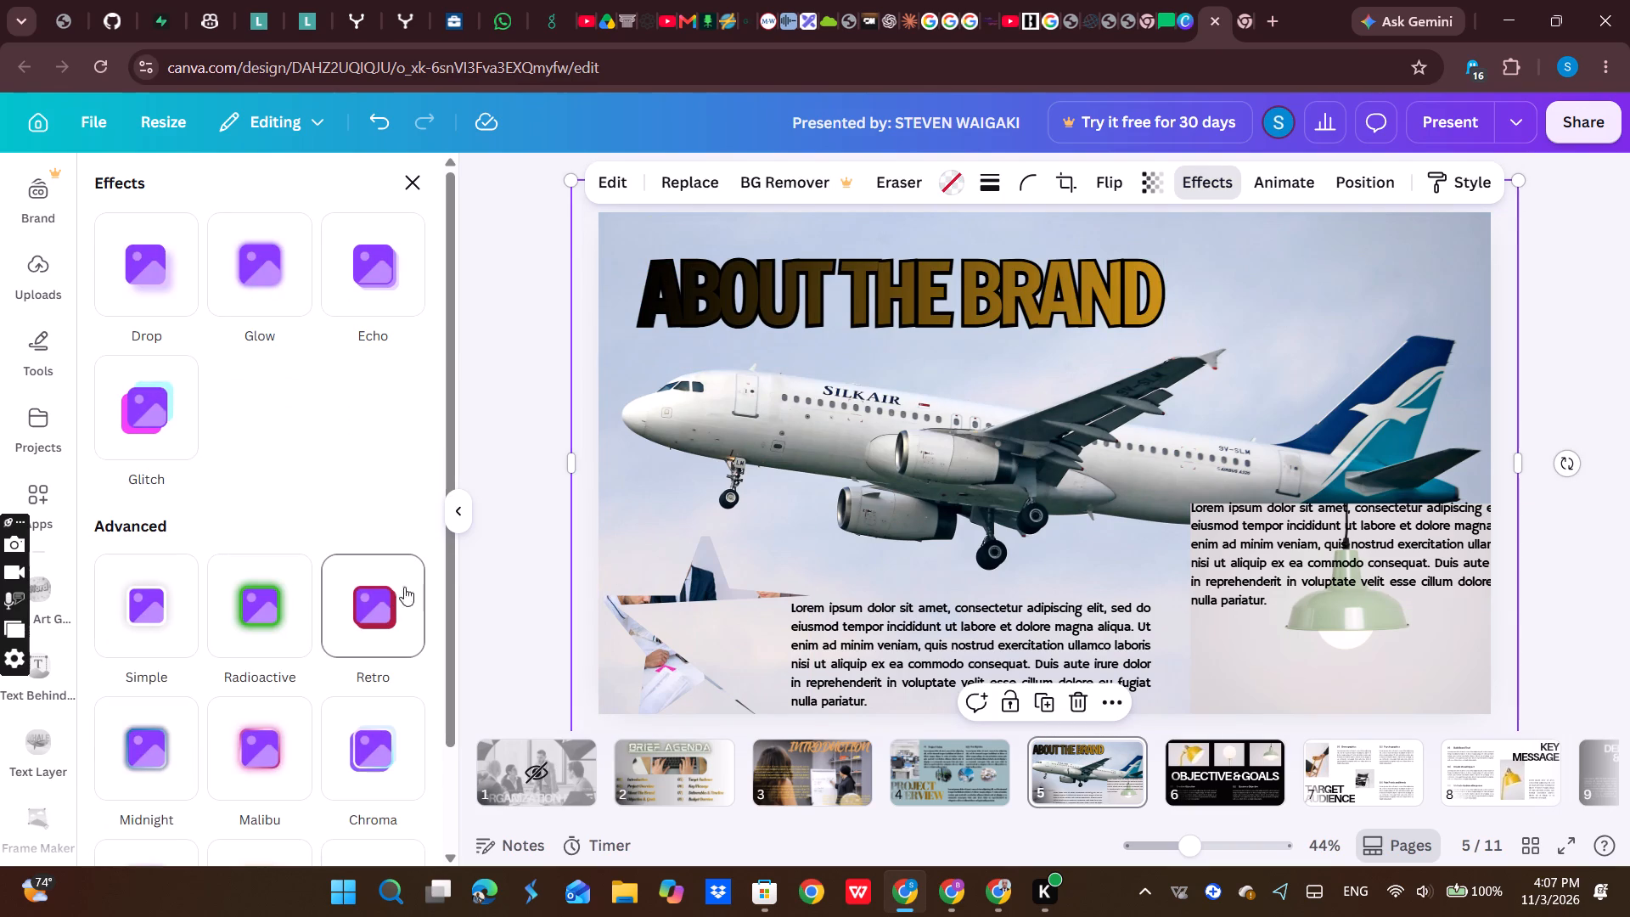
Apply the Screenprint effect to the ABOUT THE BRAND title and widen its text box so the title fits on one line.
left_click(865, 284)
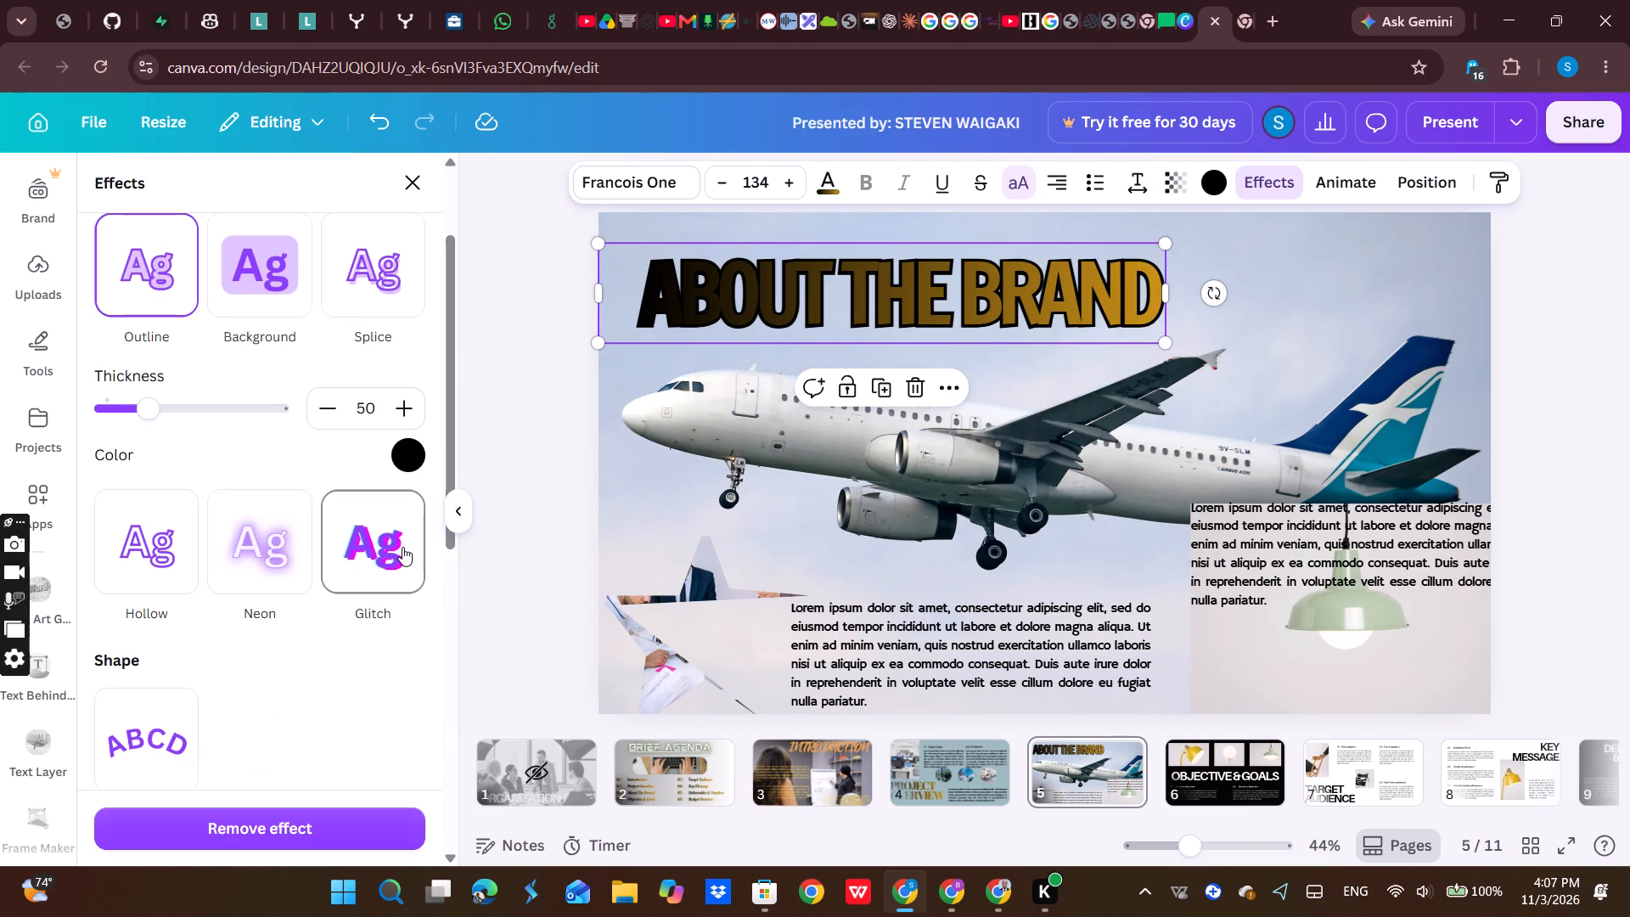
scroll(324, 622, "down", 6)
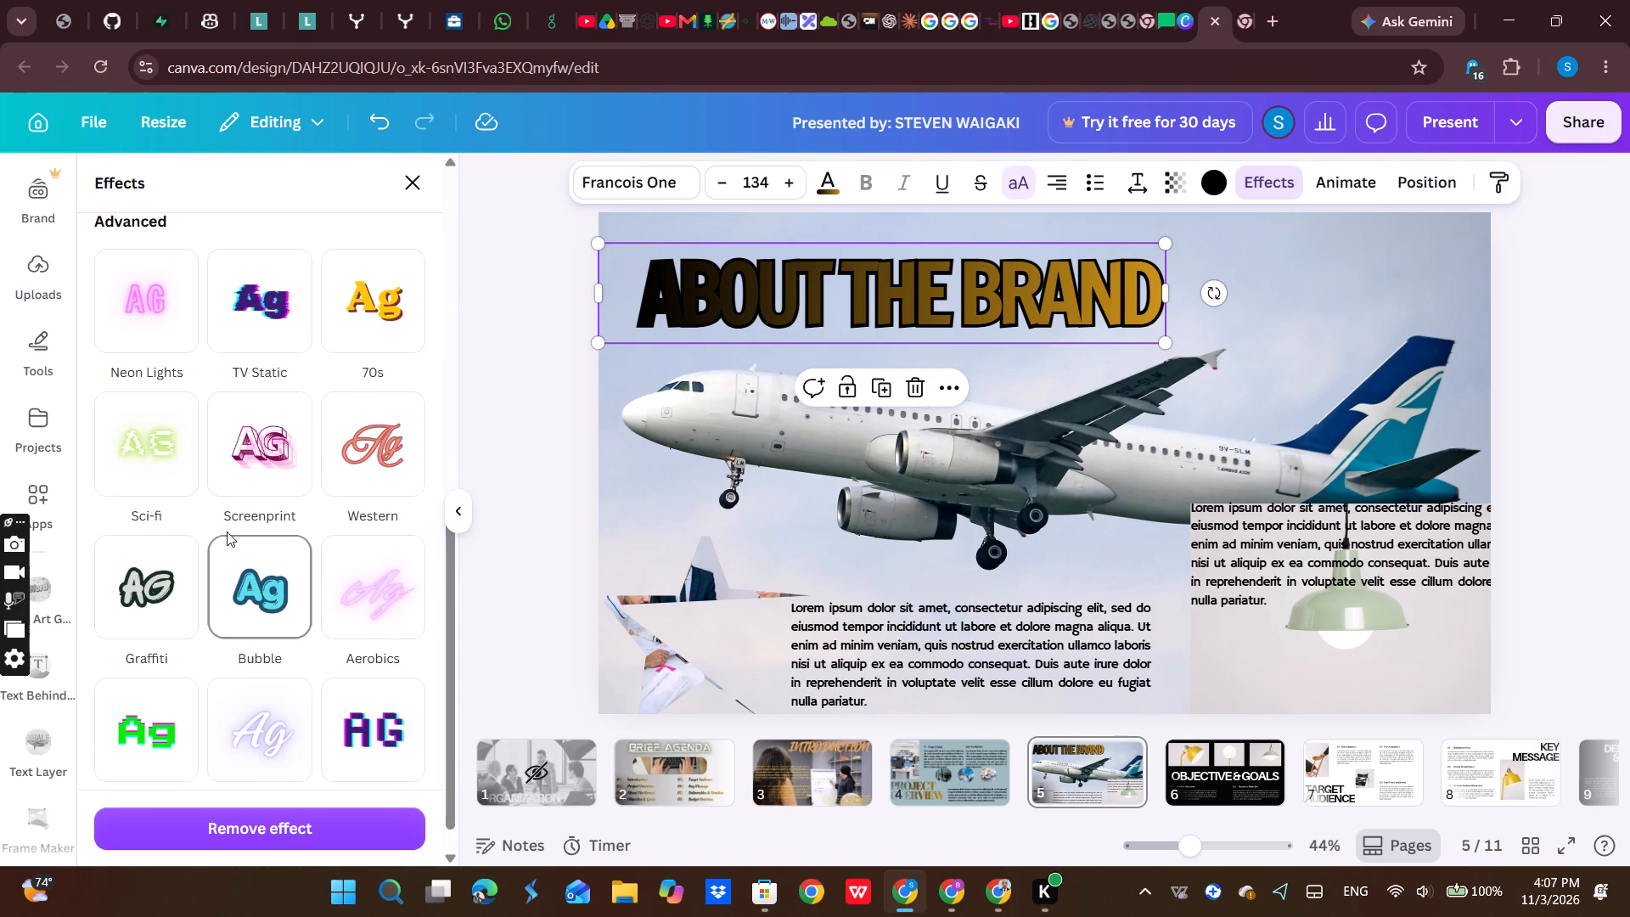
left_click(278, 468)
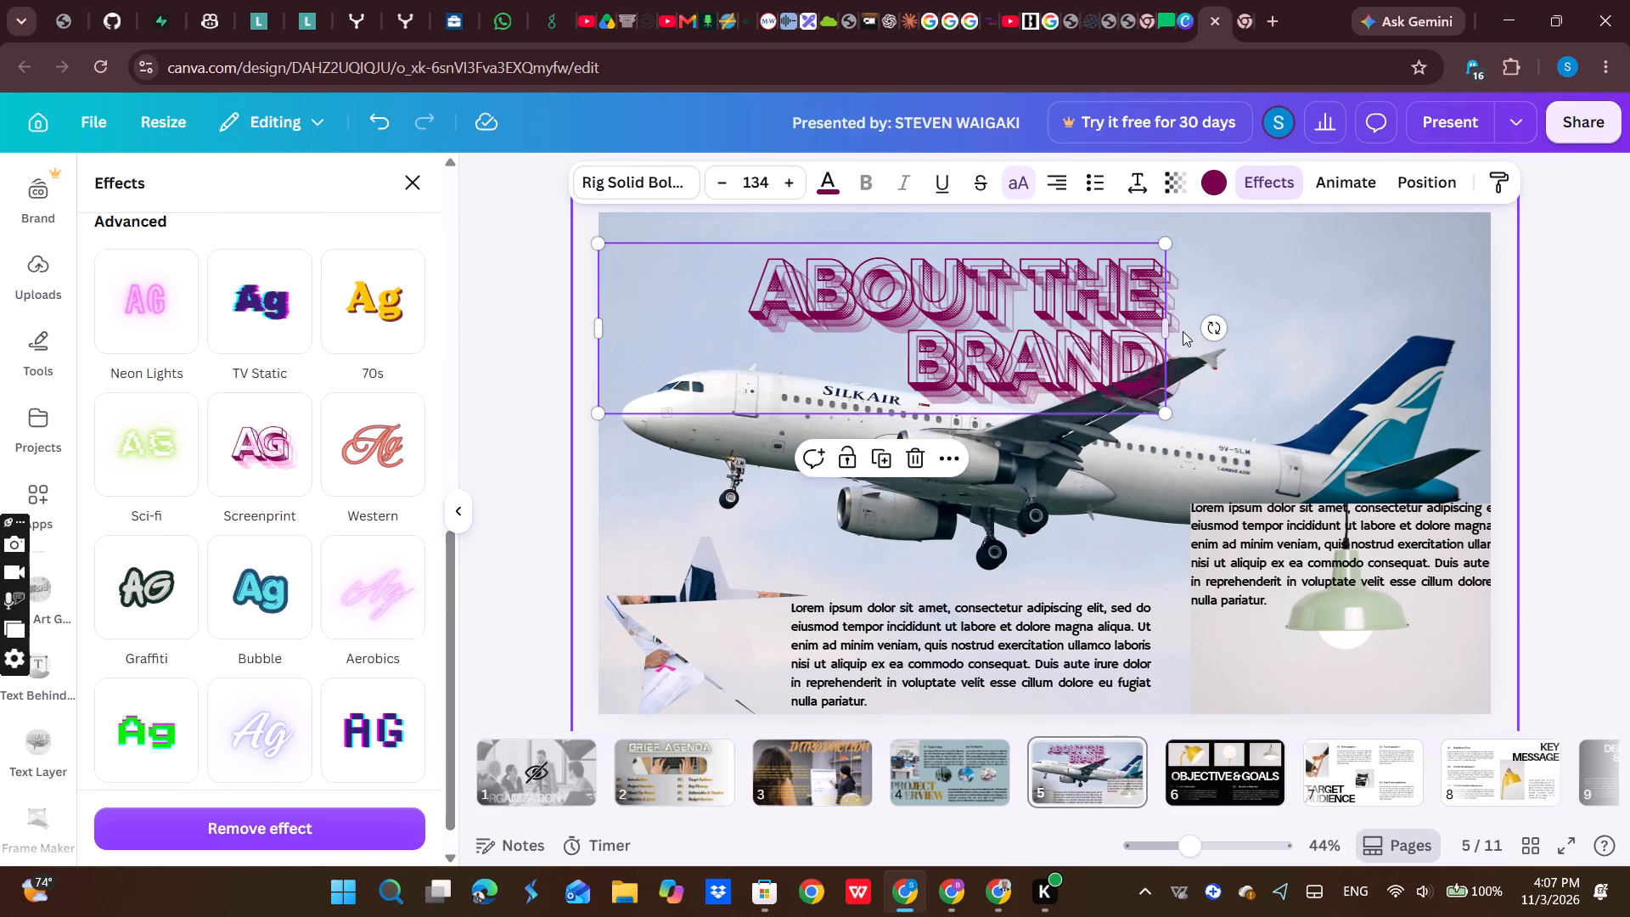
left_click_drag(1168, 333, 1386, 289)
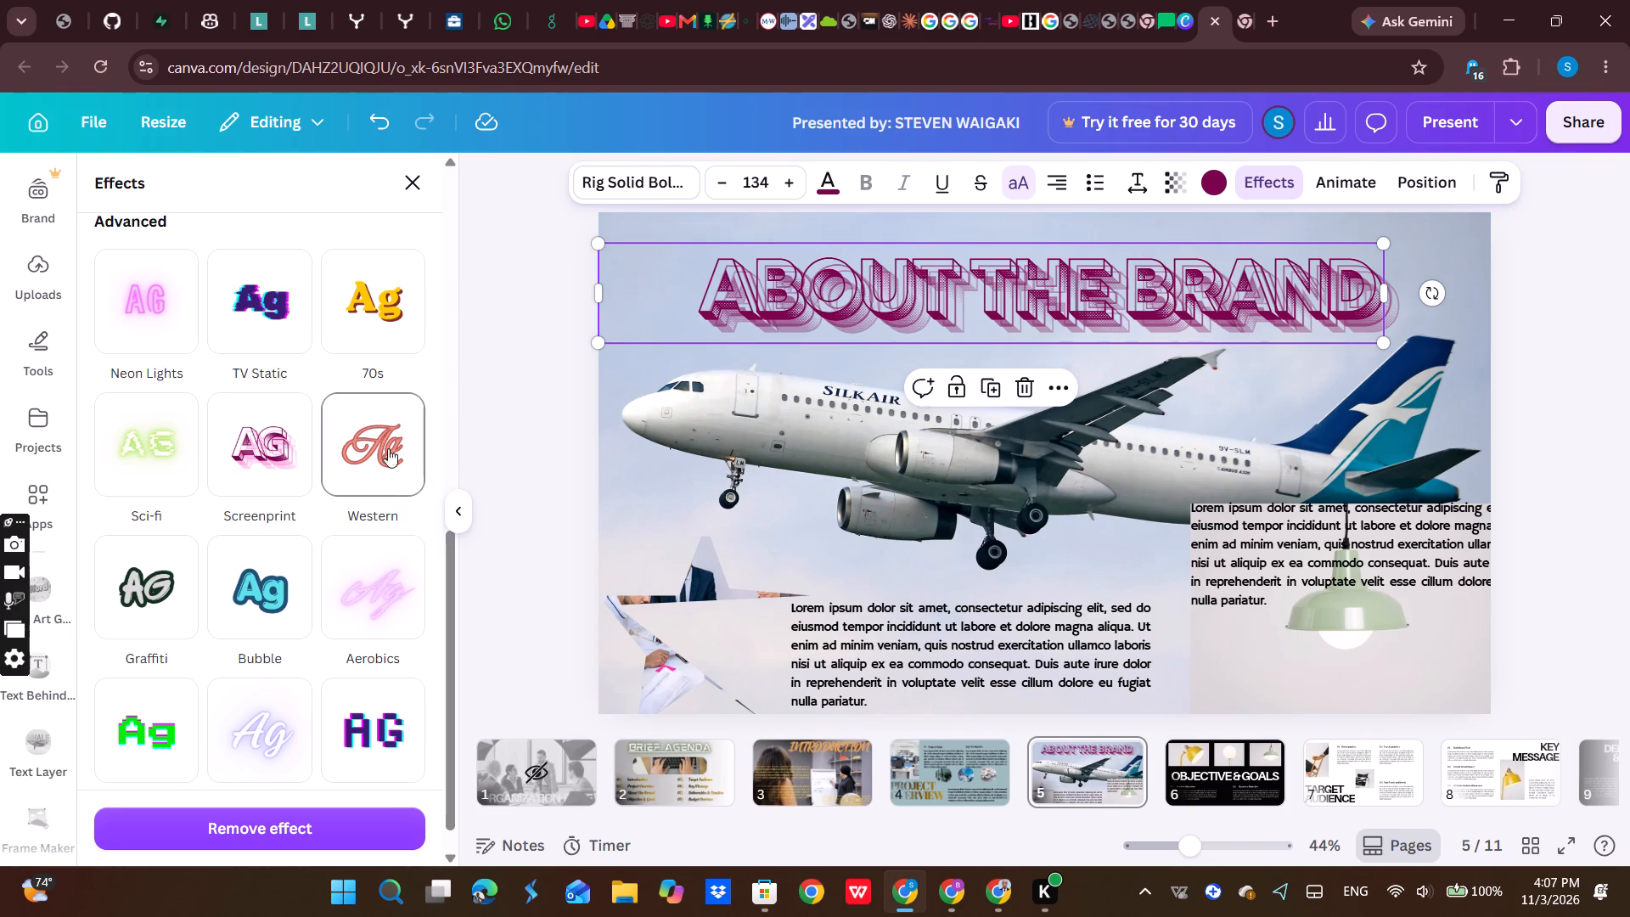
Recolour the title with the dark navy from the airplane photo's colours for the effect and the black-to-gold gradient for the text.
left_click(823, 195)
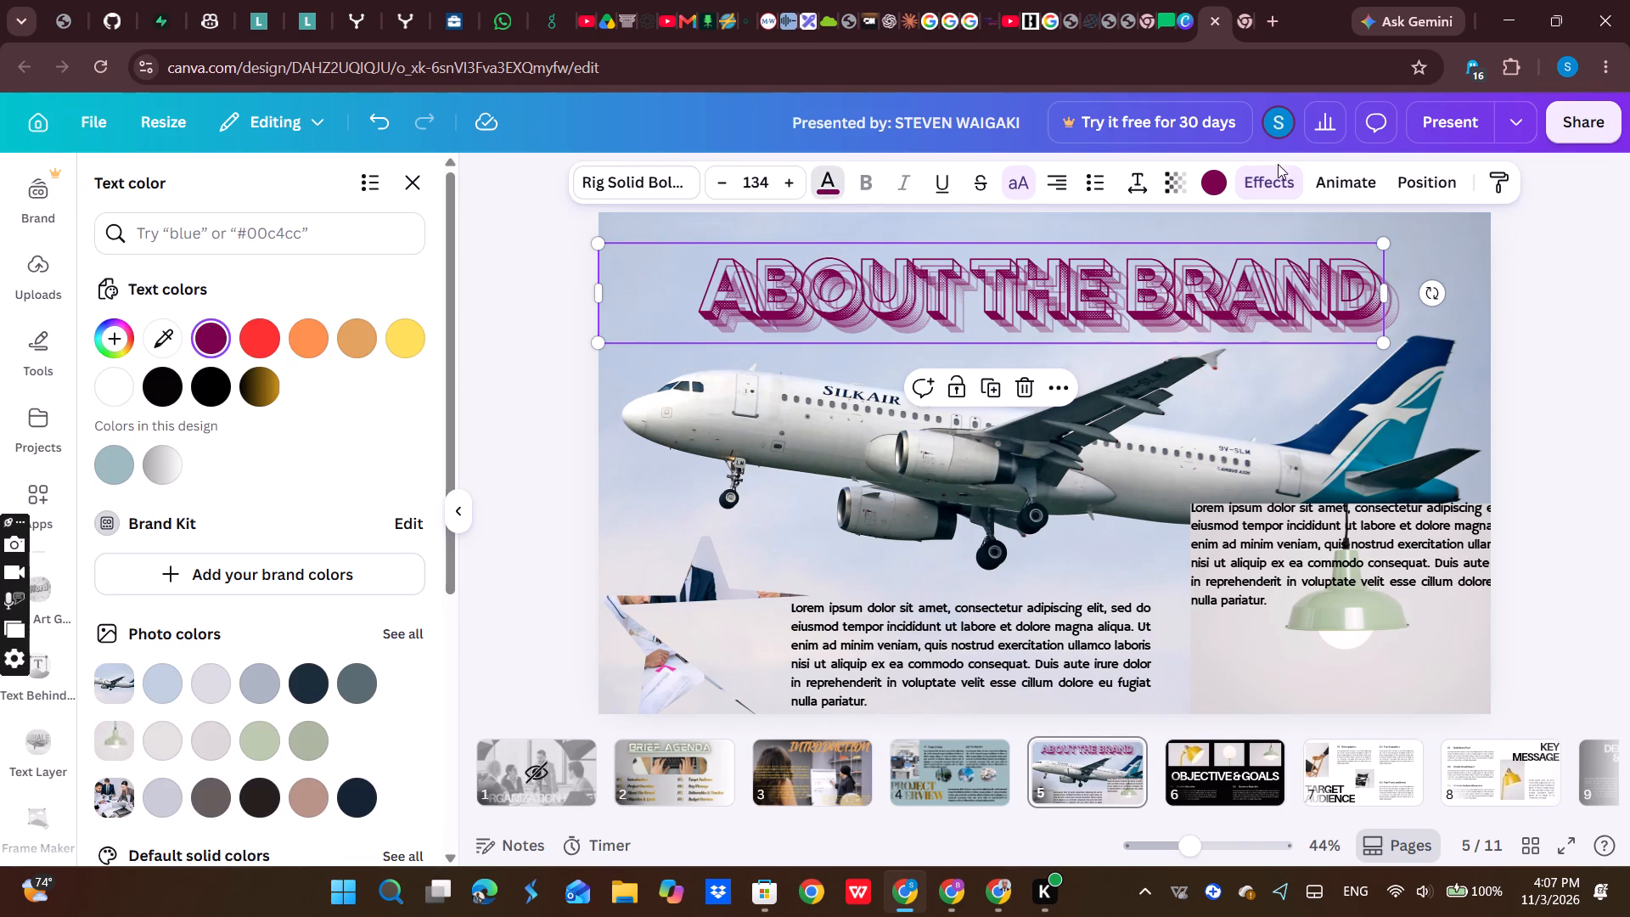
left_click(1218, 185)
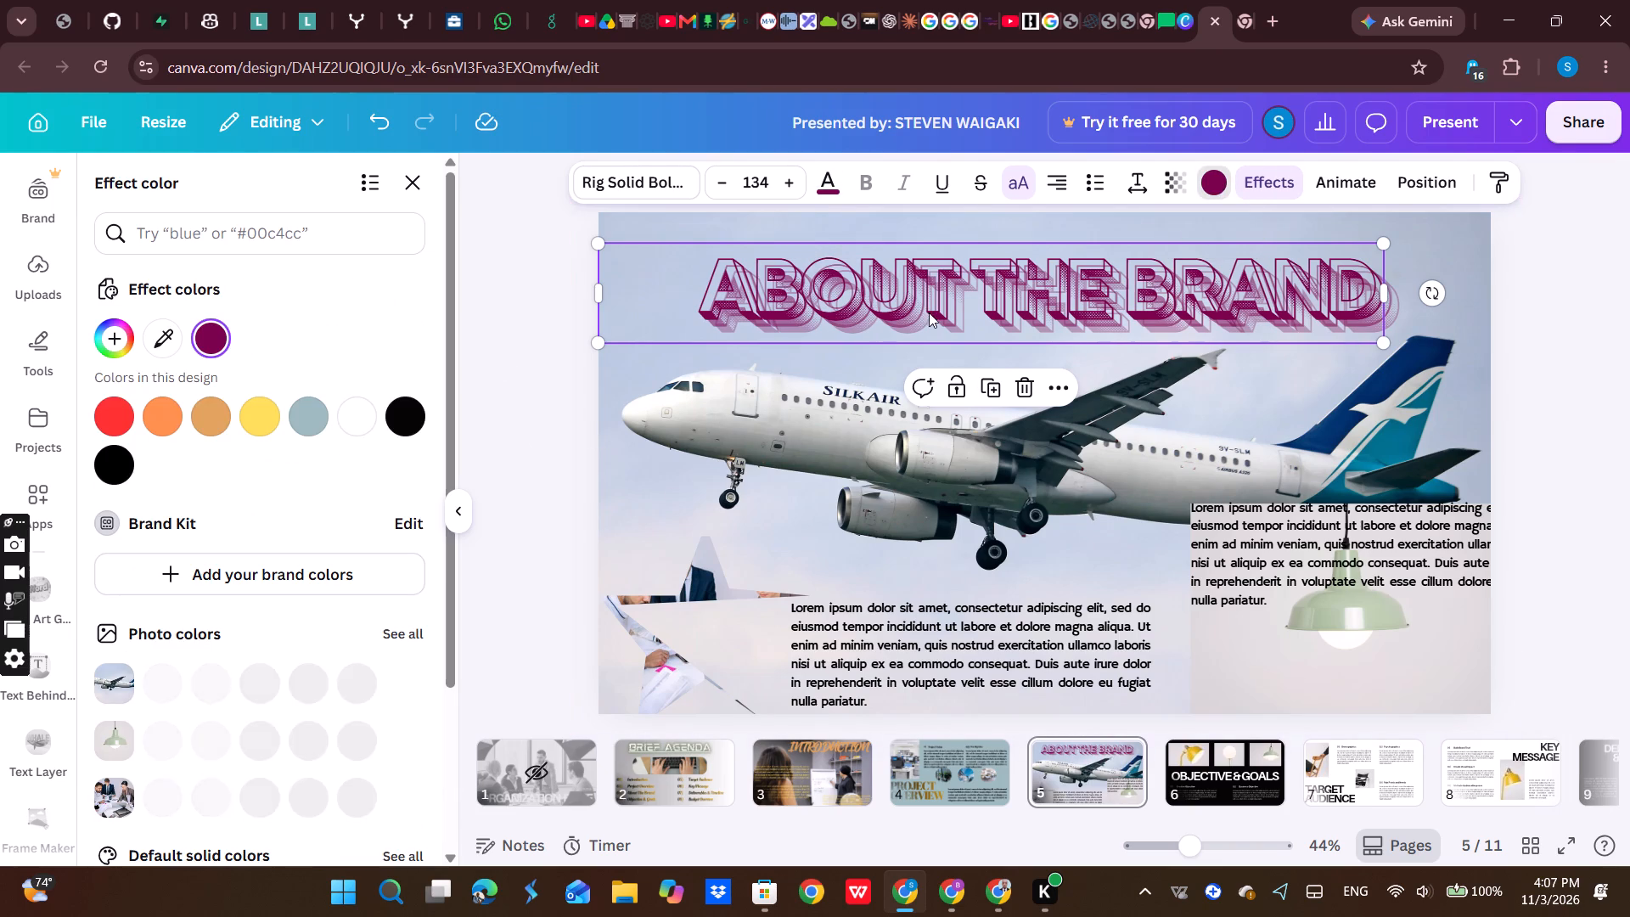
left_click(299, 684)
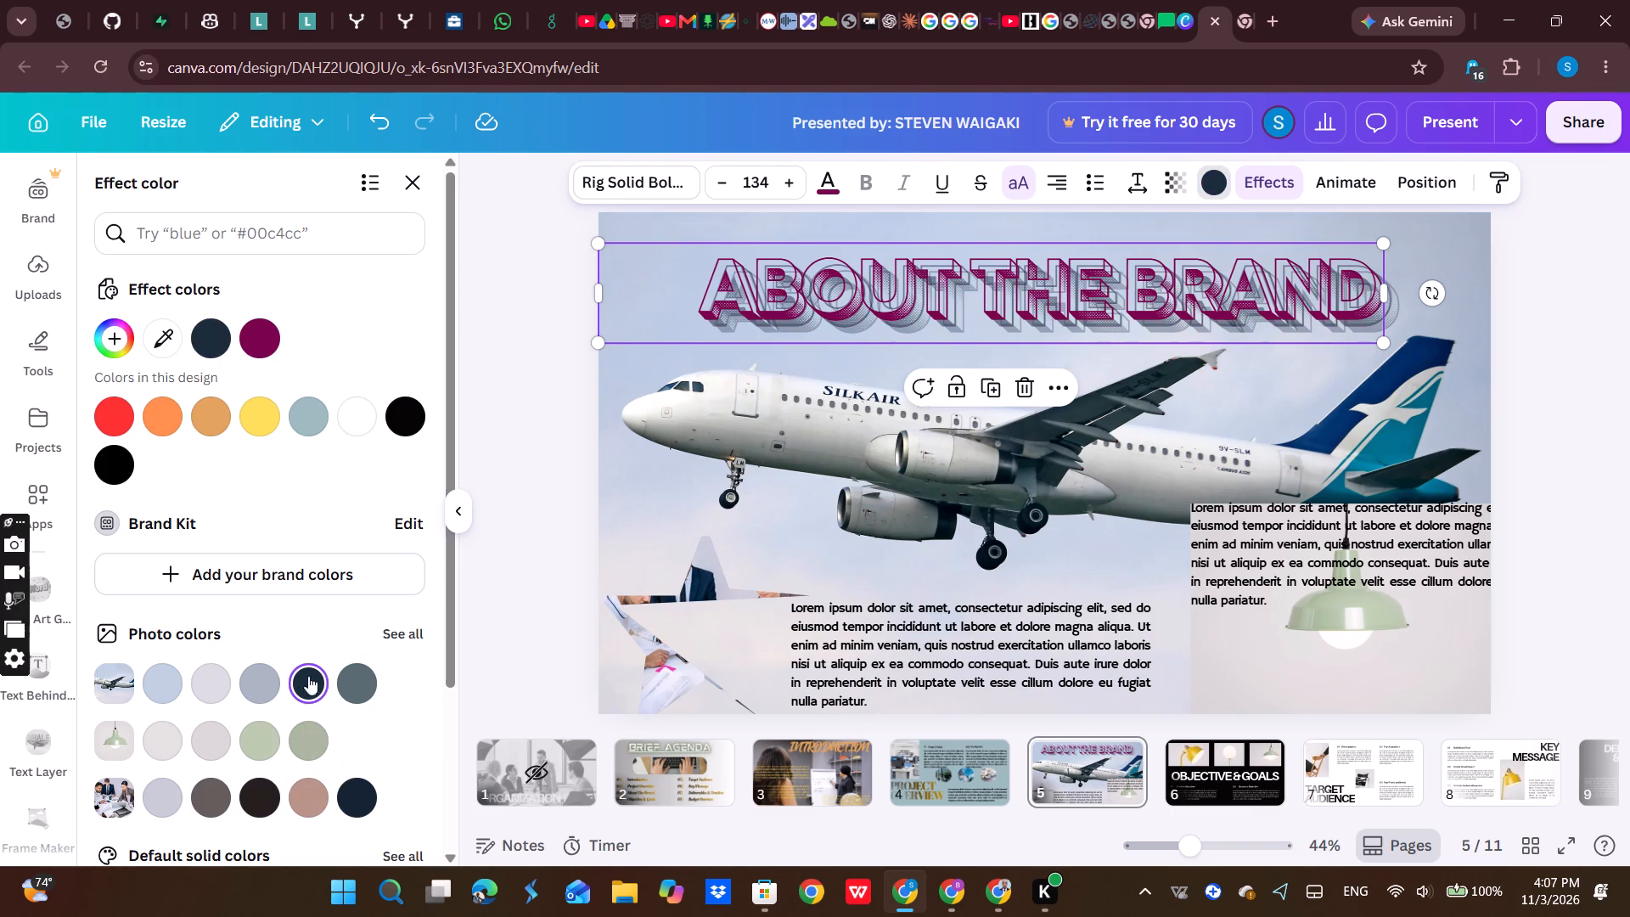
left_click(833, 192)
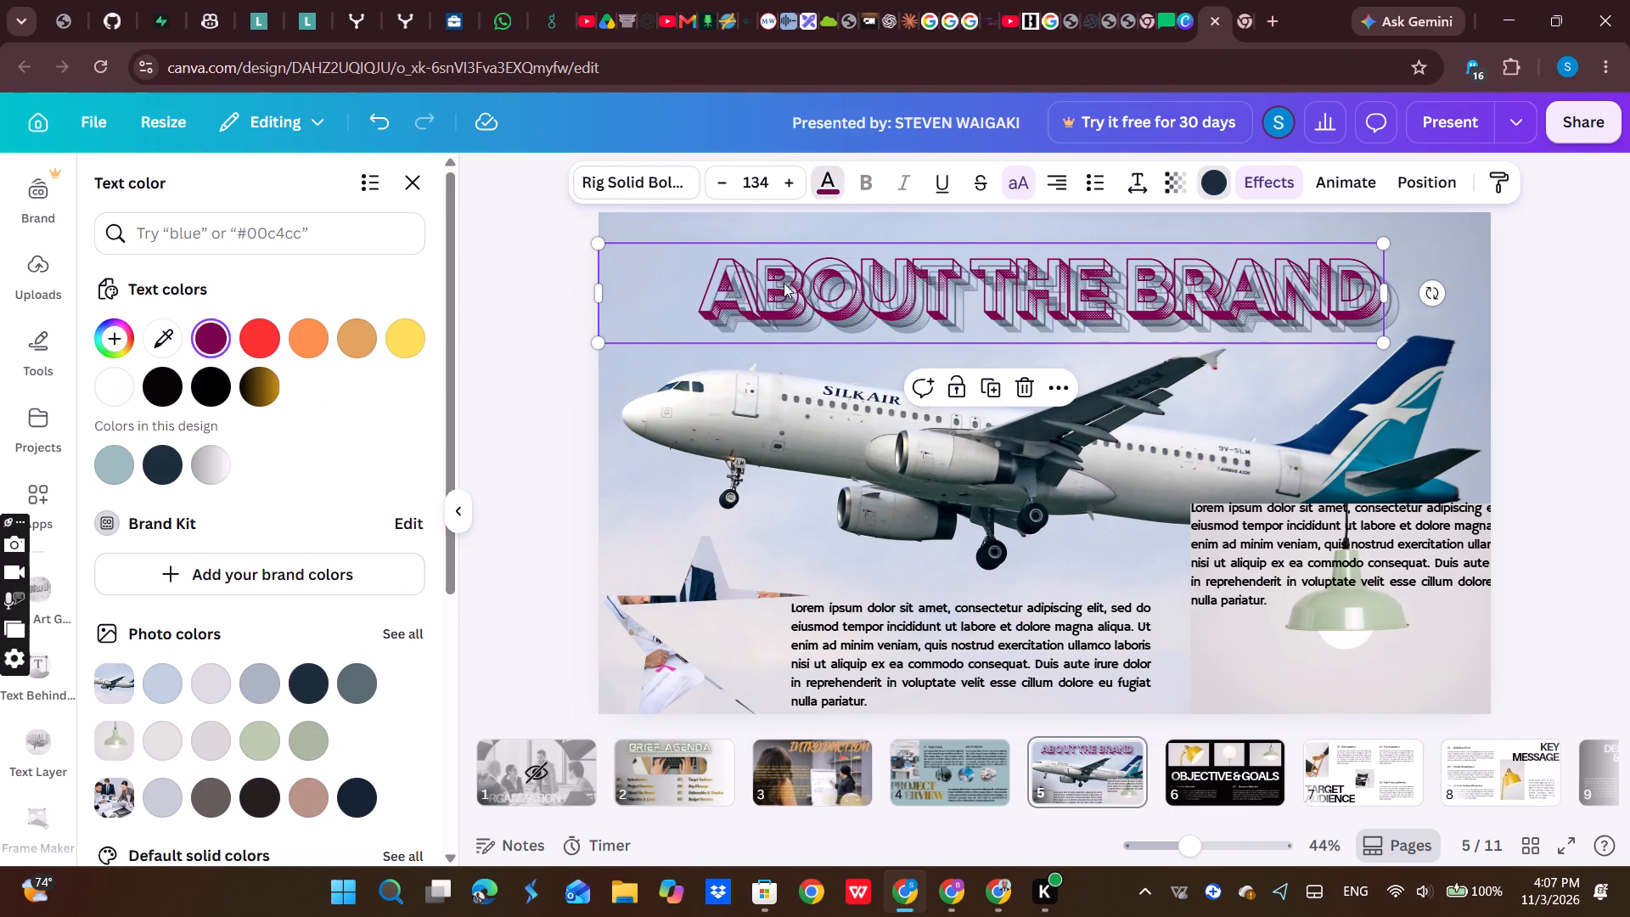
left_click(266, 380)
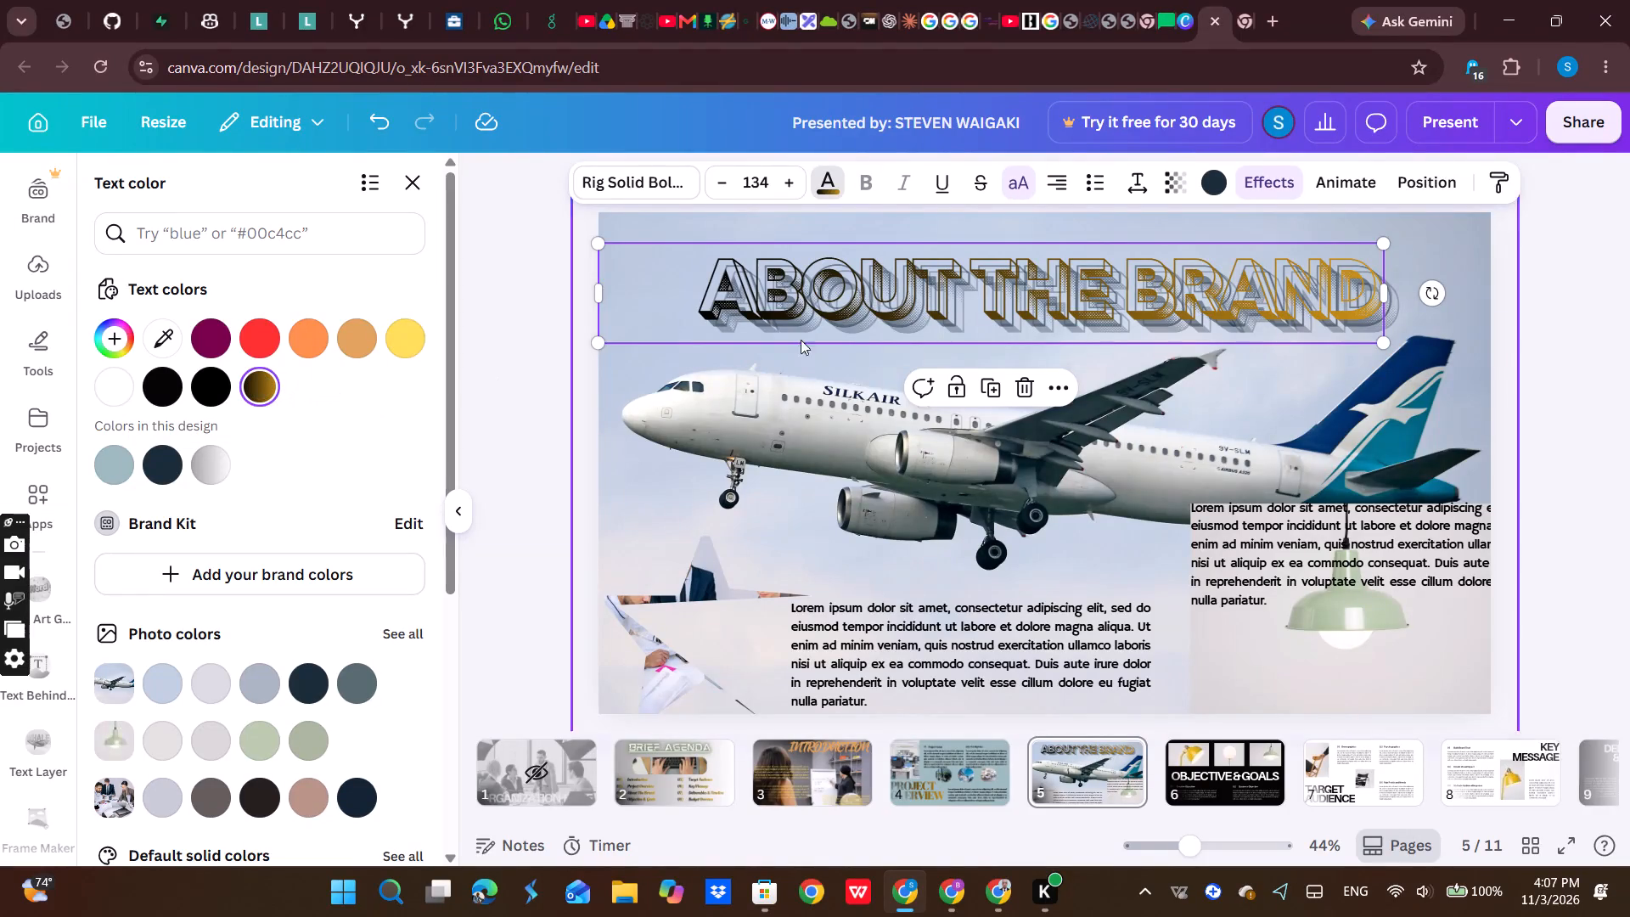
Move the ABOUT THE BRAND title slightly down and to the left, just above the airplane.
left_click(1216, 542)
left_click_drag(1023, 298, 989, 325)
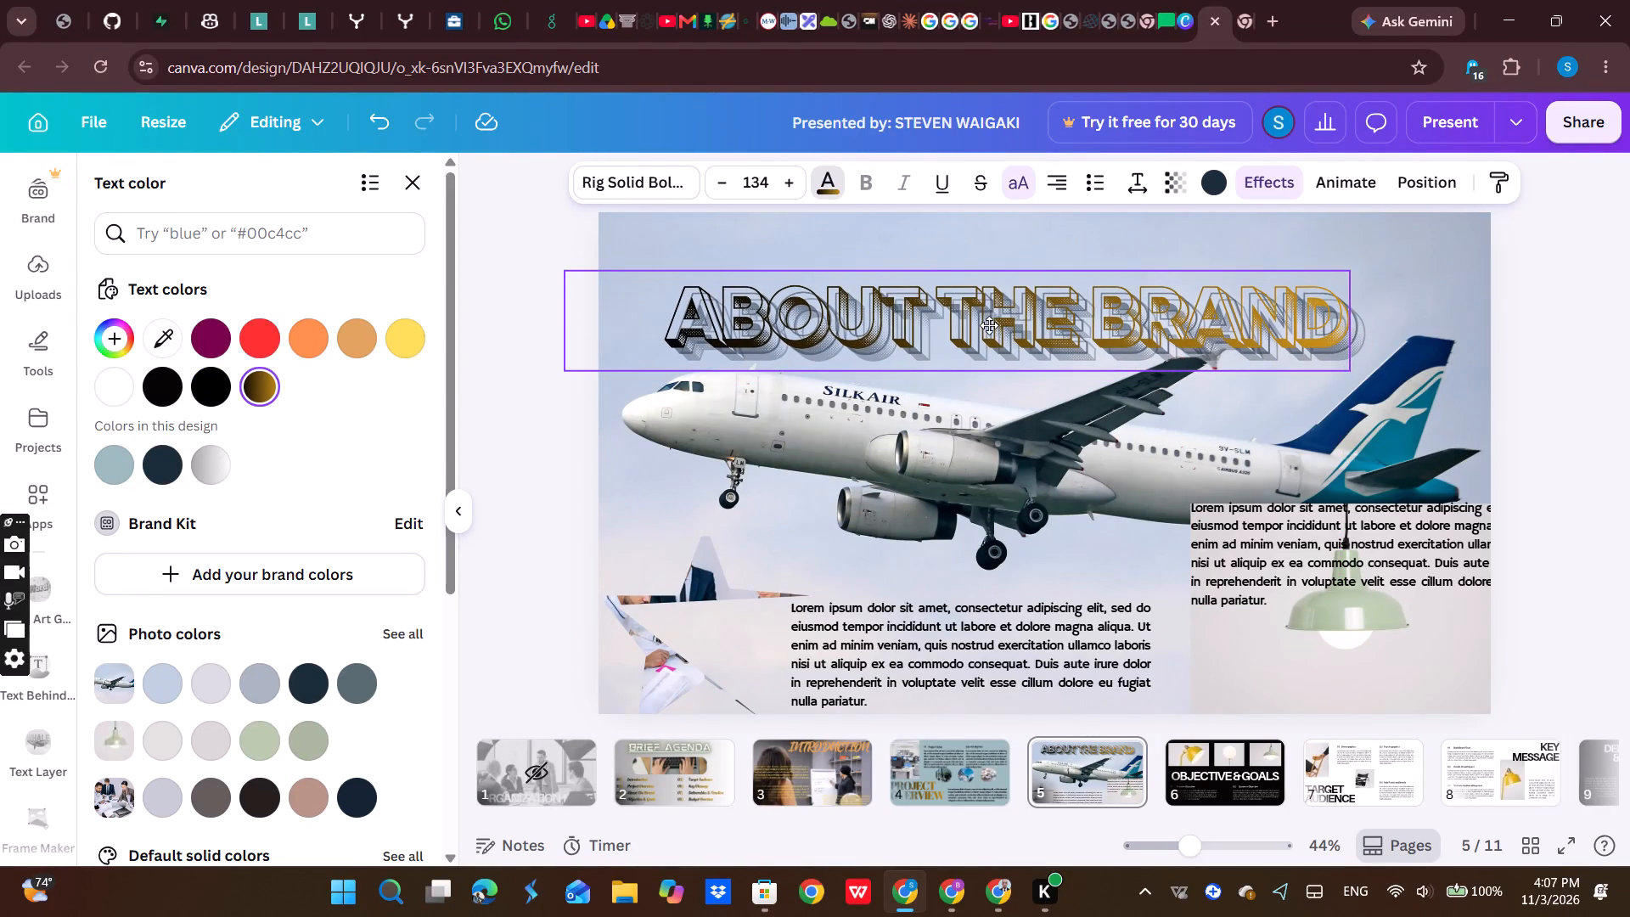
left_click(1228, 485)
Look through the text effect apps for further styling options.
left_click(1242, 526)
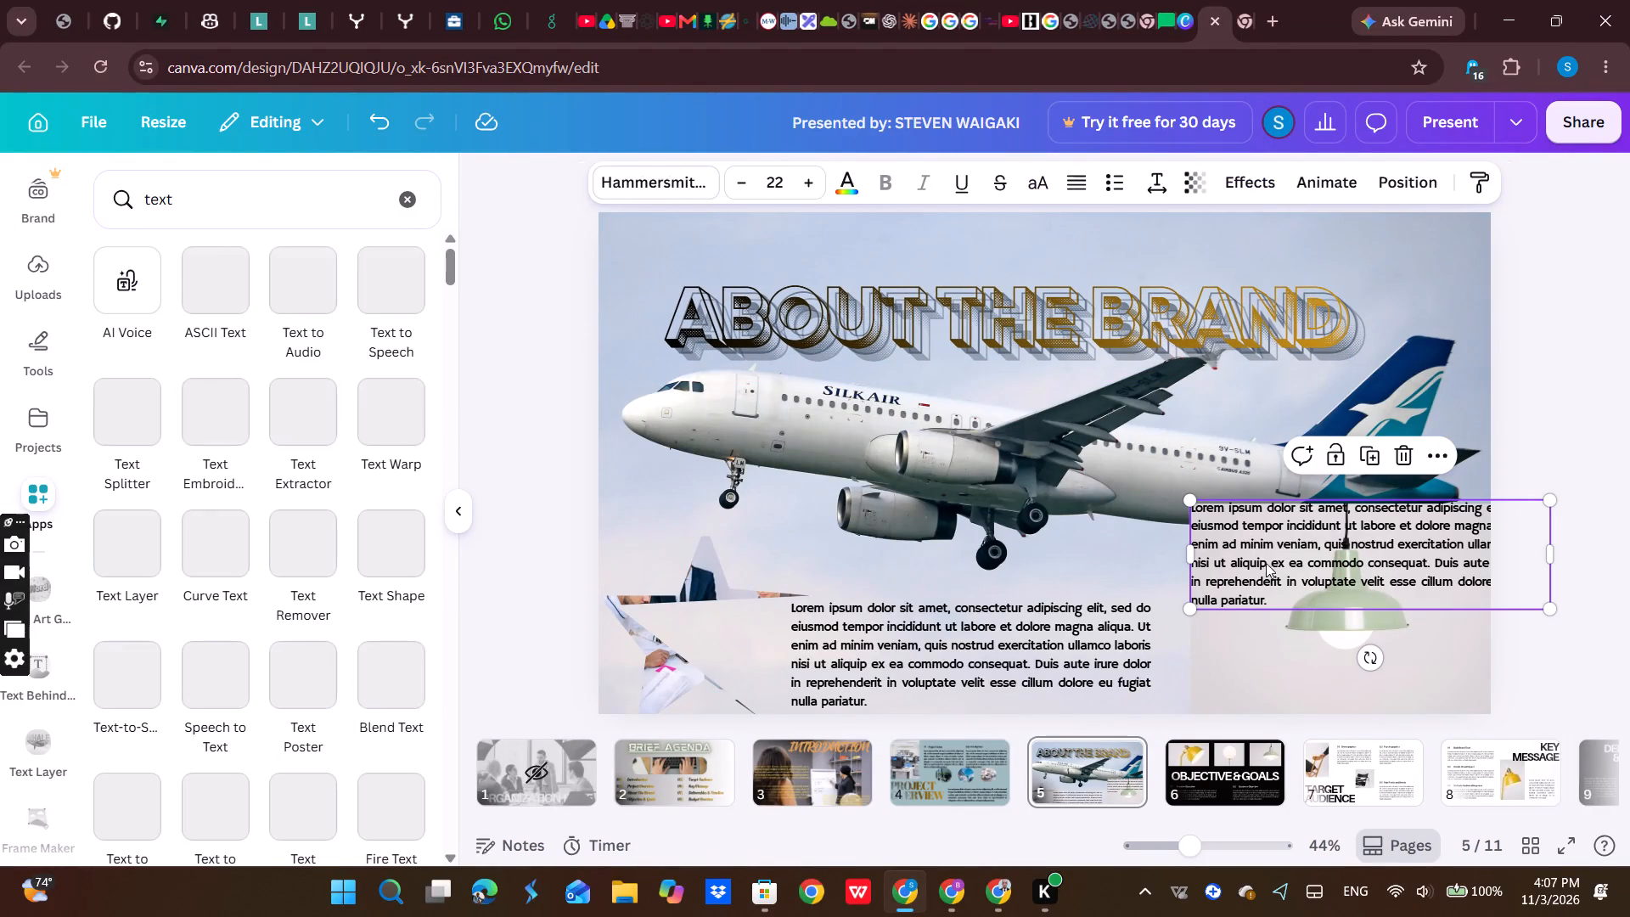
left_click(1312, 630)
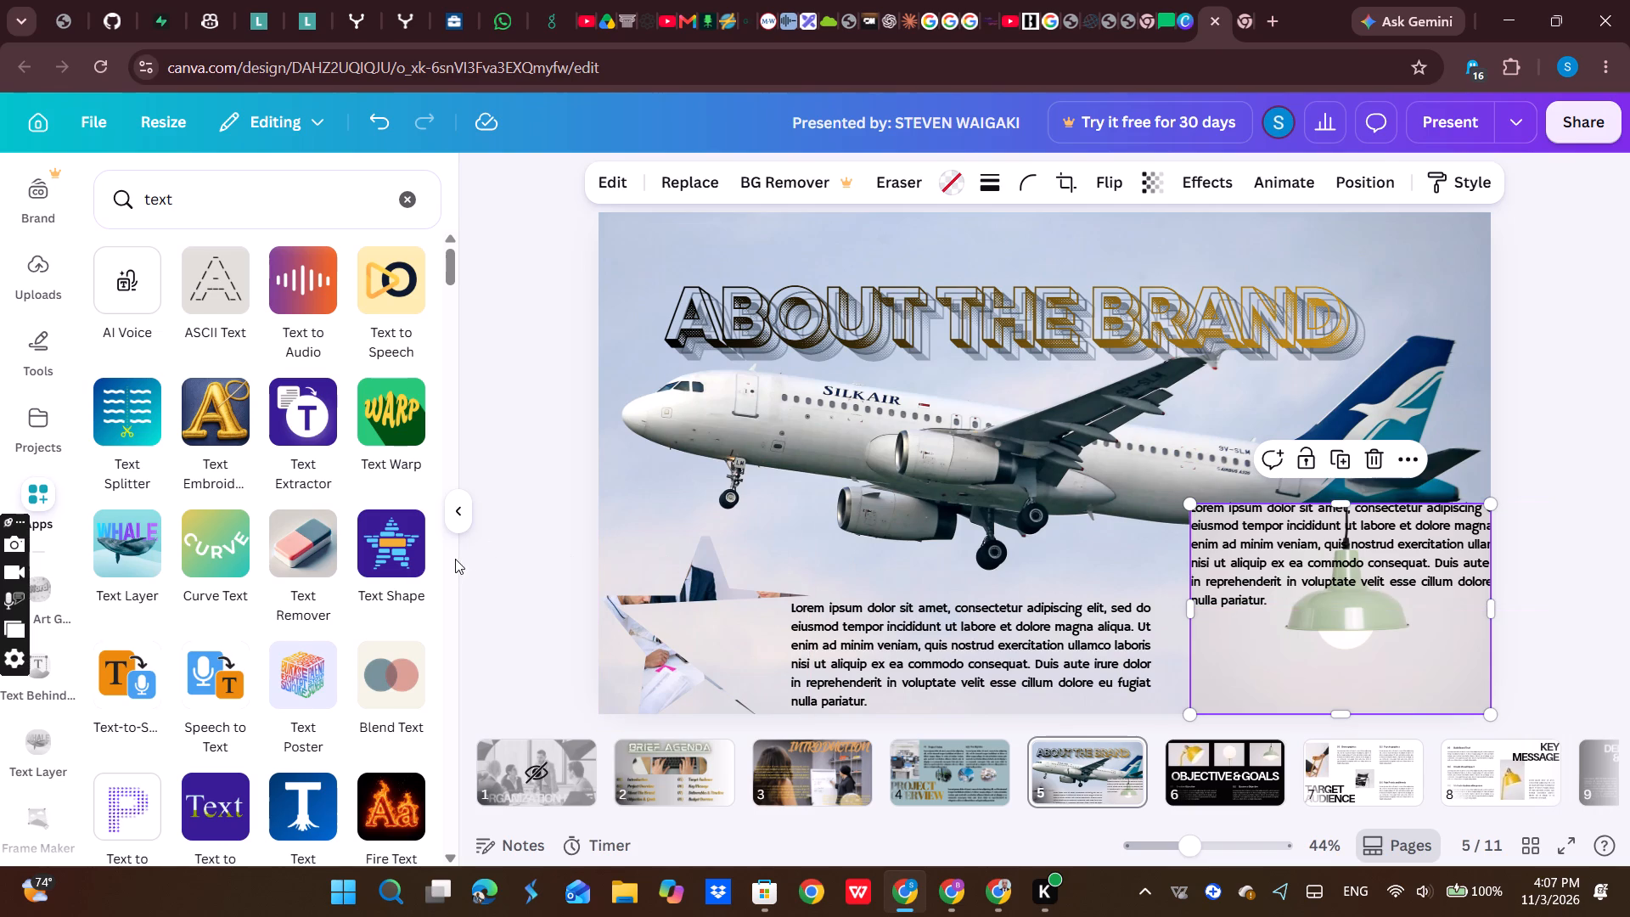
scroll(438, 618, "down", 2)
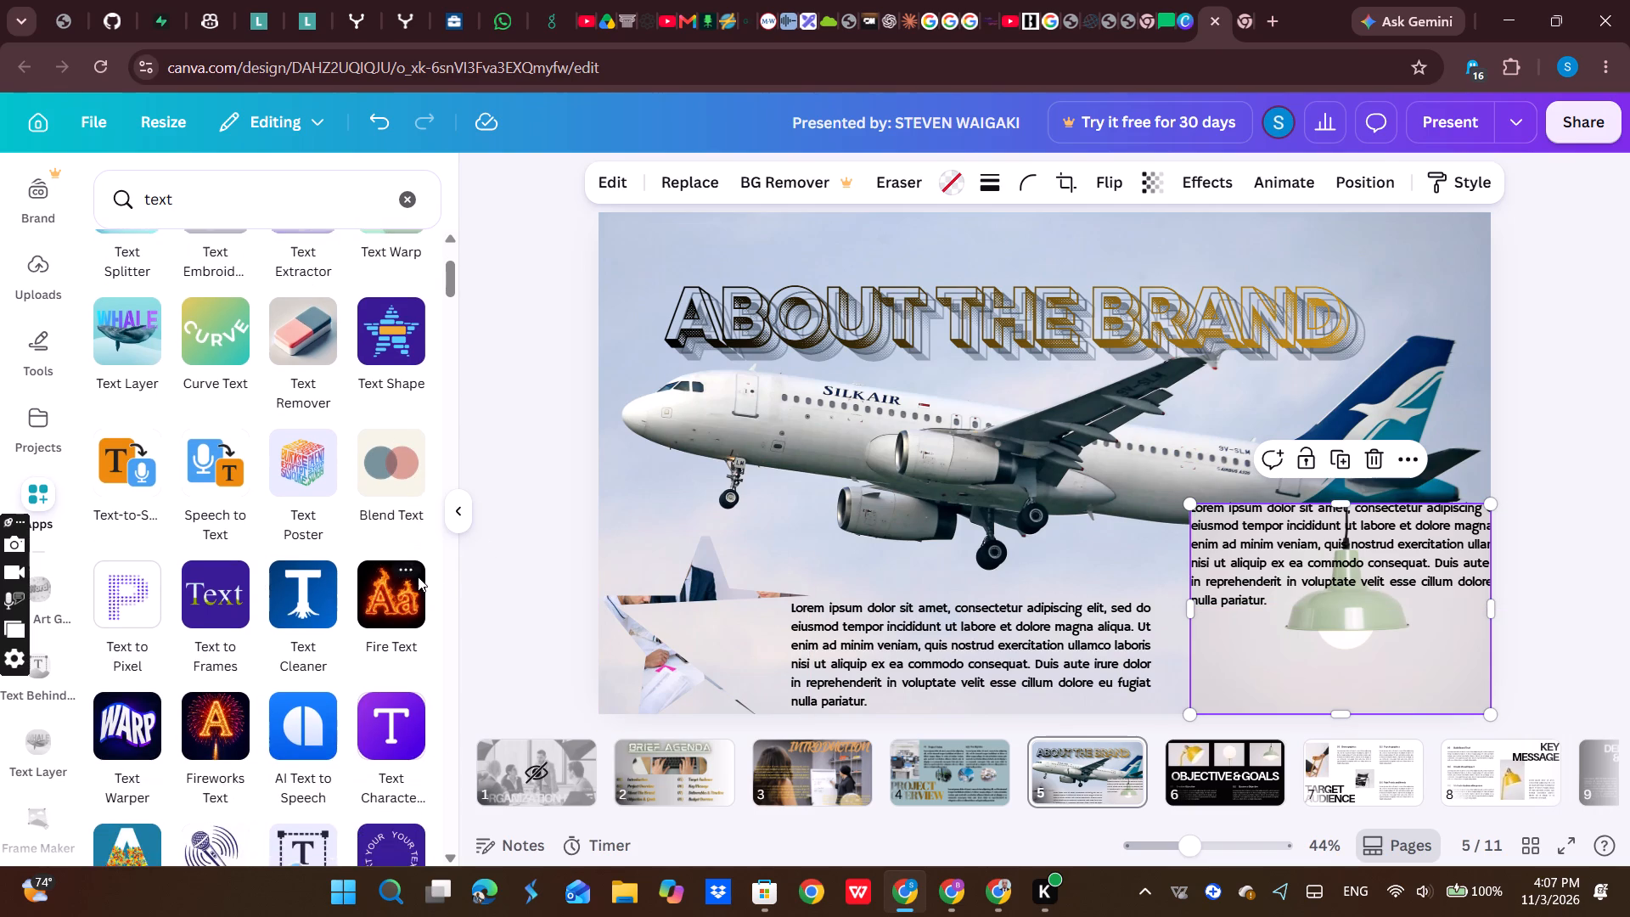
scroll(418, 577, "down", 1)
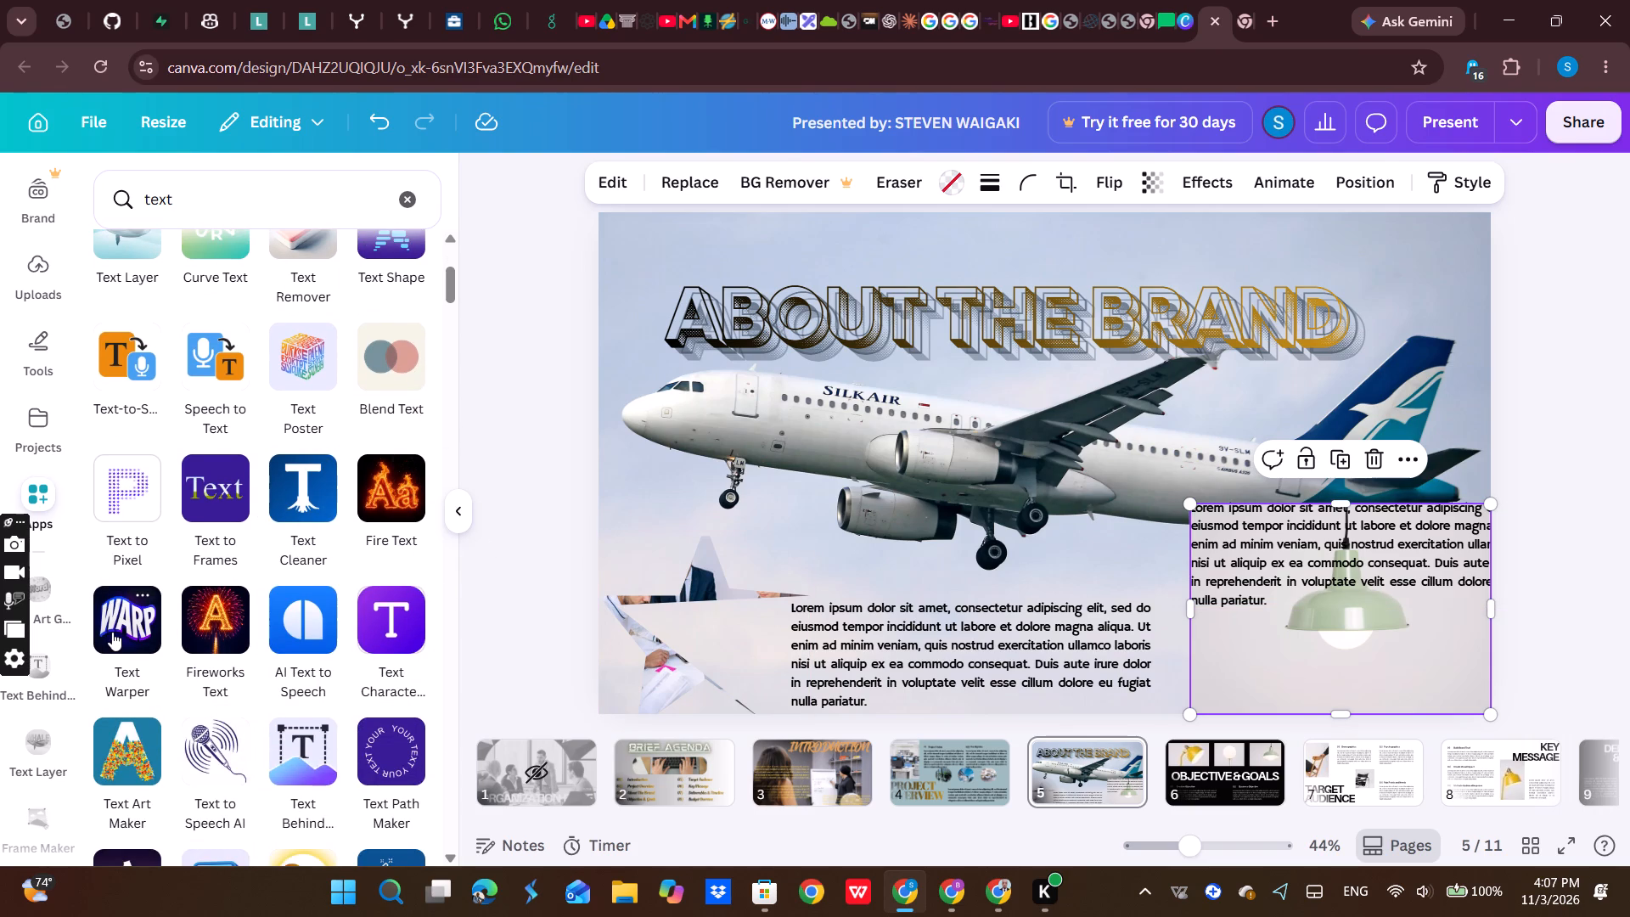
scroll(301, 563, "down", 3)
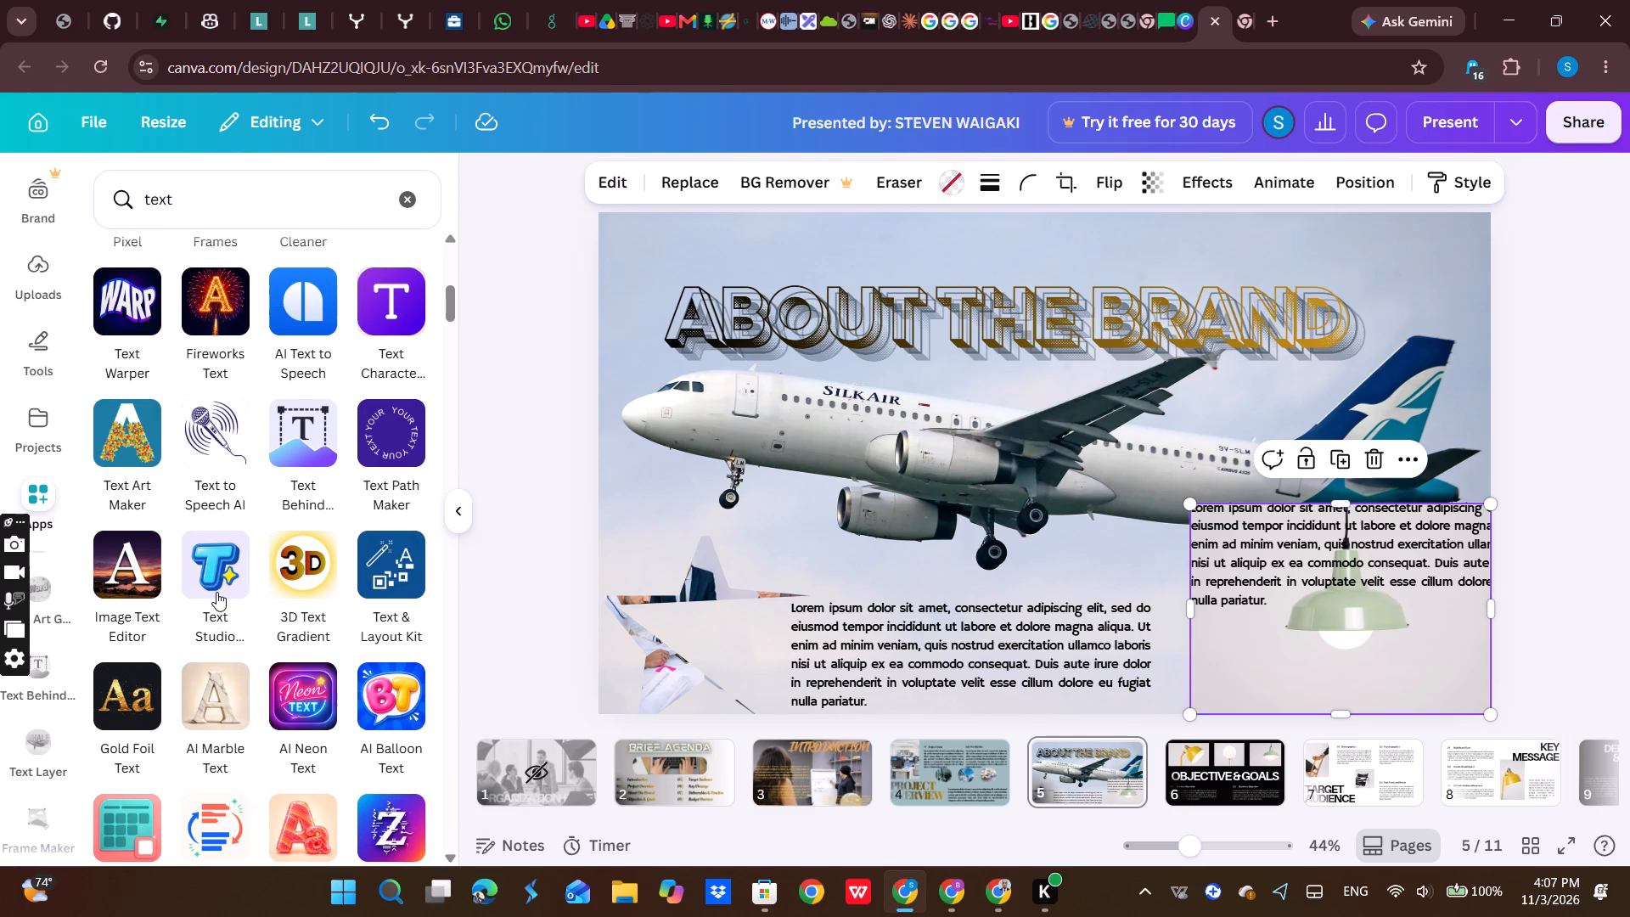
scroll(253, 580, "down", 1)
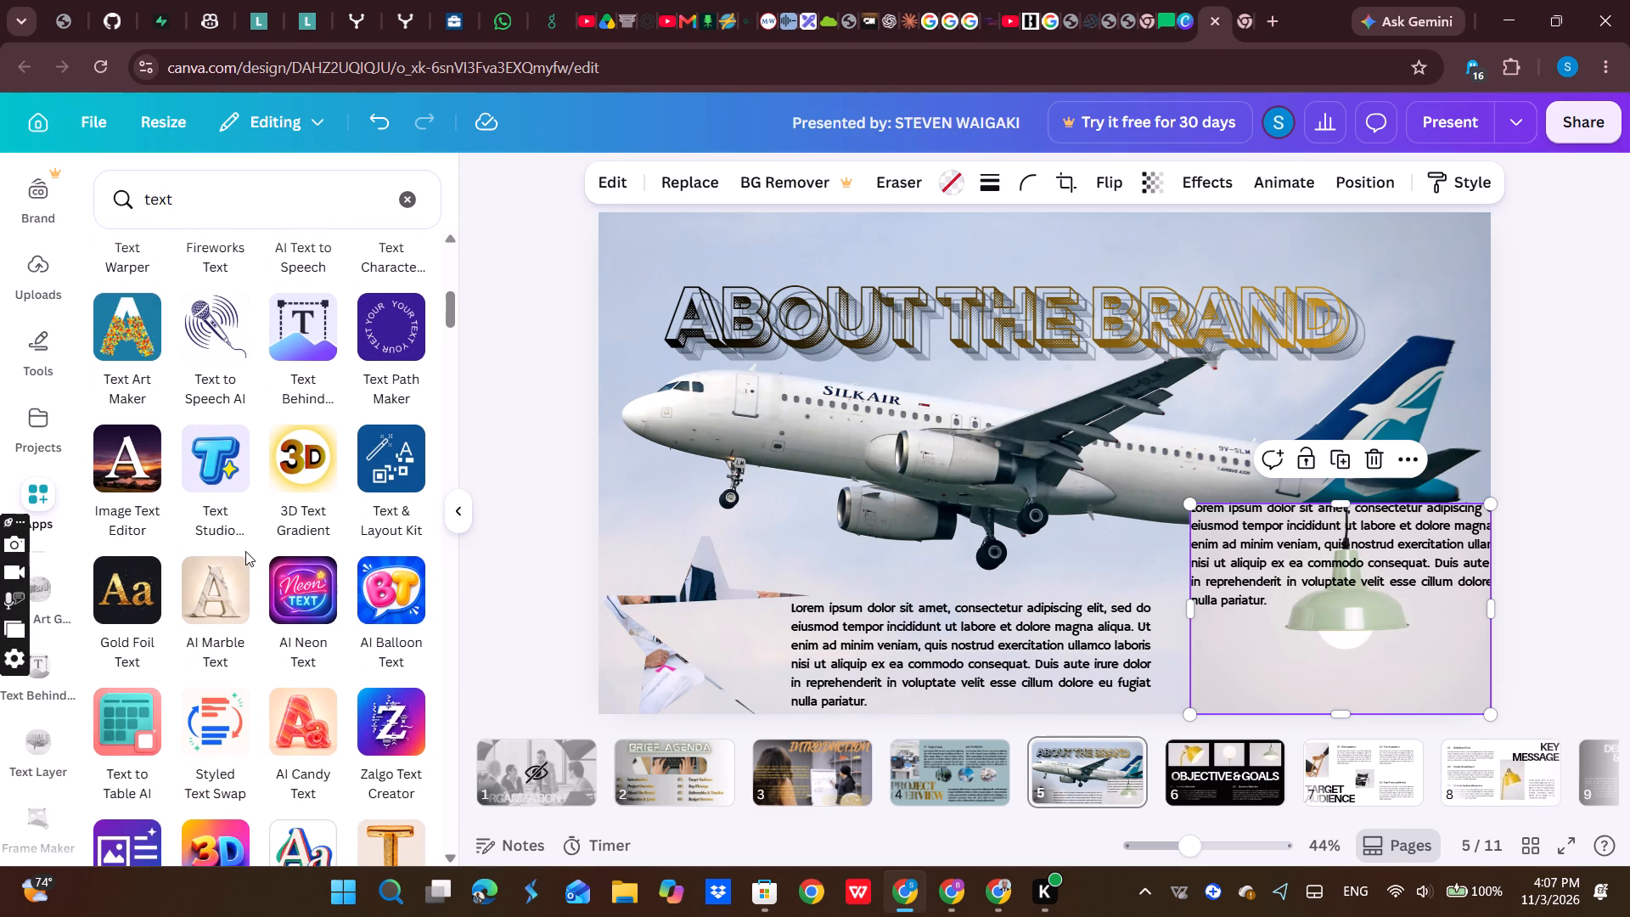
scroll(251, 564, "up", 1)
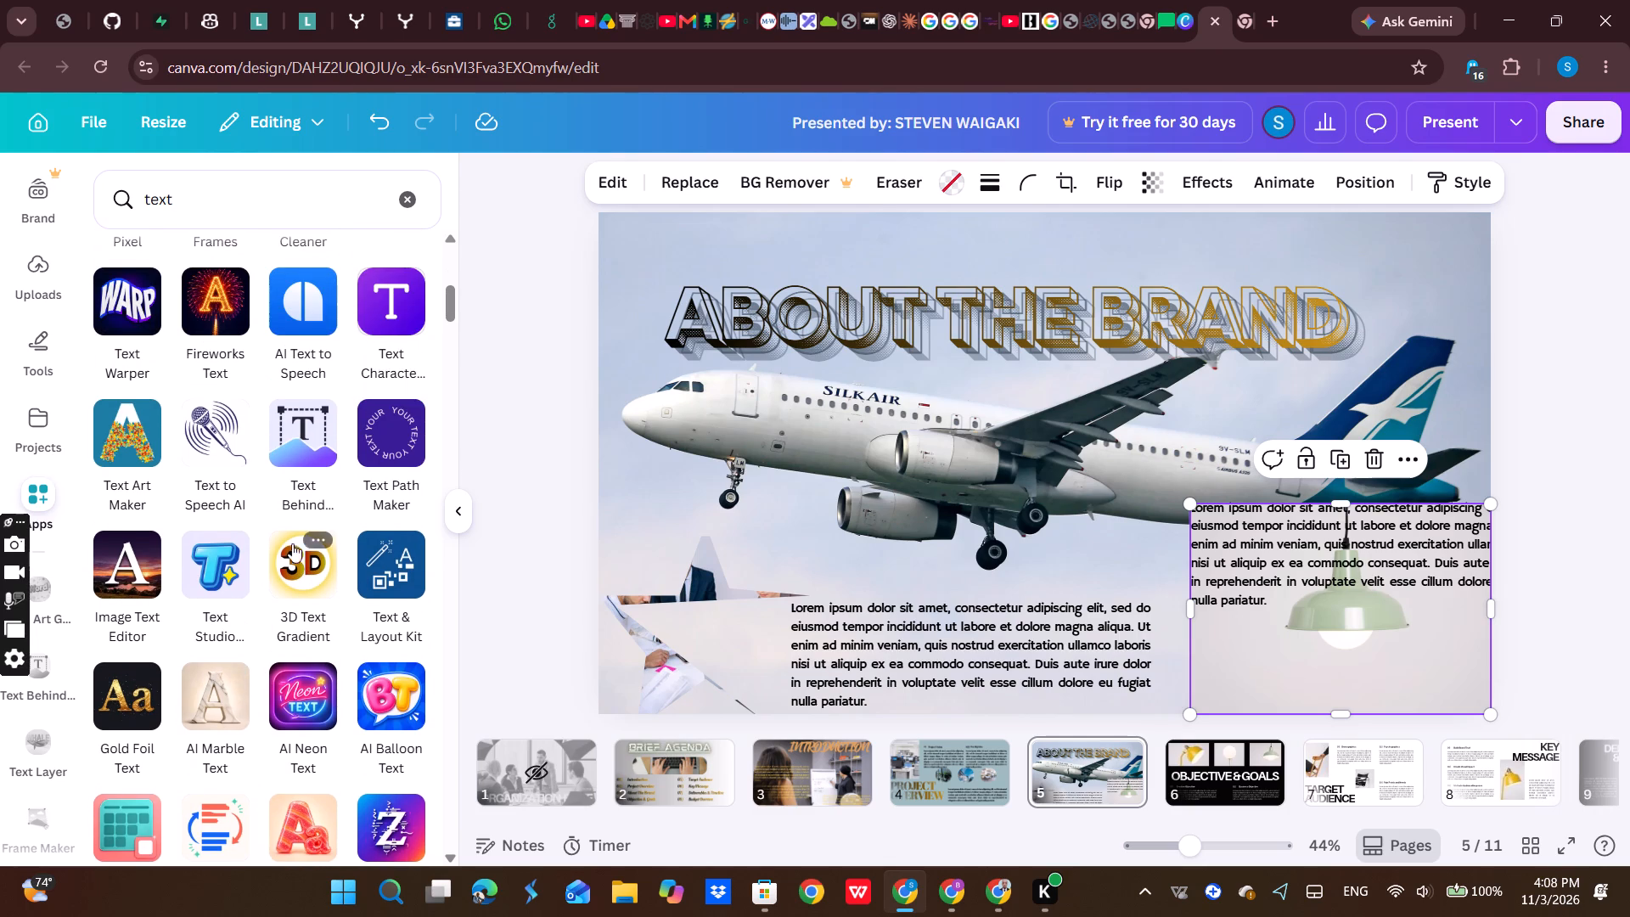
scroll(301, 514, "up", 5)
Search replacement photos for "airline pilot" and swap the green lamp photo for the shot of two pilots seated in a cockpit.
left_click(705, 194)
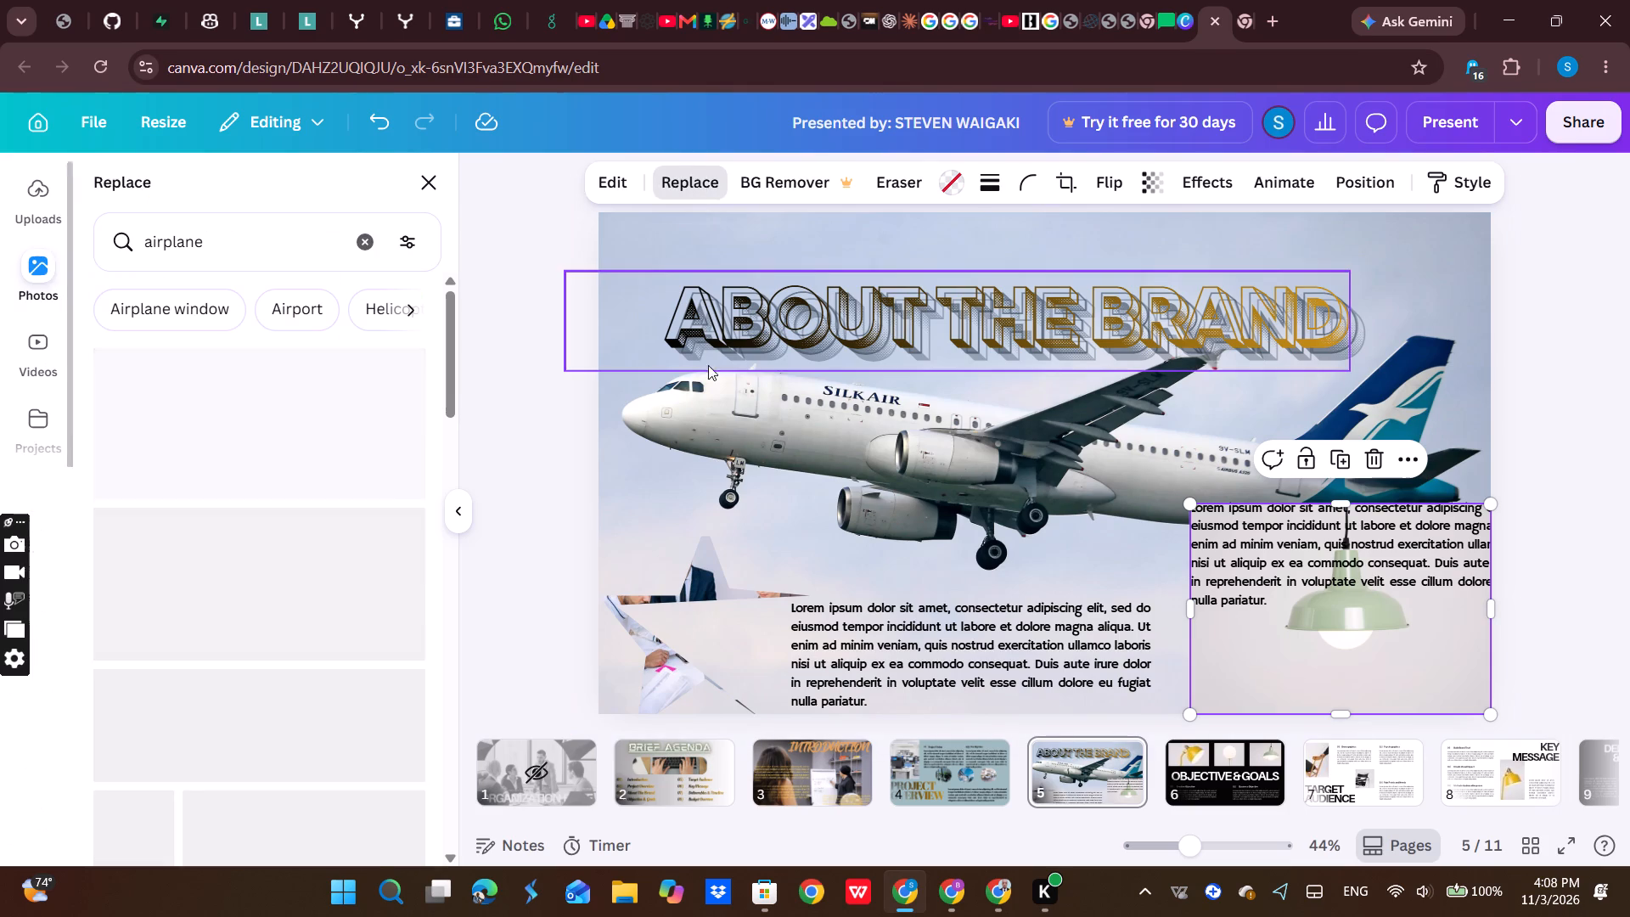
scroll(343, 509, "down", 7)
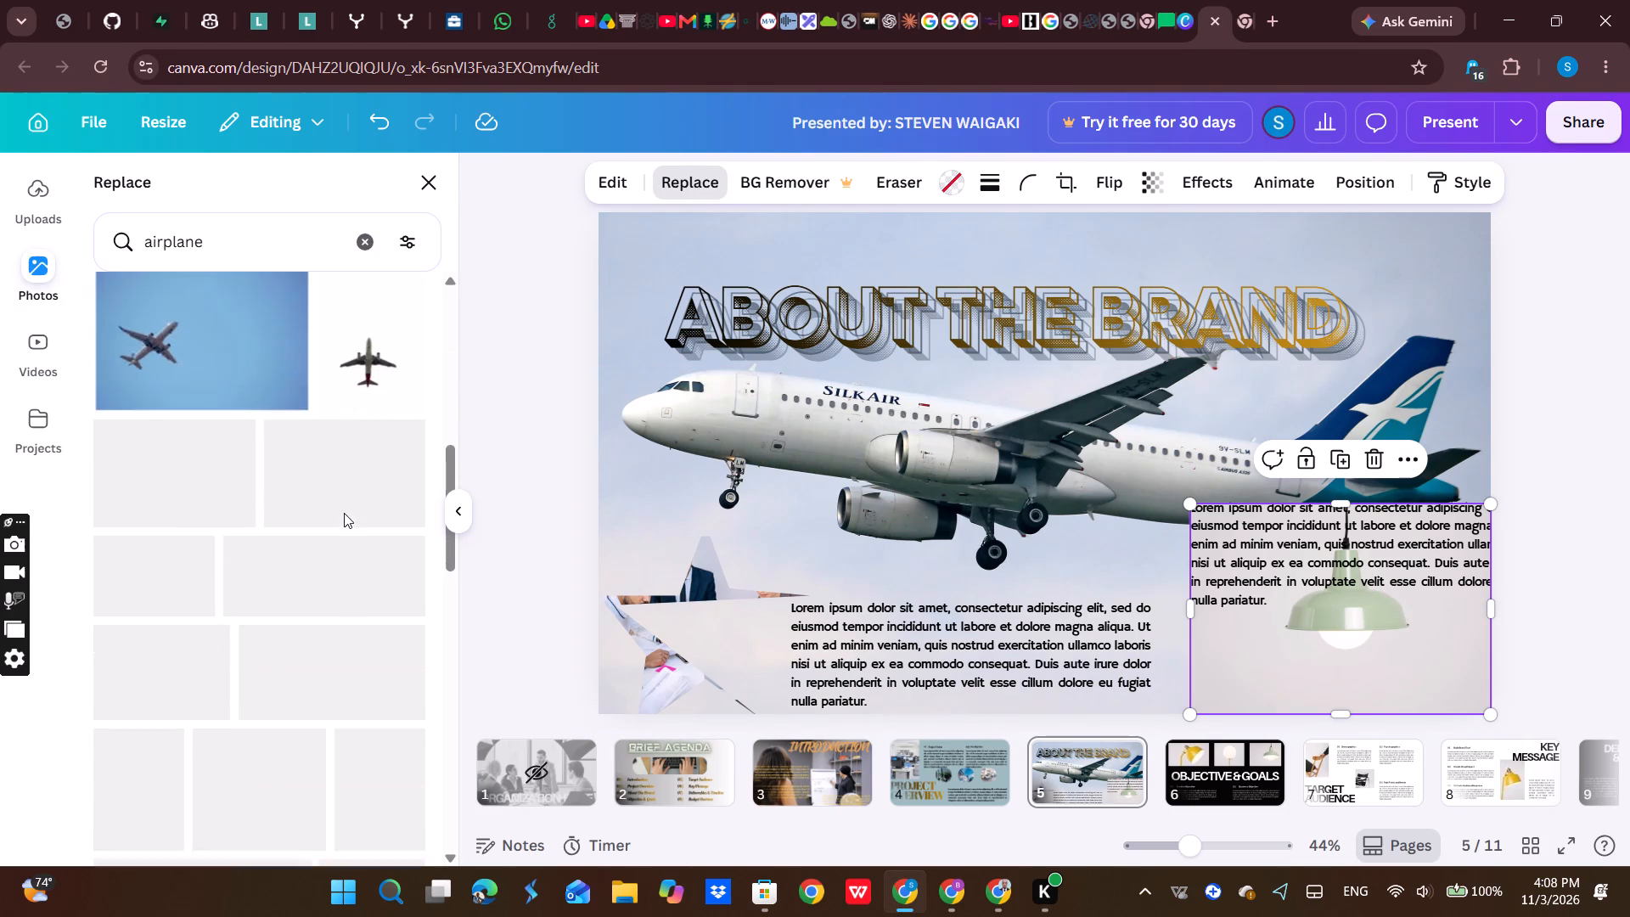
scroll(348, 508, "down", 3)
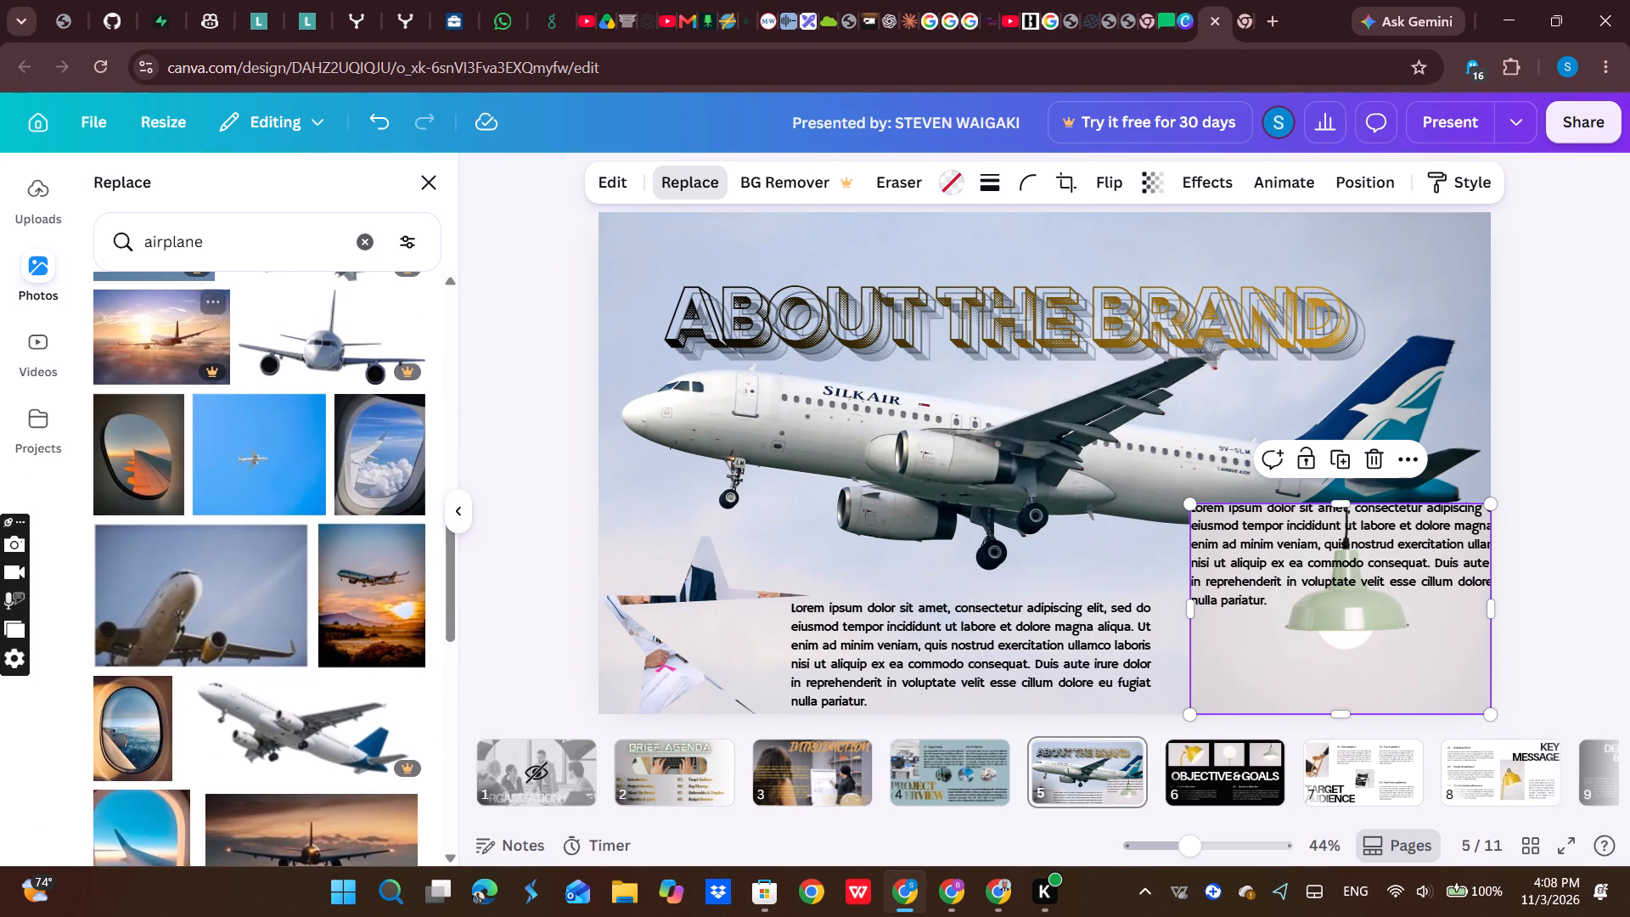
left_click(228, 239)
key("BackSpace")
key("BackSpace")
key("BackSpace")
key("BackSpace")
key("BackSpace")
key("BackSpace")
key("BackSpace")
key("BackSpace")
key("BackSpace")
key("BackSpace")
key("BackSpace")
key("BackSpace")
key("BackSpace")
key("BackSpace")
key("BackSpace")
key("BackSpace")
key("BackSpace")
key("BackSpace")
key("BackSpace")
key("BackSpace")
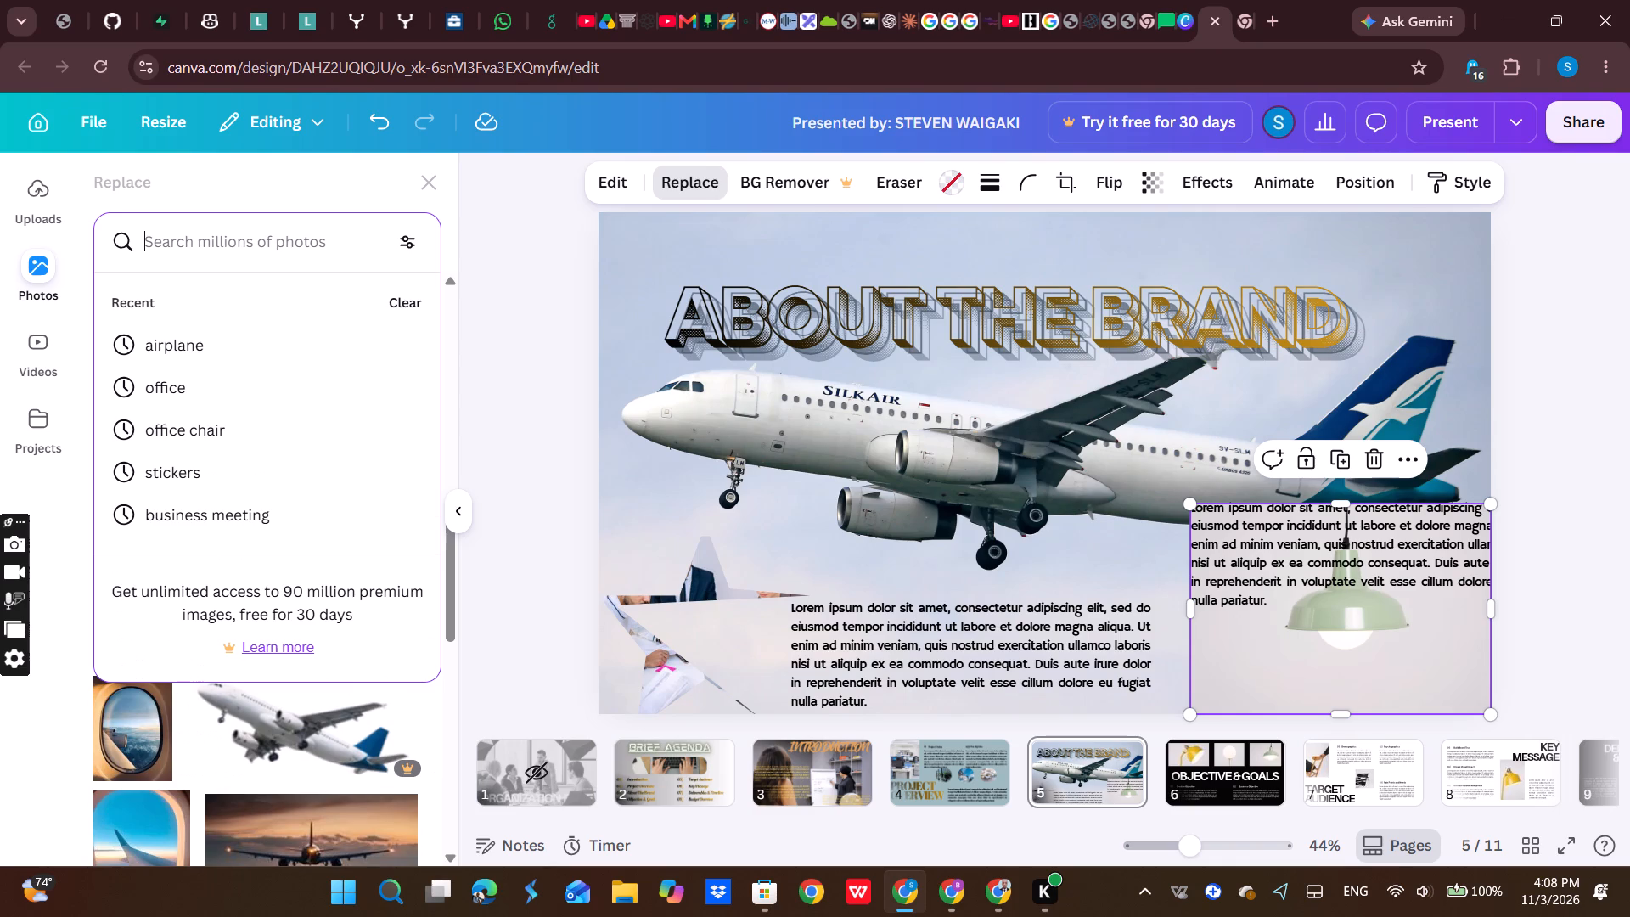
type("pilot")
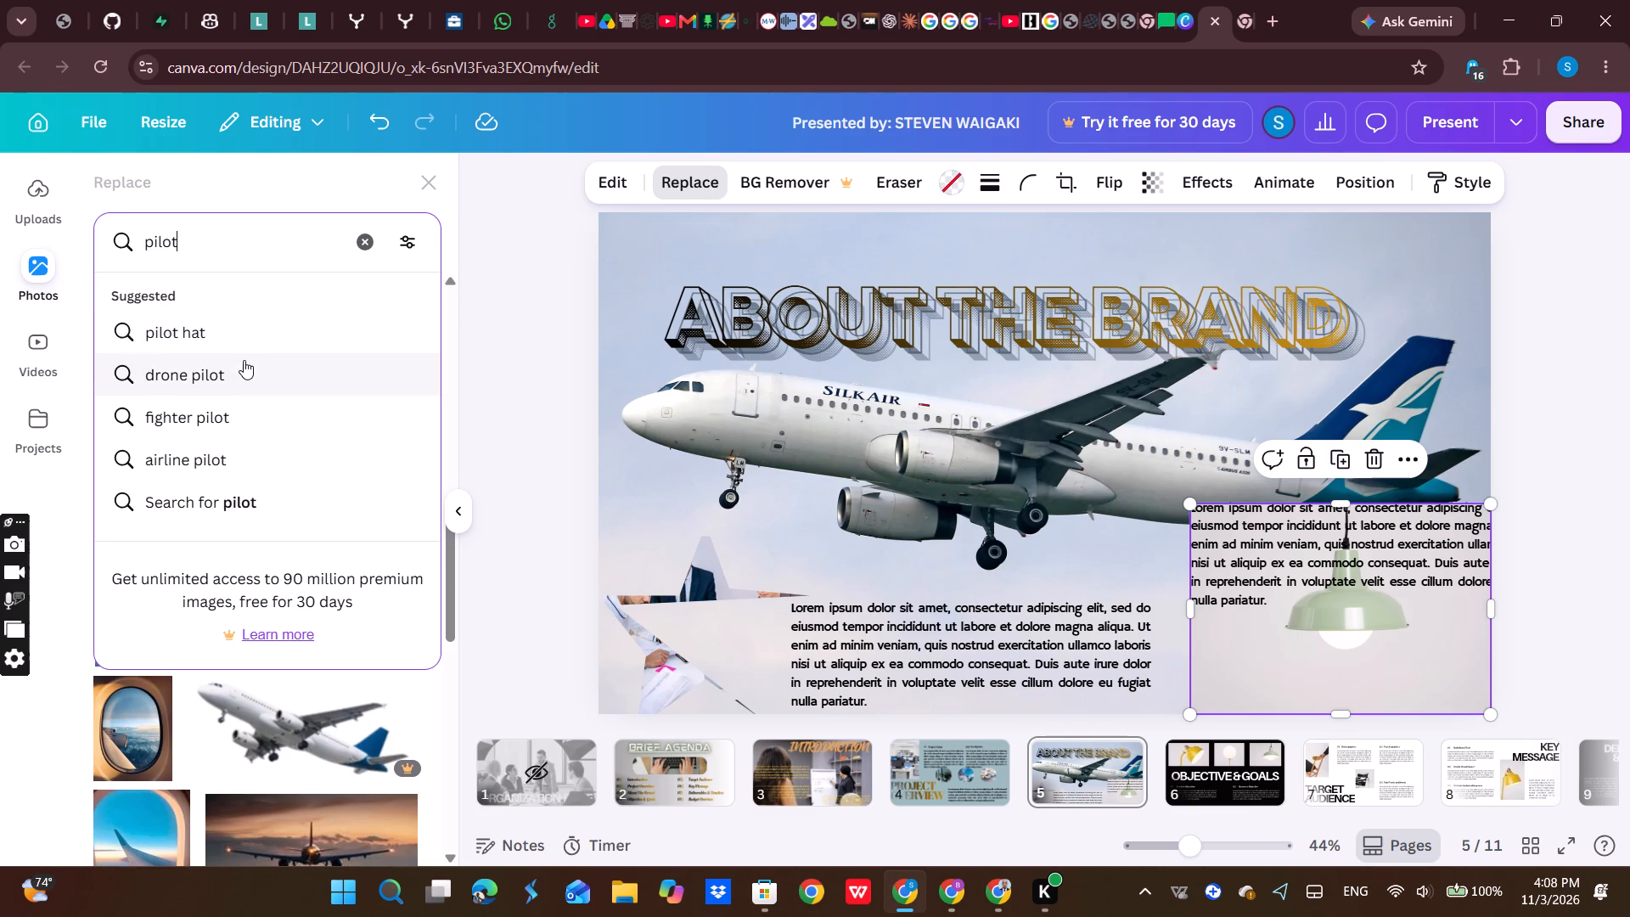
left_click(252, 443)
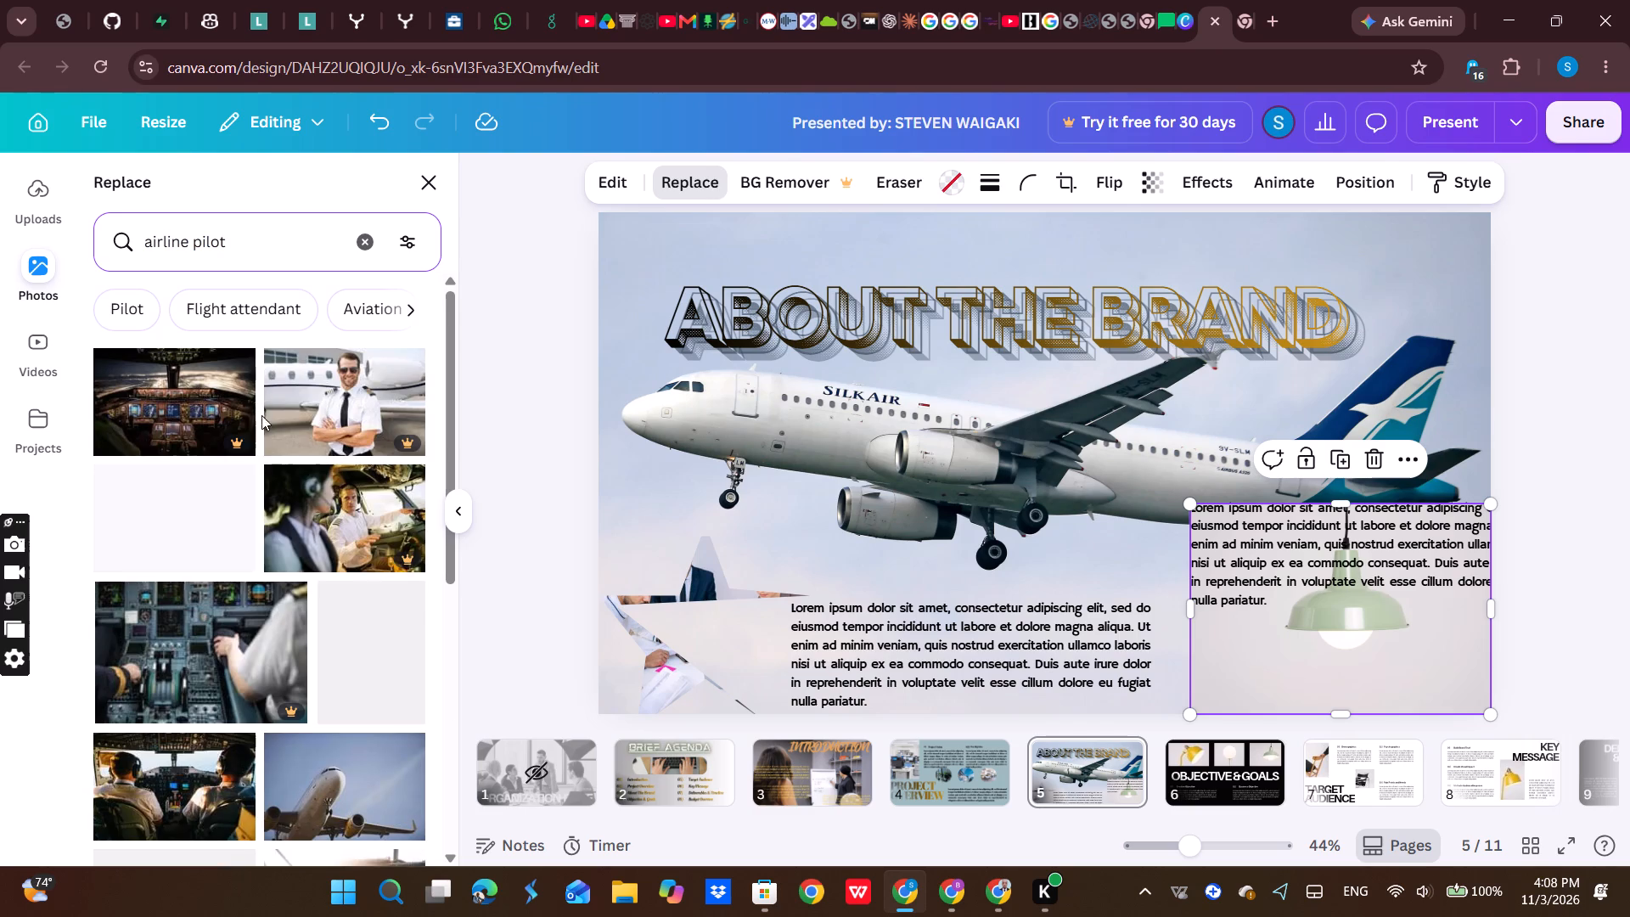
scroll(280, 582, "down", 1)
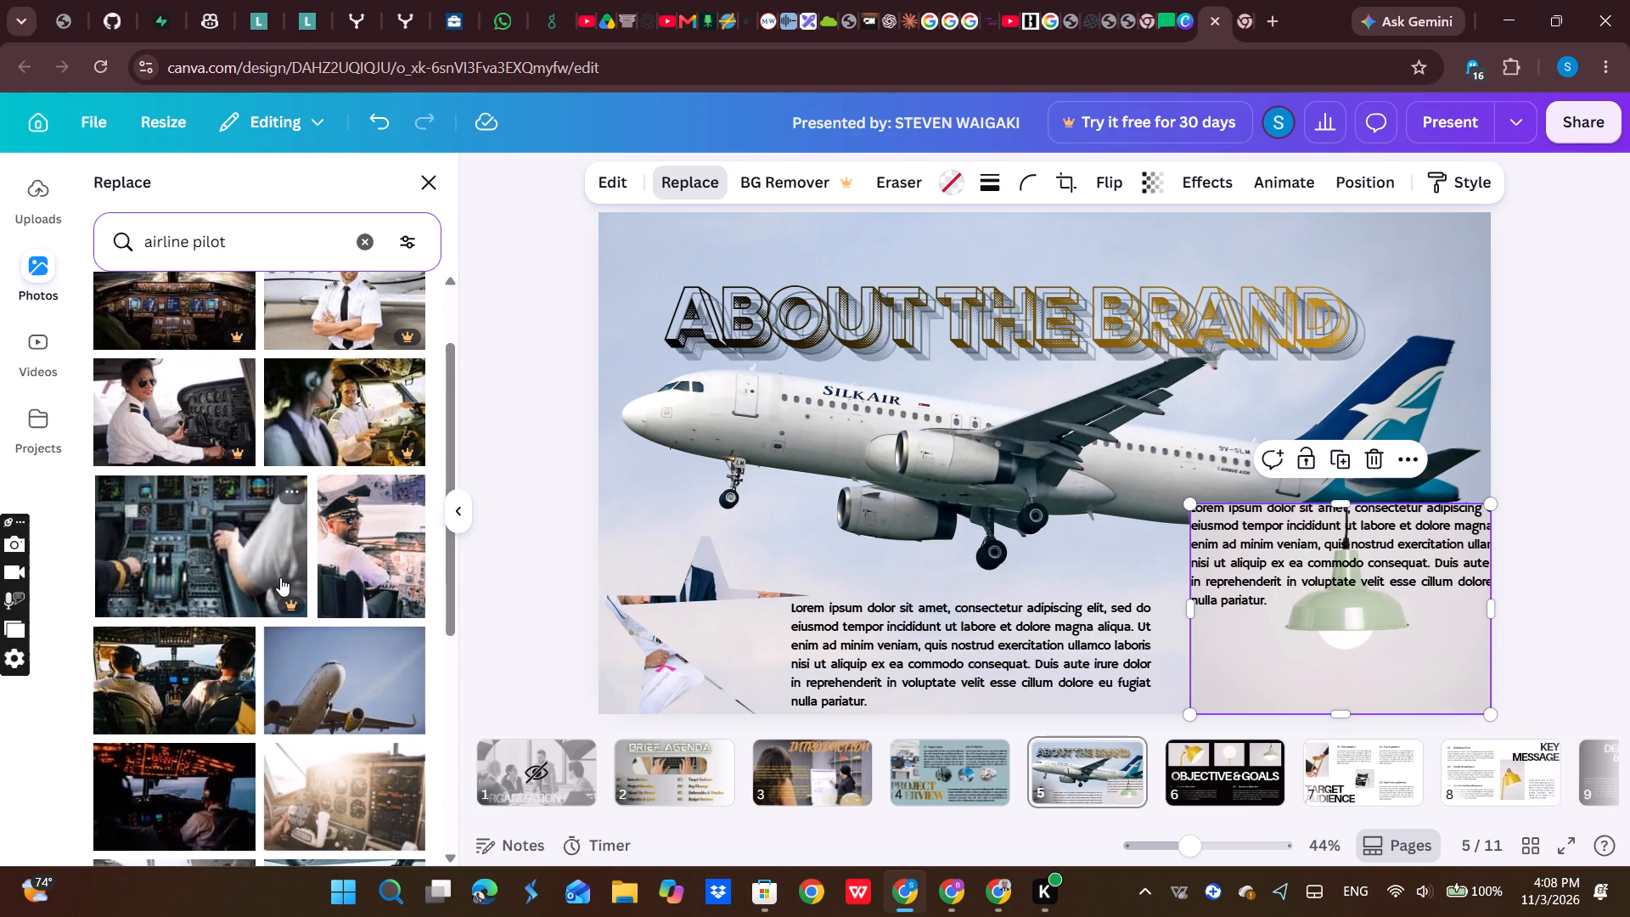
scroll(279, 575, "down", 7)
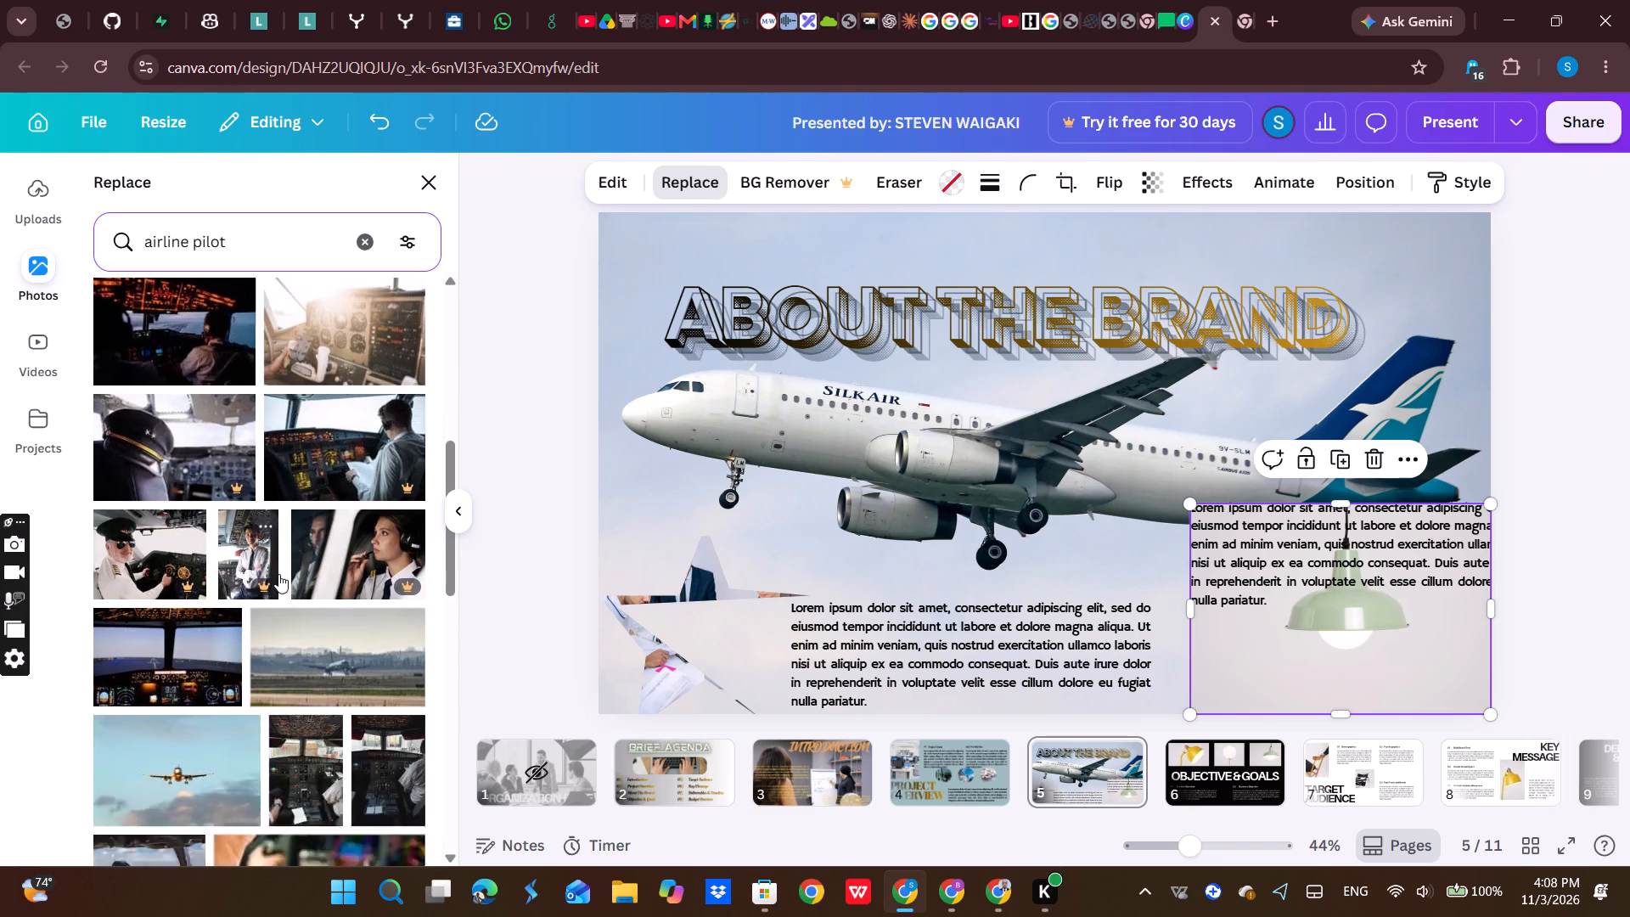
scroll(278, 574, "down", 3)
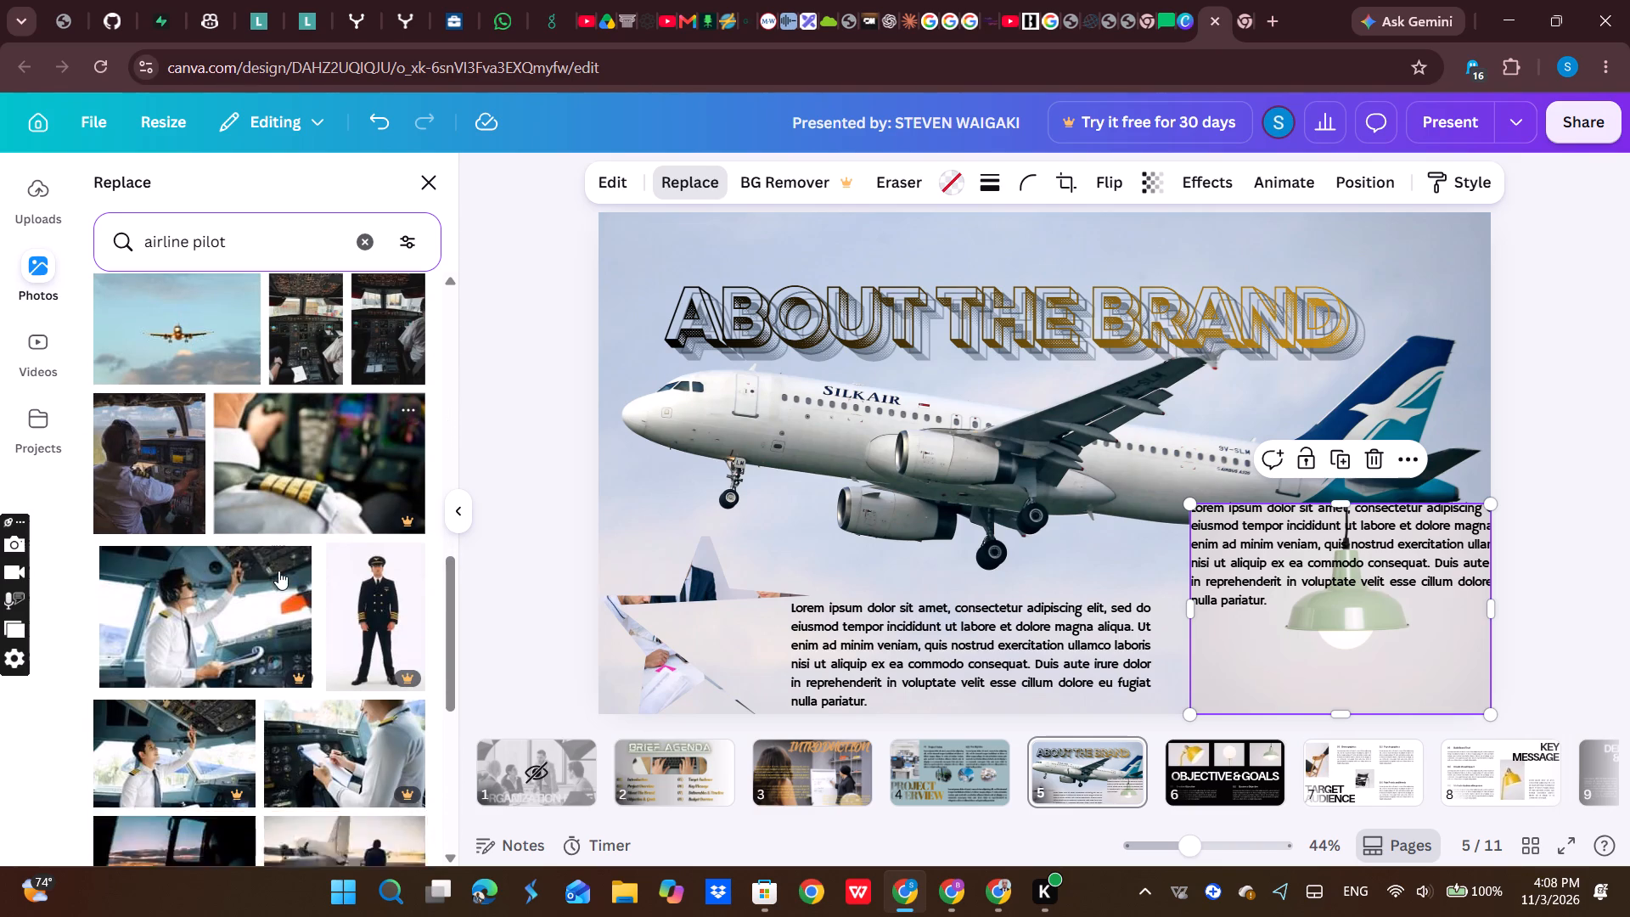
scroll(278, 573, "down", 2)
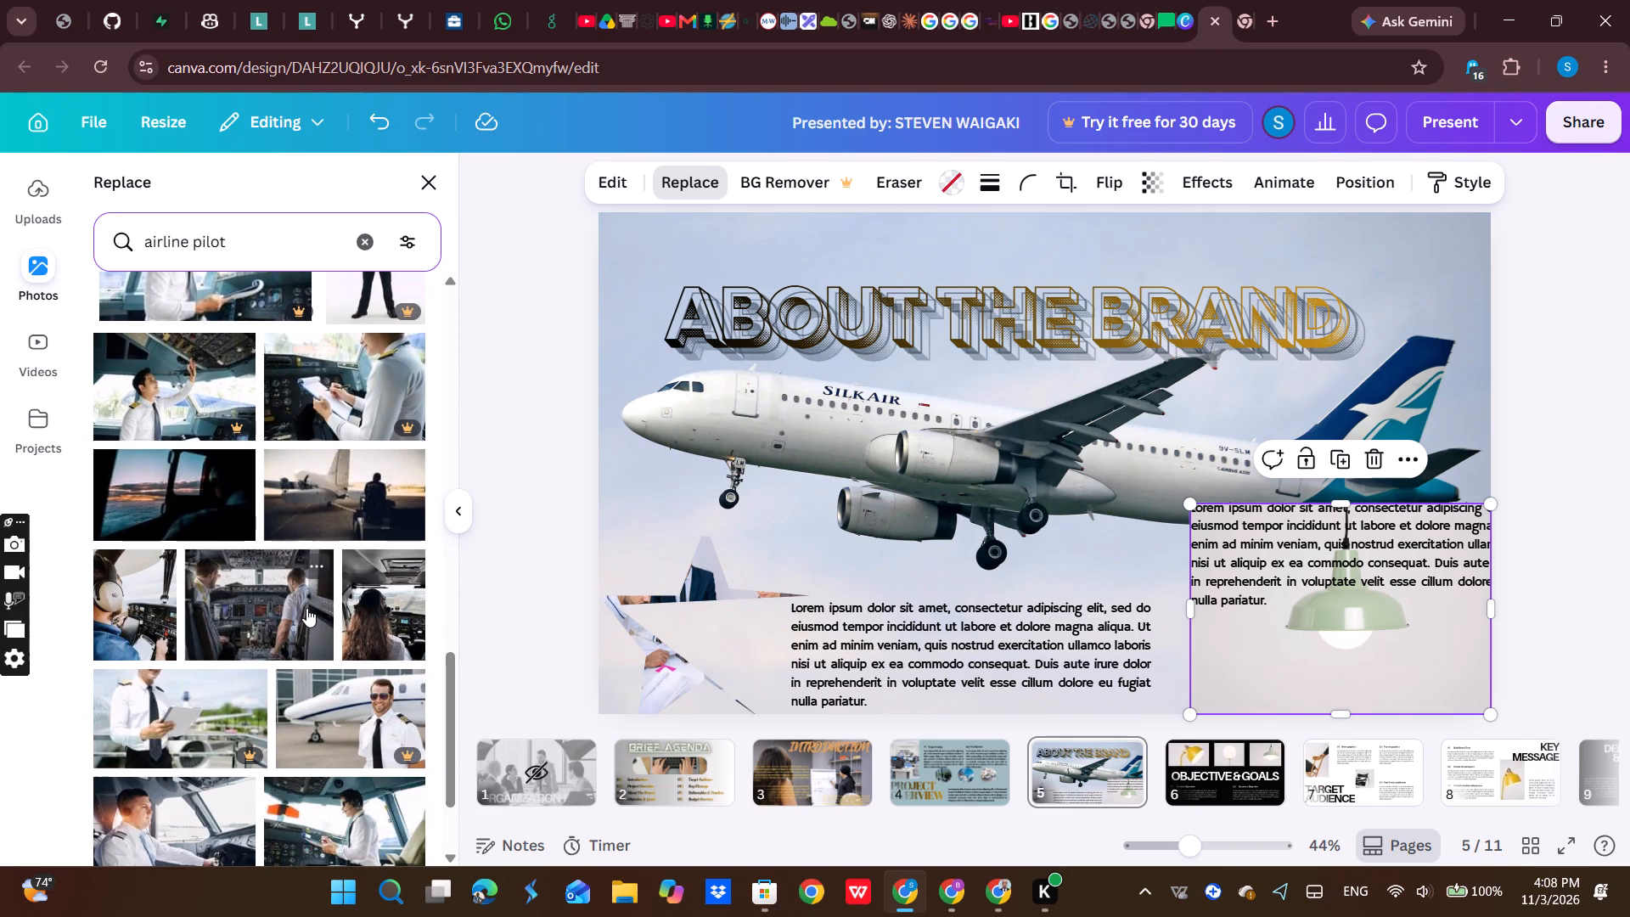
scroll(297, 607, "down", 1)
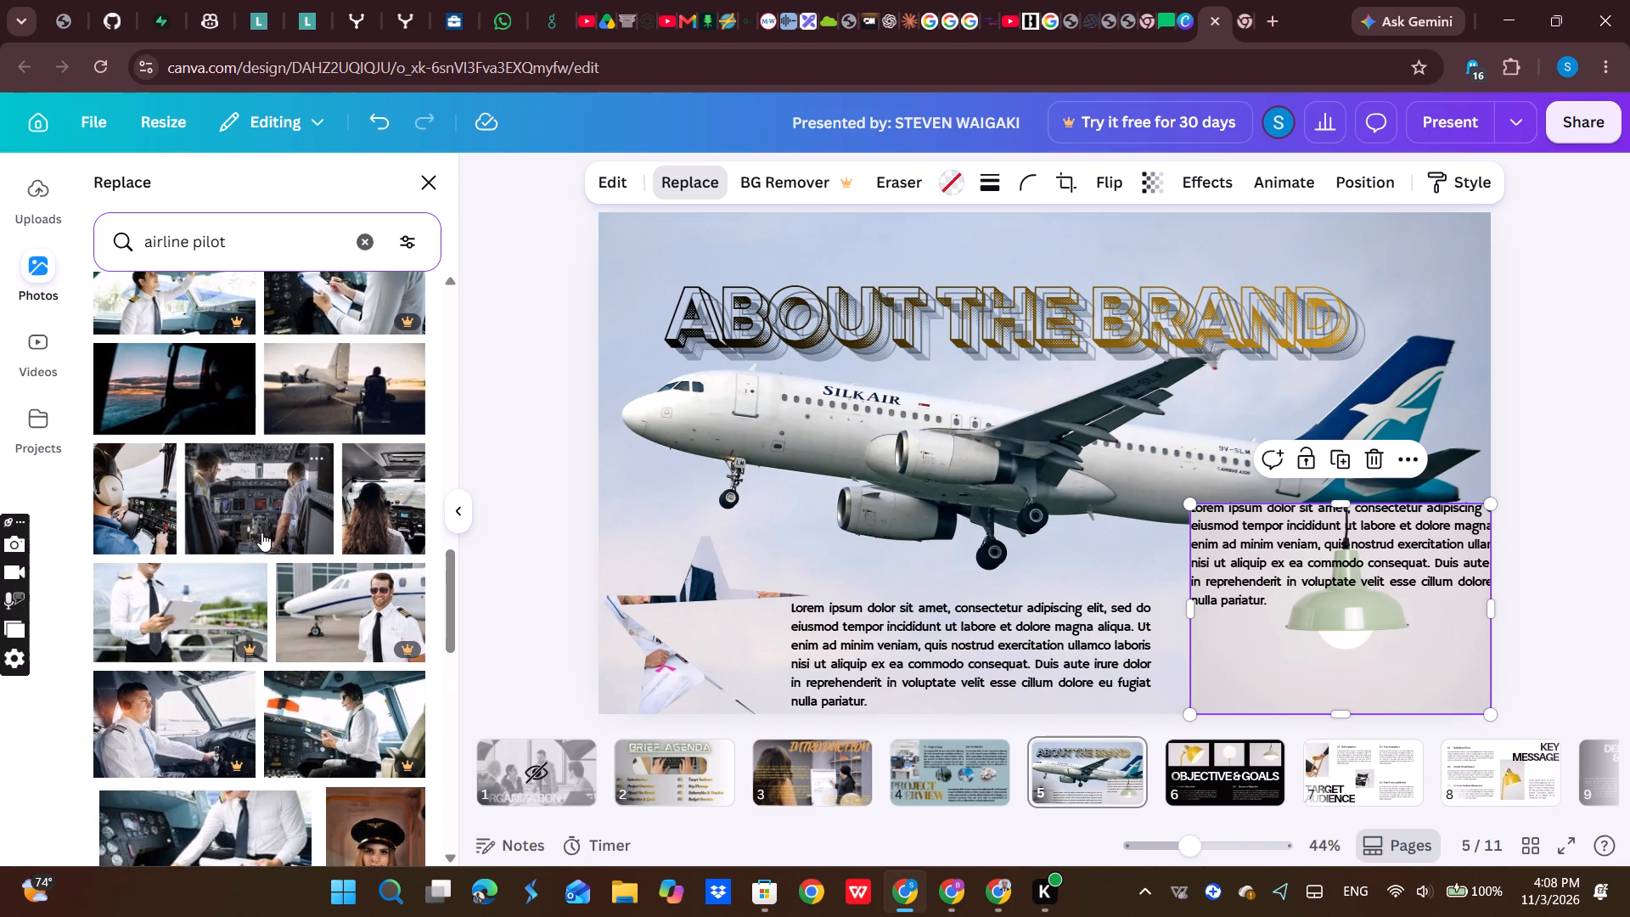
left_click(261, 532)
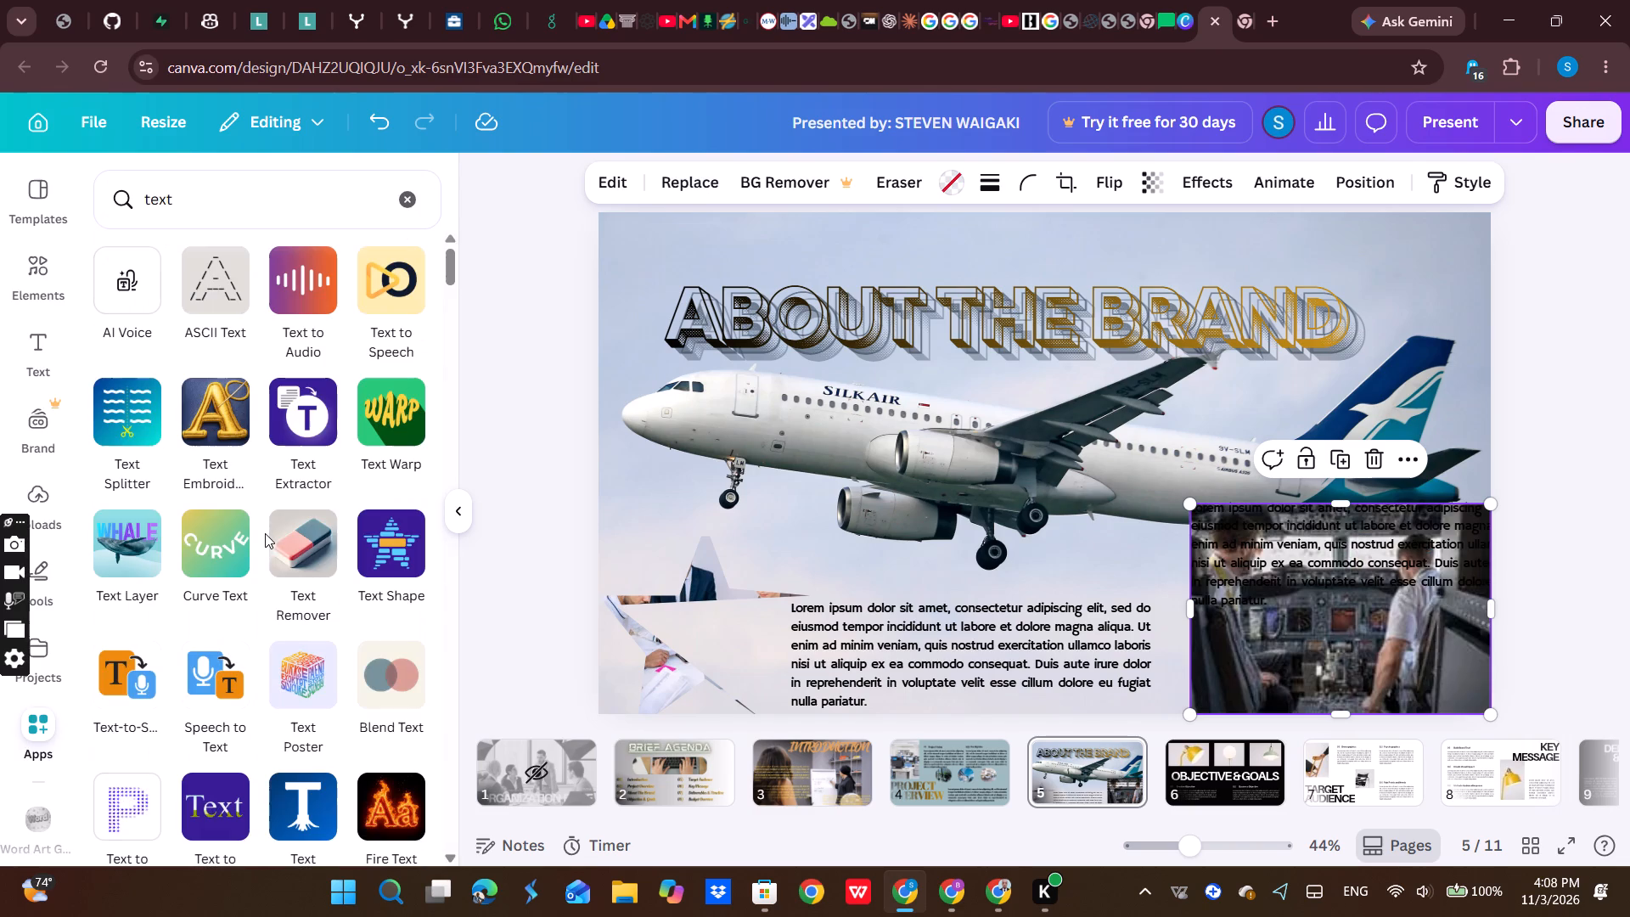
scroll(269, 539, "down", 2)
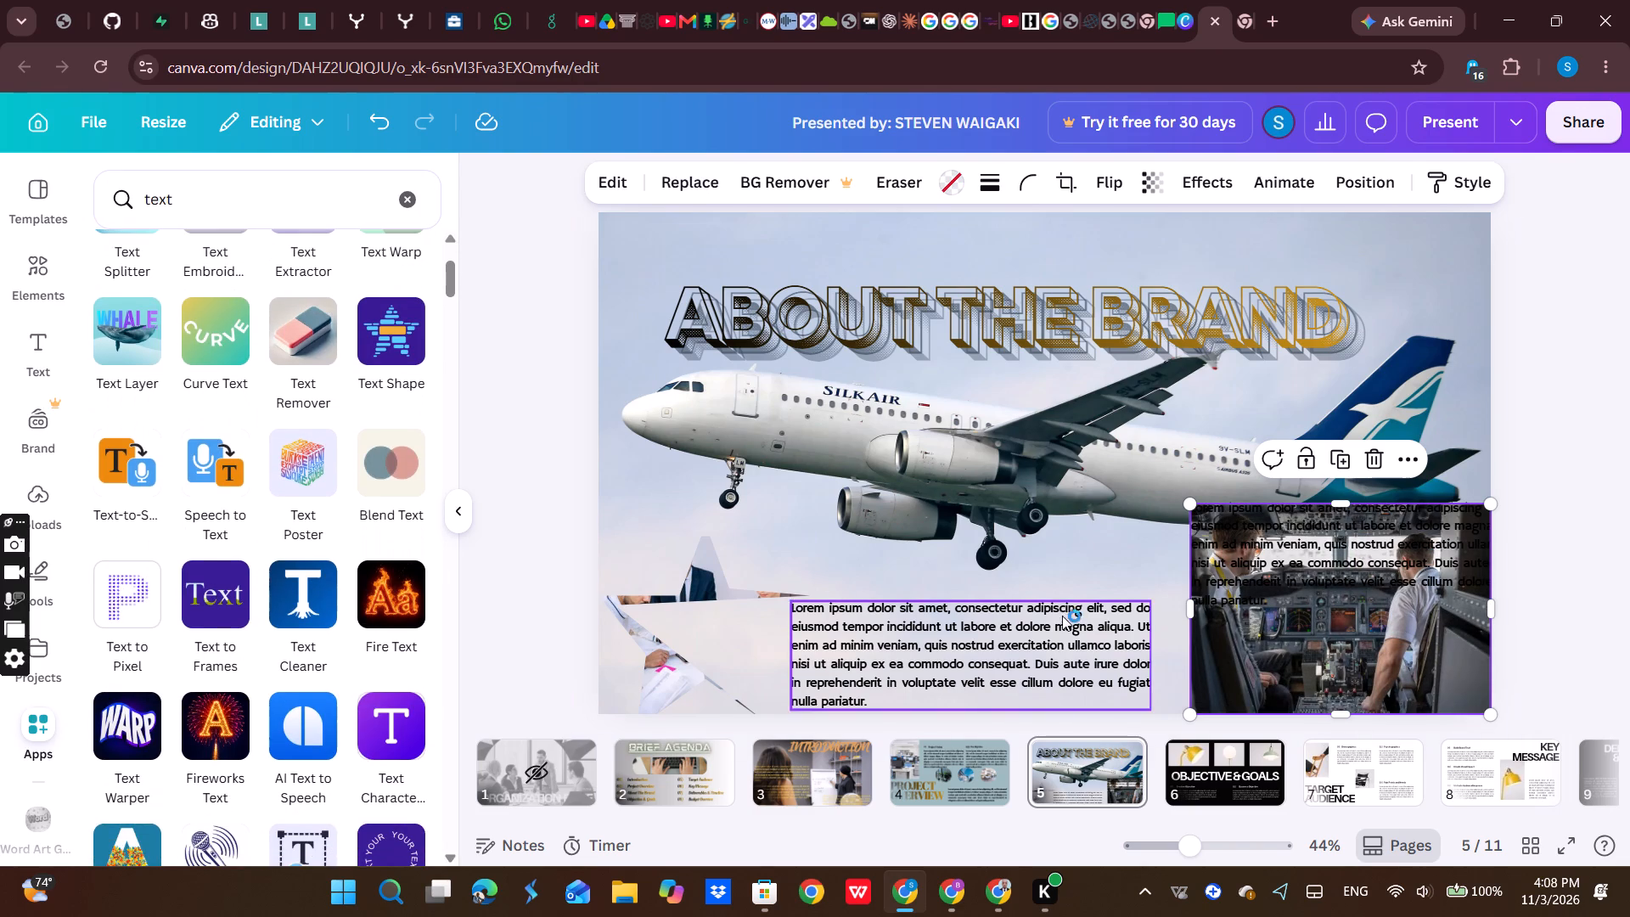
Round the cockpit photo's corners to 100 and place it at the slide's lower-right corner, beneath the paragraph.
left_click_drag(1348, 654, 1389, 706)
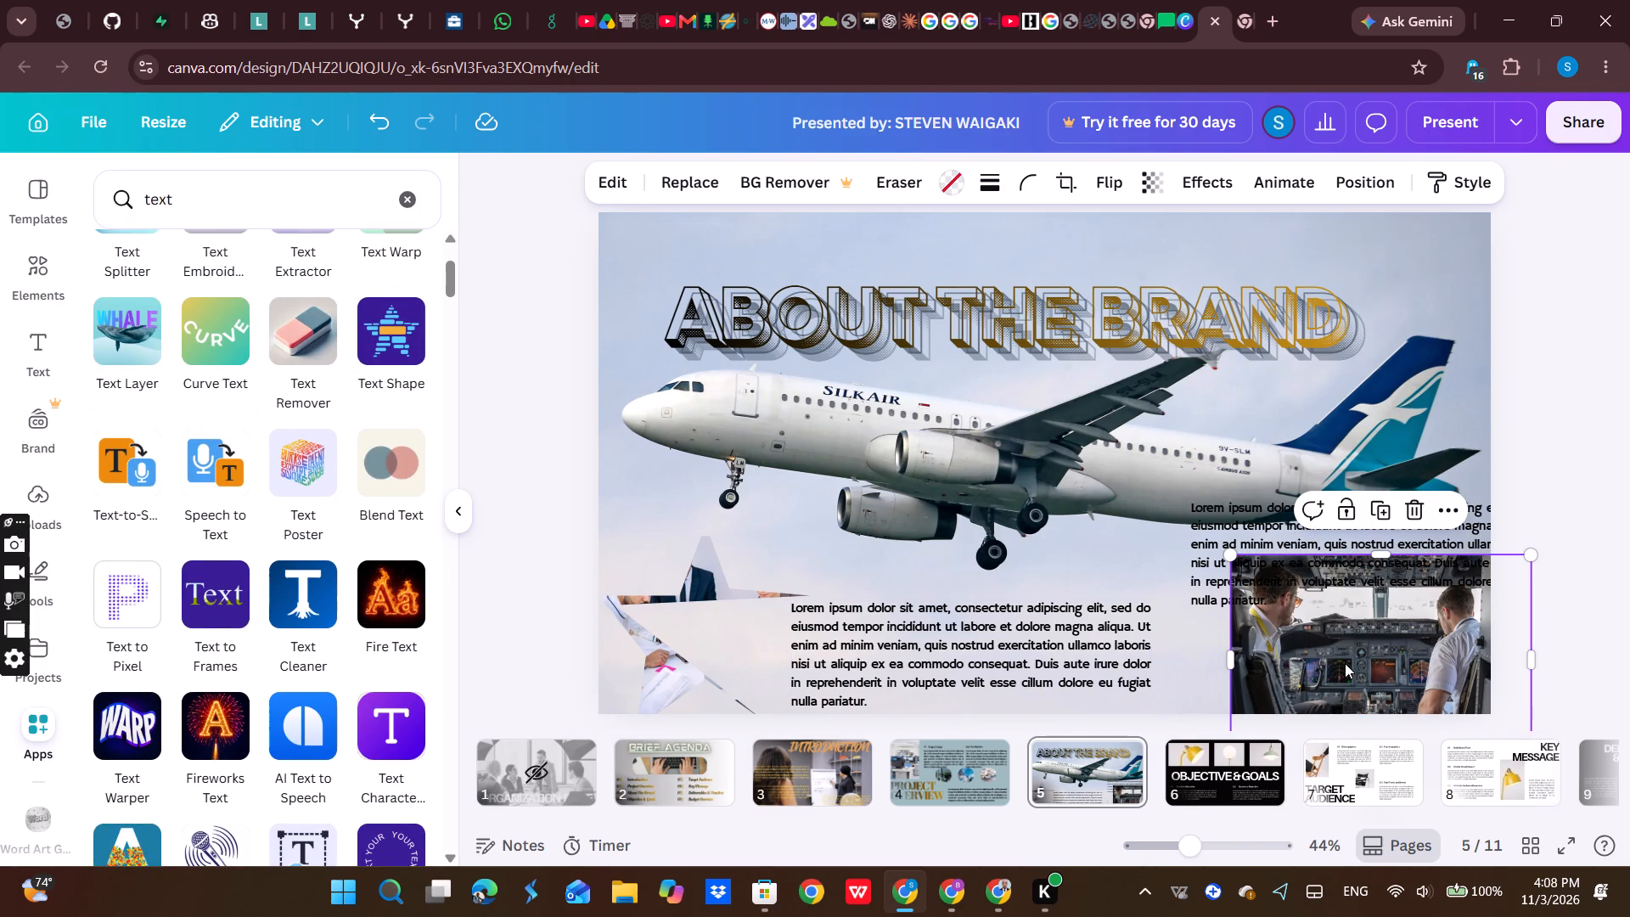
left_click(1015, 187)
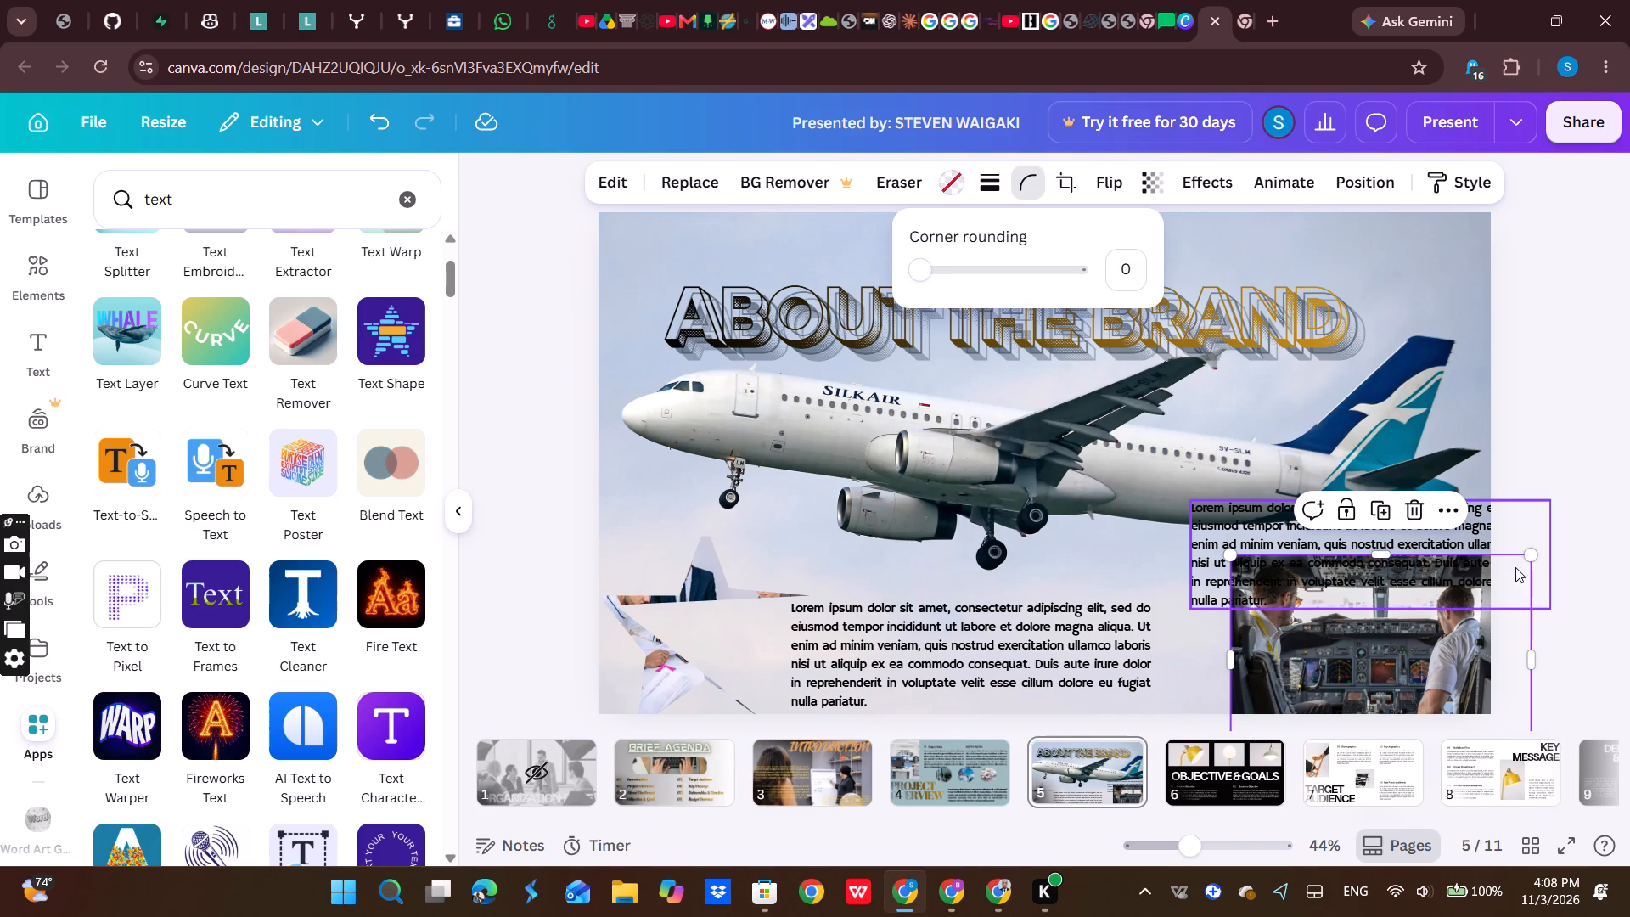
left_click_drag(938, 264, 1121, 272)
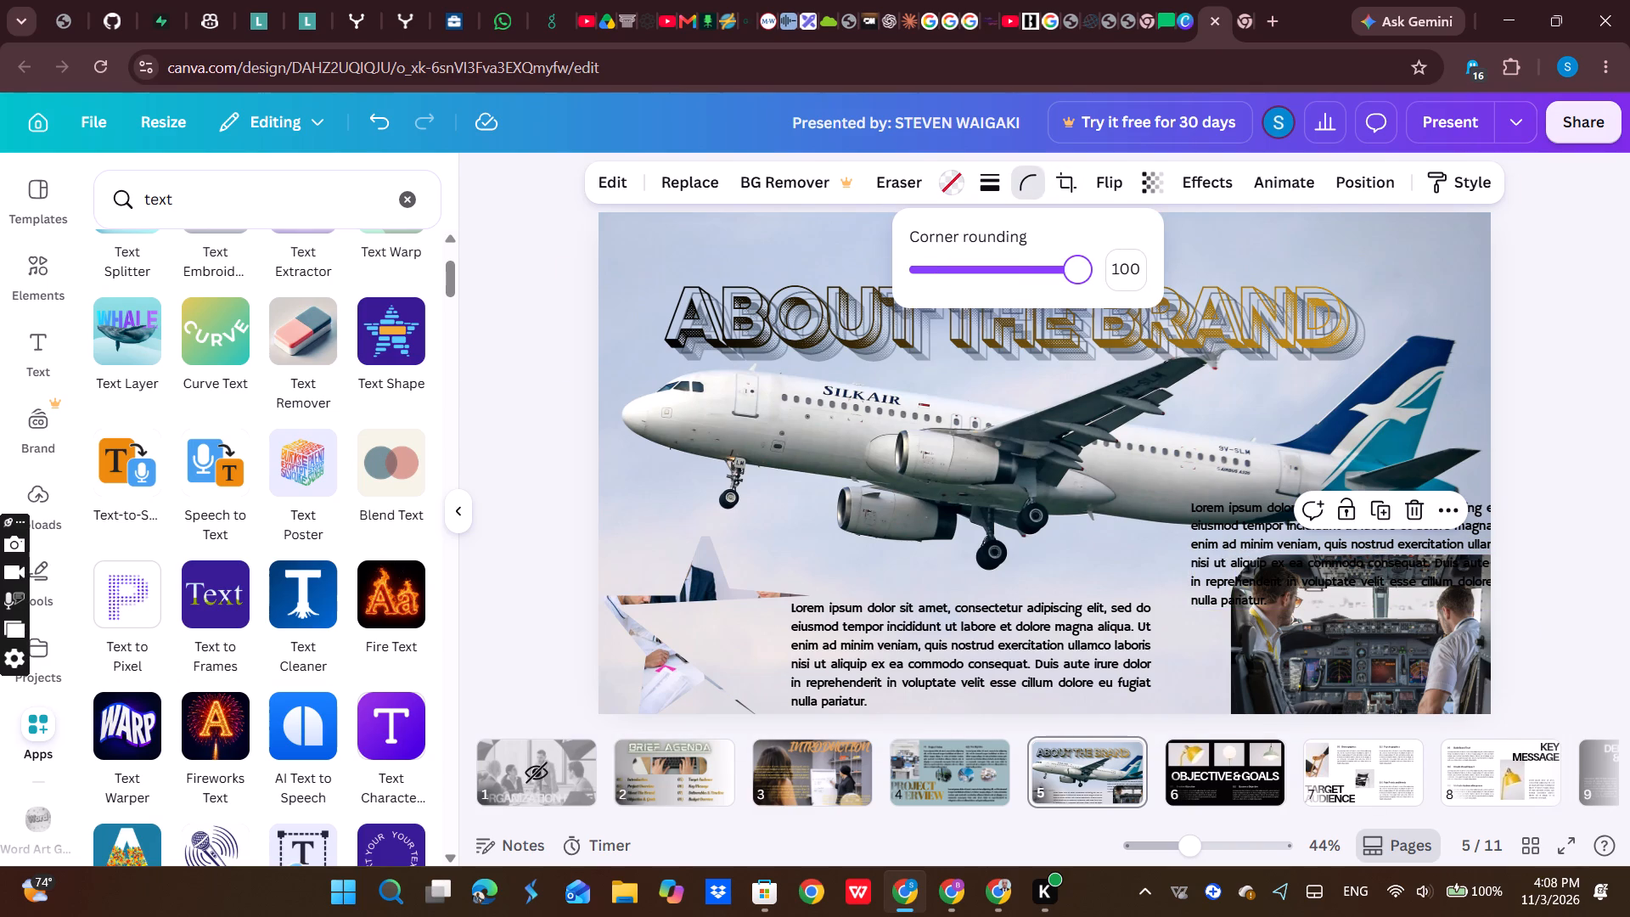
left_click_drag(1121, 272, 1256, 287)
left_click(1319, 620)
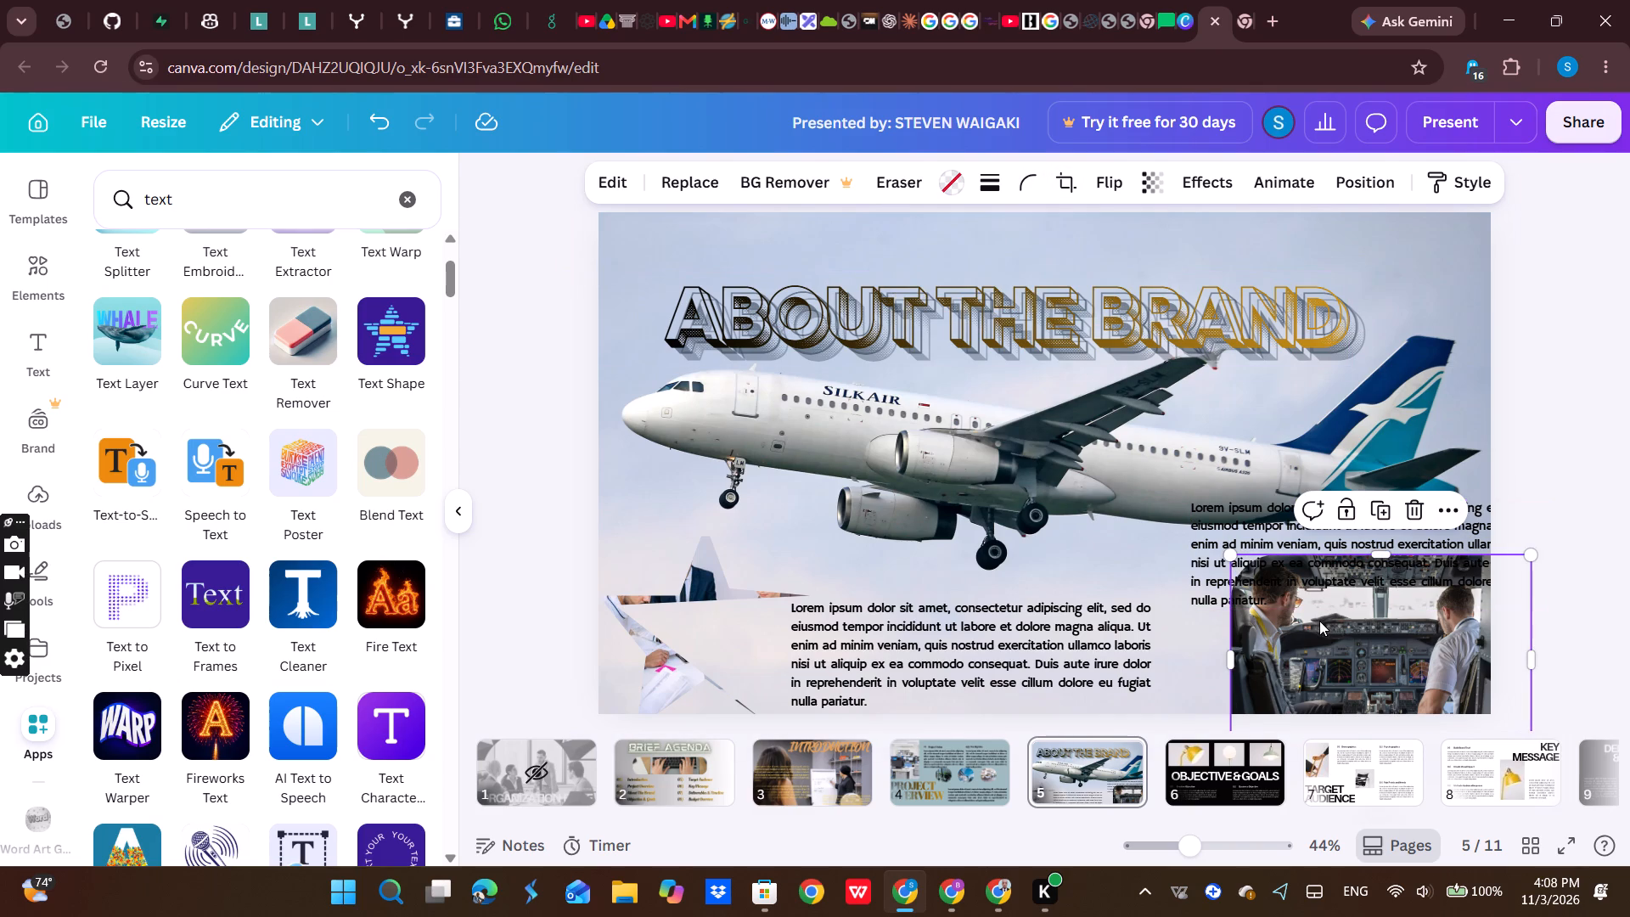
left_click_drag(1331, 636, 1309, 686)
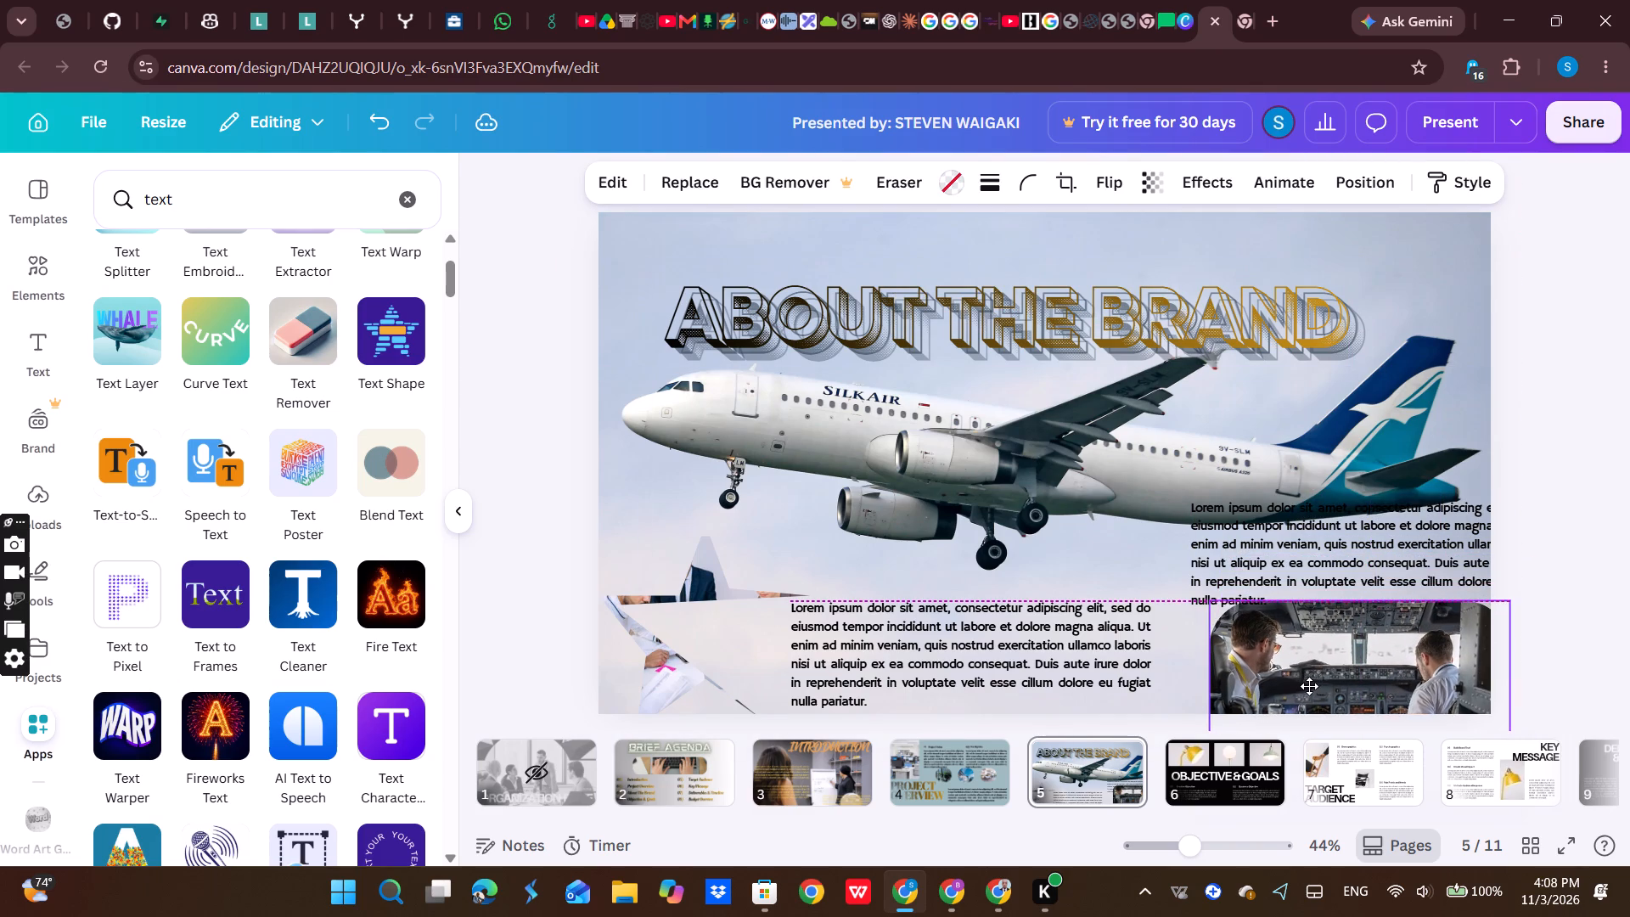
left_click_drag(1309, 686, 1308, 691)
left_click(1534, 482)
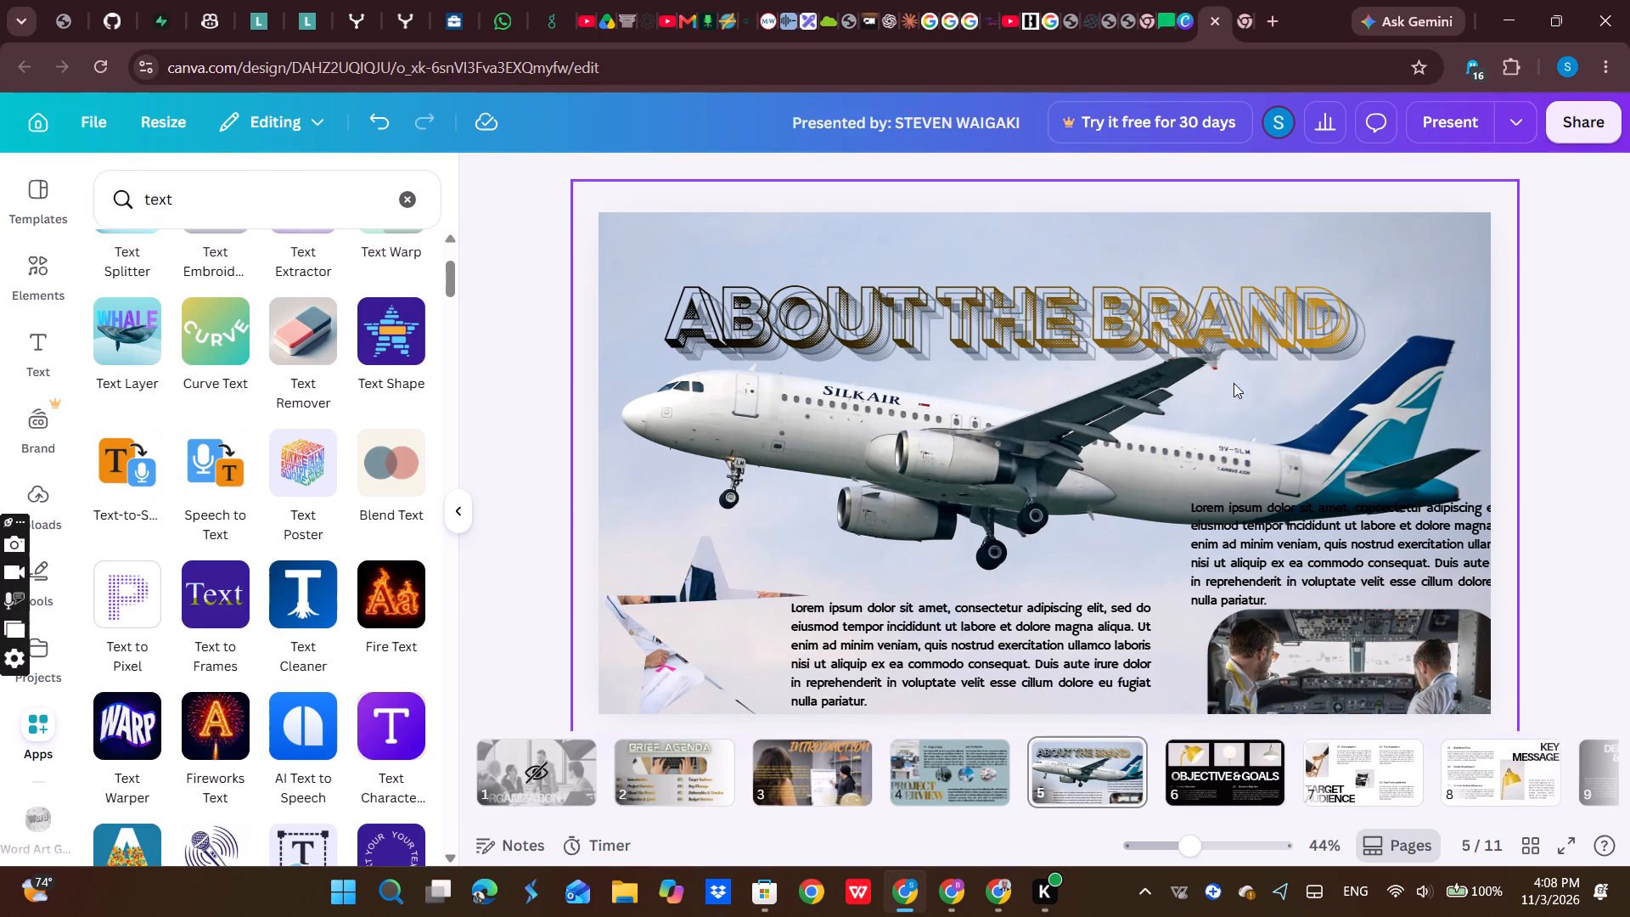
left_click(1480, 226)
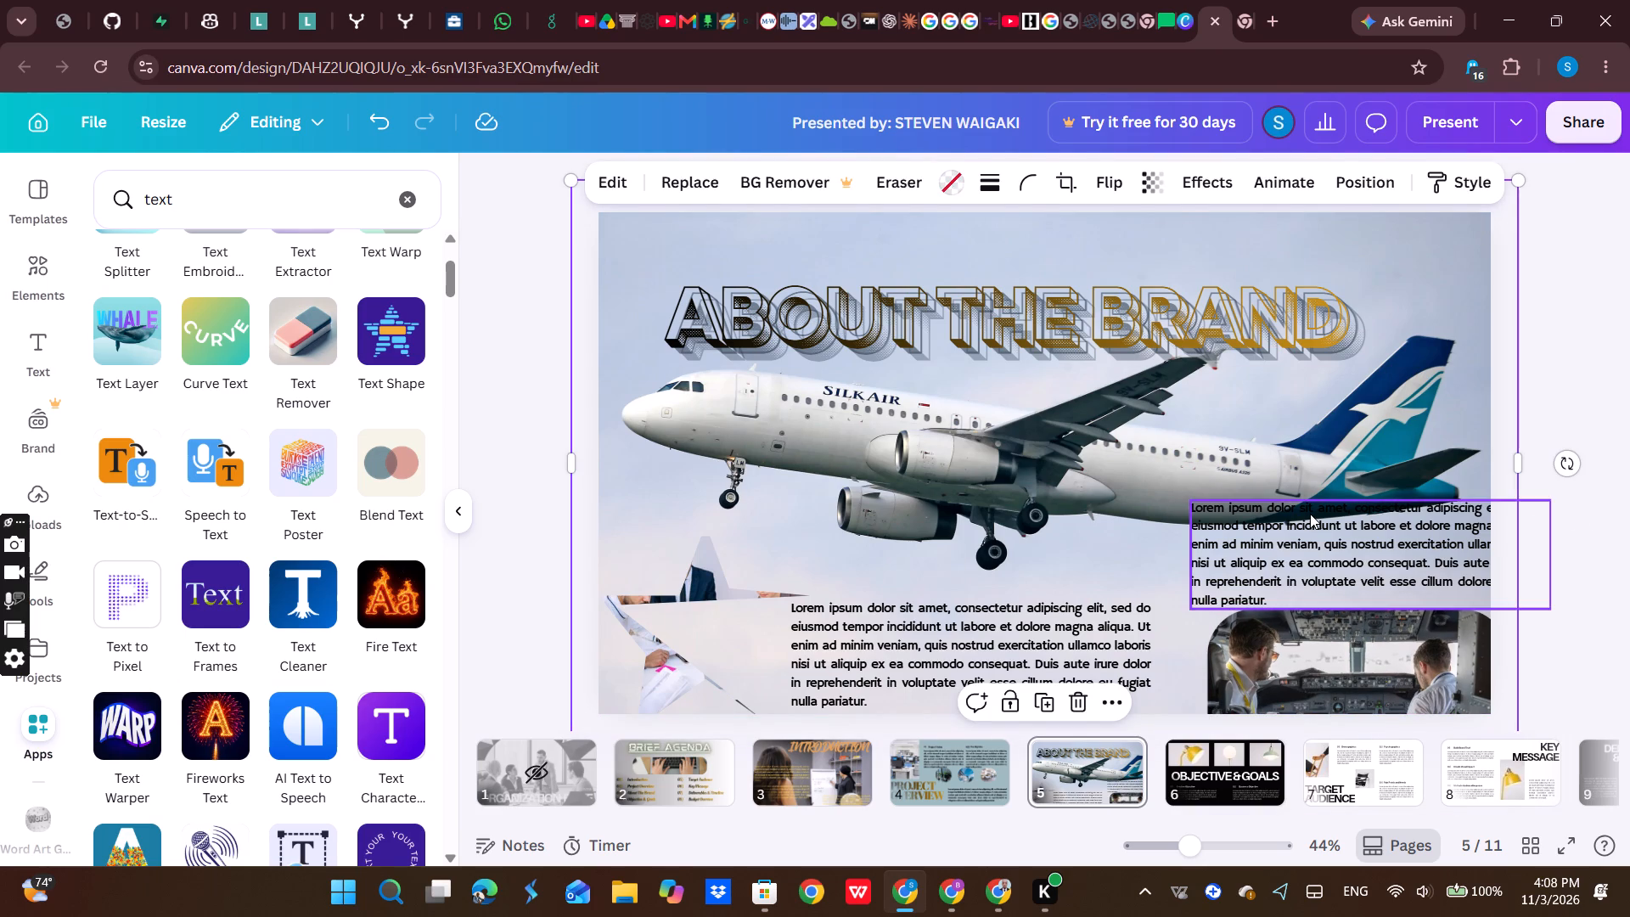
Shrink the paragraph above the cockpit photo to about 17.1 font size so it fits inside the slide's right edge.
left_click(1310, 514)
left_click_drag(1549, 505, 1442, 533)
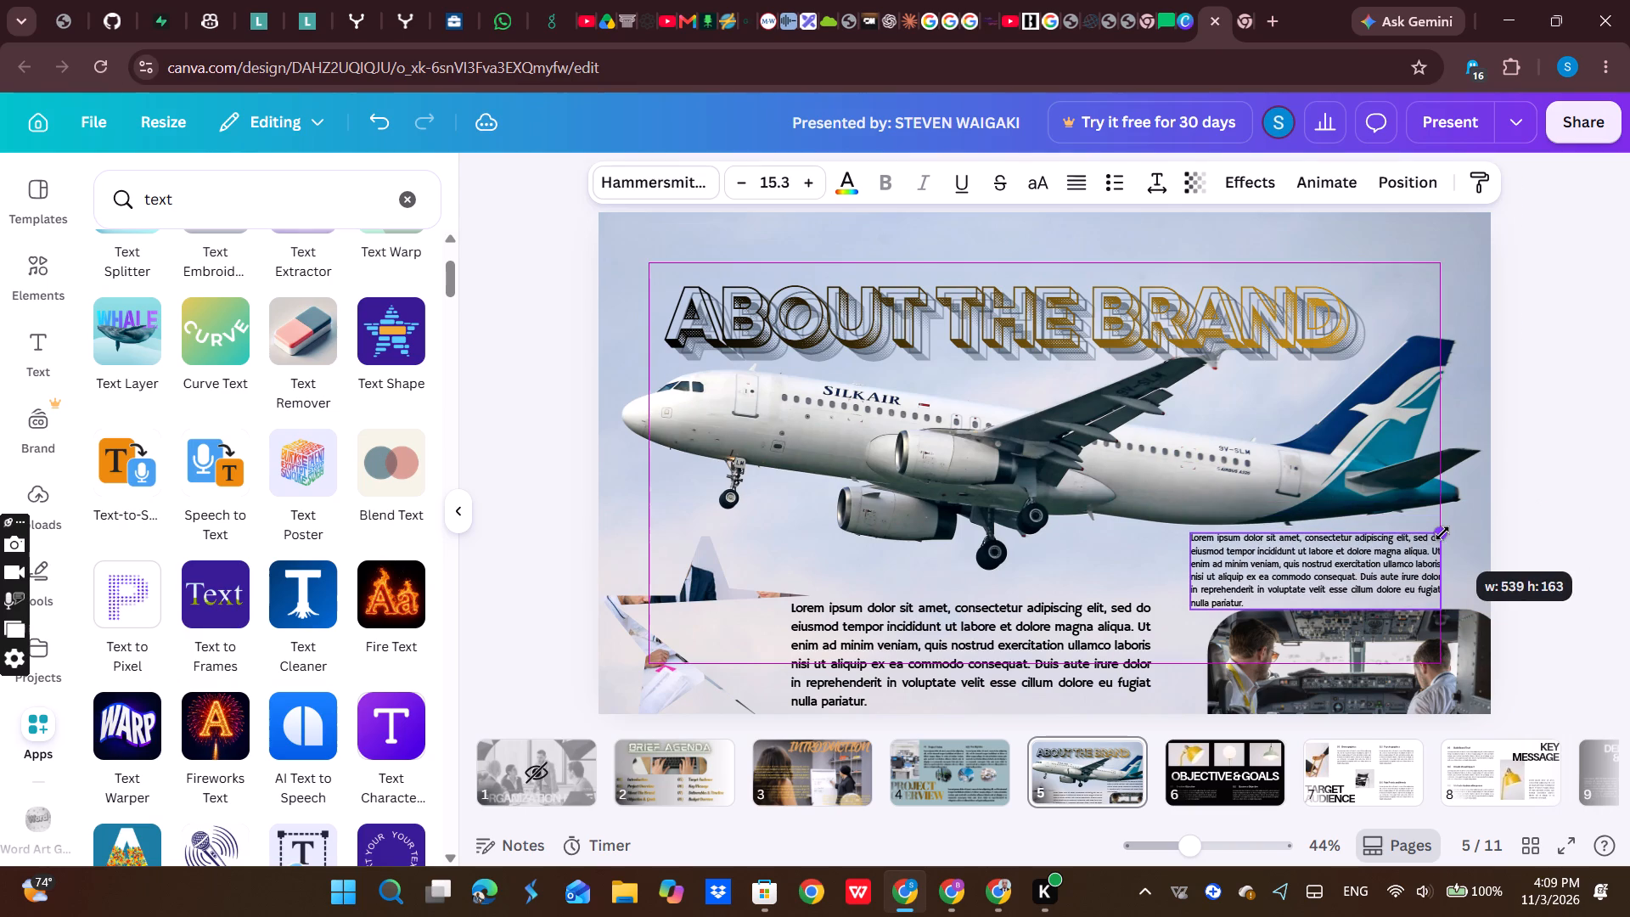
left_click_drag(1442, 533, 1475, 533)
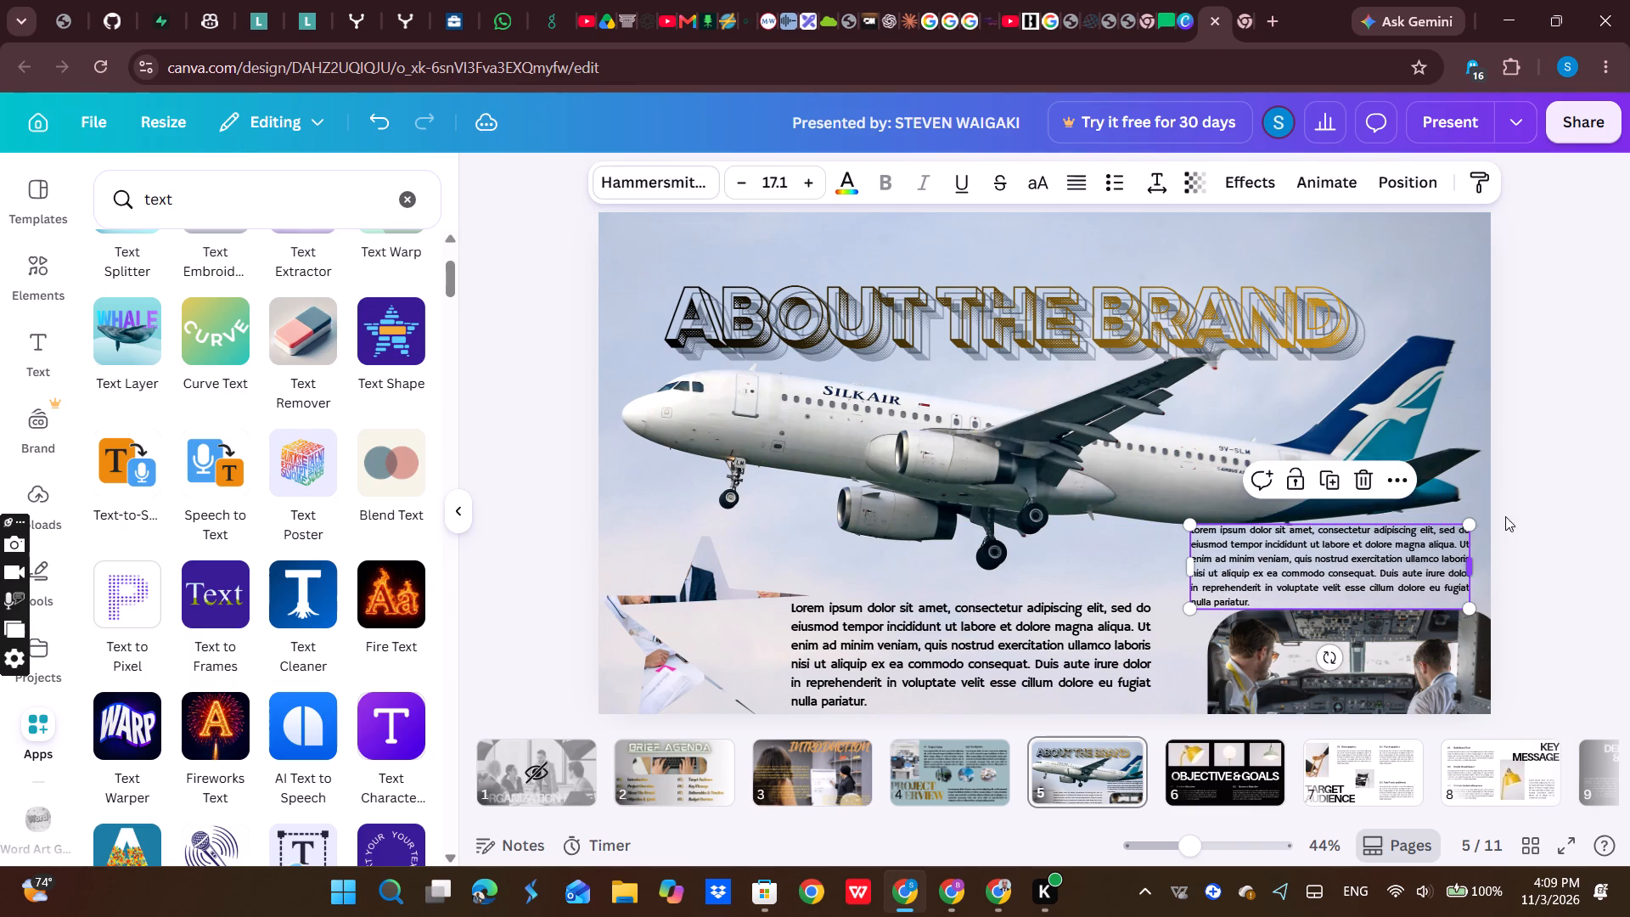
left_click(1569, 396)
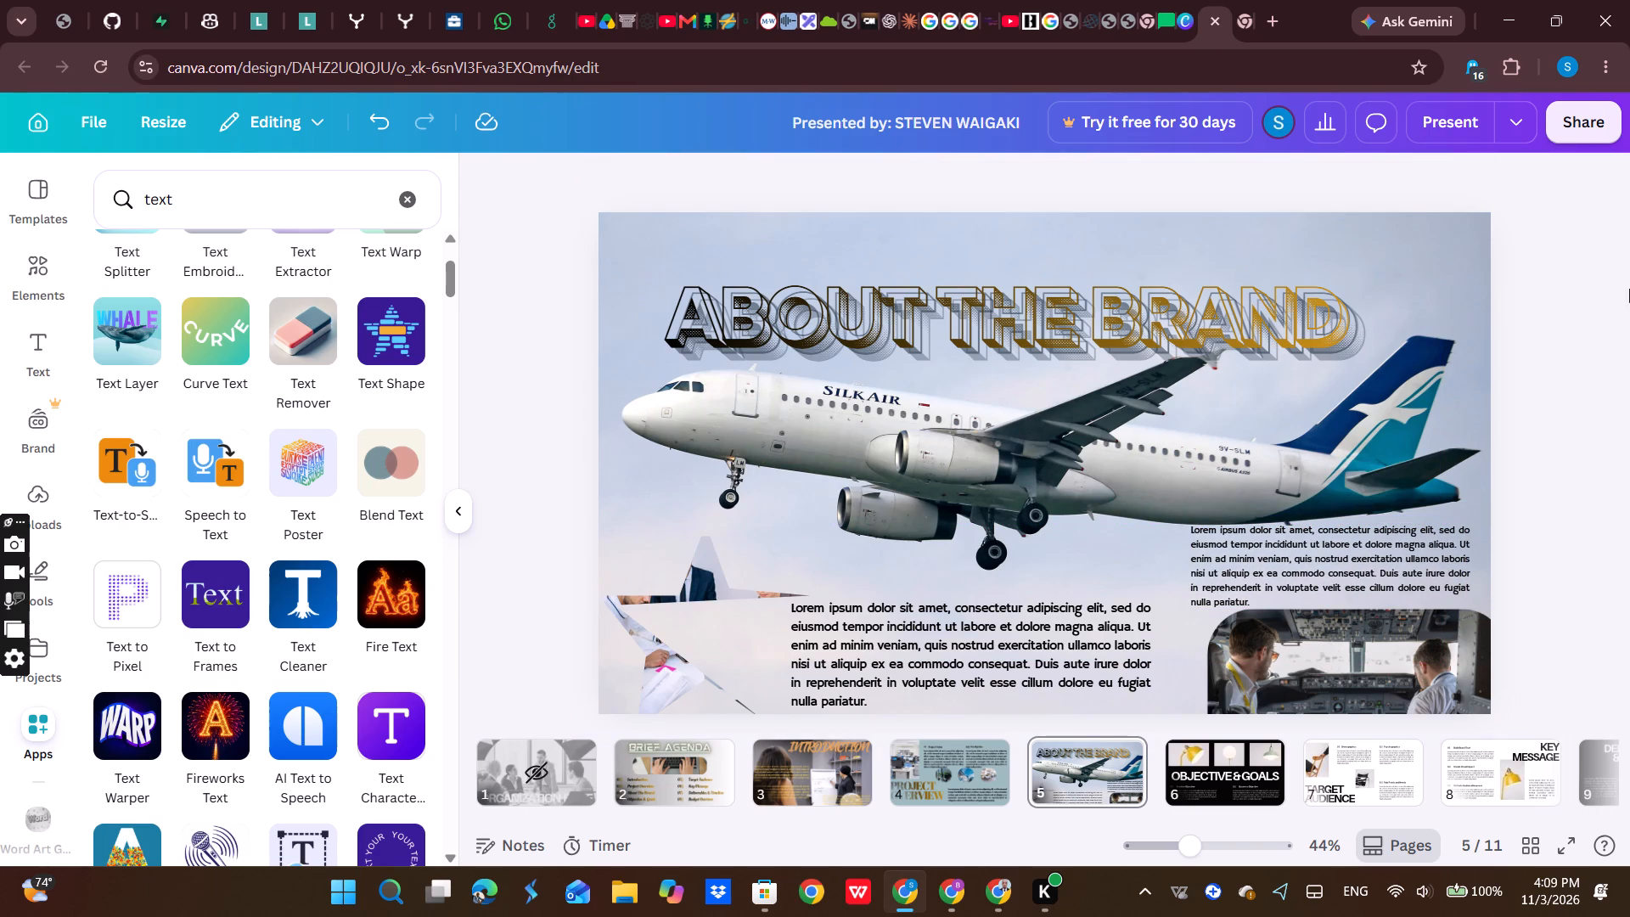
On the Objective & Goals slide, search replacement photos for "fighter jet" and swap the yellow lamp photo for the grey jet against a pale sky.
left_click(1253, 745)
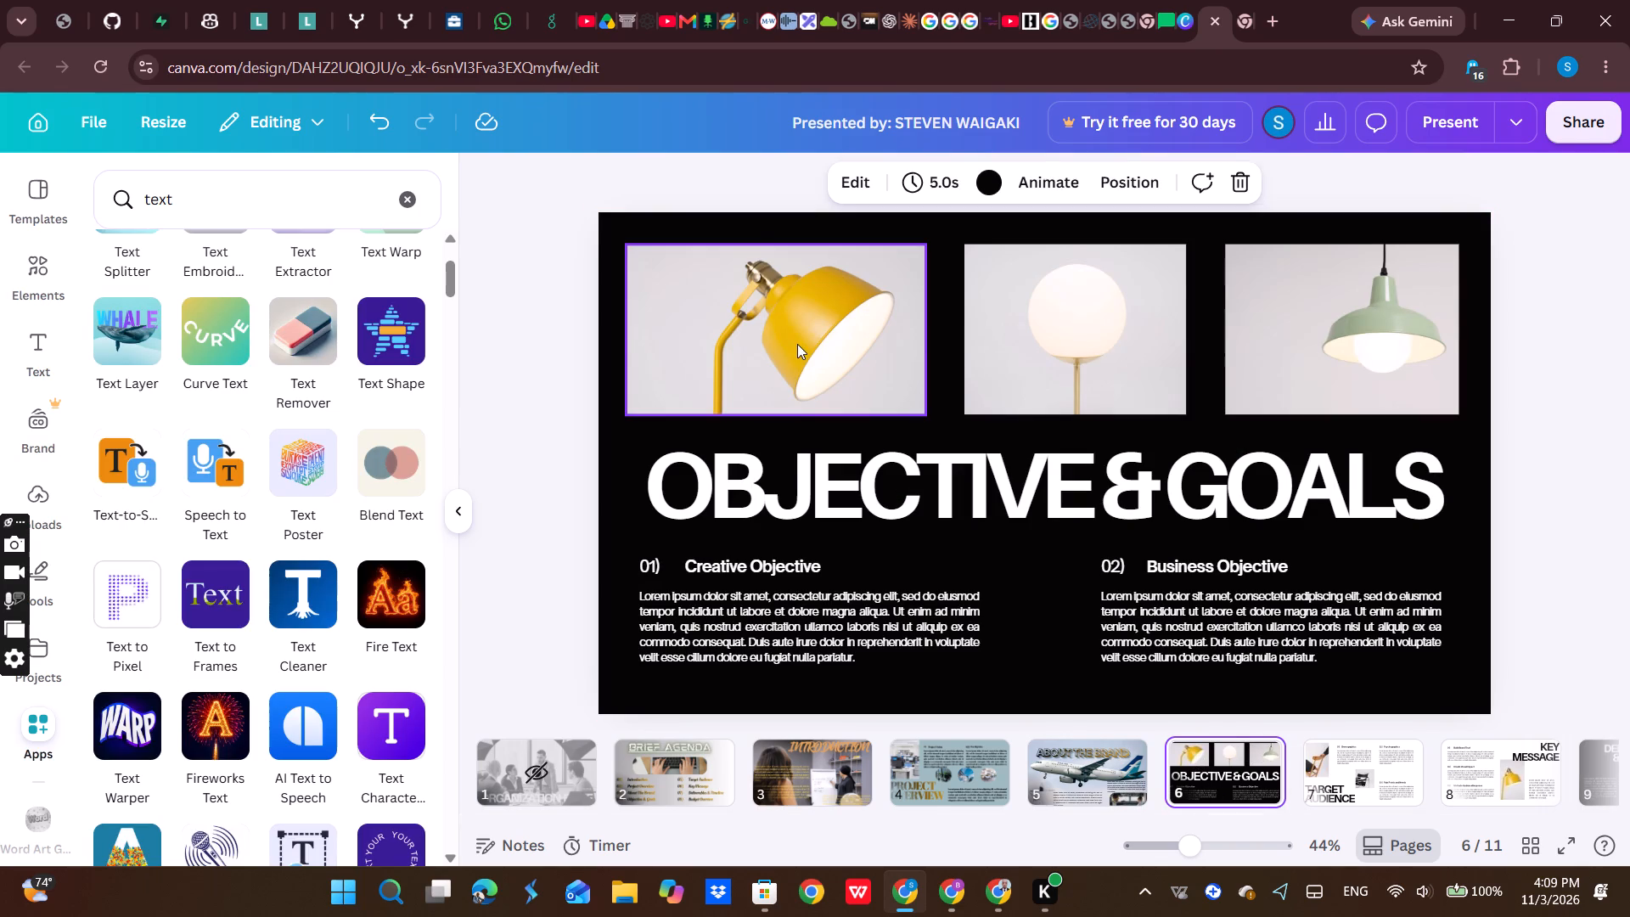
left_click(796, 346)
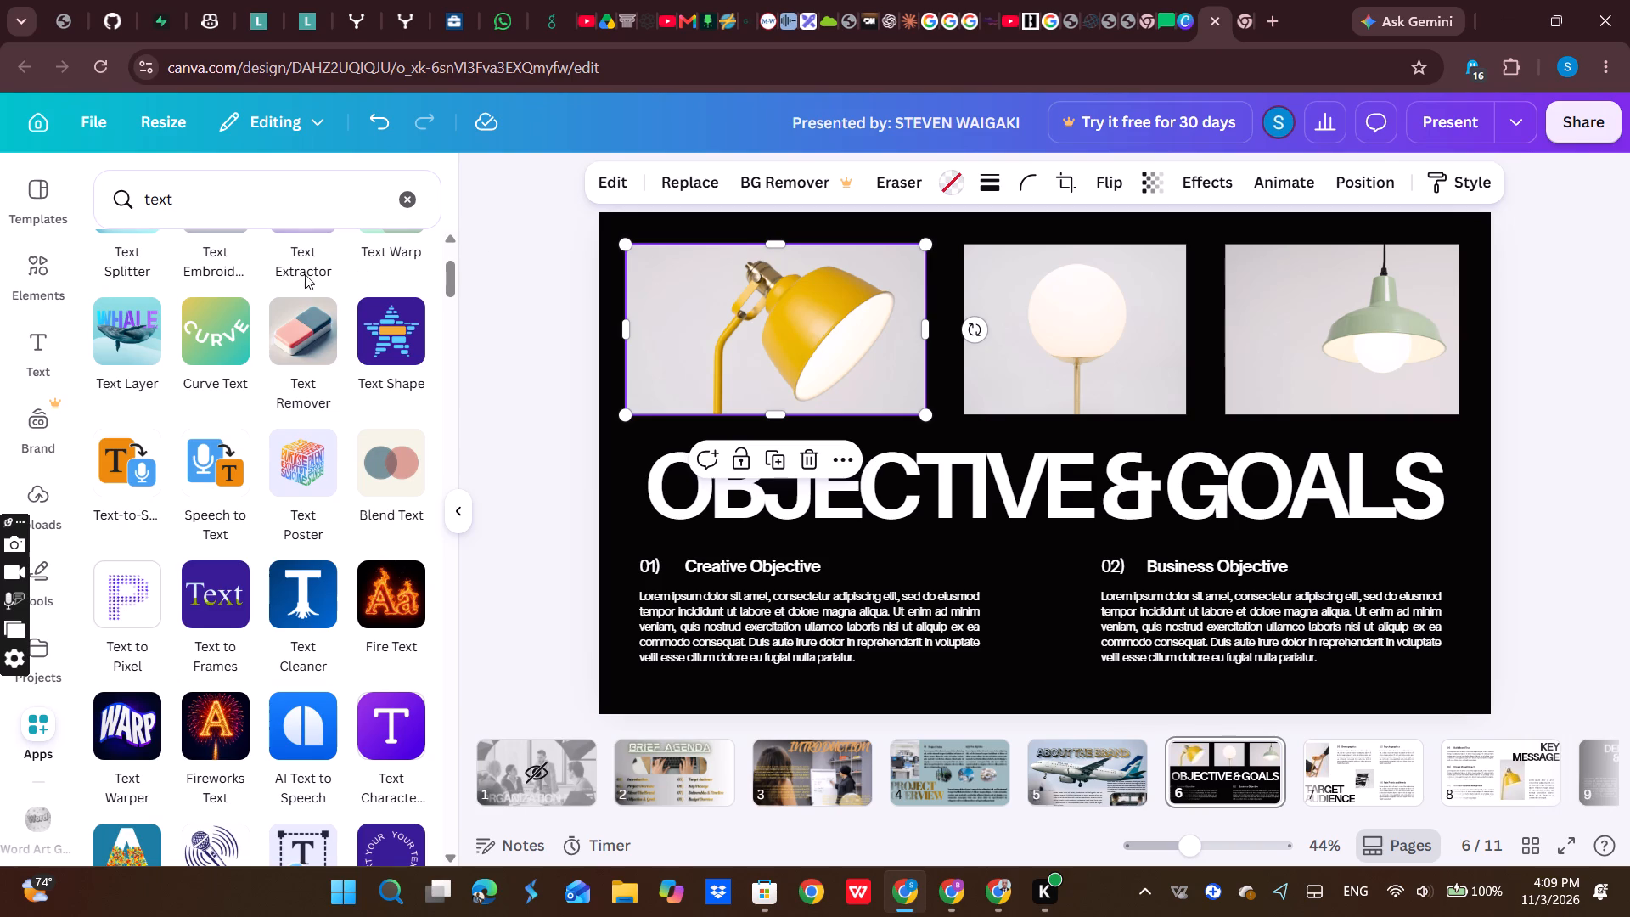
left_click(704, 190)
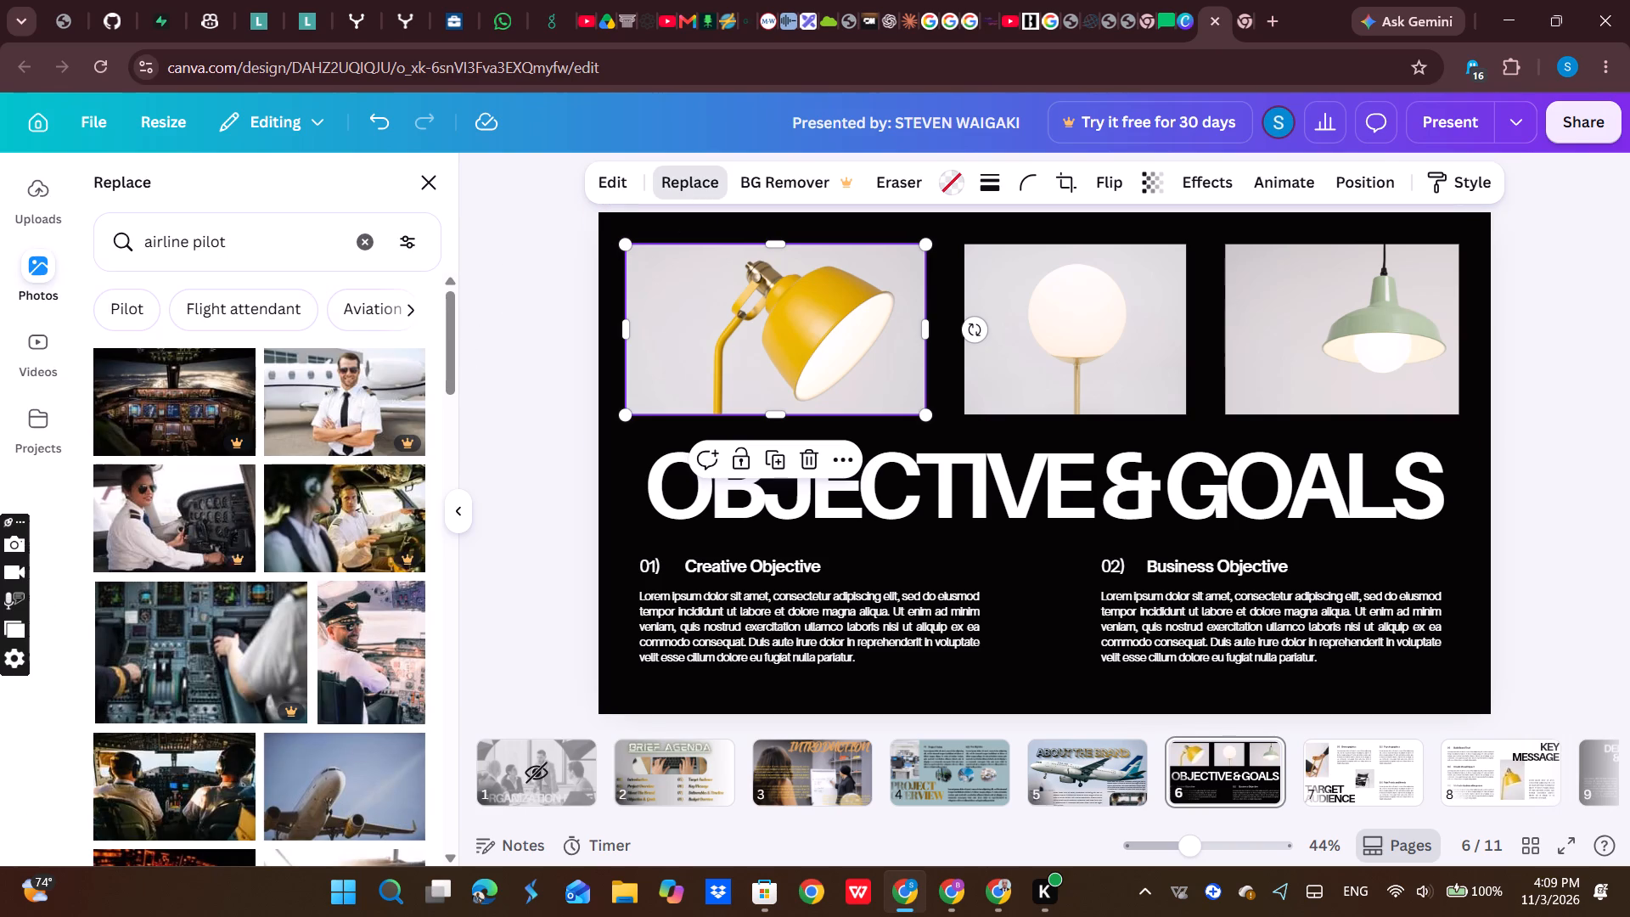
left_click(284, 247)
key("BackSpace")
key("BackSpace")
key("BackSpace")
key("BackSpace")
key("BackSpace")
key("BackSpace")
key("BackSpace")
key("BackSpace")
key("BackSpace")
key("BackSpace")
key("BackSpace")
key("BackSpace")
key("BackSpace")
key("BackSpace")
key("BackSpace")
key("BackSpace")
key("BackSpace")
key("BackSpace")
key("BackSpace")
key("BackSpace")
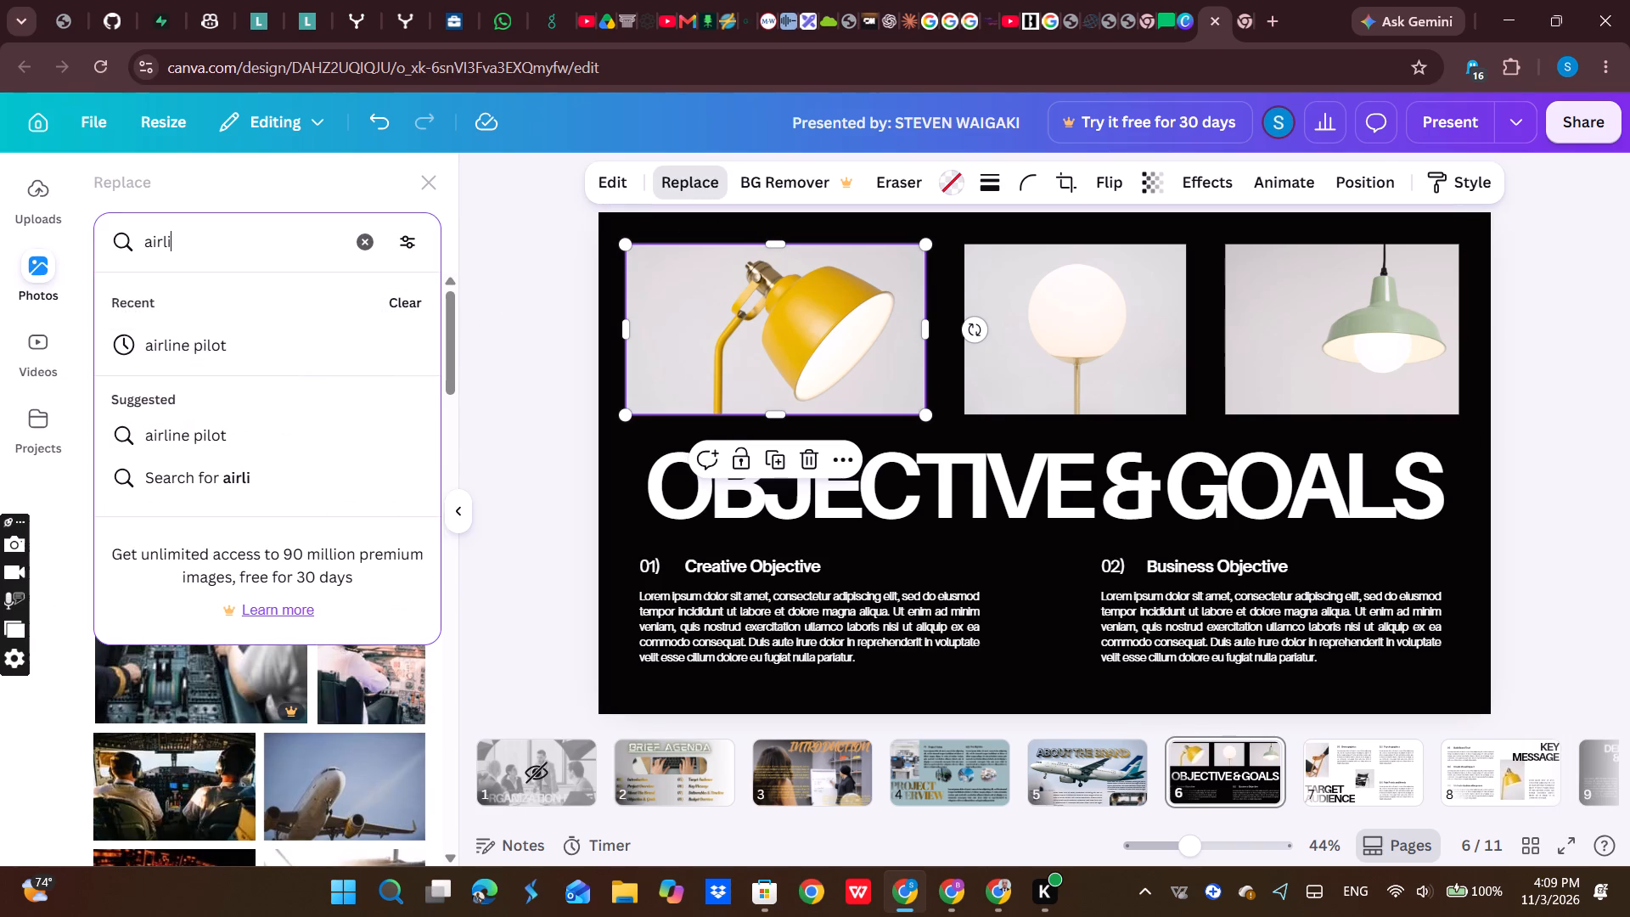
type("fighter")
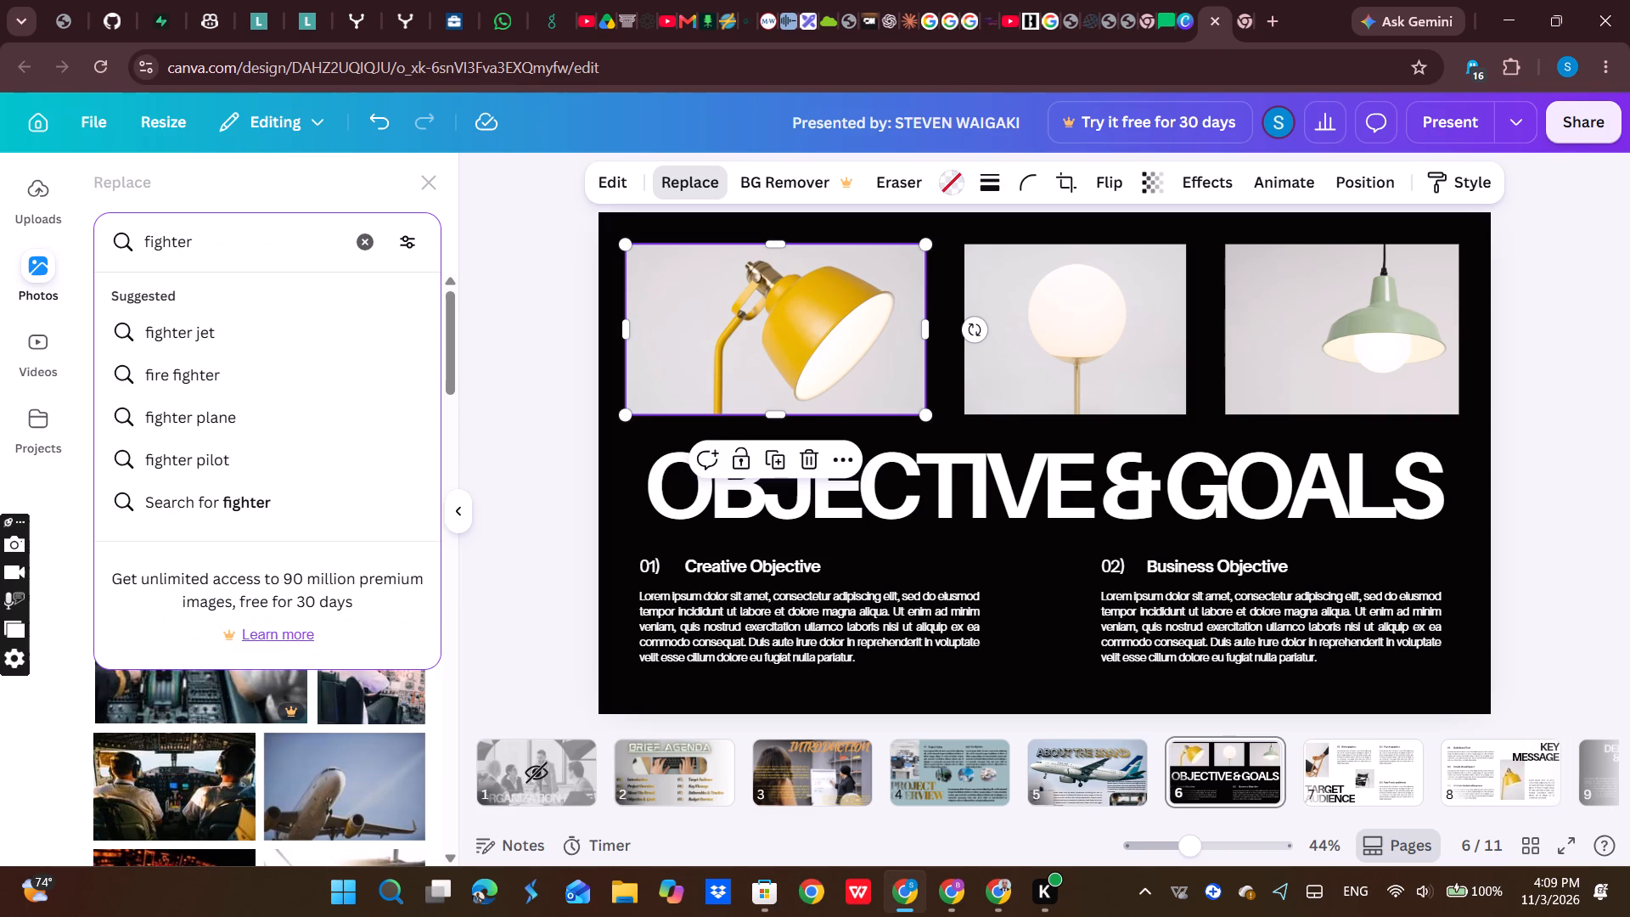
left_click(250, 320)
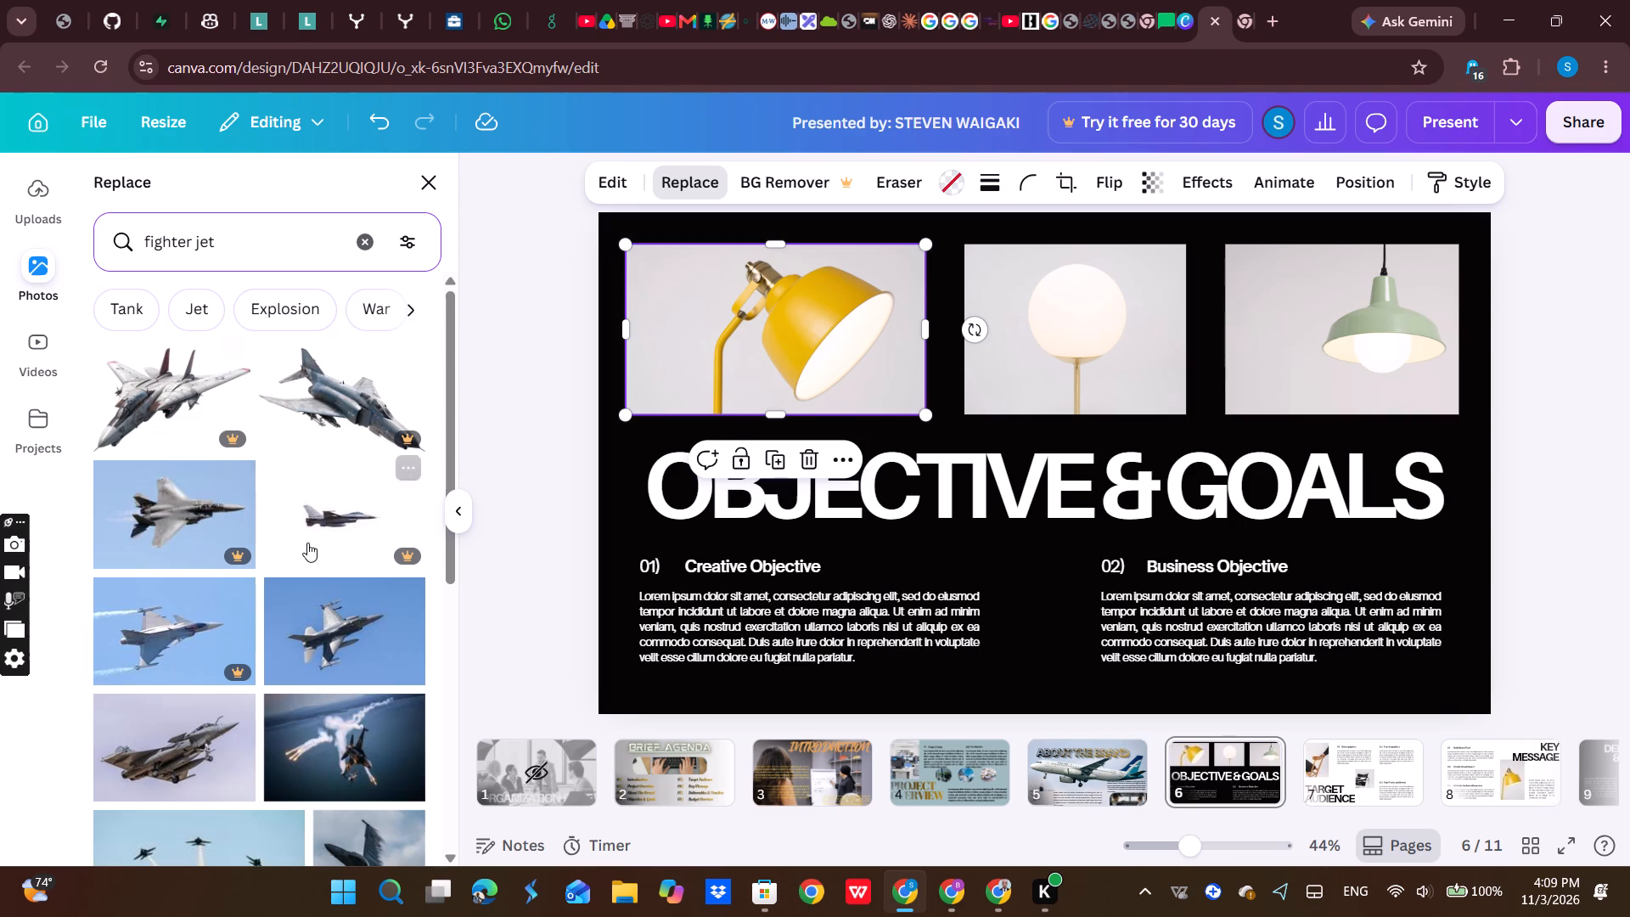
scroll(323, 564, "down", 2)
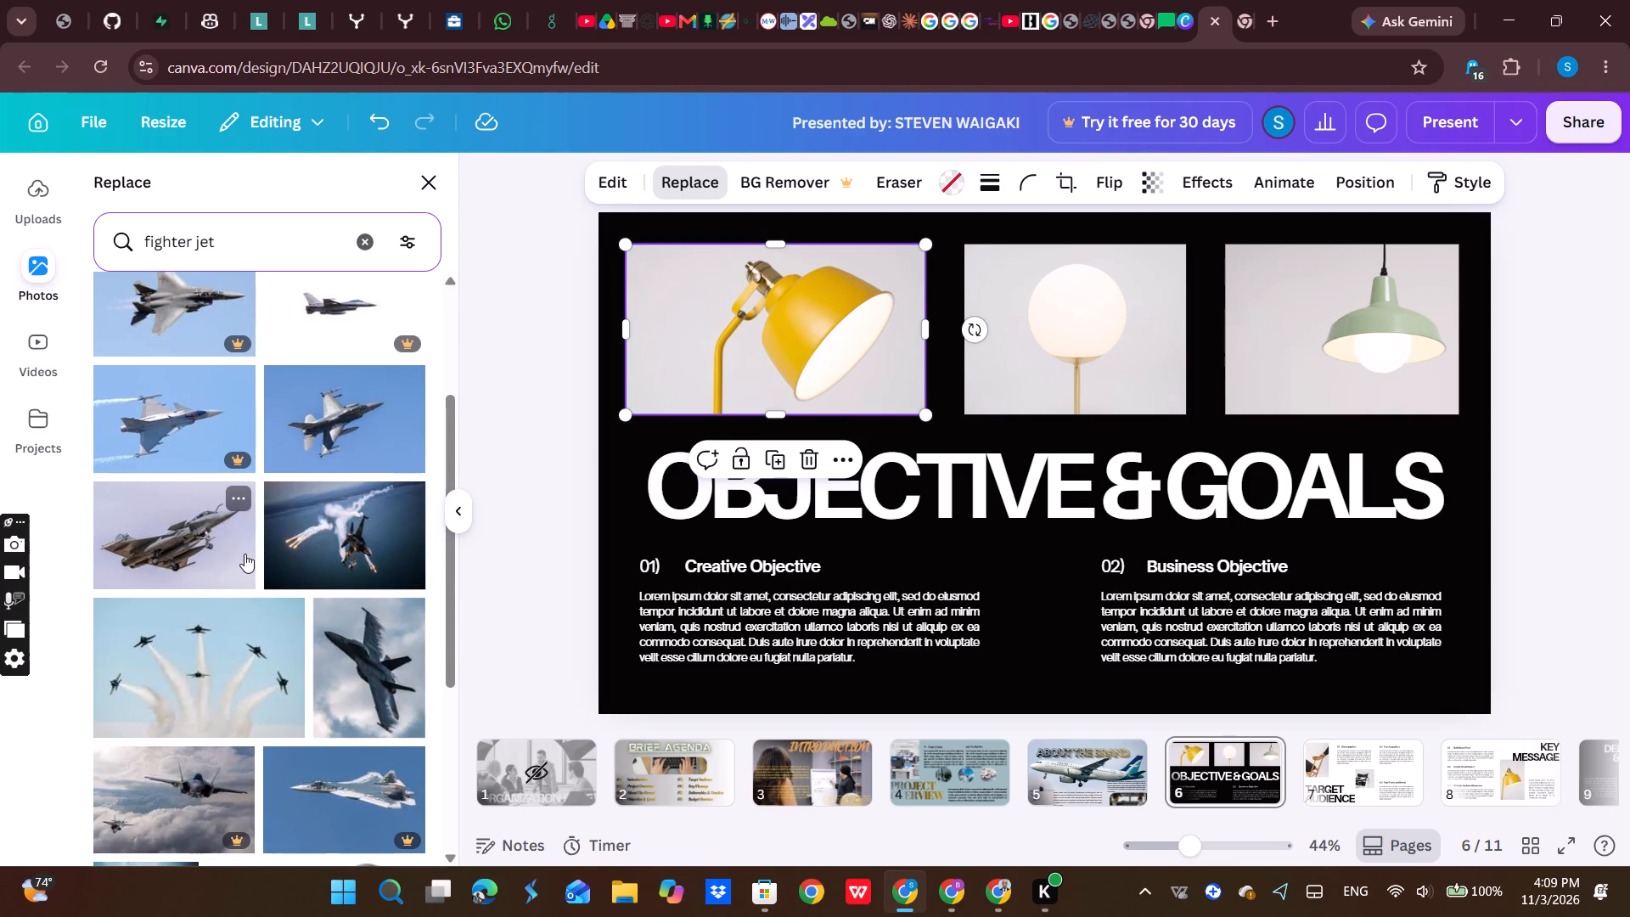
left_click(244, 554)
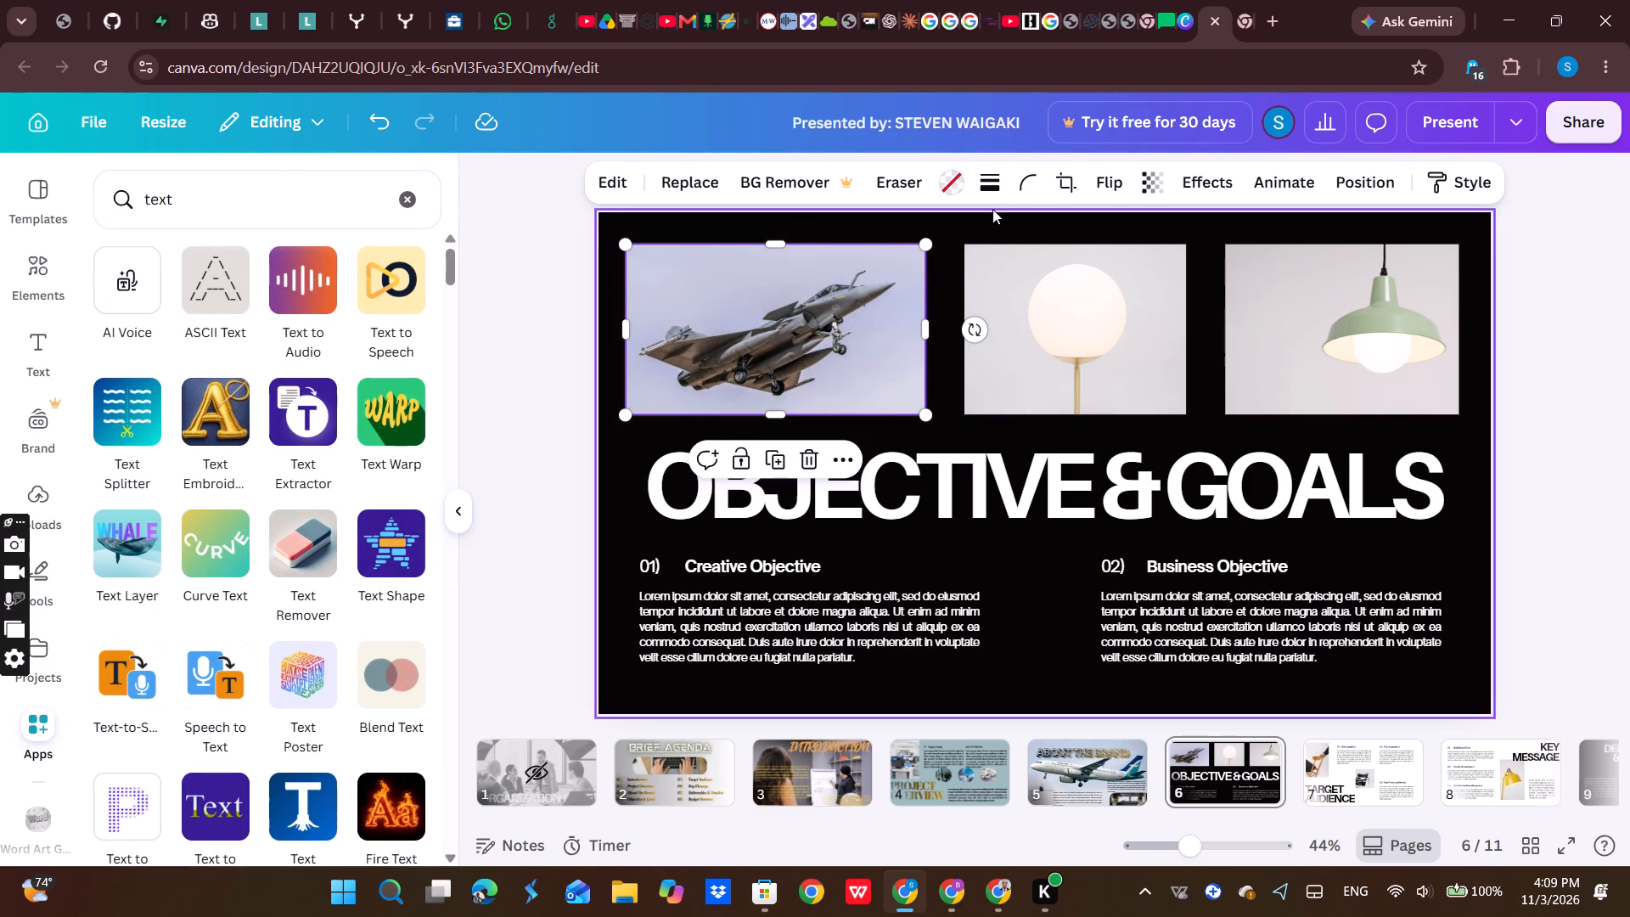
Round the corners of the fighter jet photo heavily.
left_click(1026, 184)
left_click_drag(958, 264, 1245, 270)
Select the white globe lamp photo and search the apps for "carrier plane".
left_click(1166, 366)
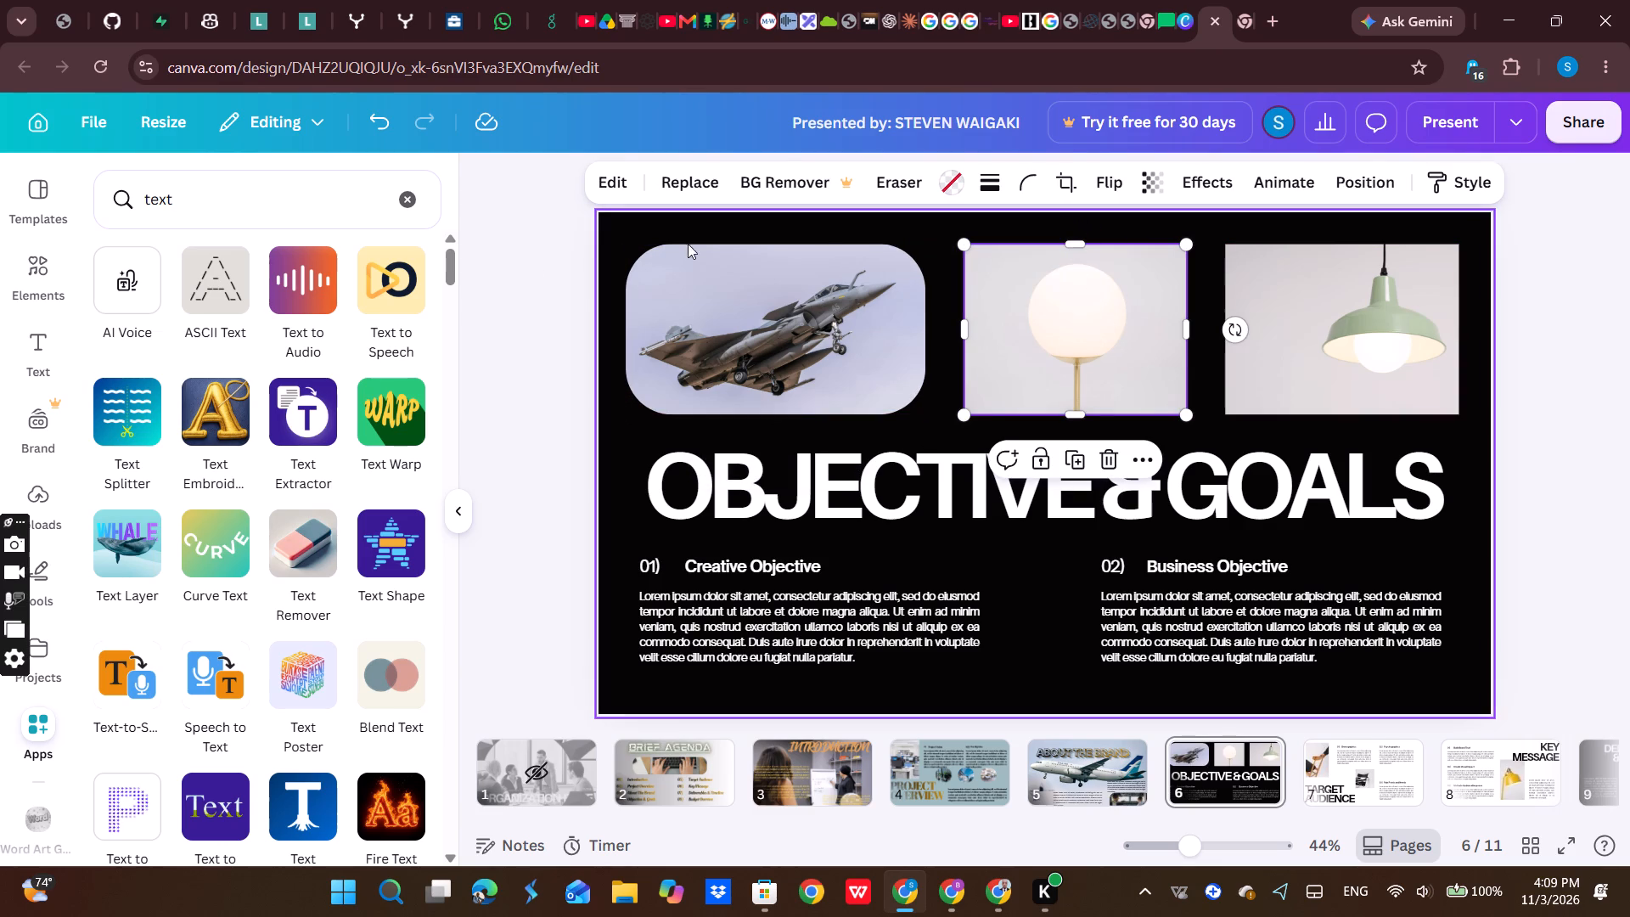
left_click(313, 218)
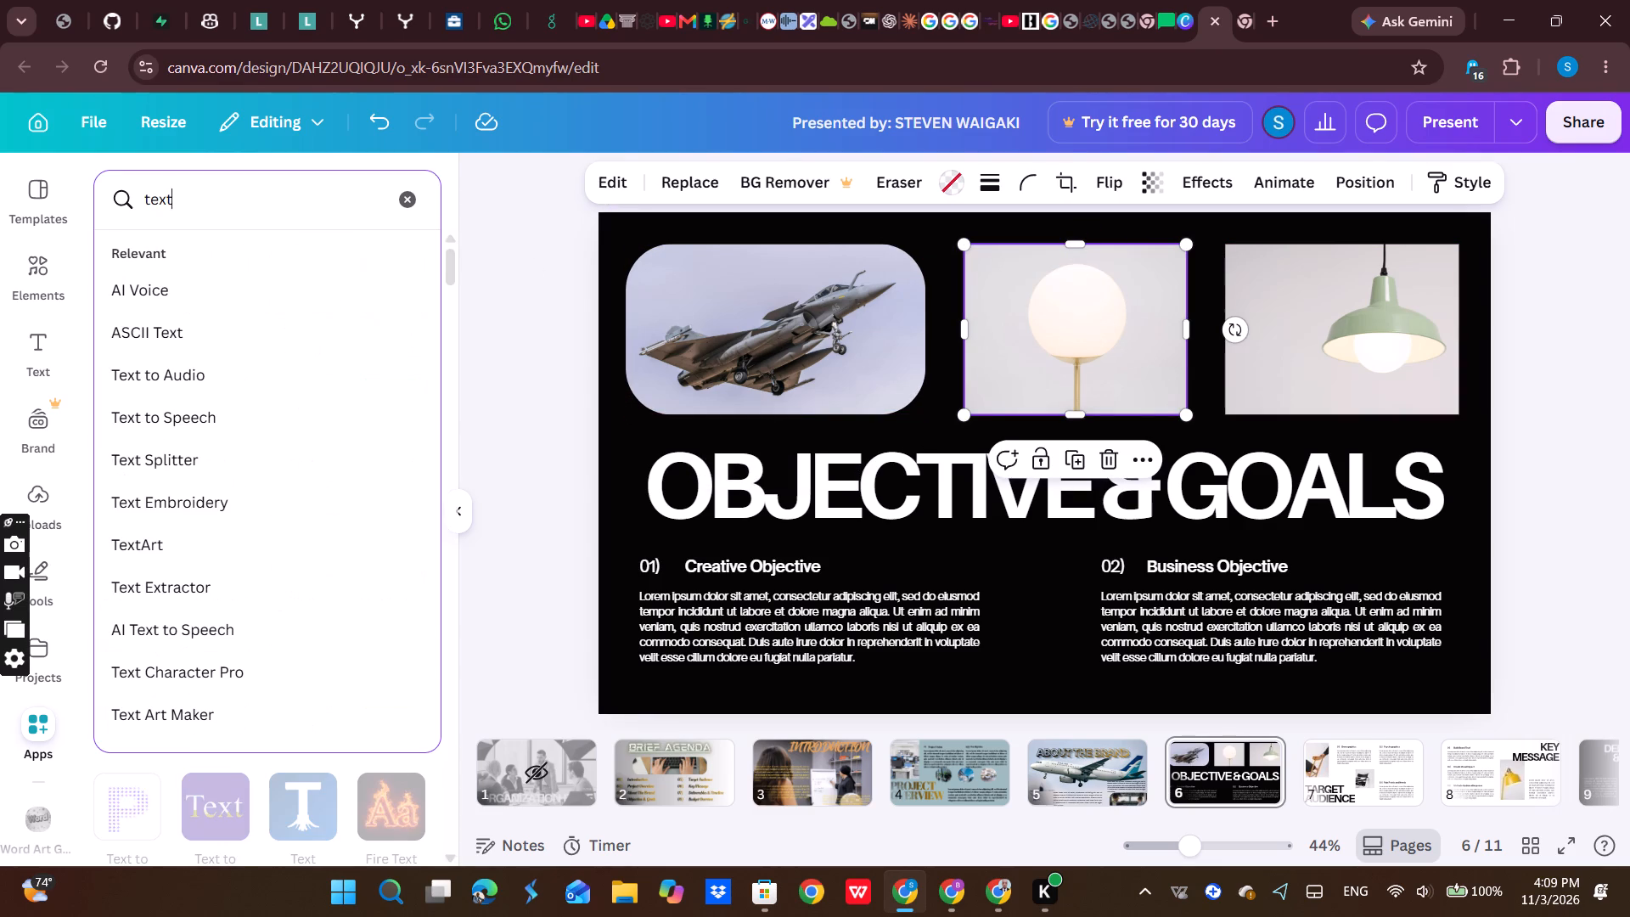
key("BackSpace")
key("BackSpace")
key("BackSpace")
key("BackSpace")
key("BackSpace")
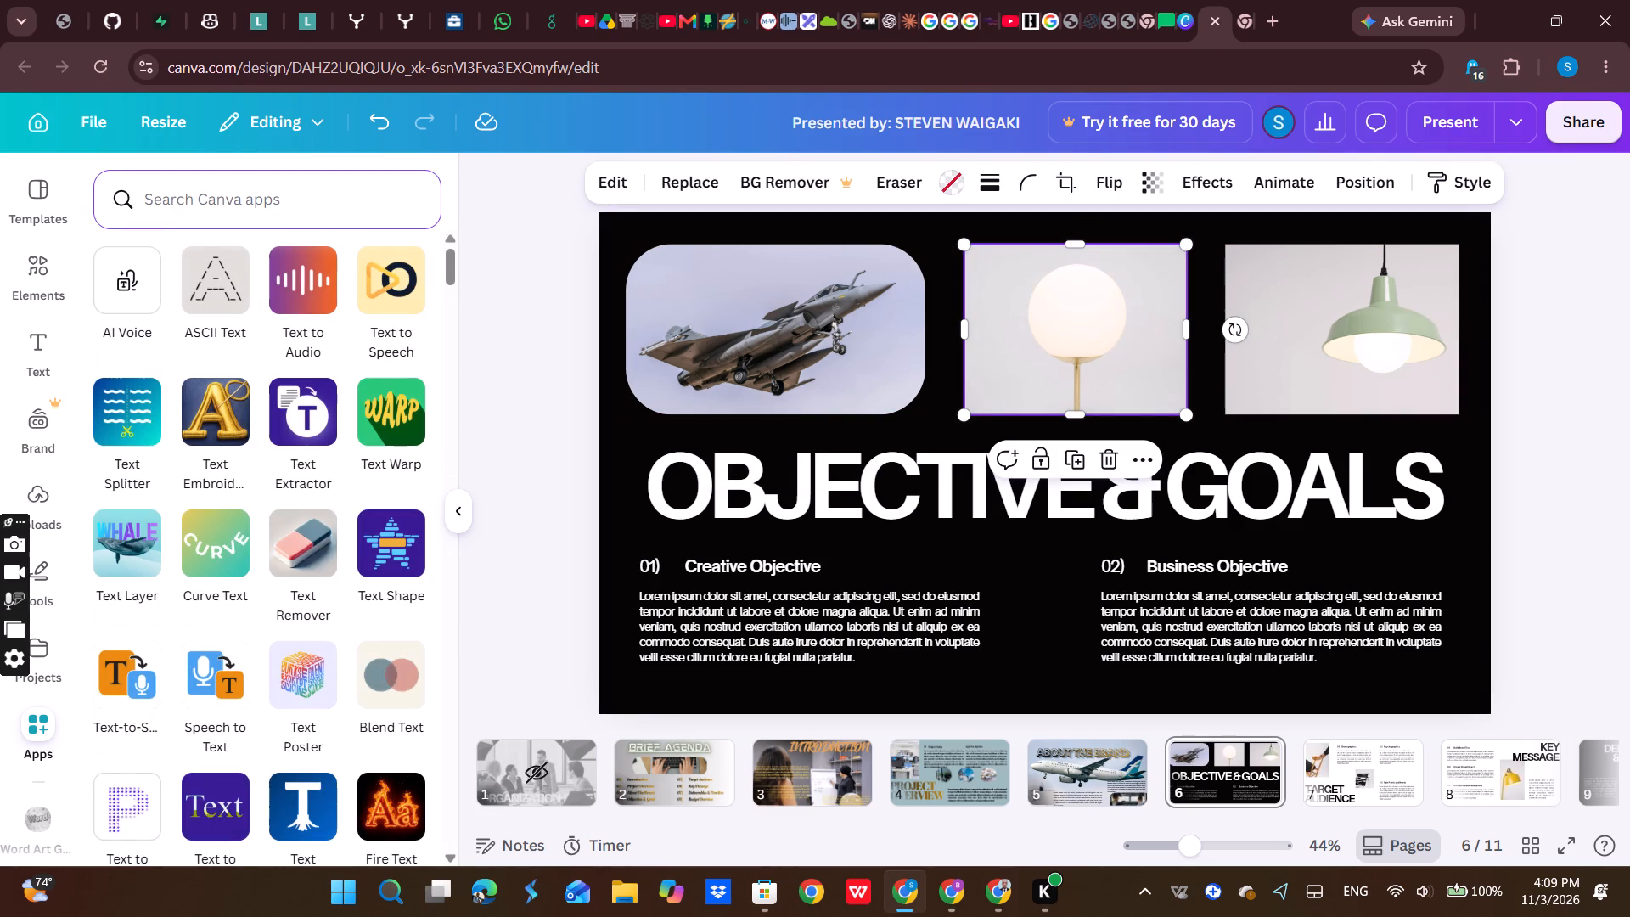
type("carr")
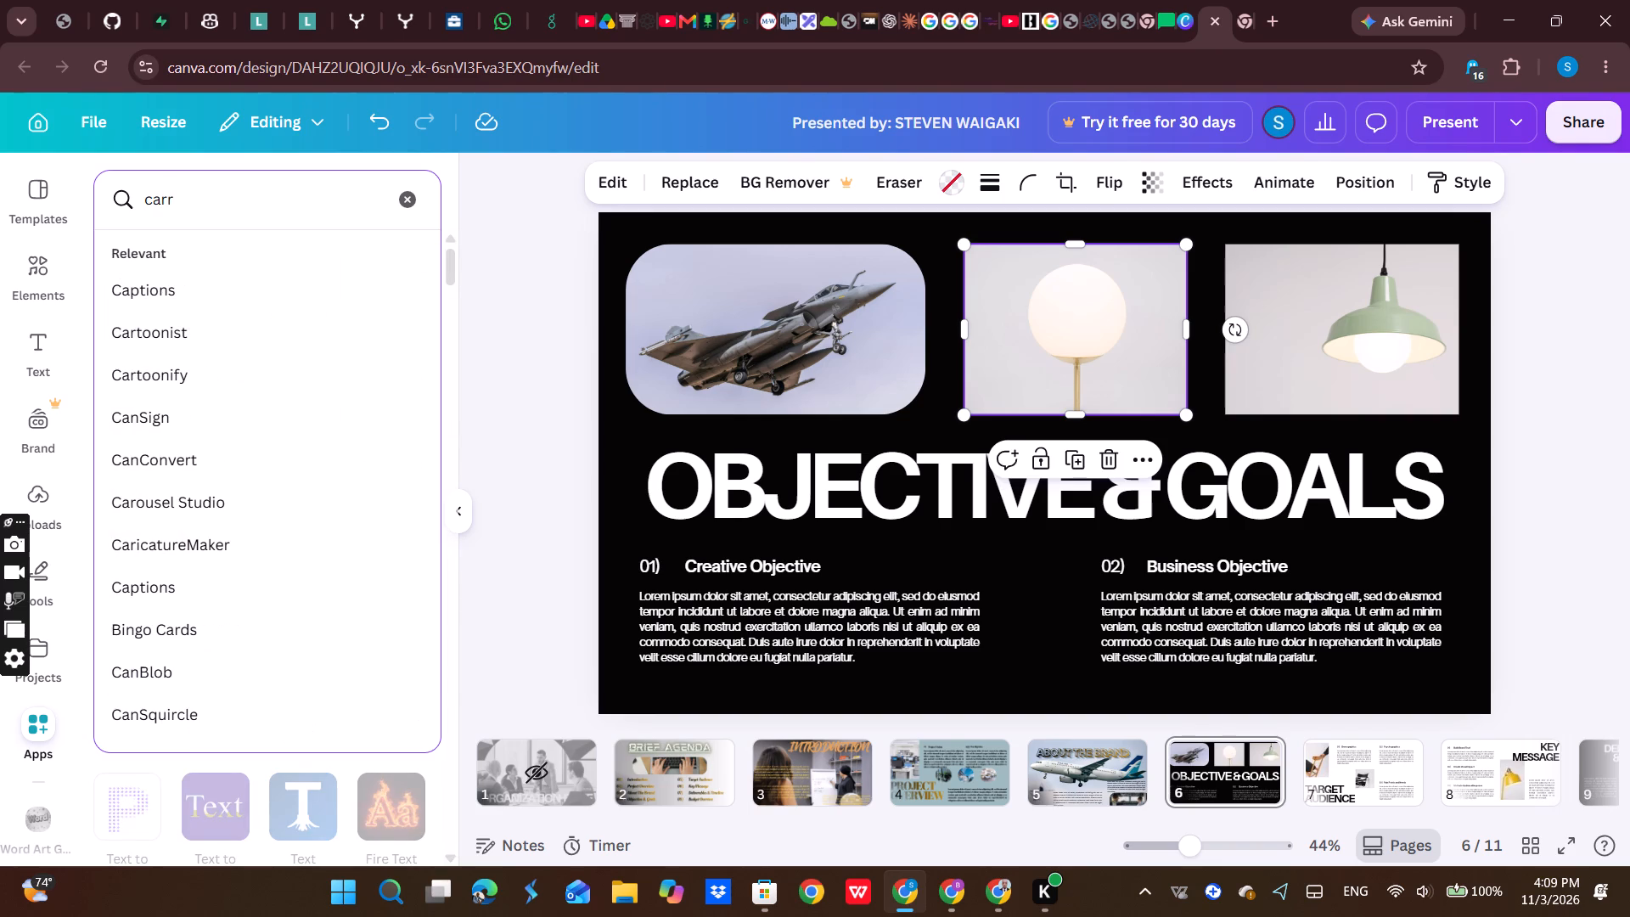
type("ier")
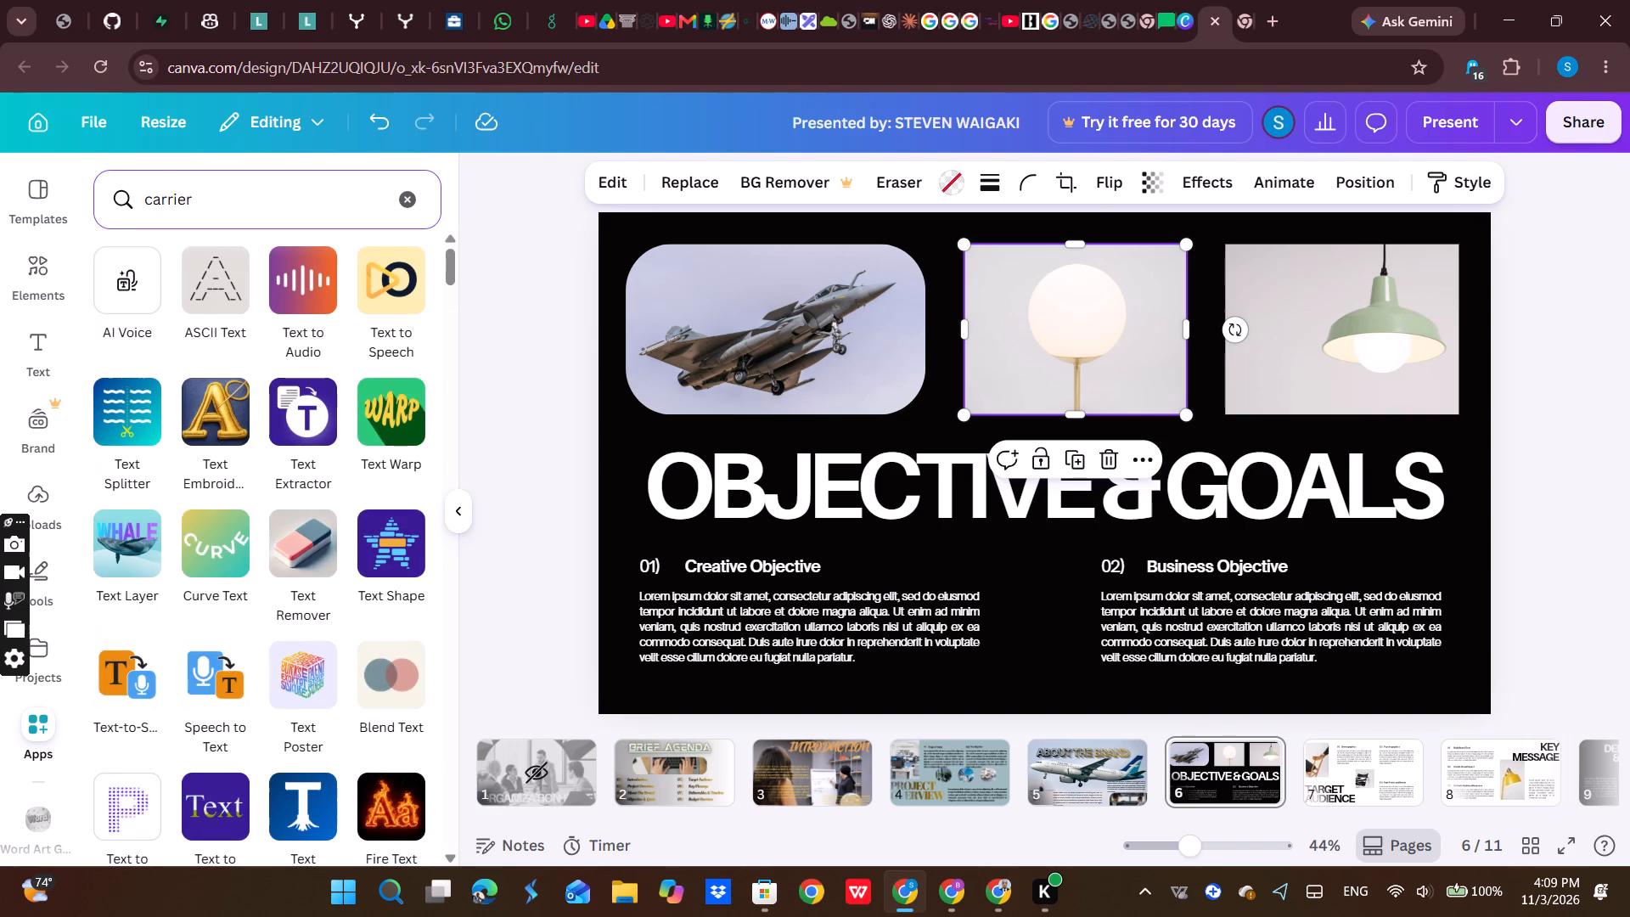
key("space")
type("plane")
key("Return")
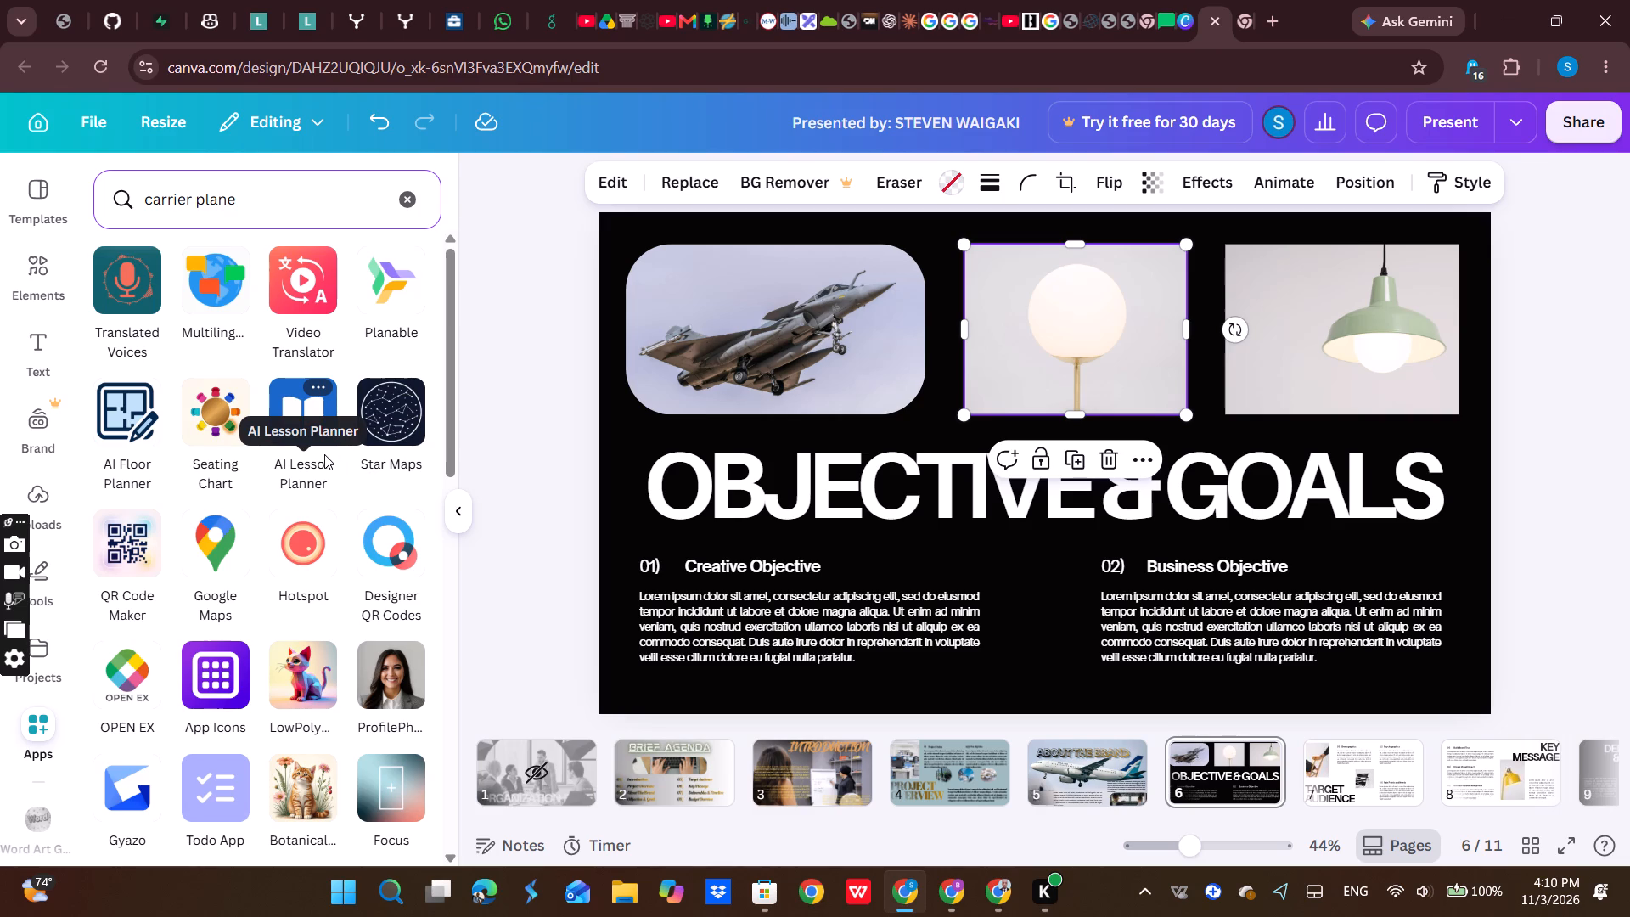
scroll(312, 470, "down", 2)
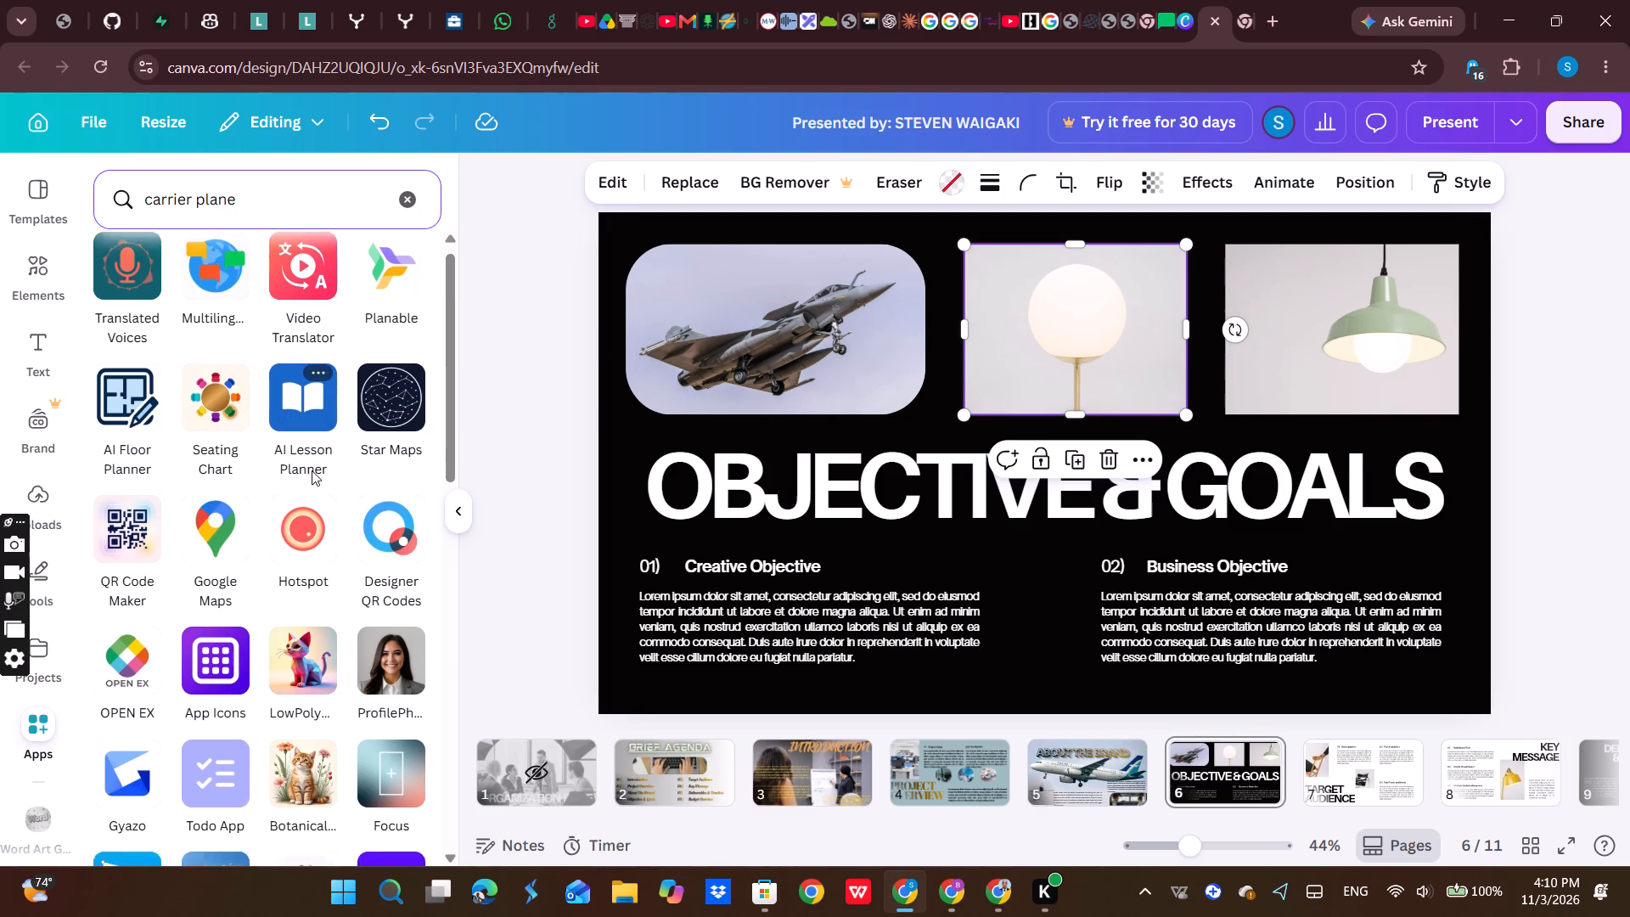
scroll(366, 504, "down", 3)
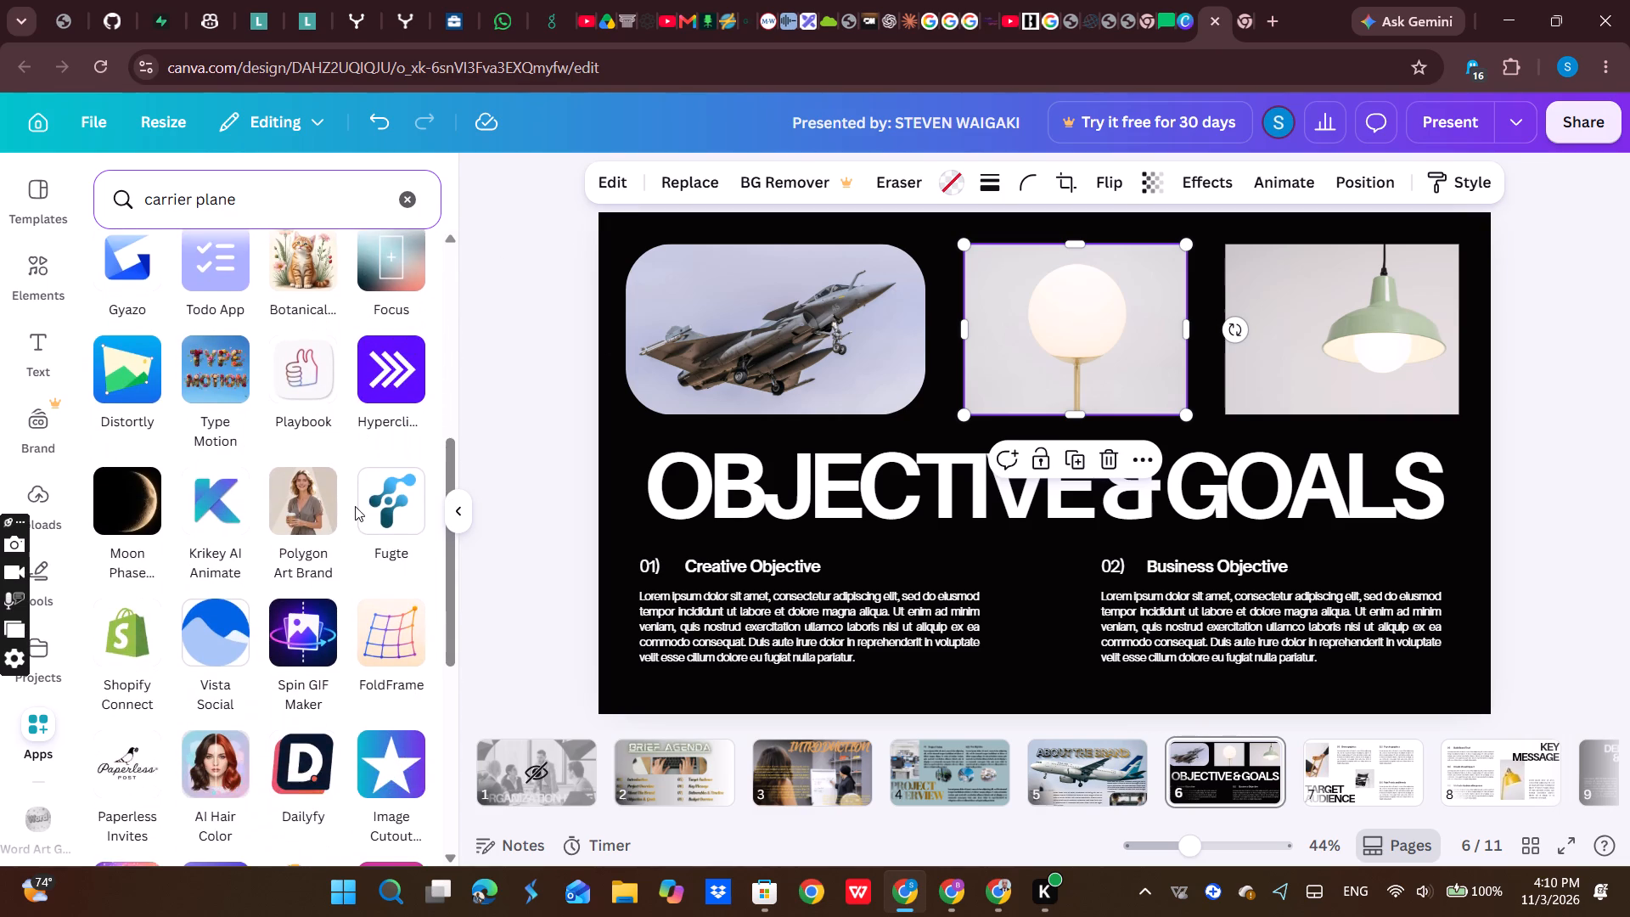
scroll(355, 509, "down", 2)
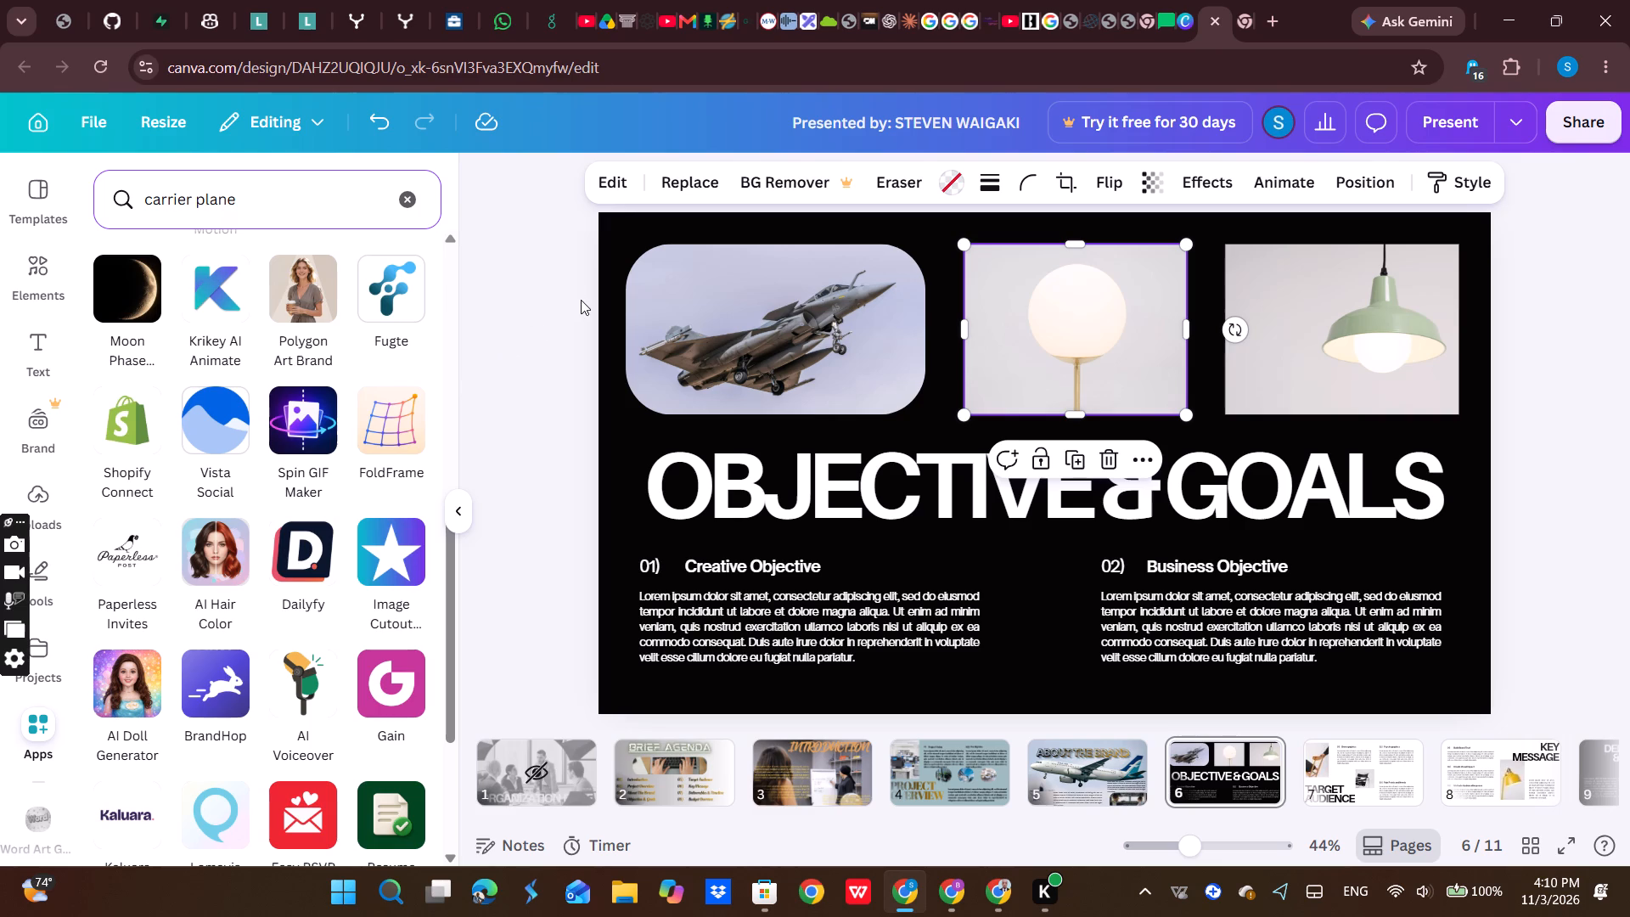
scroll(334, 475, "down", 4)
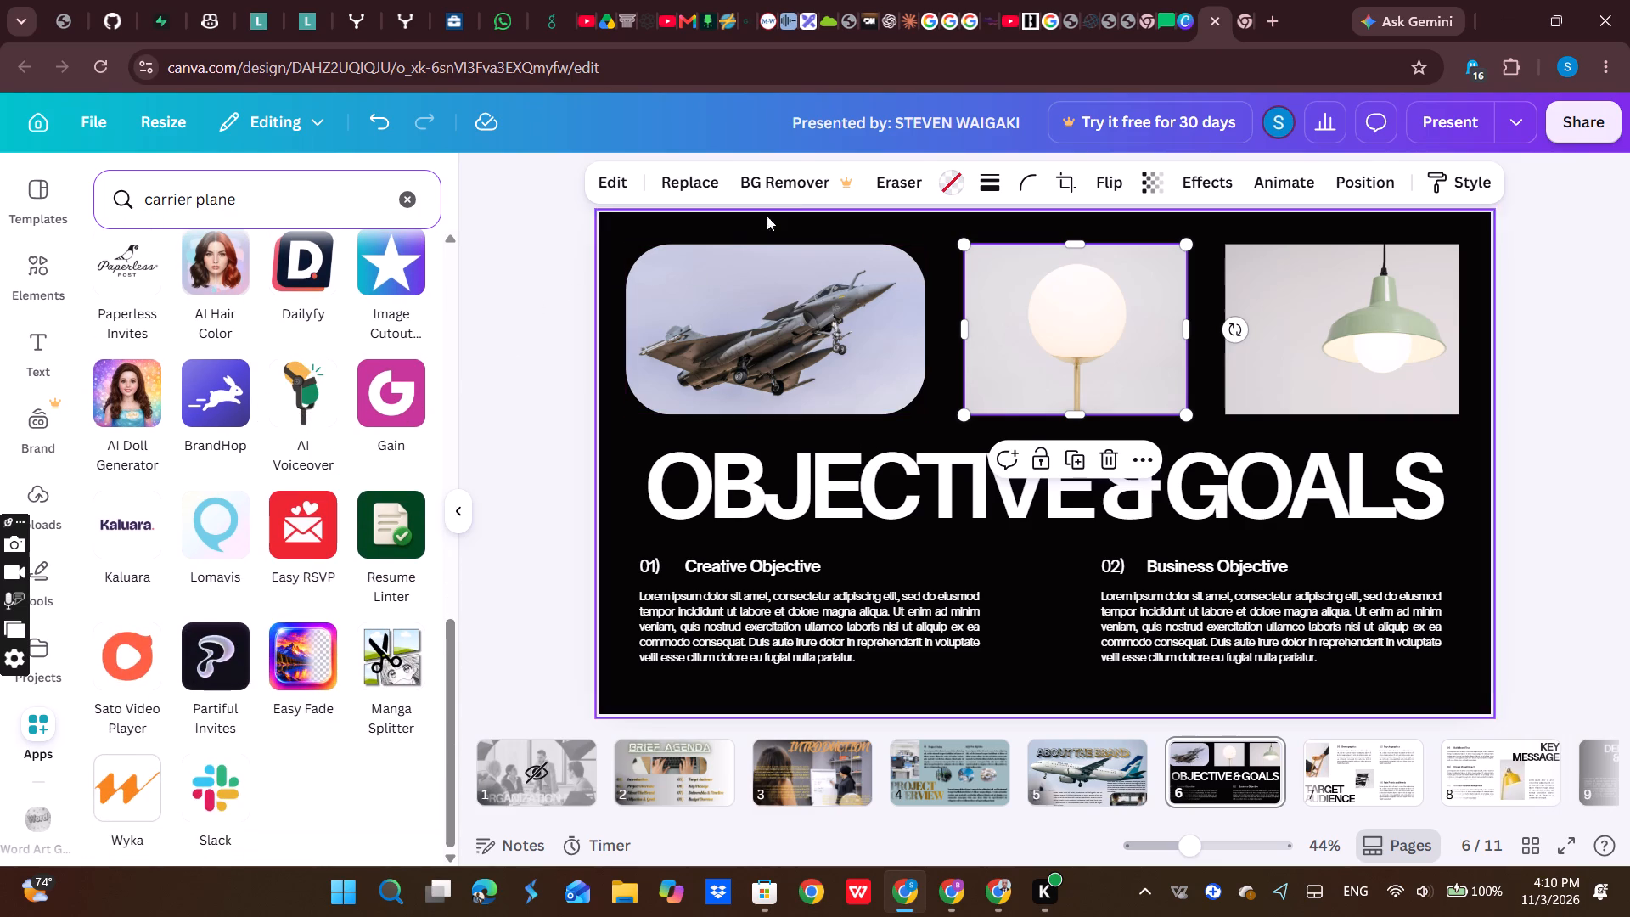
Search the replacement photos for "carrier plane" to swap out the selected white globe lamp picture.
left_click(698, 185)
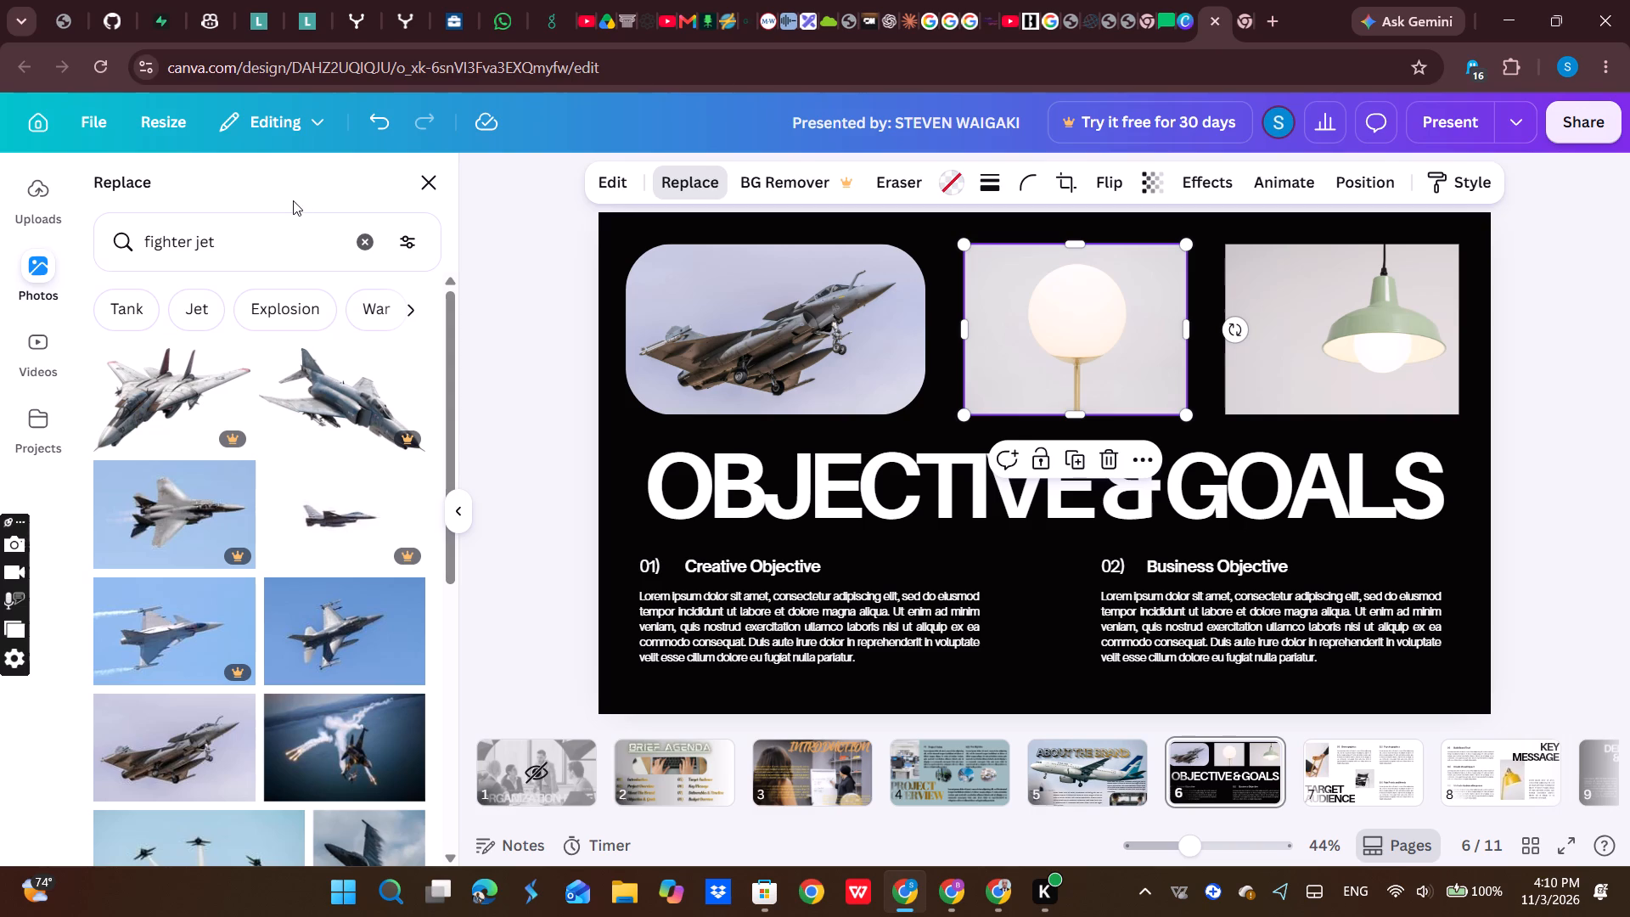
left_click(293, 200)
left_click(244, 244)
scroll(314, 392, "down", 1)
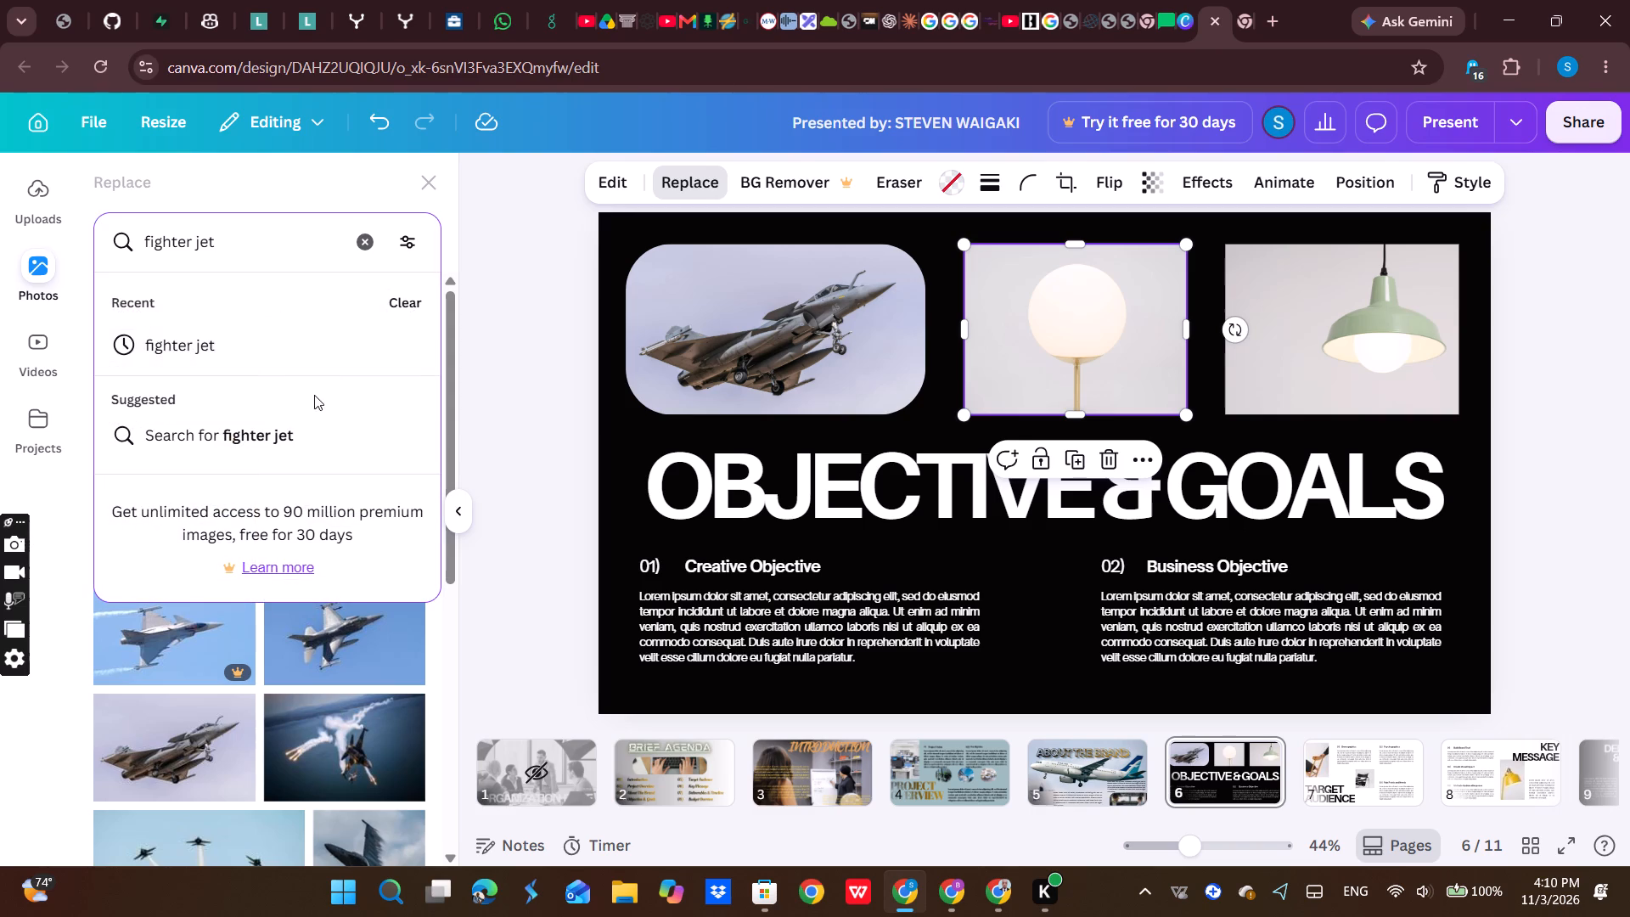
scroll(314, 395, "down", 1)
key("BackSpace")
key("BackSpace")
key("BackSpace")
key("BackSpace")
key("BackSpace")
key("BackSpace")
key("BackSpace")
key("BackSpace")
key("BackSpace")
key("BackSpace")
key("BackSpace")
key("BackSpace")
key("BackSpace")
key("BackSpace")
key("BackSpace")
key("BackSpace")
key("BackSpace")
key("BackSpace")
key("BackSpace")
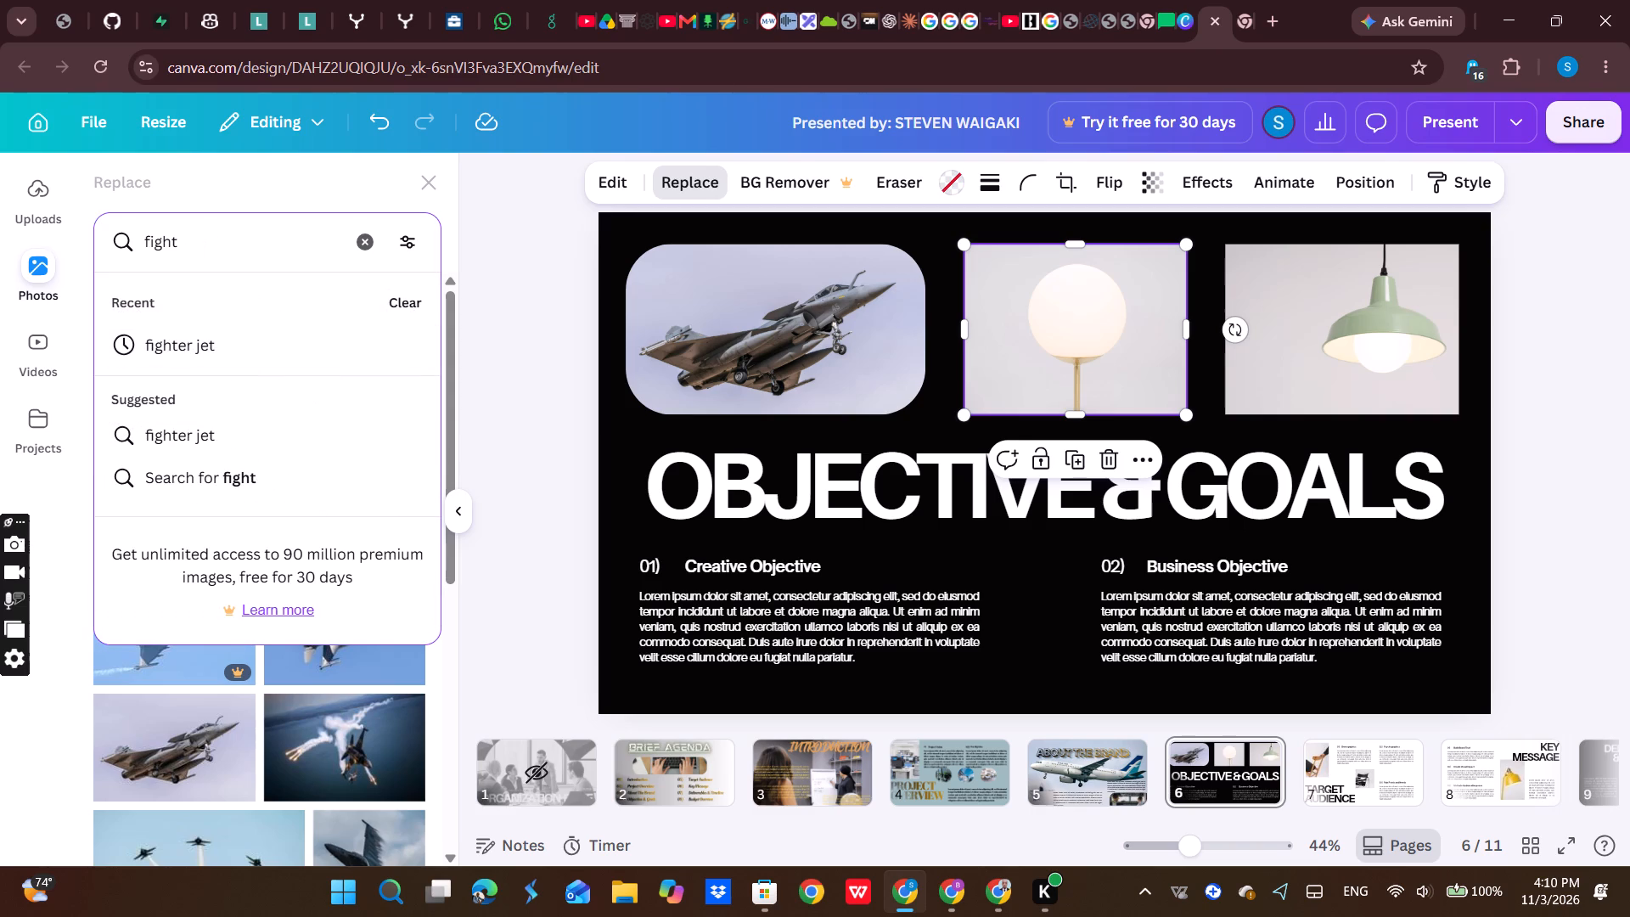
type("carrierb")
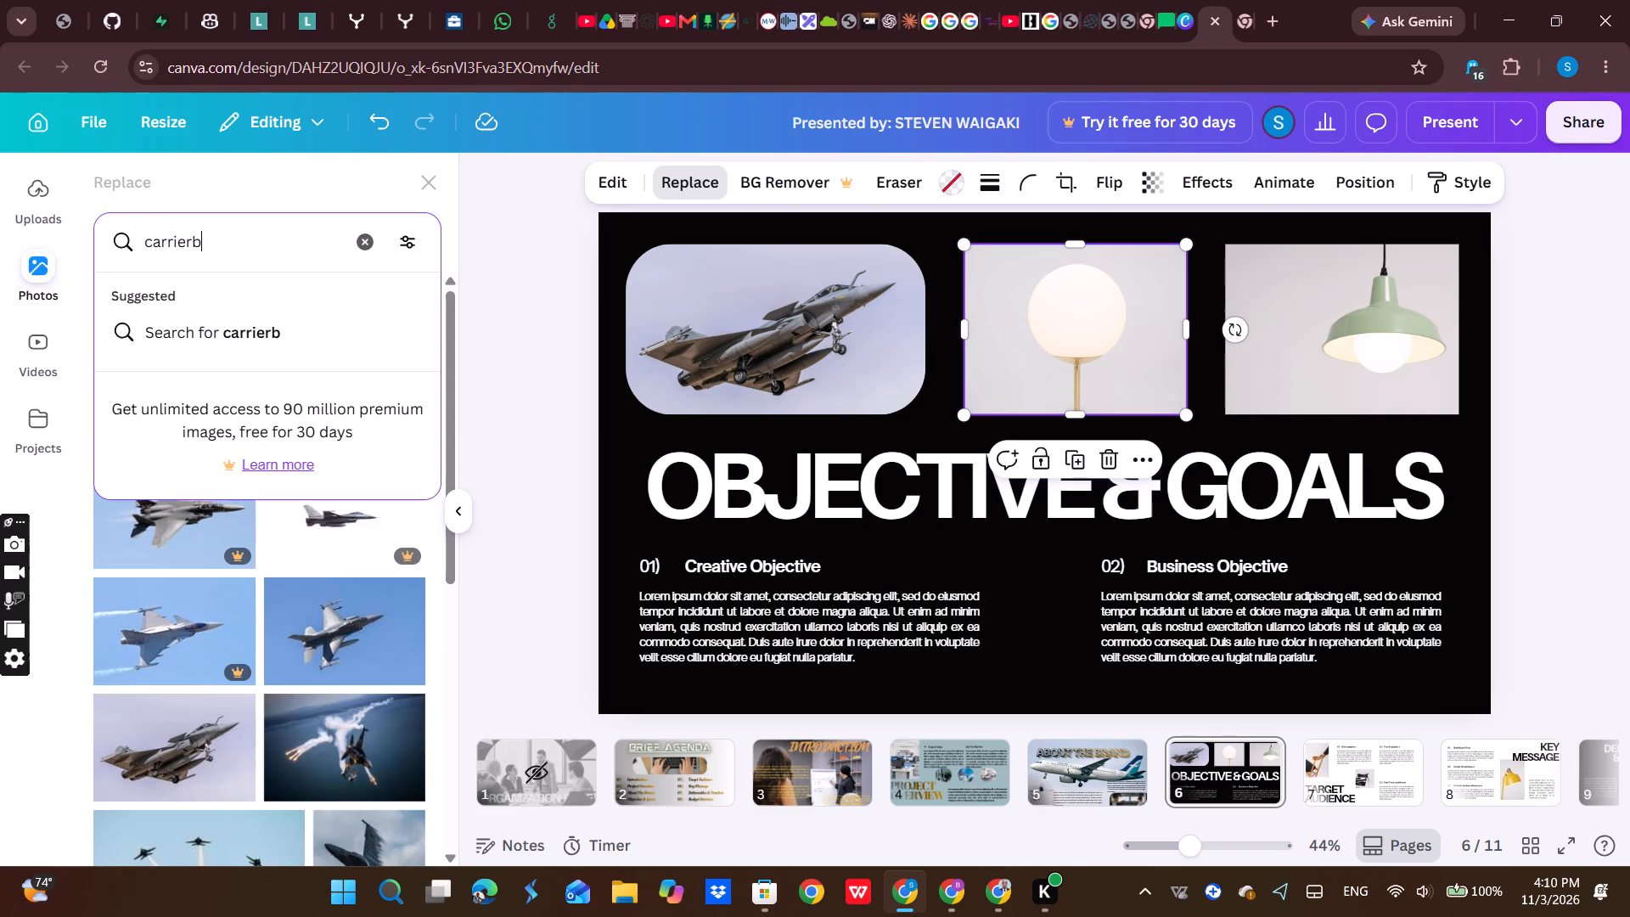
key("BackSpace")
key("space")
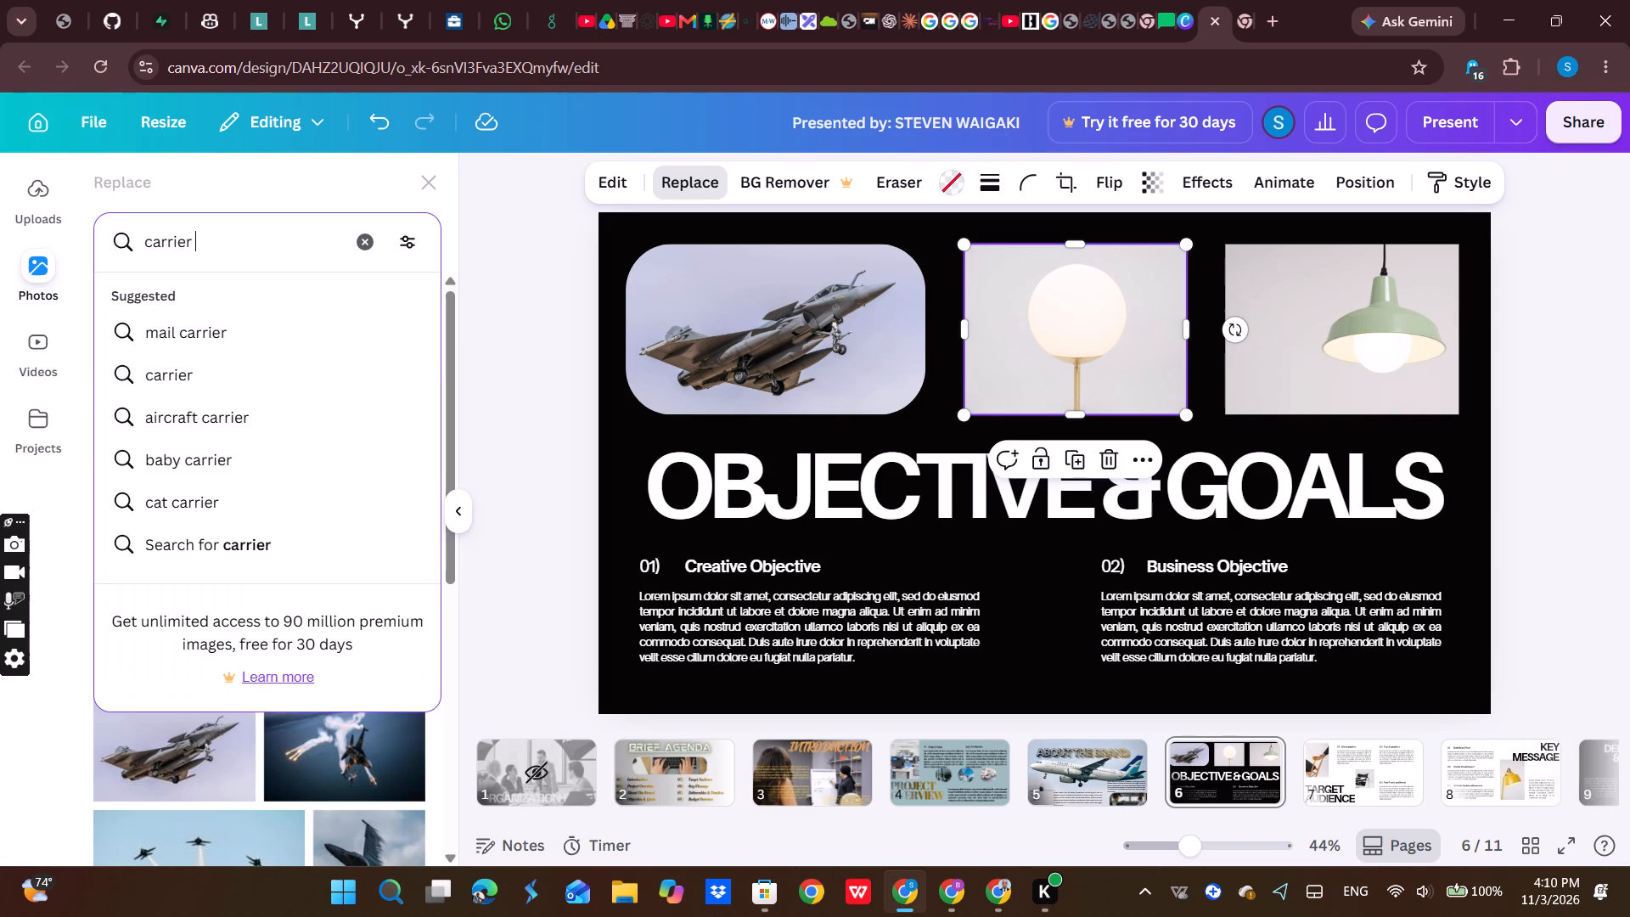
type("plo")
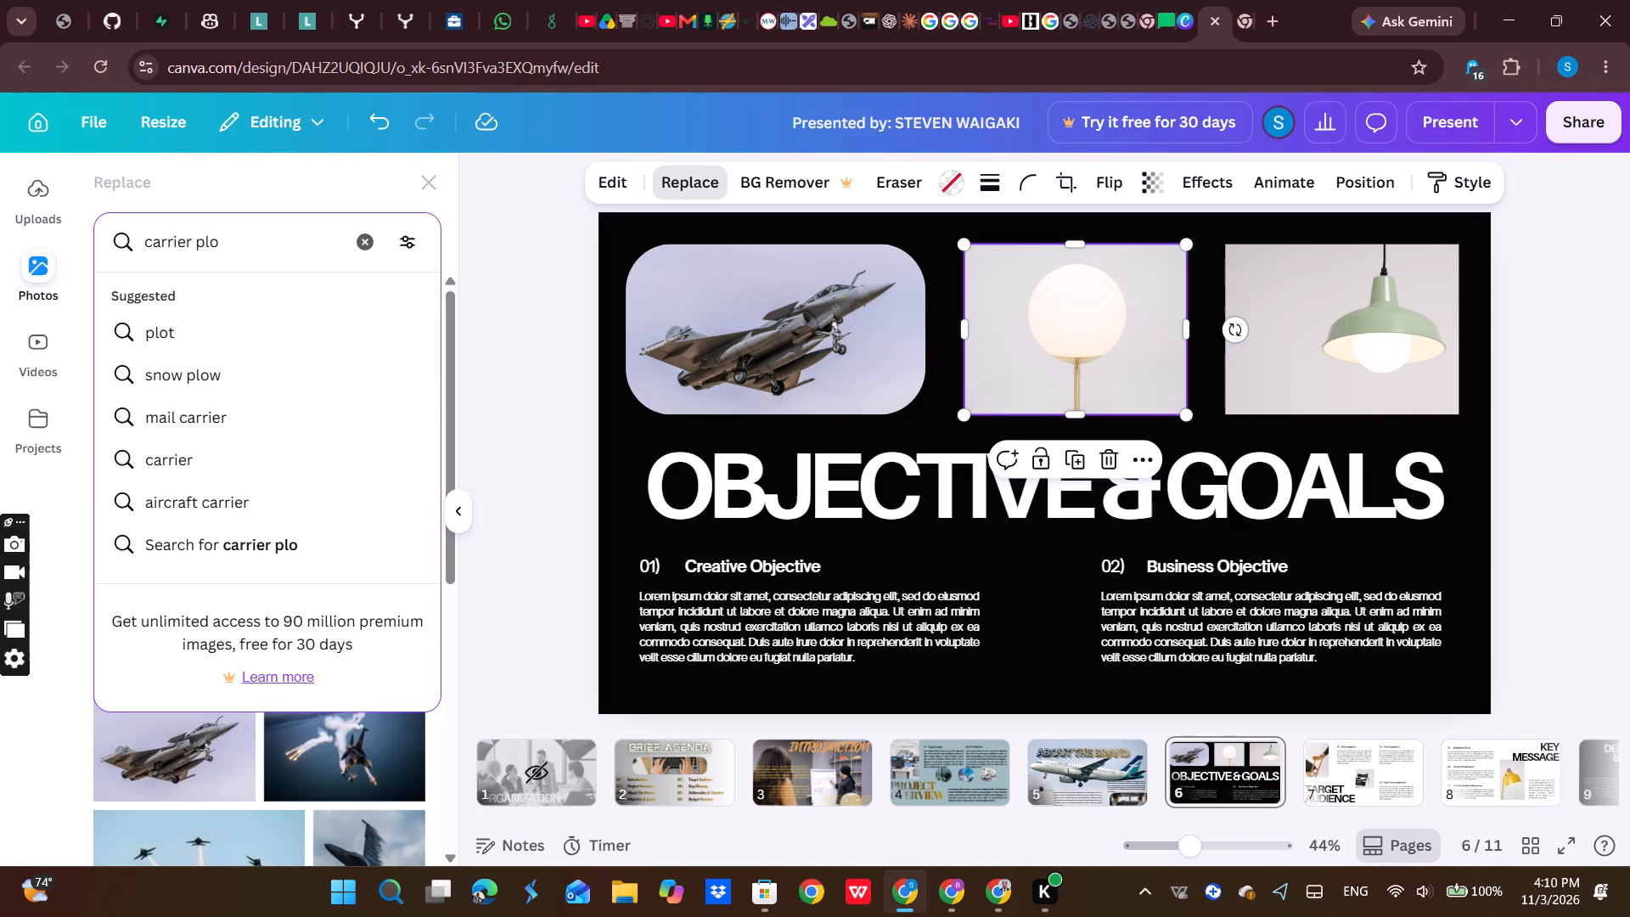
key("BackSpace")
key("a")
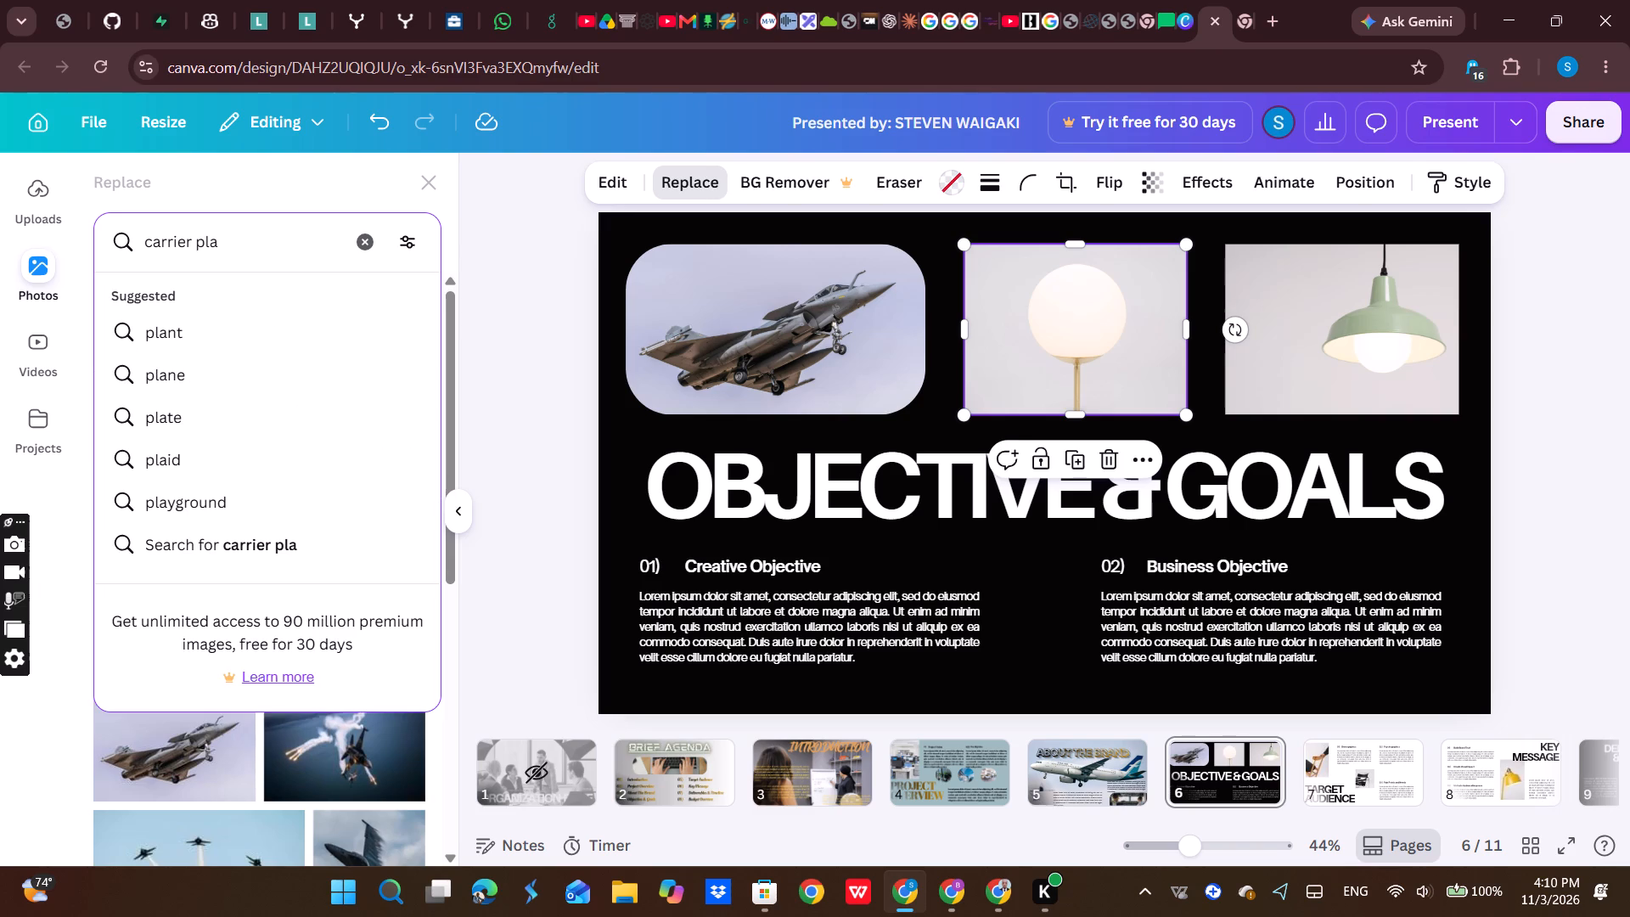
type("ne")
key("Return")
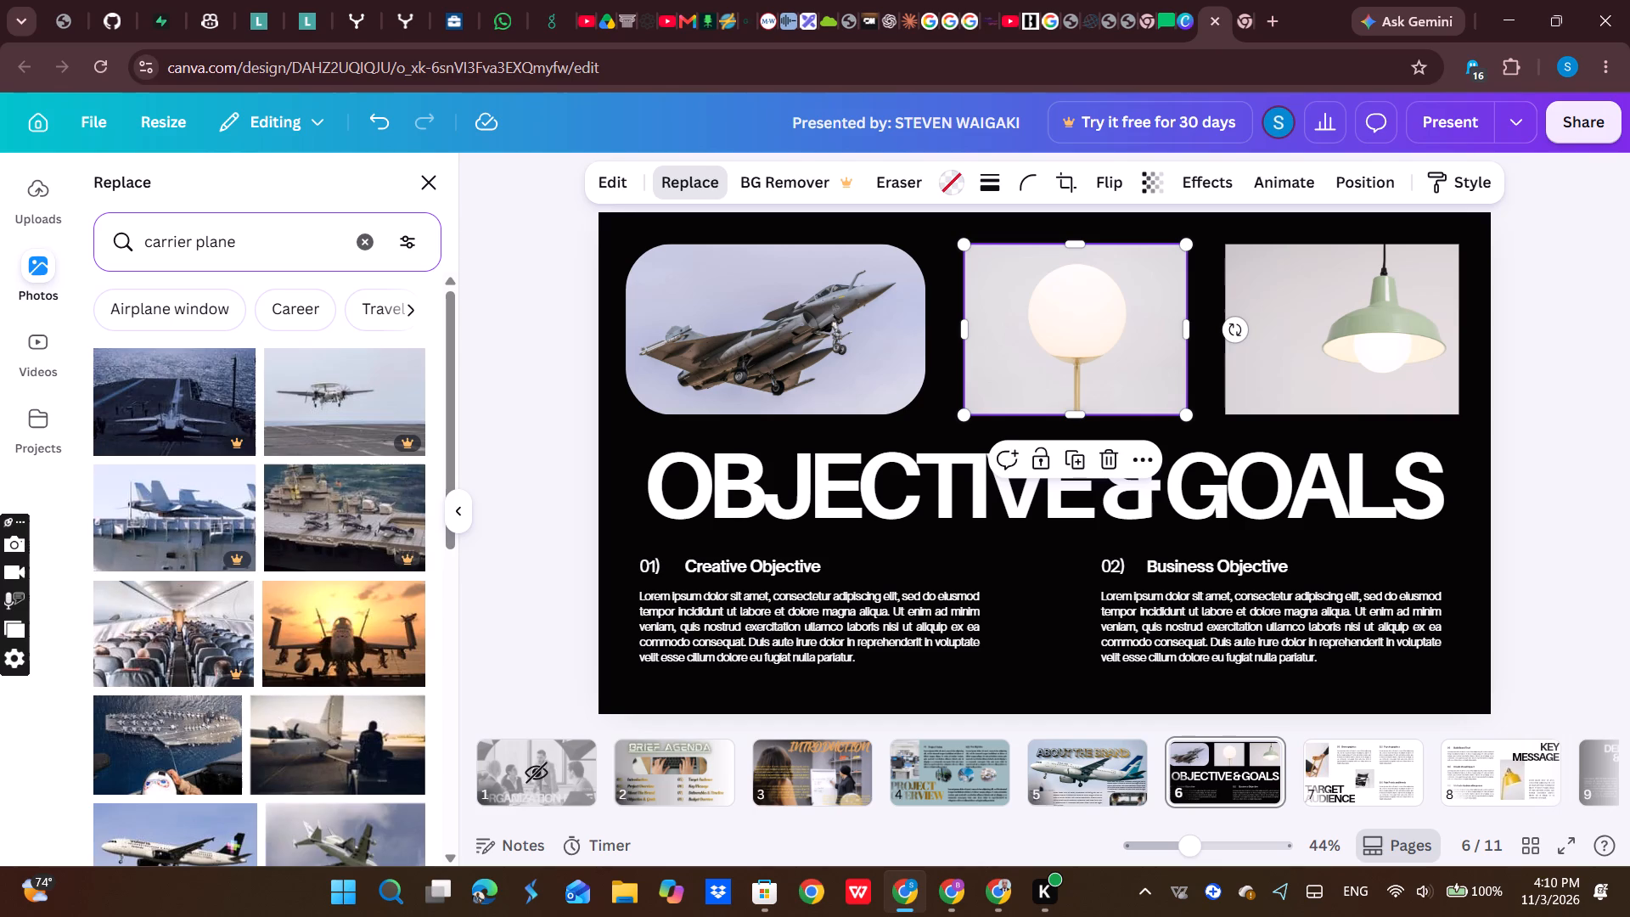
Browse the carrier plane photos and replace the globe lamp with the camouflage fighter jet cutout.
scroll(341, 496, "down", 3)
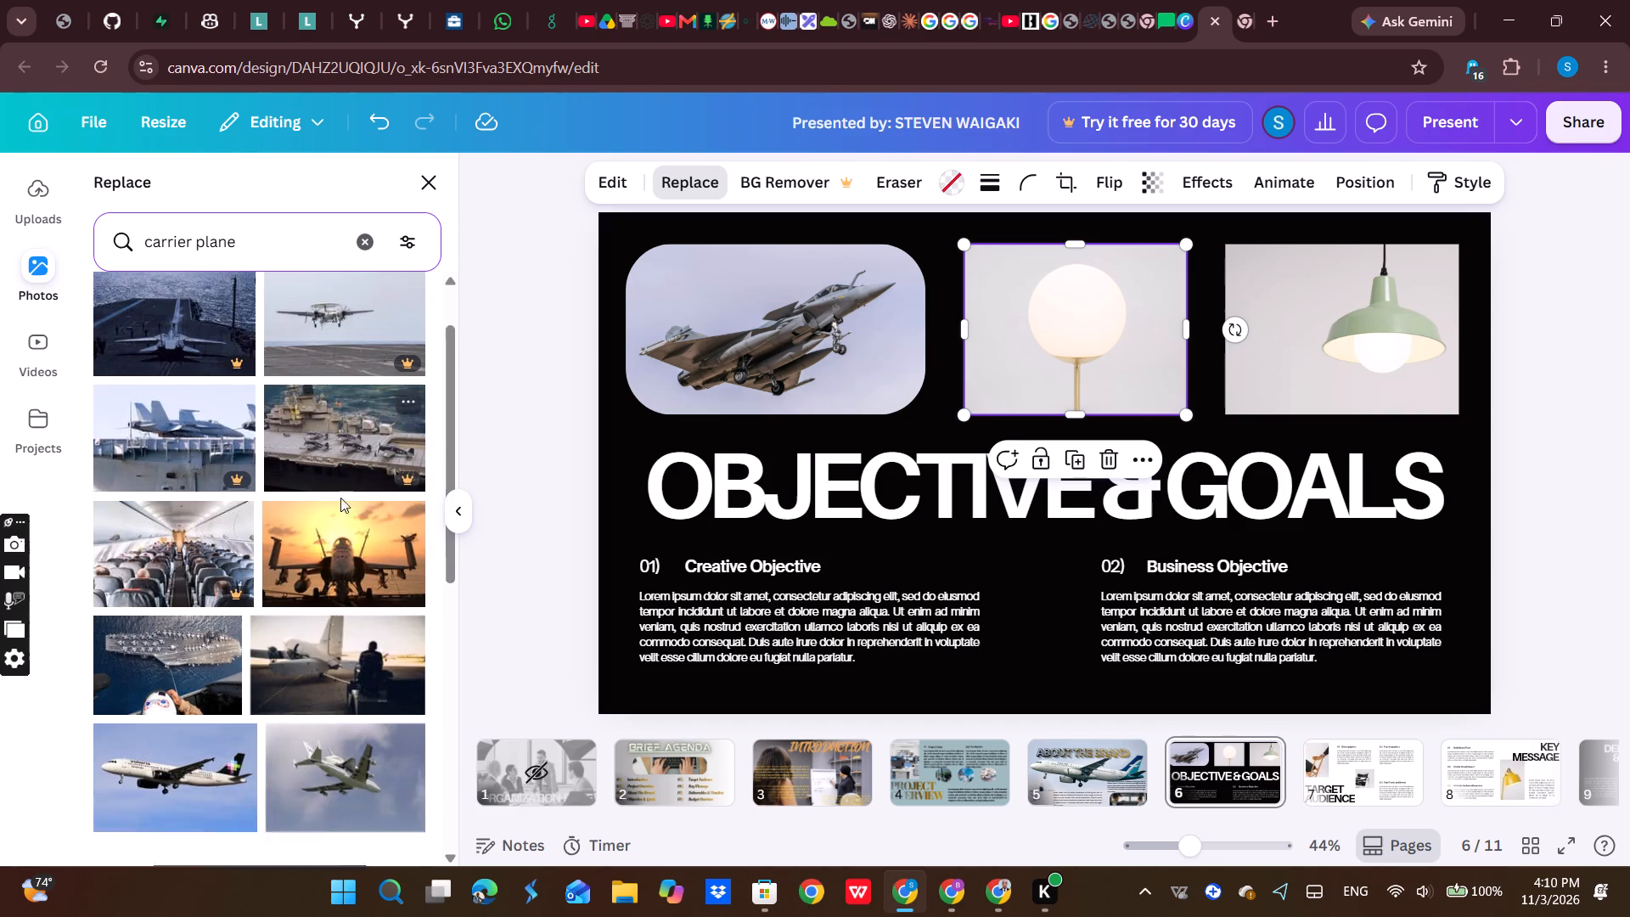
scroll(332, 521, "down", 3)
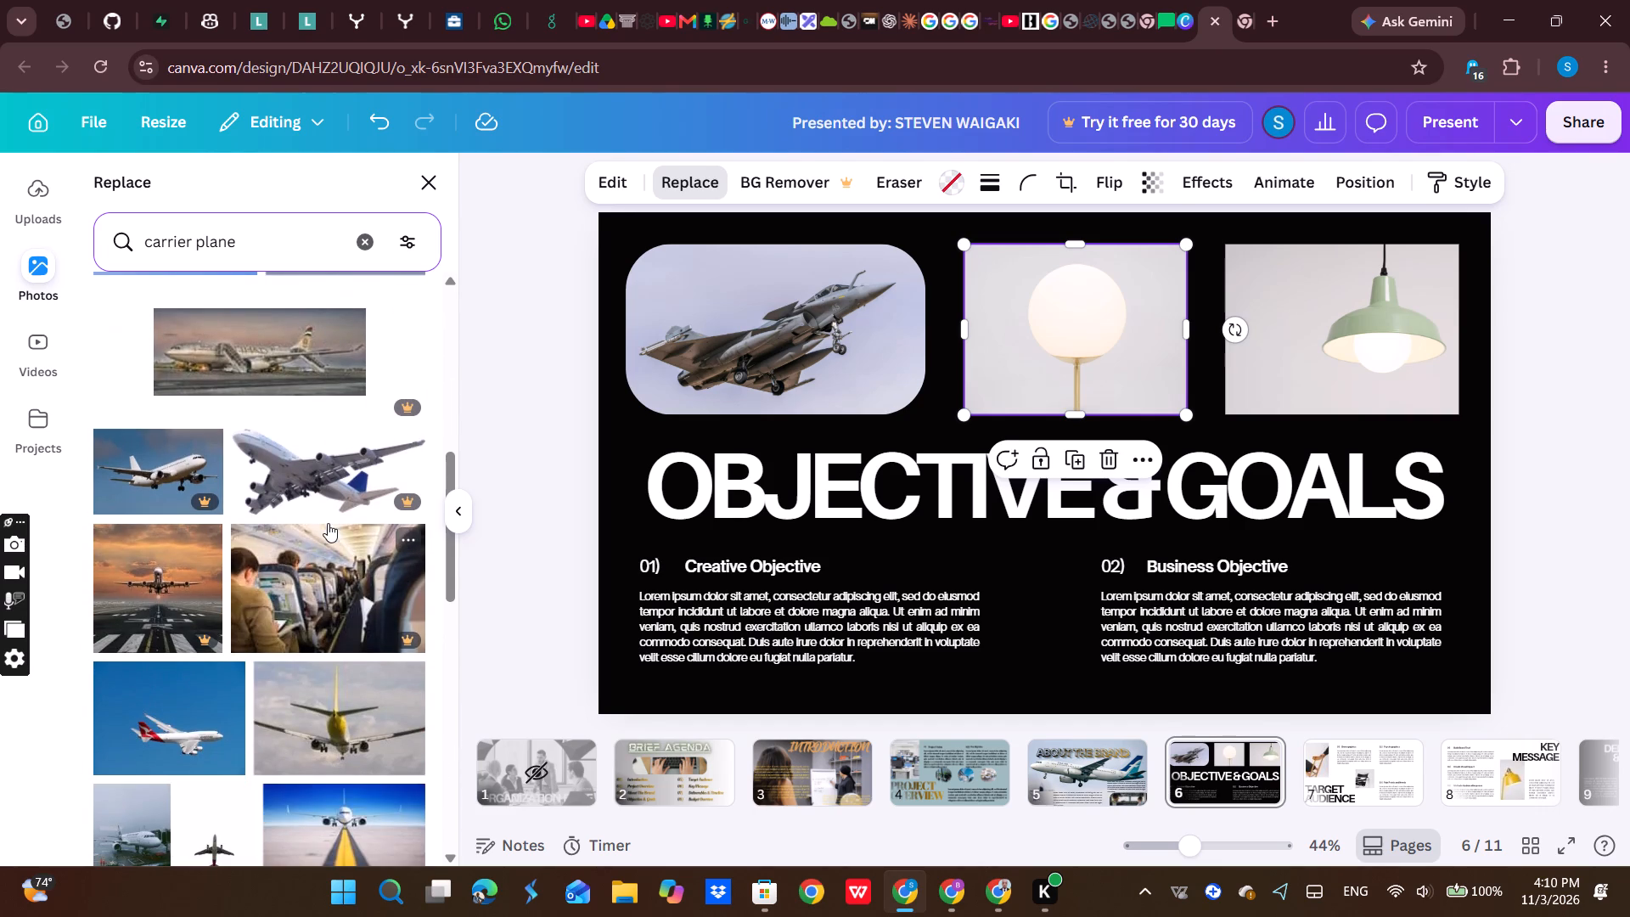
scroll(328, 523, "down", 4)
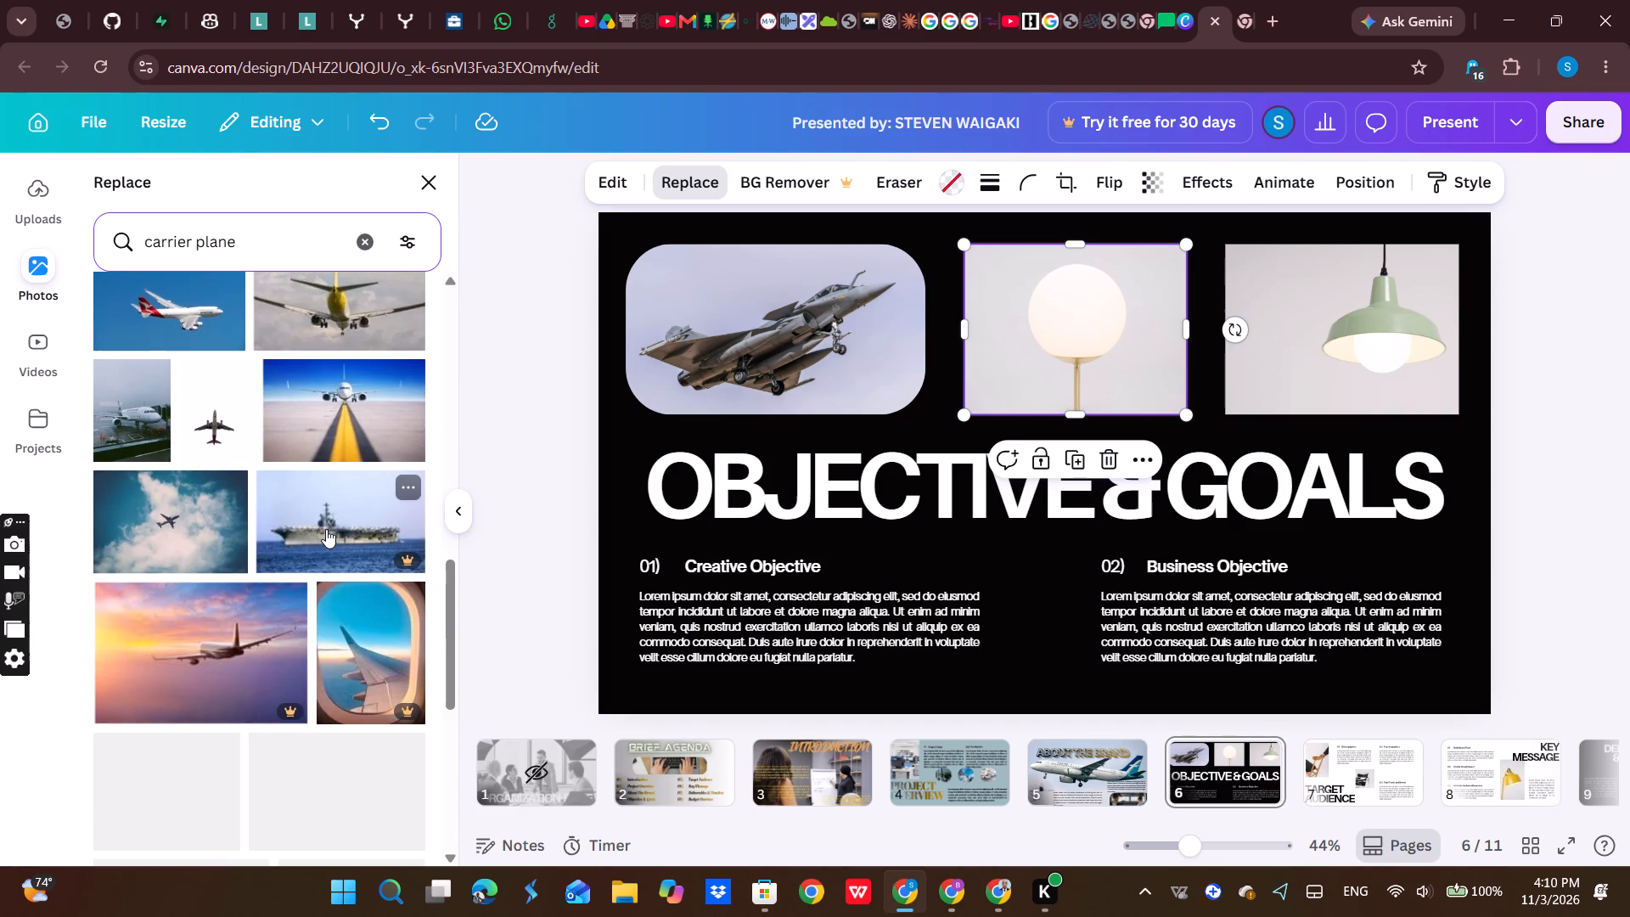
scroll(326, 529, "down", 2)
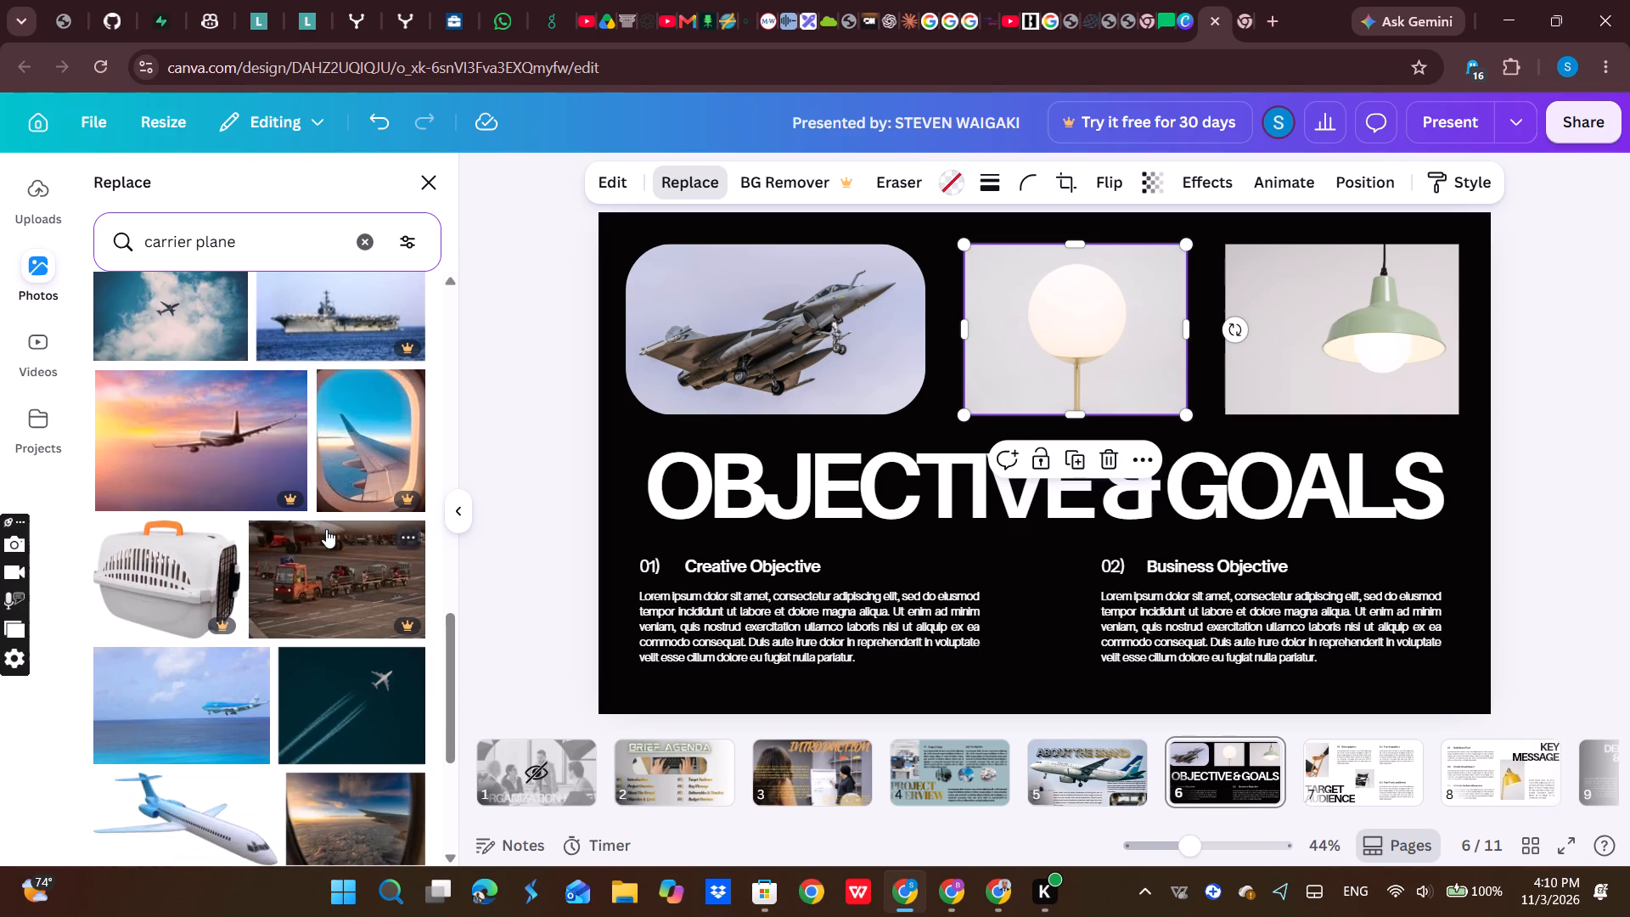
scroll(326, 529, "down", 3)
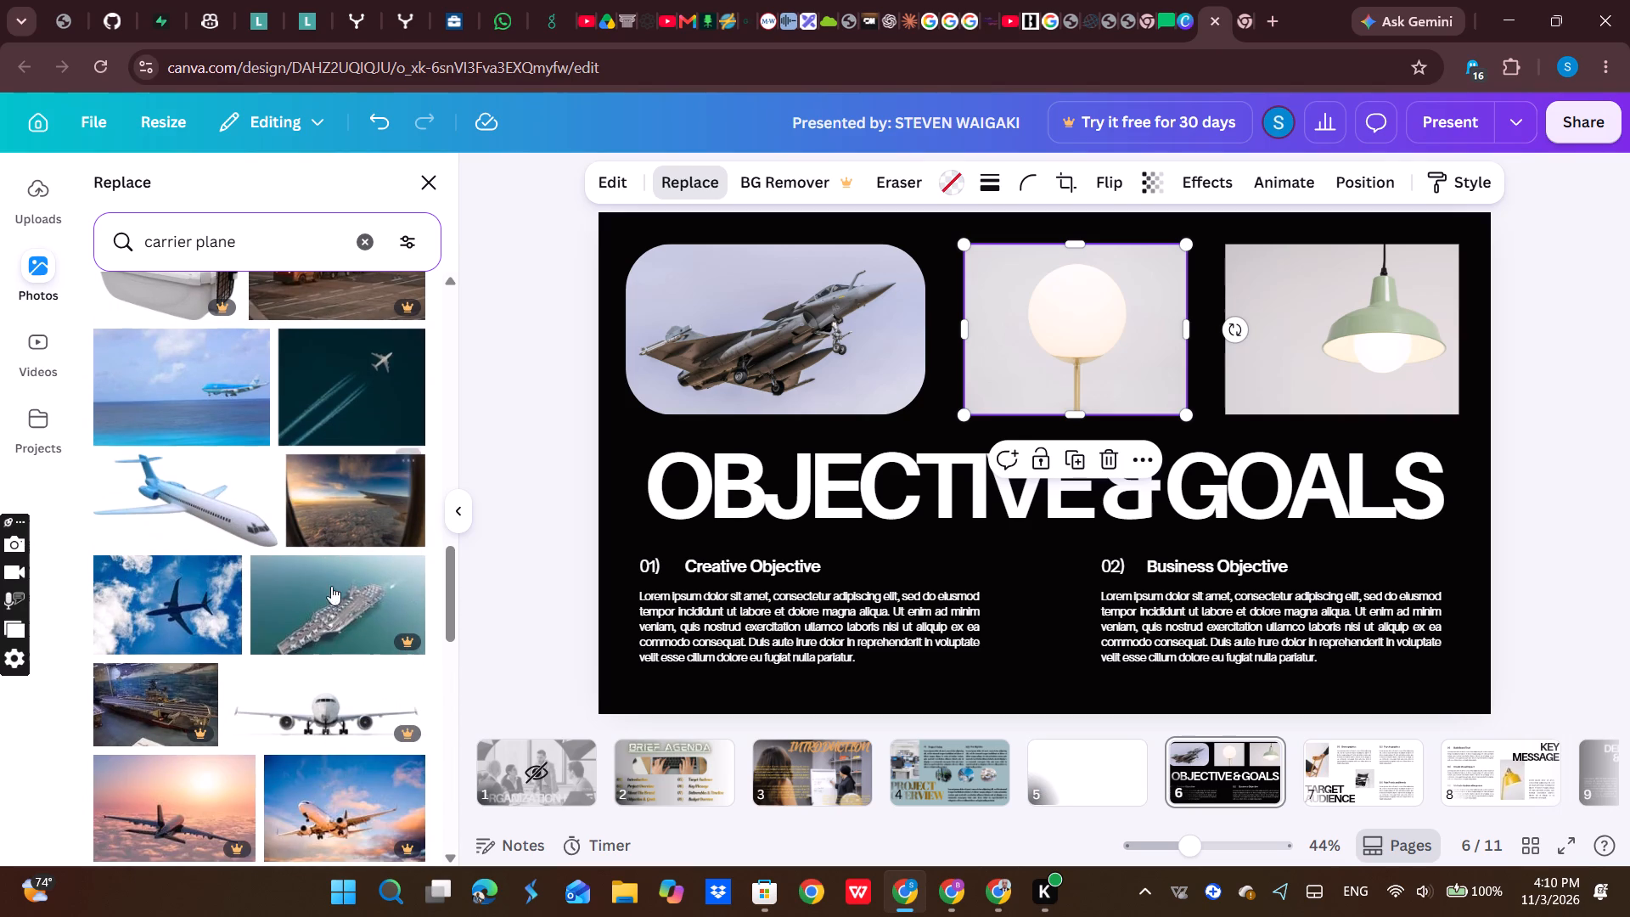
scroll(326, 532, "down", 3)
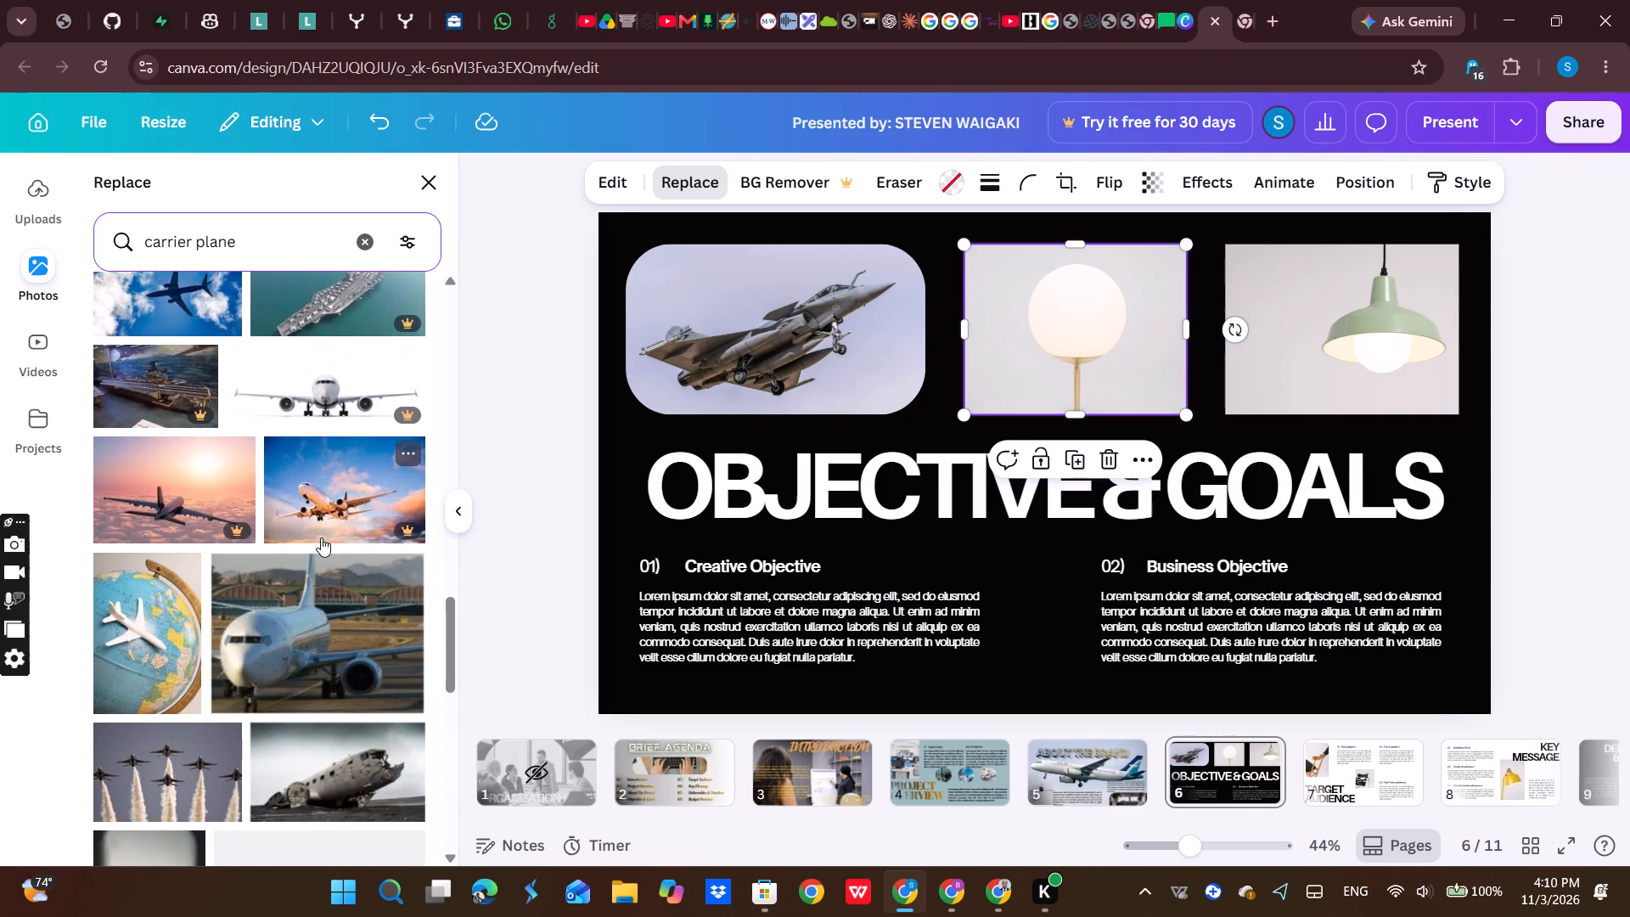
scroll(321, 537, "down", 6)
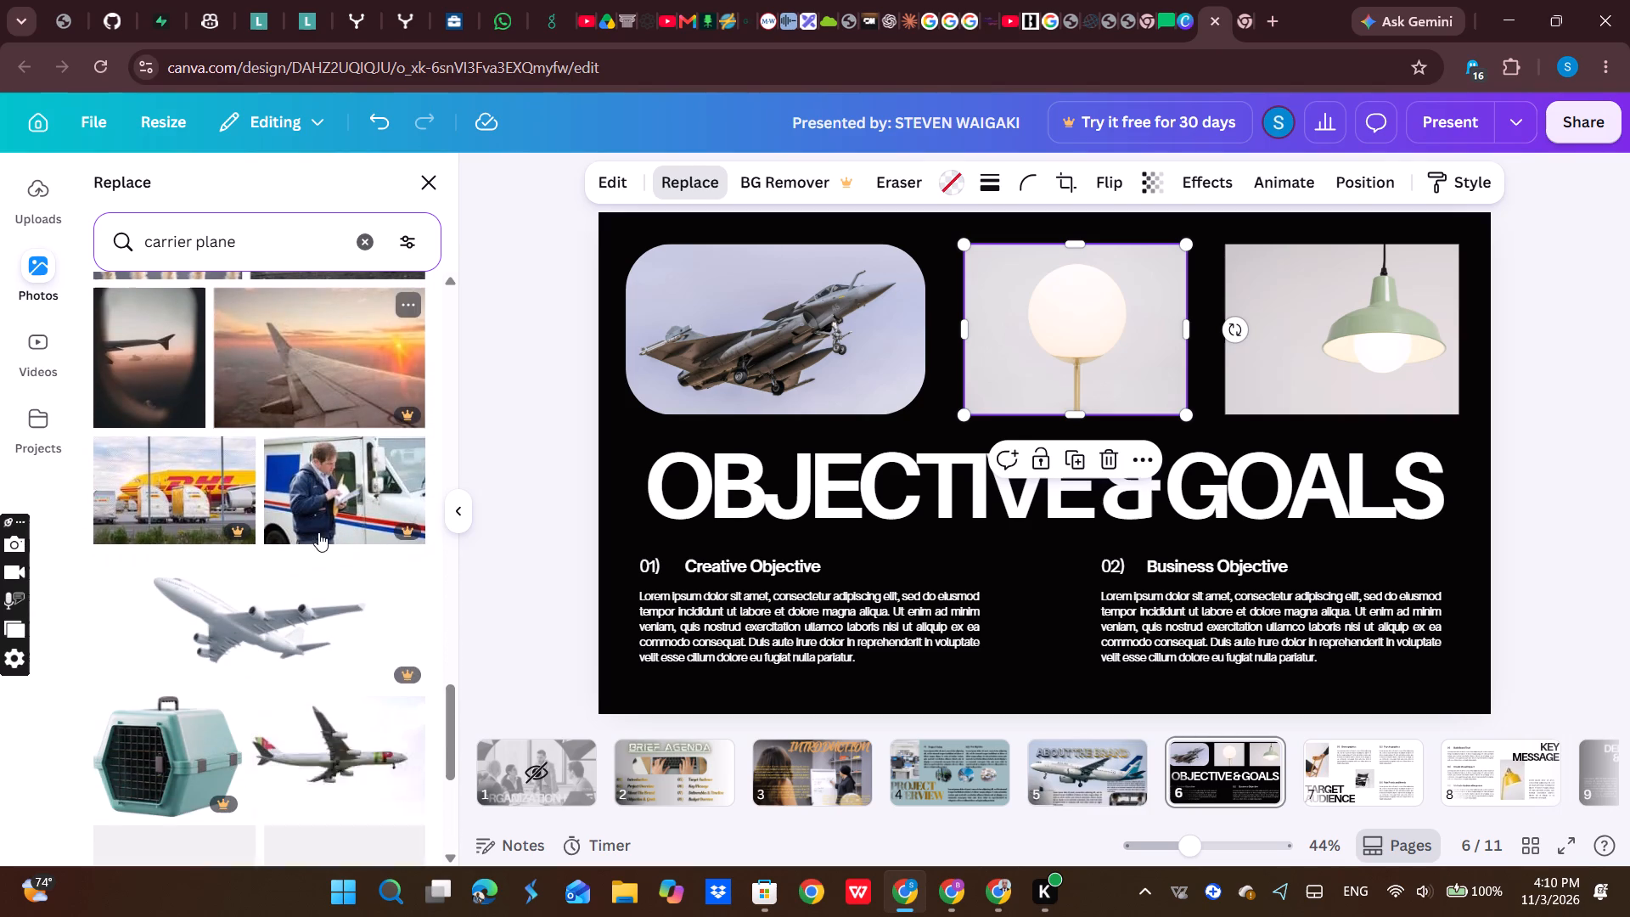
scroll(318, 532, "down", 4)
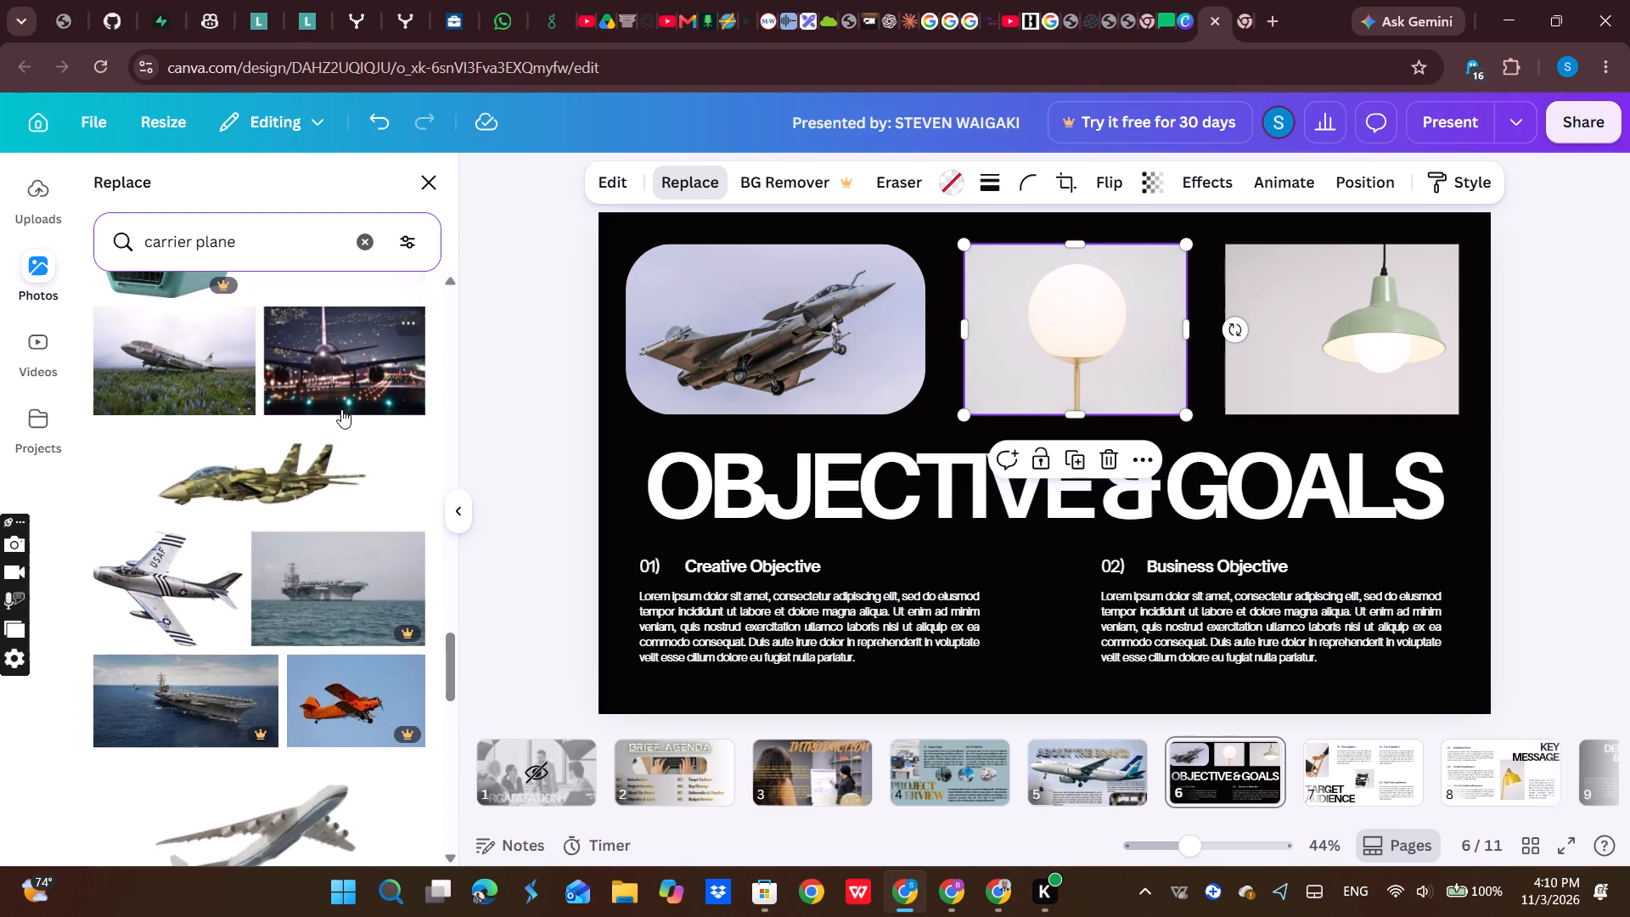
scroll(332, 483, "down", 3)
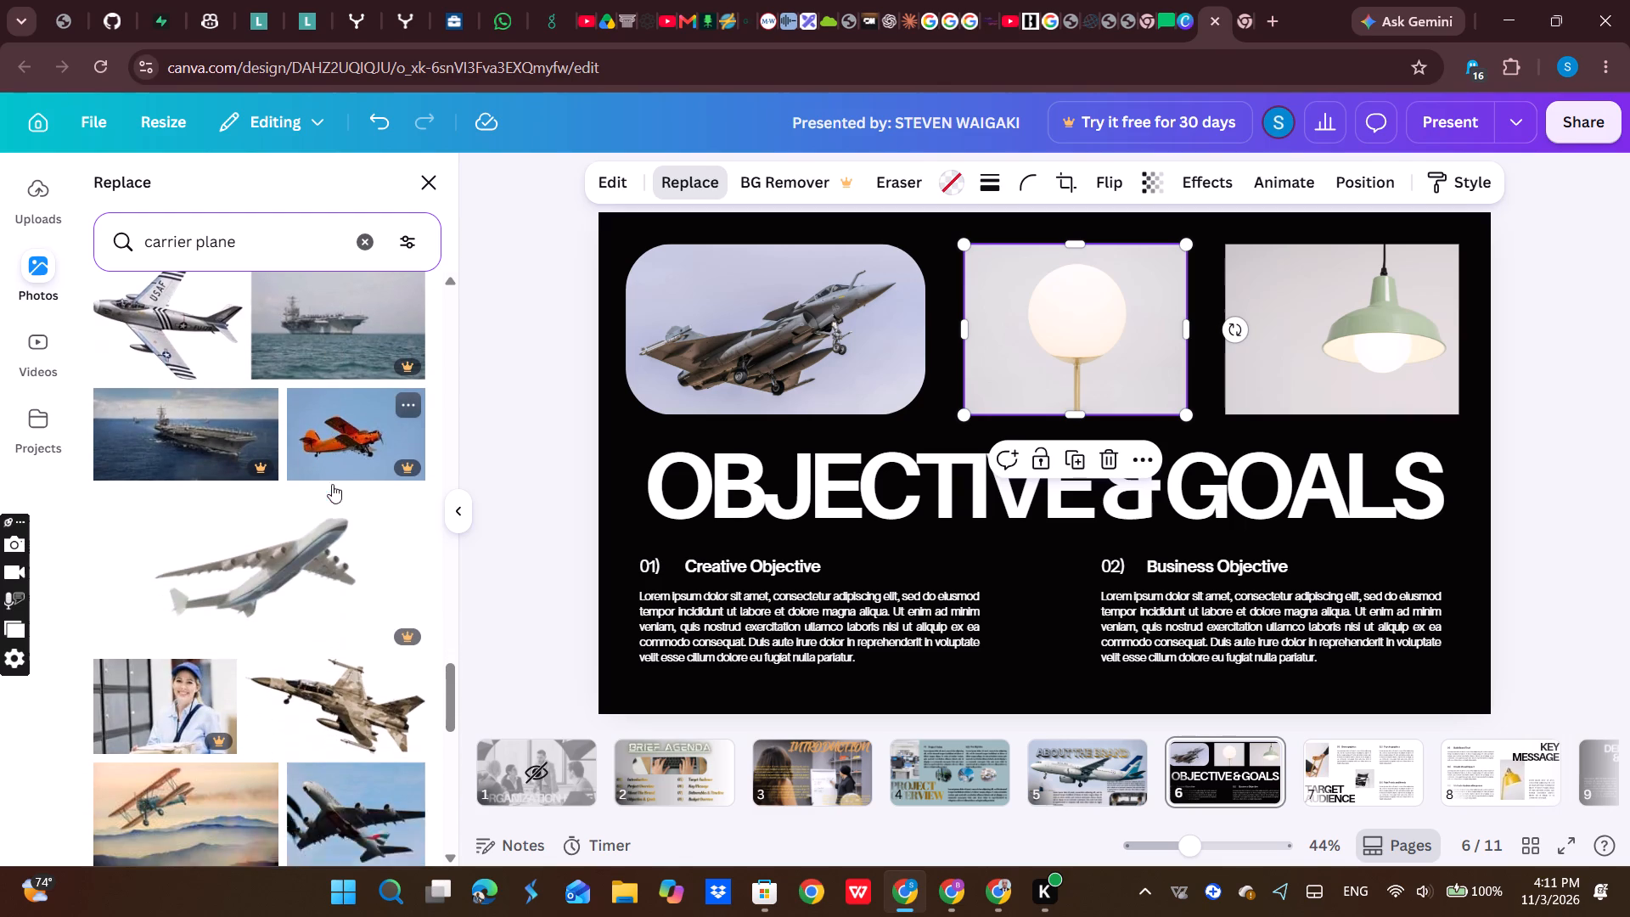
scroll(332, 484, "down", 3)
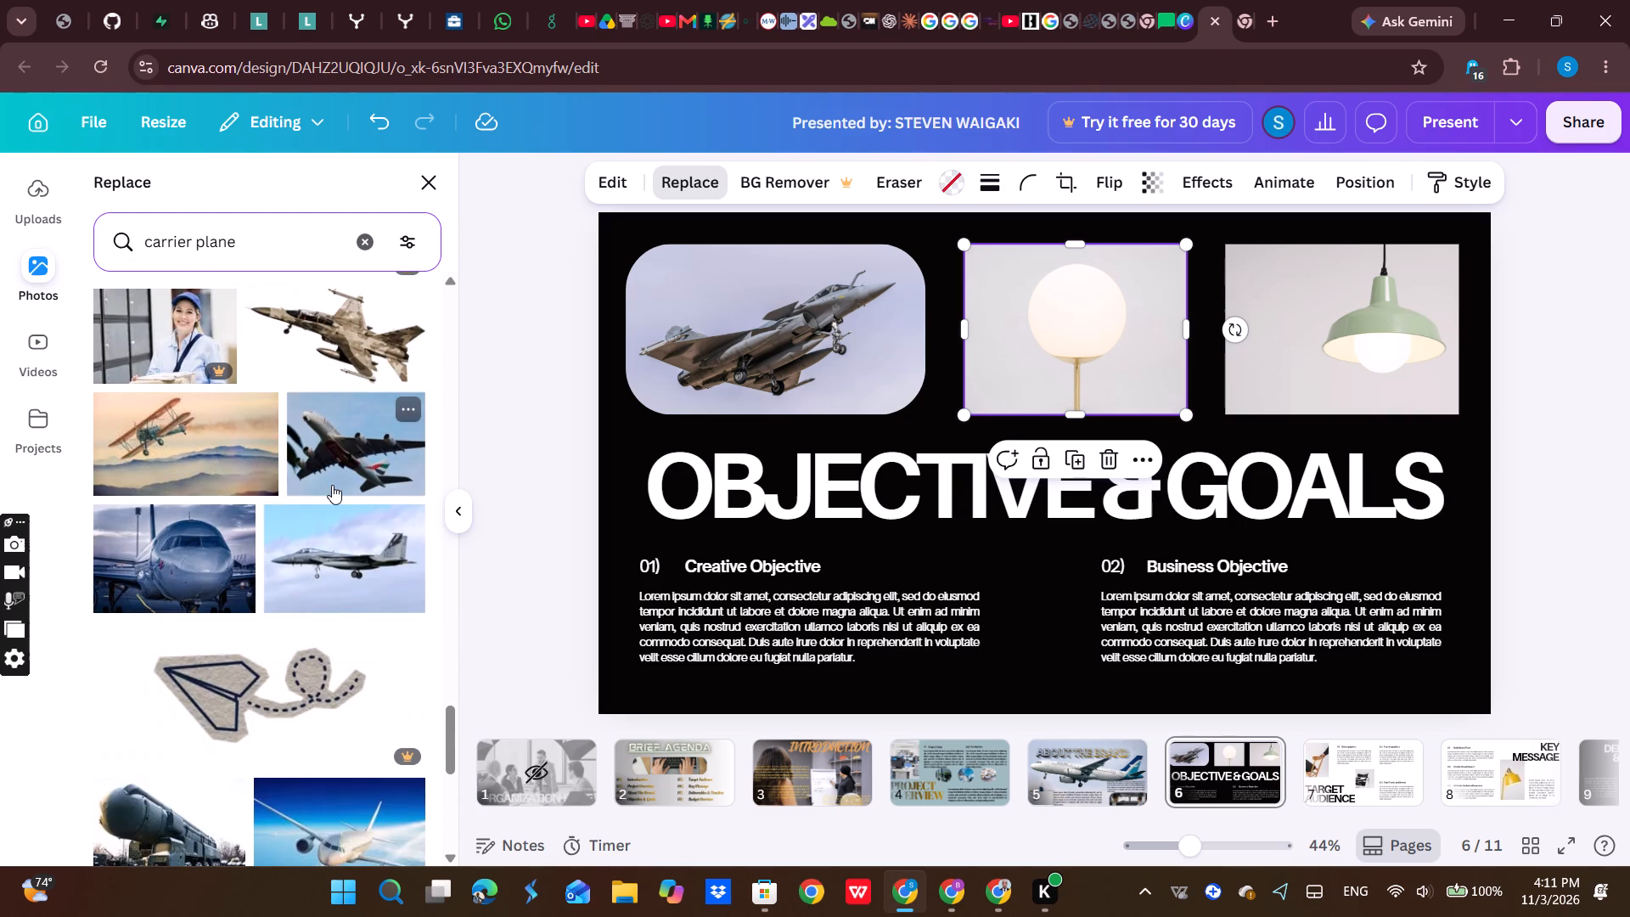
scroll(363, 374, "up", 1)
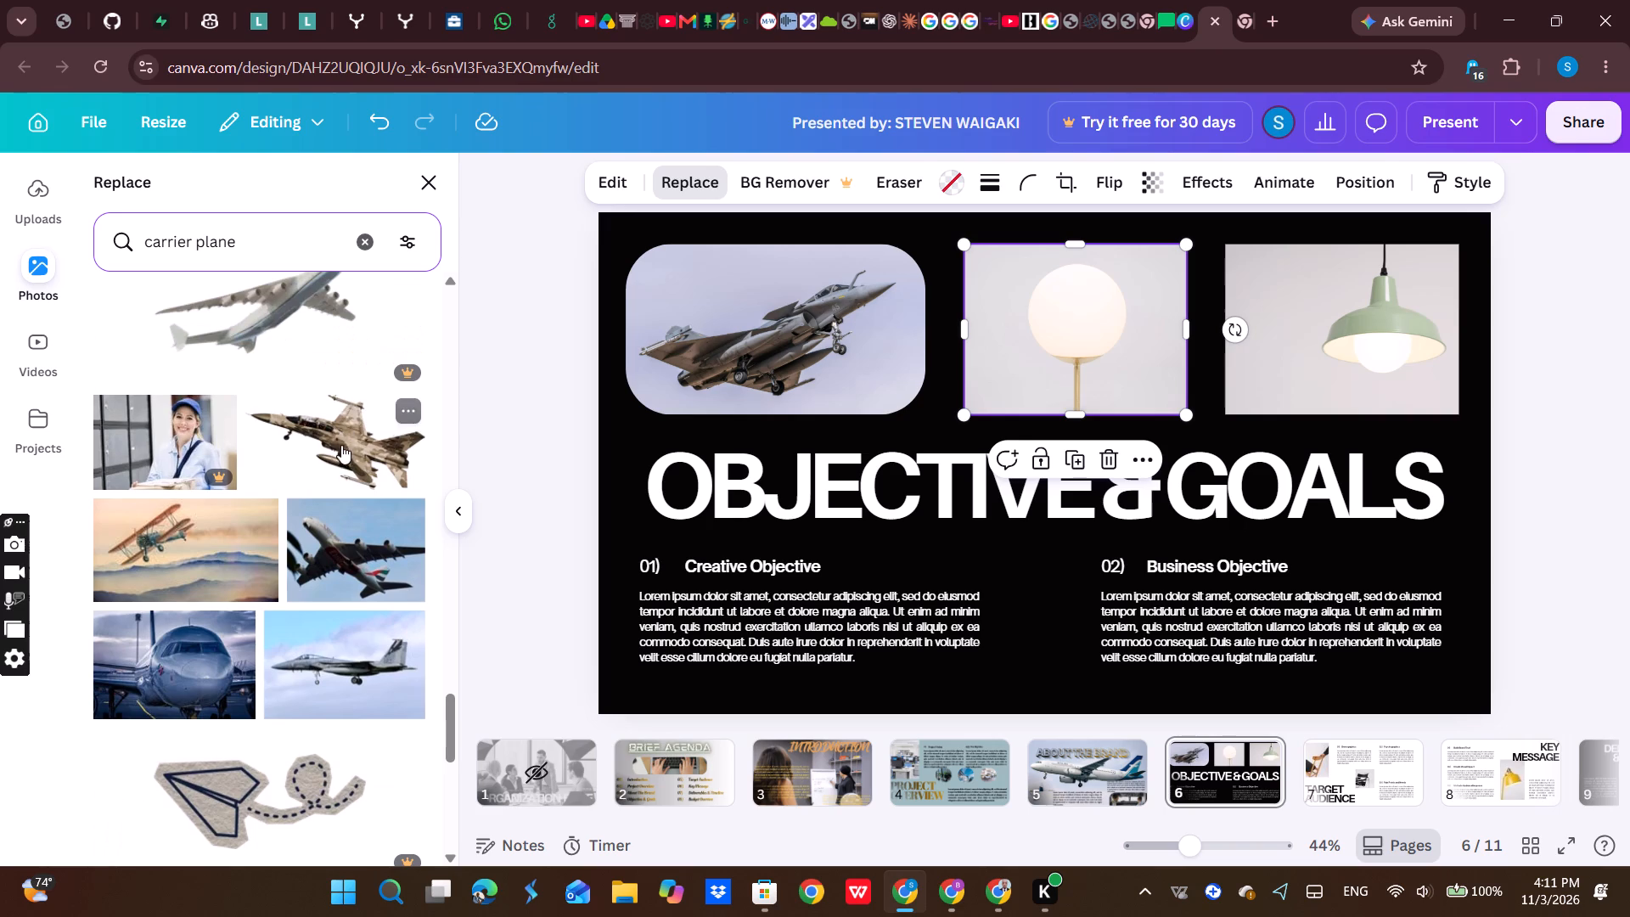
scroll(352, 485, "down", 3)
scroll(351, 486, "up", 3)
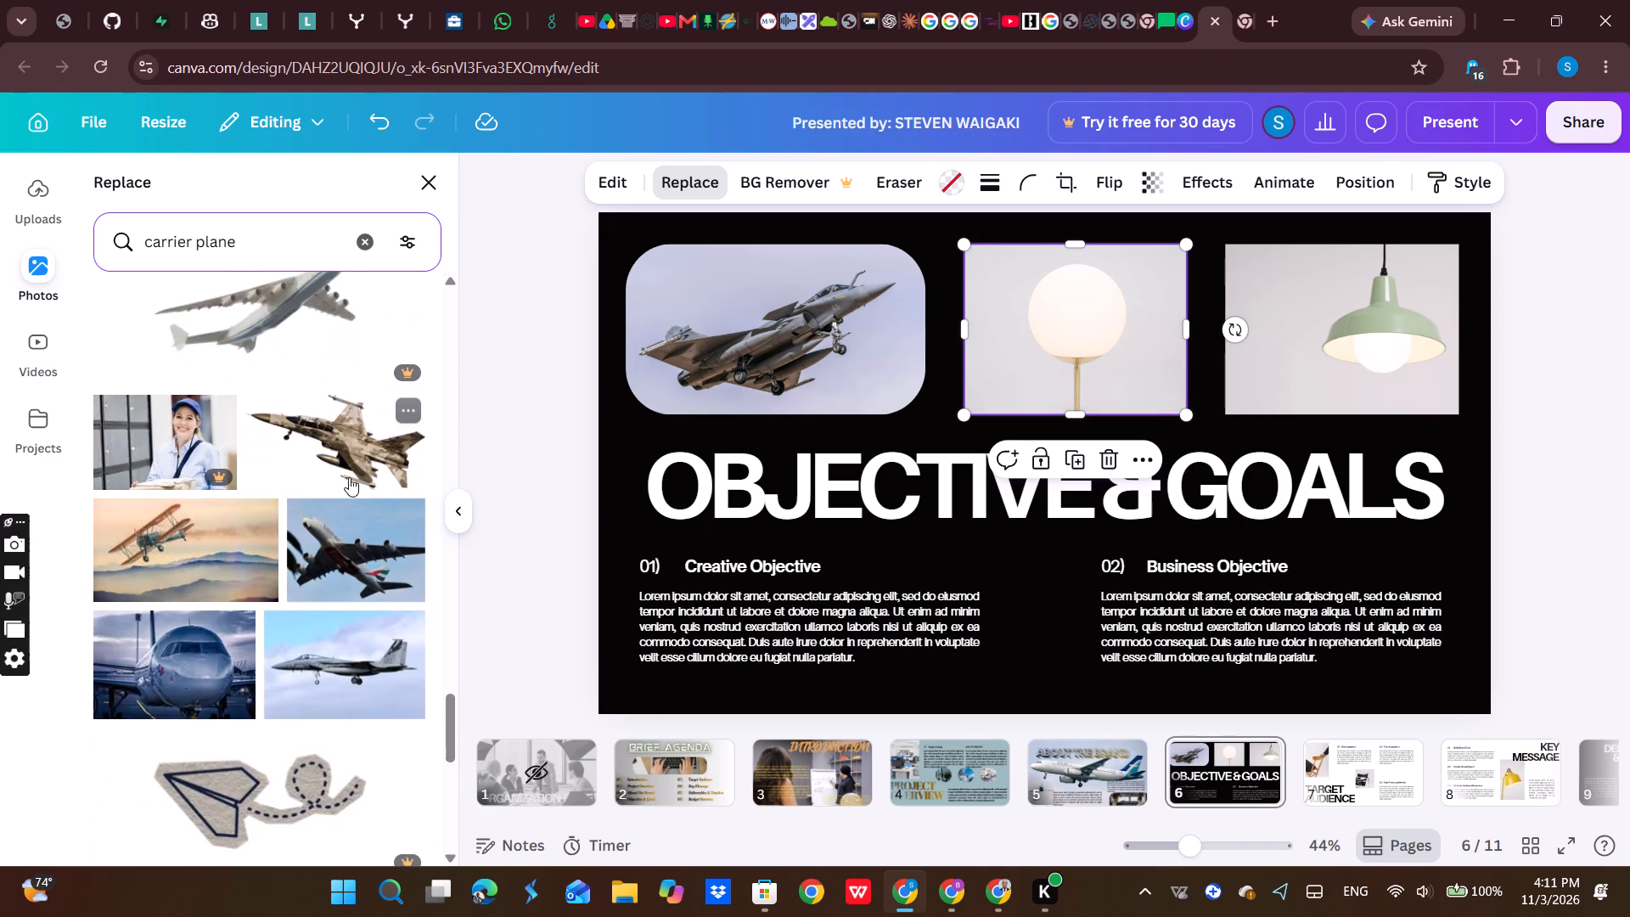
left_click(348, 470)
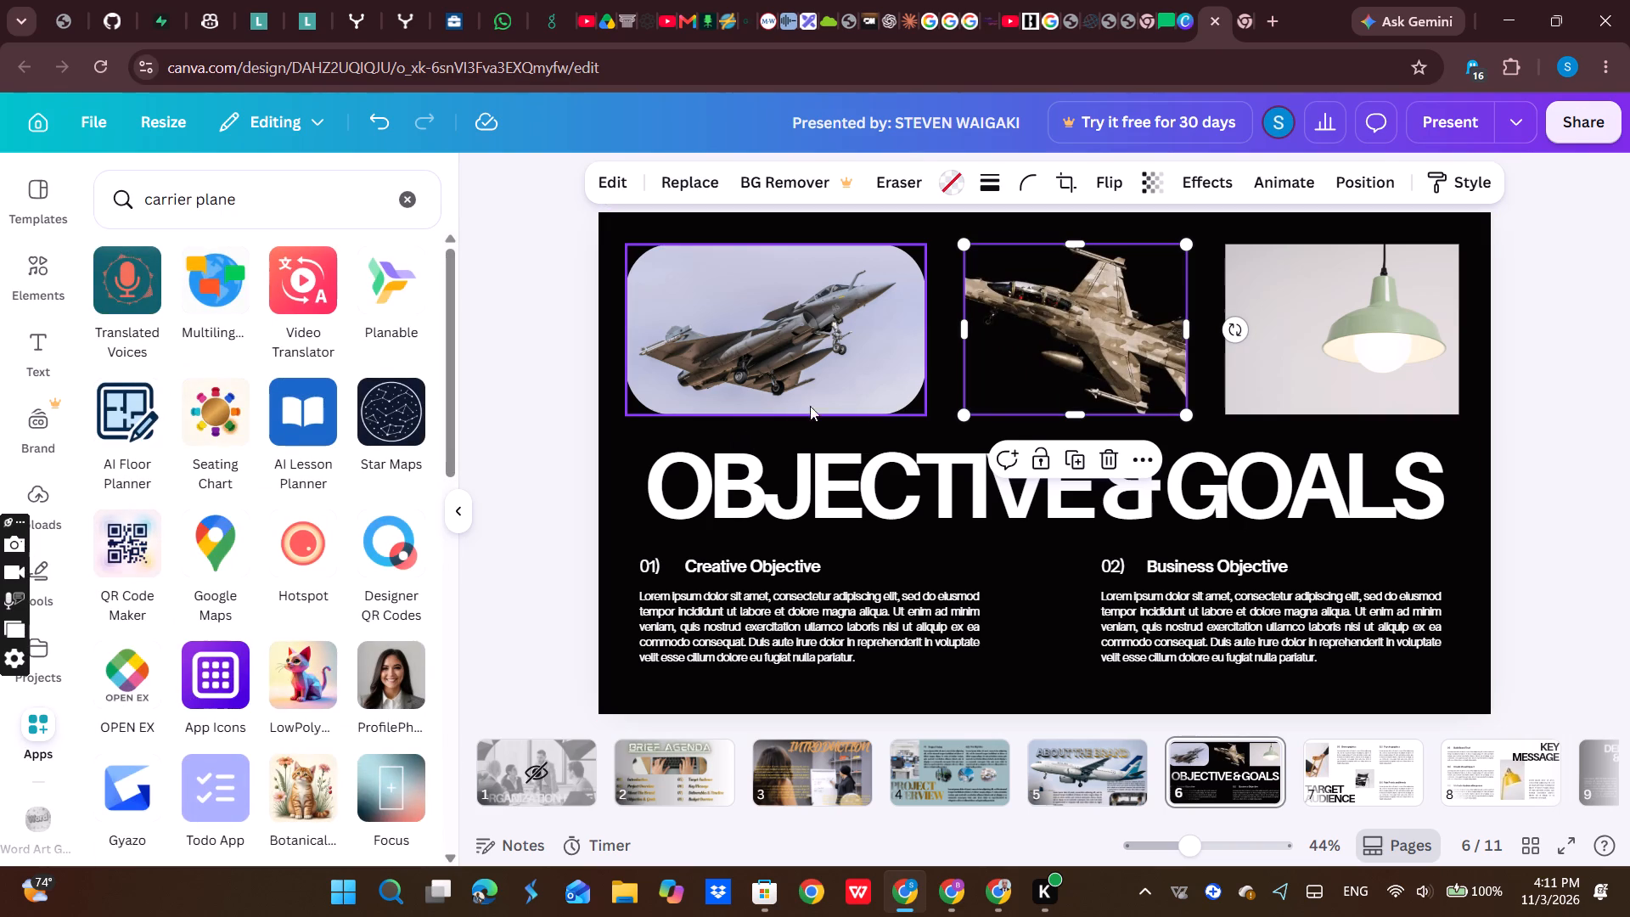
Resize the camouflage jet photo and centre it between the grey jet and green lamp pictures, leaving a gap of 36 on each side.
left_click_drag(1187, 327, 1200, 327)
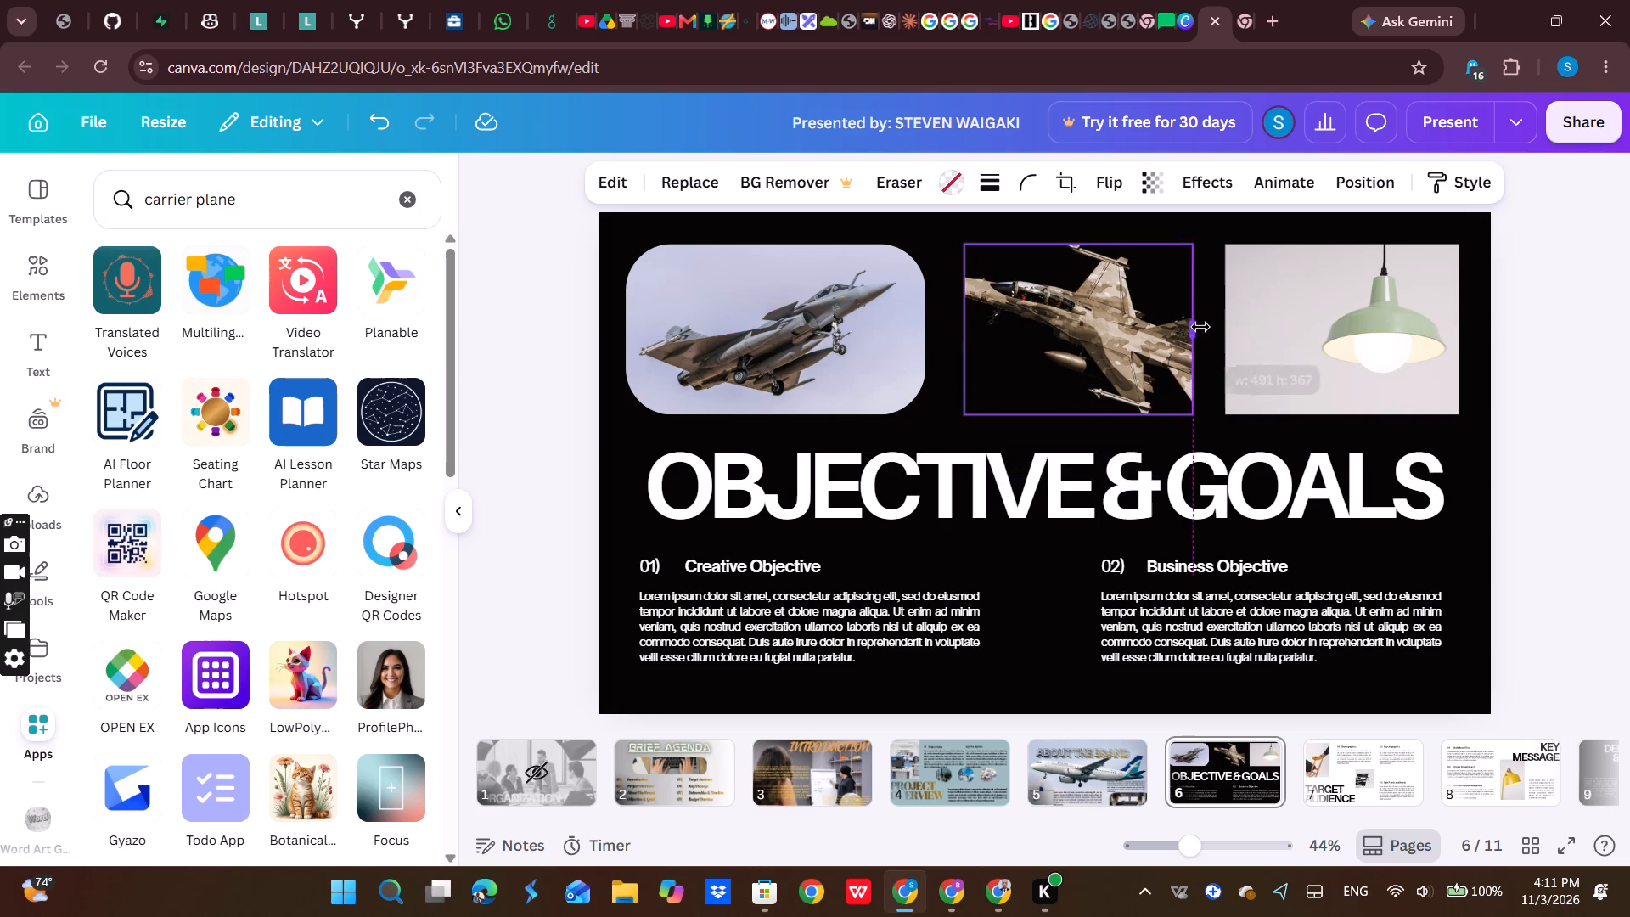
left_click_drag(1200, 327, 1227, 323)
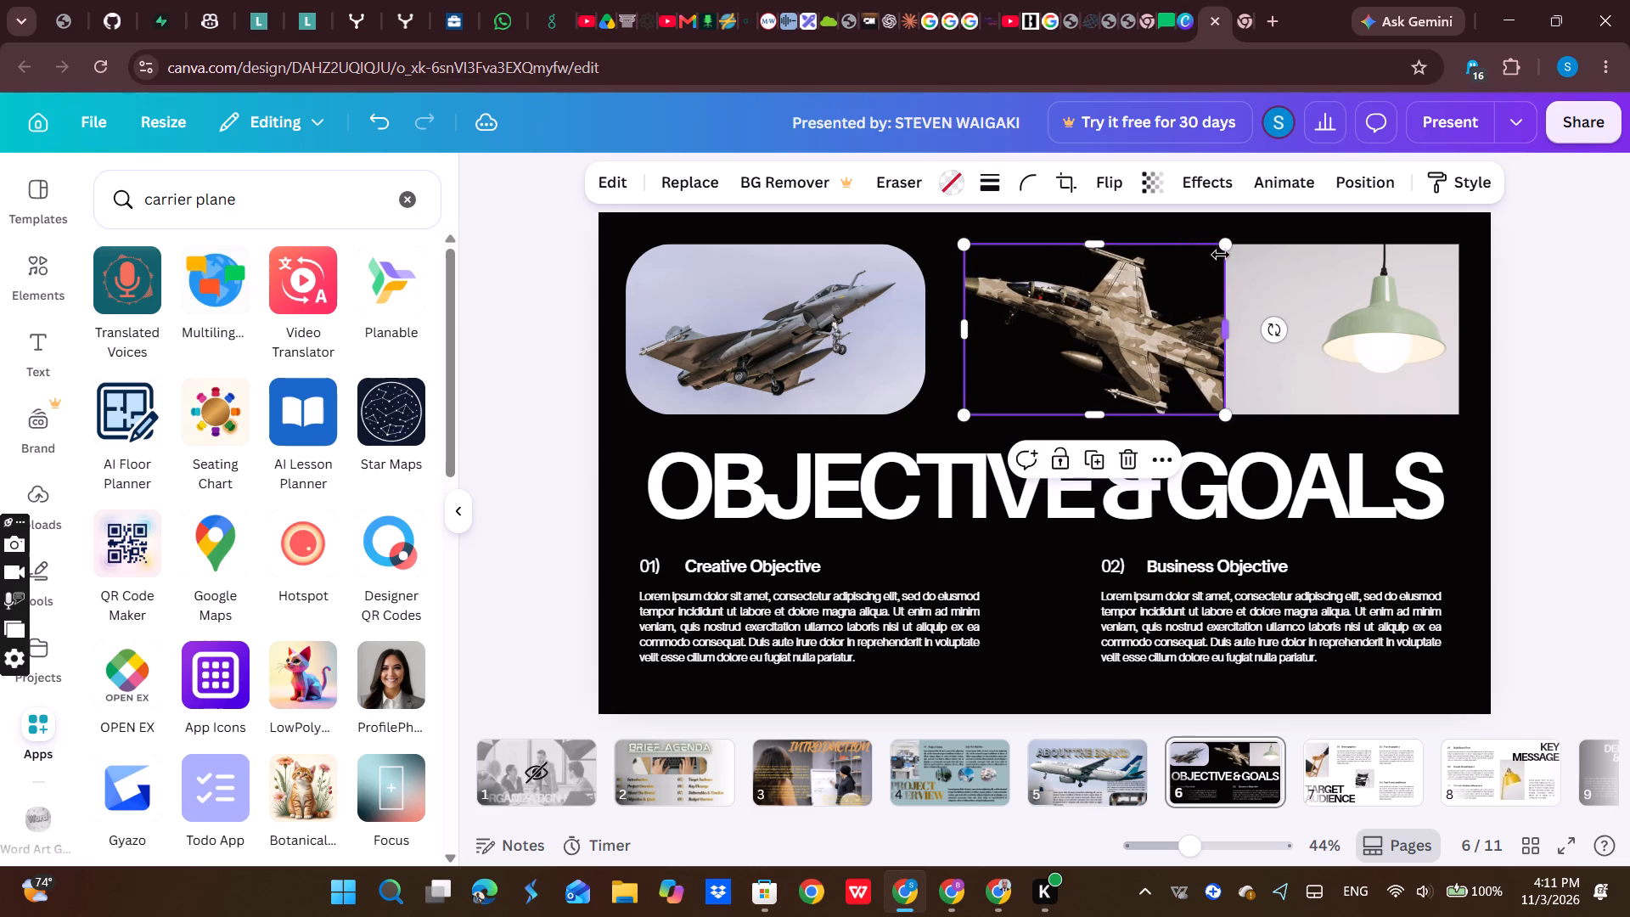
left_click_drag(1222, 250, 1140, 285)
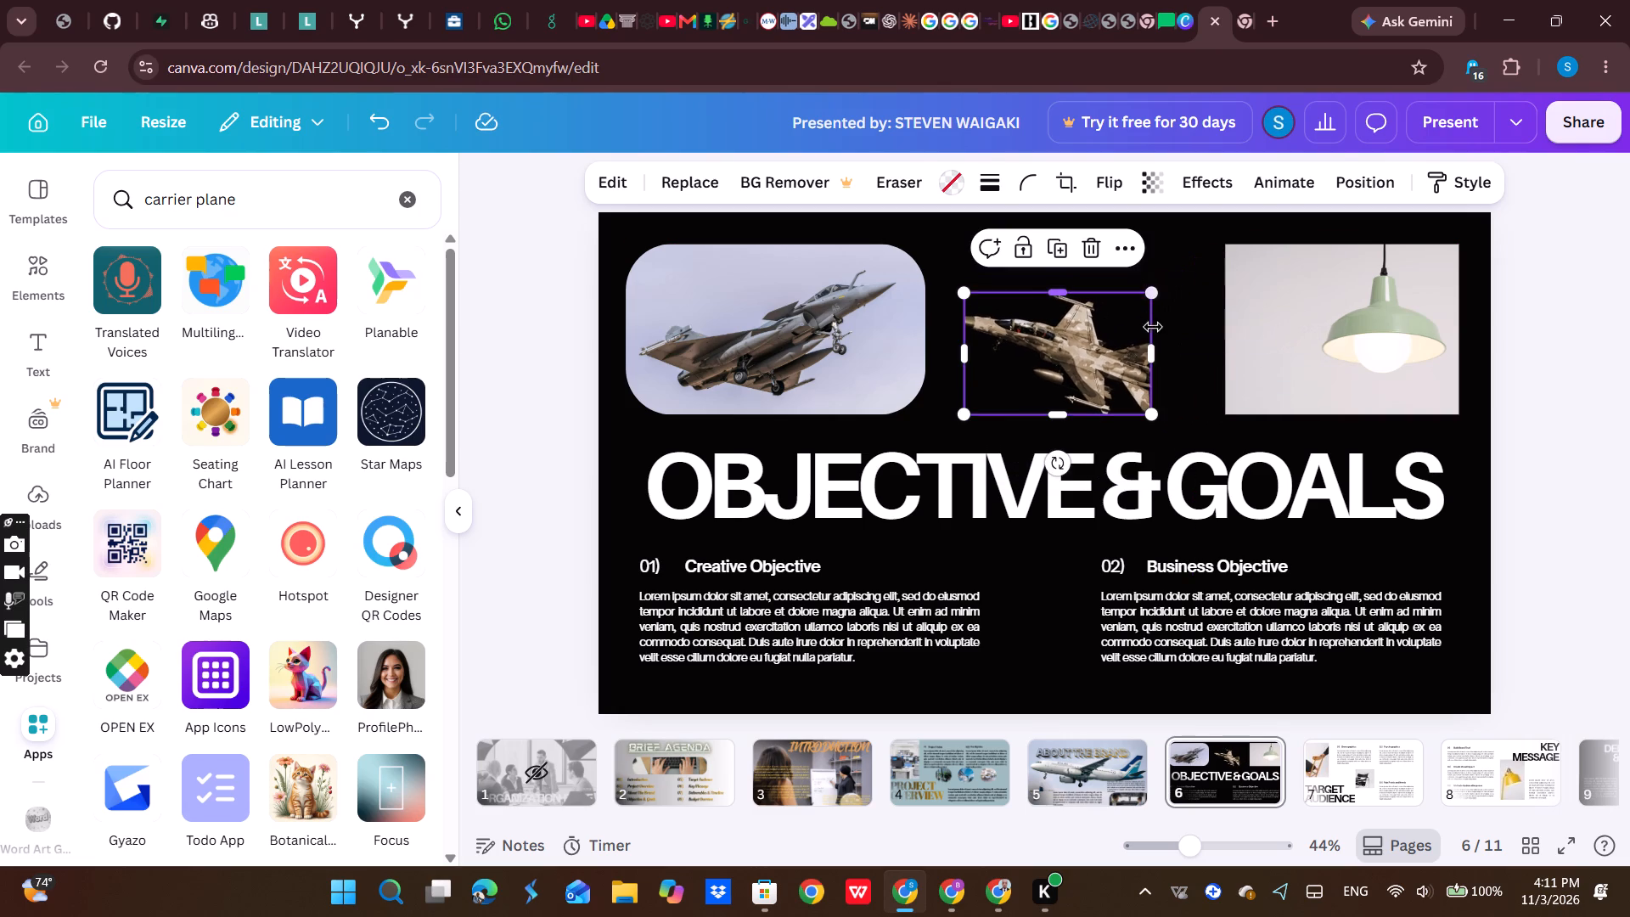
left_click_drag(1150, 352, 1211, 351)
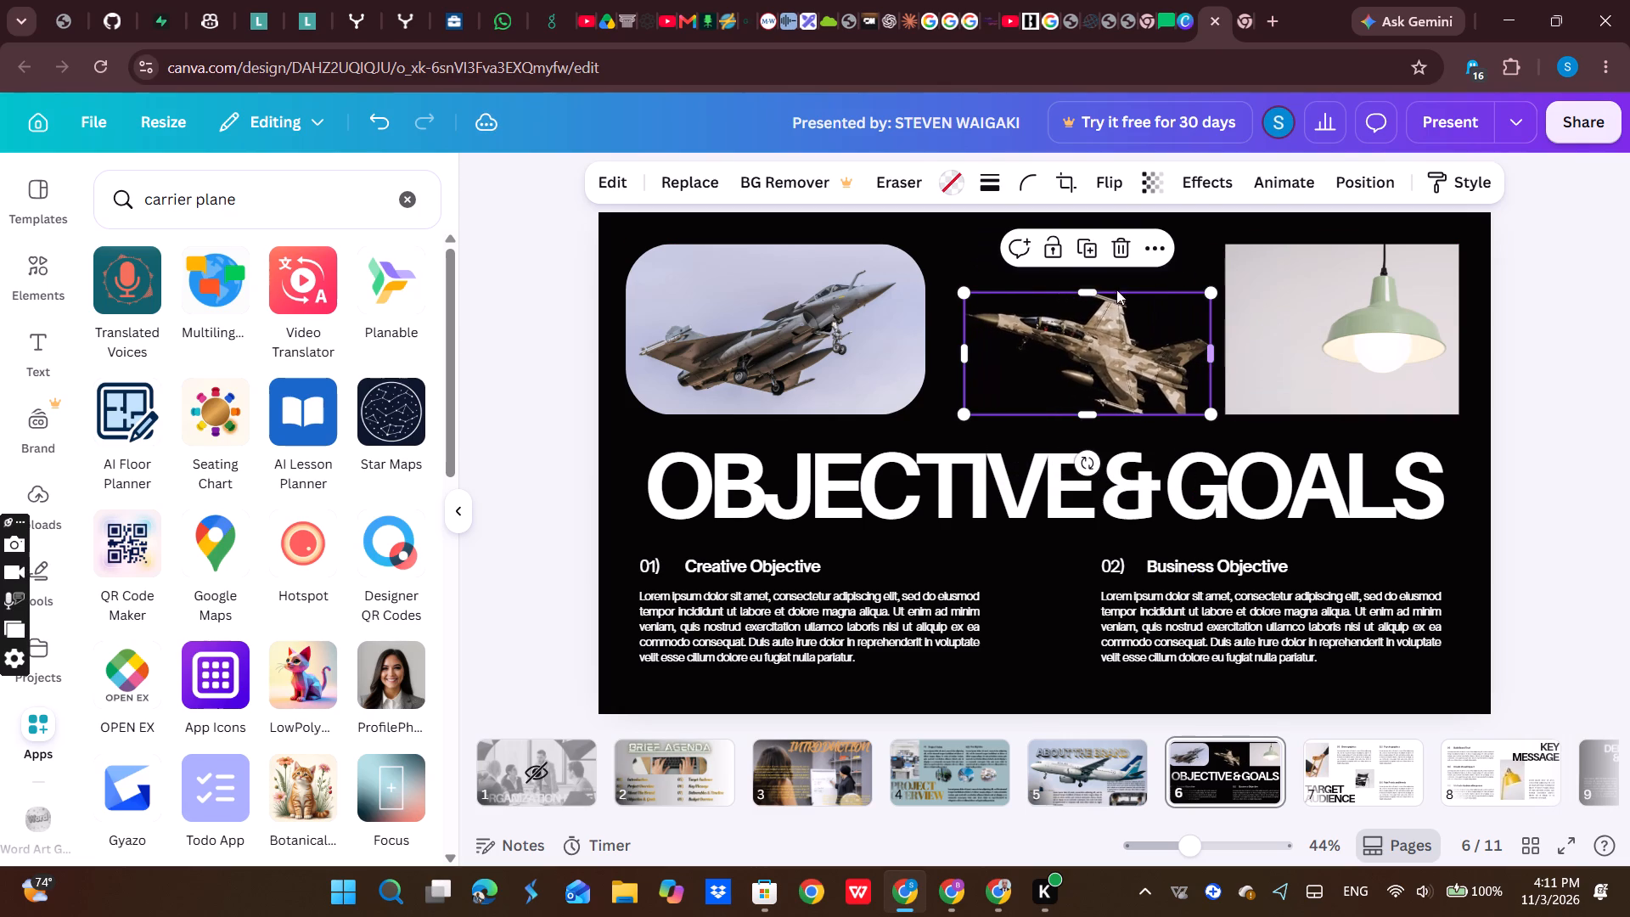
left_click(1093, 283)
left_click(1086, 290)
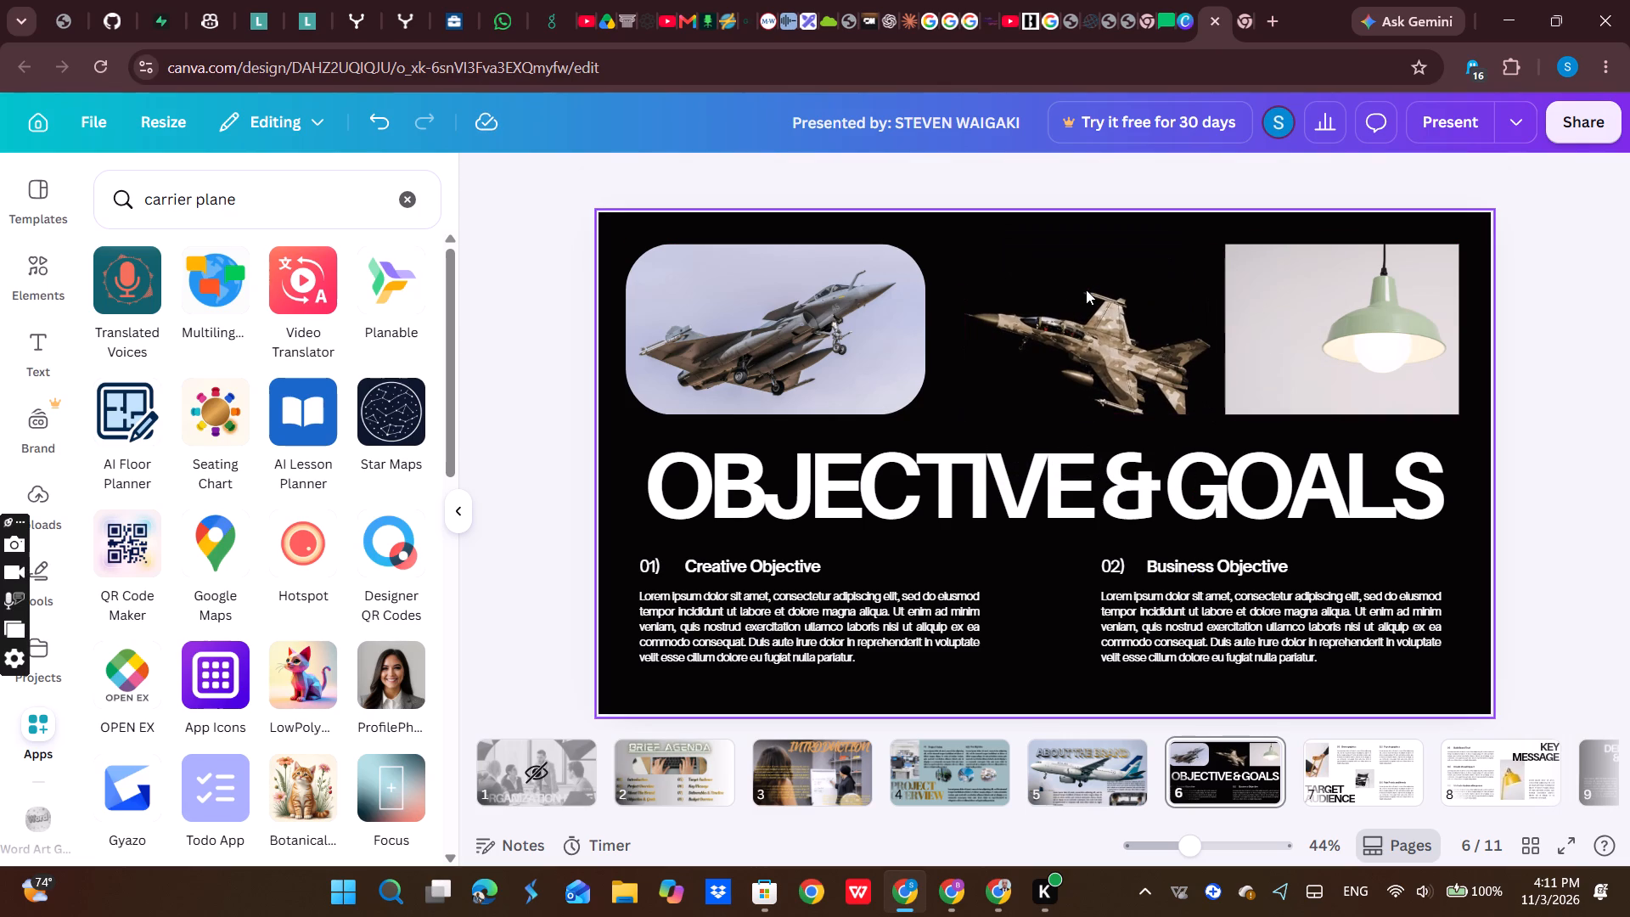
left_click(1088, 289)
left_click(1087, 303)
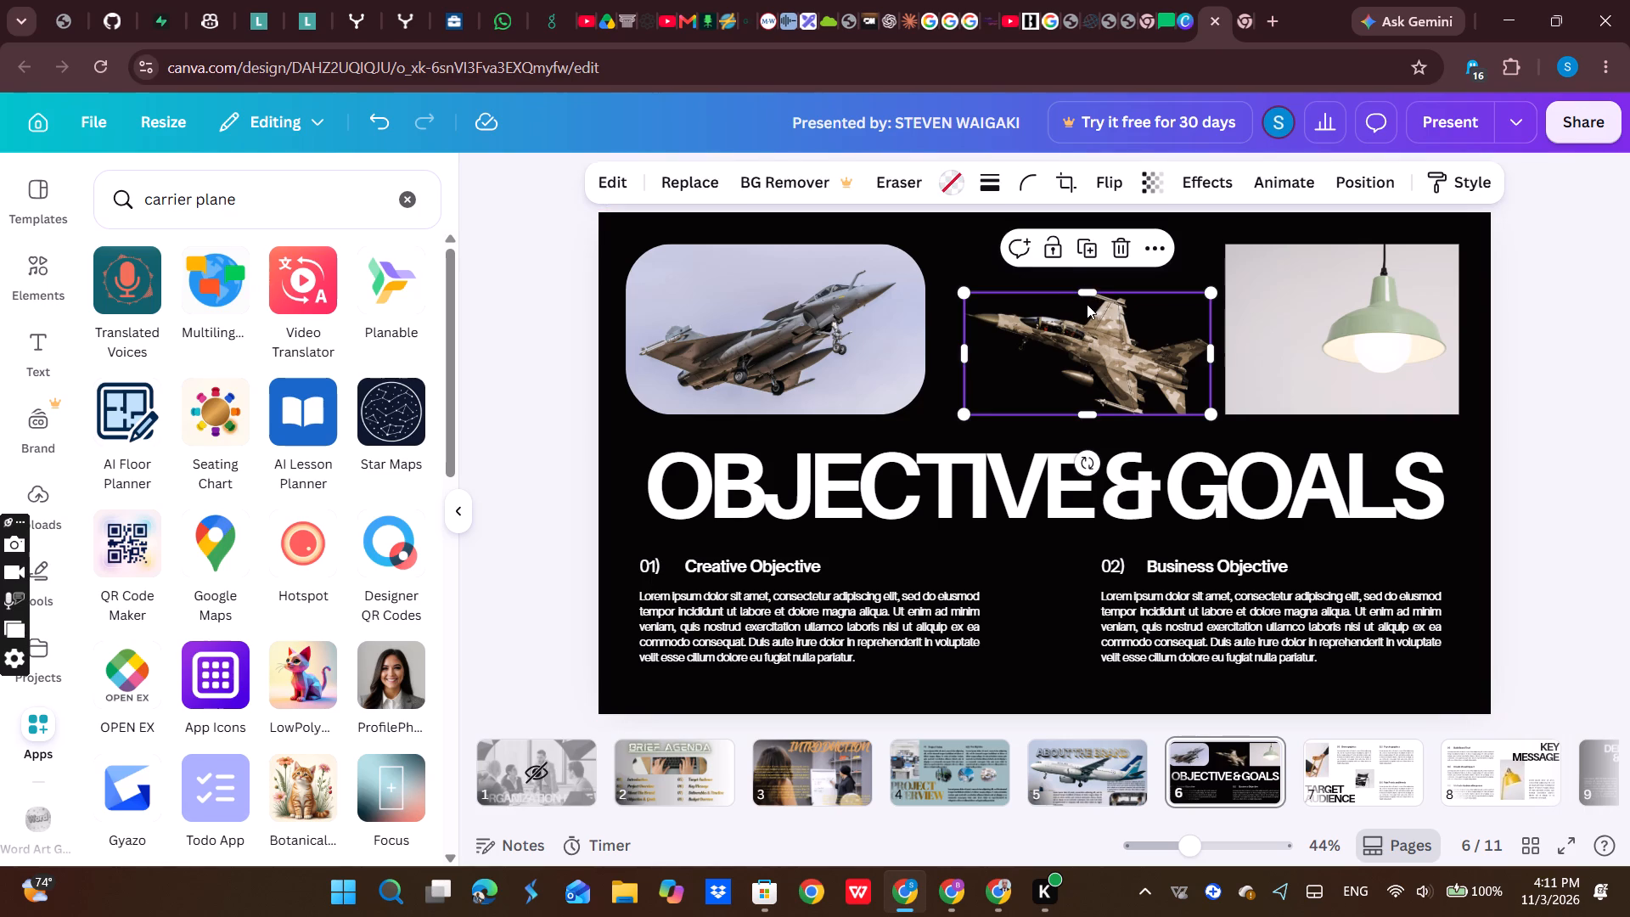
left_click_drag(1088, 289, 1082, 263)
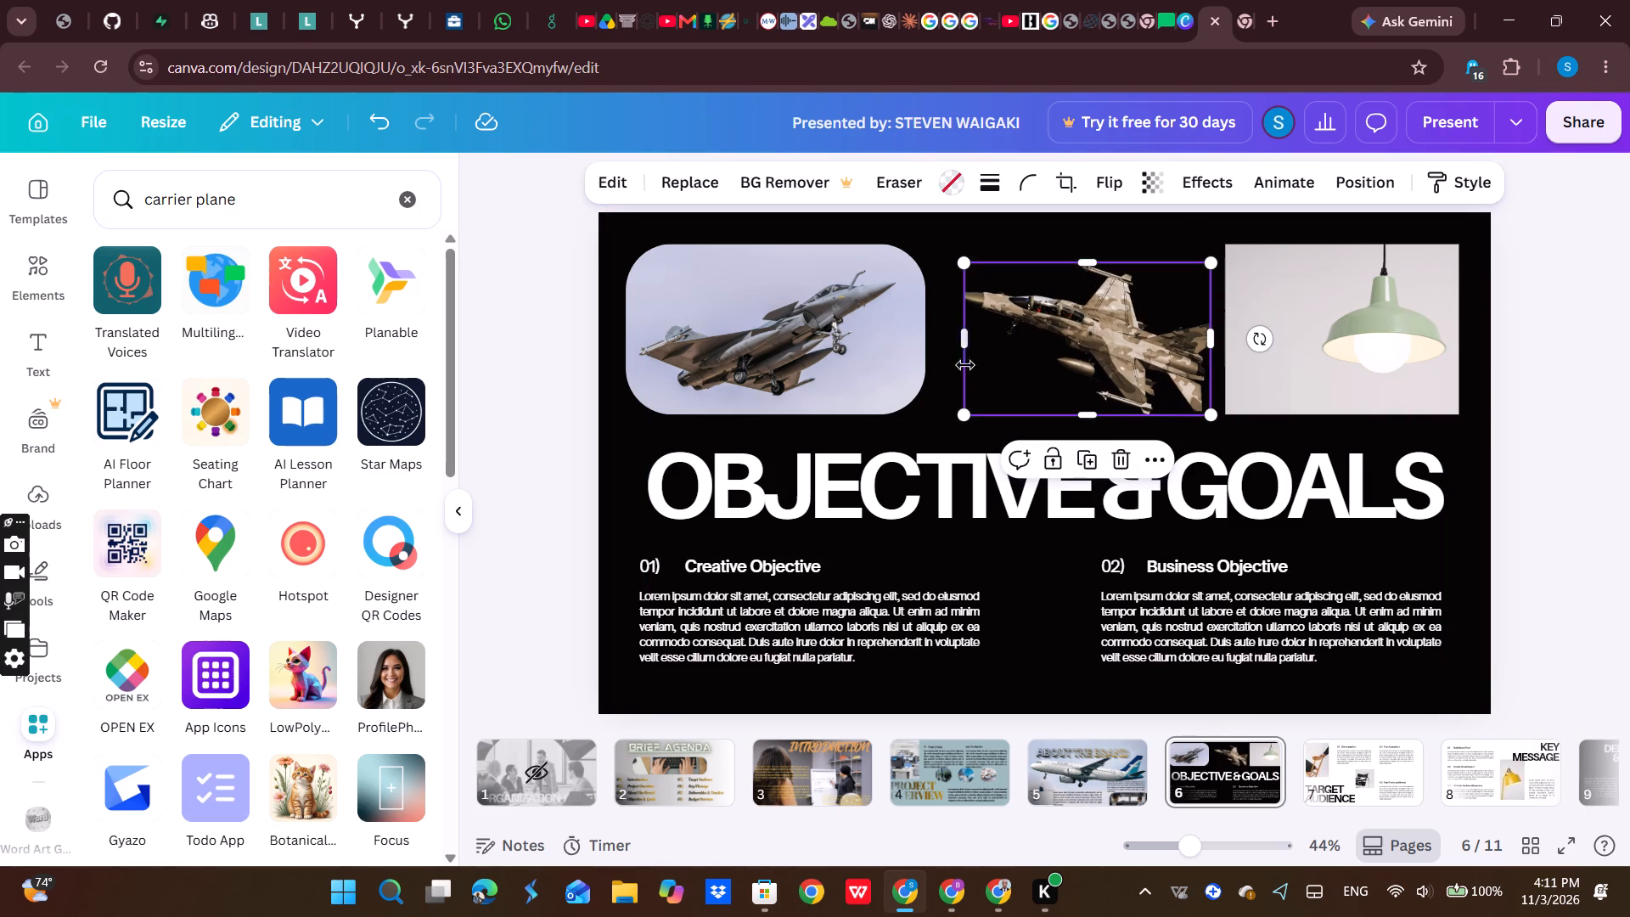
left_click_drag(963, 343, 951, 338)
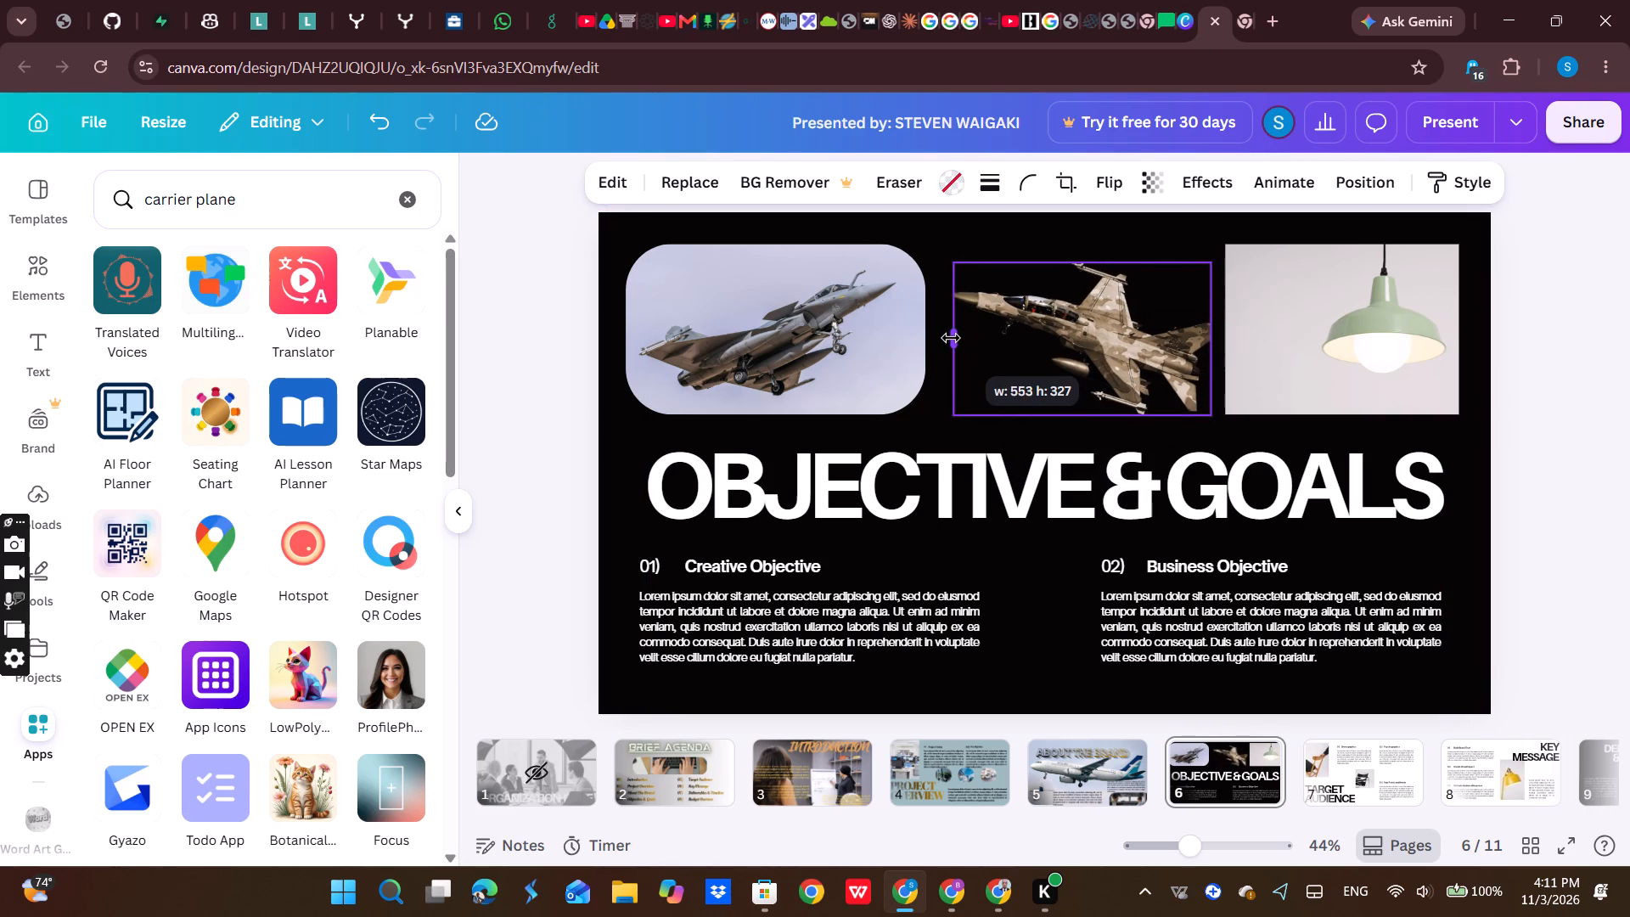
left_click_drag(951, 338, 942, 334)
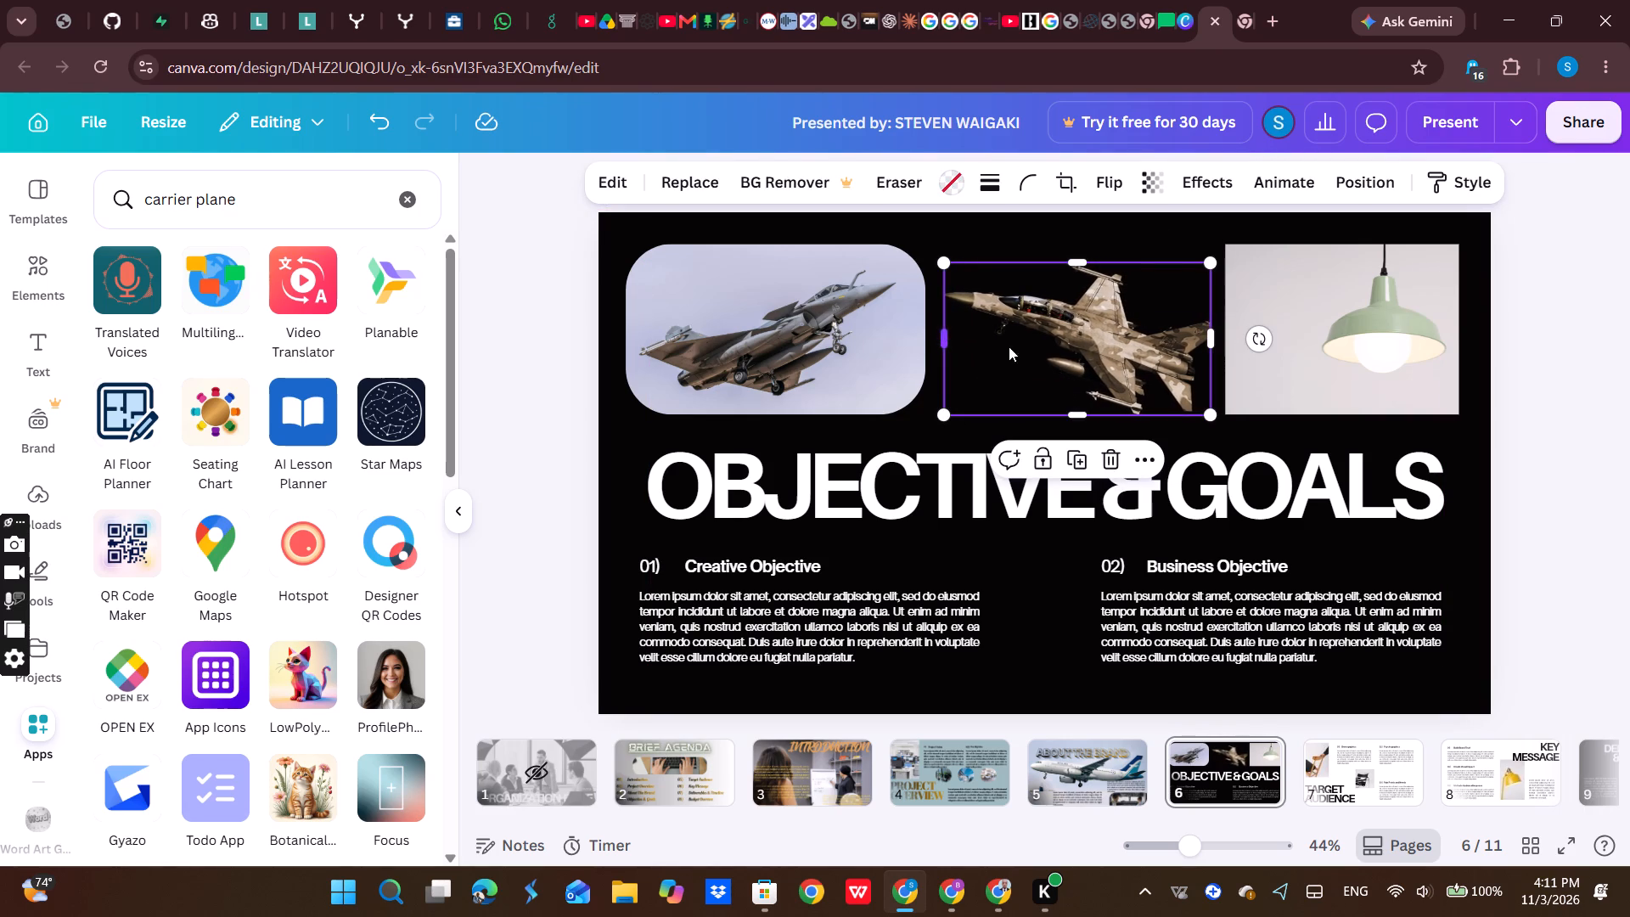
left_click_drag(1104, 315, 1099, 304)
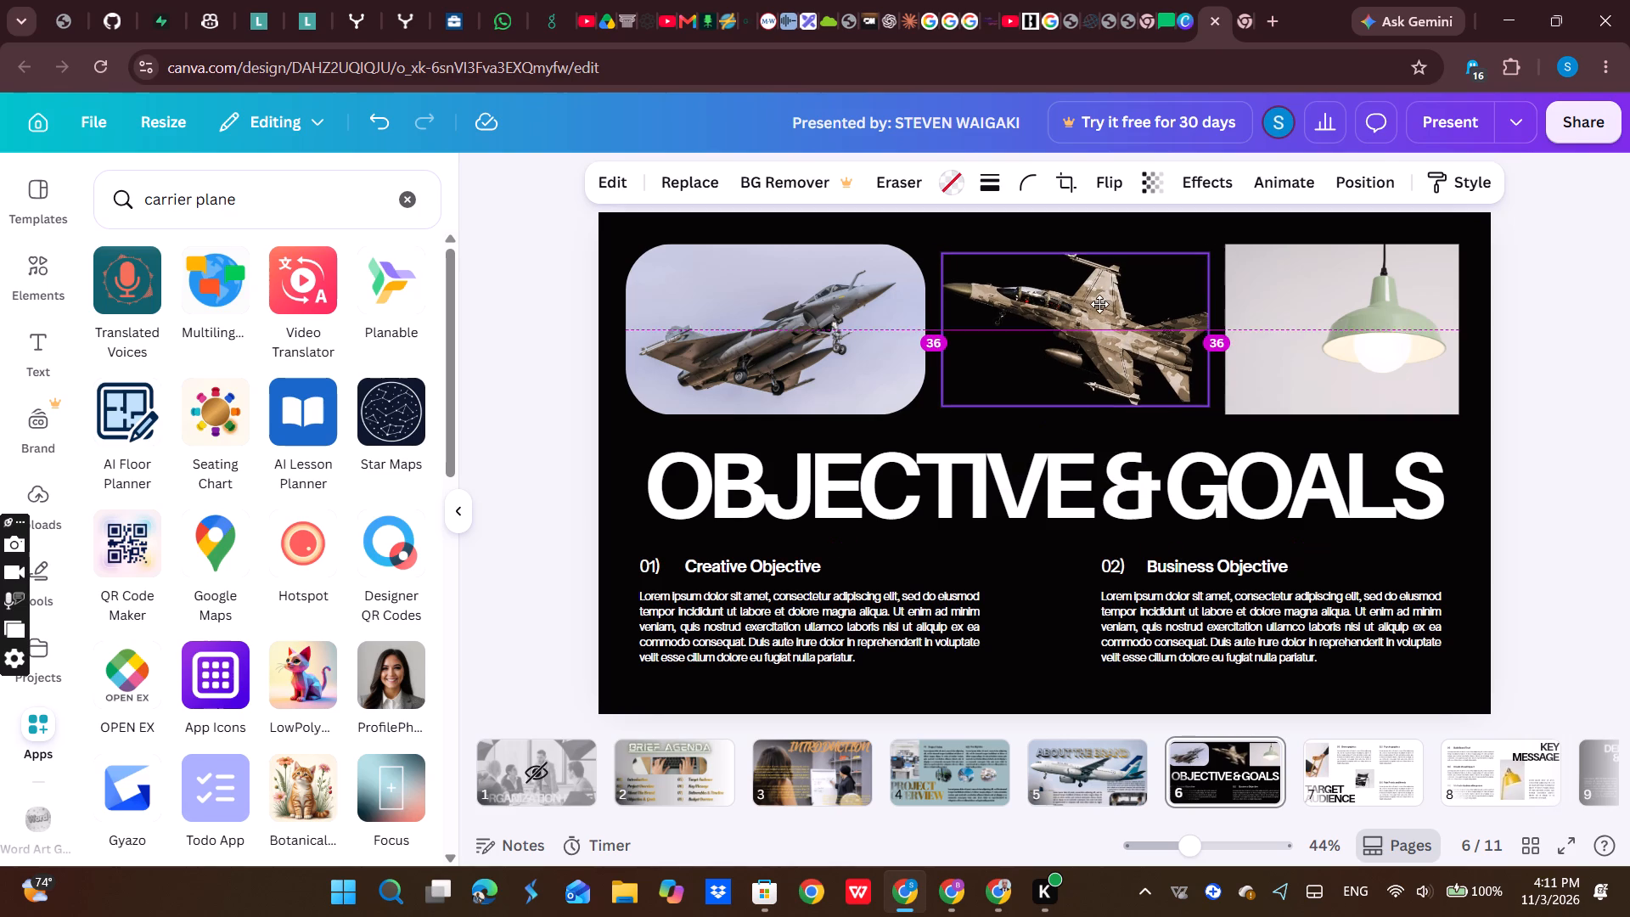
Select the green pendant lamp photo and search the apps for "helicopter".
left_click(1260, 350)
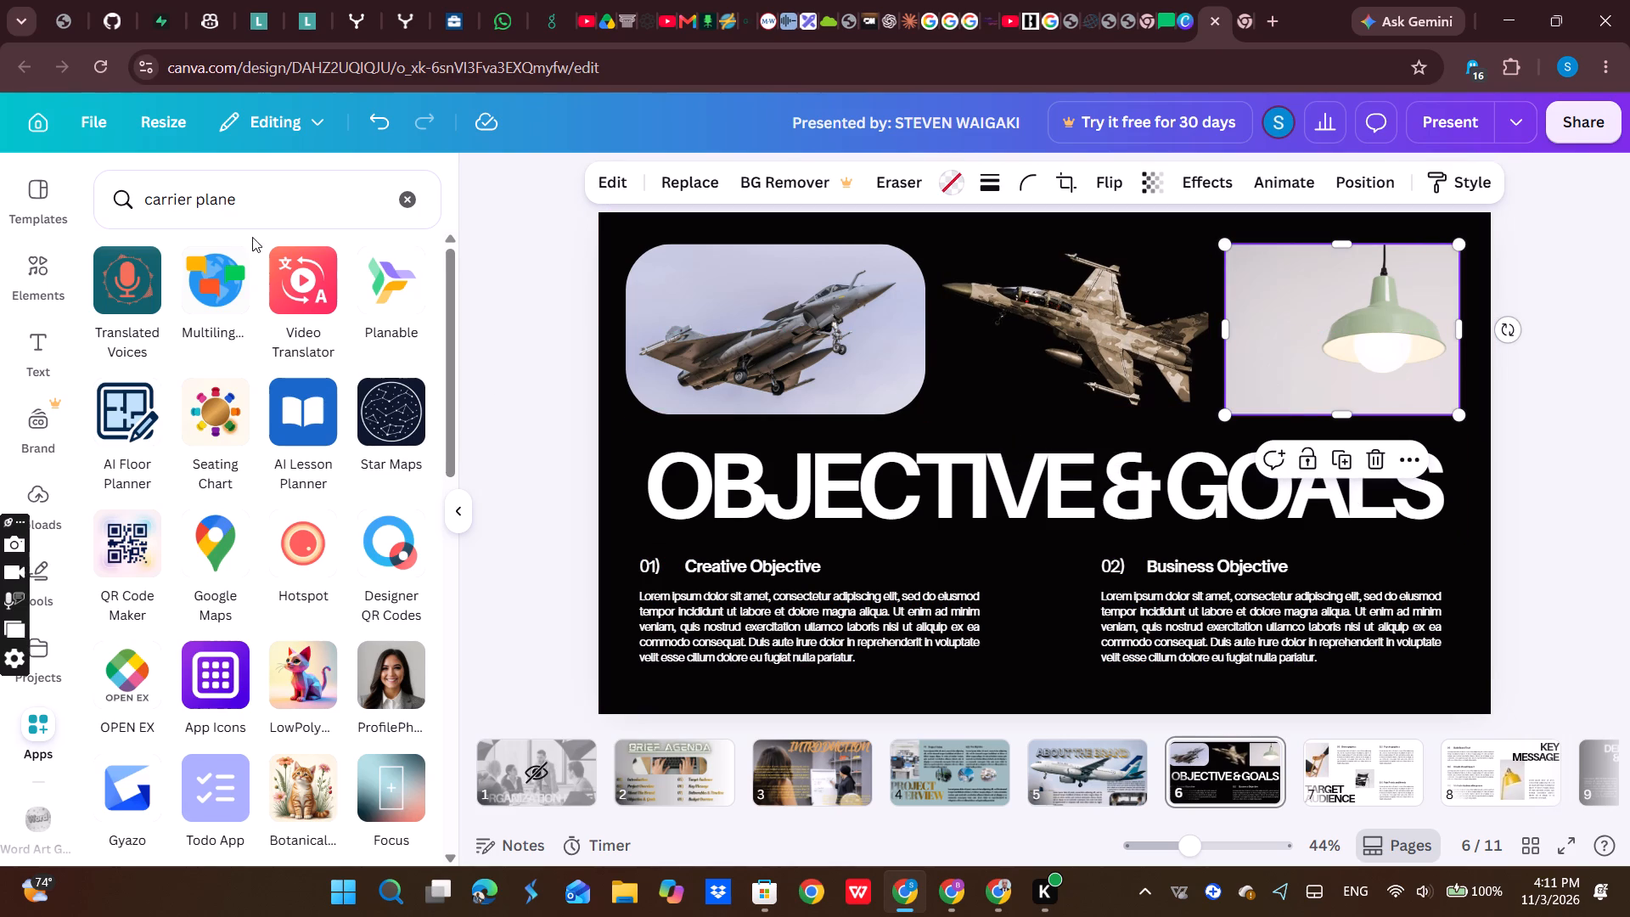
left_click(249, 213)
key("BackSpace")
key("BackSpace")
key("BackSpace")
key("BackSpace")
key("BackSpace")
key("BackSpace")
key("BackSpace")
key("BackSpace")
key("BackSpace")
key("BackSpace")
key("BackSpace")
key("BackSpace")
key("BackSpace")
key("BackSpace")
key("BackSpace")
key("BackSpace")
key("BackSpace")
key("BackSpace")
key("BackSpace")
key("BackSpace")
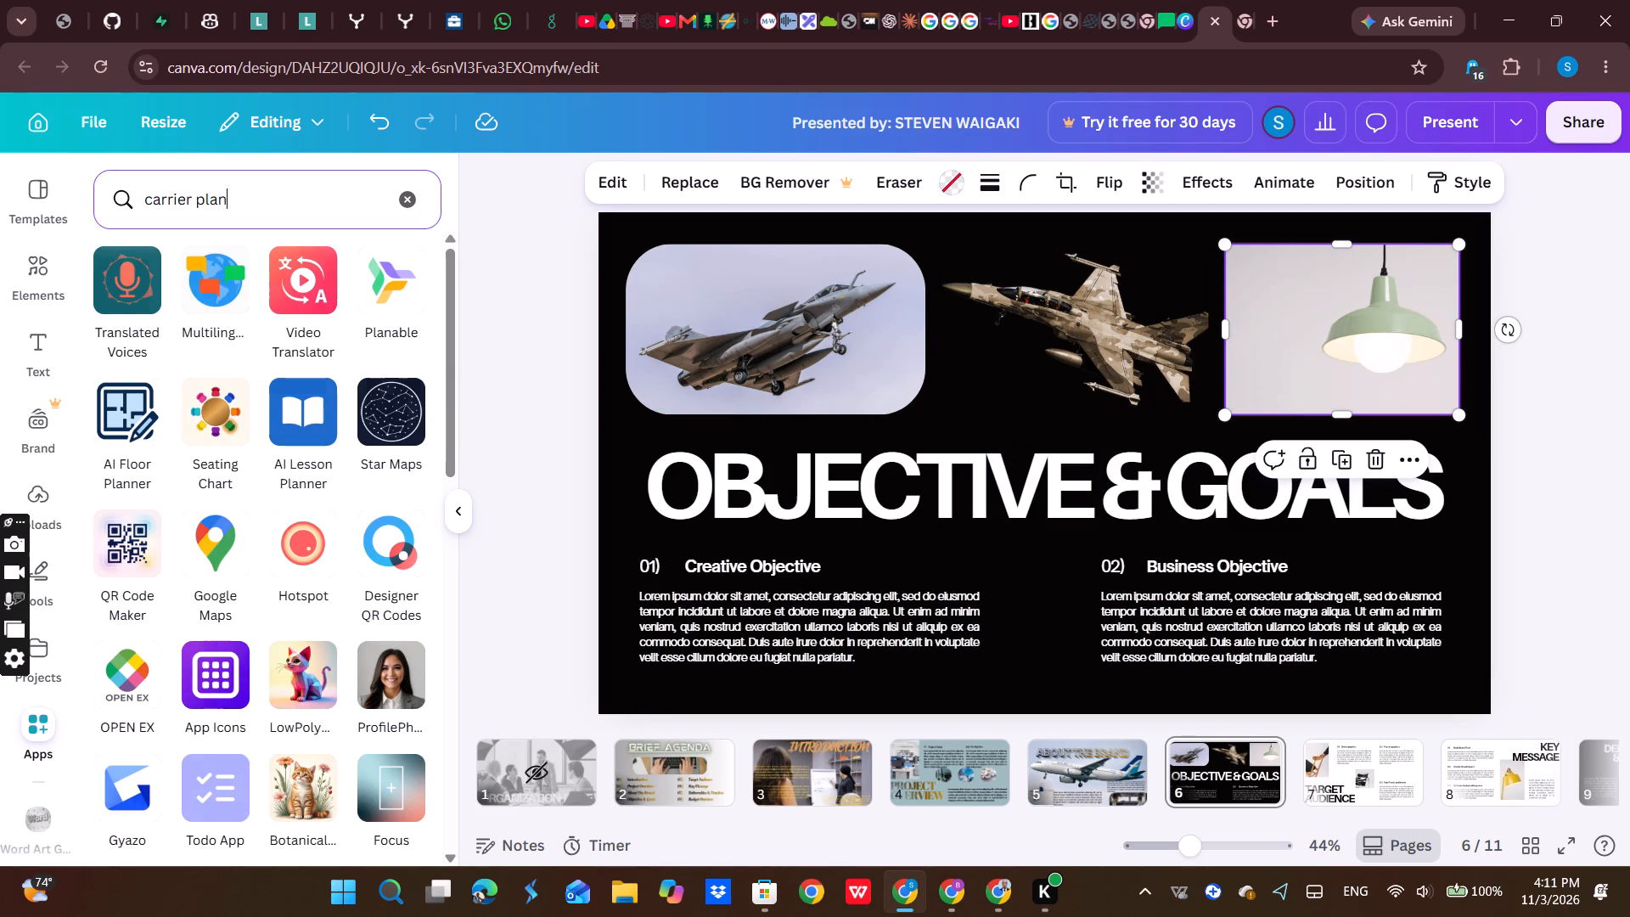
type("he")
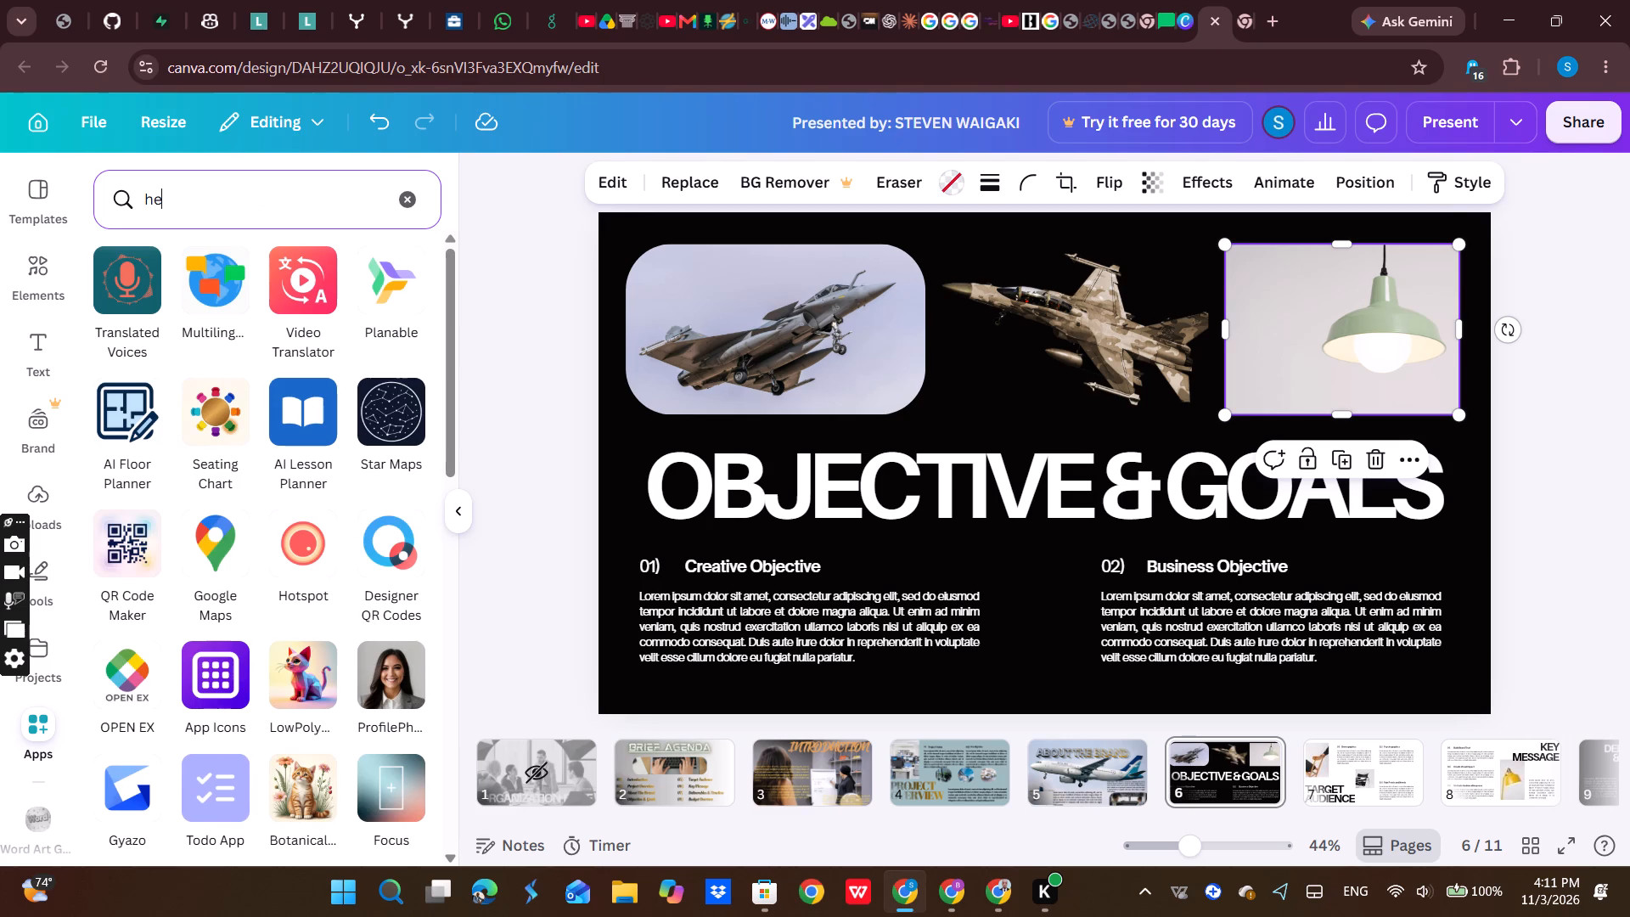
type("lo")
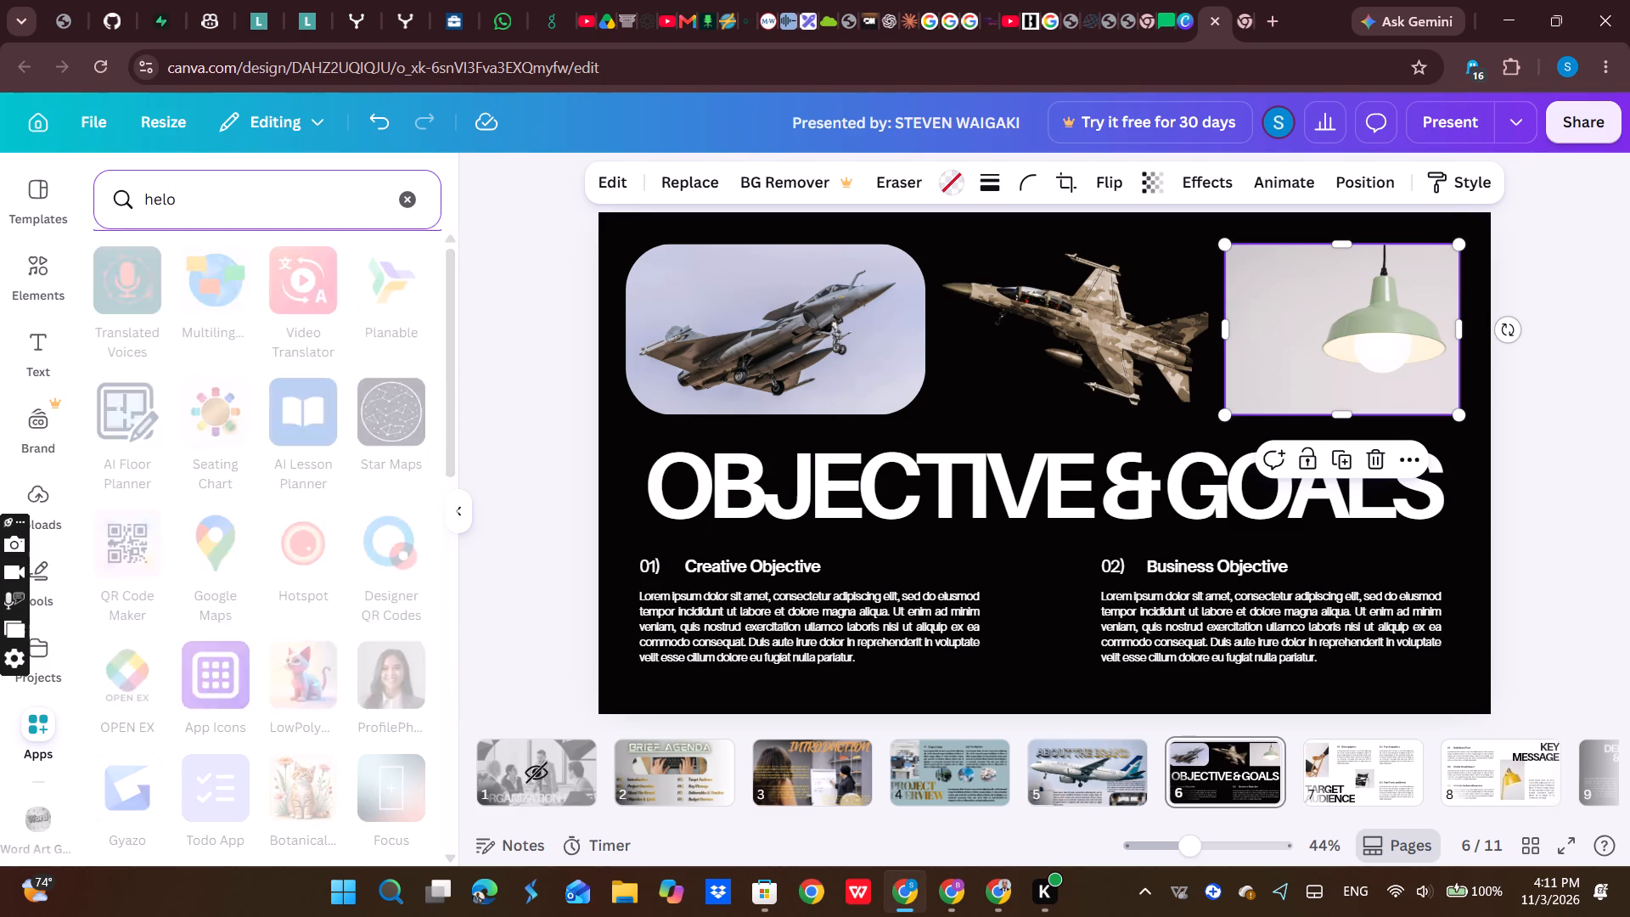
key("BackSpace")
key("i")
key("v")
key("BackSpace")
type("copter")
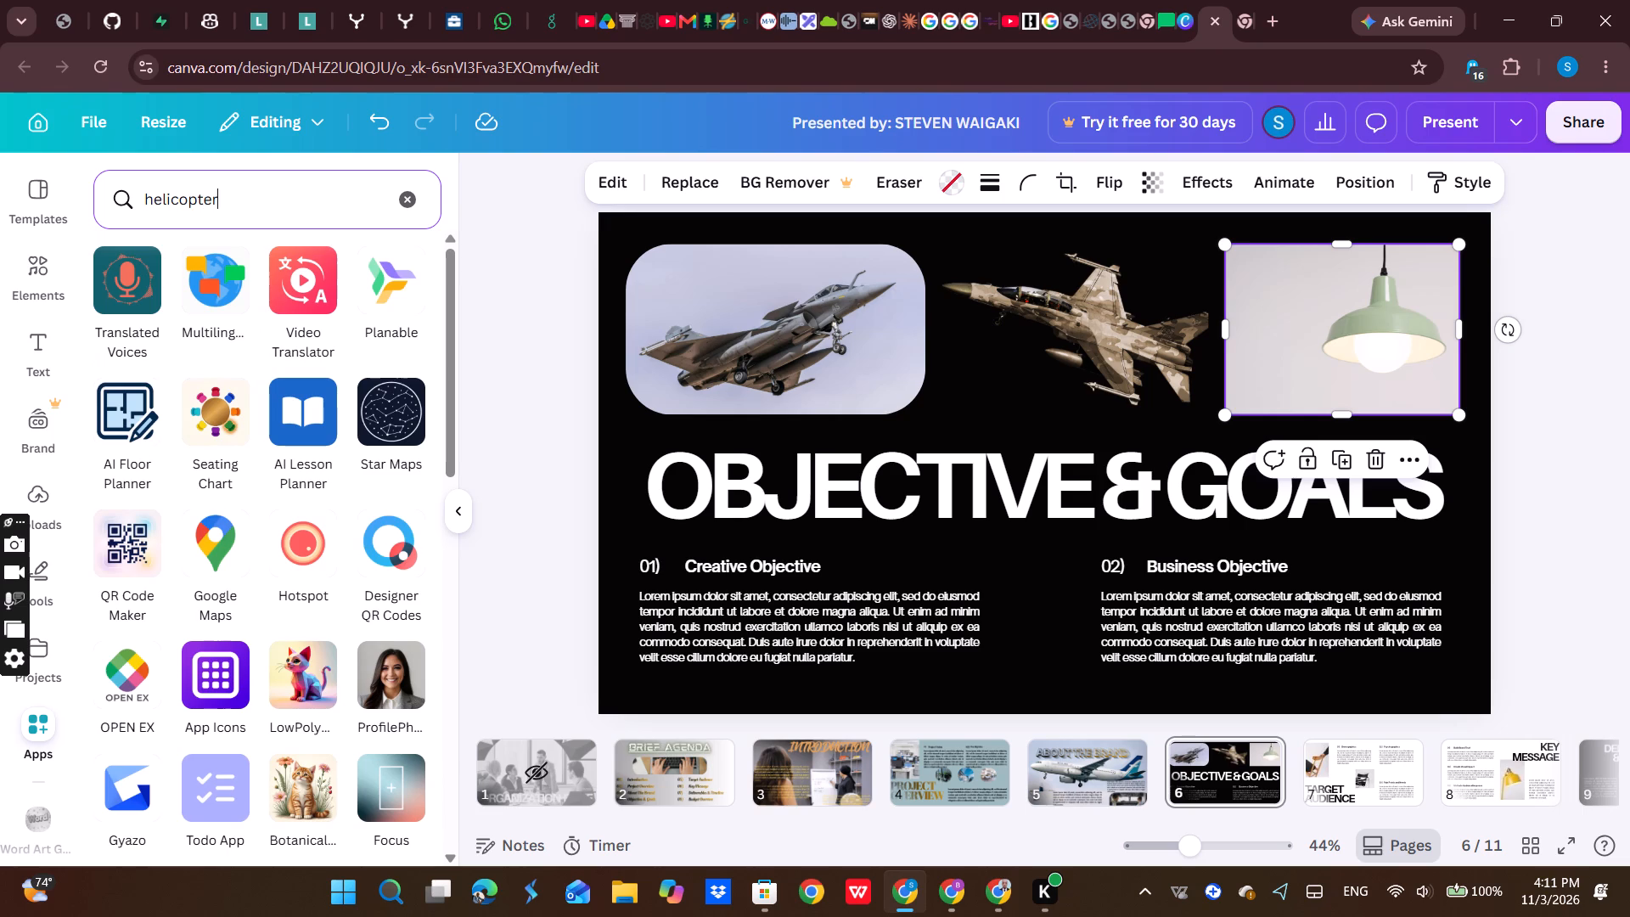
key("Return")
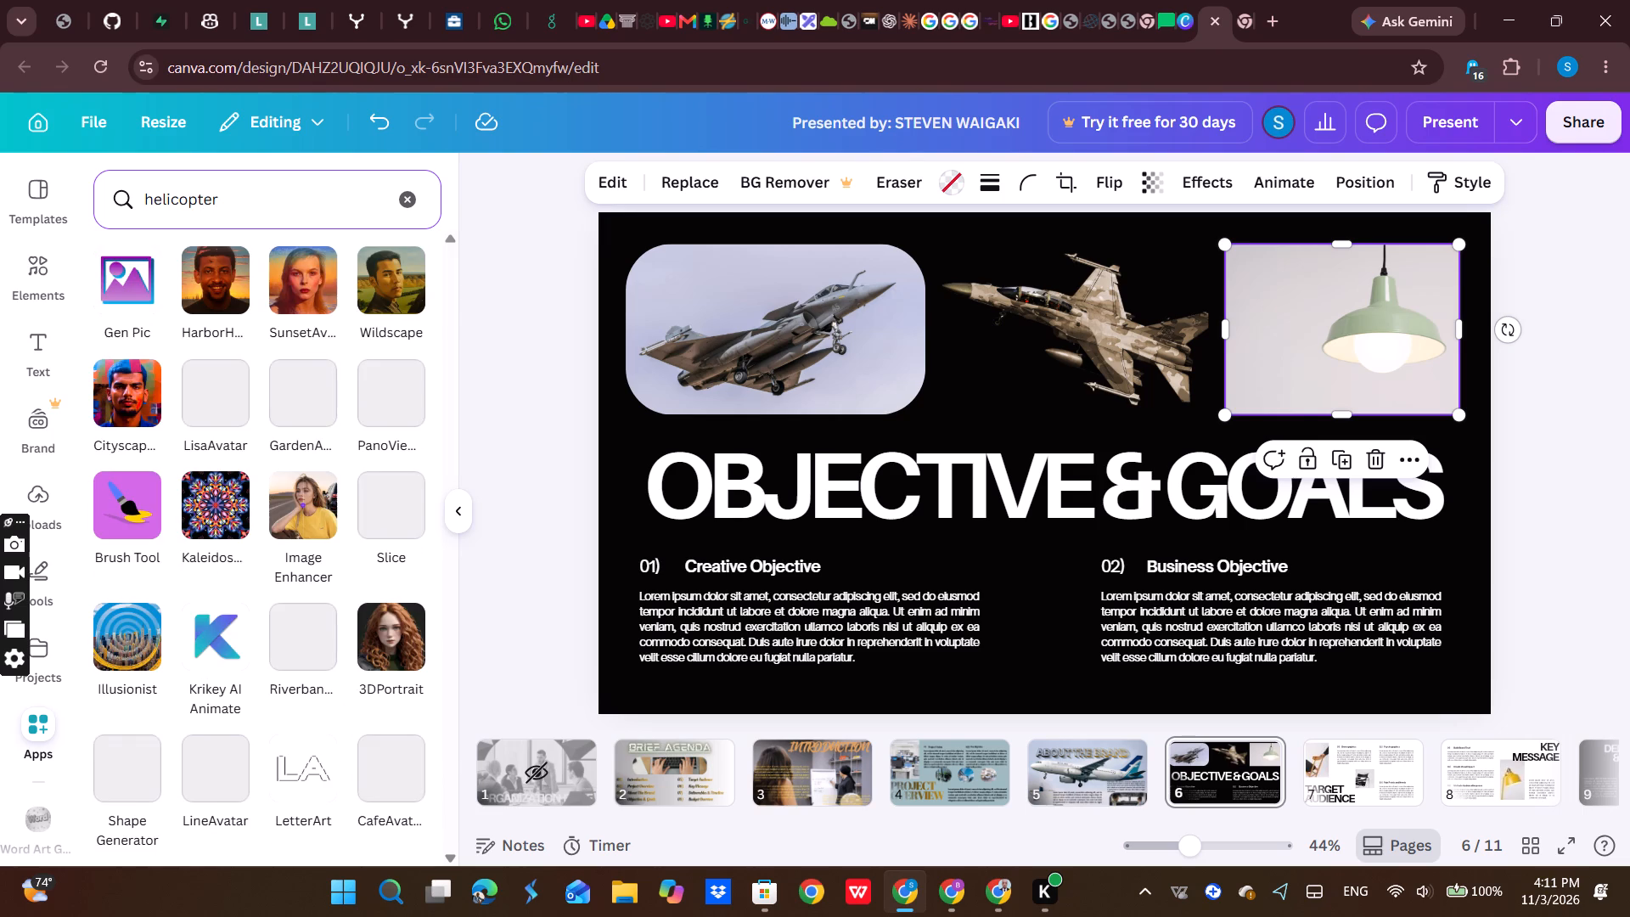
Search the replacement photos for "military helicopter" to swap out the selected green lamp picture.
left_click(663, 172)
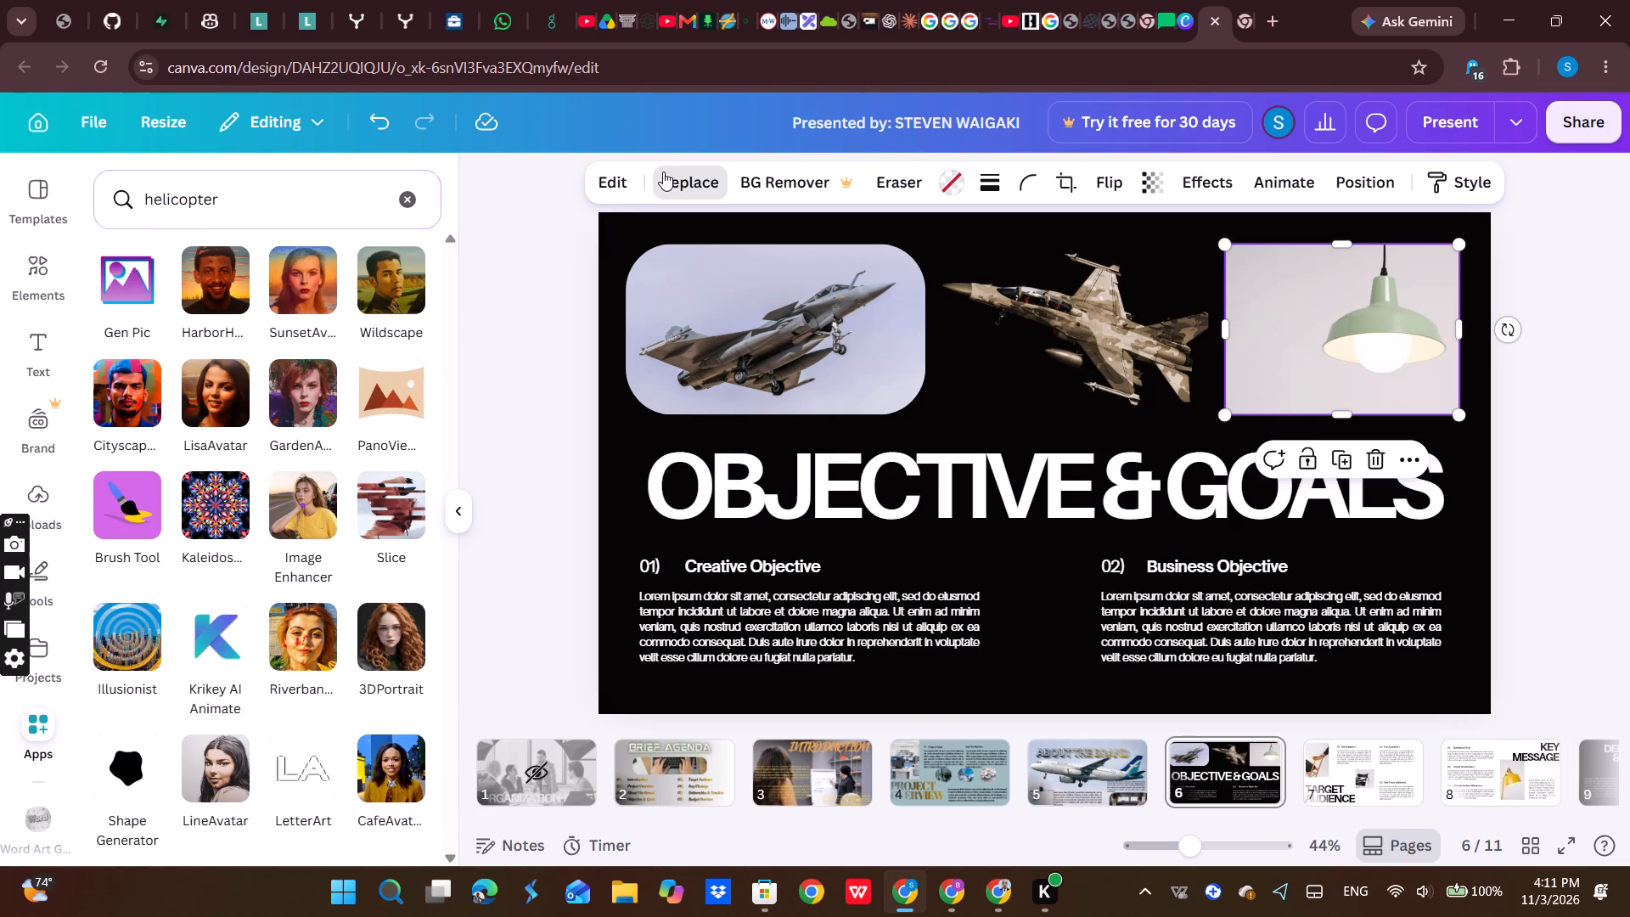
left_click(246, 239)
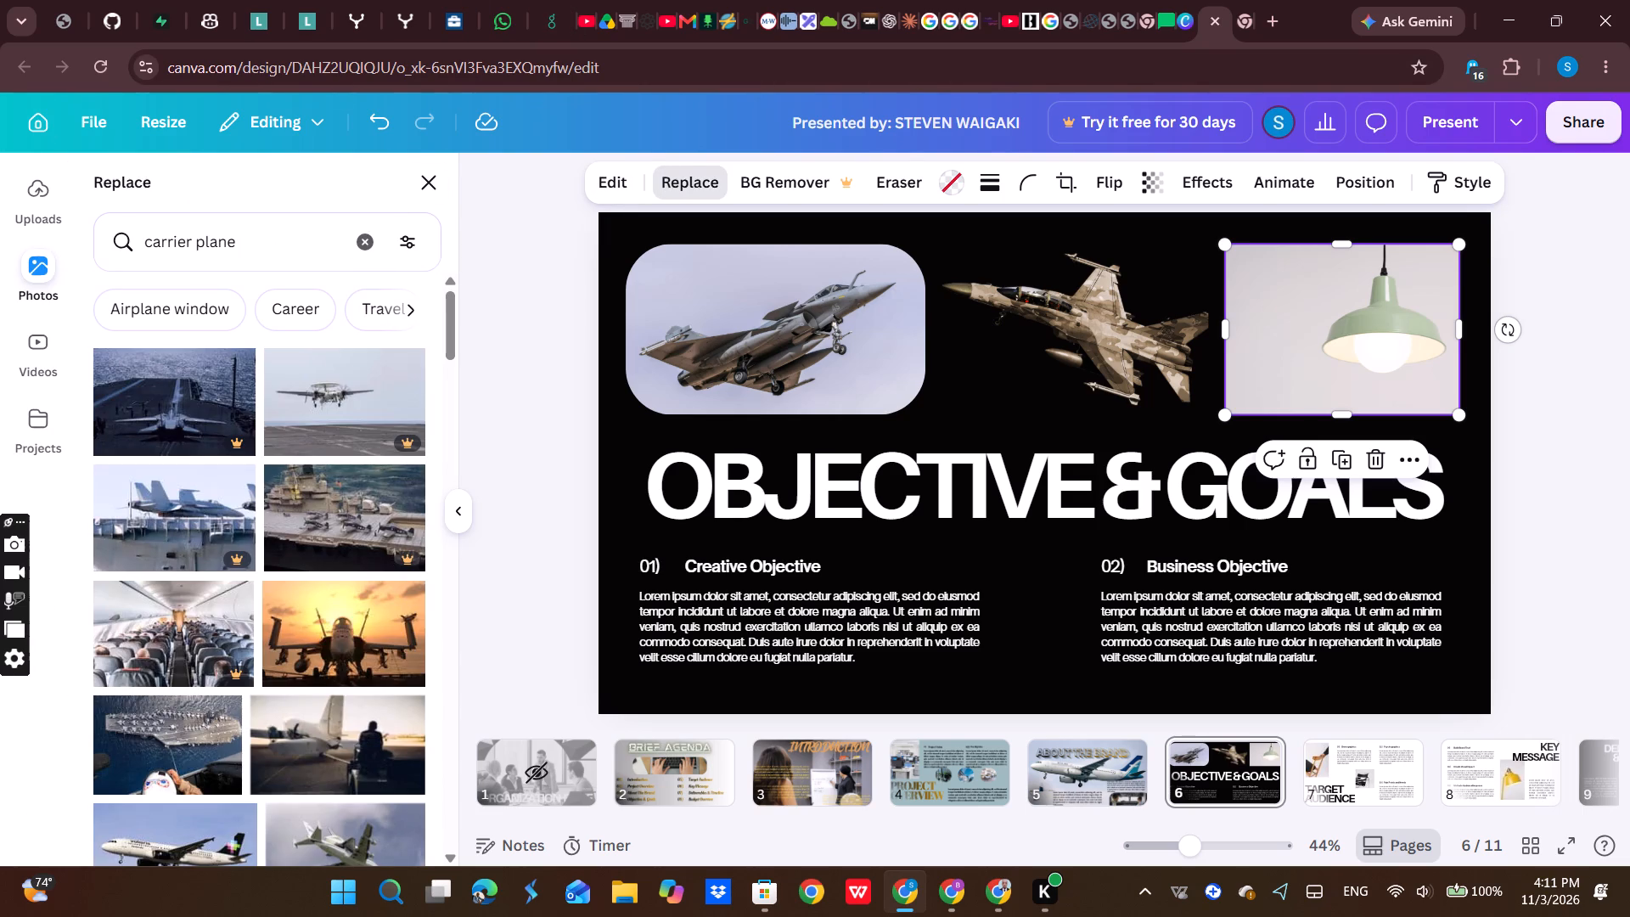
key("BackSpace")
key("BackSpace")
key("BackSpace")
key("BackSpace")
key("BackSpace")
key("BackSpace")
key("BackSpace")
key("BackSpace")
key("BackSpace")
key("BackSpace")
key("BackSpace")
key("BackSpace")
key("BackSpace")
key("BackSpace")
key("BackSpace")
key("BackSpace")
key("BackSpace")
key("BackSpace")
key("BackSpace")
key("BackSpace")
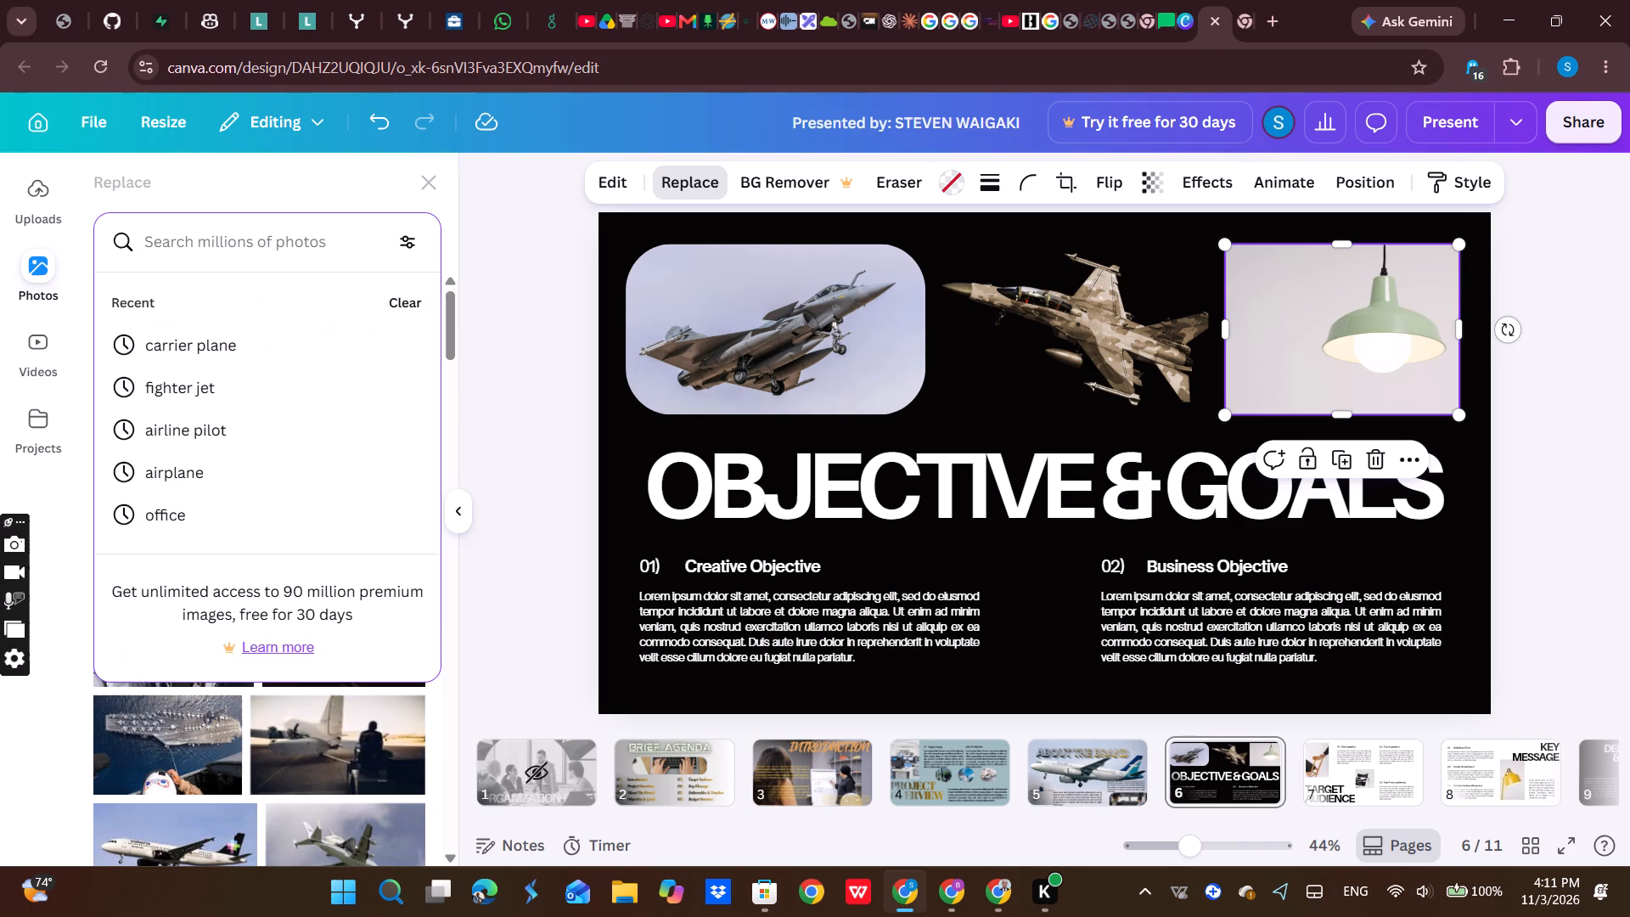
type("helicopter")
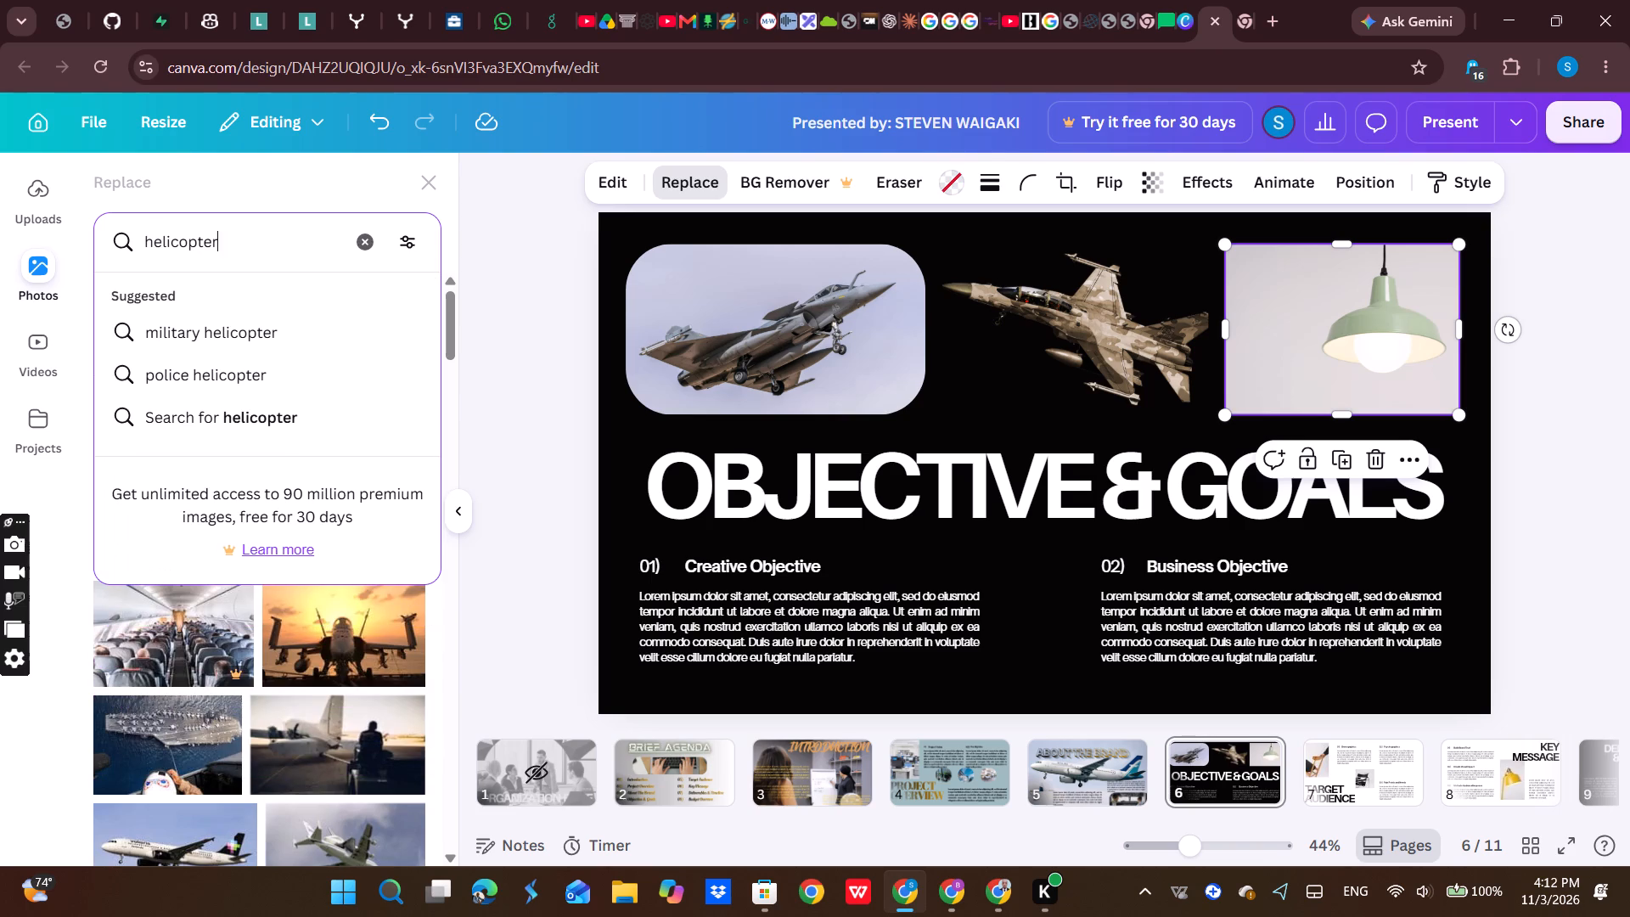
left_click(242, 322)
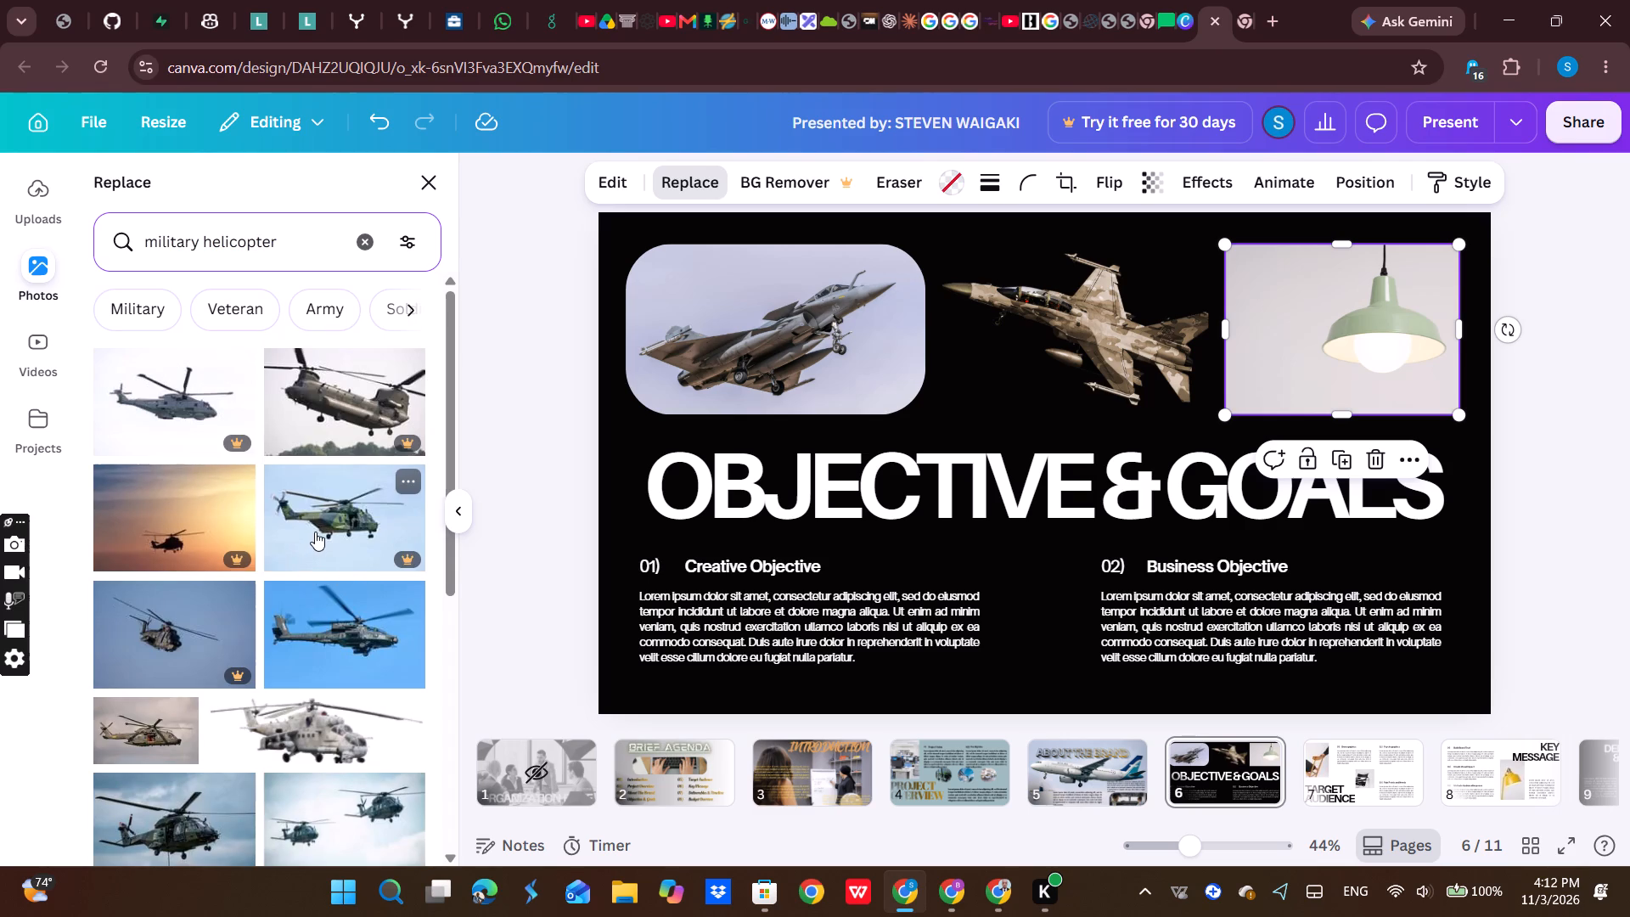
Browse the military helicopter photos and replace the green lamp with the red helicopter cutout.
scroll(319, 530, "down", 2)
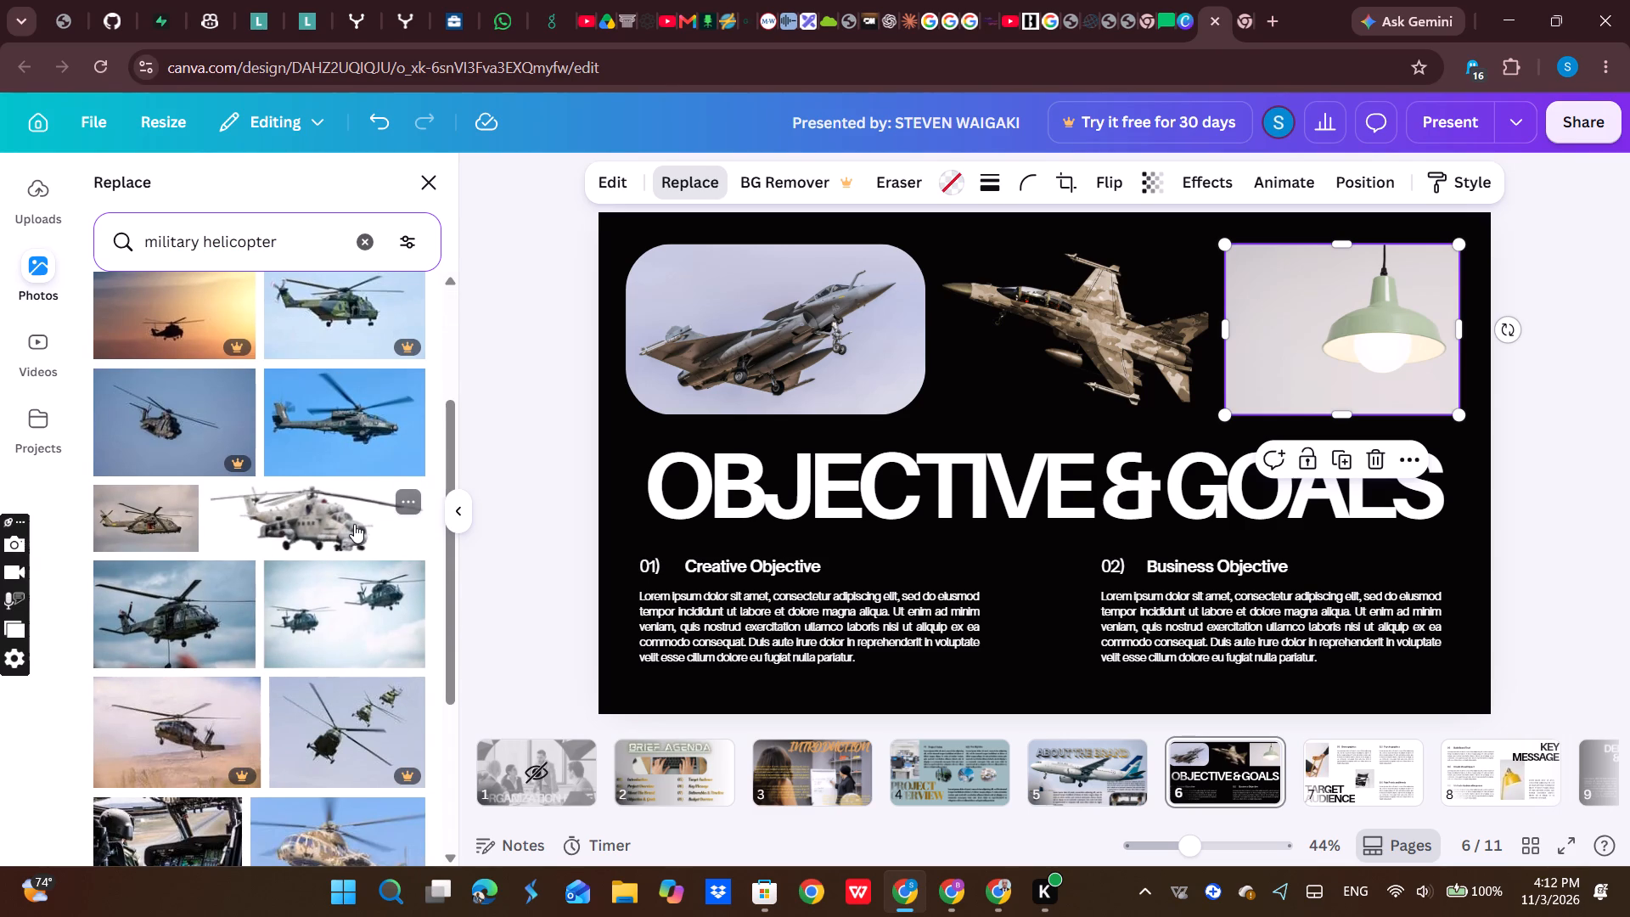
scroll(355, 524, "down", 3)
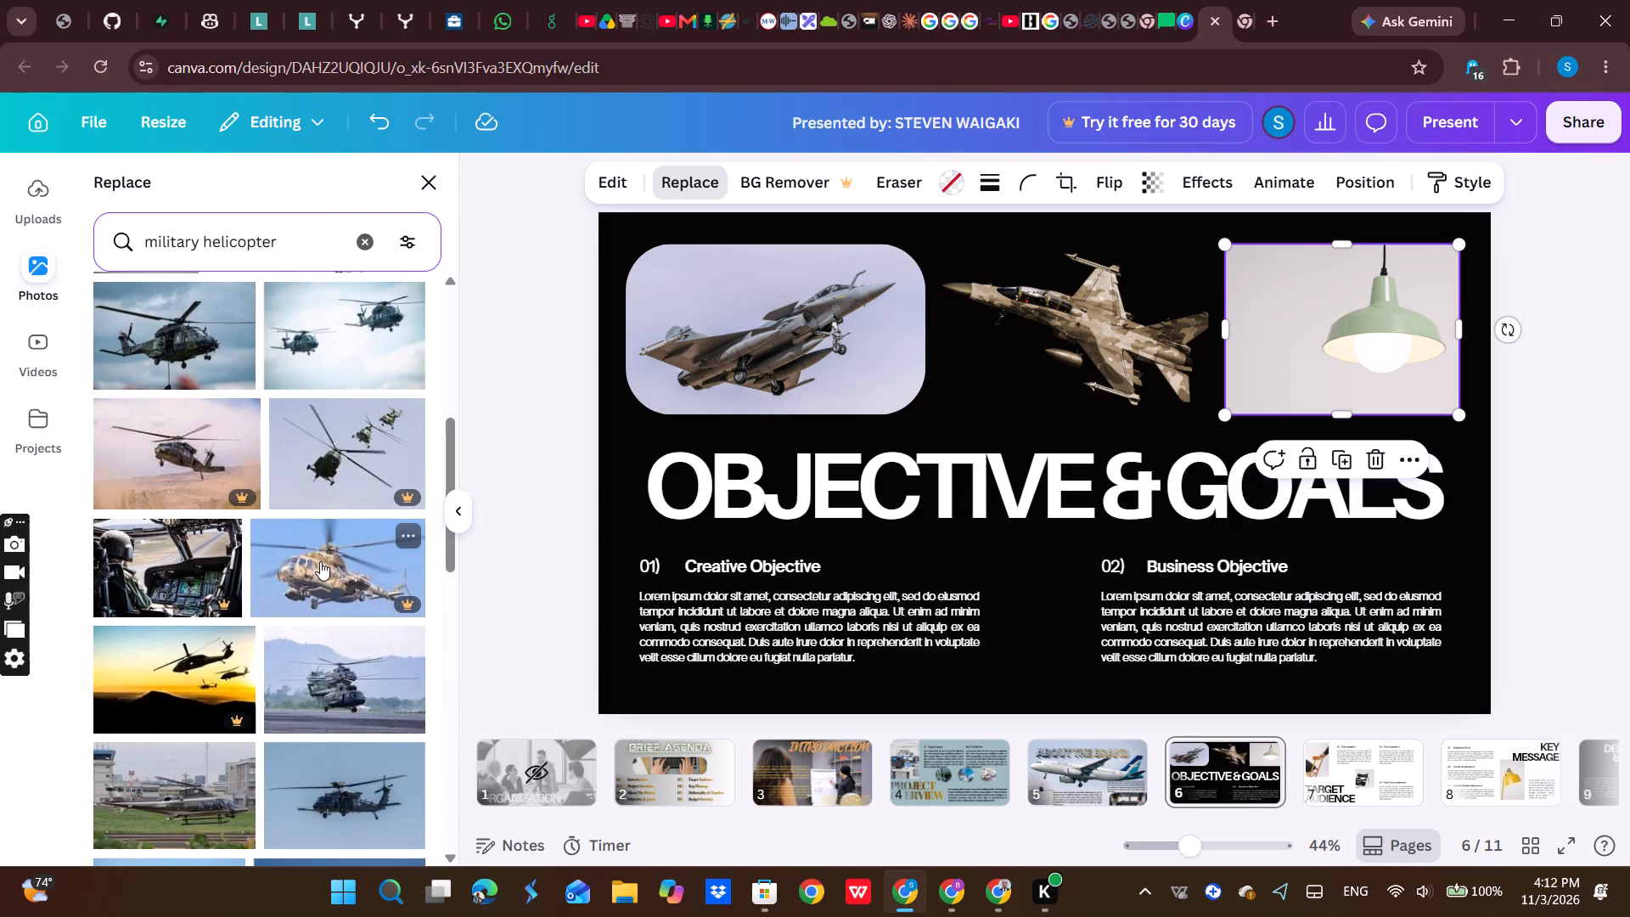
scroll(320, 557, "down", 2)
scroll(323, 557, "up", 1)
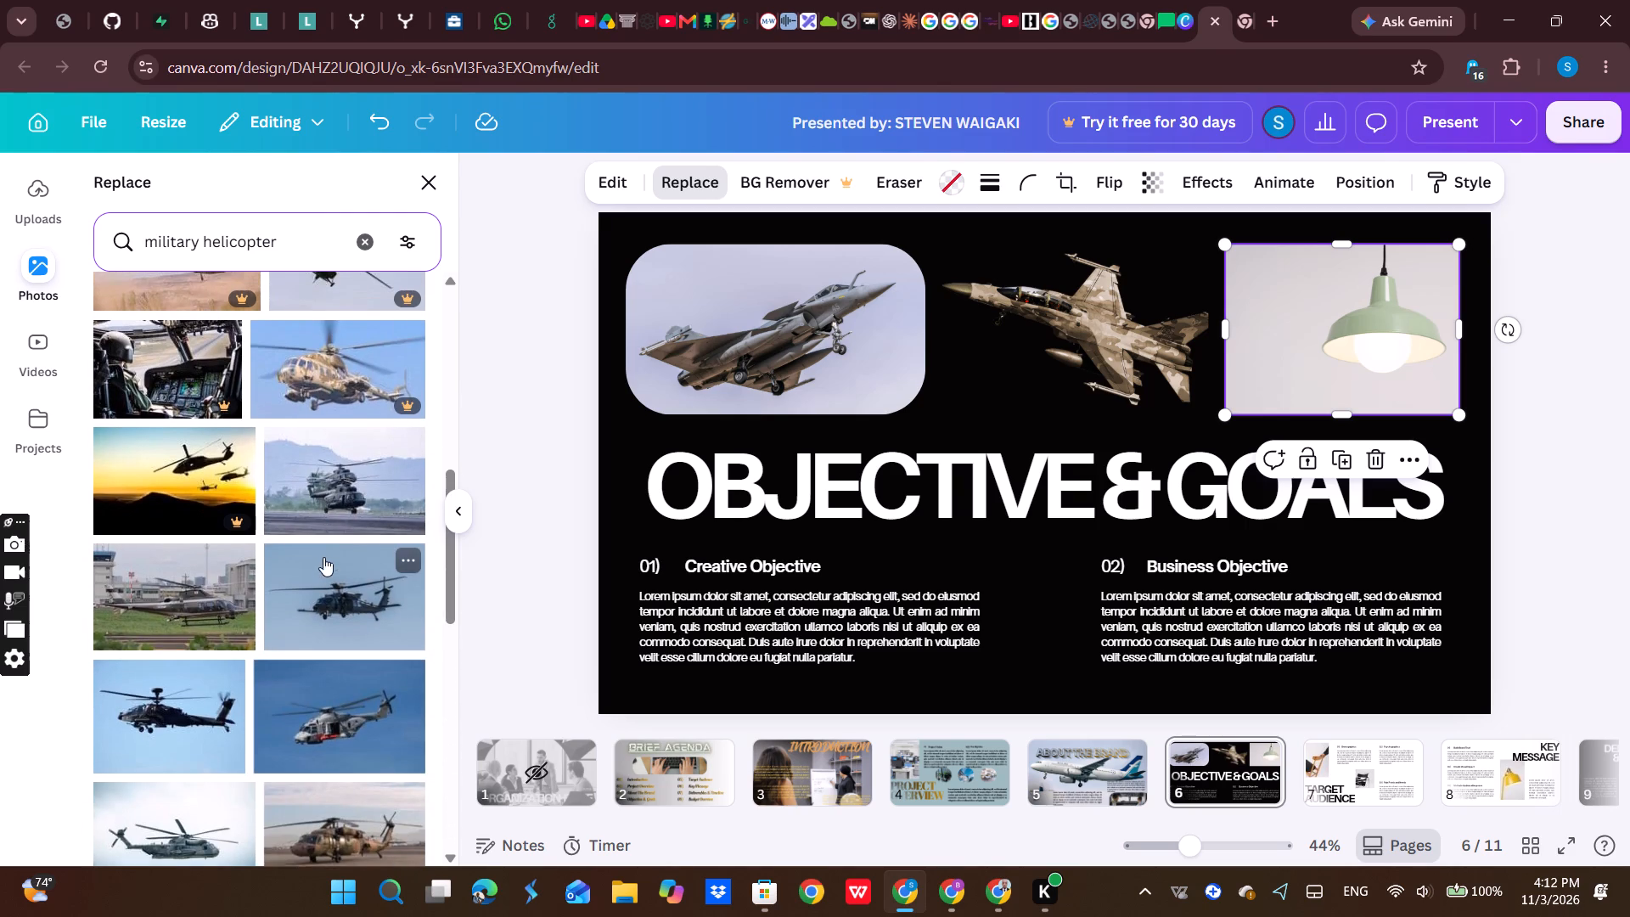
scroll(346, 507, "down", 2)
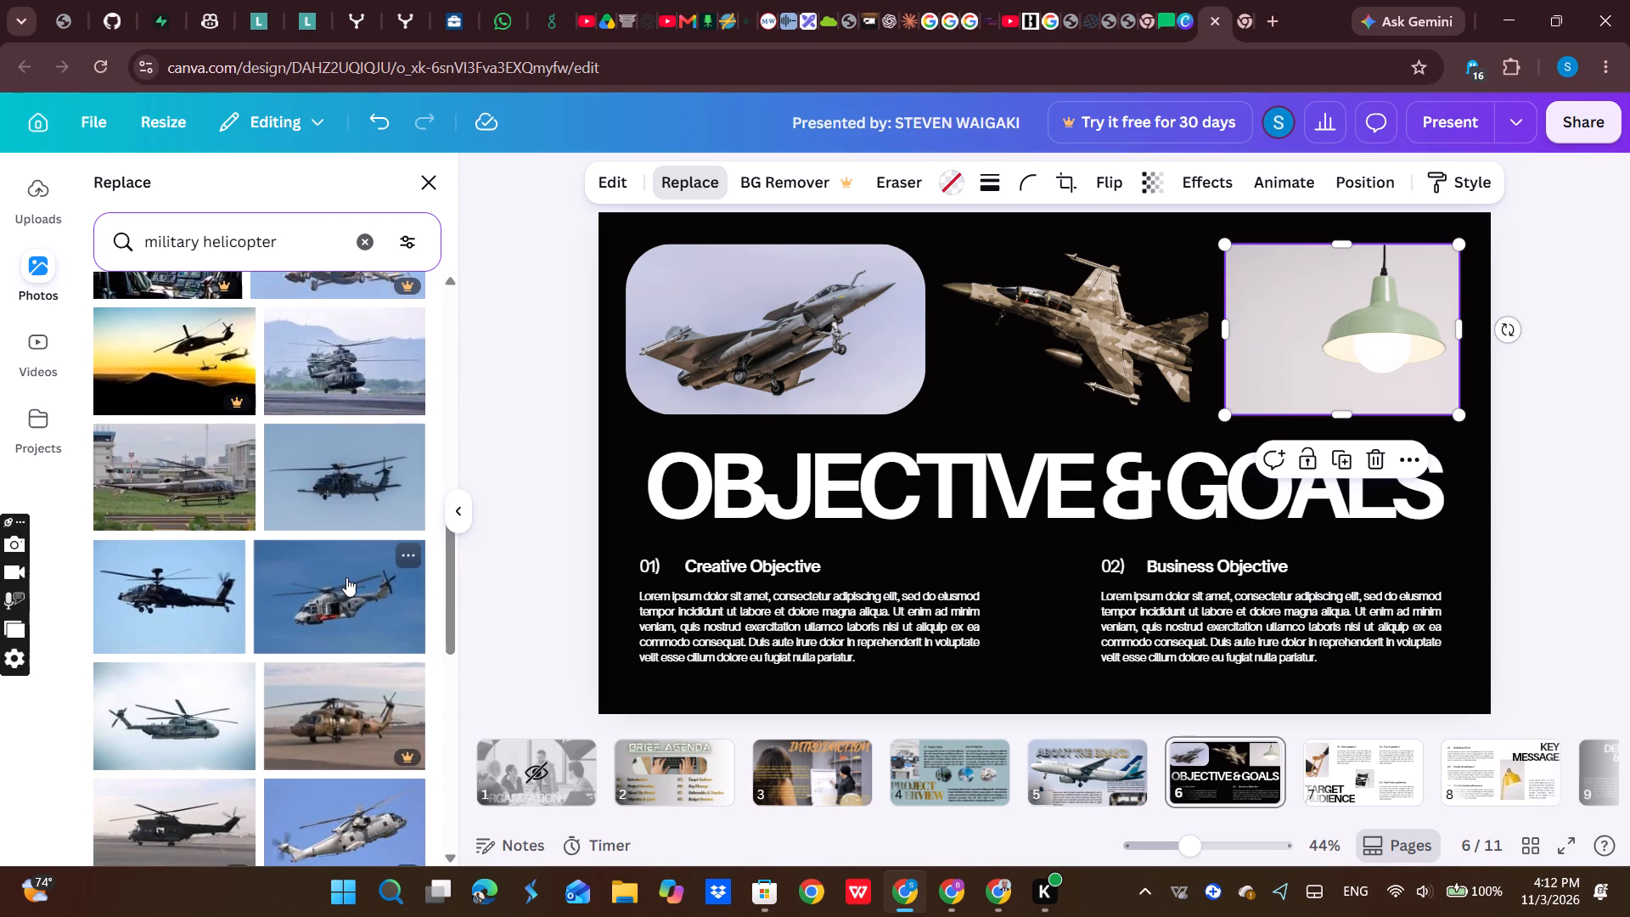
scroll(251, 571, "down", 3)
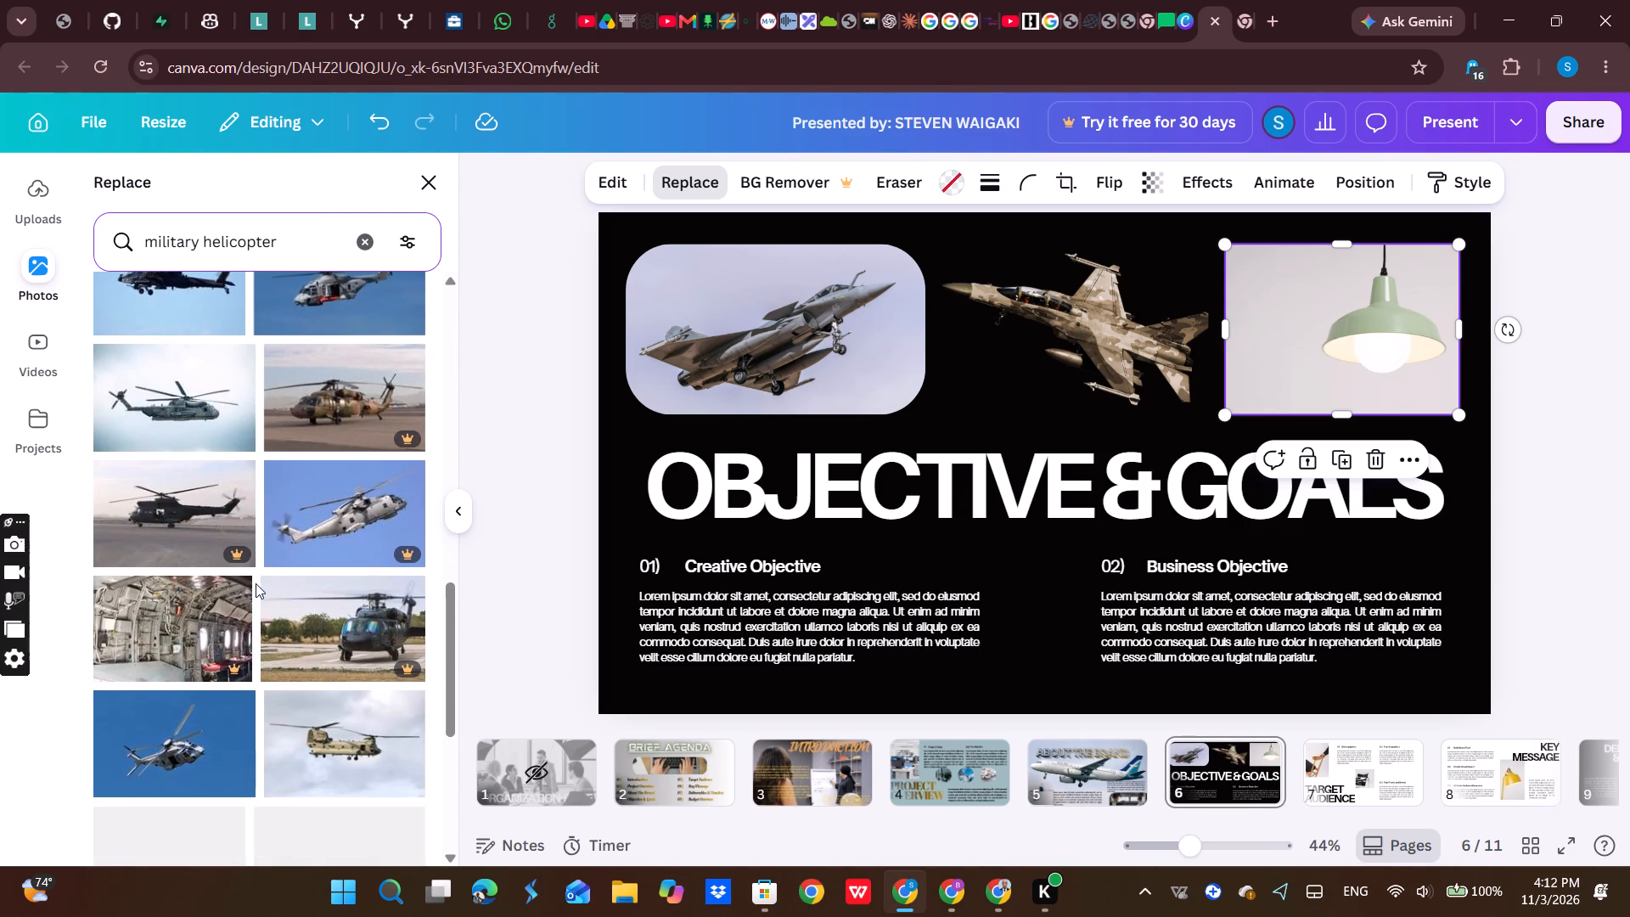
scroll(260, 582, "down", 3)
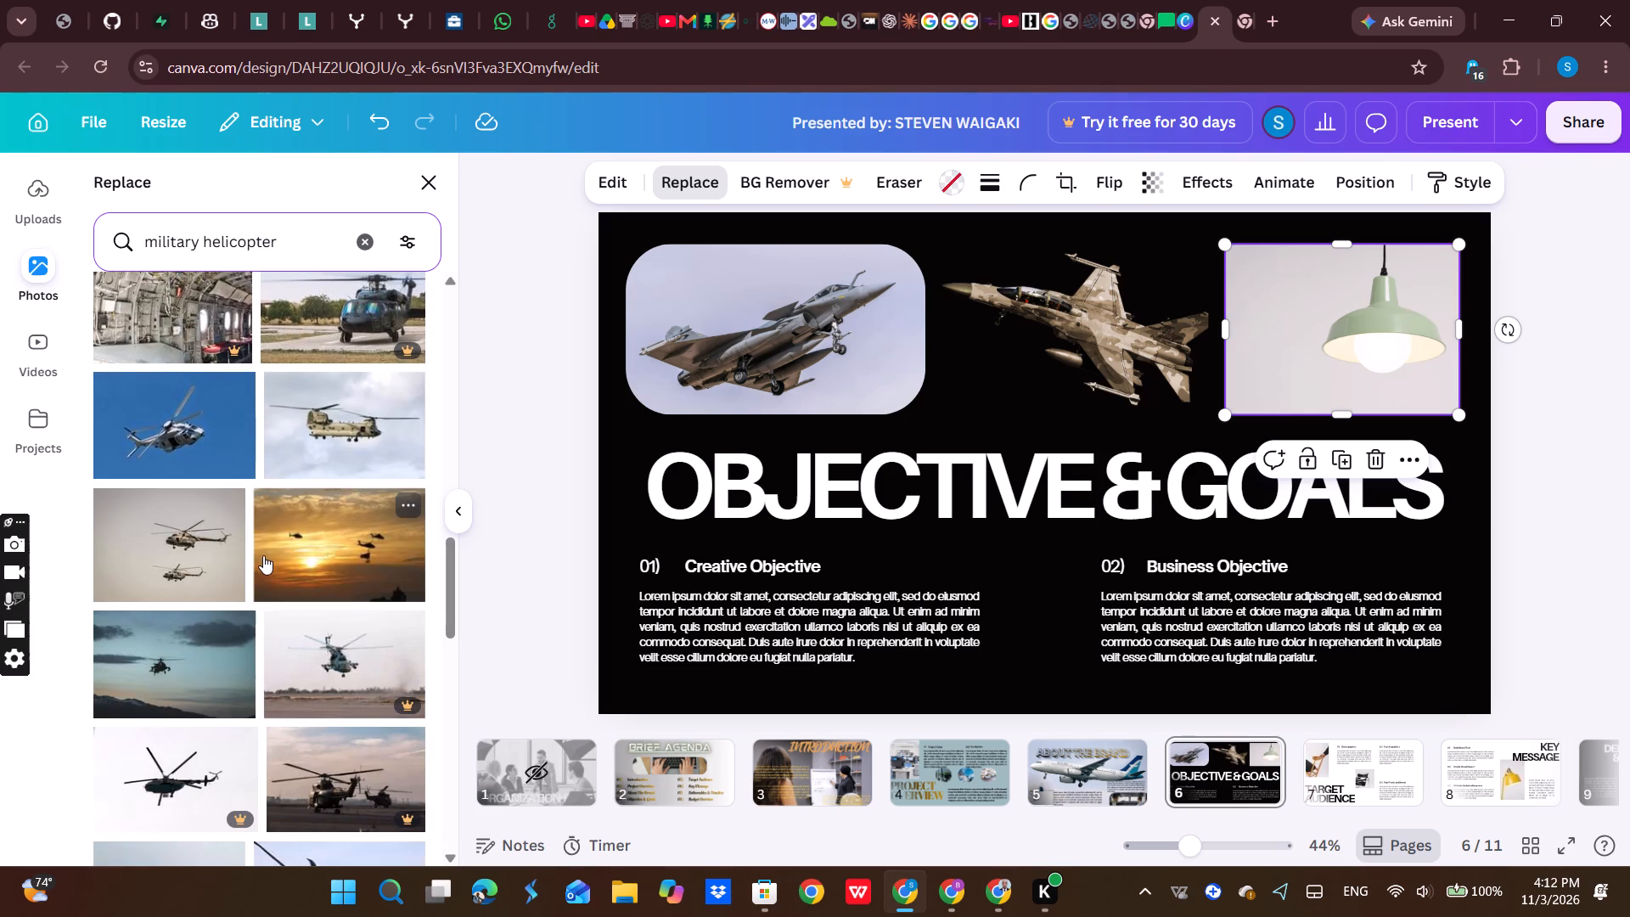
scroll(234, 549, "down", 5)
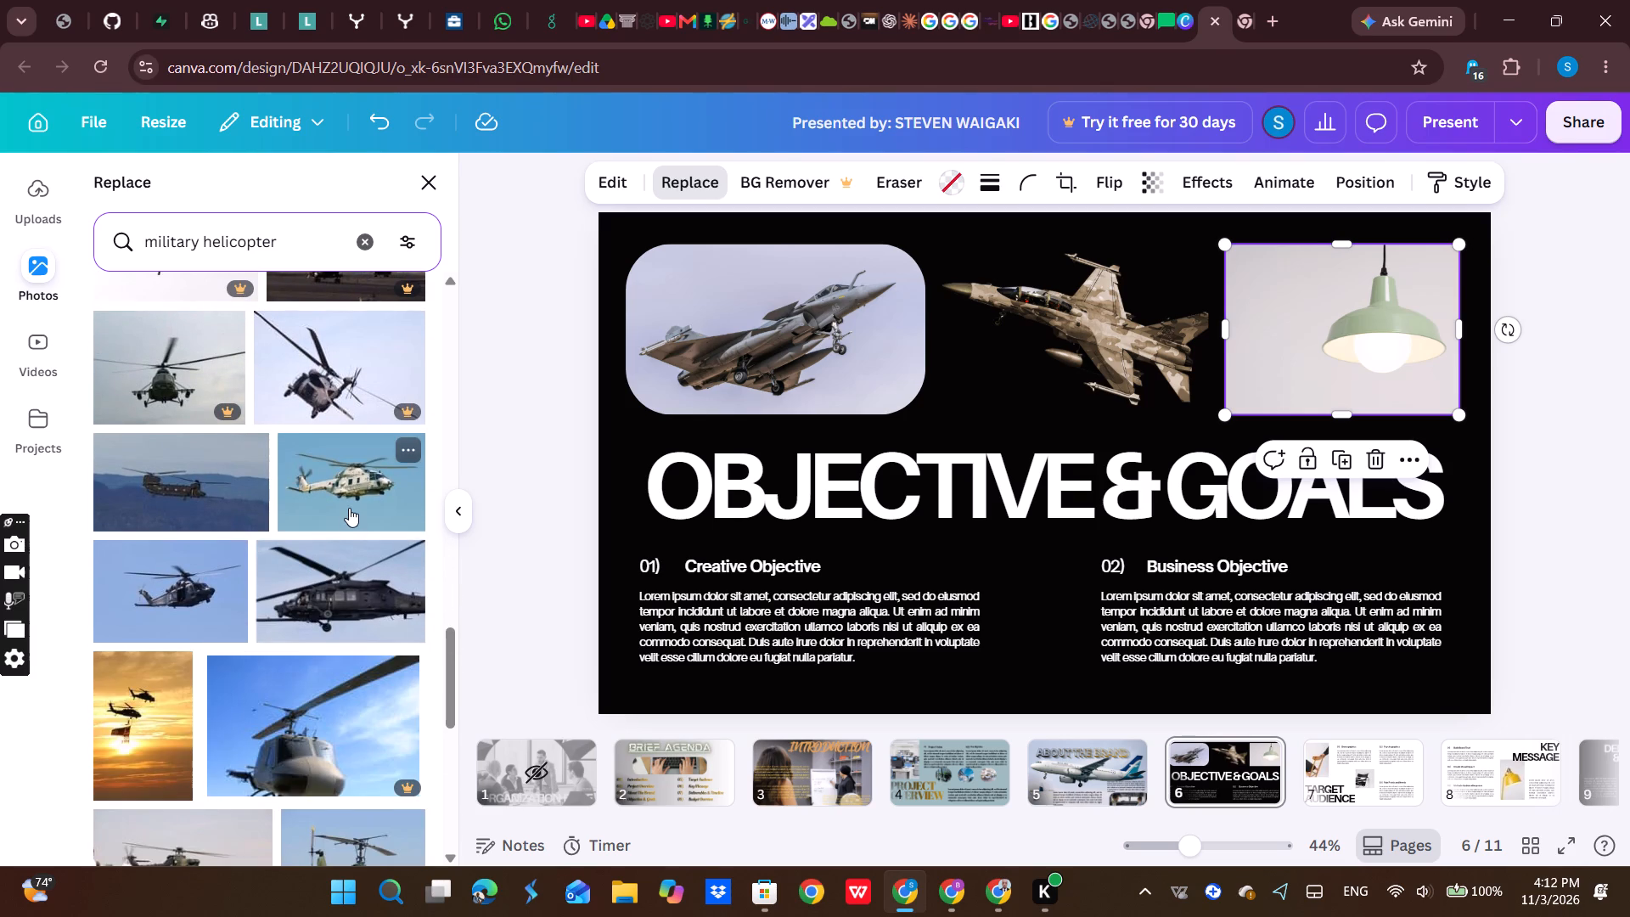
scroll(349, 508, "down", 6)
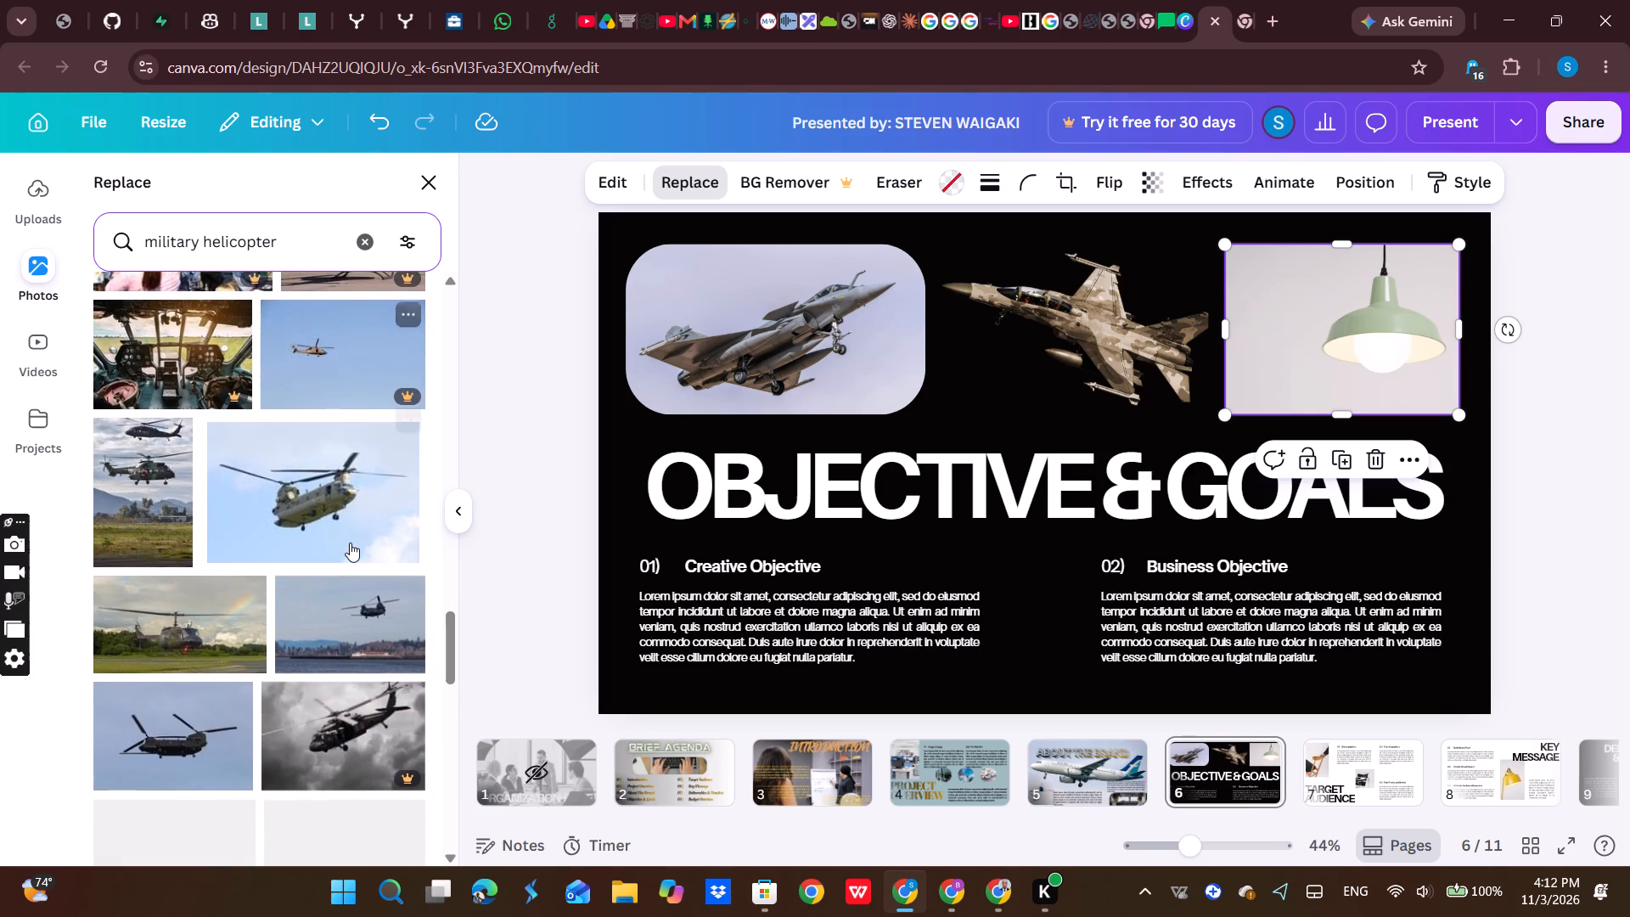
scroll(350, 543, "down", 3)
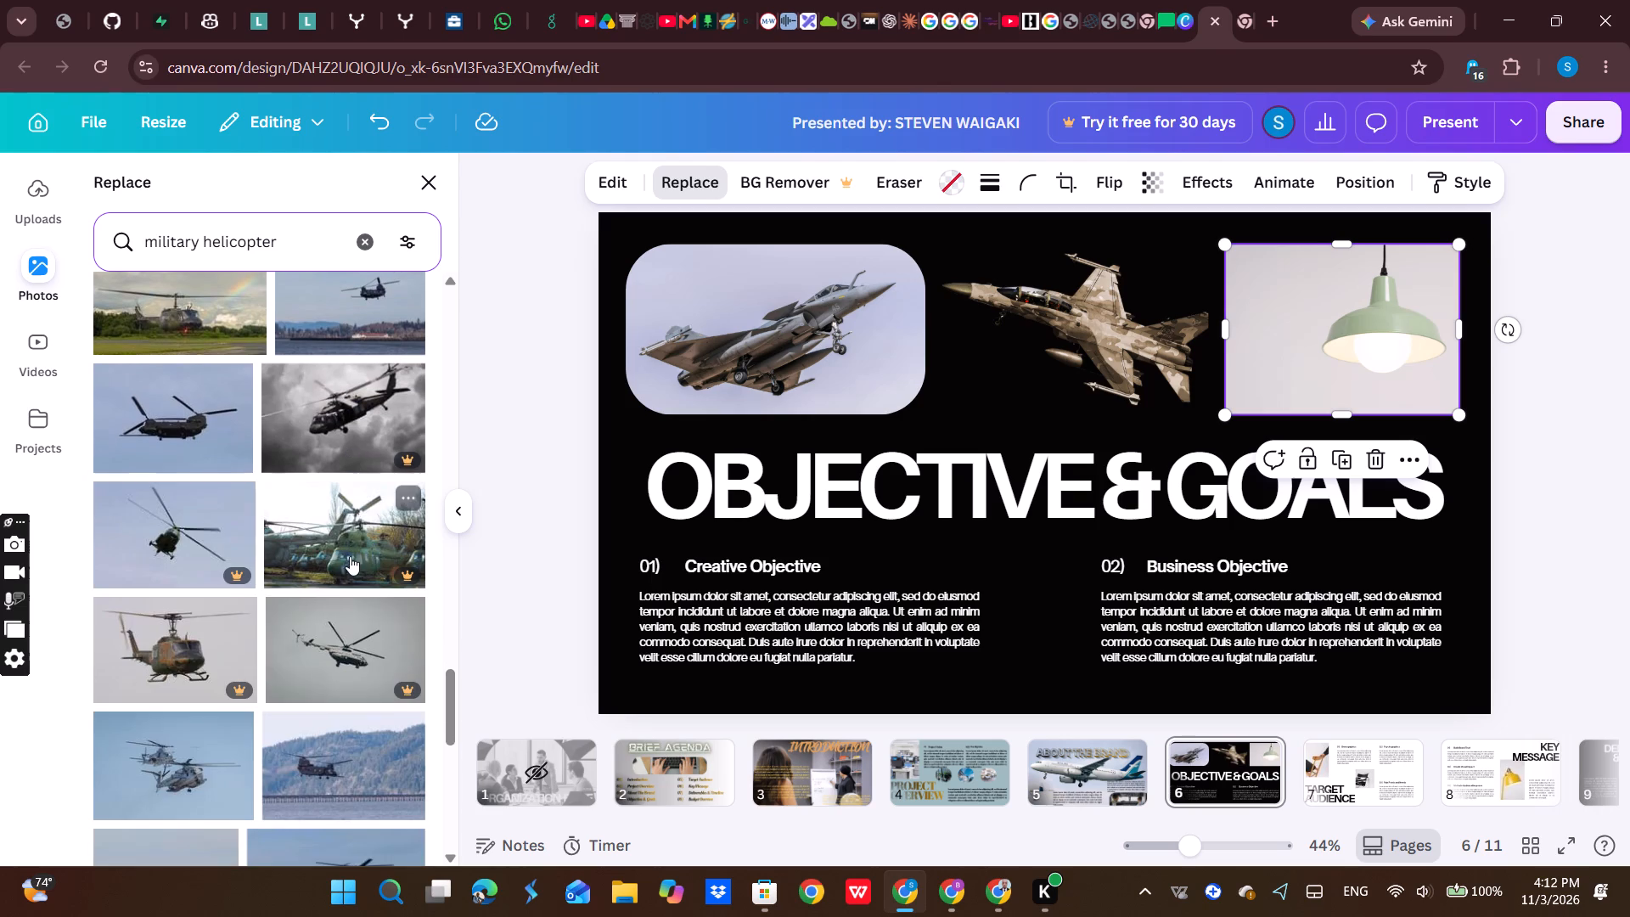
scroll(351, 571, "down", 3)
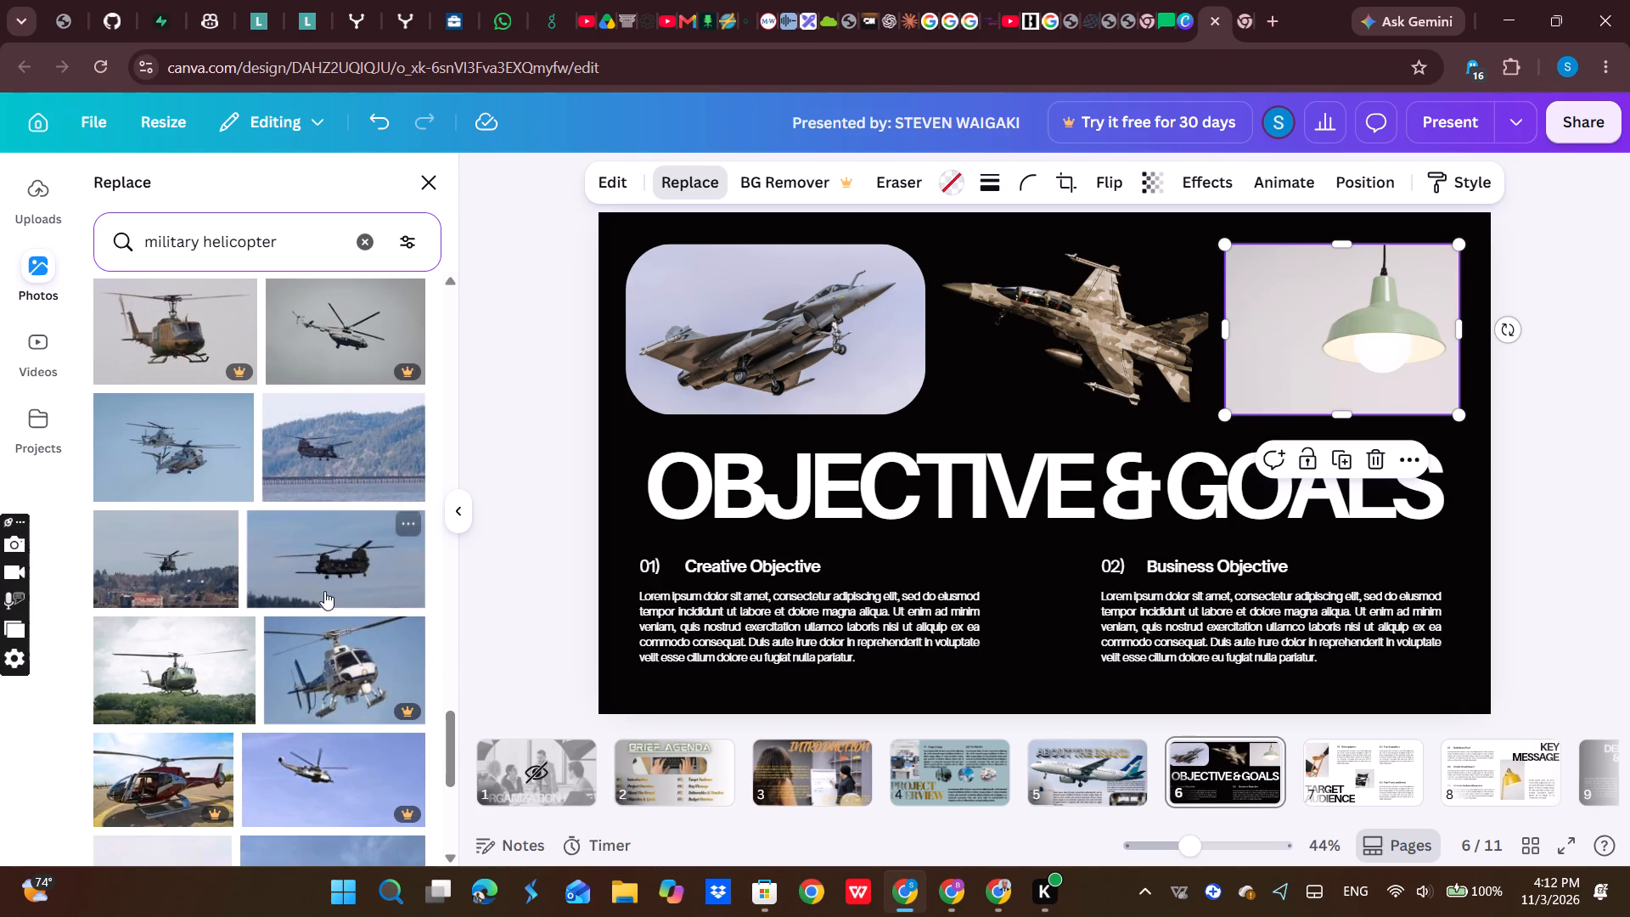
scroll(324, 588, "down", 9)
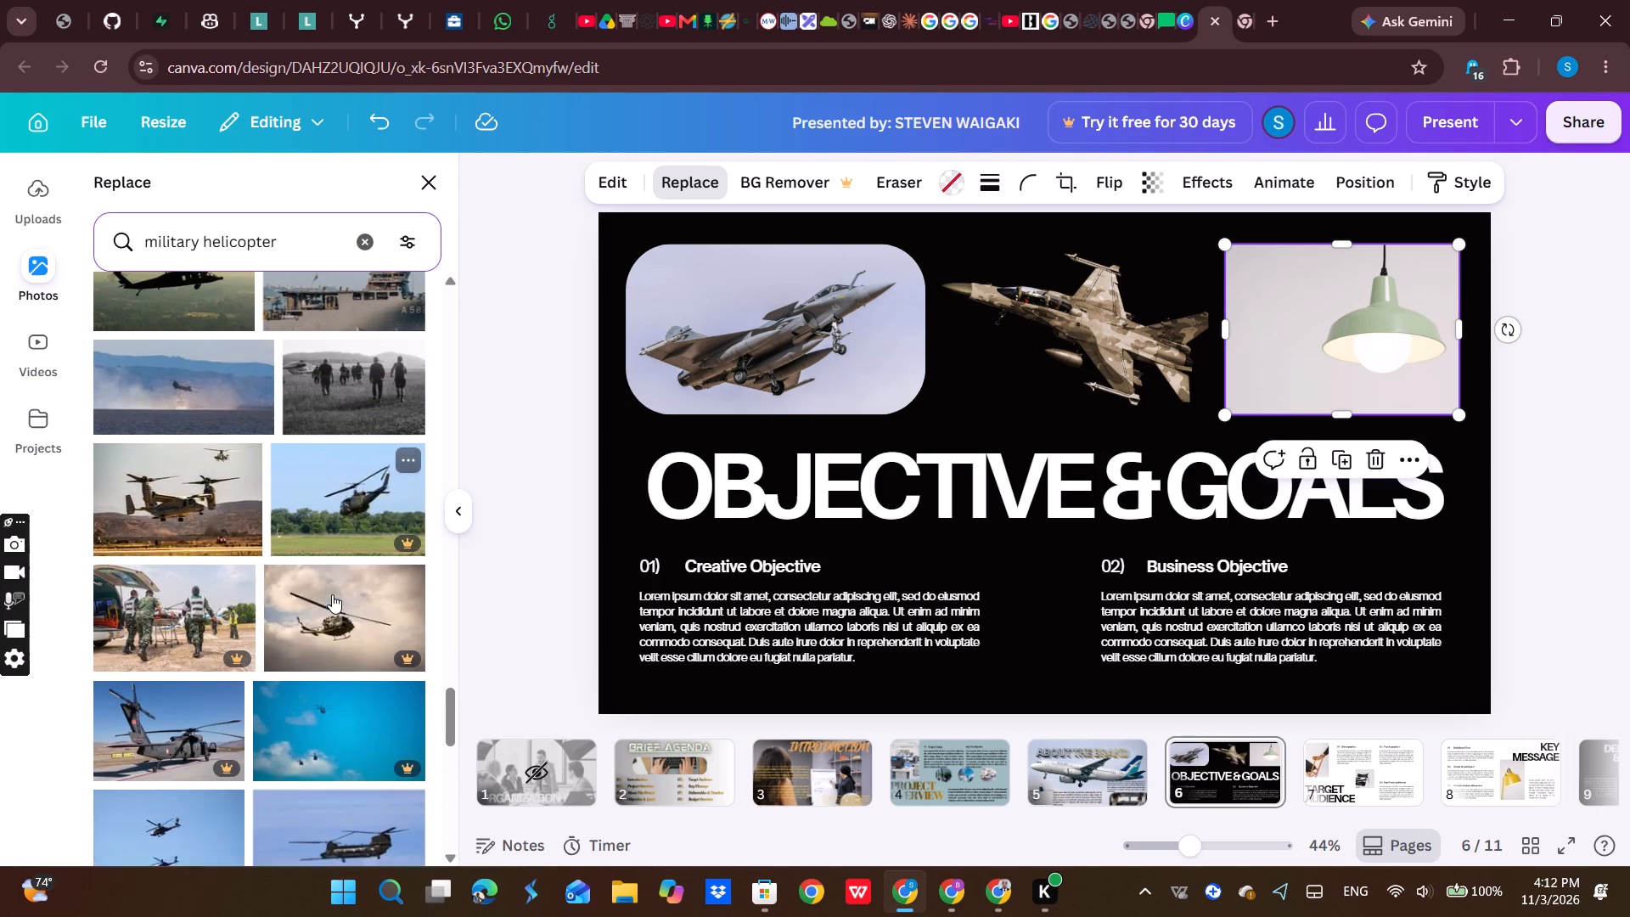
scroll(334, 601, "down", 3)
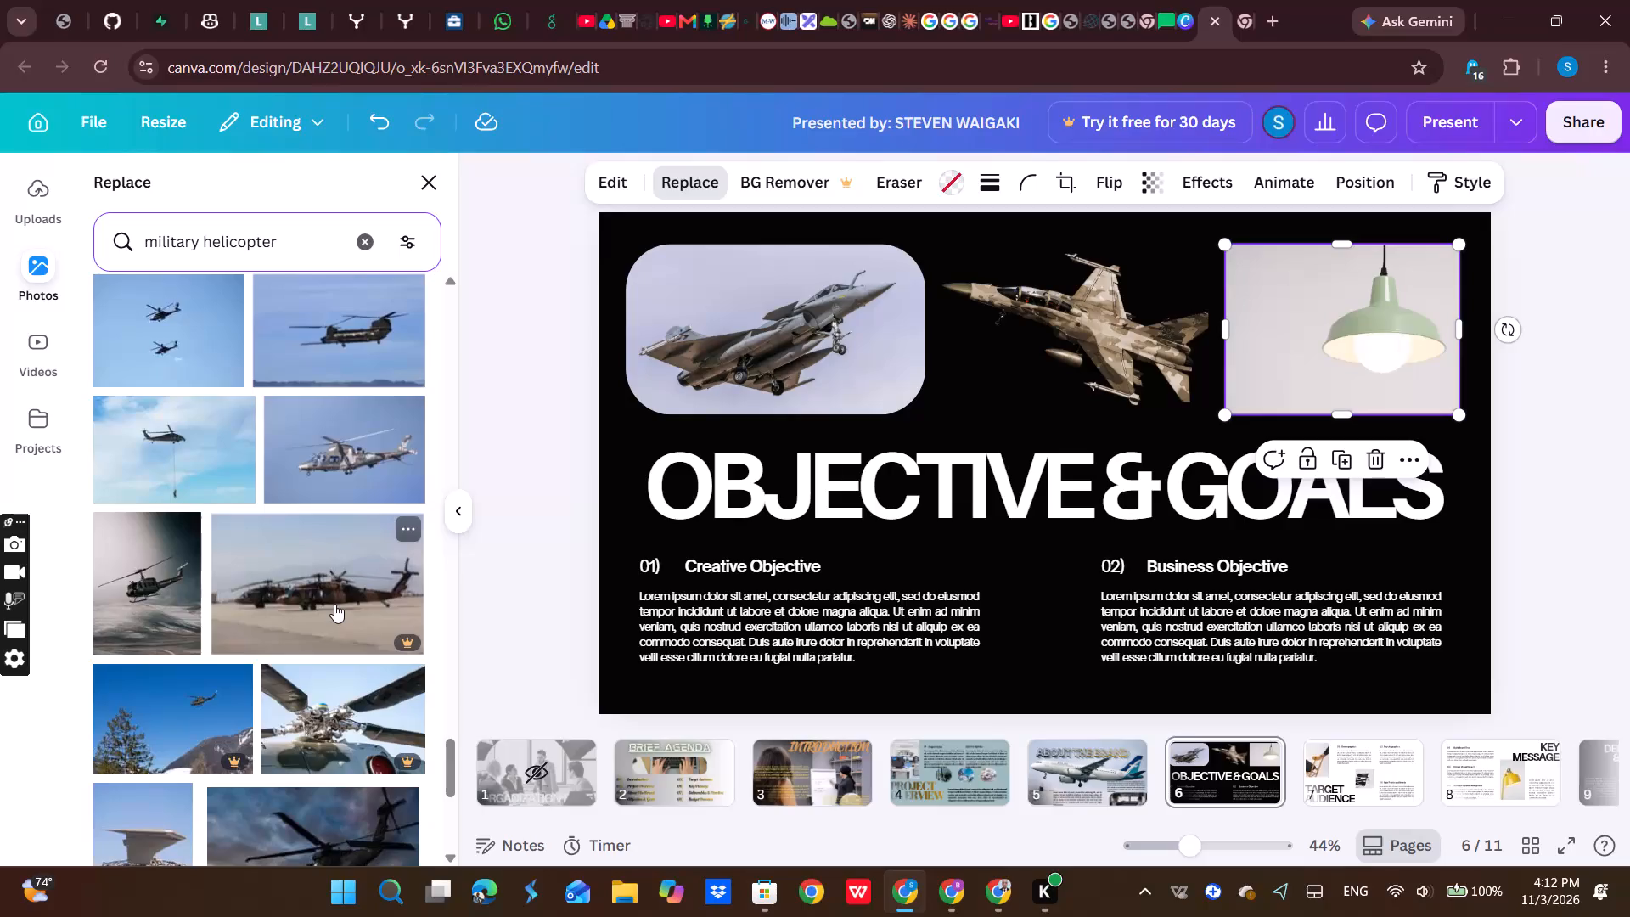
scroll(325, 551, "down", 2)
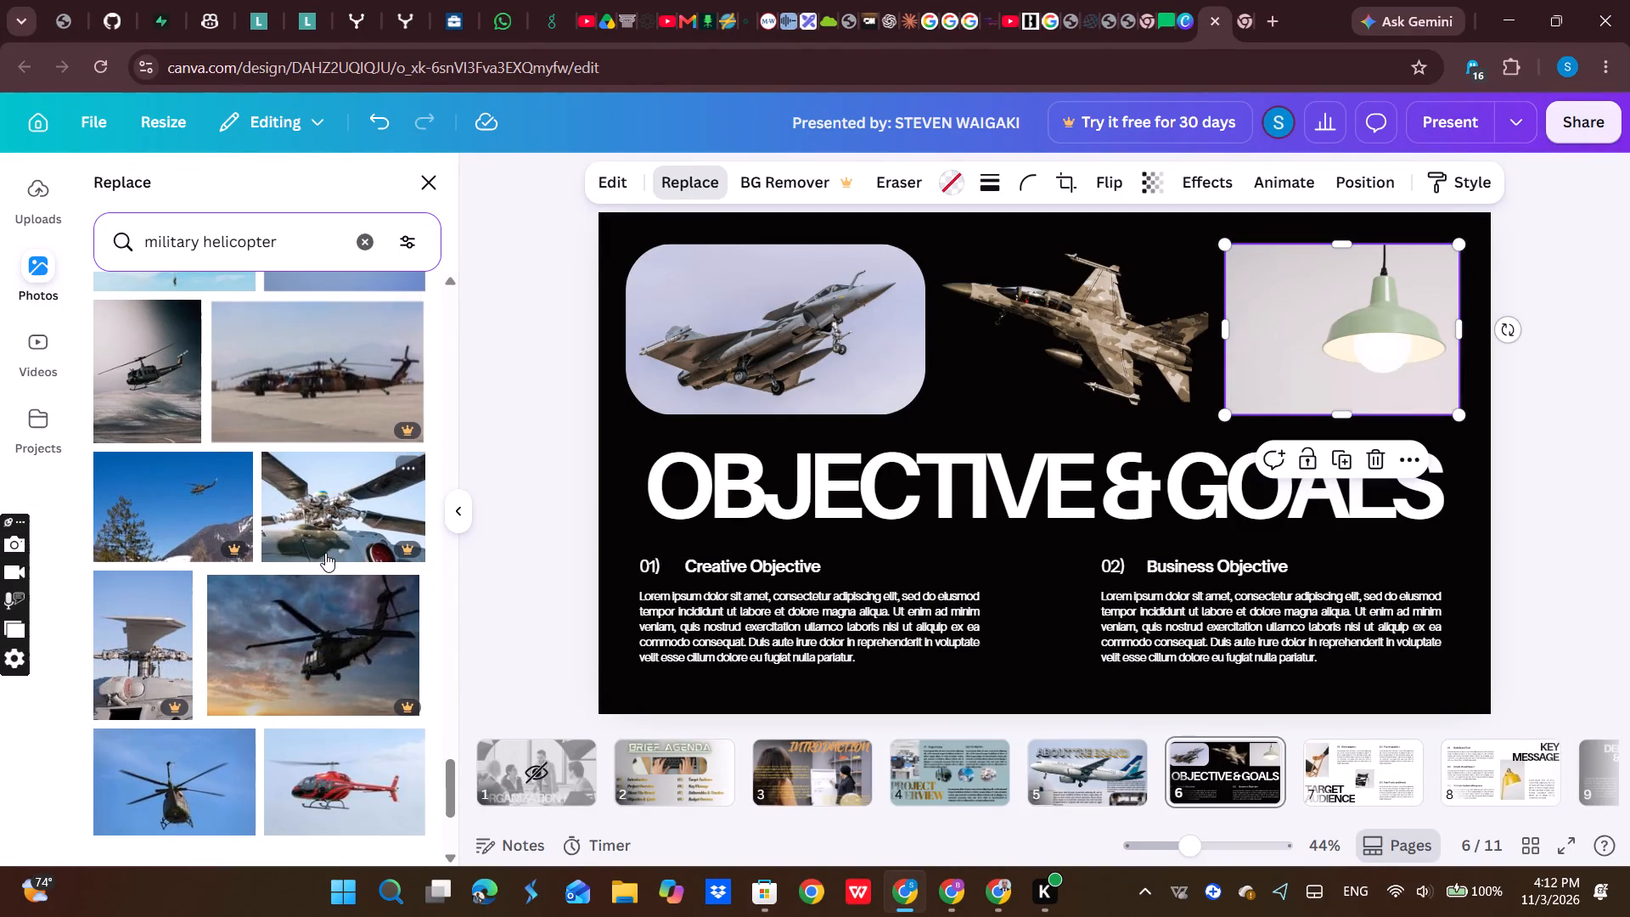
scroll(329, 560, "down", 3)
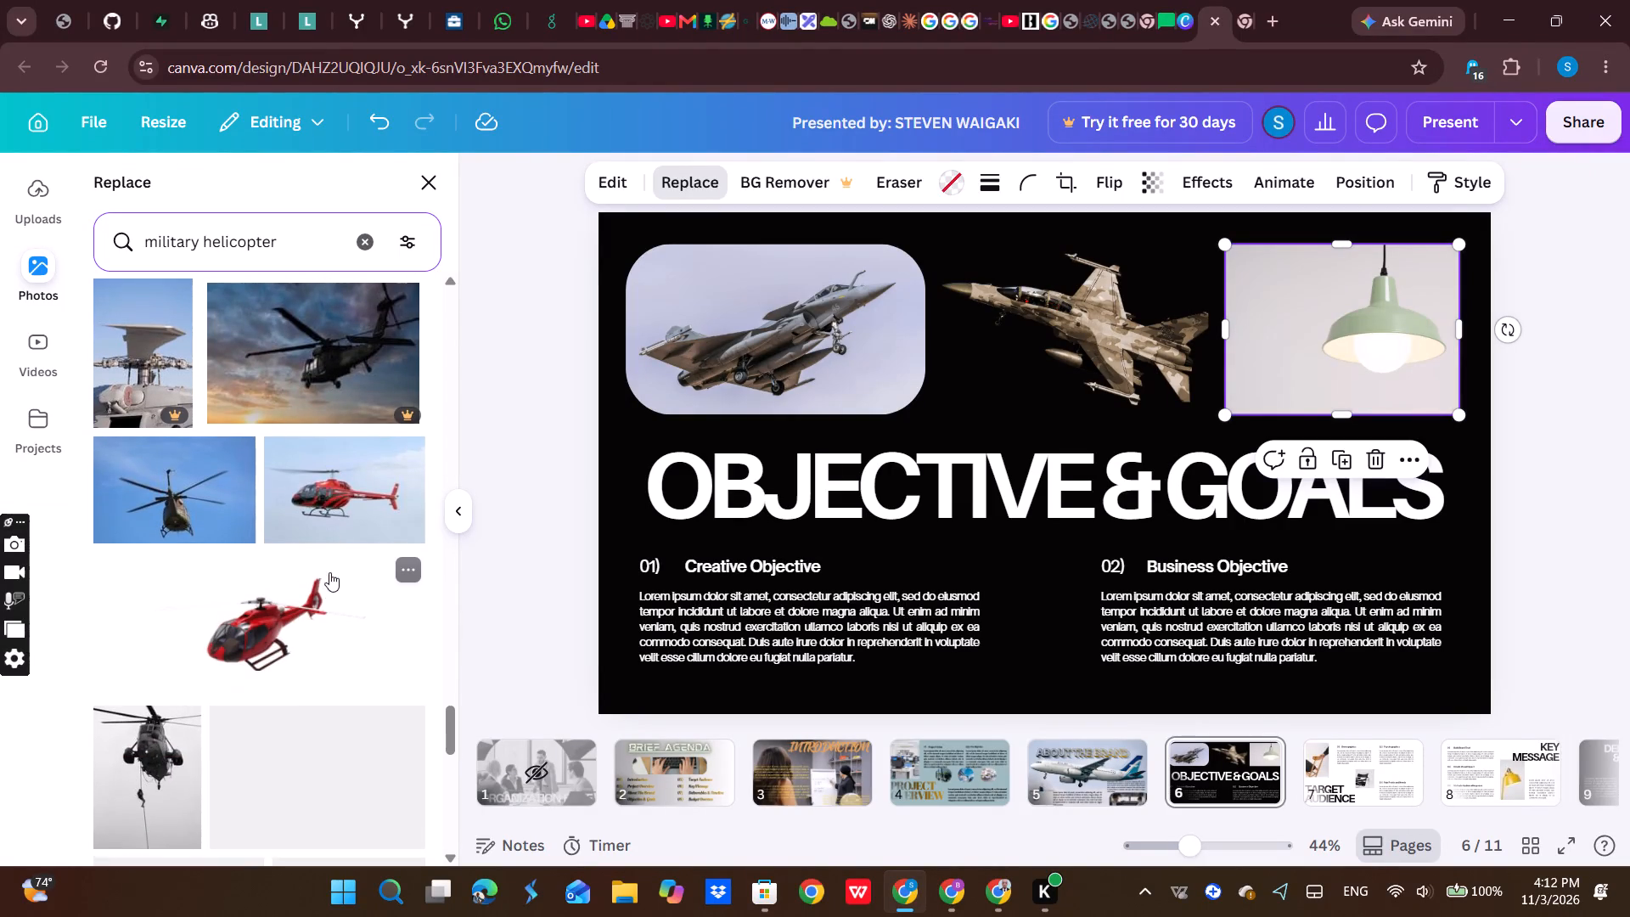
scroll(328, 601, "down", 3)
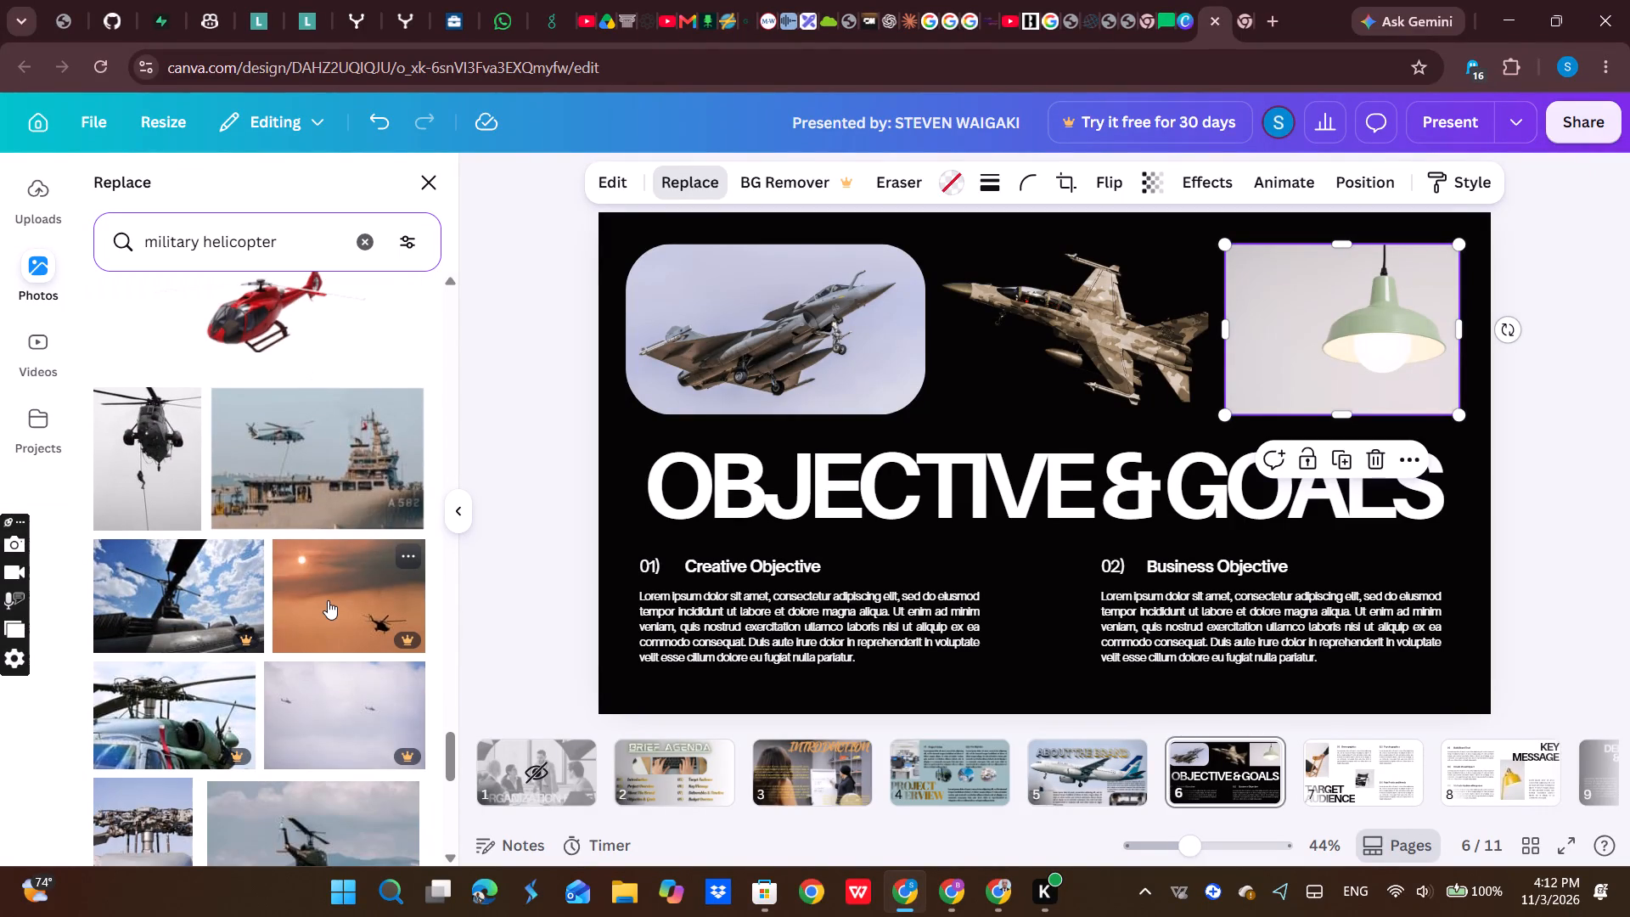
scroll(328, 600, "up", 2)
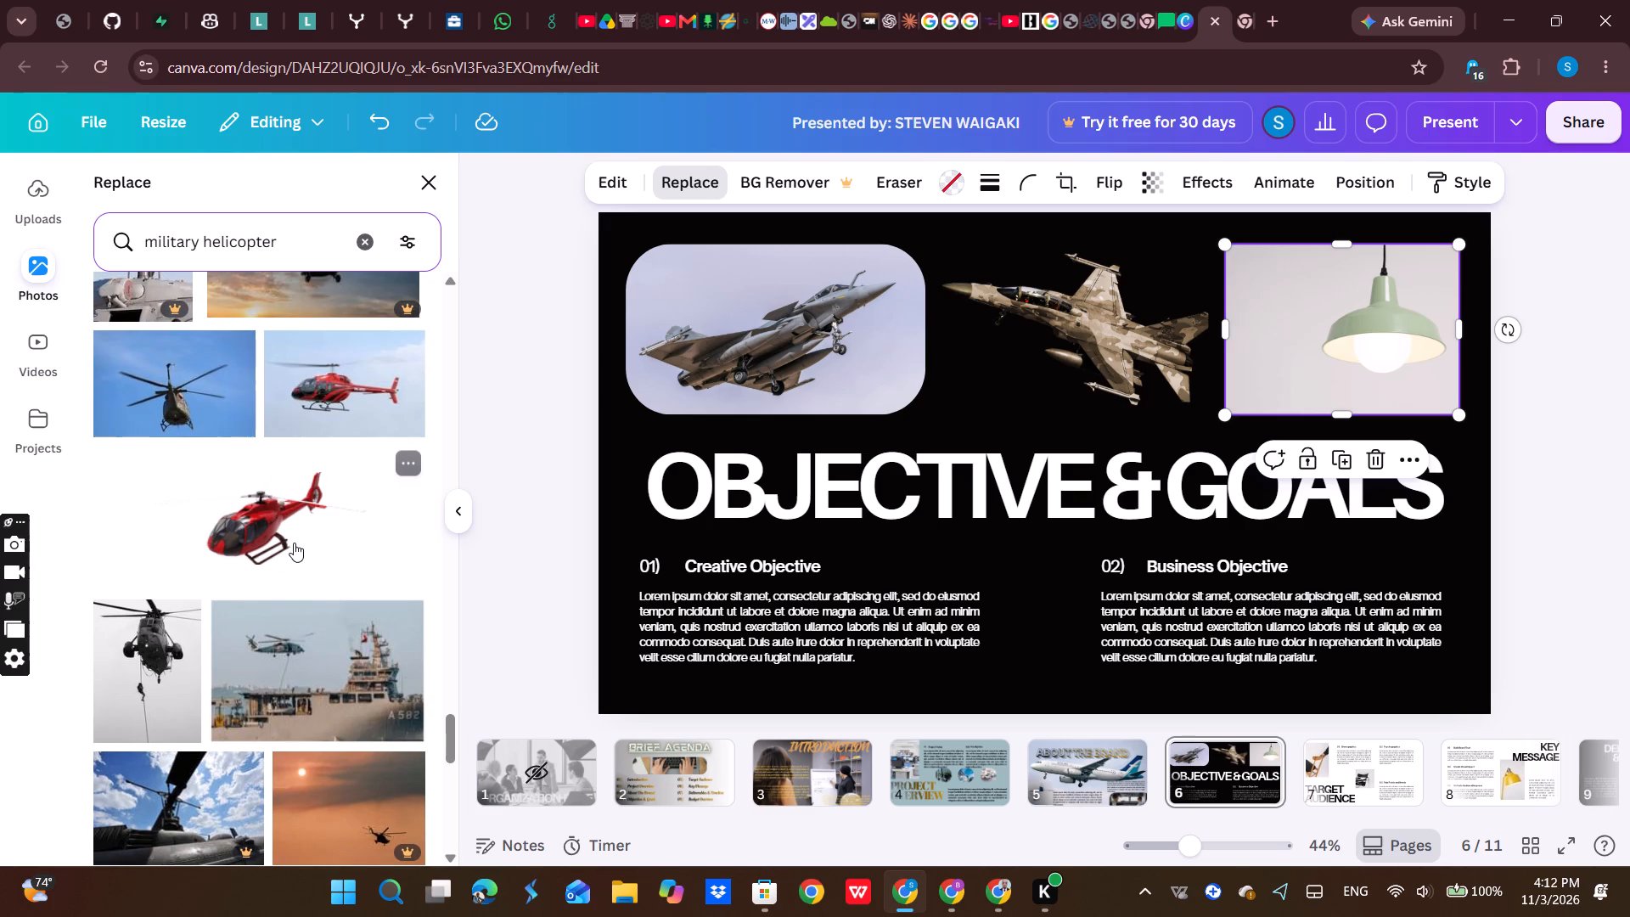
left_click(294, 543)
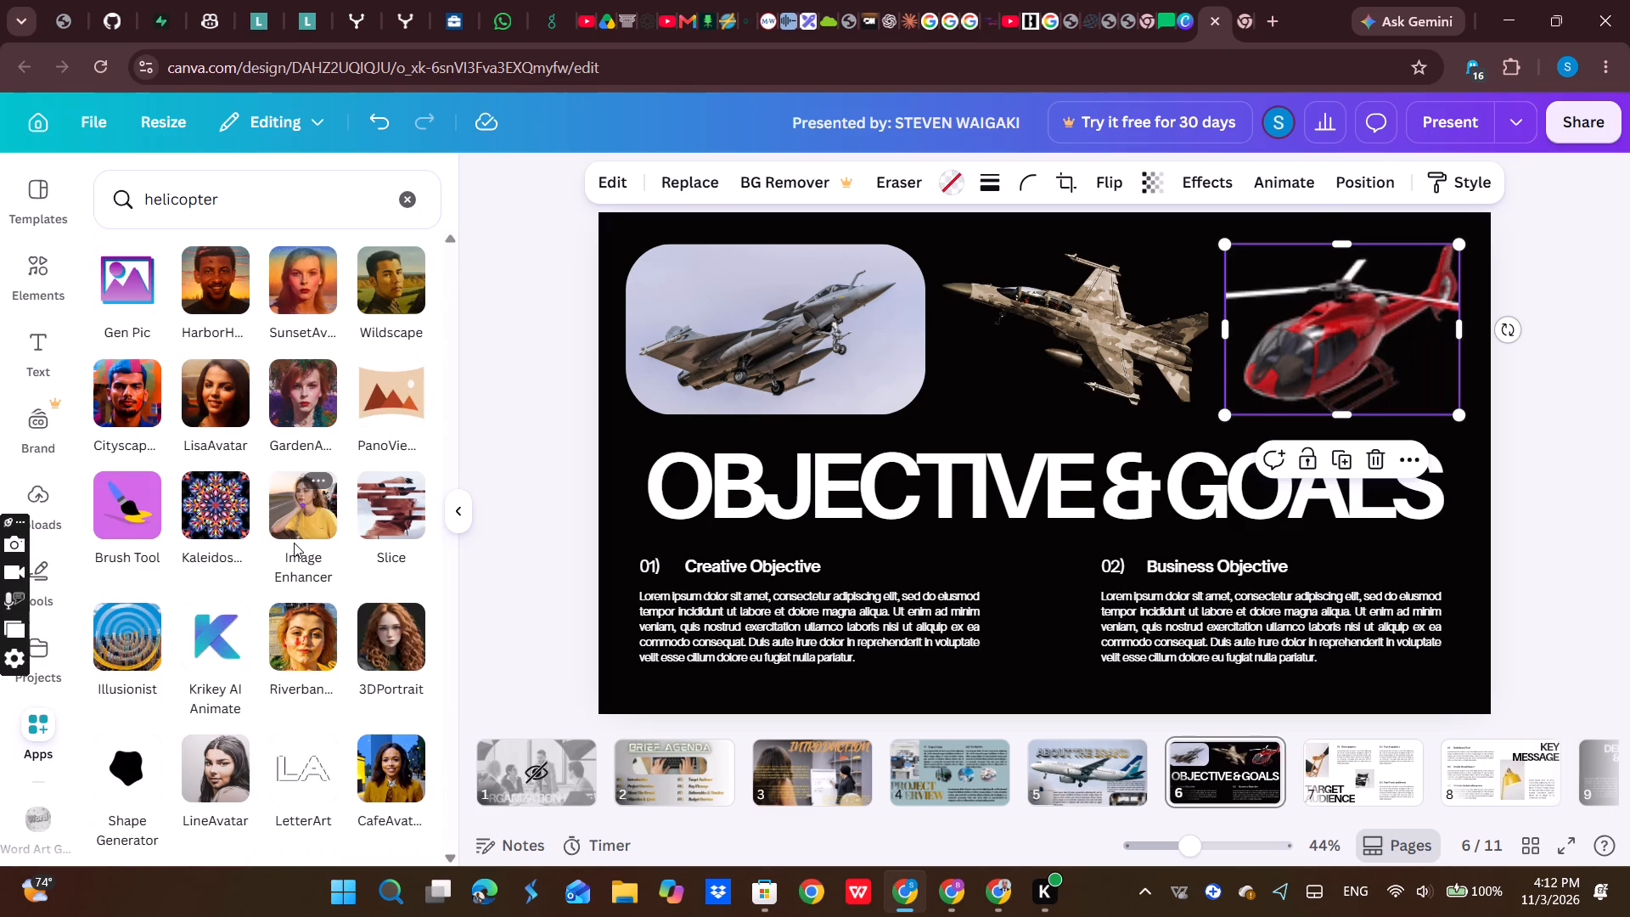
Change the font of the "OBJECTIVE & GOALS" title to DM Serif Display from the Corporate font results.
left_click(1155, 466)
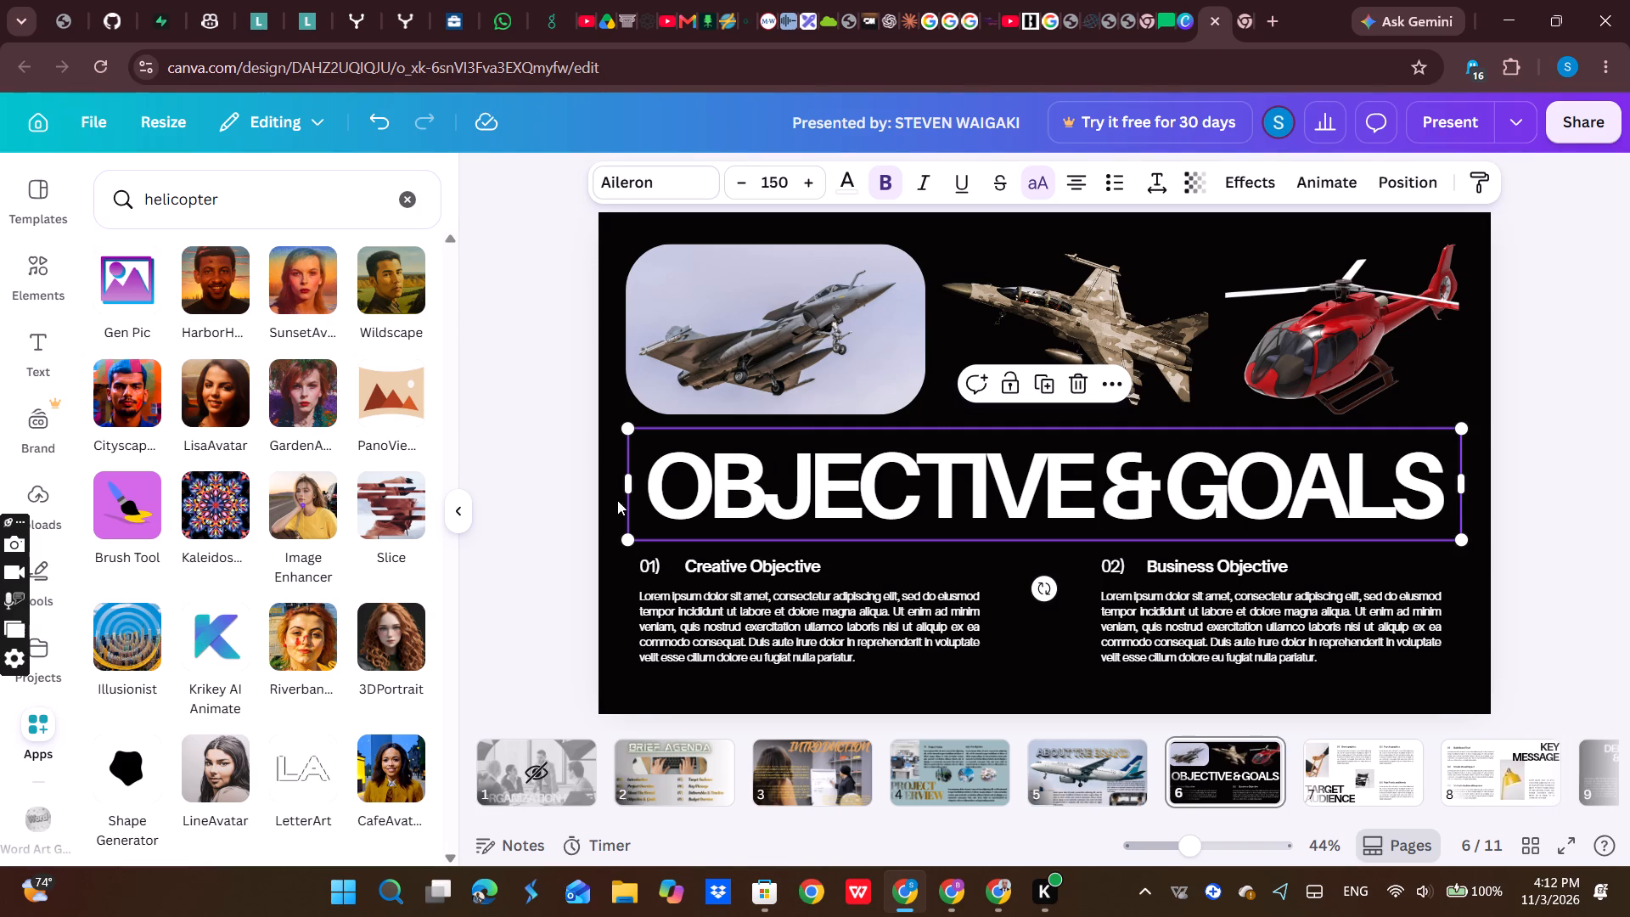
left_click(1110, 490)
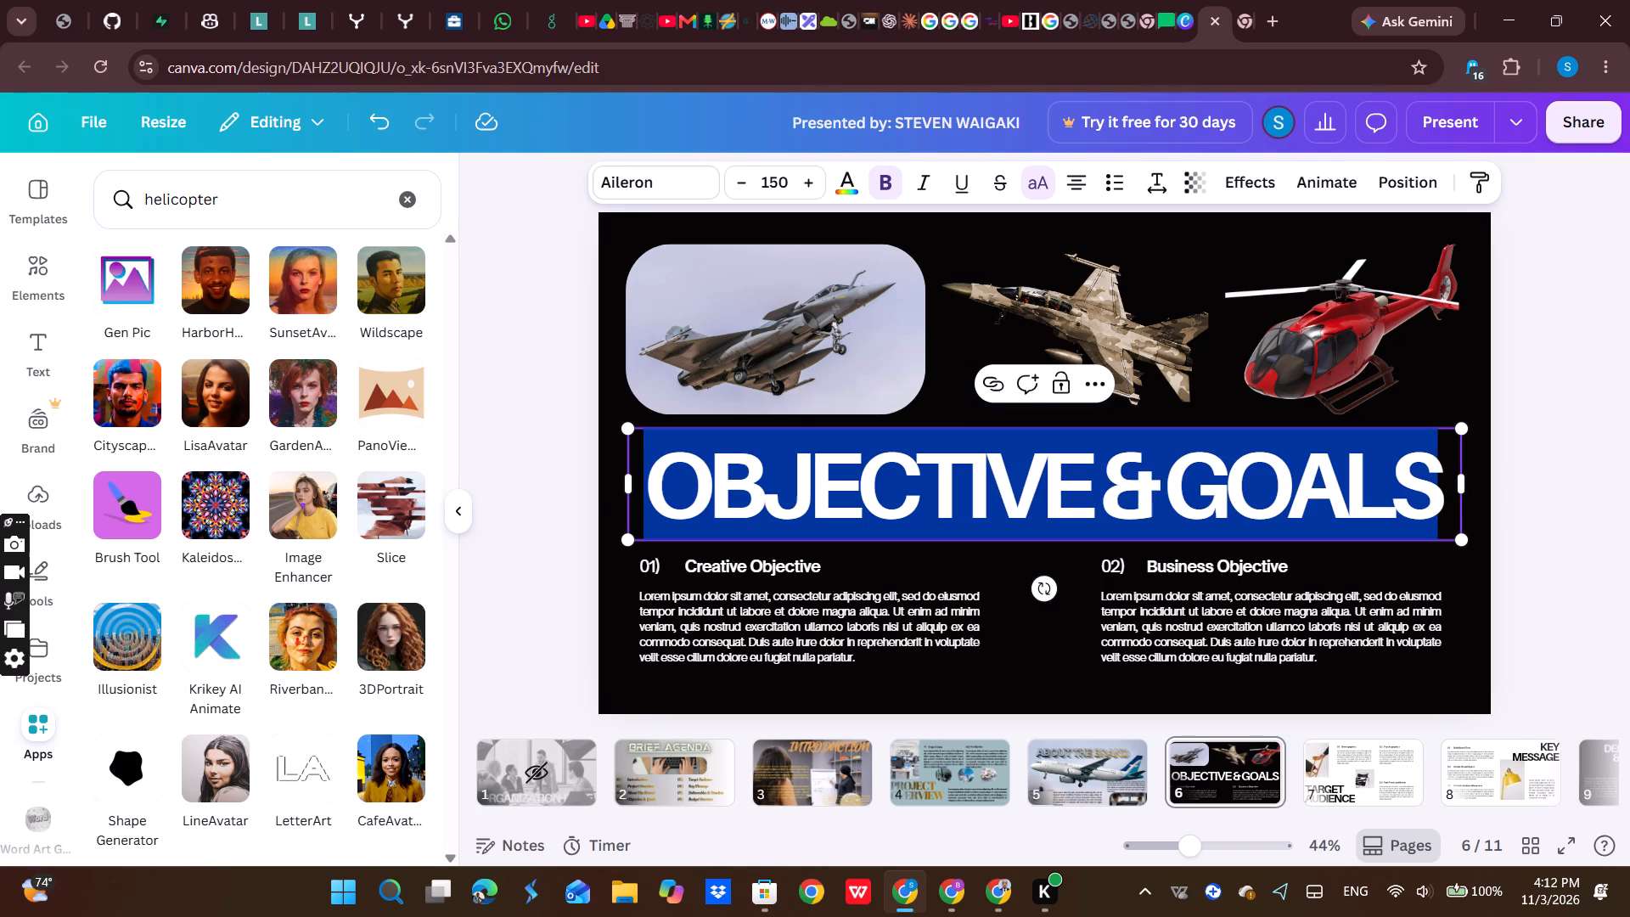
left_click(863, 484)
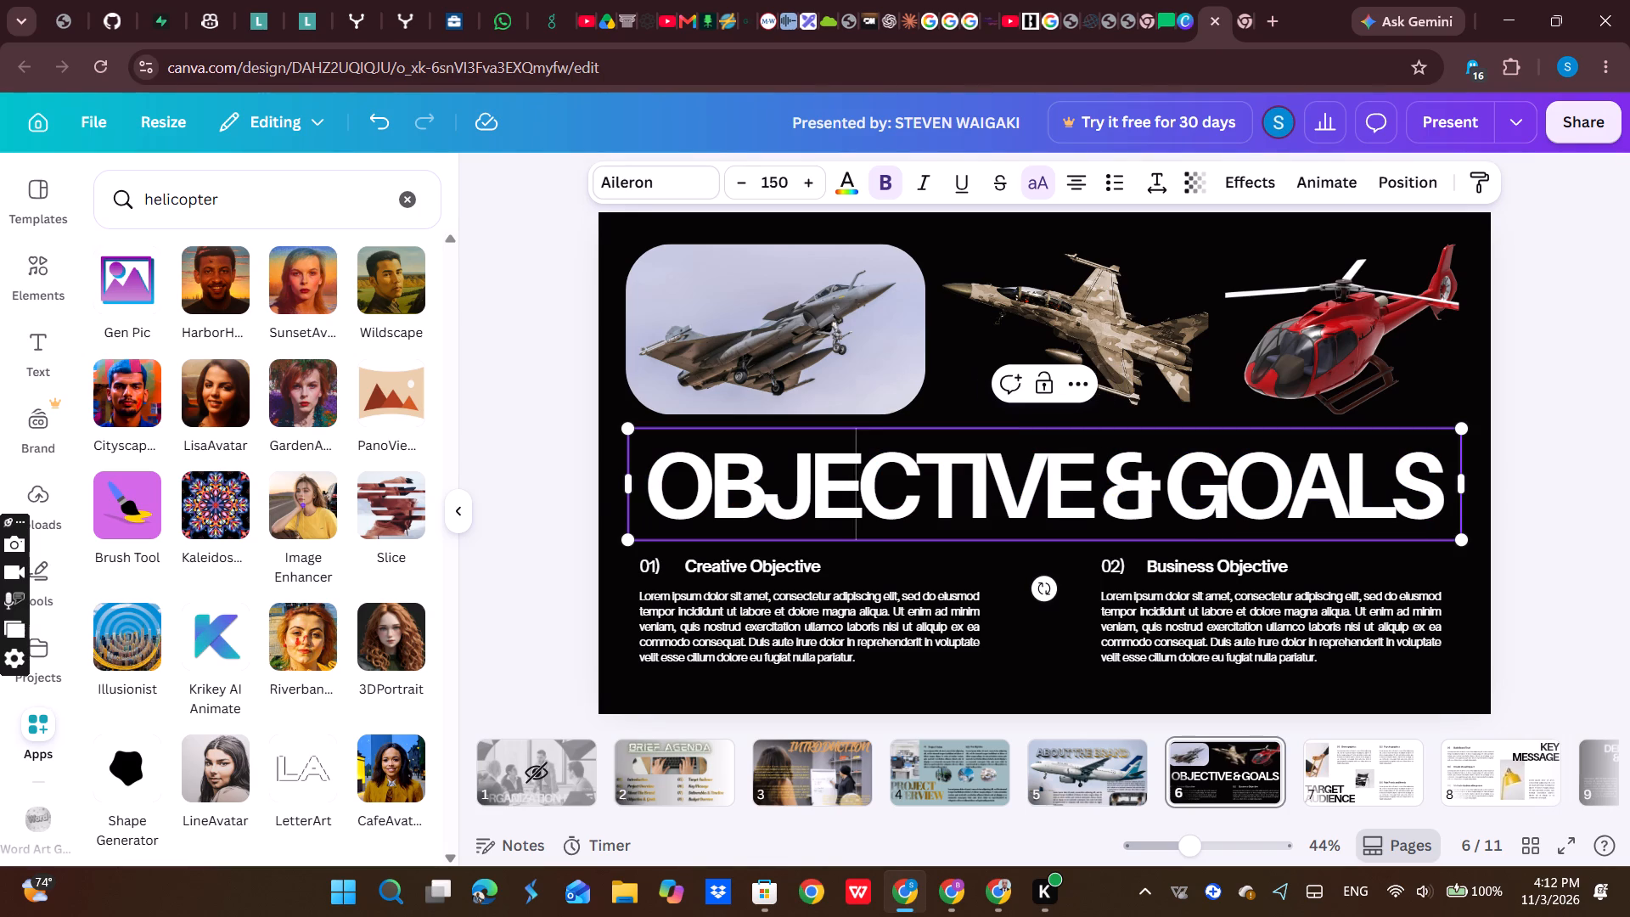
left_click(919, 603)
left_click(884, 504)
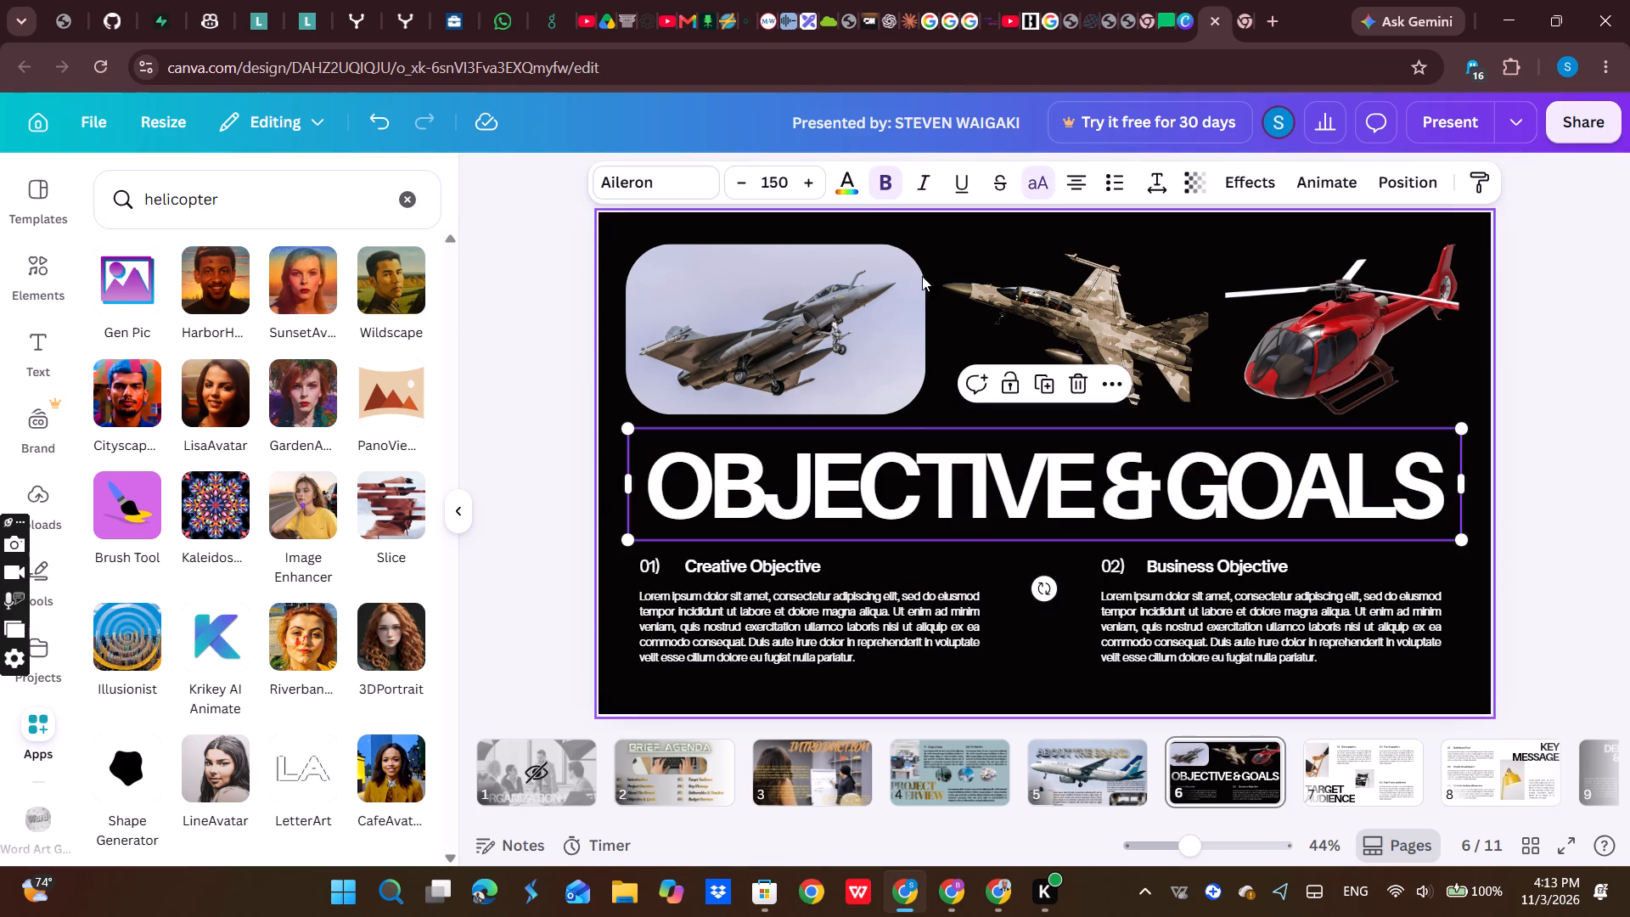
left_click(687, 182)
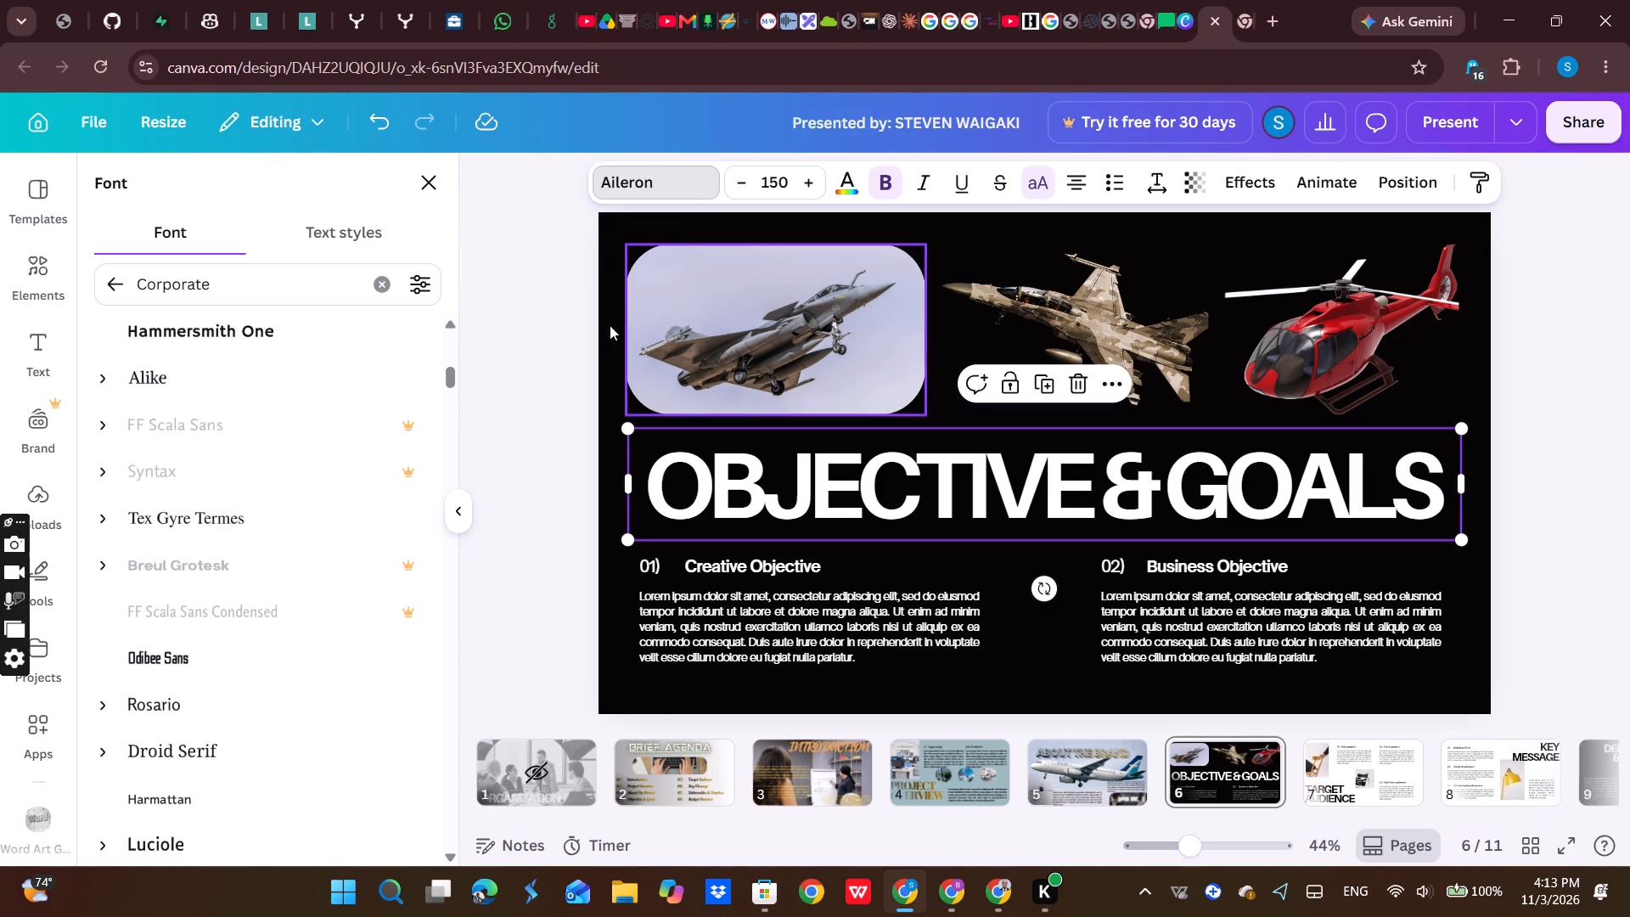
scroll(319, 513, "down", 2)
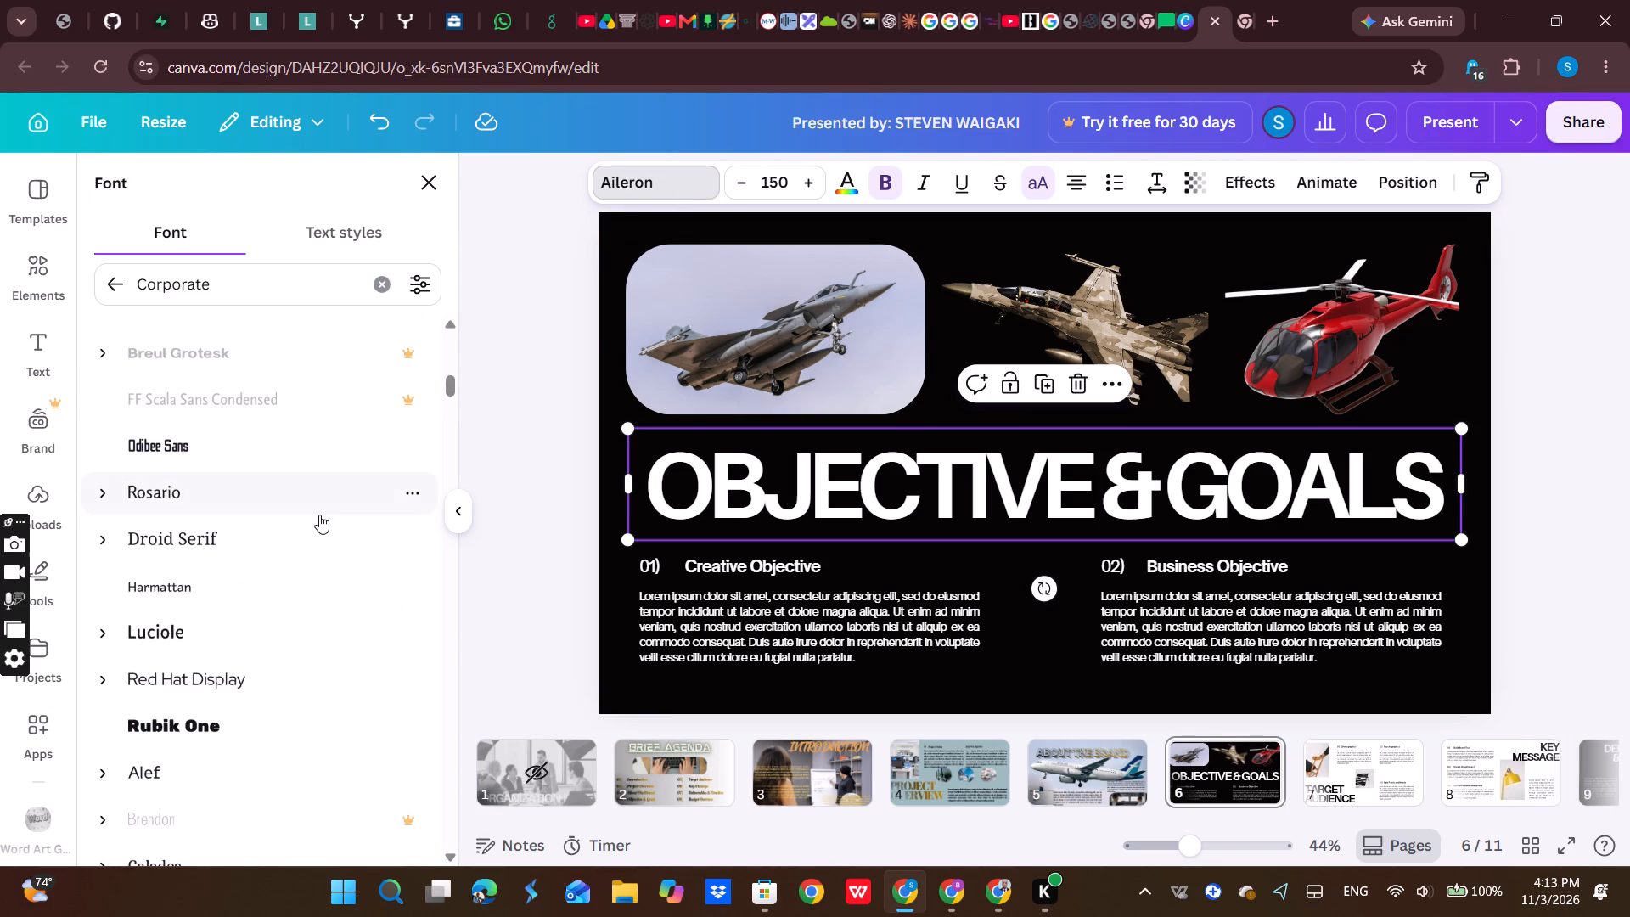
scroll(320, 519, "down", 5)
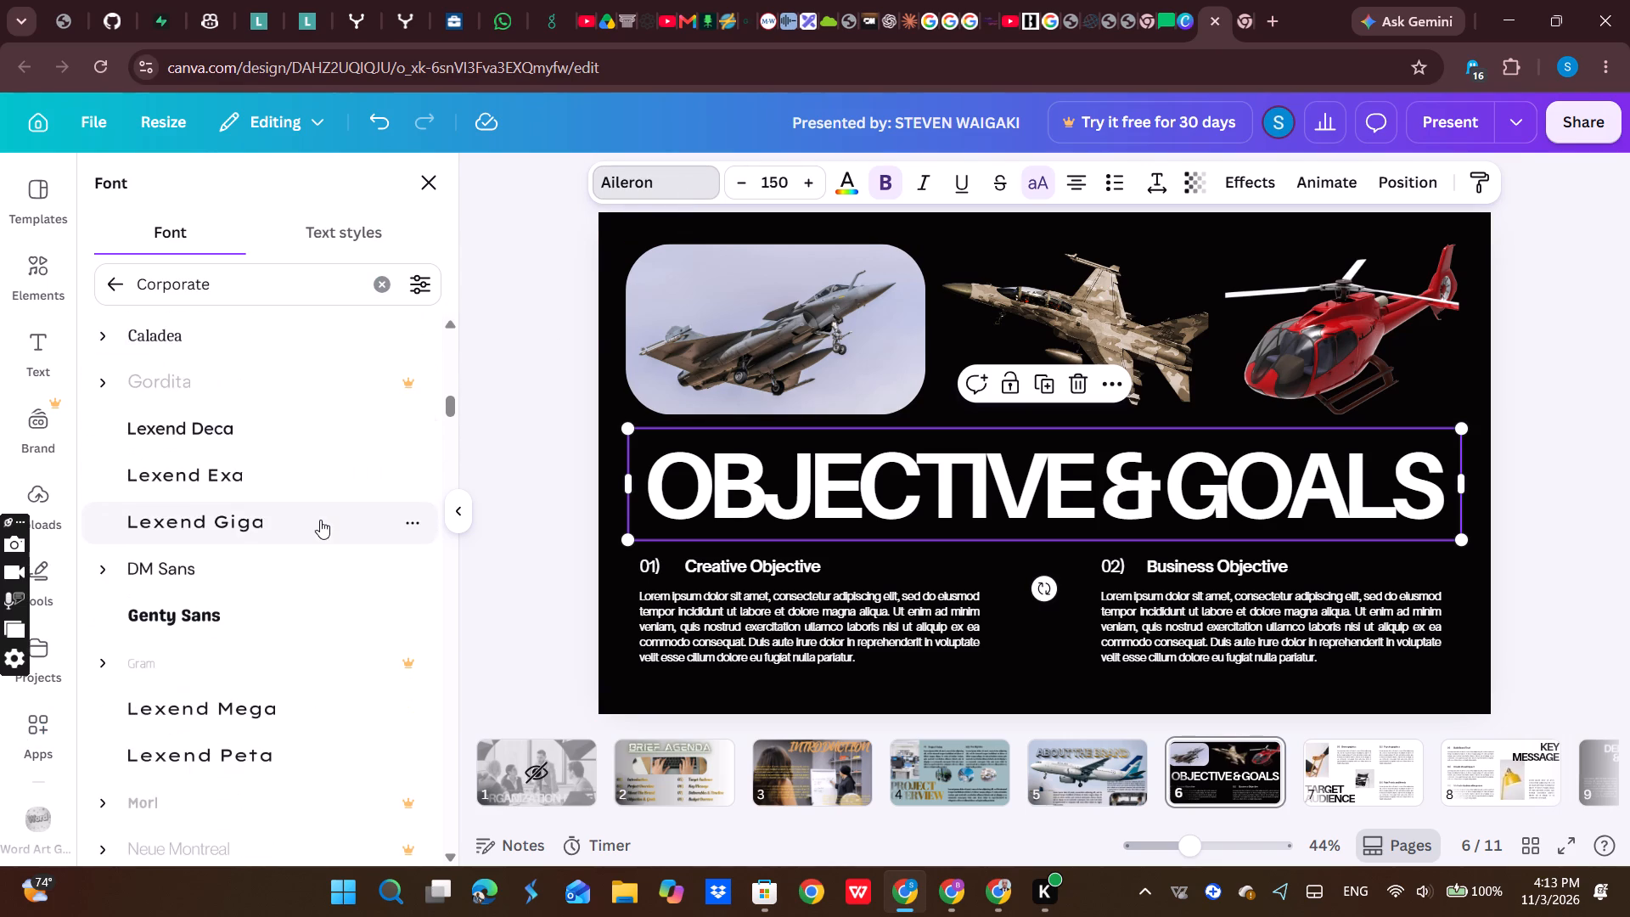
scroll(320, 520, "down", 8)
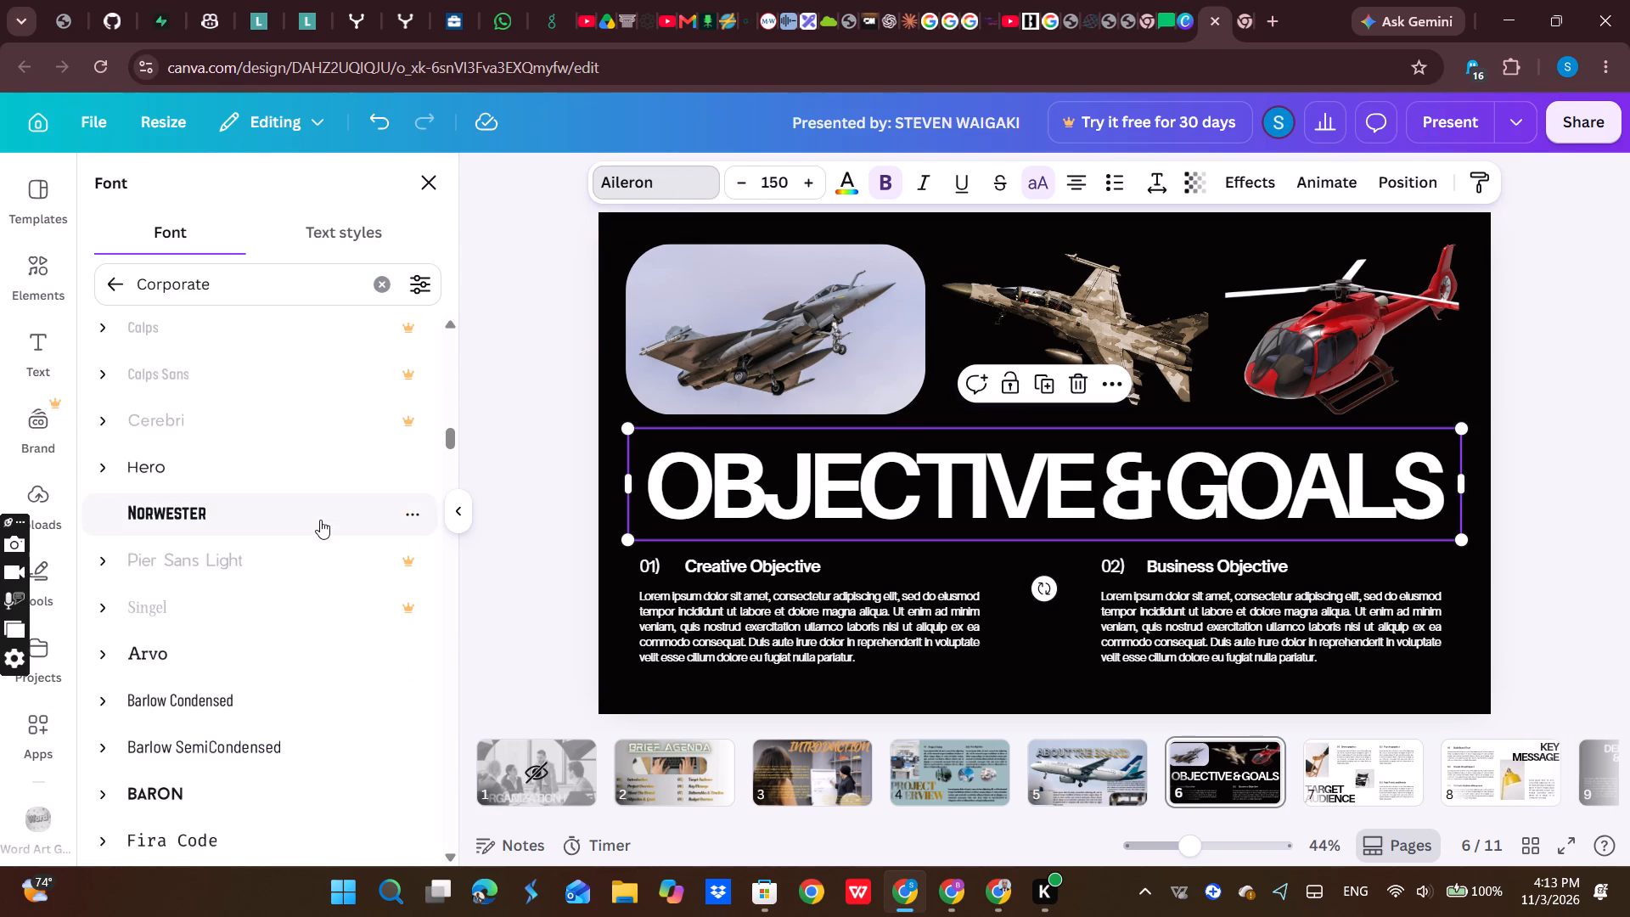
scroll(320, 520, "down", 6)
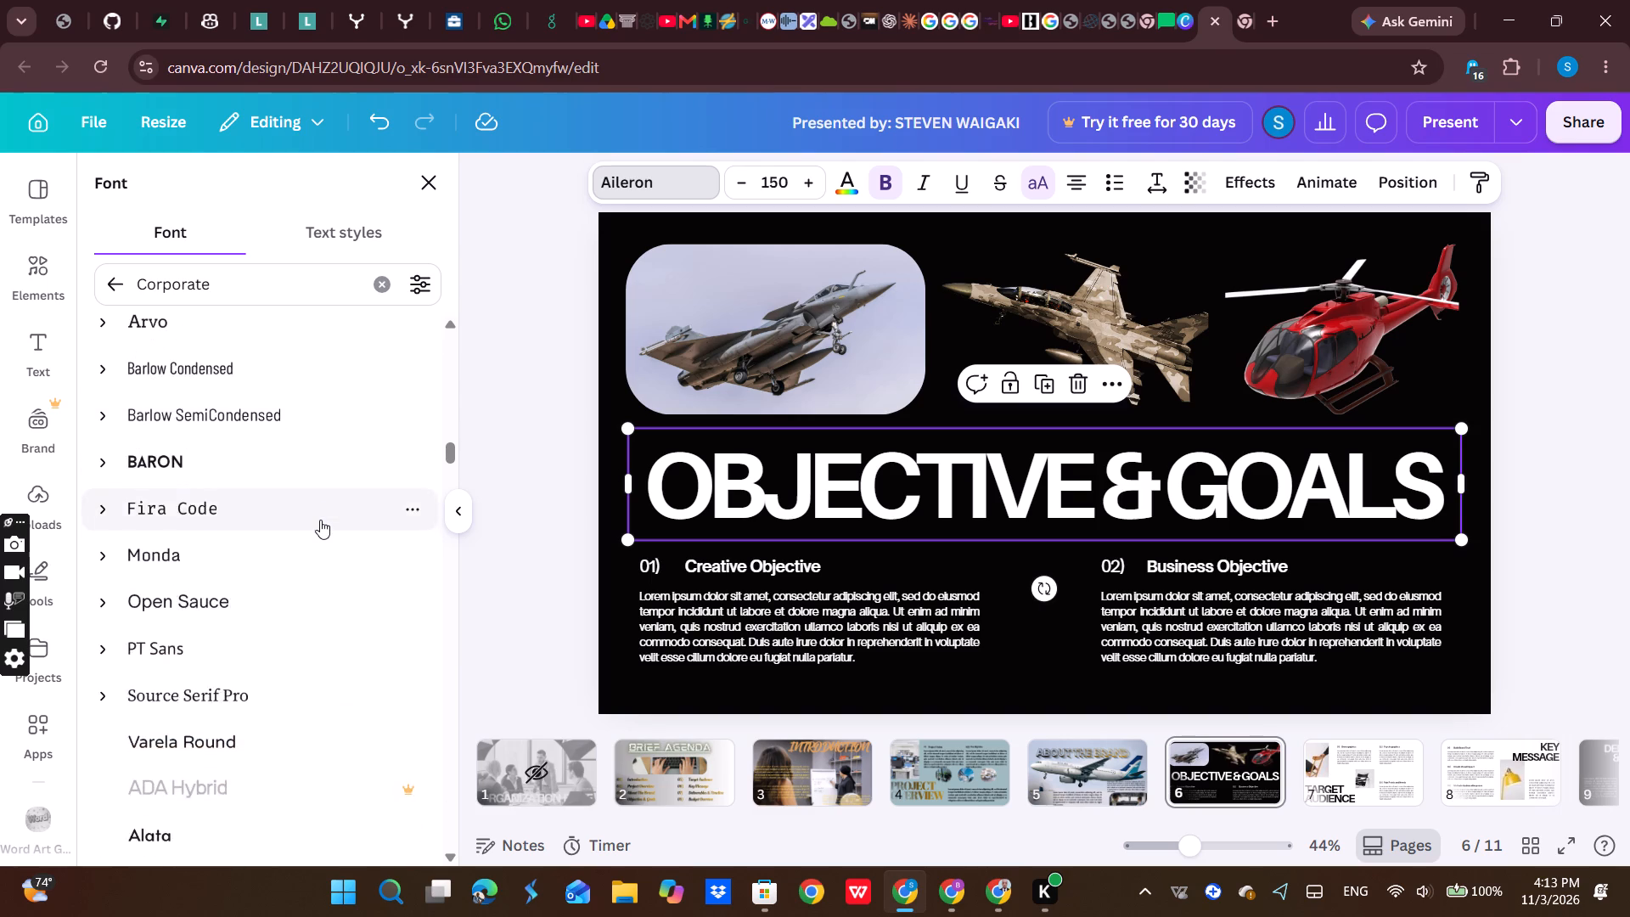
scroll(320, 523, "down", 1)
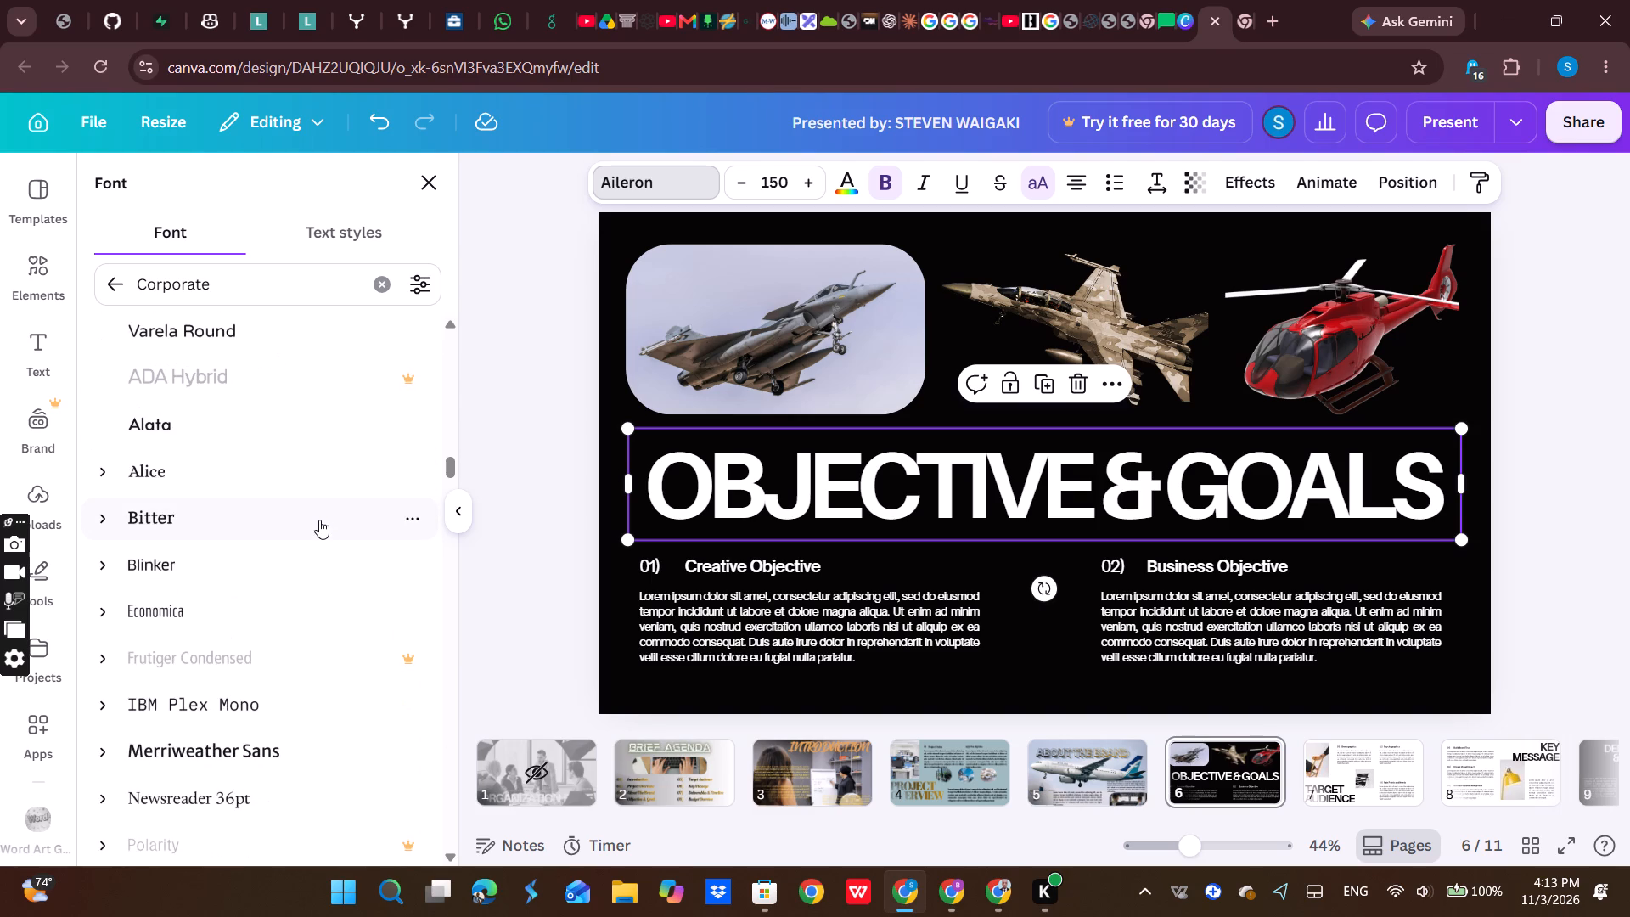
scroll(312, 512, "down", 4)
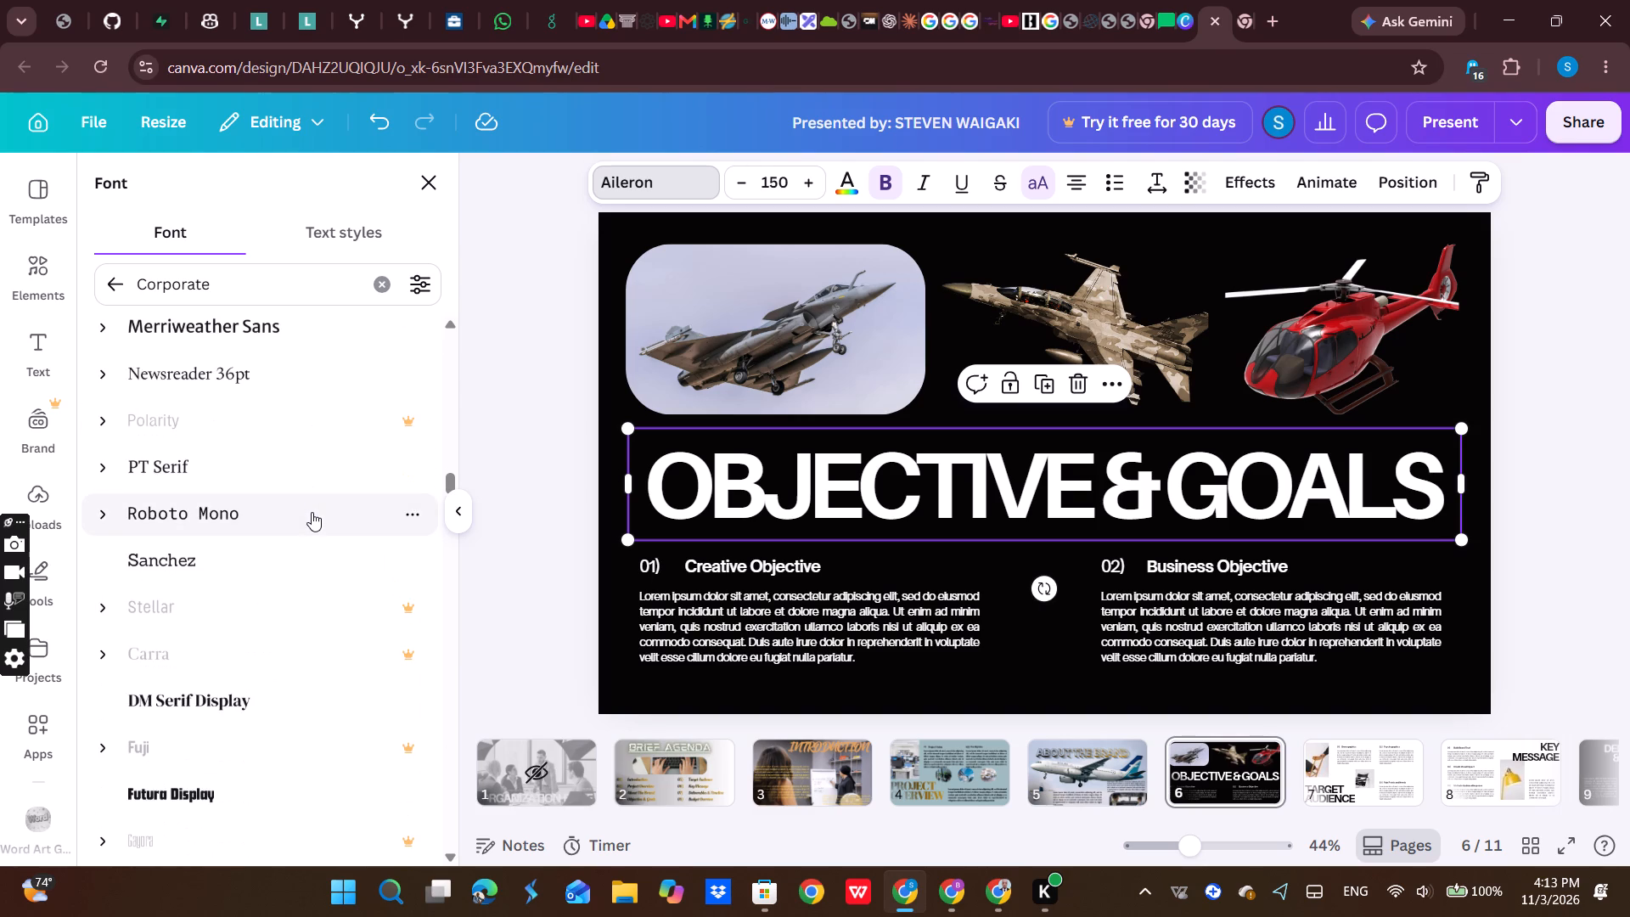
scroll(310, 512, "down", 2)
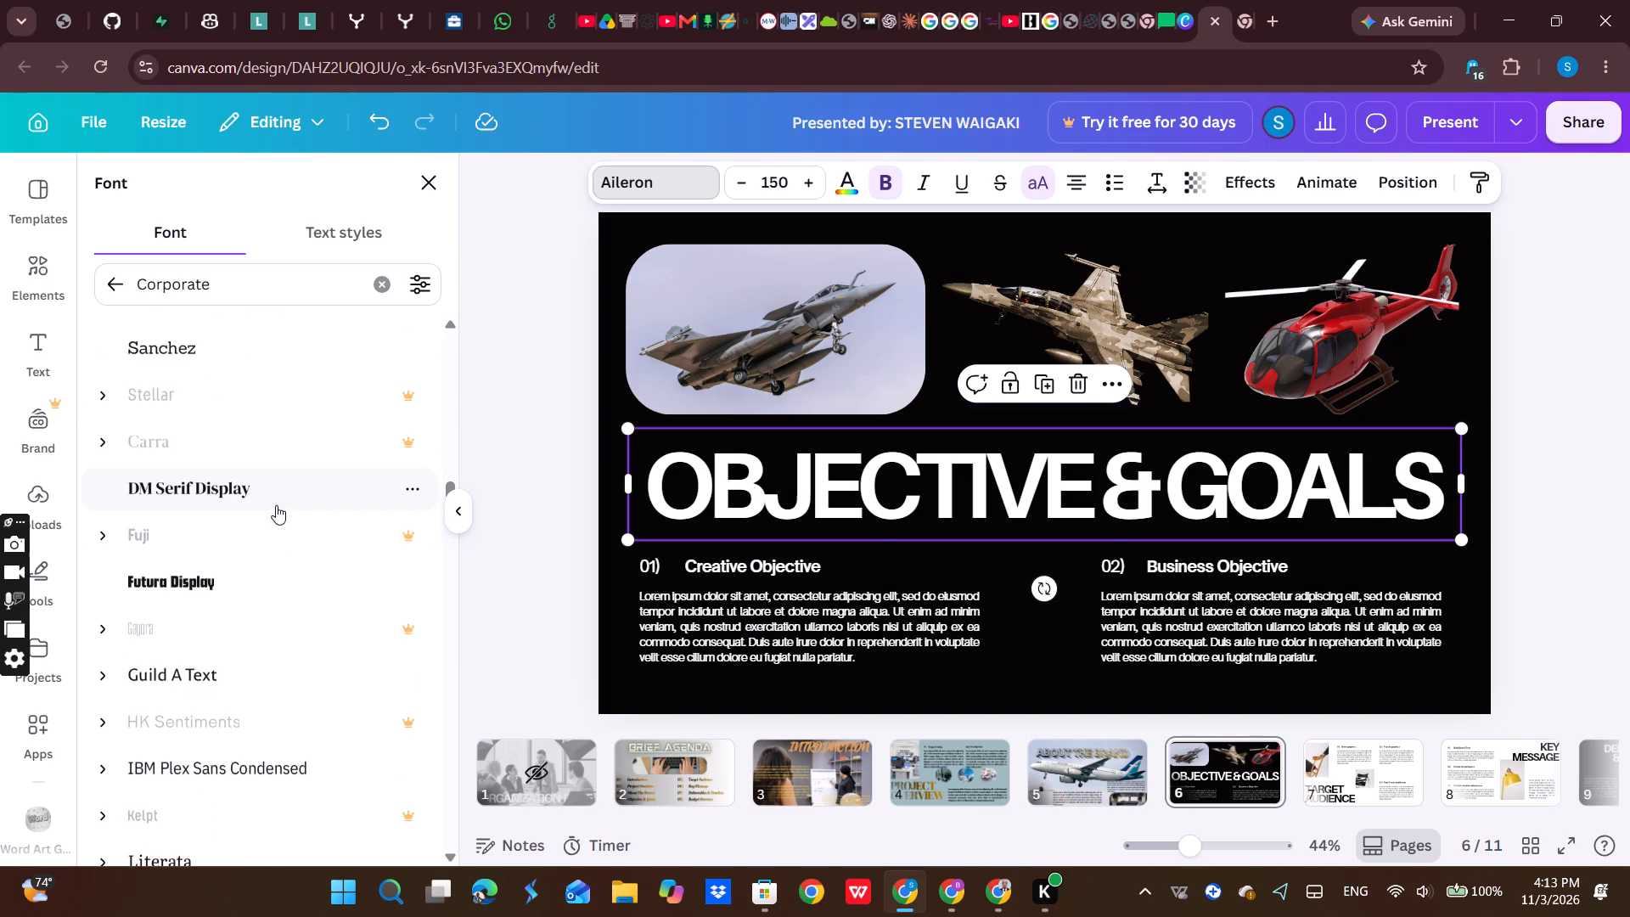
left_click(276, 505)
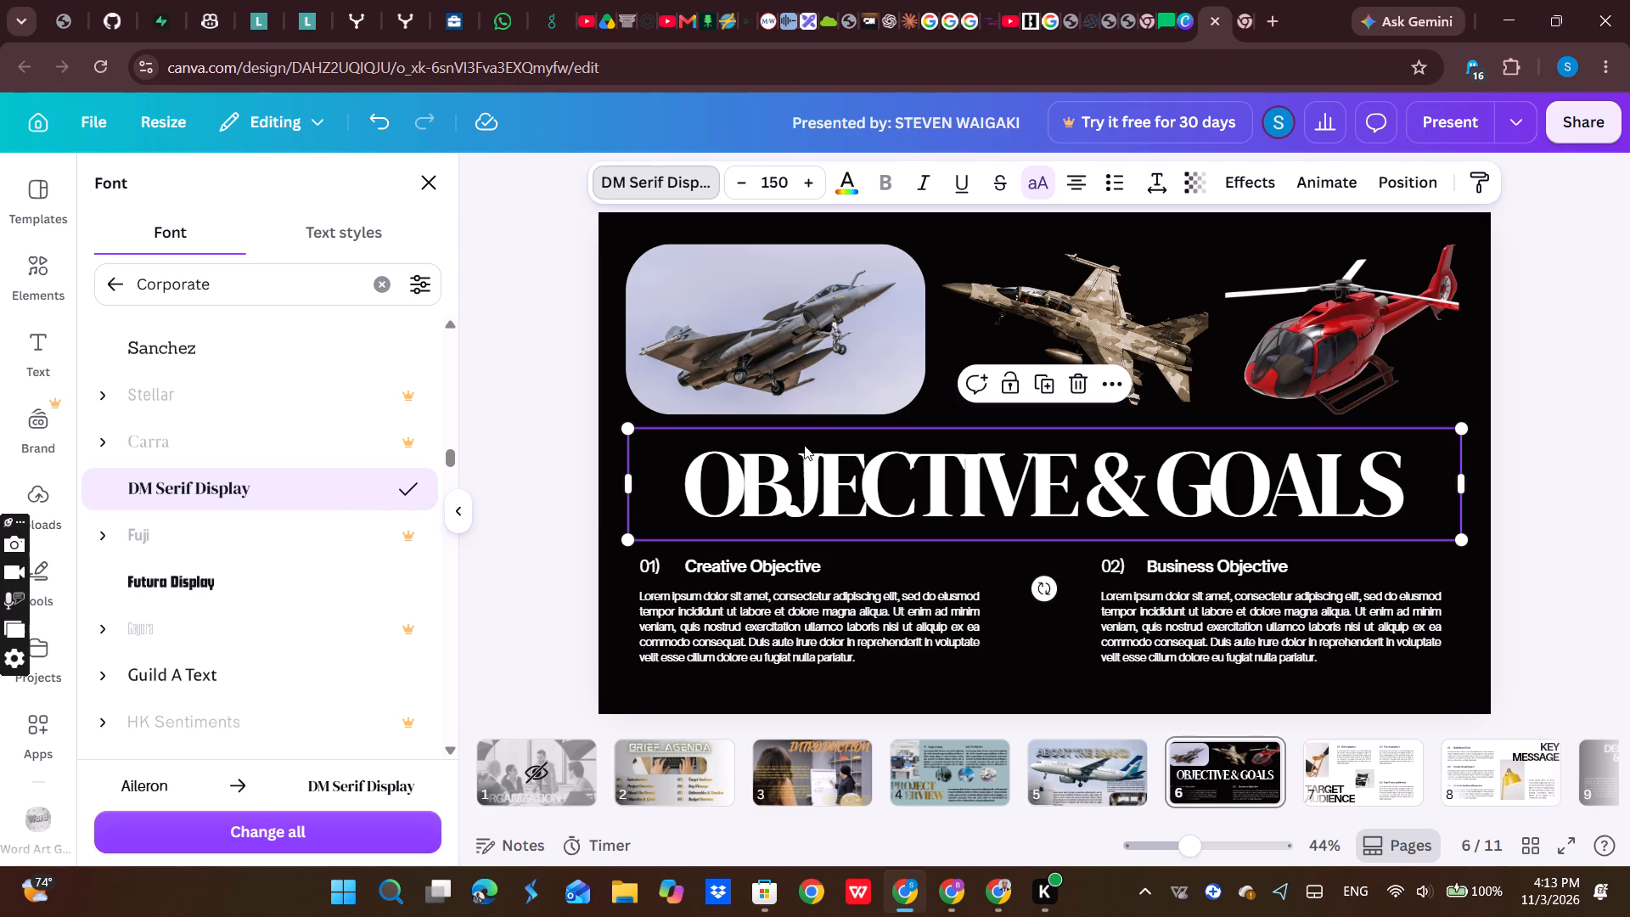
Apply the black-to-gold gradient from the design's text colours to the "OBJECTIVE & GOALS" title.
left_click(834, 191)
left_click(208, 386)
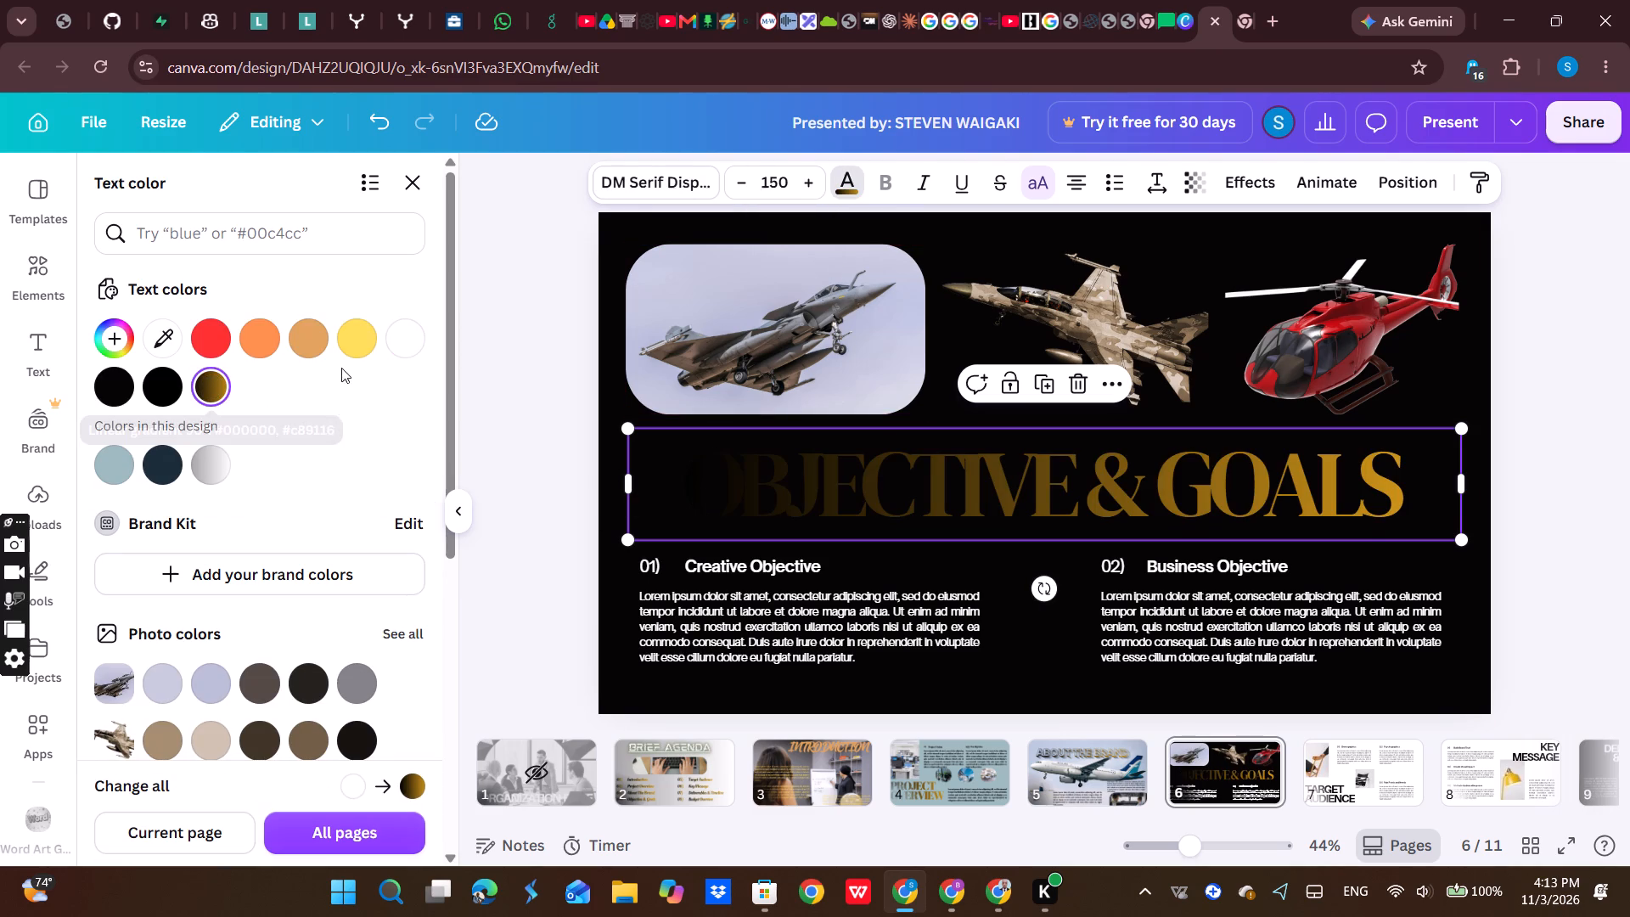
left_click(660, 233)
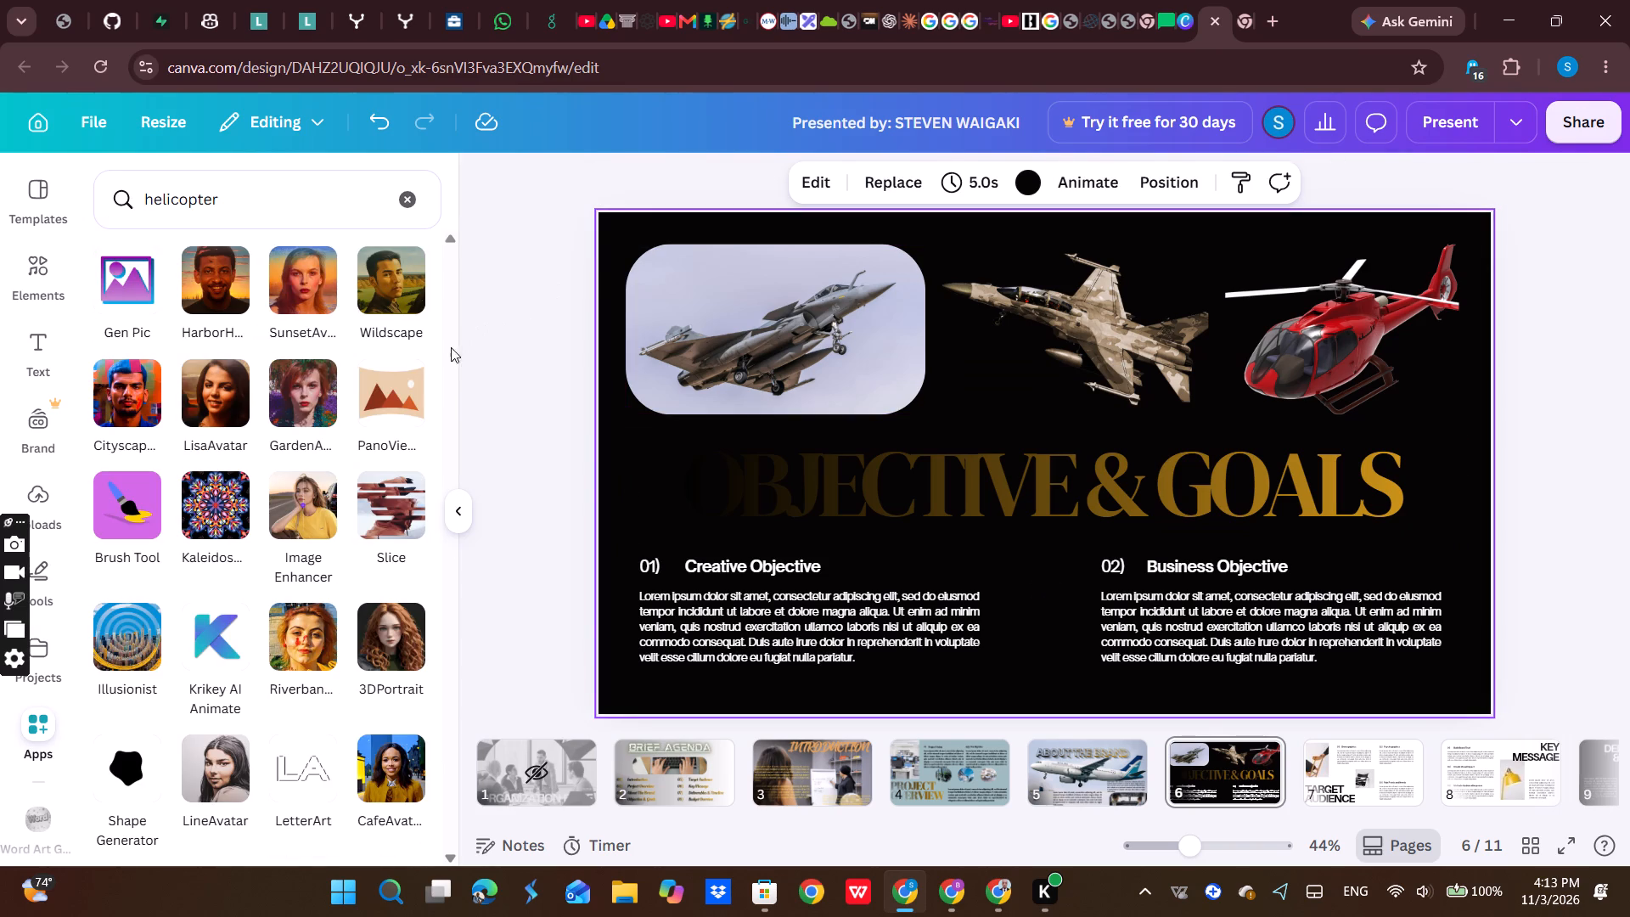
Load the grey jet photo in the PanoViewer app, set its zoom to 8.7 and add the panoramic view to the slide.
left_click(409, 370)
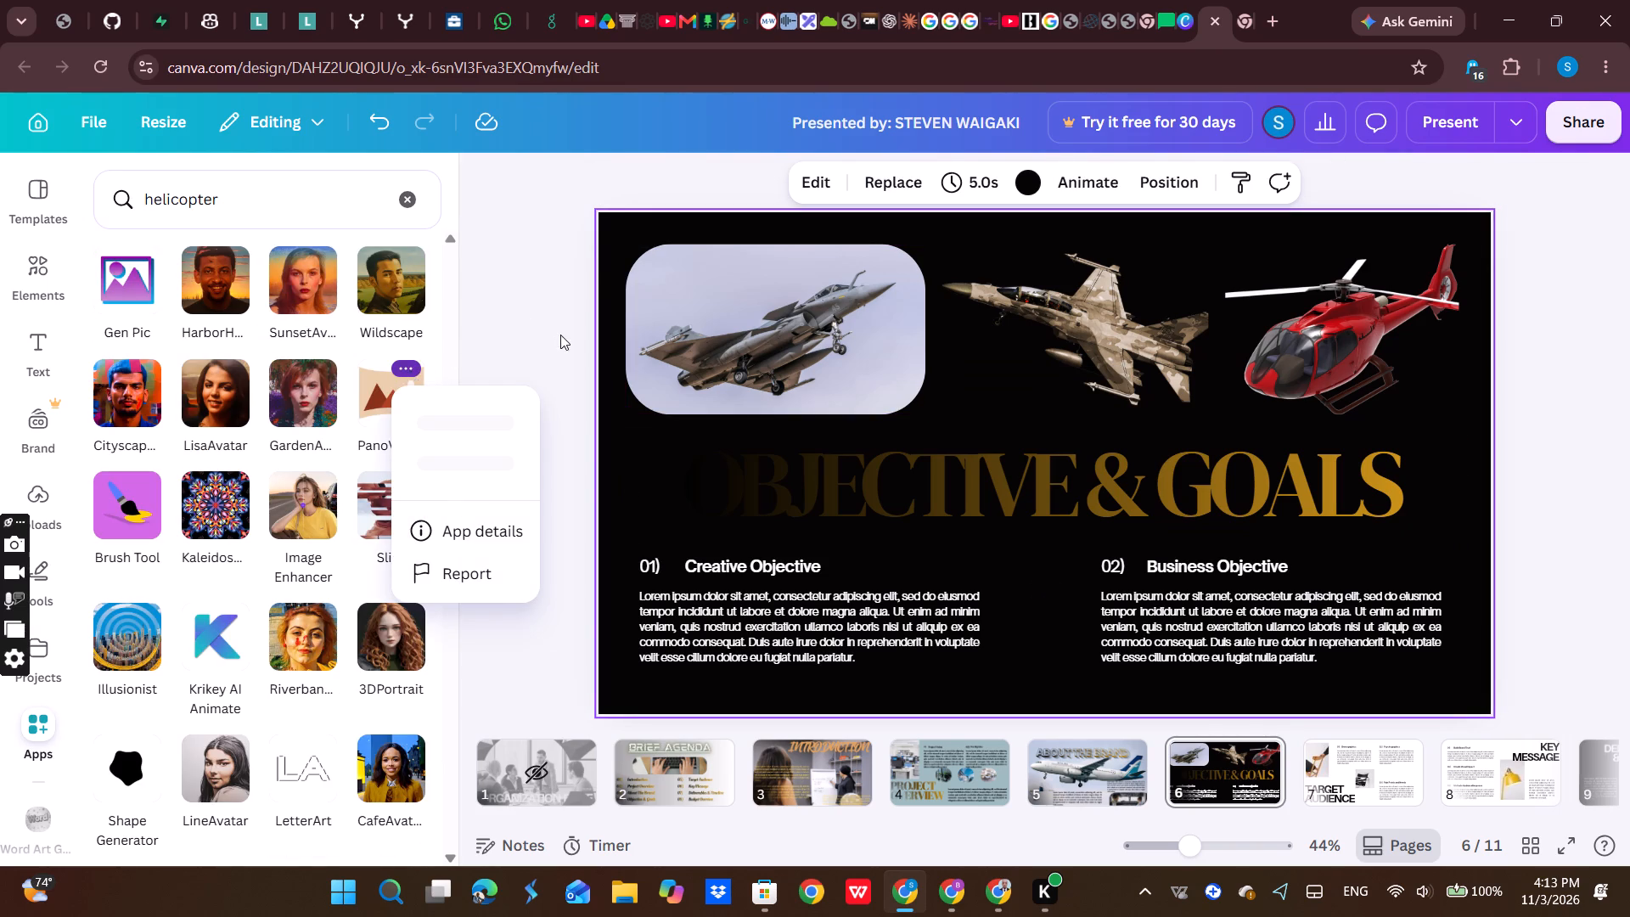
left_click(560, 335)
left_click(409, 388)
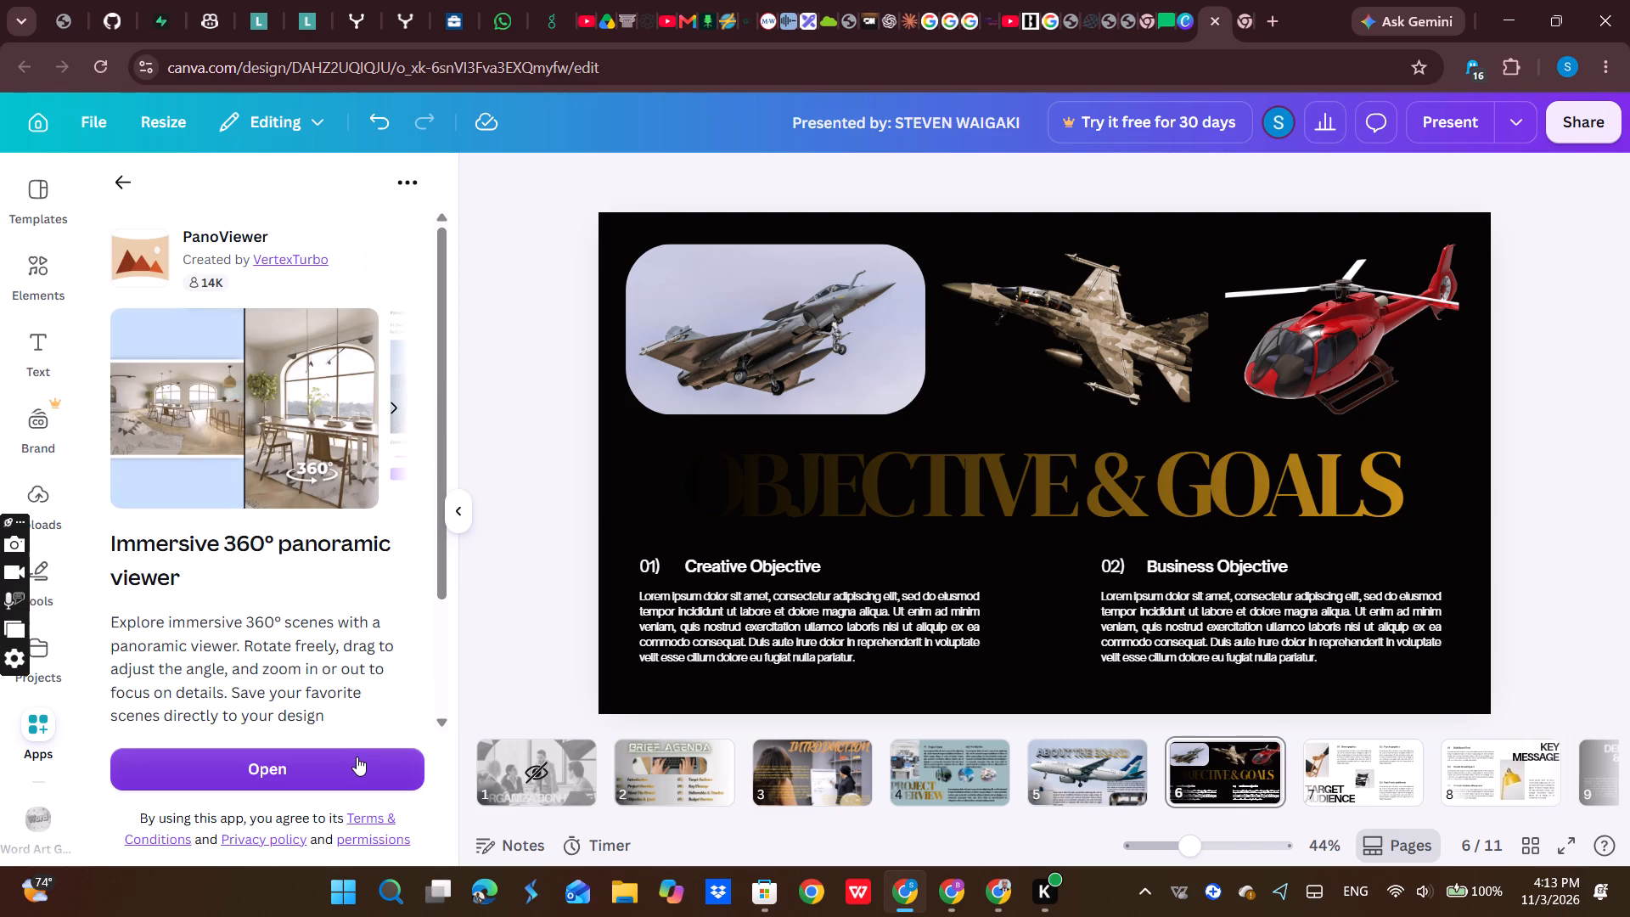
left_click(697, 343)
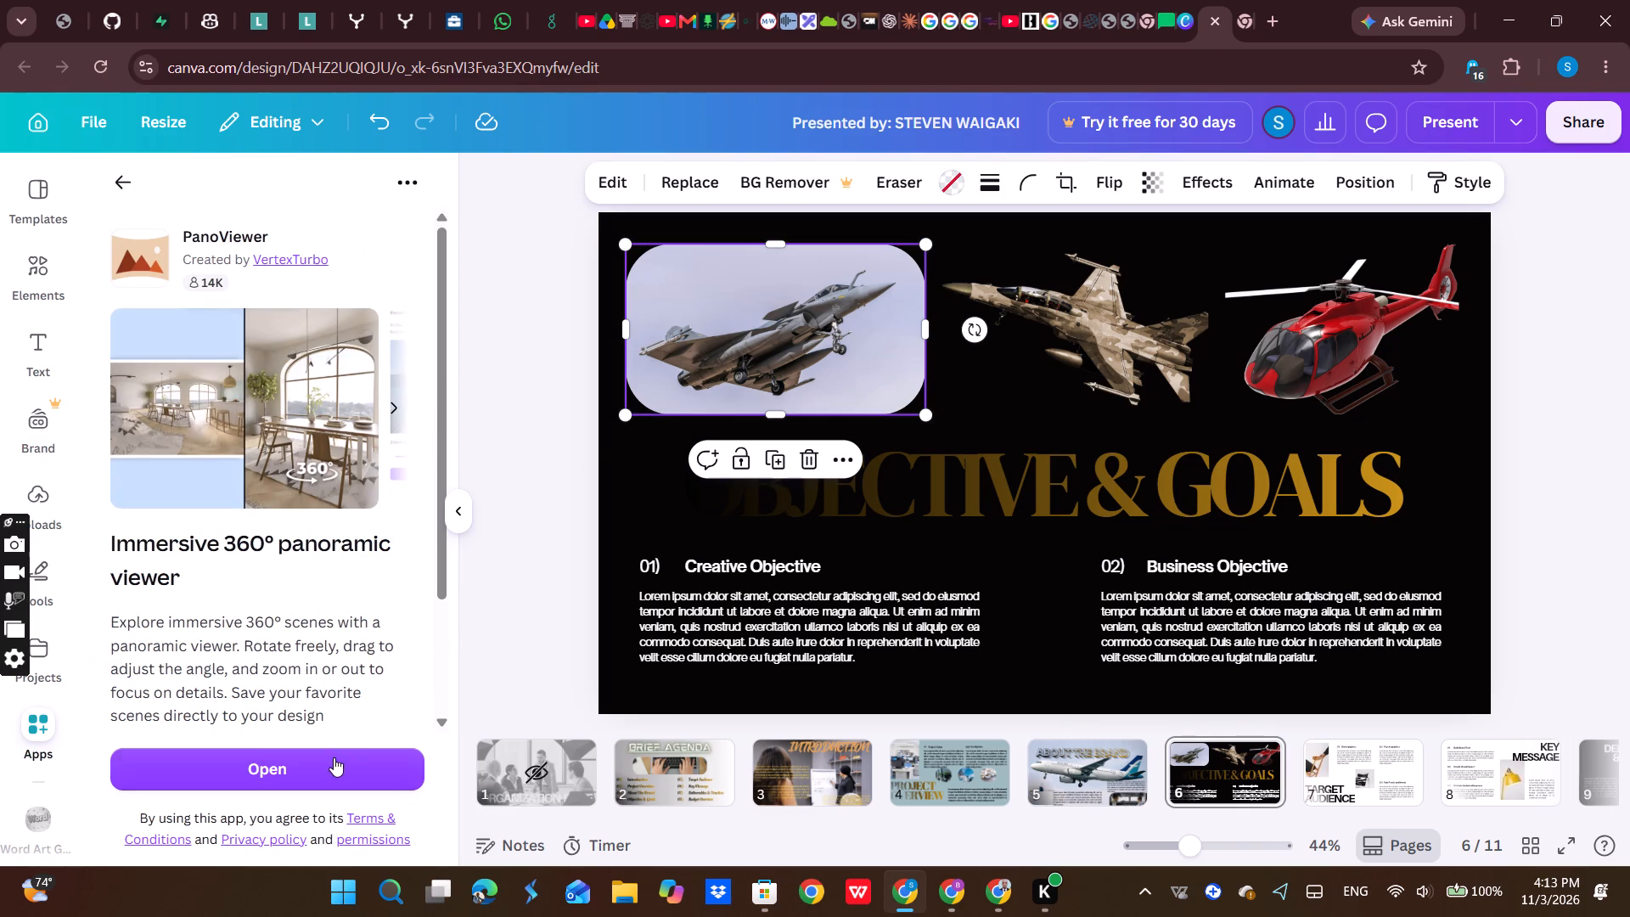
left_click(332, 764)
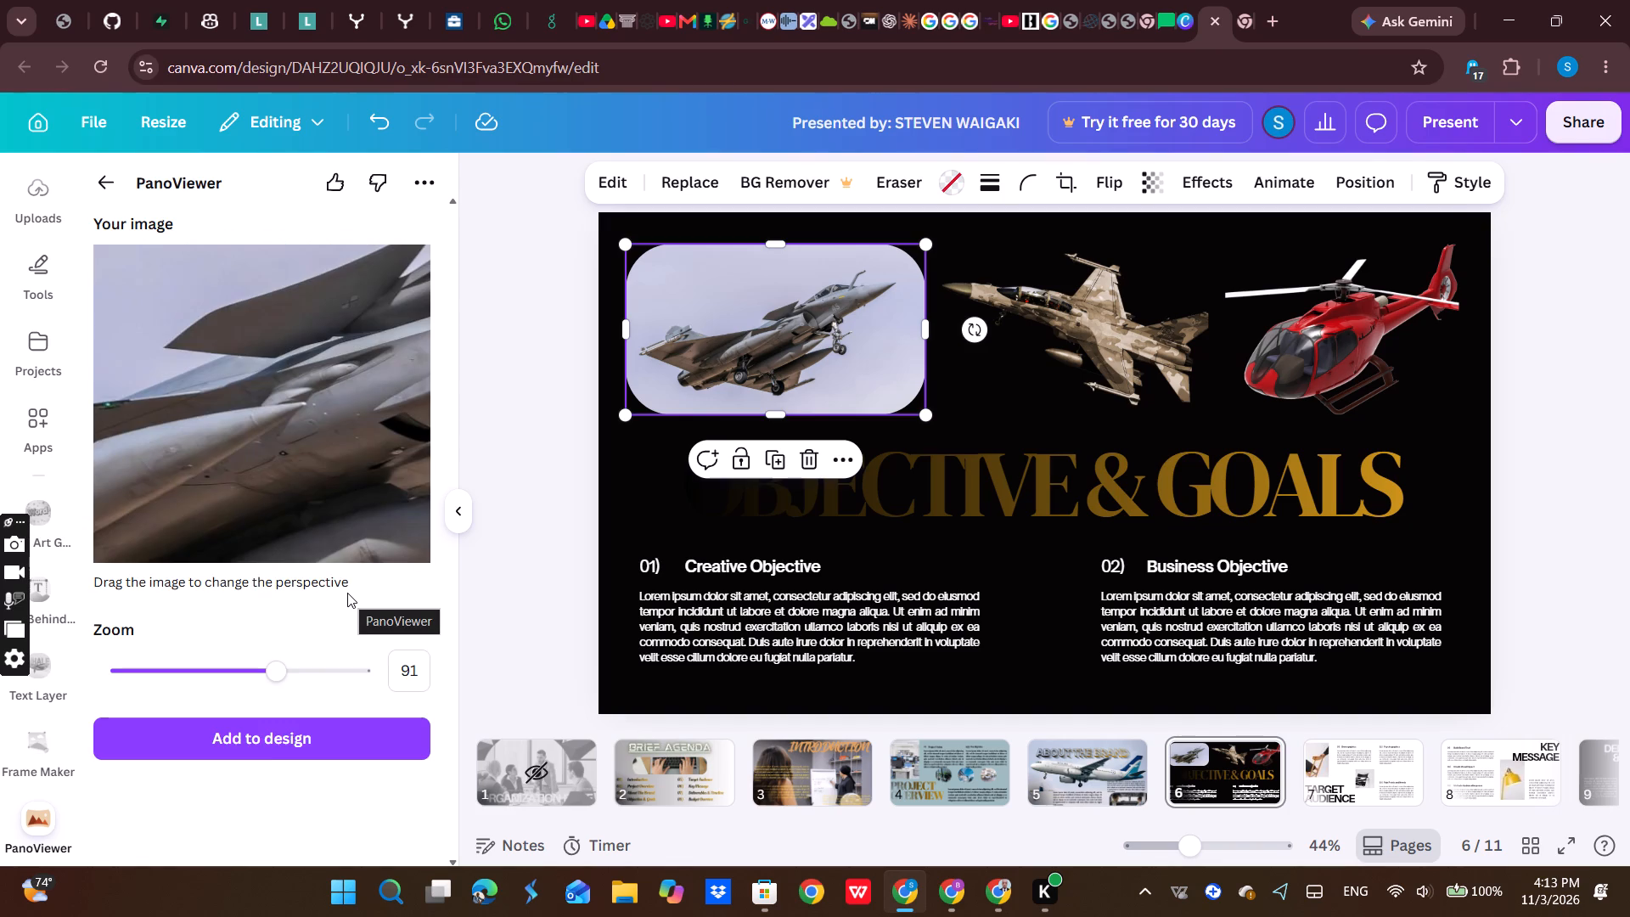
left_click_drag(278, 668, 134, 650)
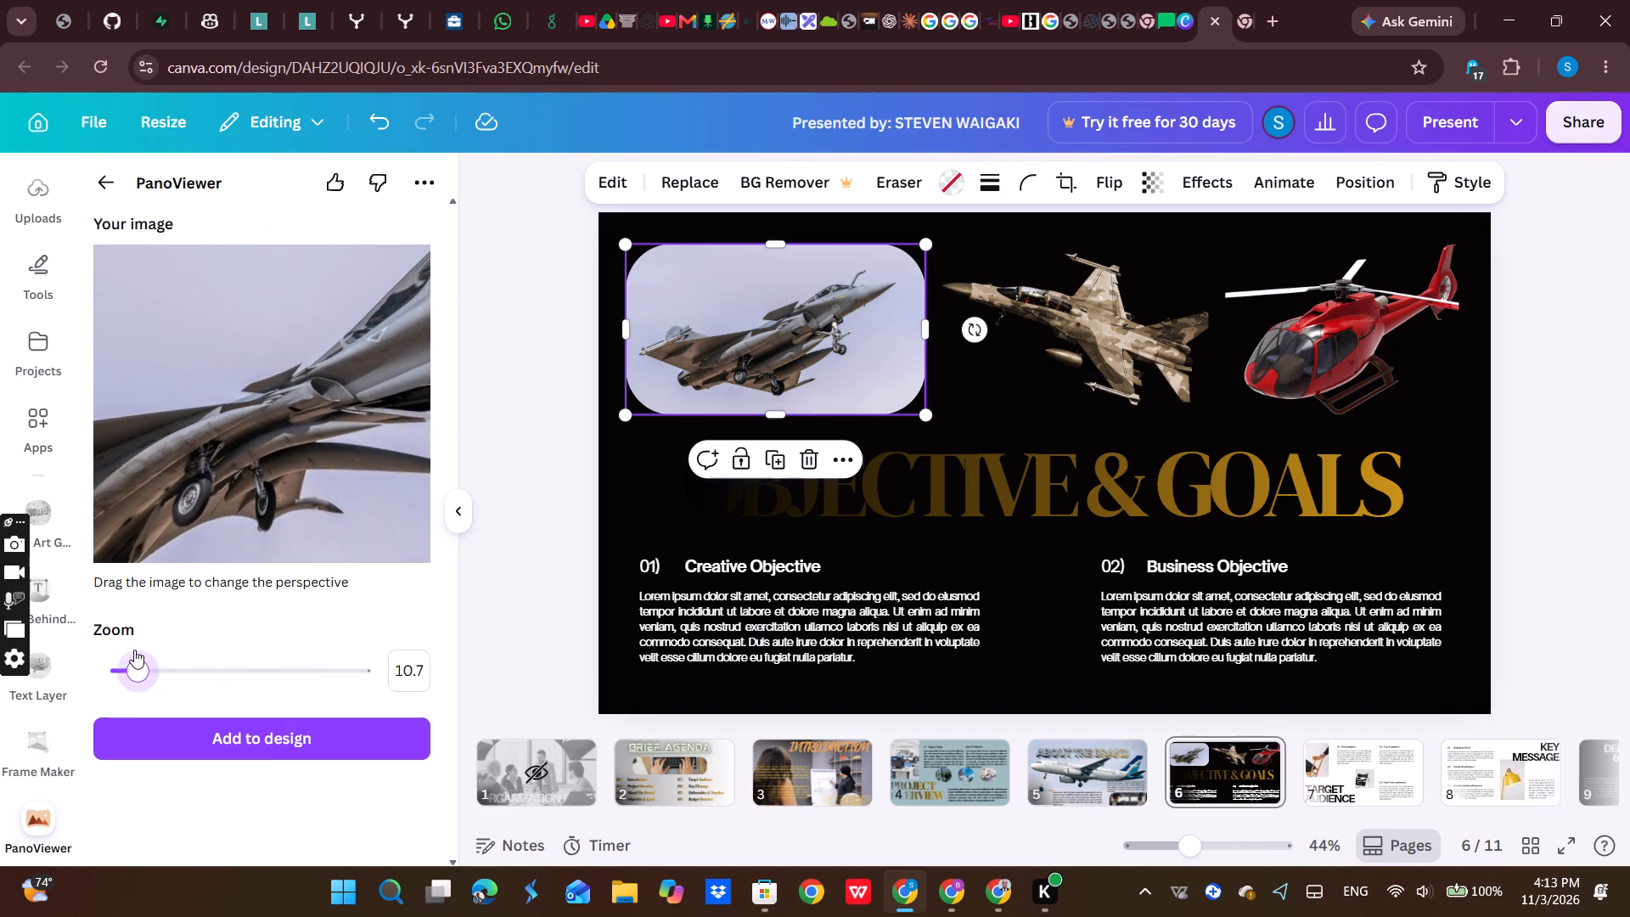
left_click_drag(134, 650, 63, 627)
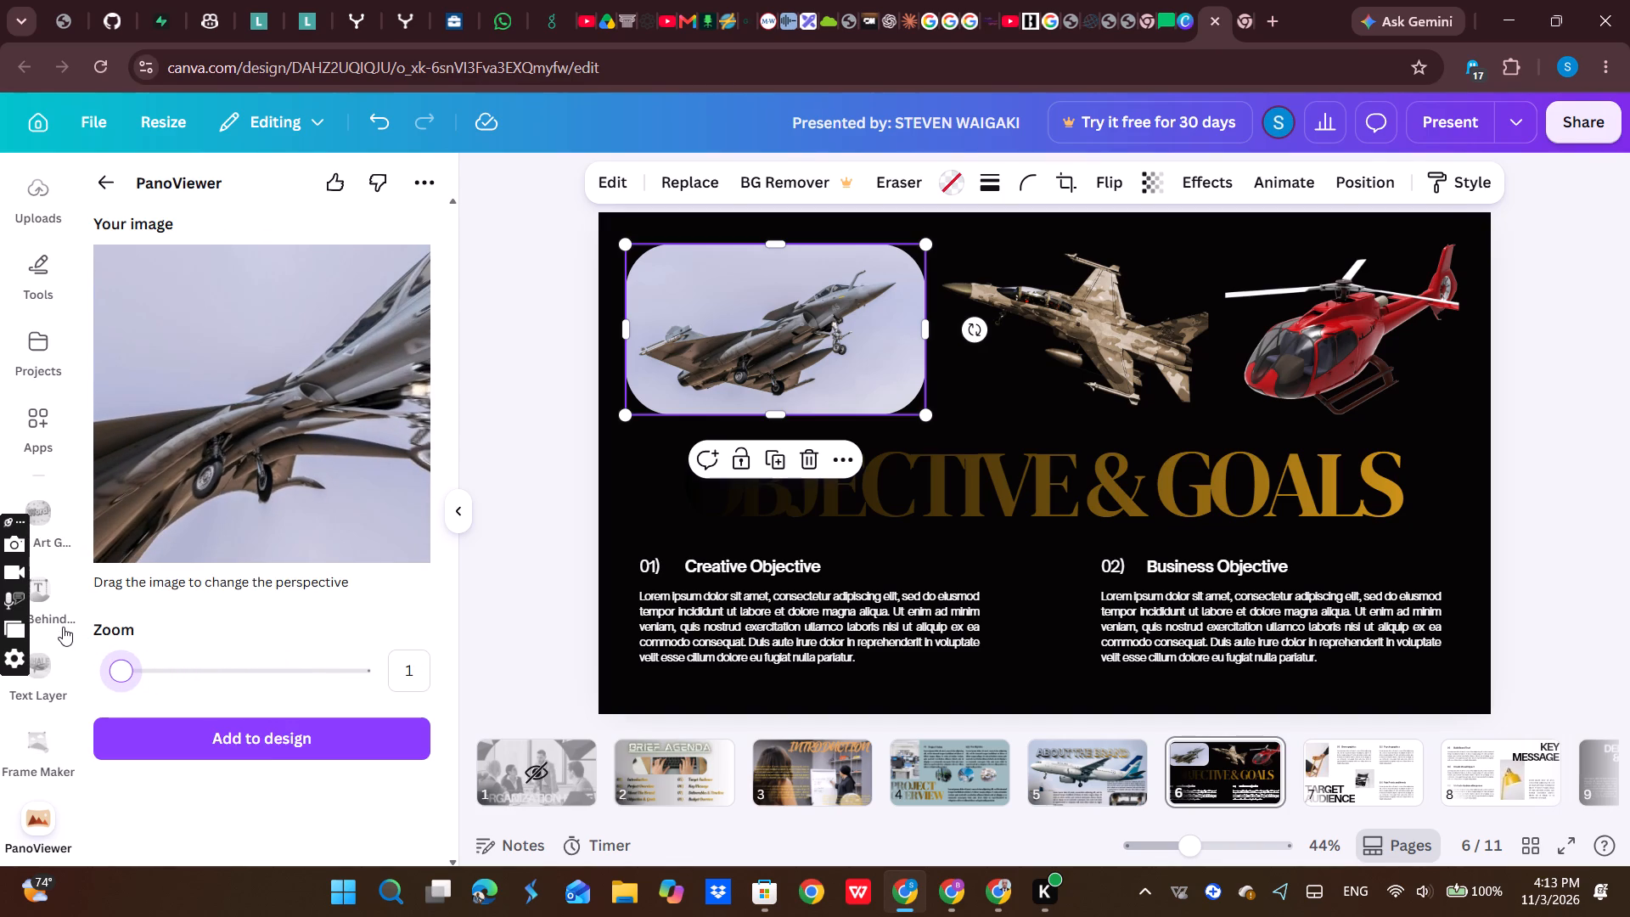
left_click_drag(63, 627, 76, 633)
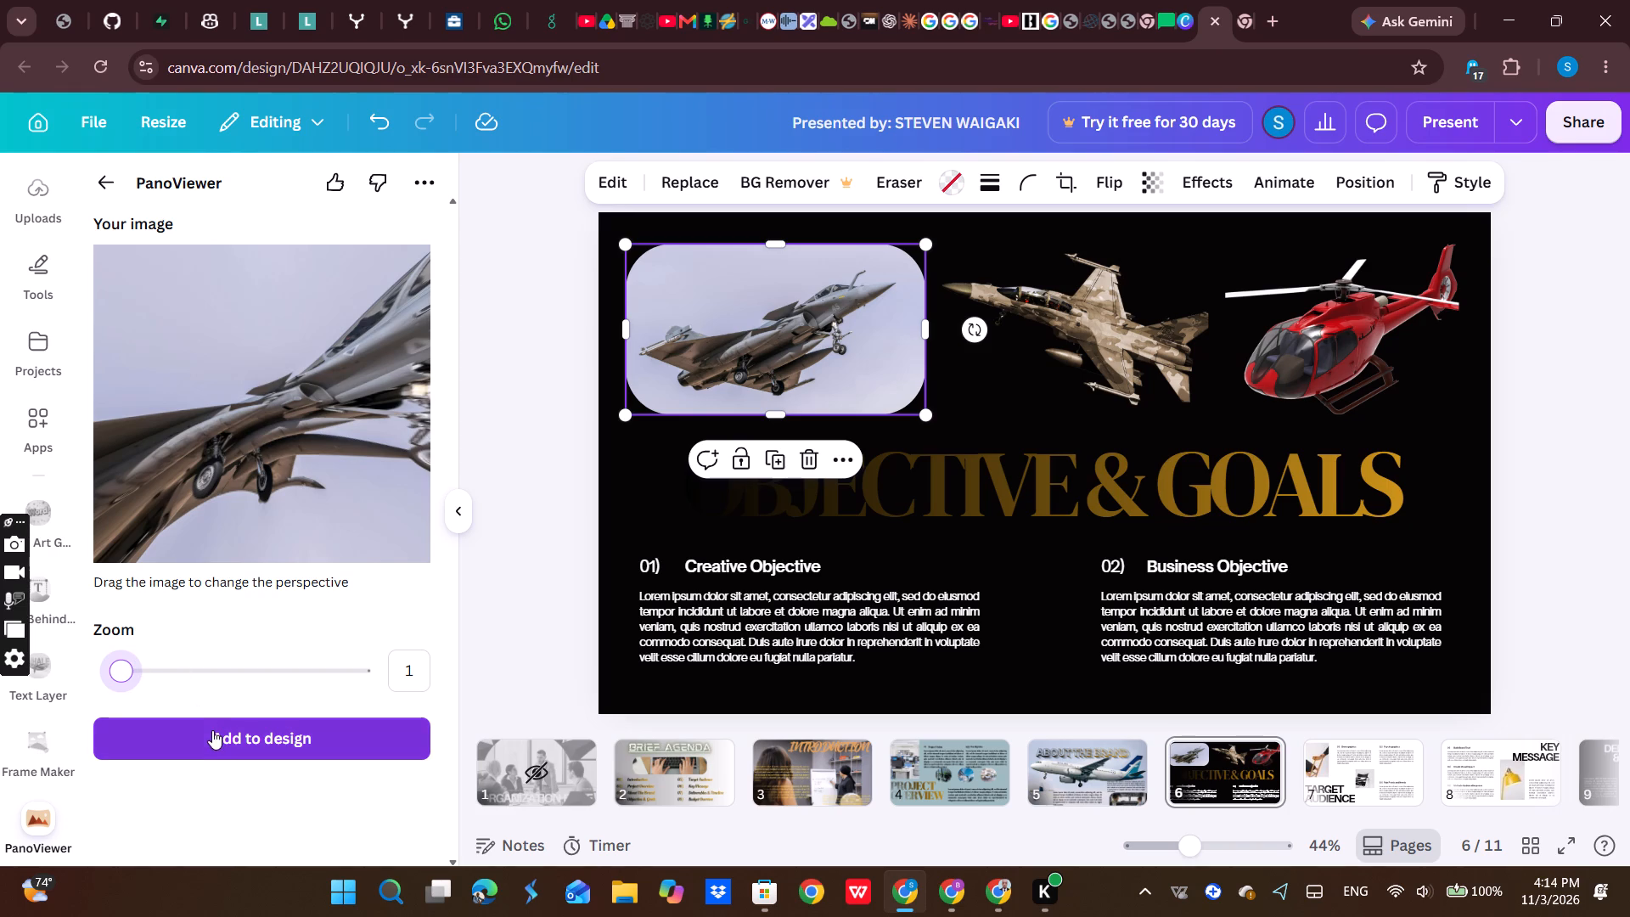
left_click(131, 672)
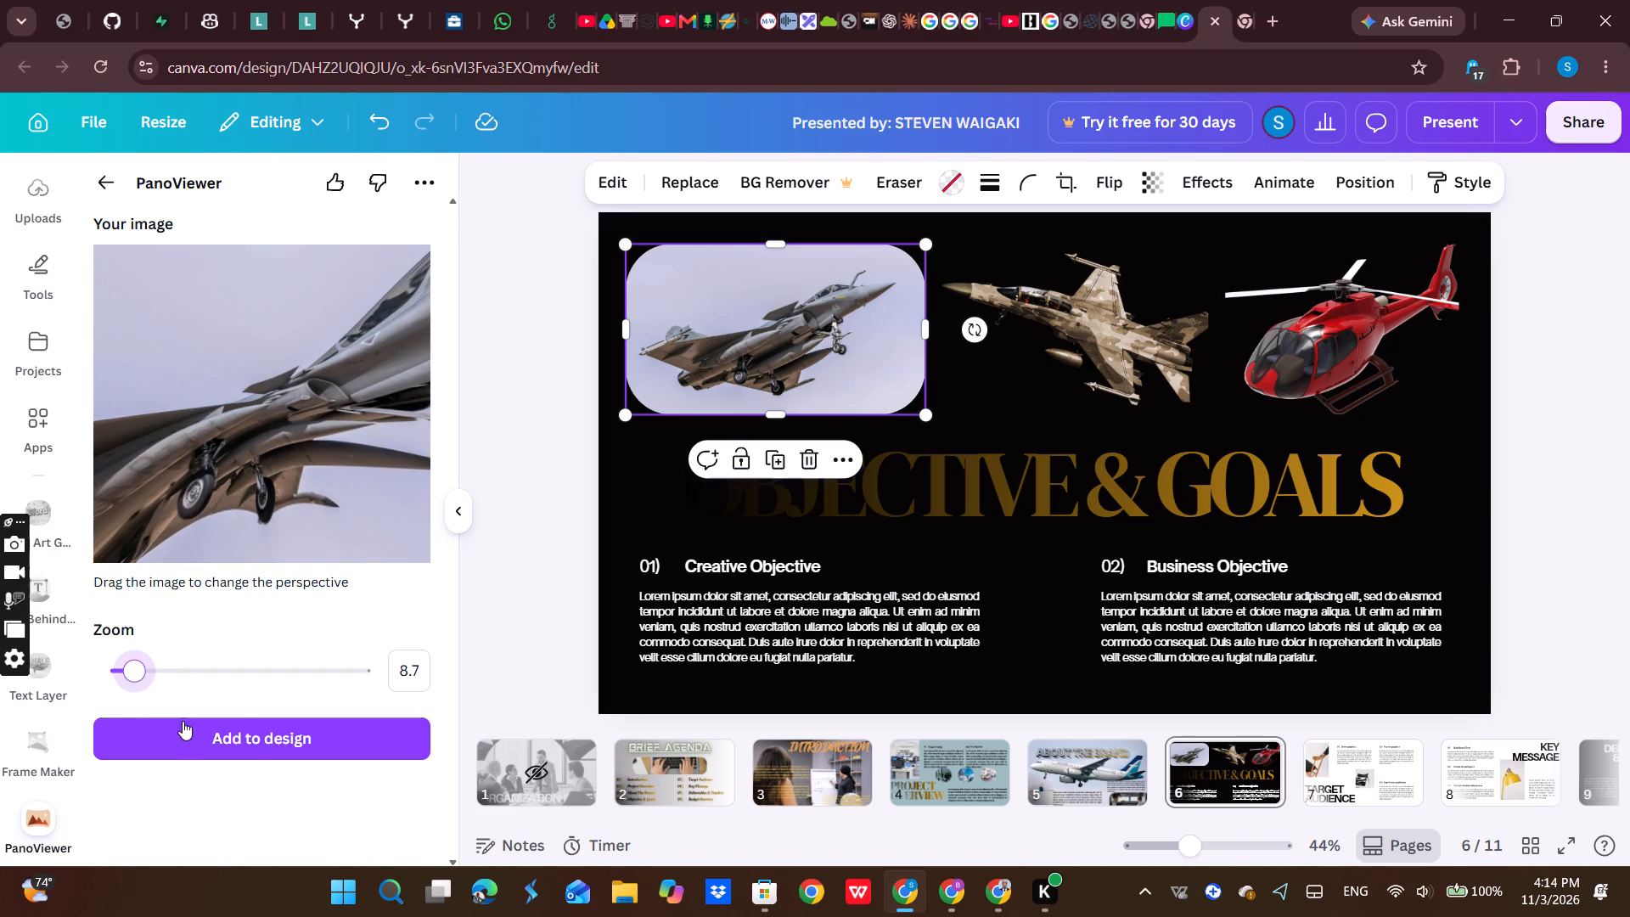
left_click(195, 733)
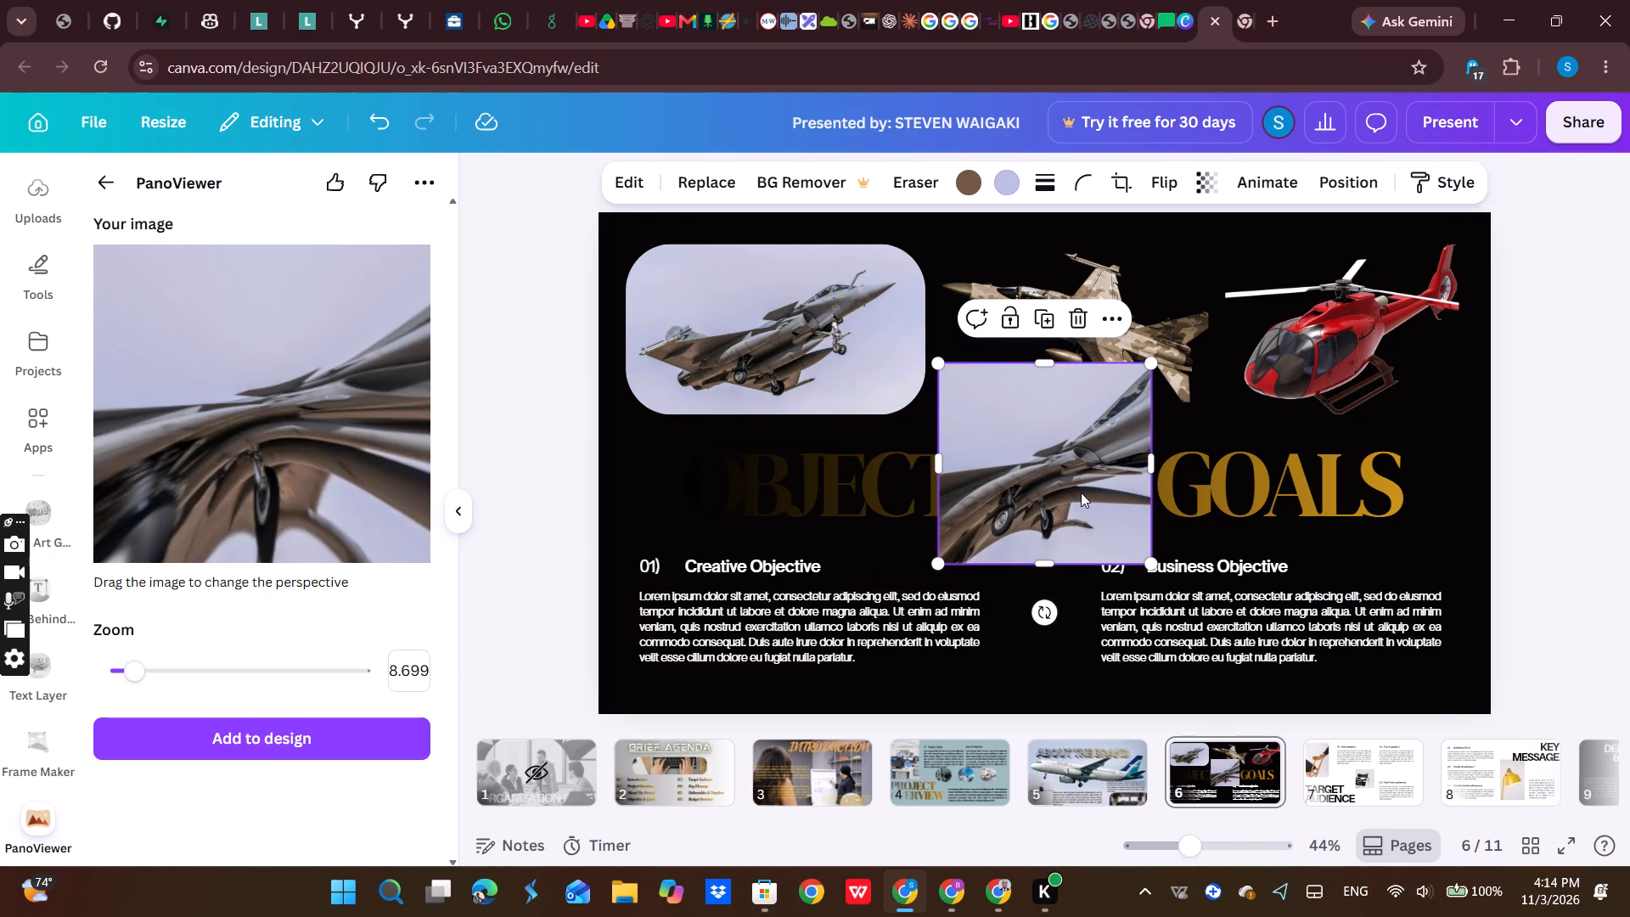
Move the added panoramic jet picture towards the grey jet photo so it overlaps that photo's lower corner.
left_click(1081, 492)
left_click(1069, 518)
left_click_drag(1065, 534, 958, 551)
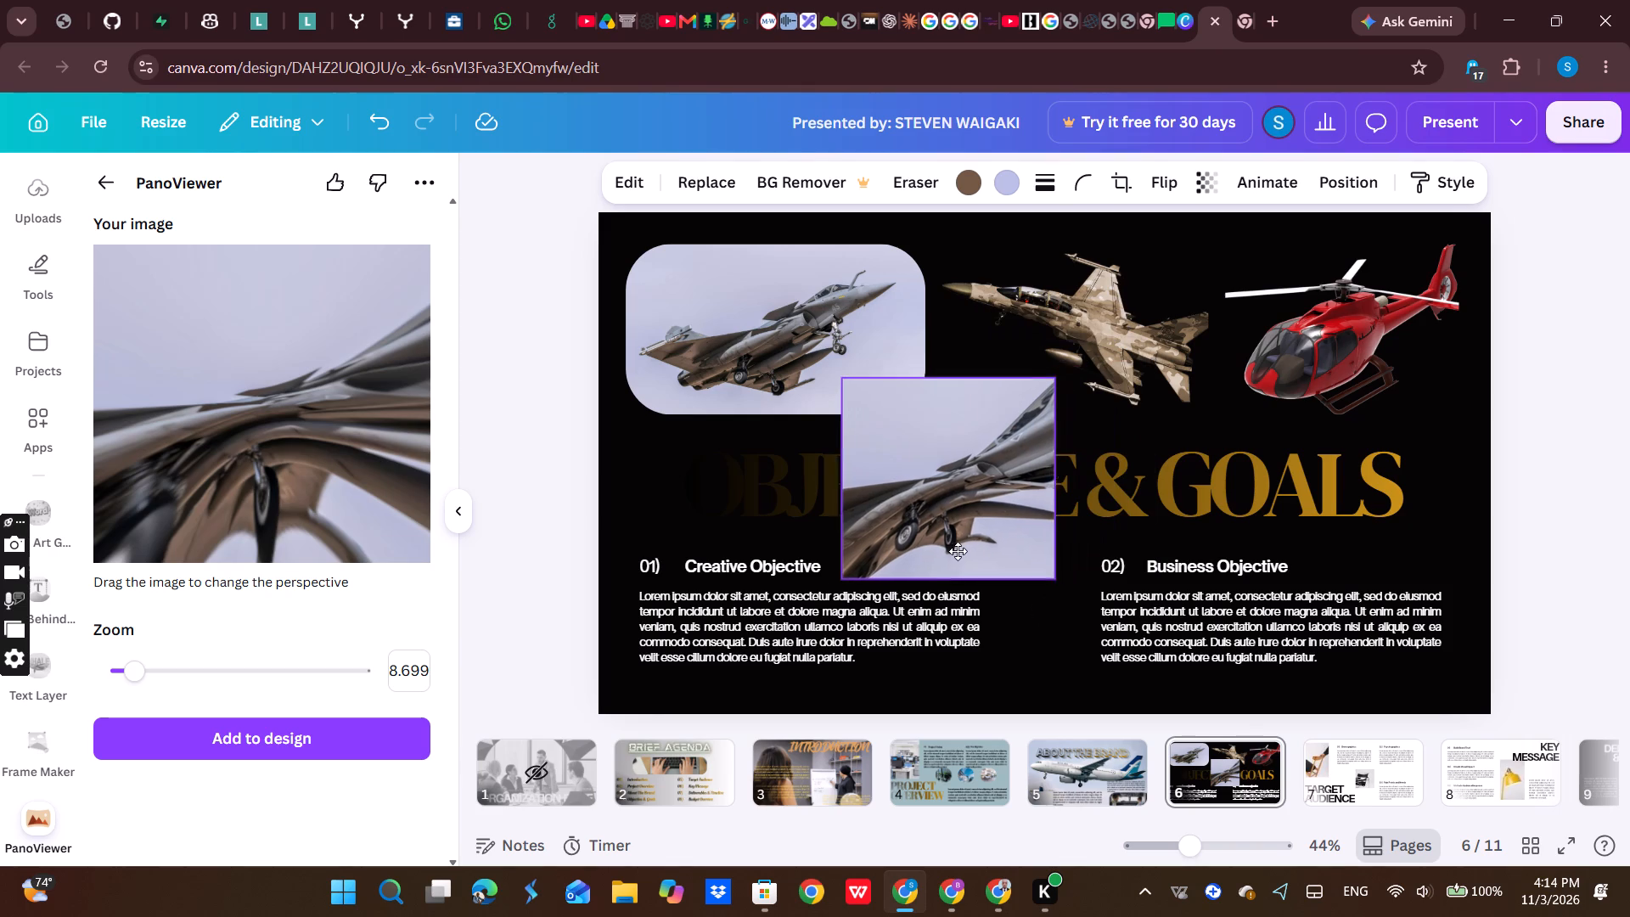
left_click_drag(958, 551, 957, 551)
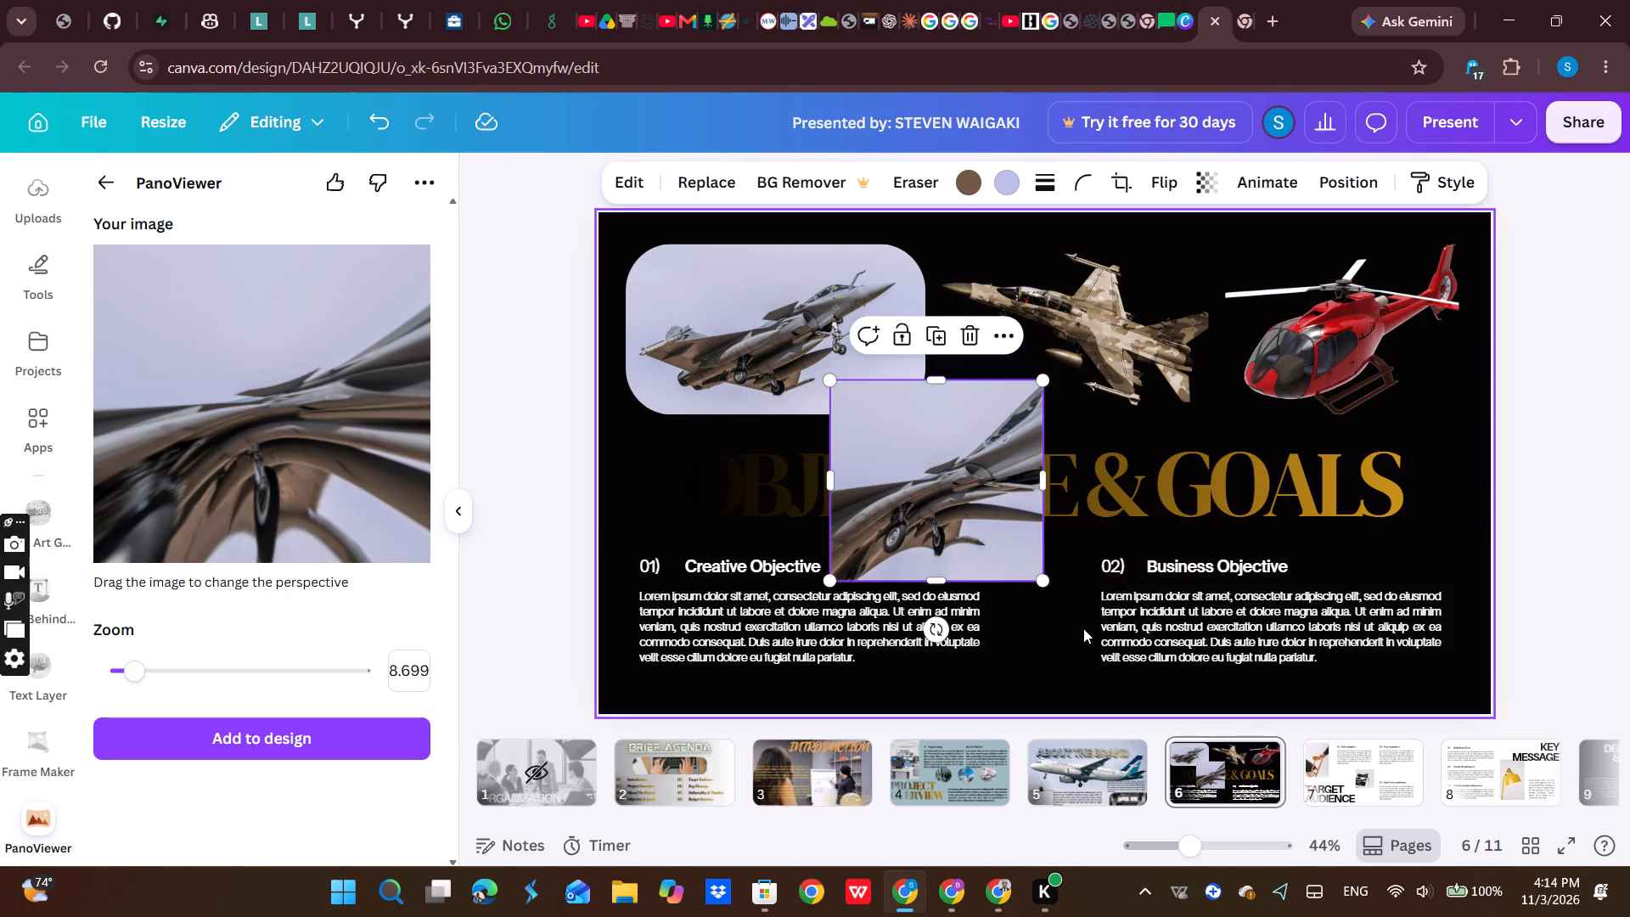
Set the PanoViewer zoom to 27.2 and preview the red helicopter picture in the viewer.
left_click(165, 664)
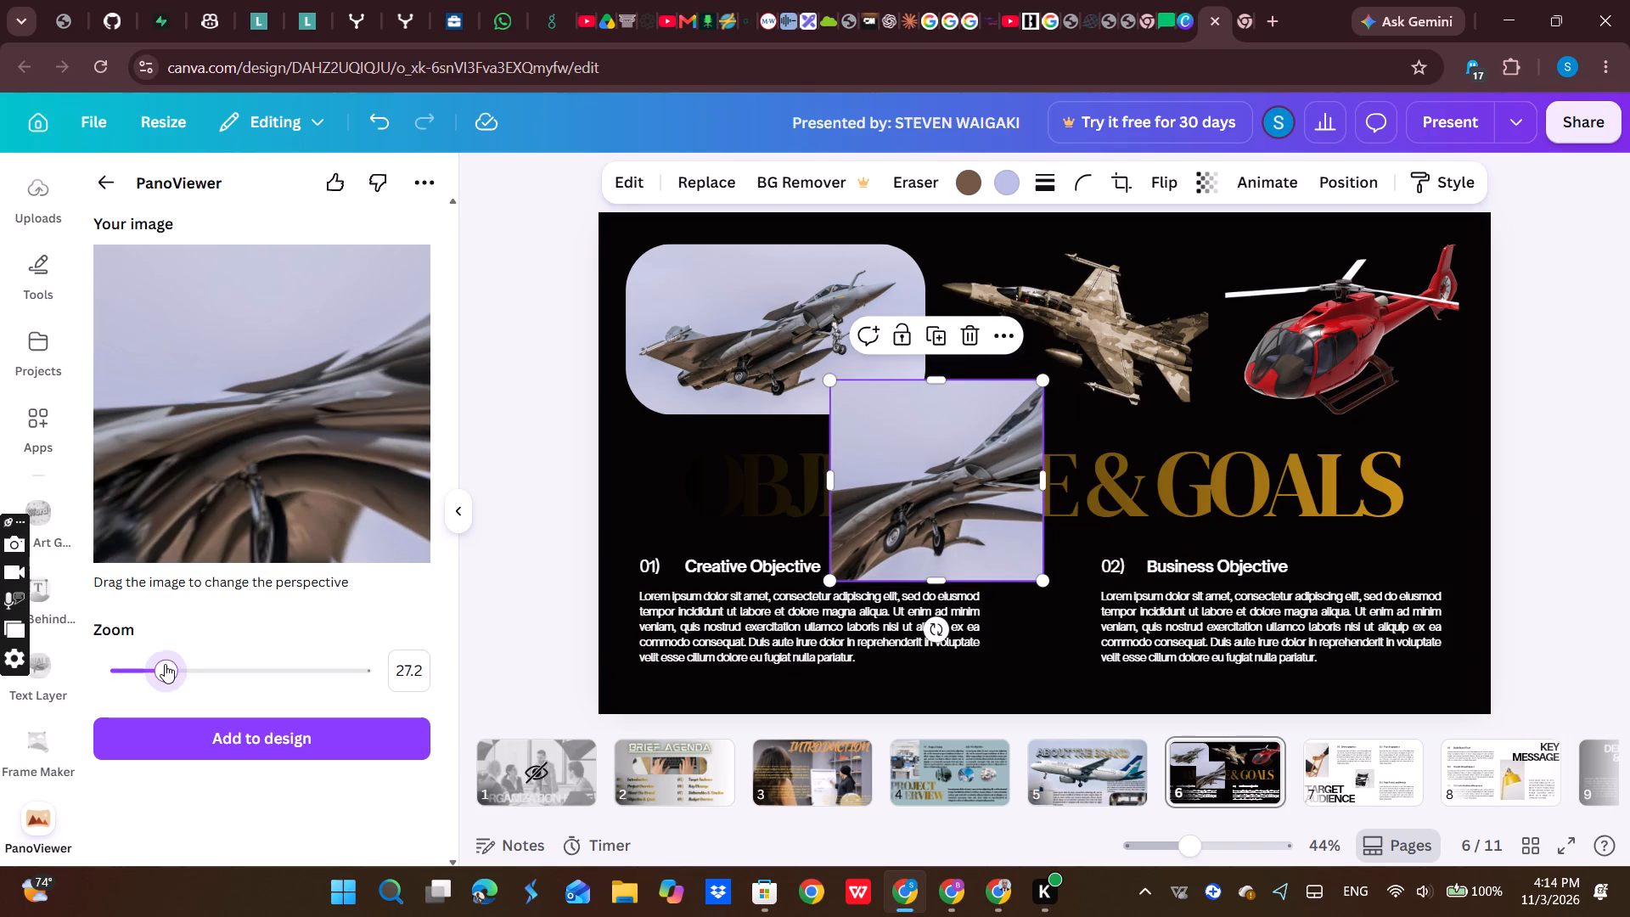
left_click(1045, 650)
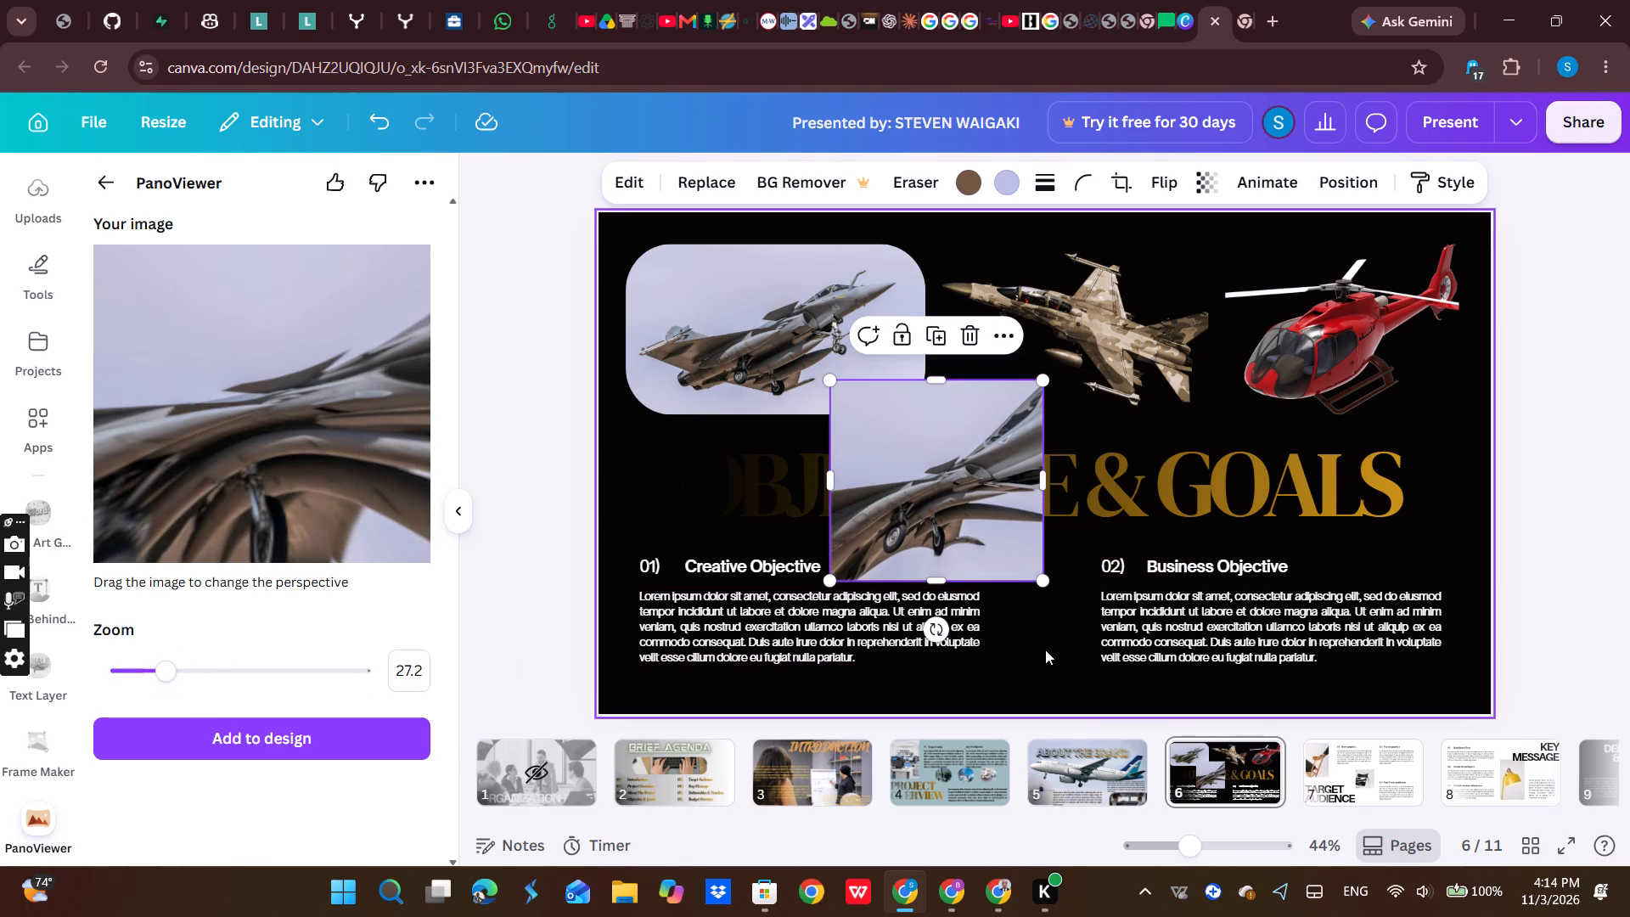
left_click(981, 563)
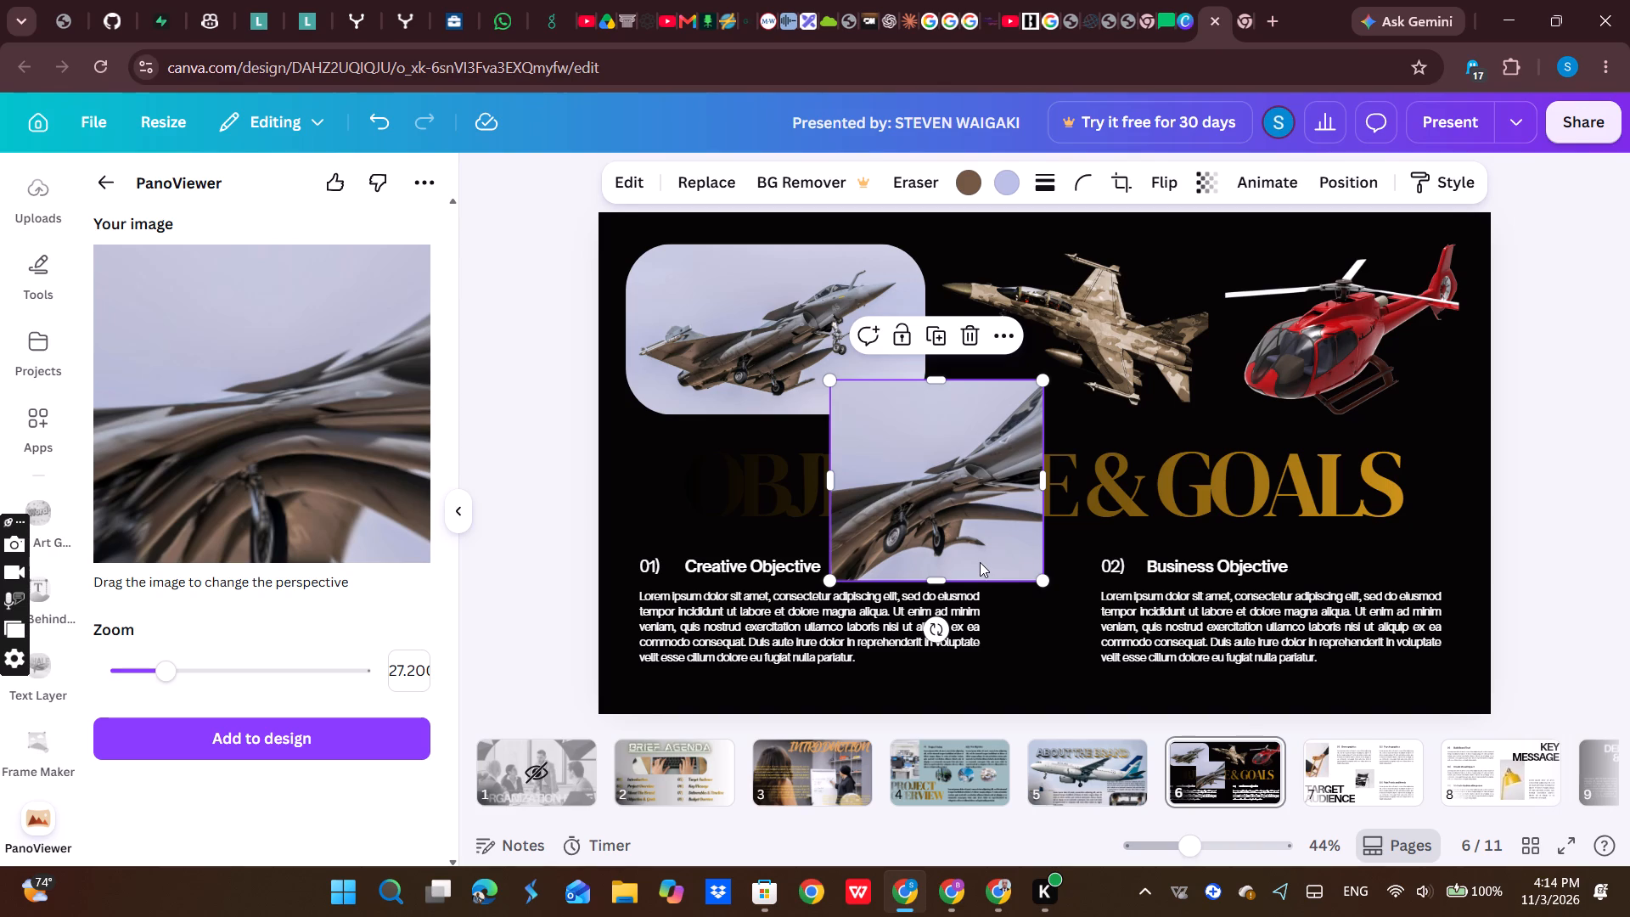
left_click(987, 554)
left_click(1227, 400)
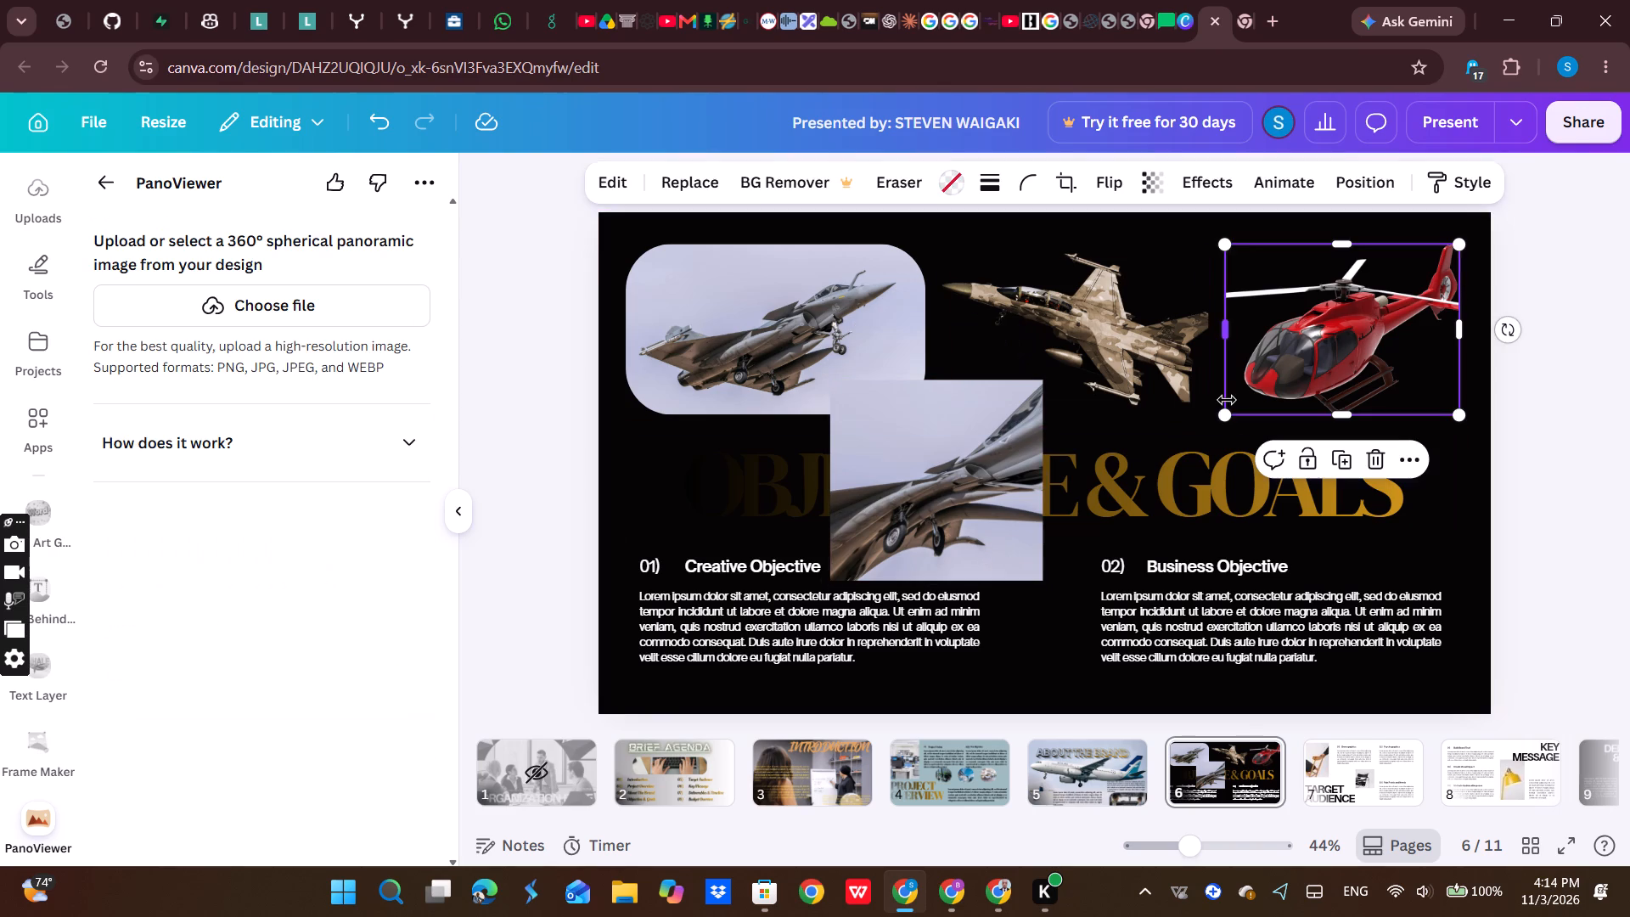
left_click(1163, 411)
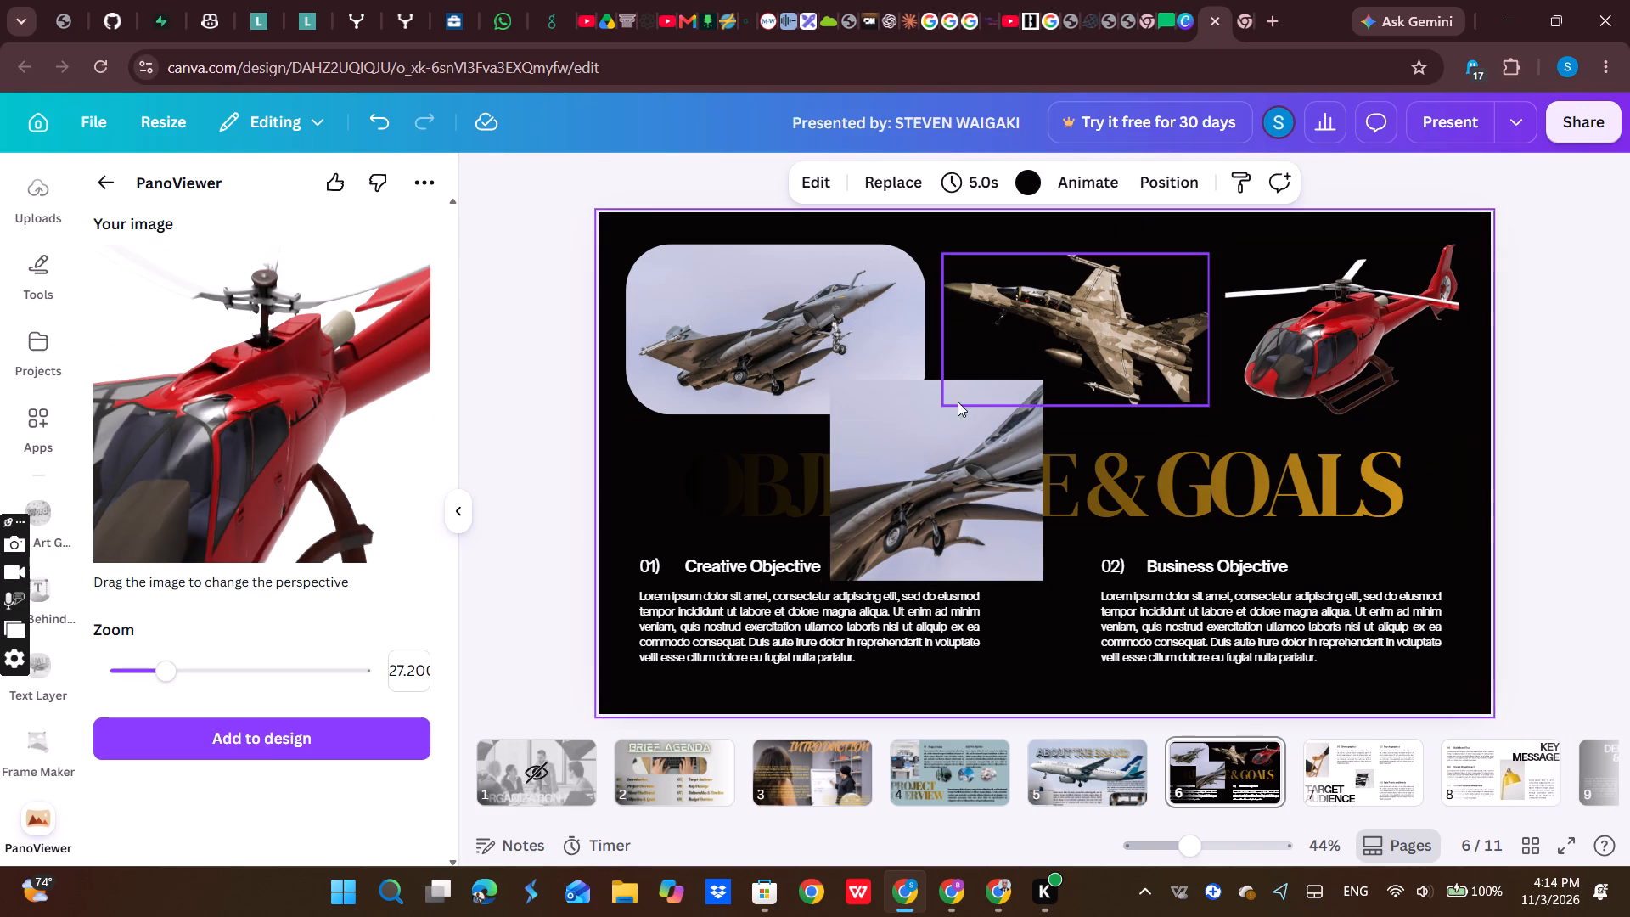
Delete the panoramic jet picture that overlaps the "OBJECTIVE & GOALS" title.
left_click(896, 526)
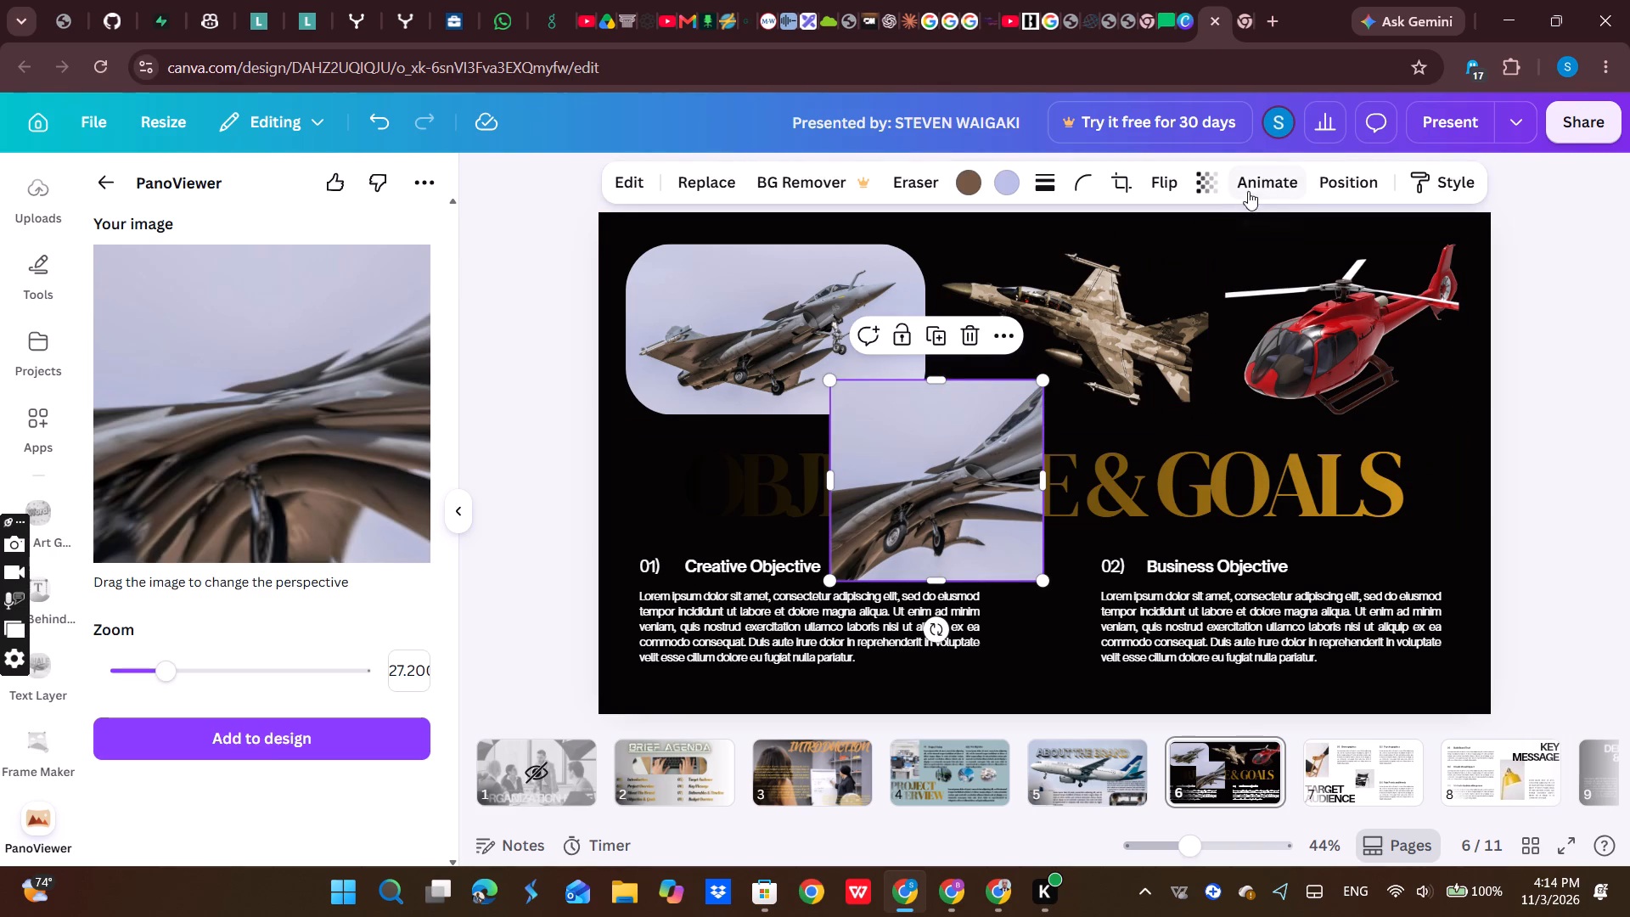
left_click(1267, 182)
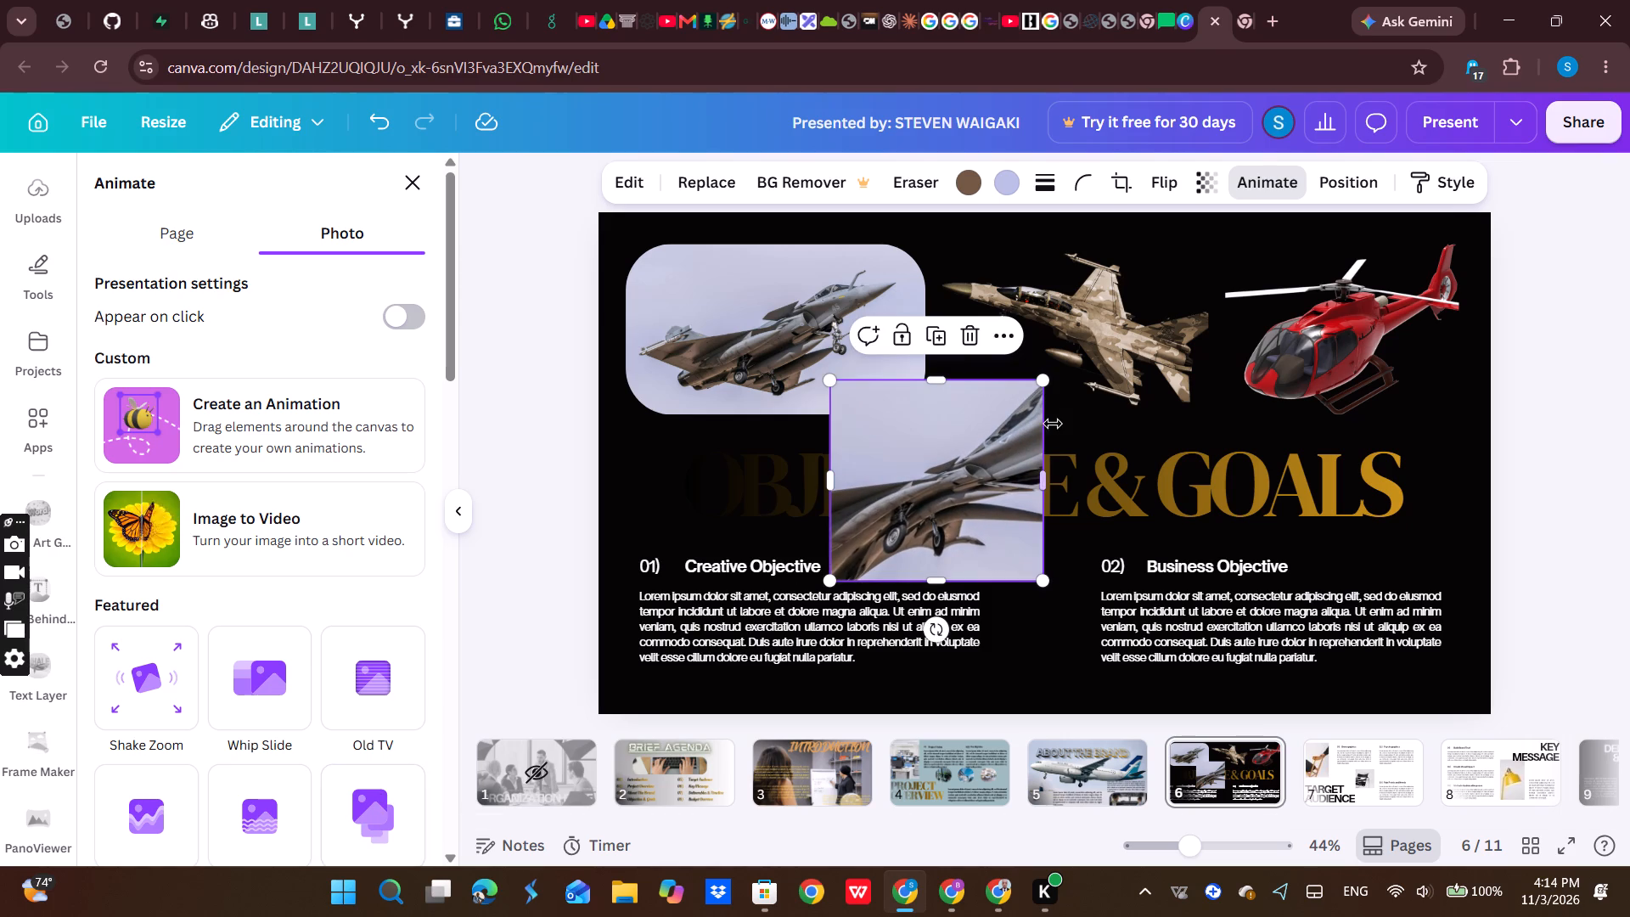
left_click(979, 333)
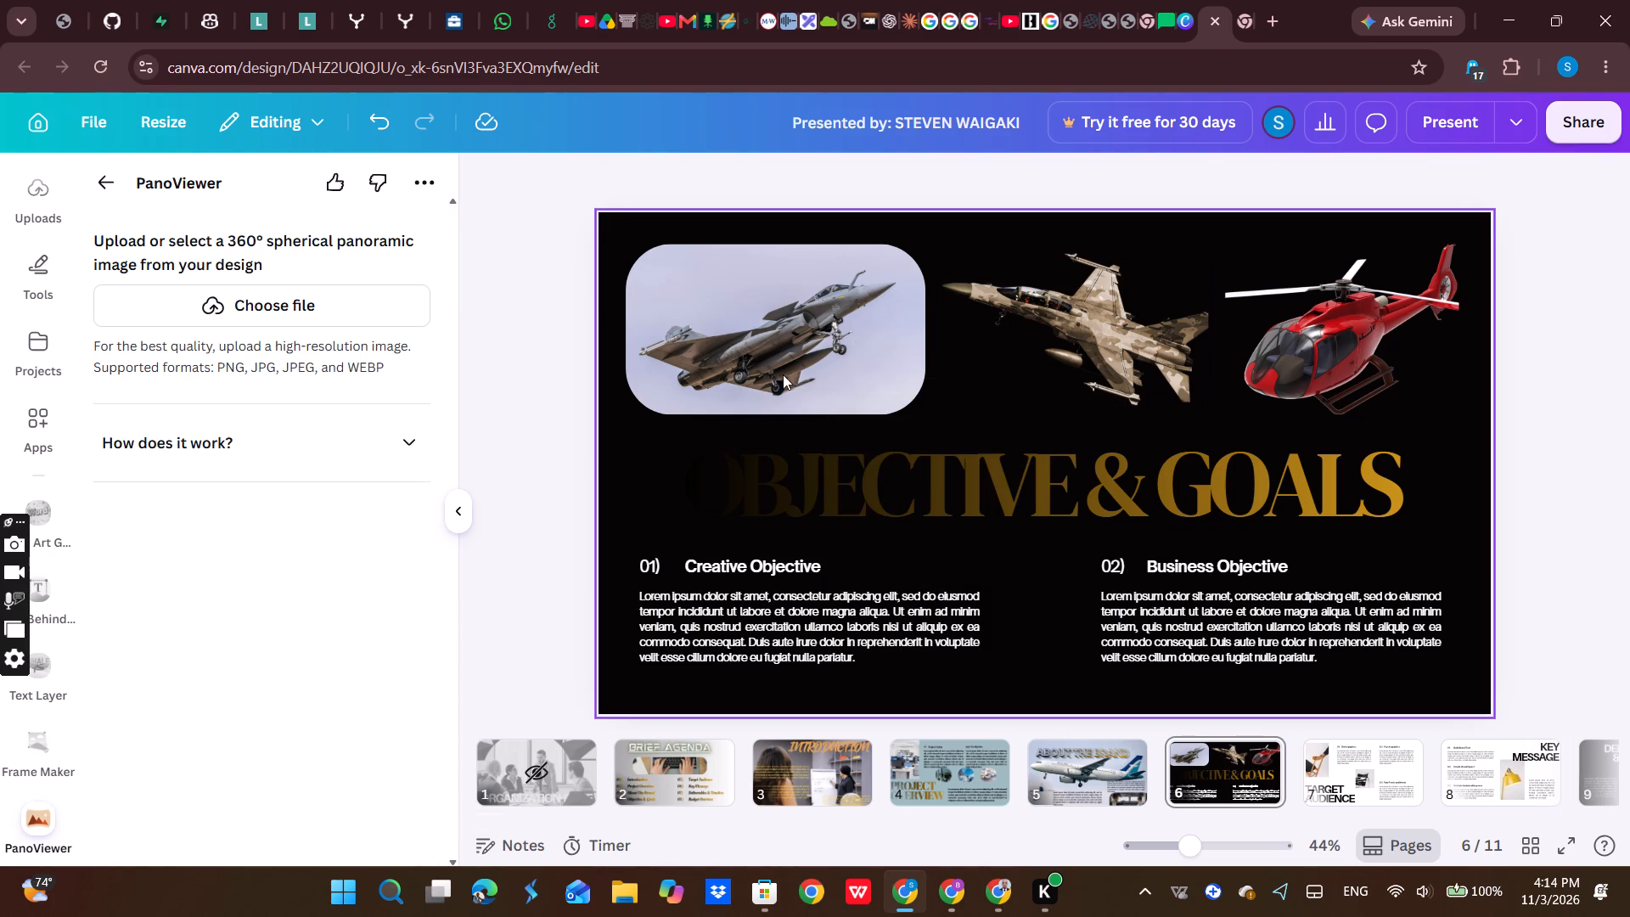
Change the Objective & Goals slide's background to the grey-to-white linear gradient (#a6a6a6, #ffffff).
left_click(689, 395)
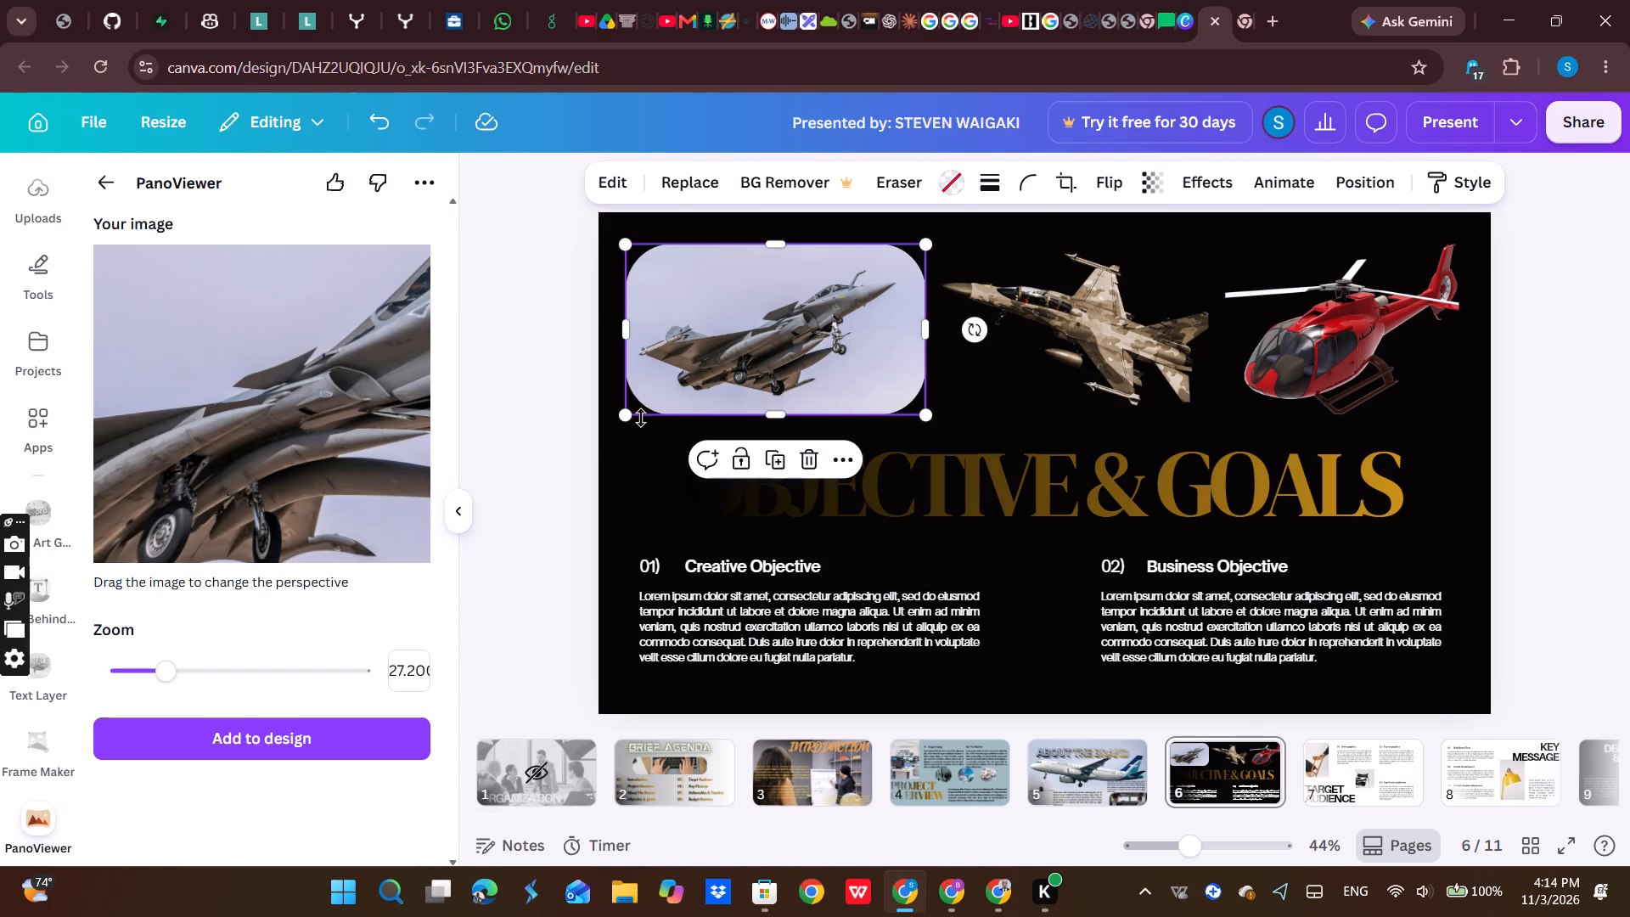
left_click(1070, 230)
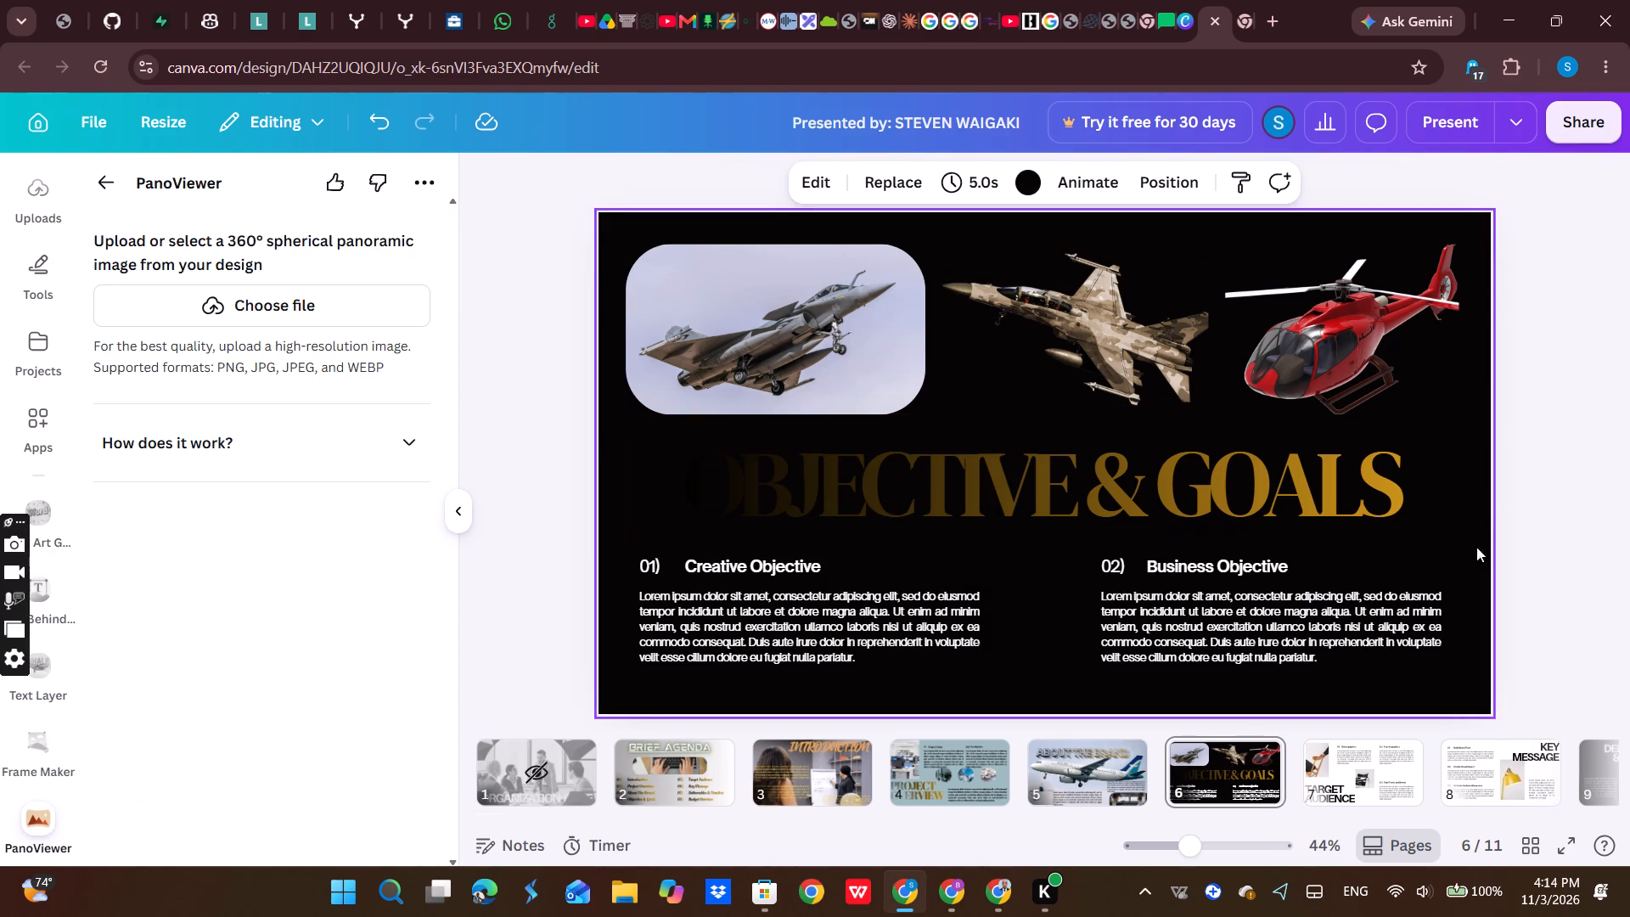
left_click(1035, 189)
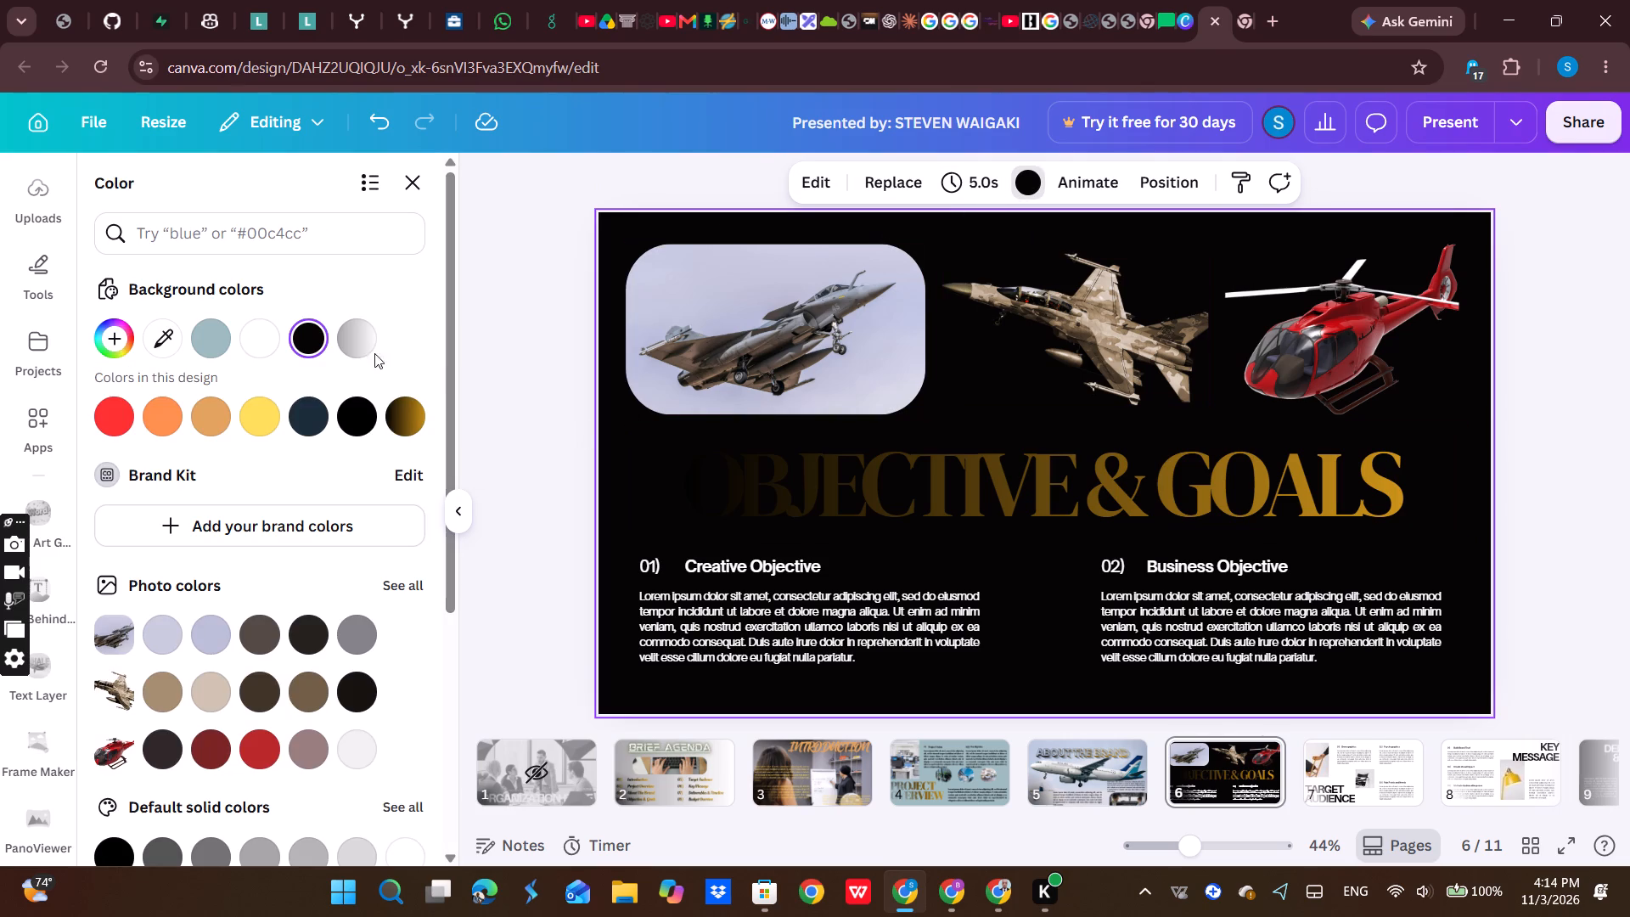
left_click(371, 338)
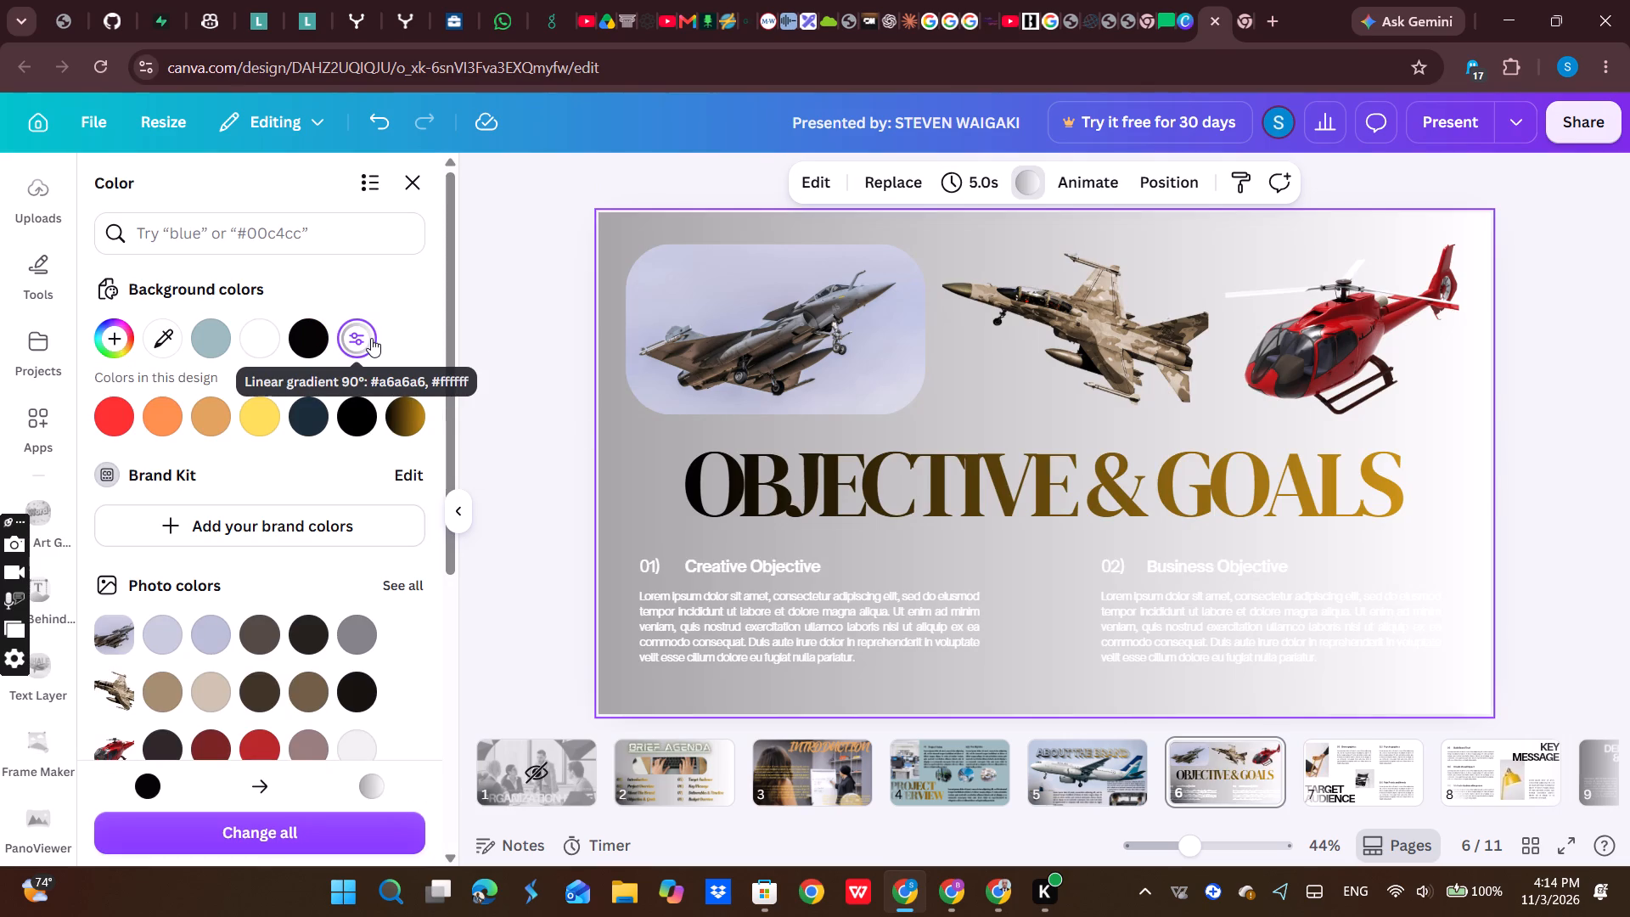
left_click(1453, 599)
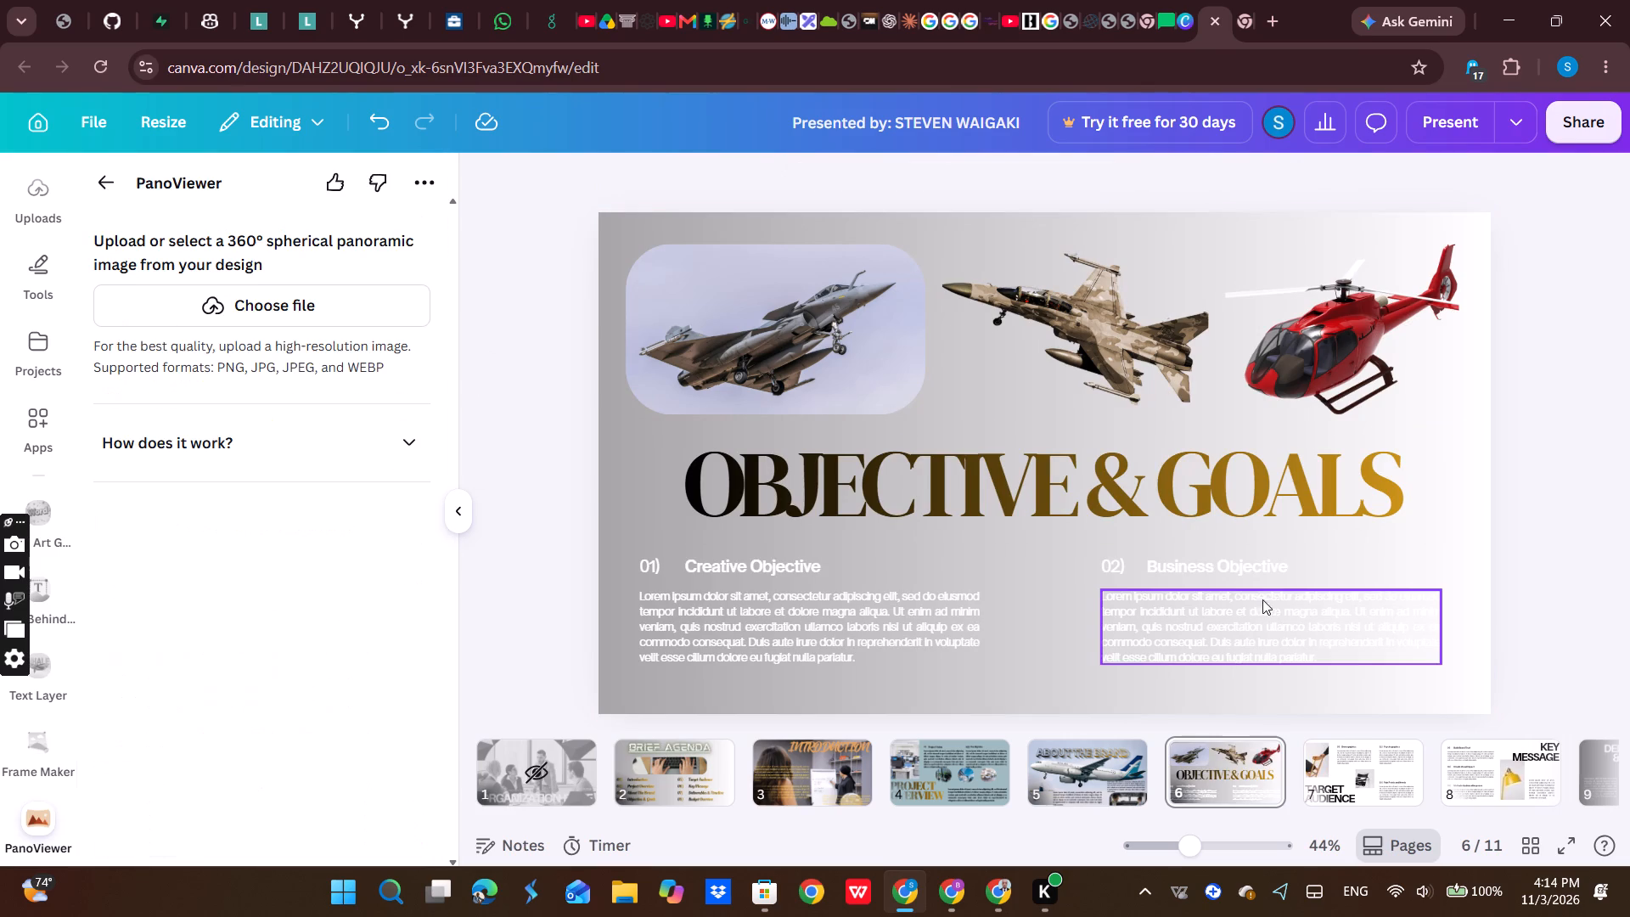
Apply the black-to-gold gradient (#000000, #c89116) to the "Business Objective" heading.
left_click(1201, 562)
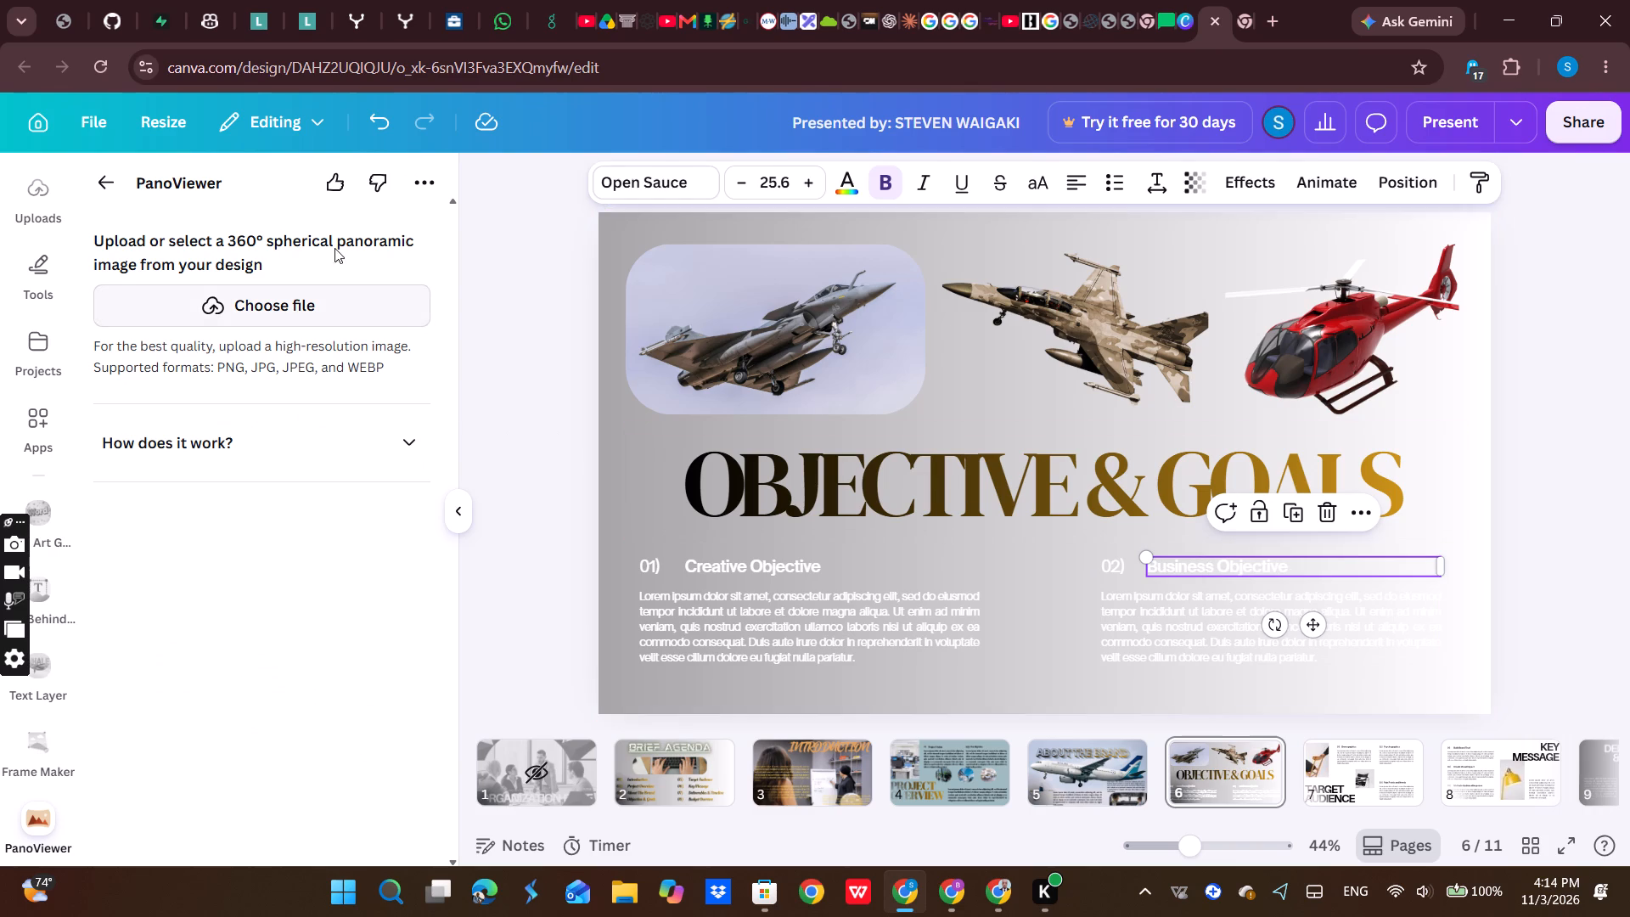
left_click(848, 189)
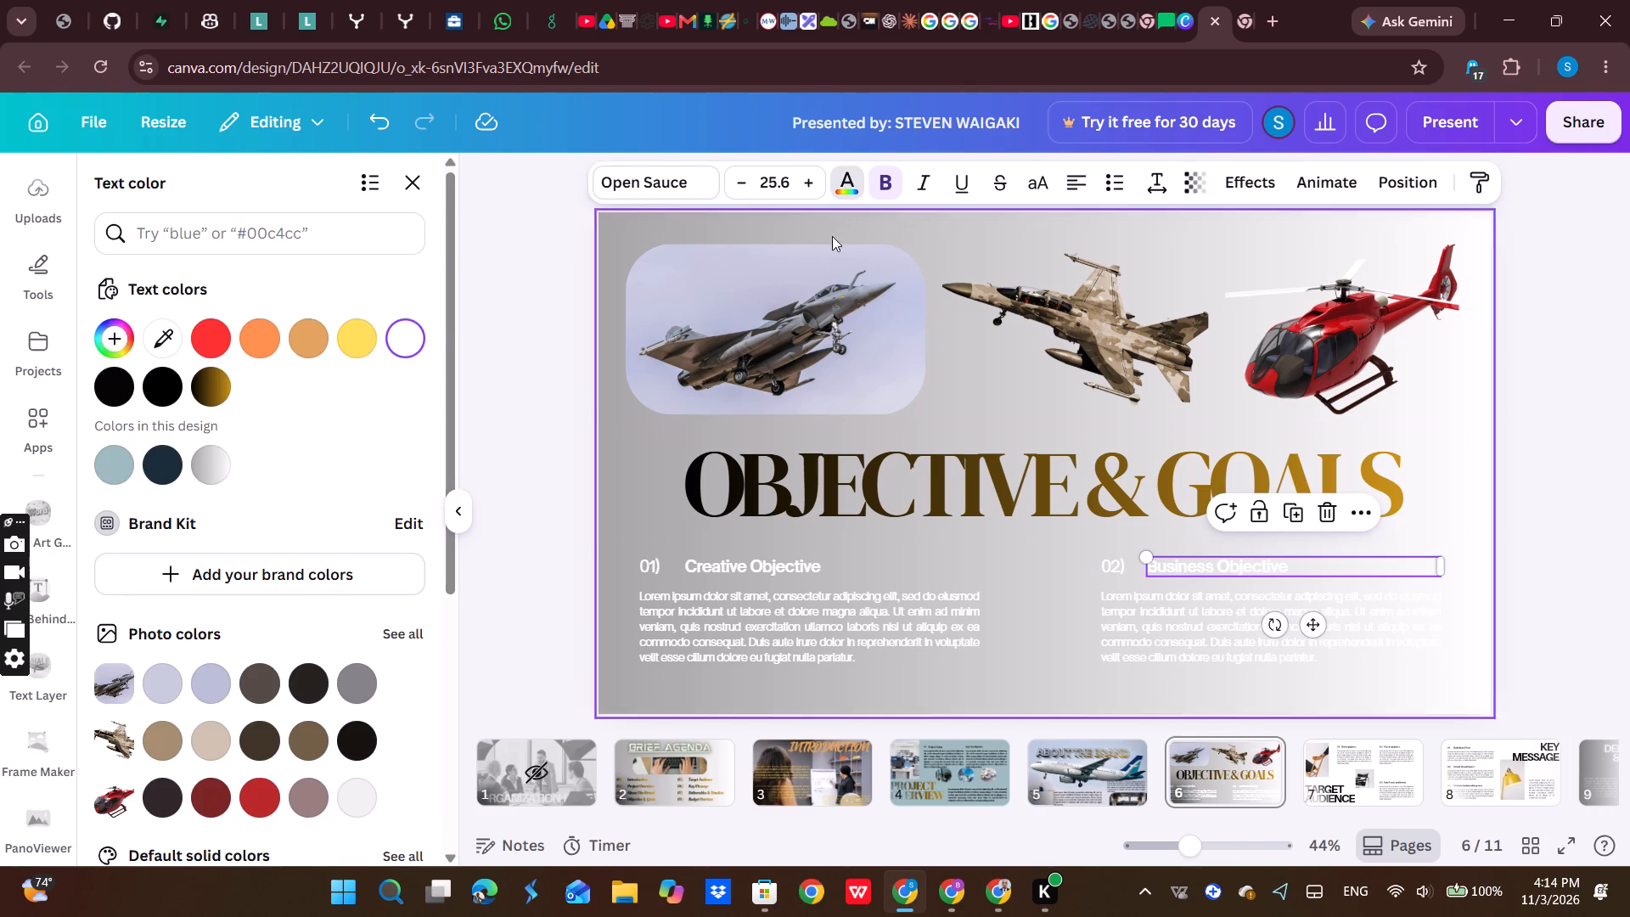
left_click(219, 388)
Apply the black-to-gold gradient (#000000, #c89116) to the body paragraphs under Creative Objective and Business Objective.
left_click(714, 599)
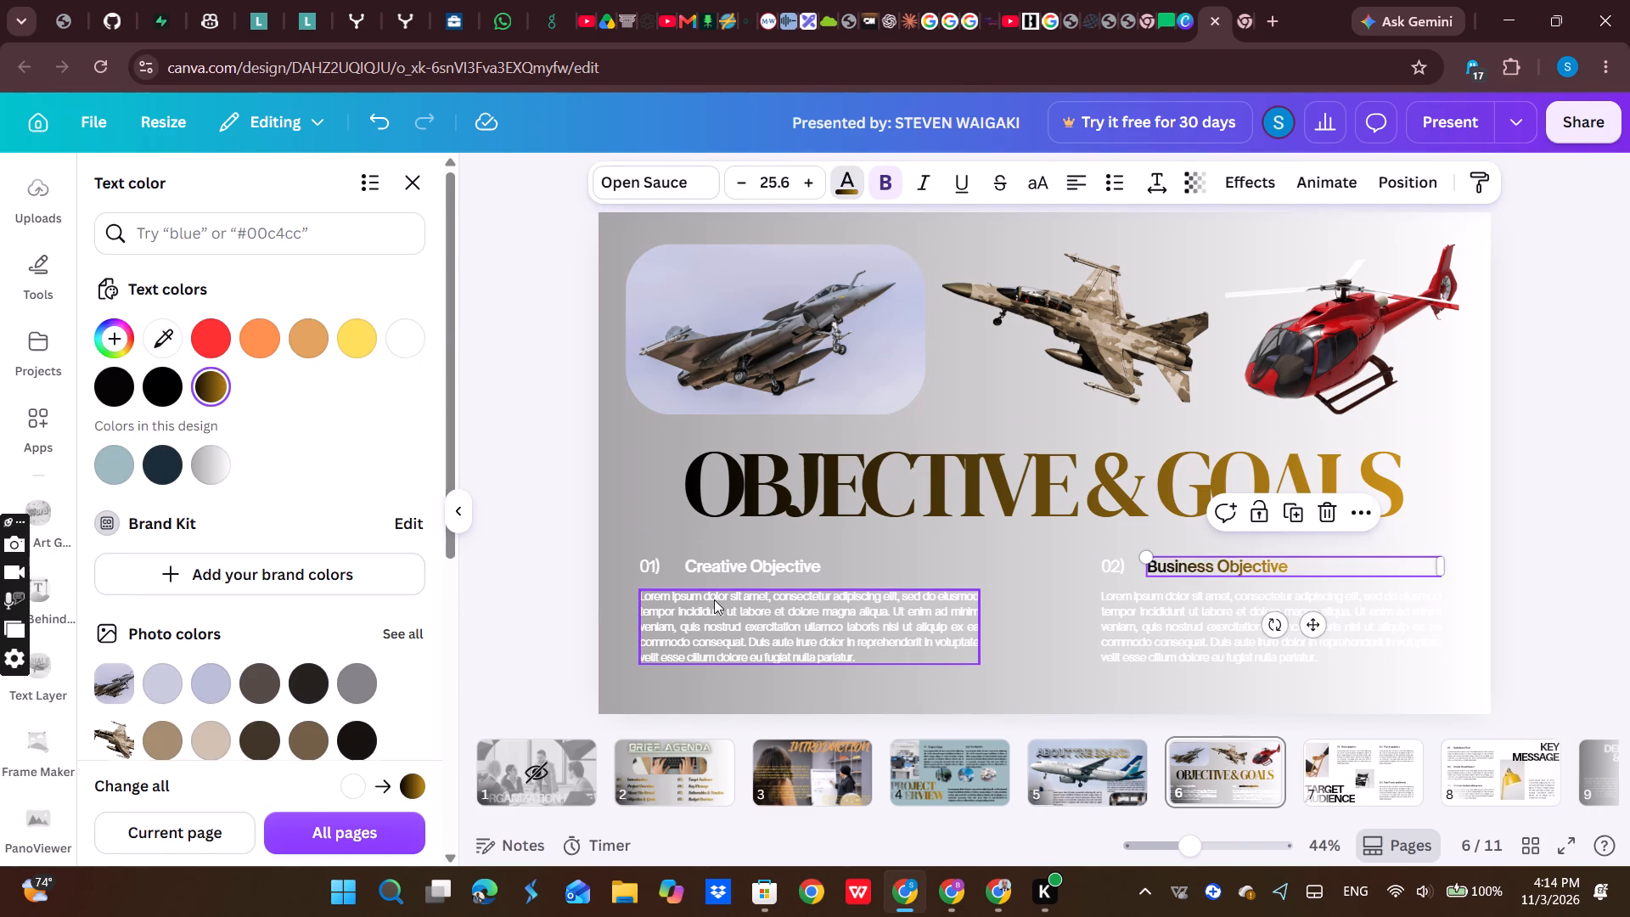
left_click(221, 391)
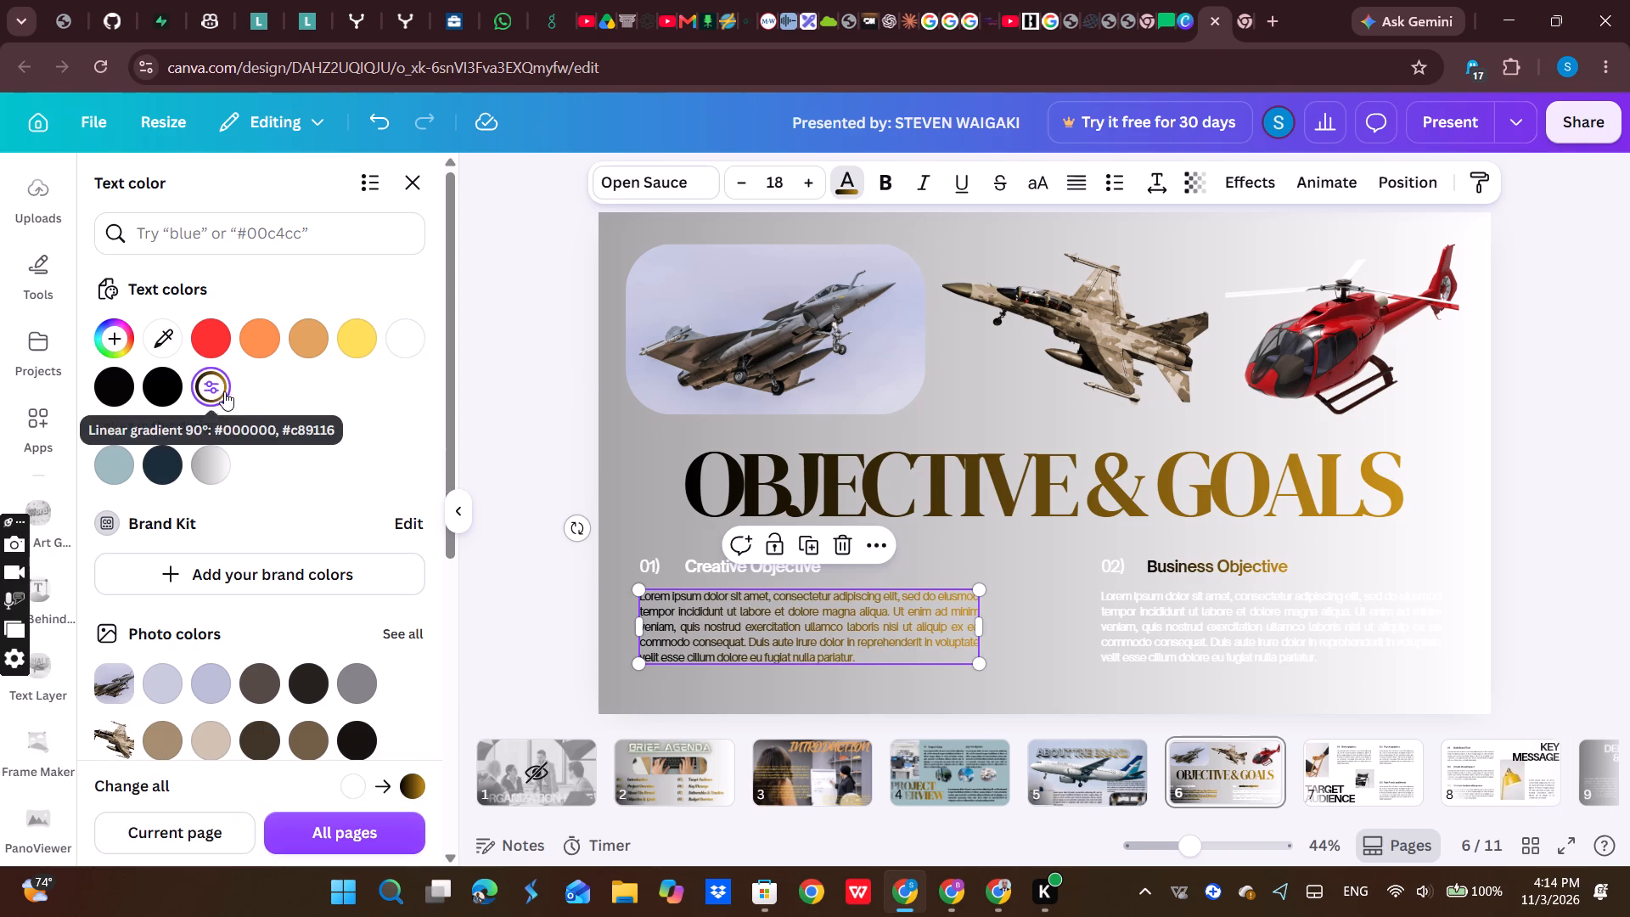
left_click(1178, 633)
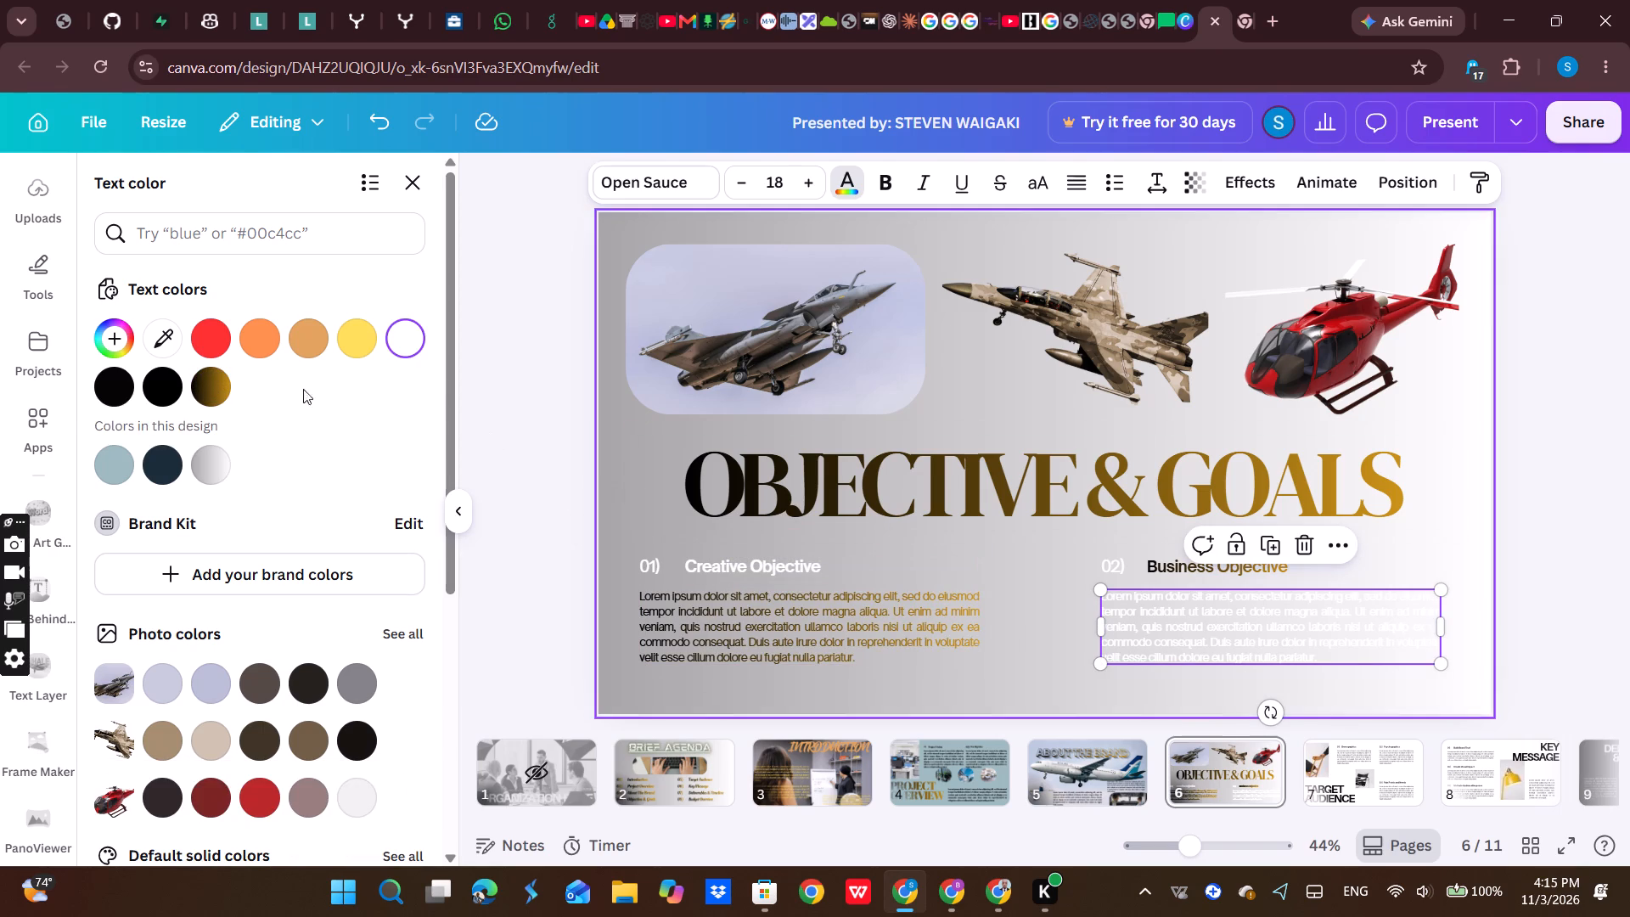
left_click(215, 378)
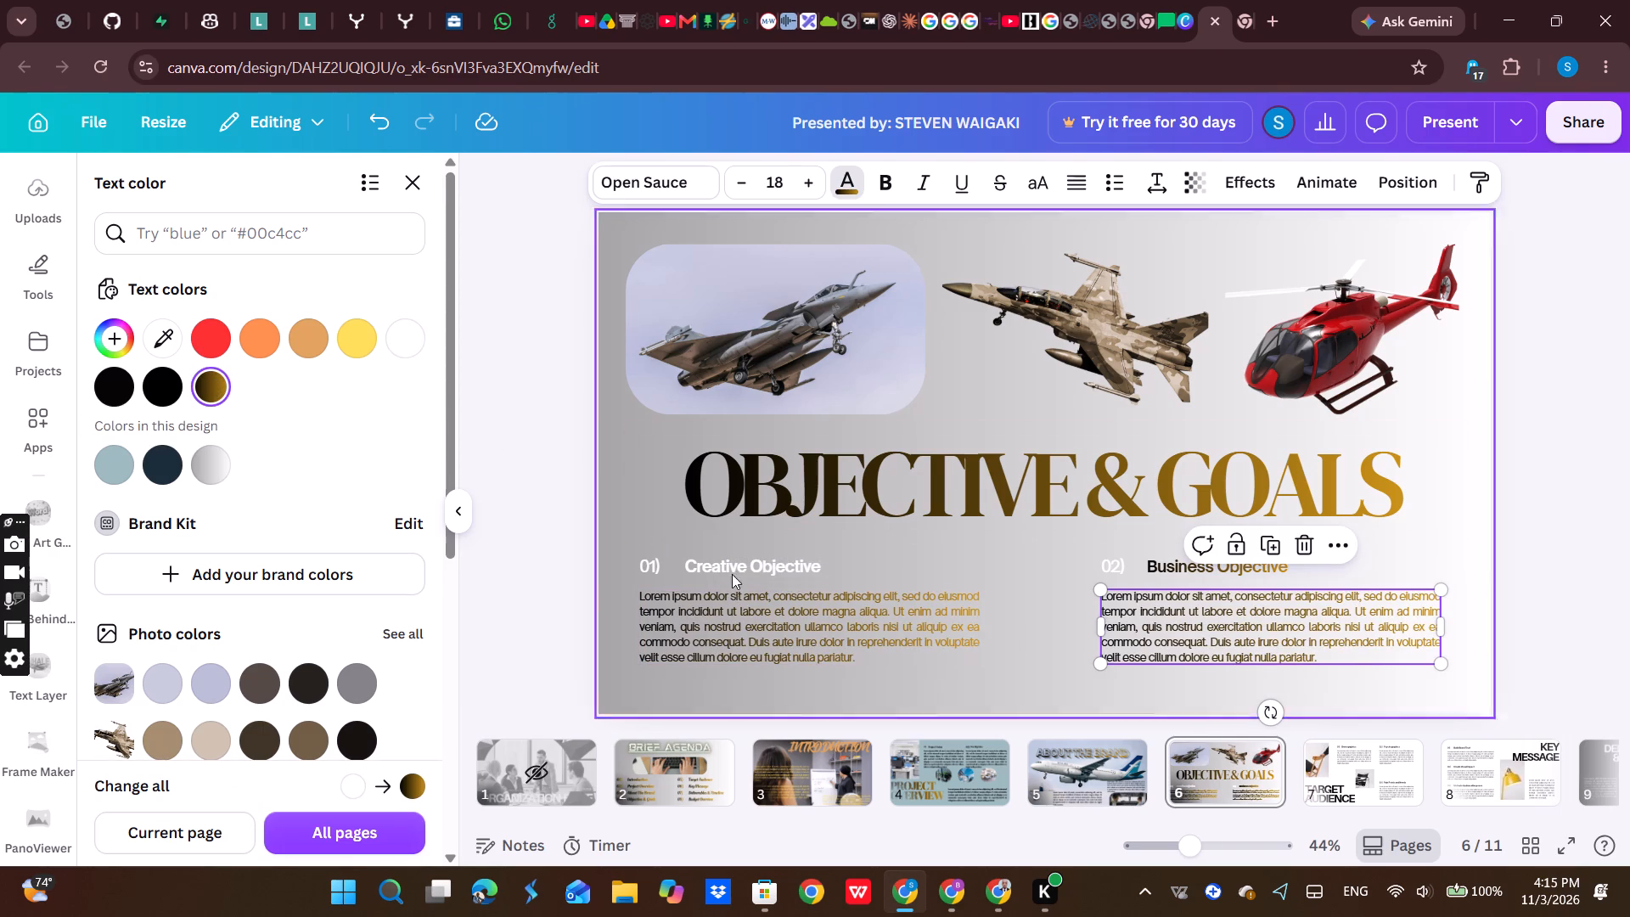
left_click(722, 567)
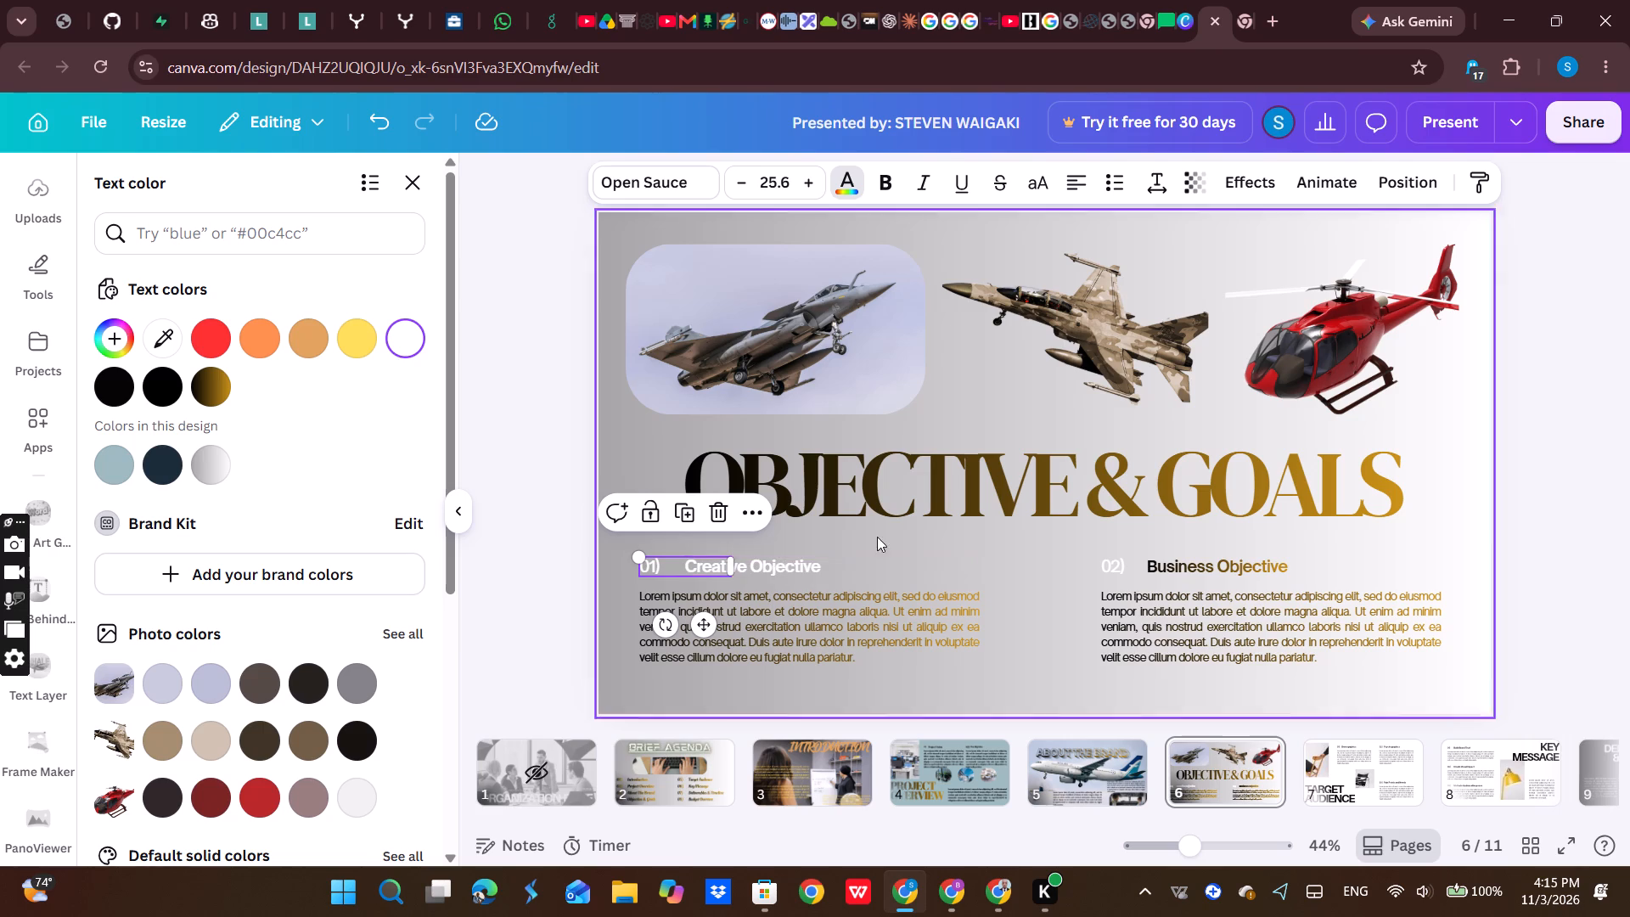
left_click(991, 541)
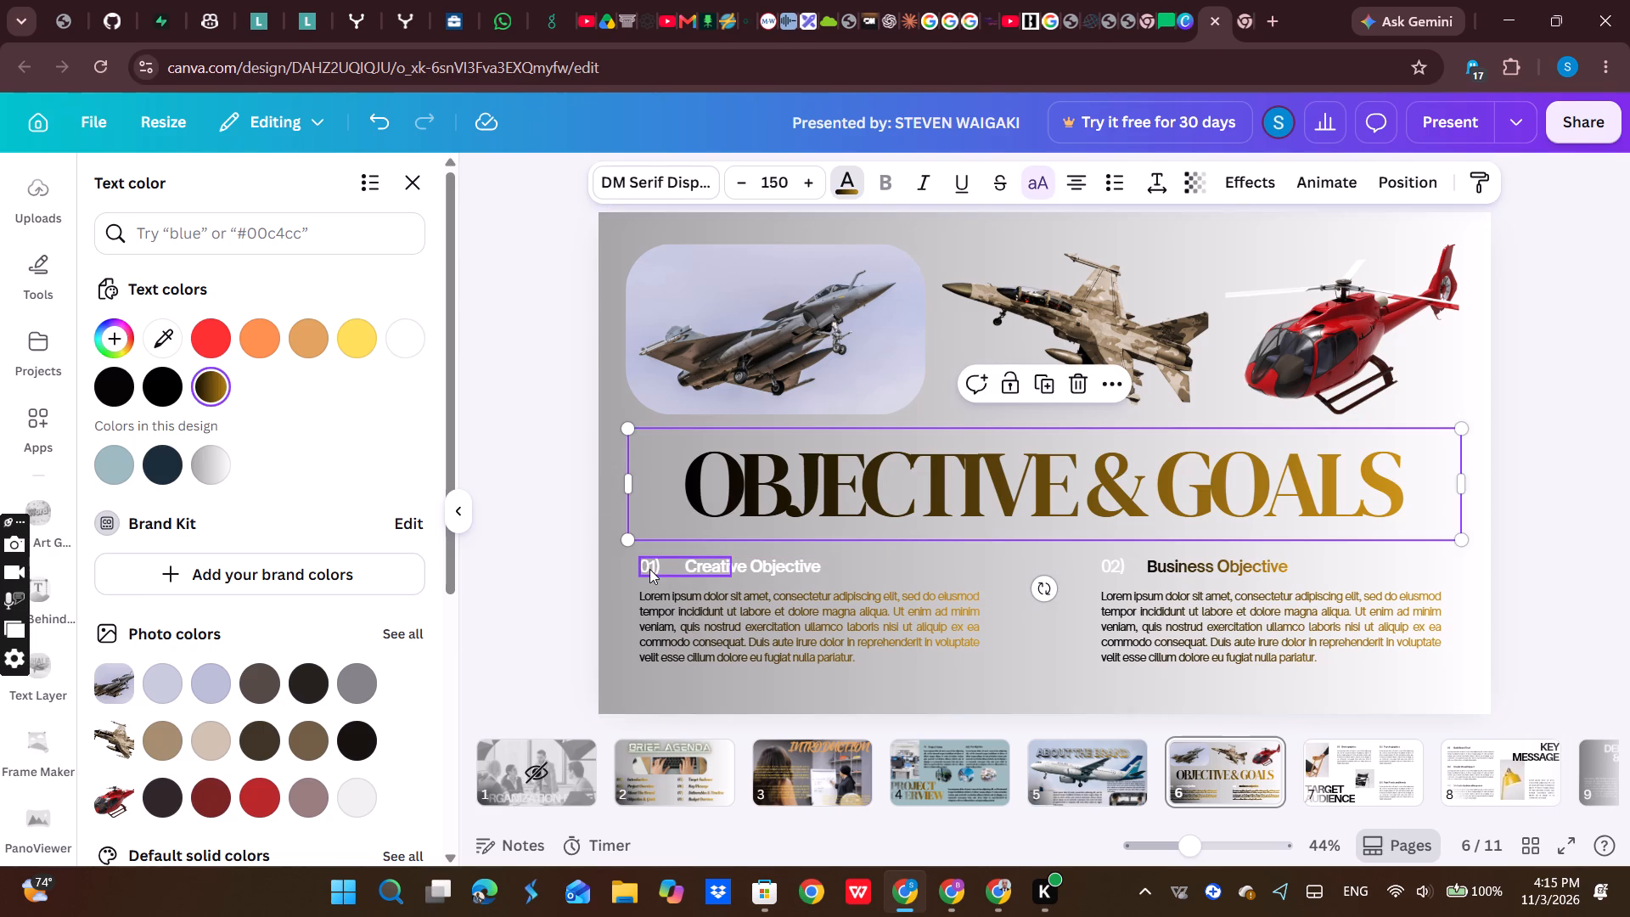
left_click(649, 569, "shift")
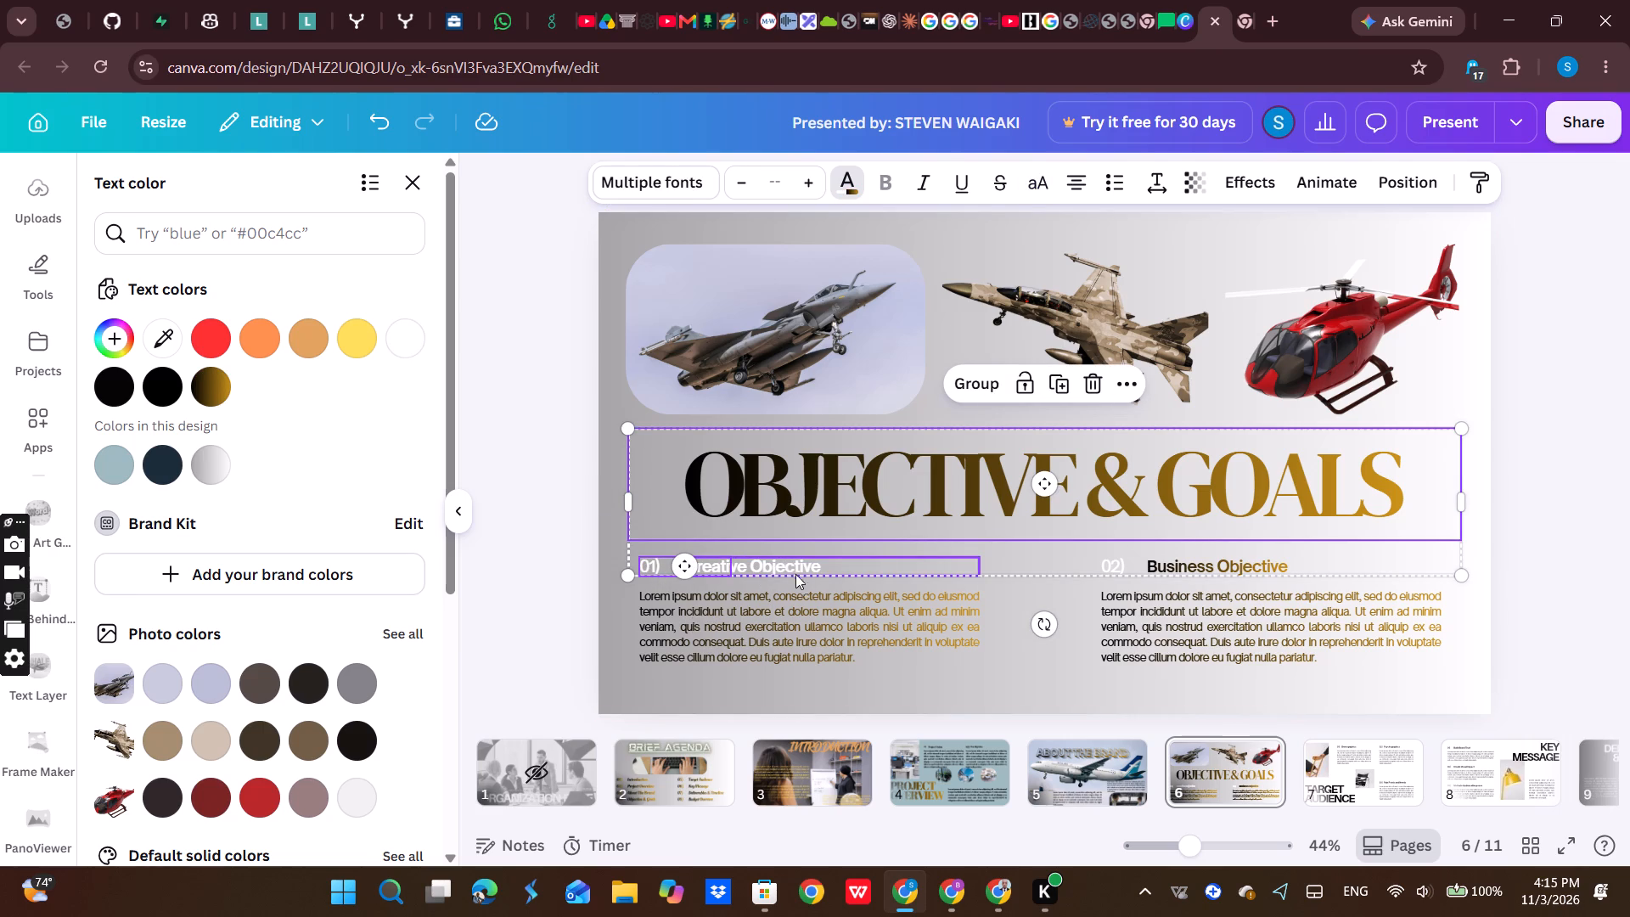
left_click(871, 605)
Recolour the "01)" and "02)" numbers and both objective headings together, trying several colours and ending with the near-black from the camouflage jet's photo colours.
left_click(790, 568)
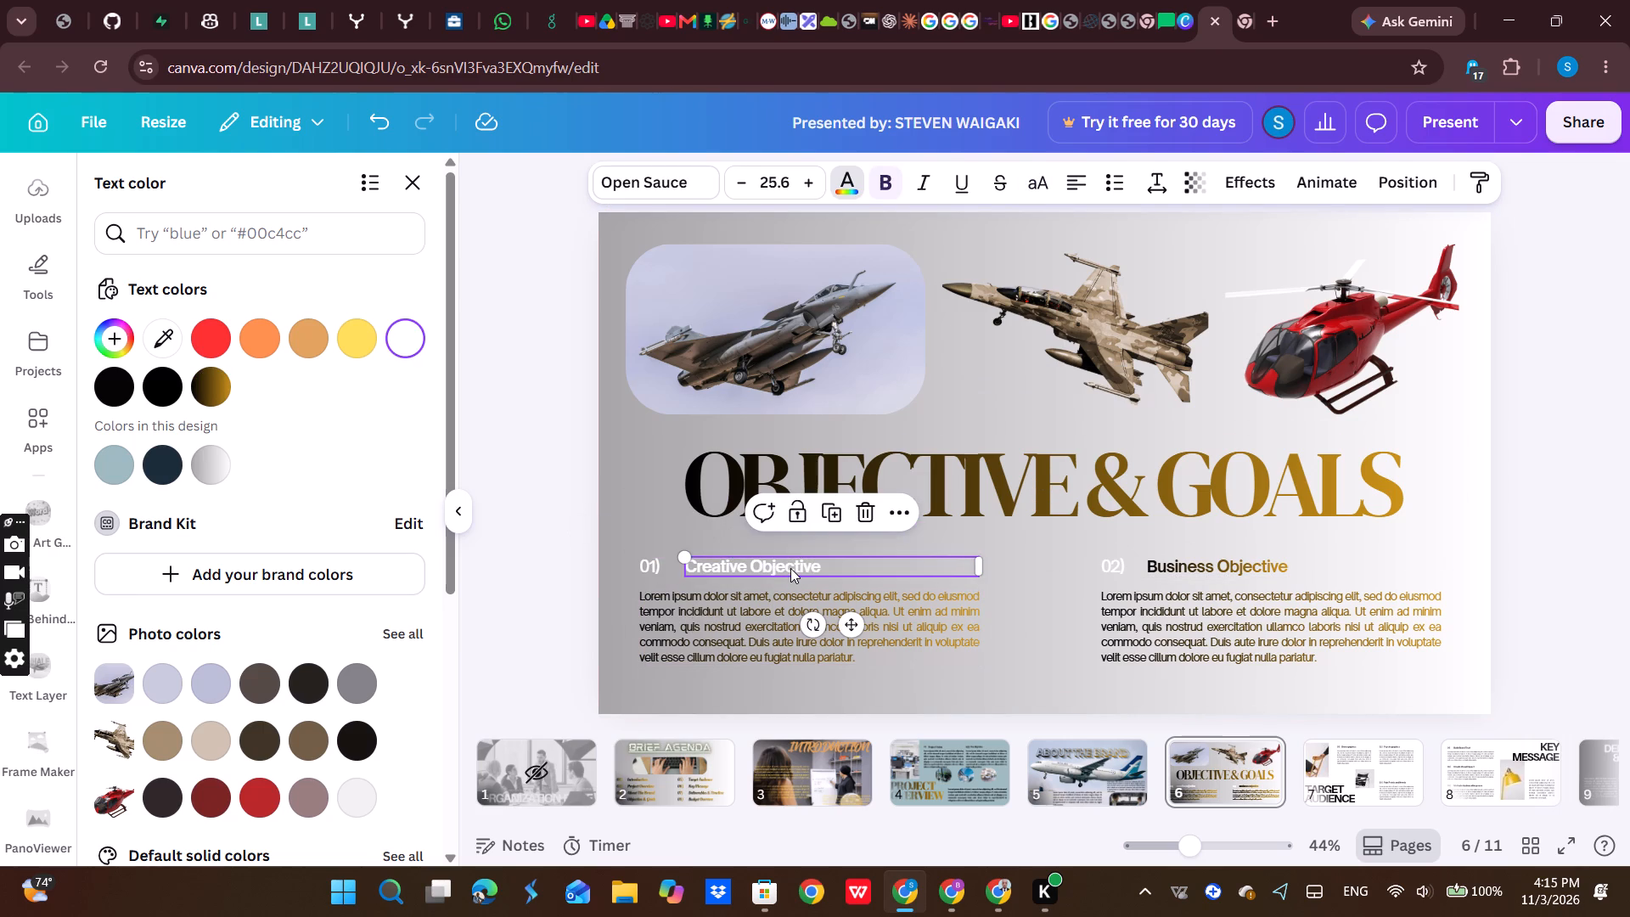
left_click(652, 573, "shift")
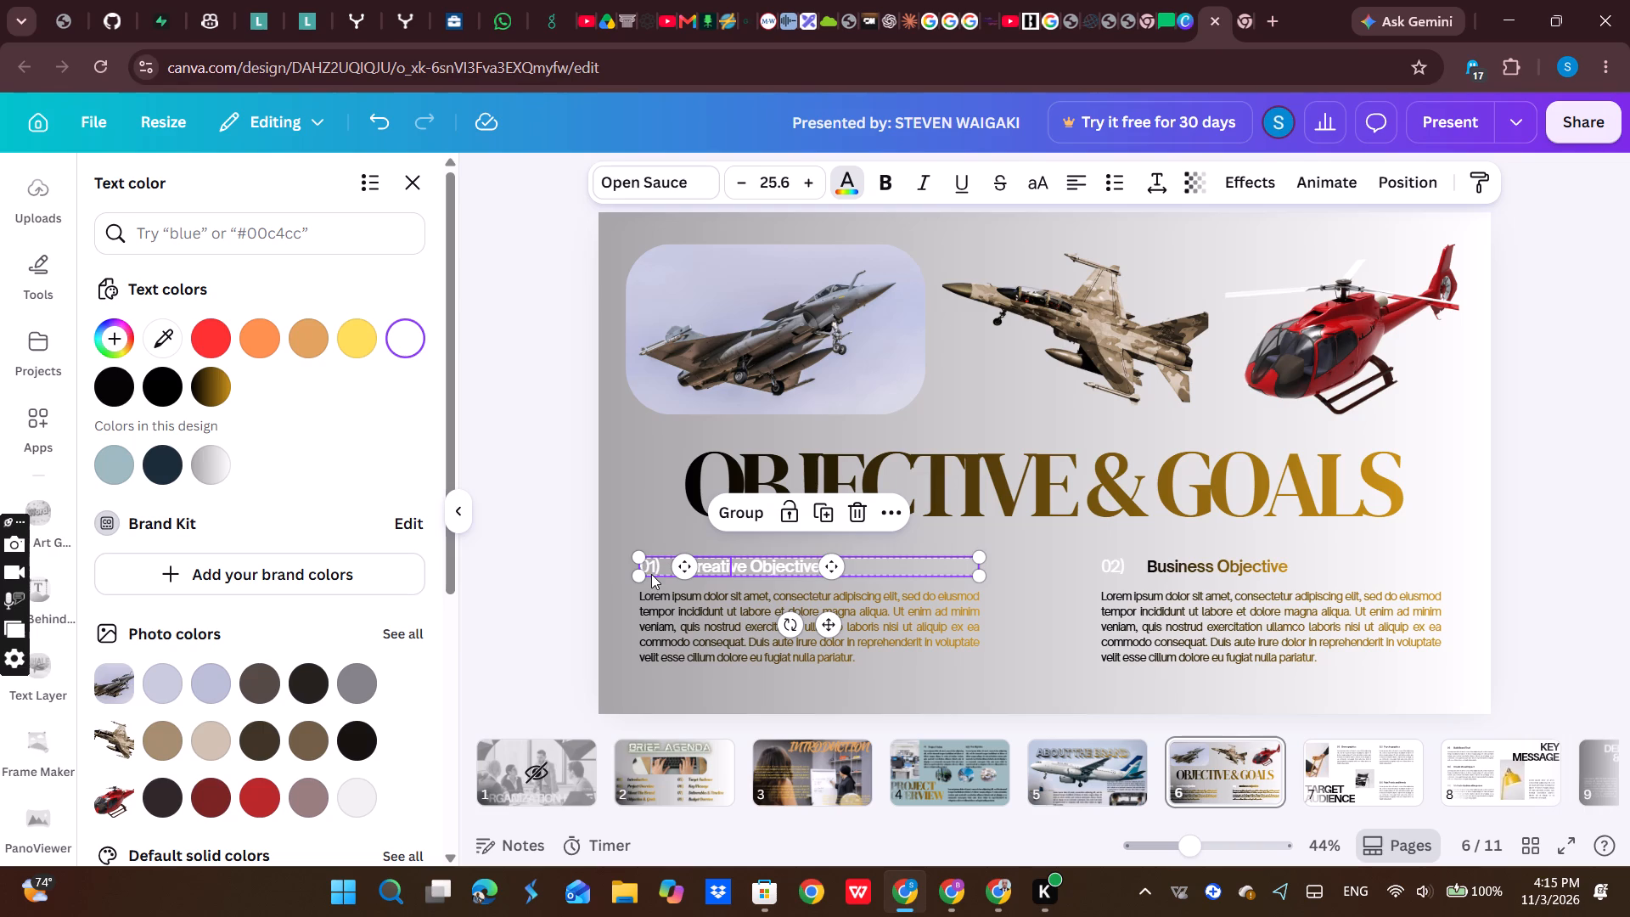
left_click(1113, 571, "shift")
left_click(1242, 561, "shift")
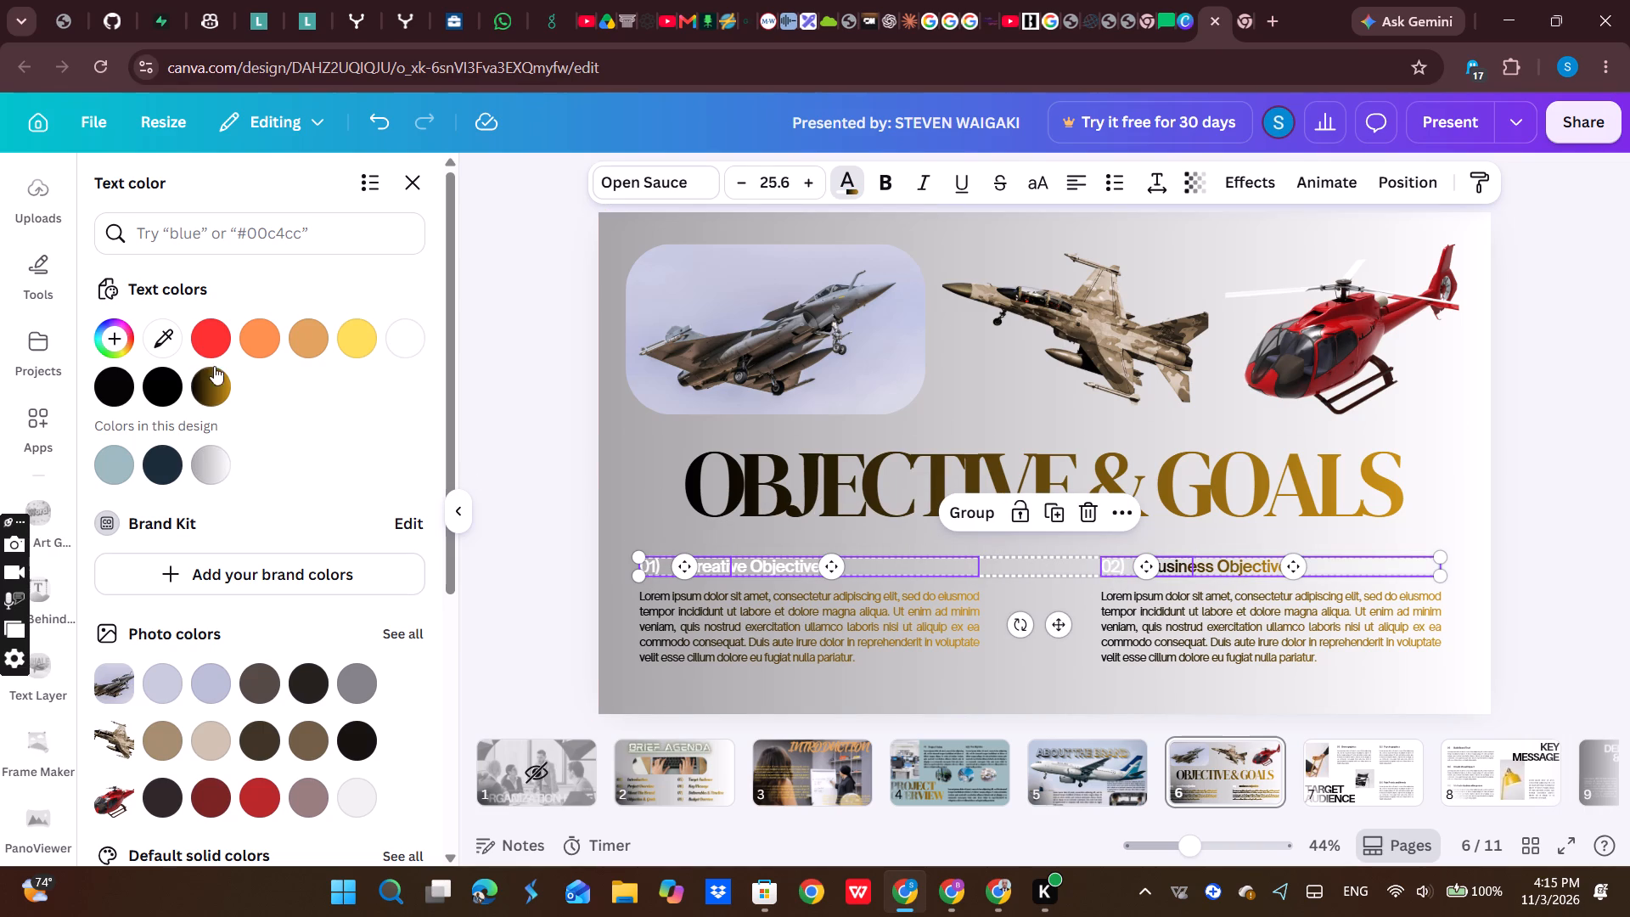
left_click(208, 342, "shift")
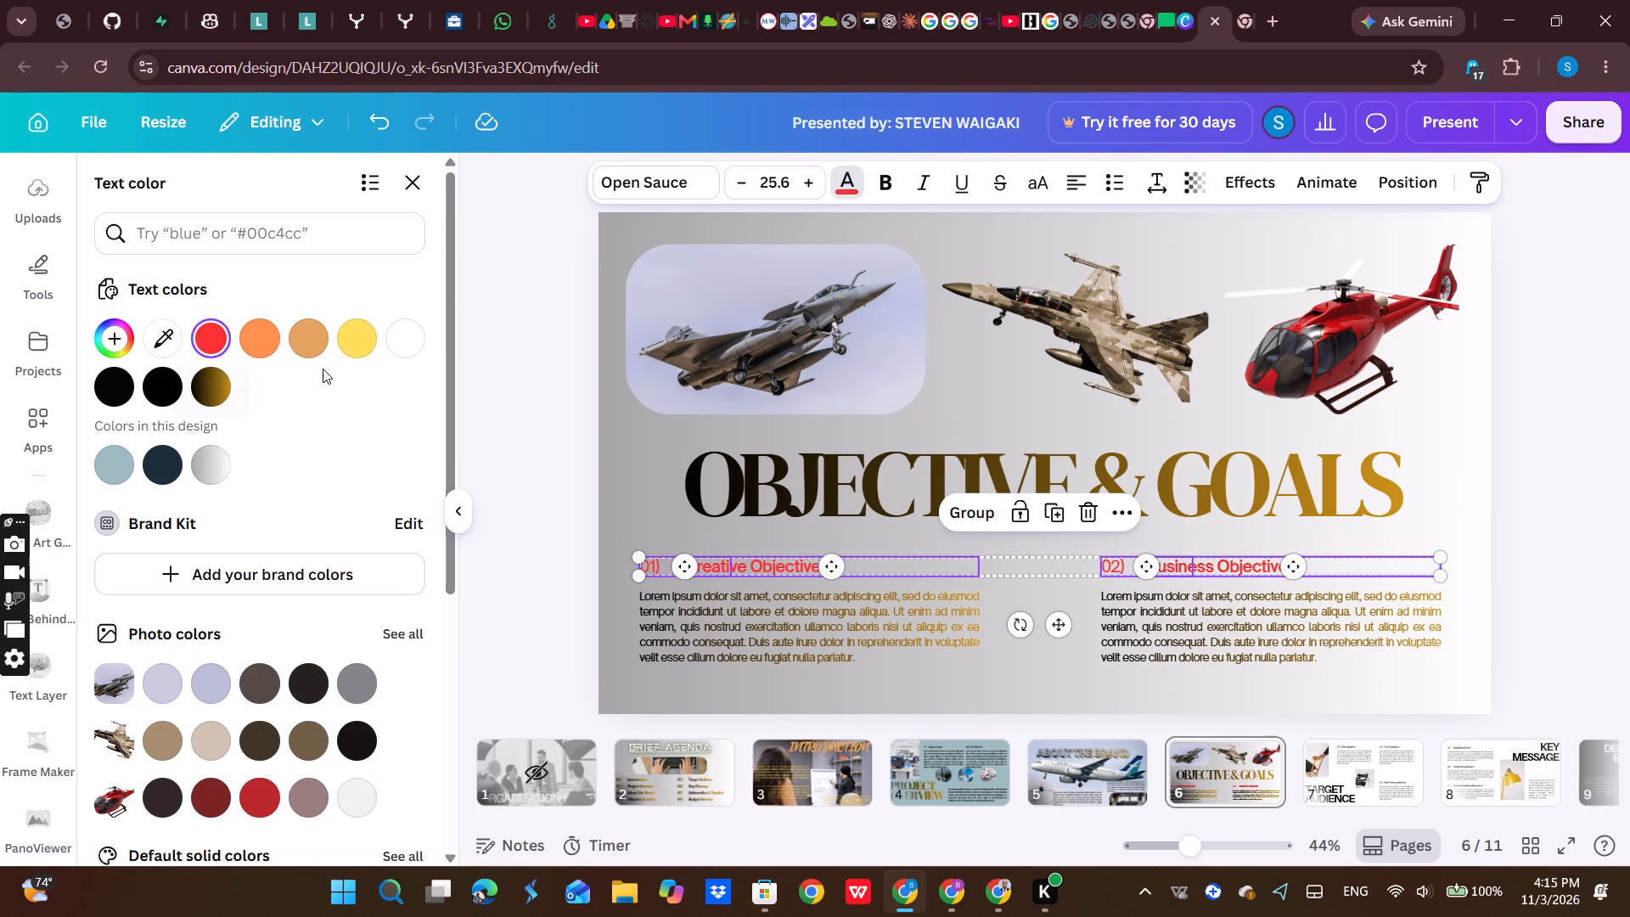
left_click(347, 347, "shift")
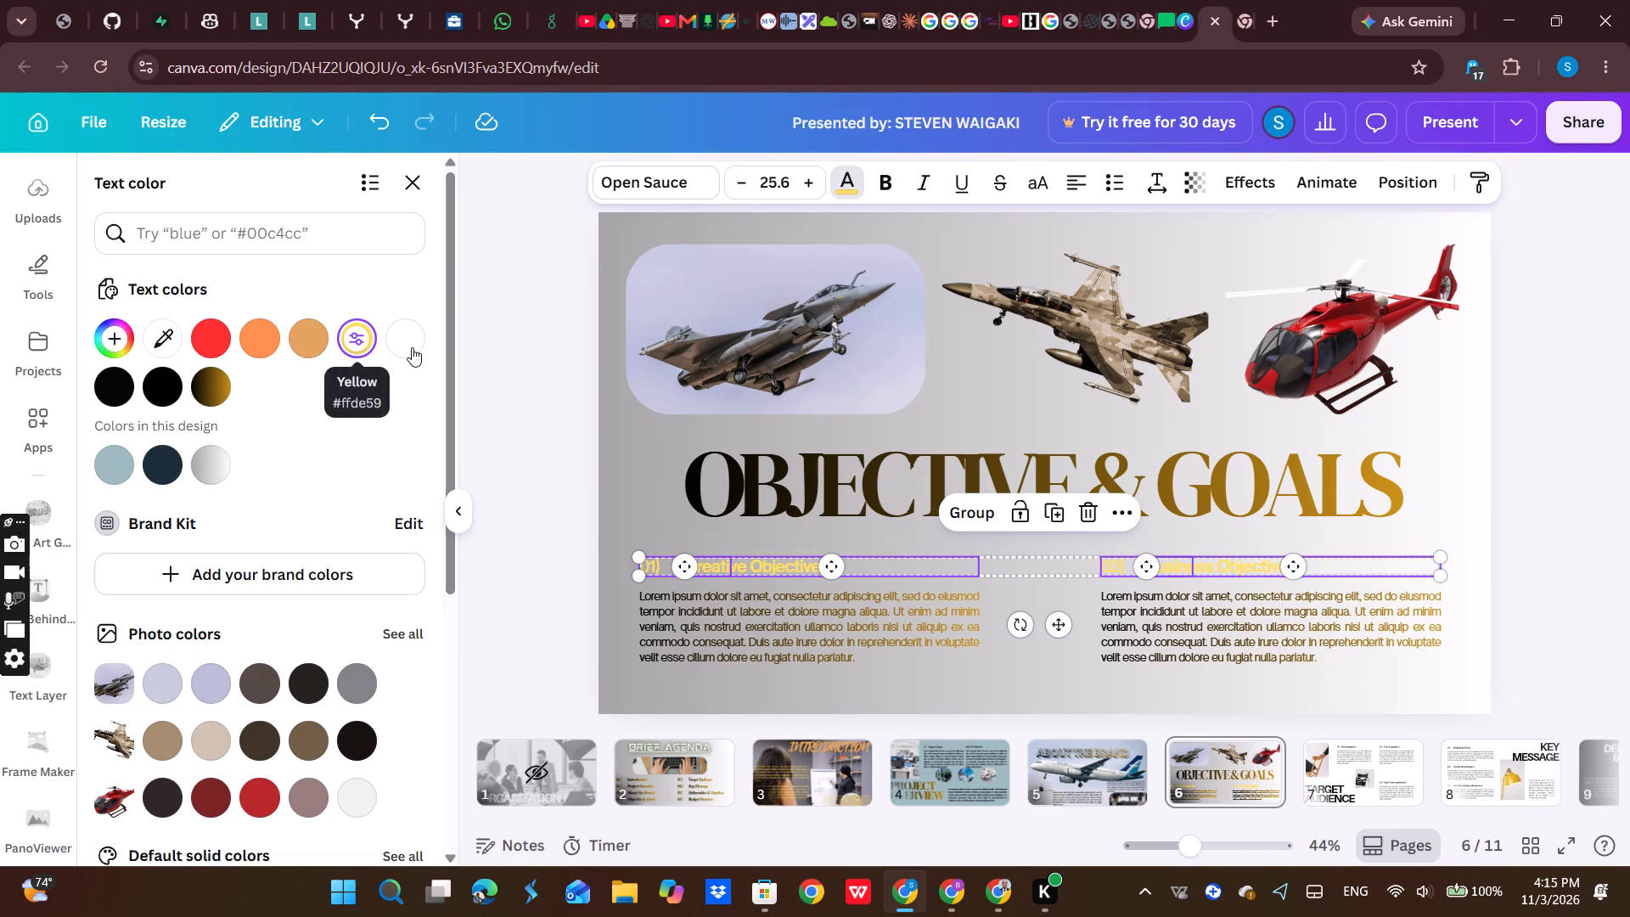
left_click(414, 346, "shift")
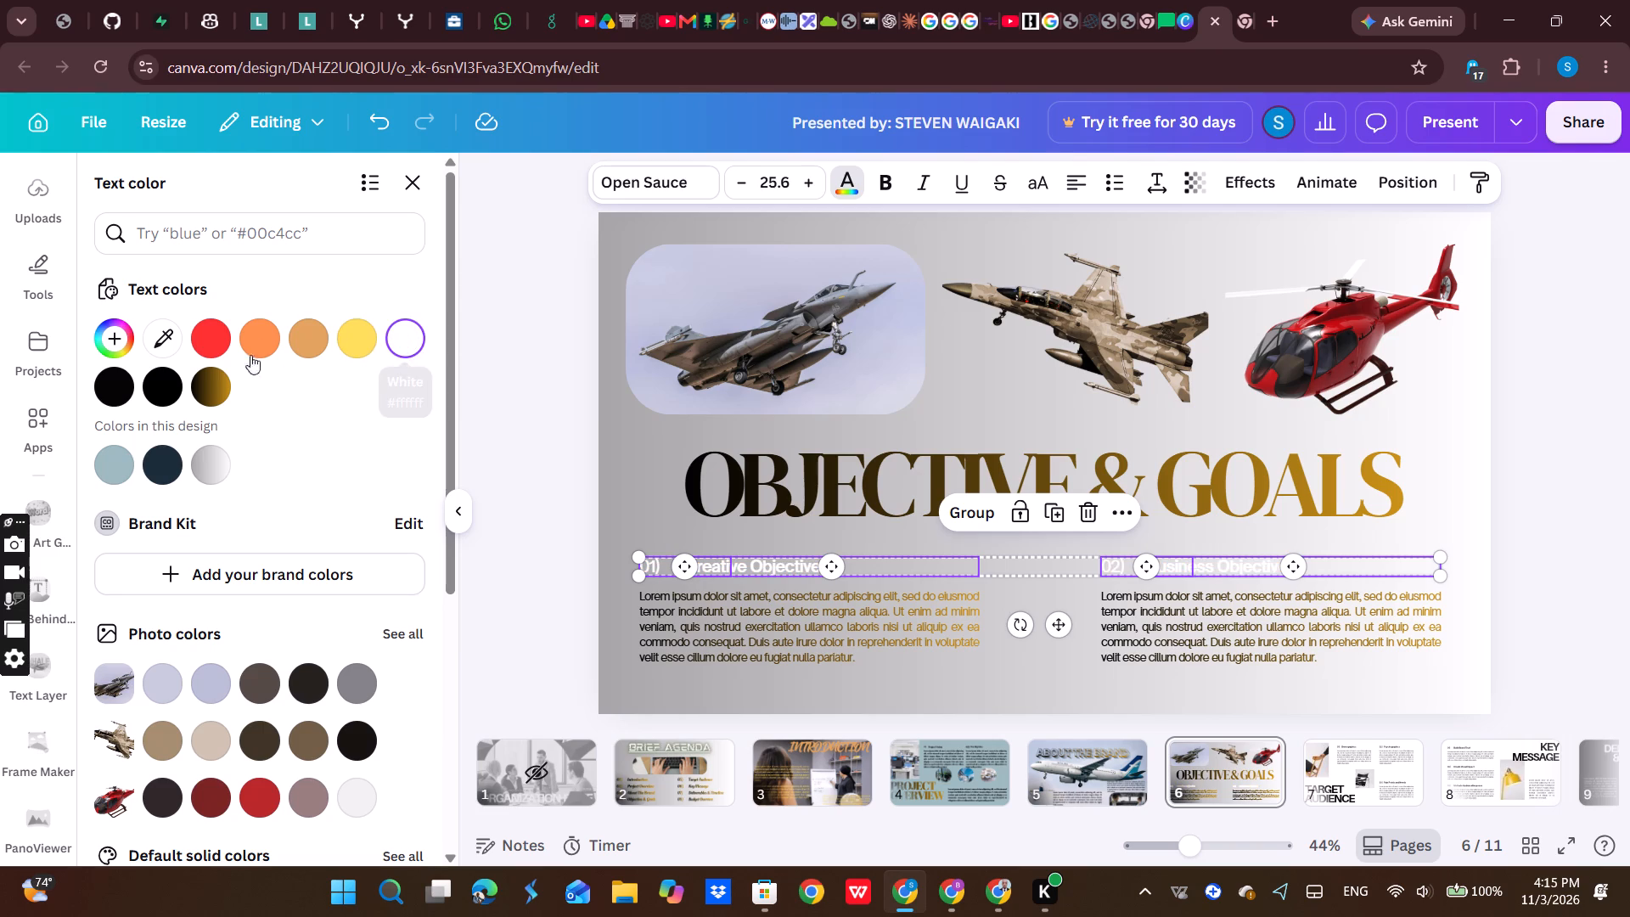
left_click(257, 343, "shift")
left_click(222, 385, "shift")
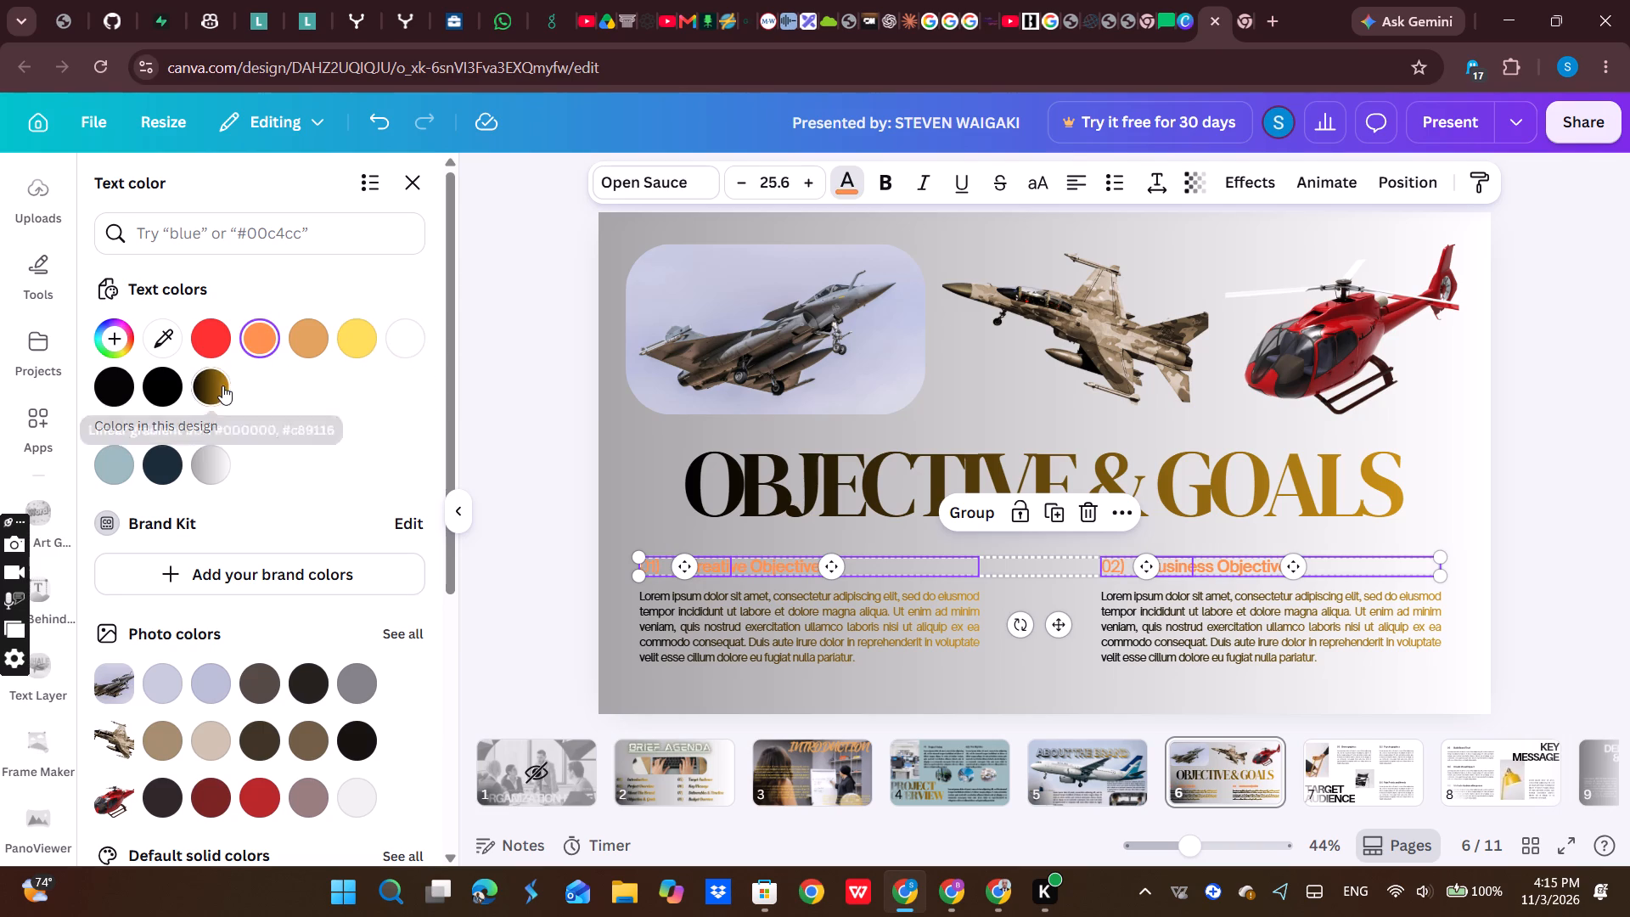
left_click(170, 455, "shift")
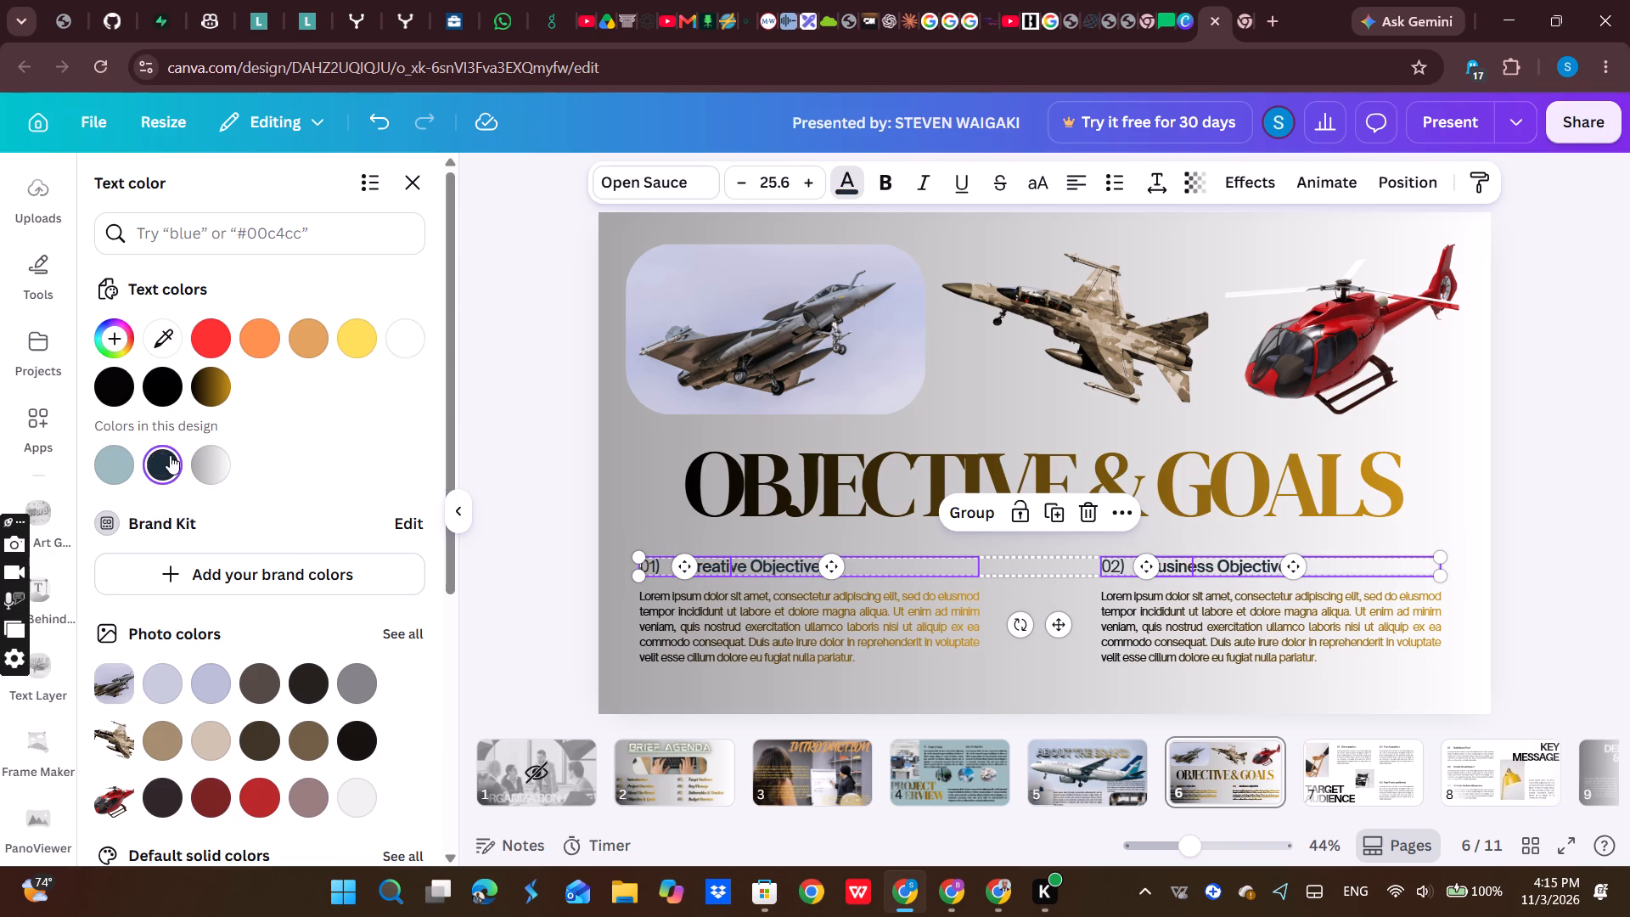
left_click(203, 478, "shift")
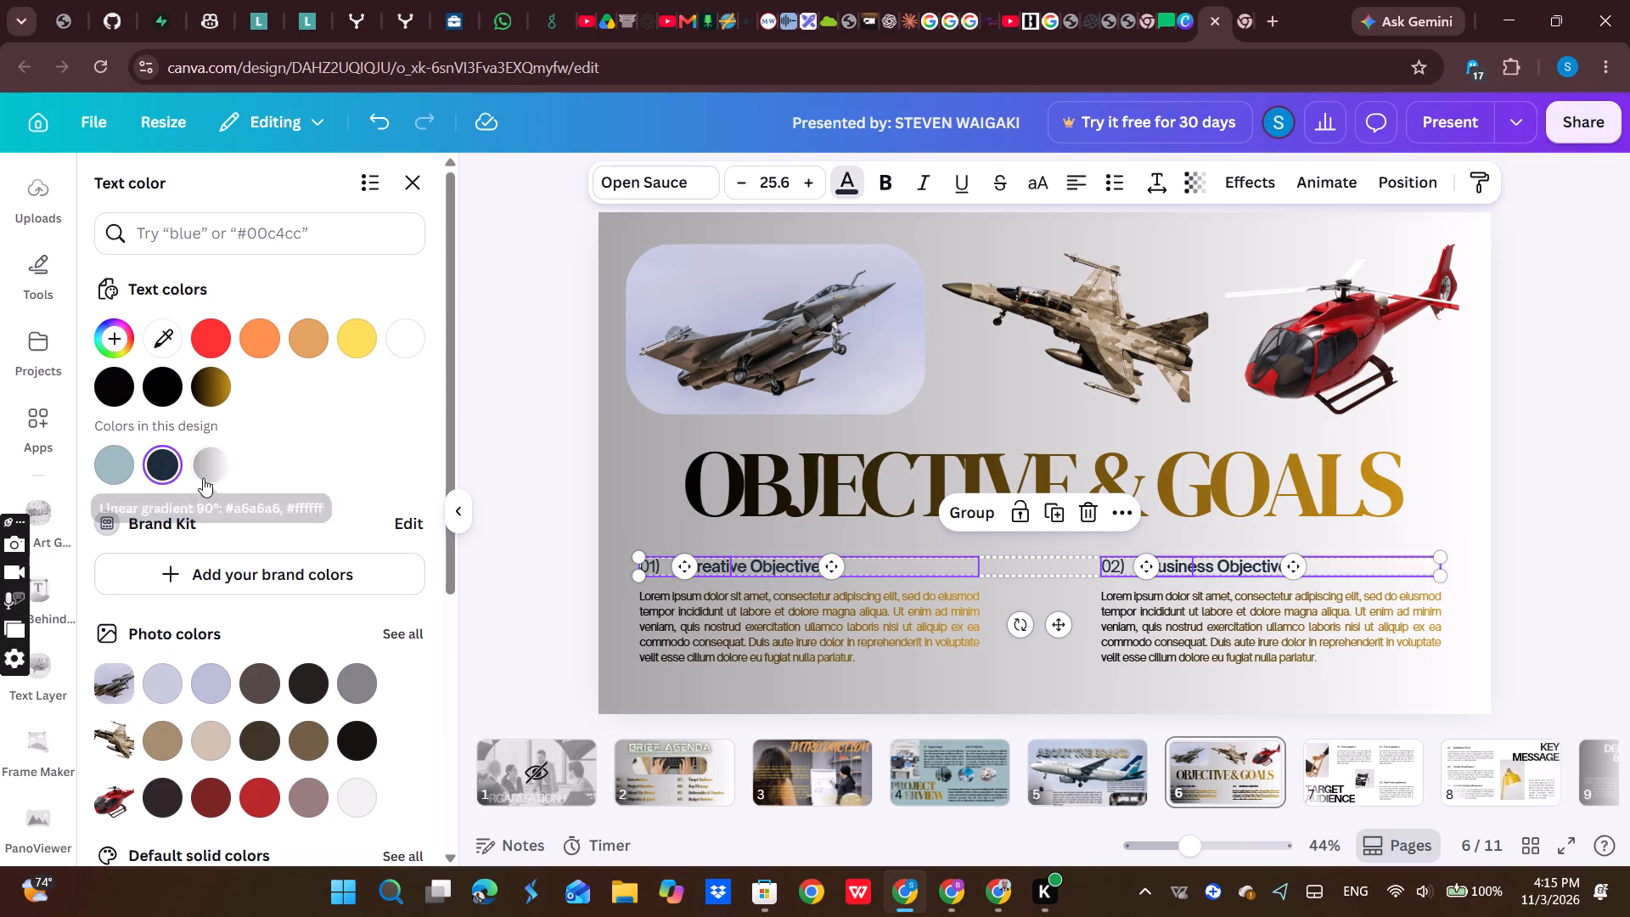
left_click(111, 464, "shift")
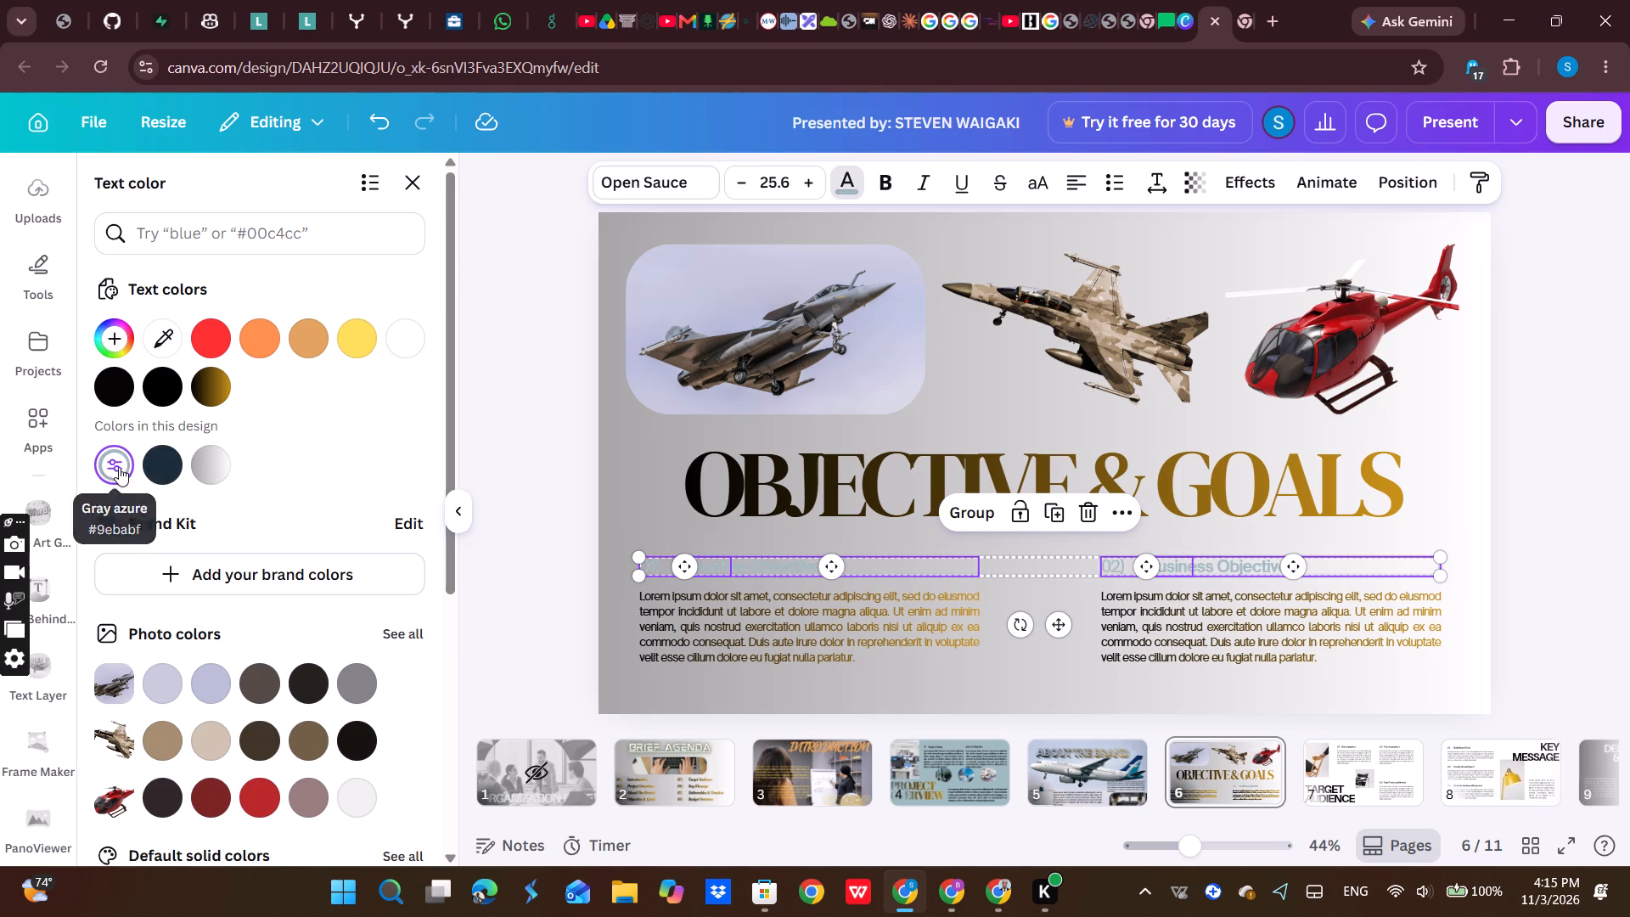
scroll(296, 706, "down", 2, "shift")
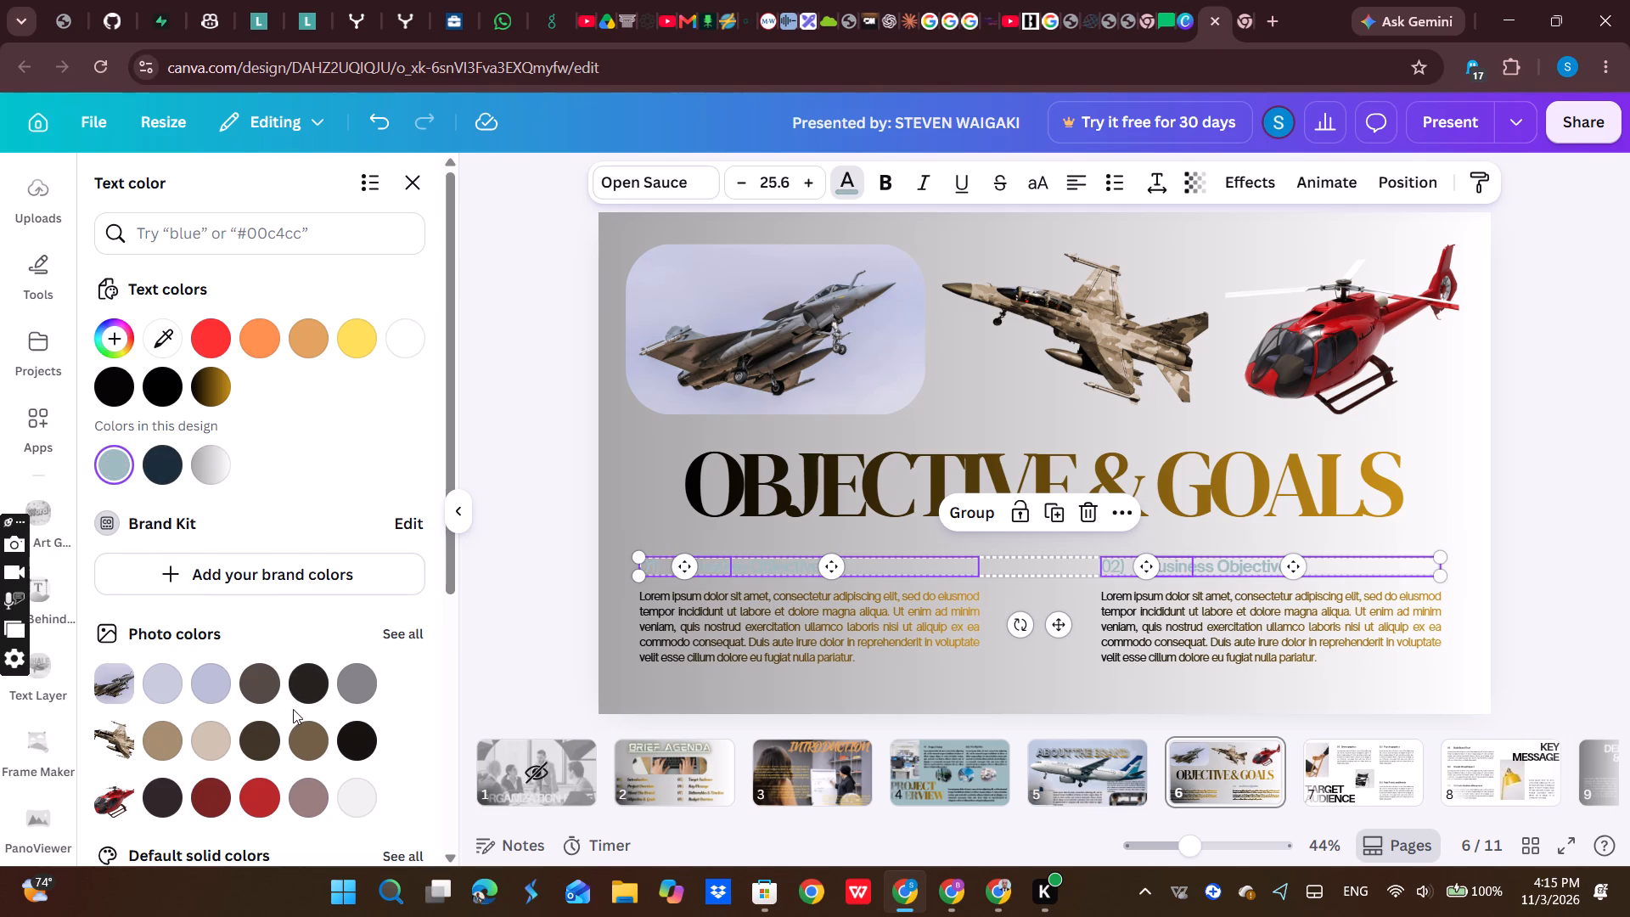
left_click(176, 739, "shift")
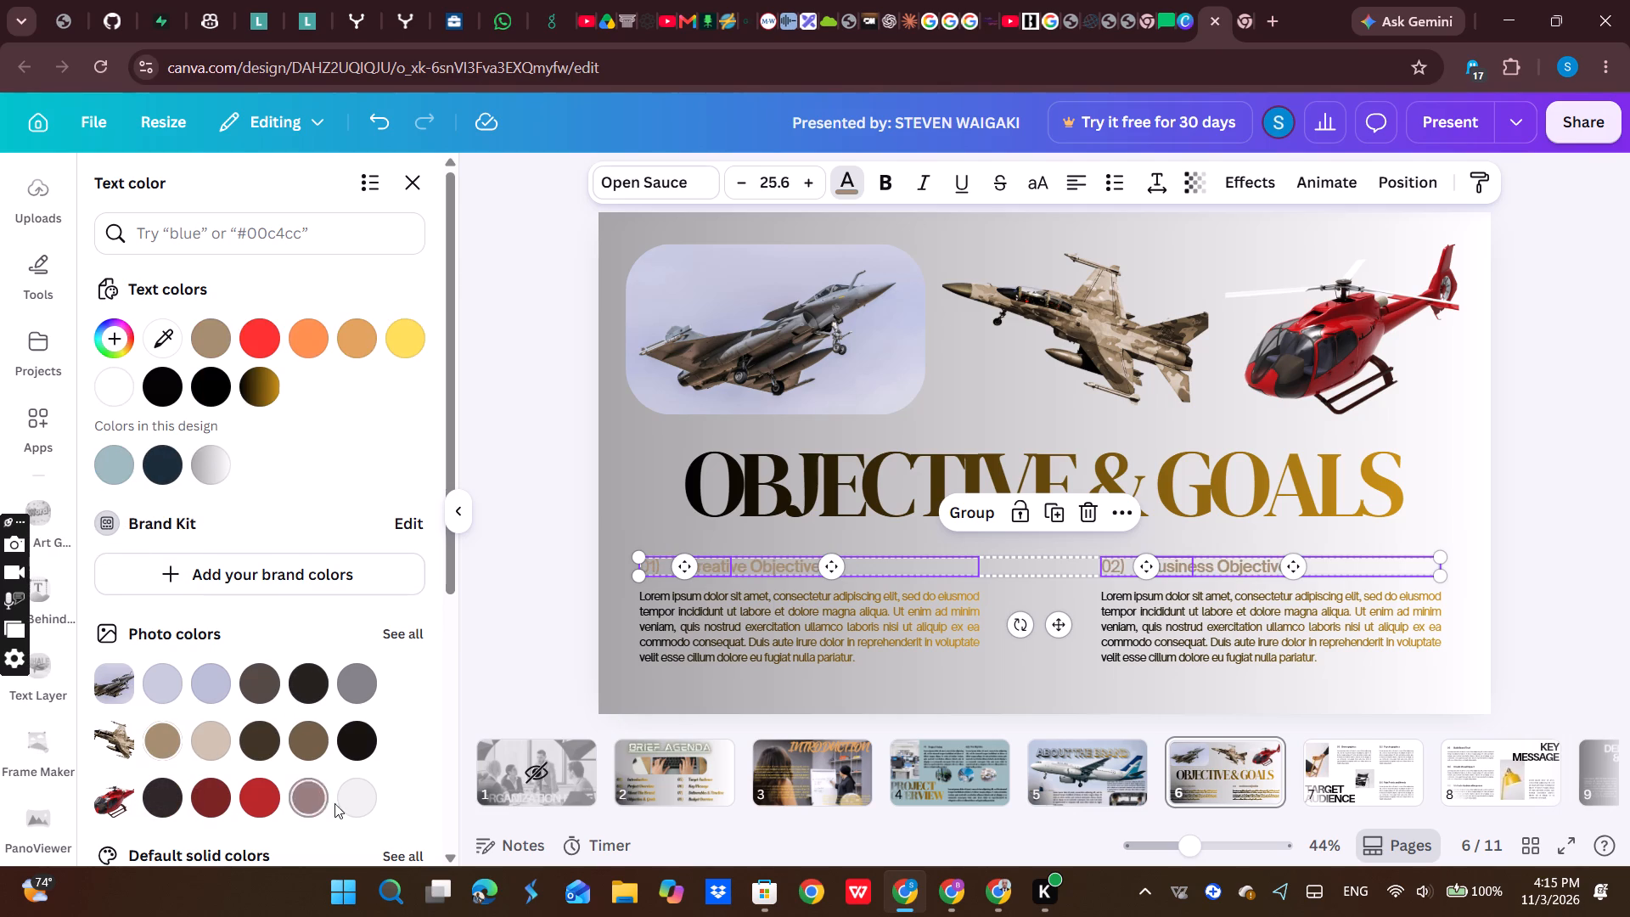
left_click(354, 734, "shift")
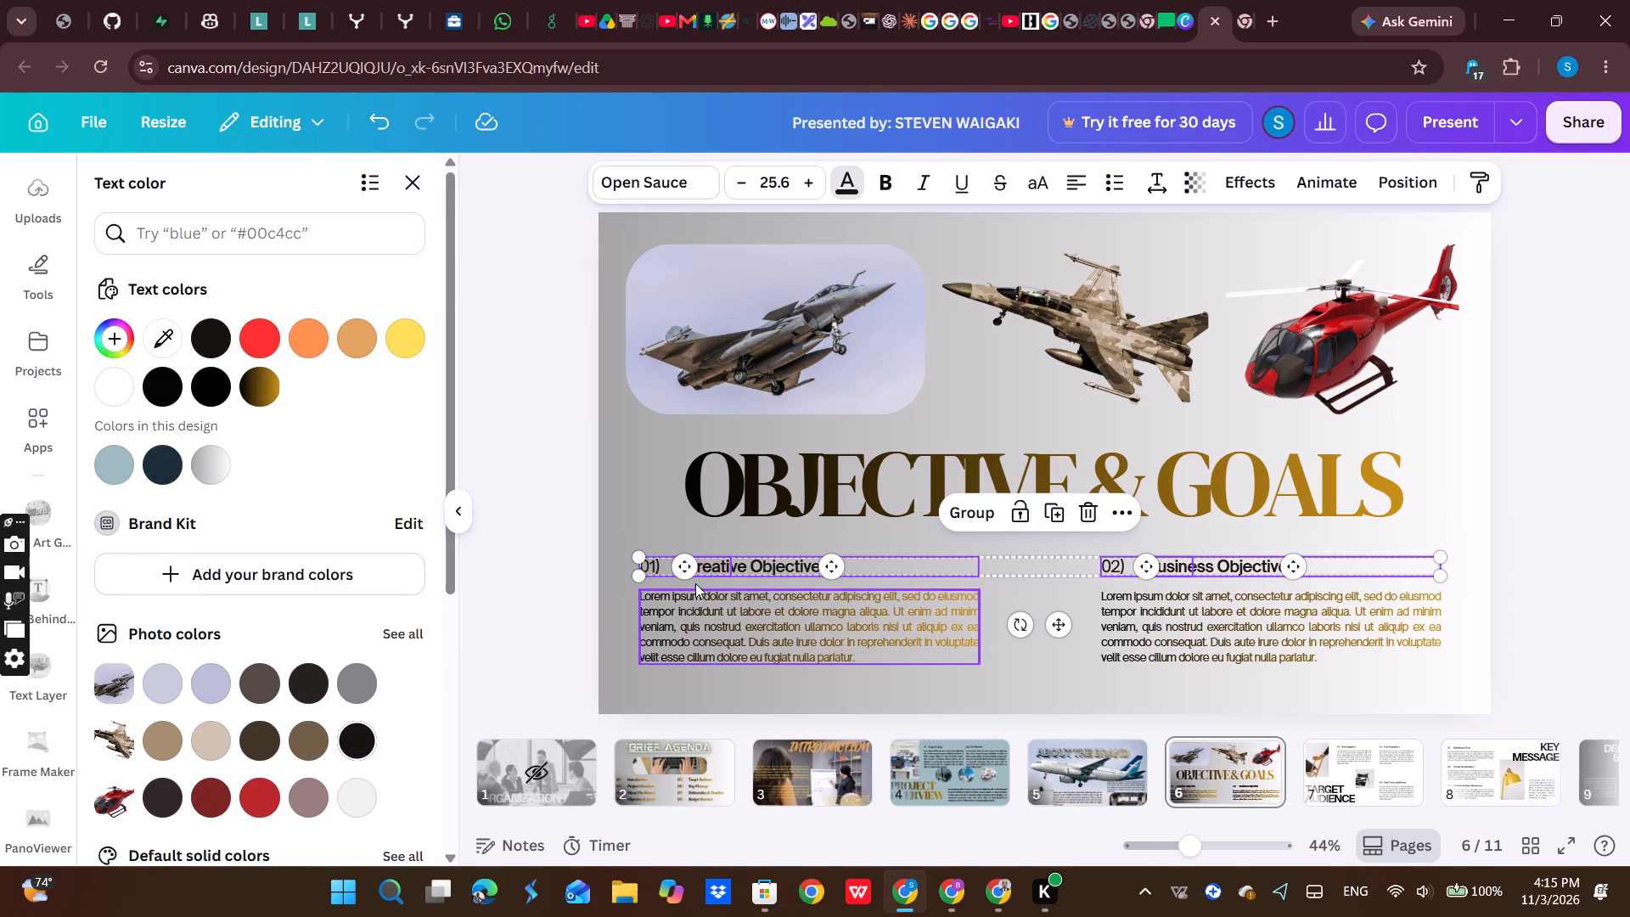
left_click(794, 467)
left_click(768, 584)
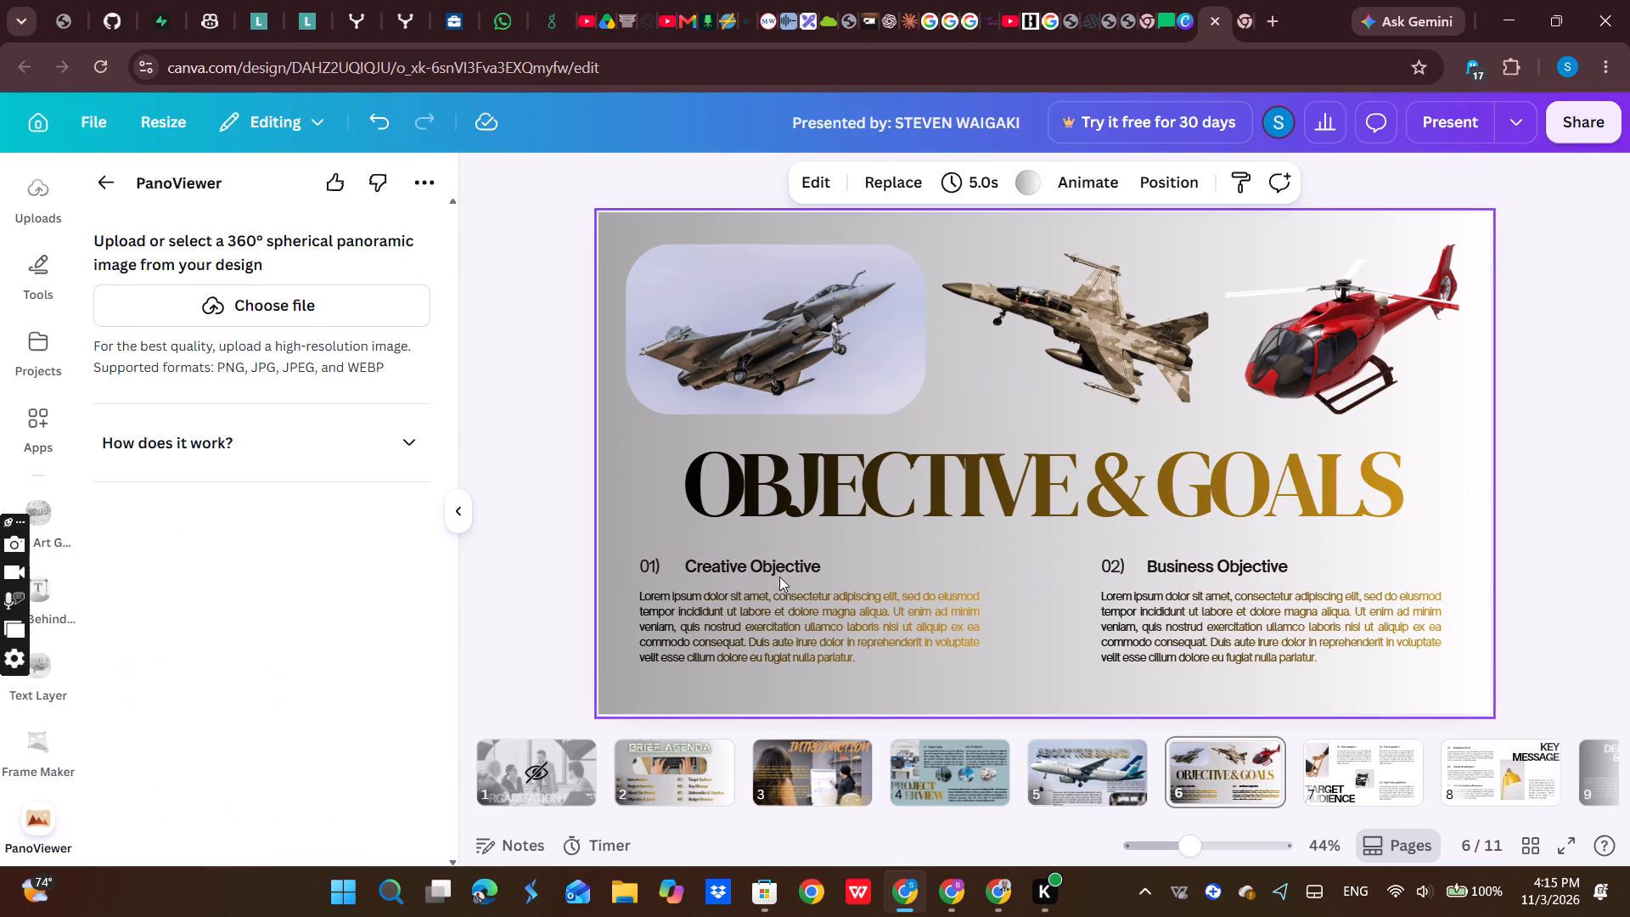
Increase the Creative Objective paragraph's font size to 20 and widen its text box slightly.
left_click(825, 591)
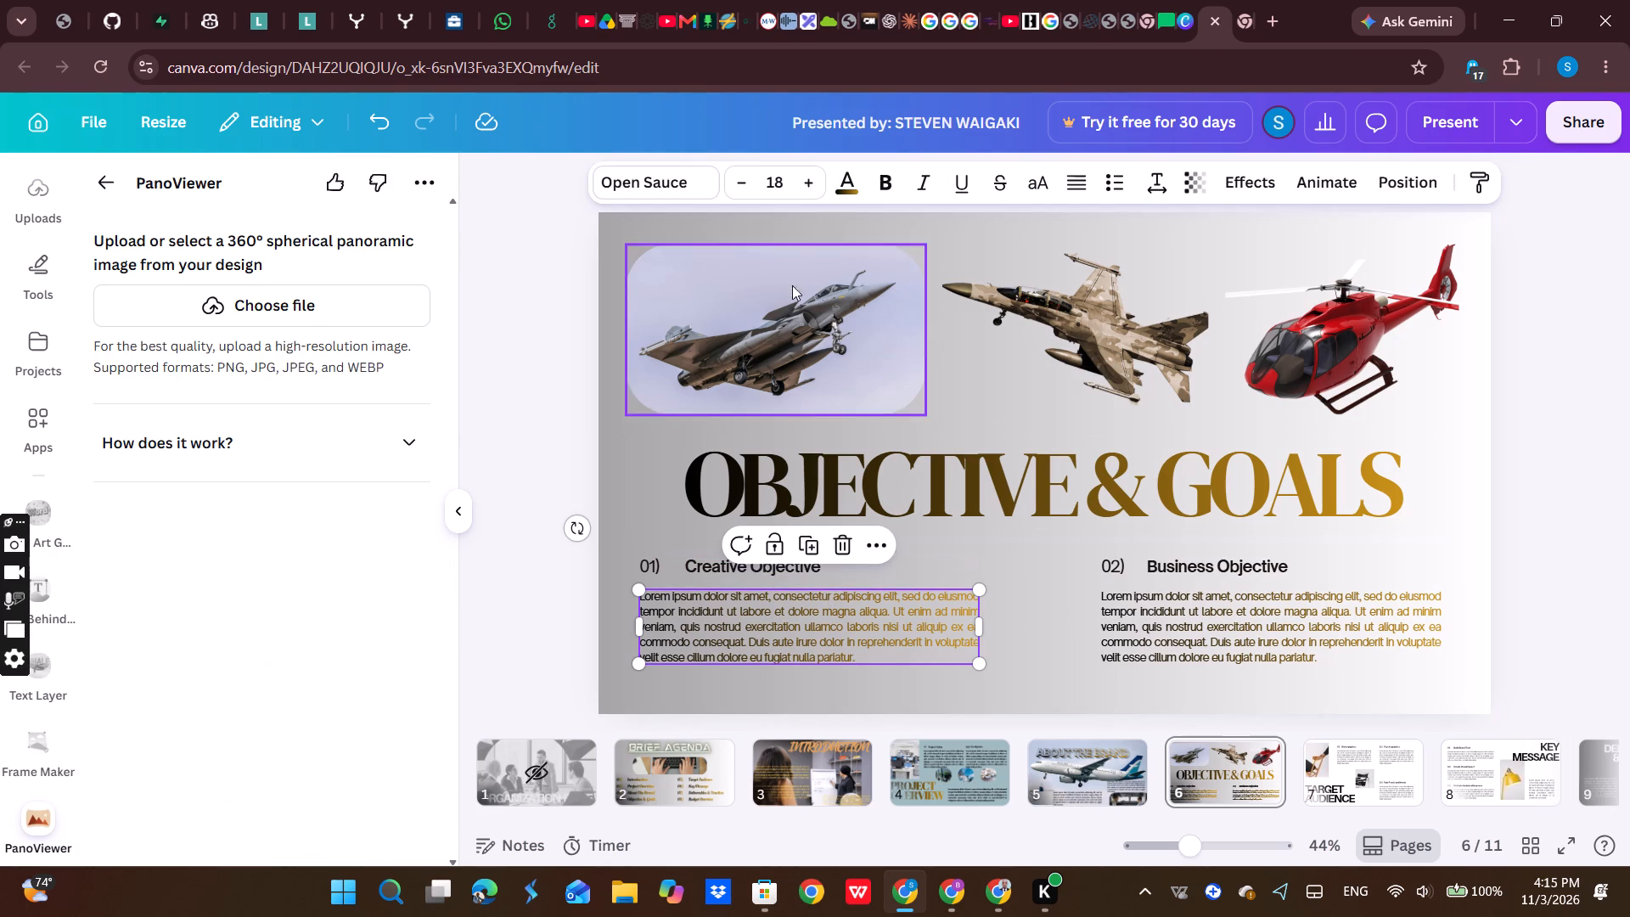
left_click(797, 179)
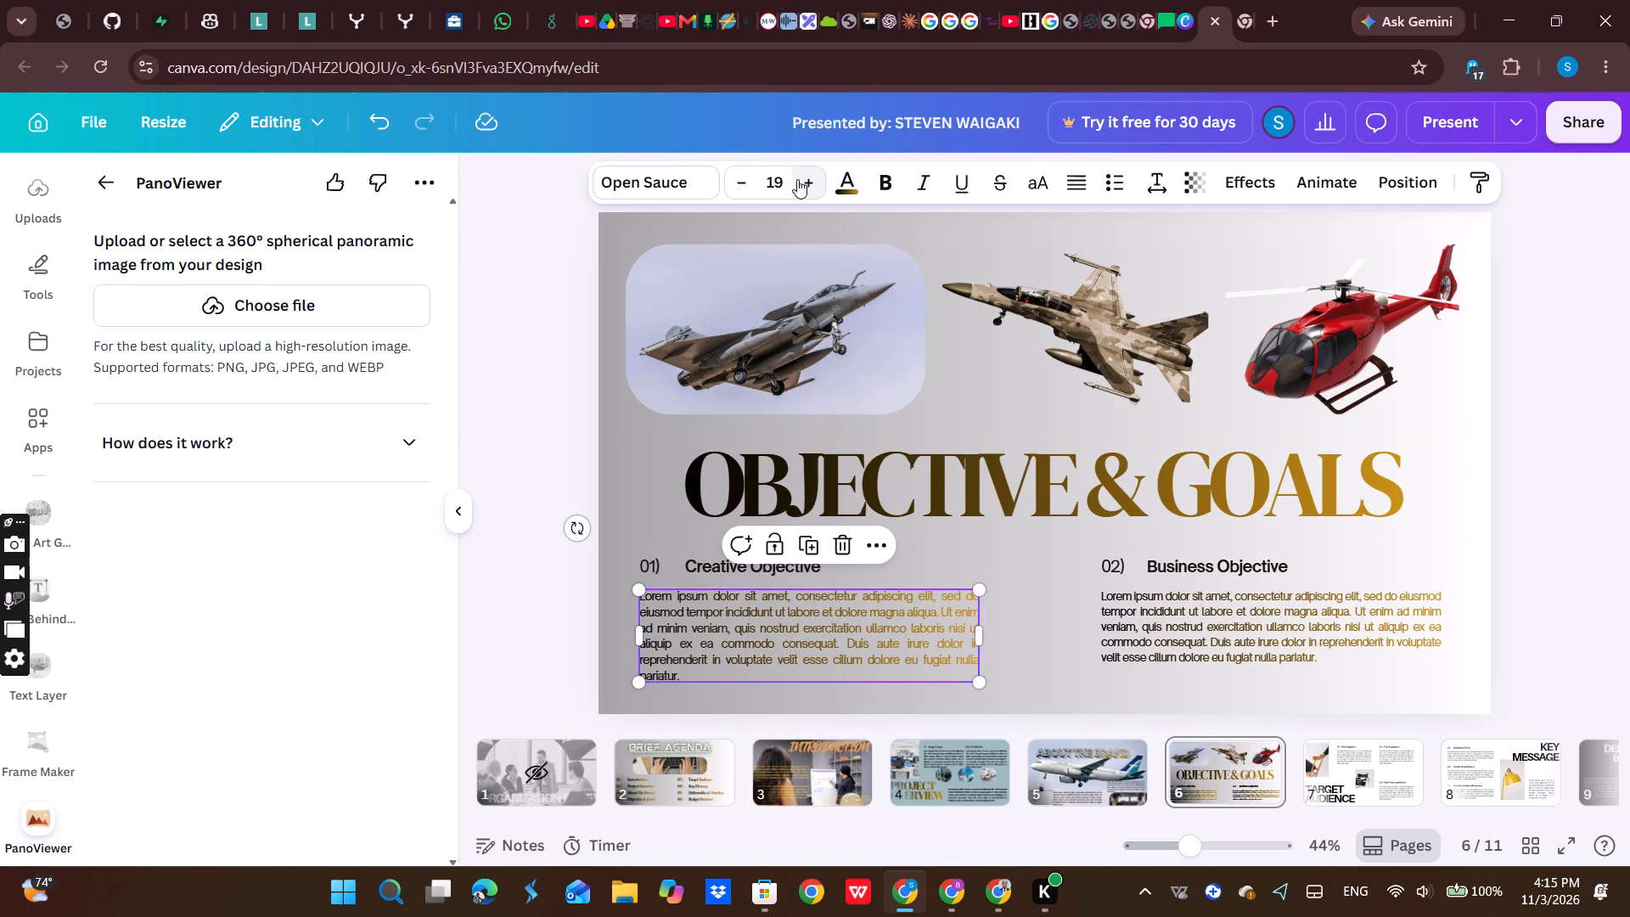
left_click_drag(983, 646, 1003, 645)
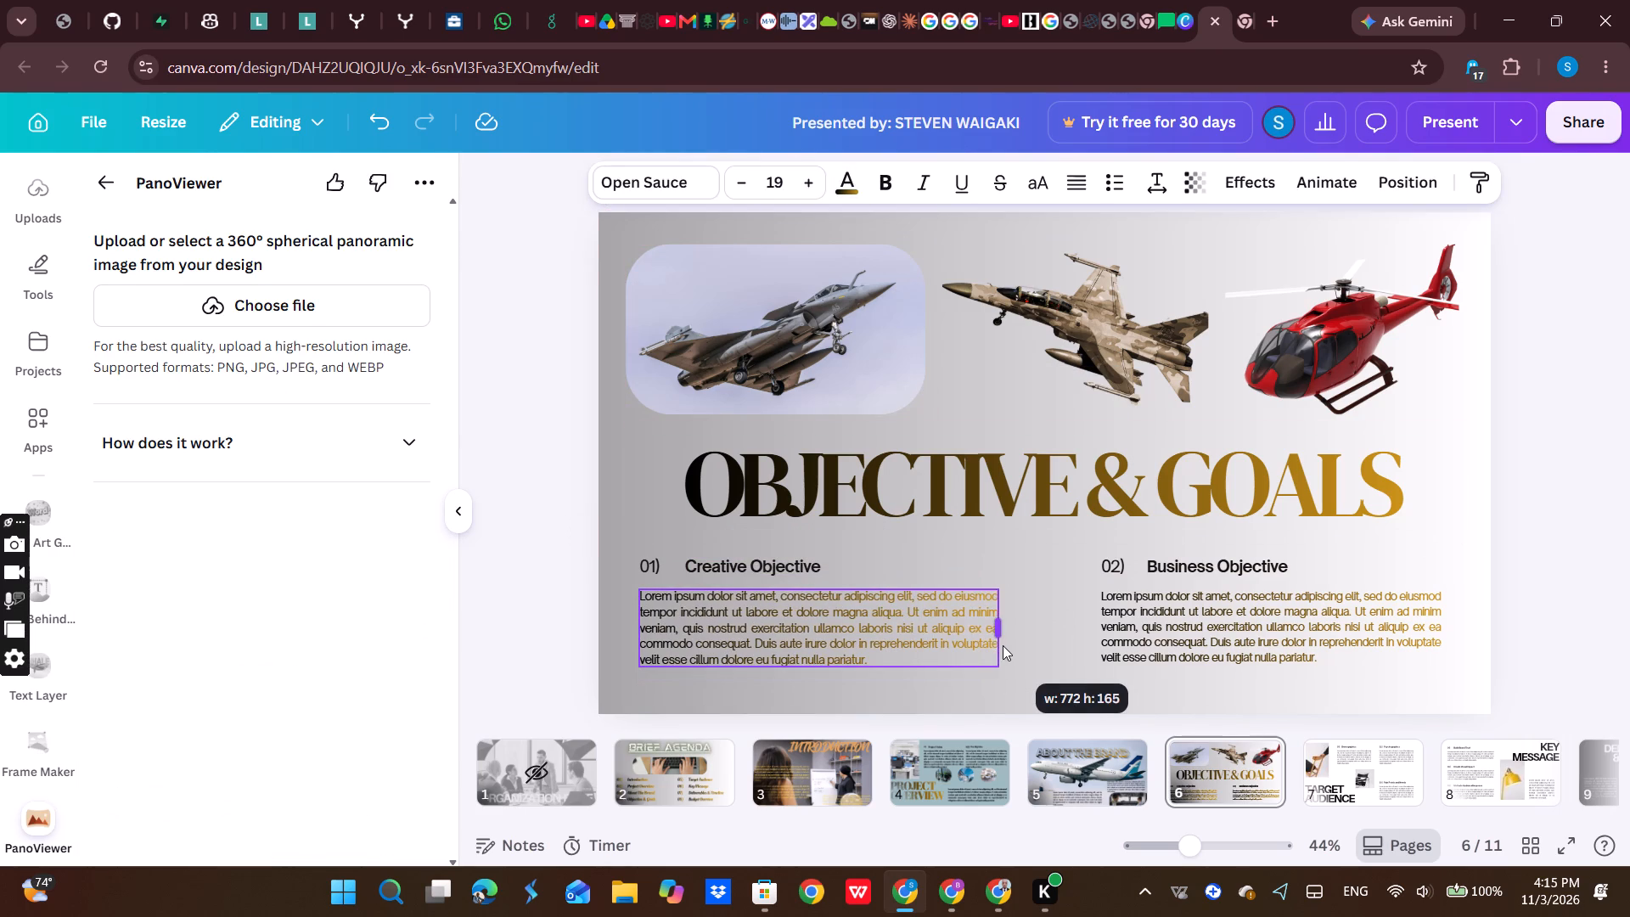
left_click_drag(1003, 645, 1005, 645)
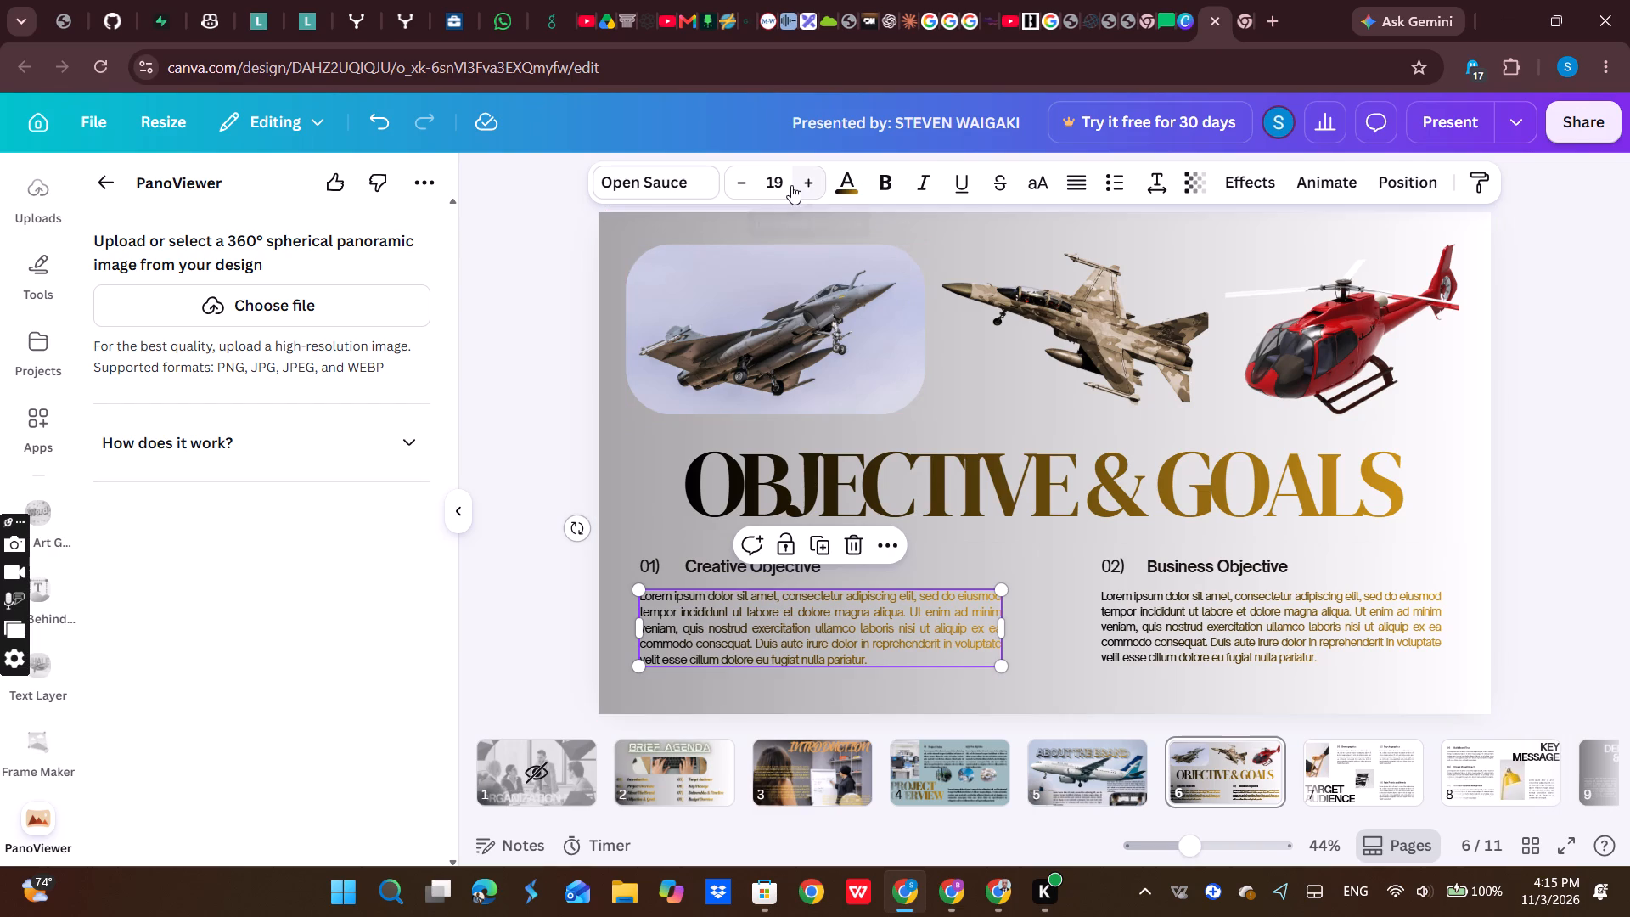
left_click(799, 186)
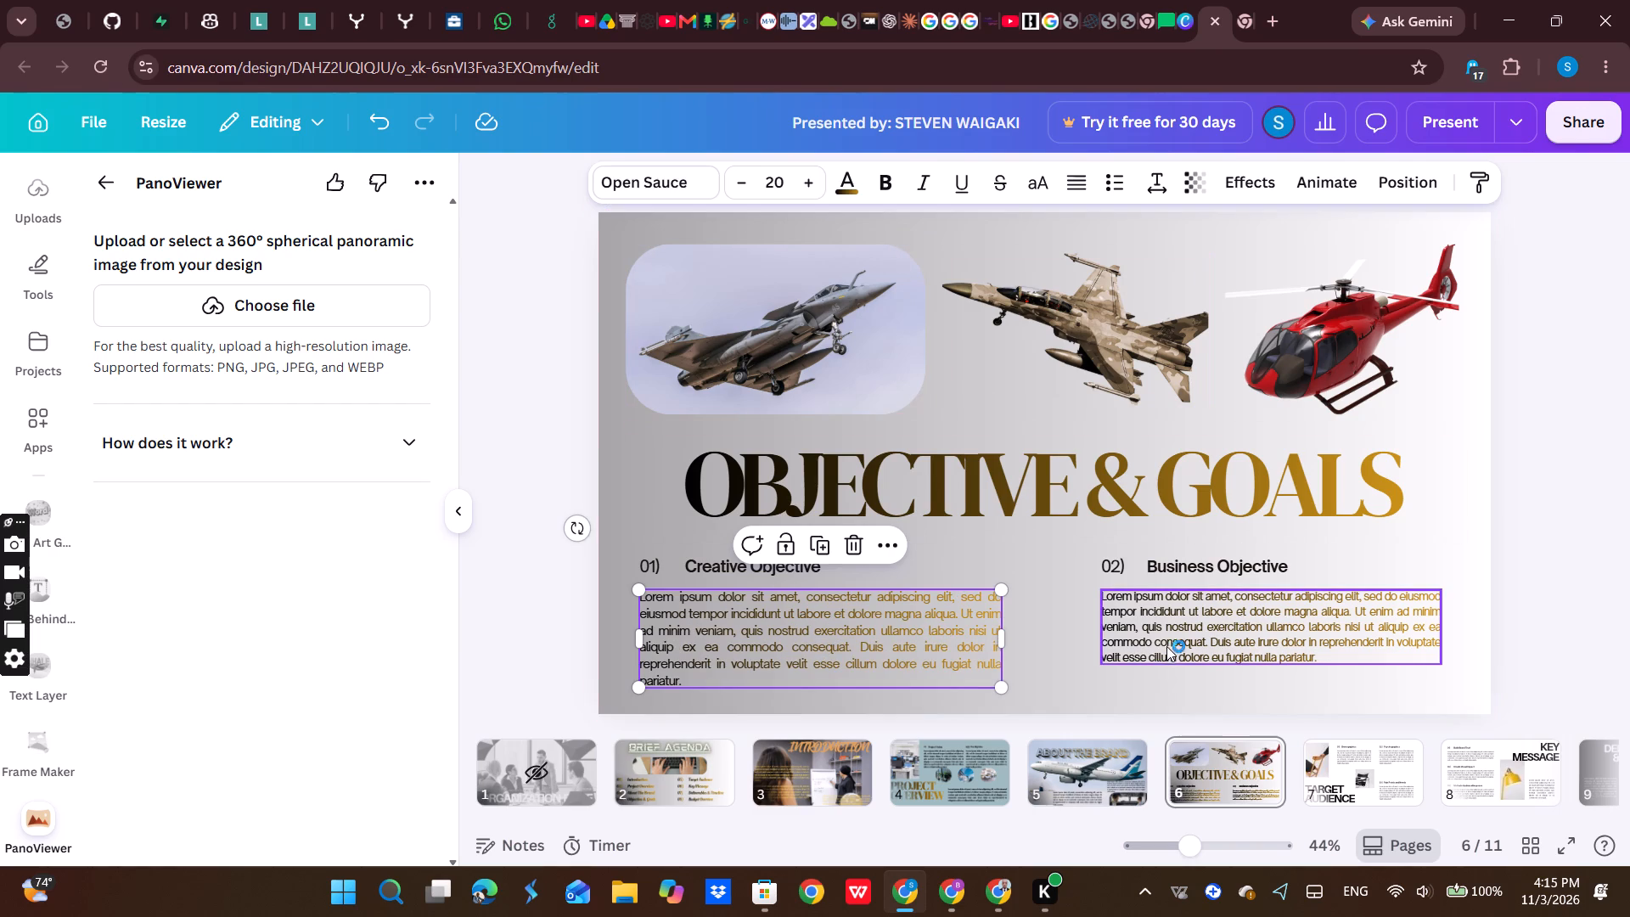
Increase the Business Objective paragraph's font size to 20 and widen its text box slightly so it lines up beneath the slide title.
left_click(1166, 644)
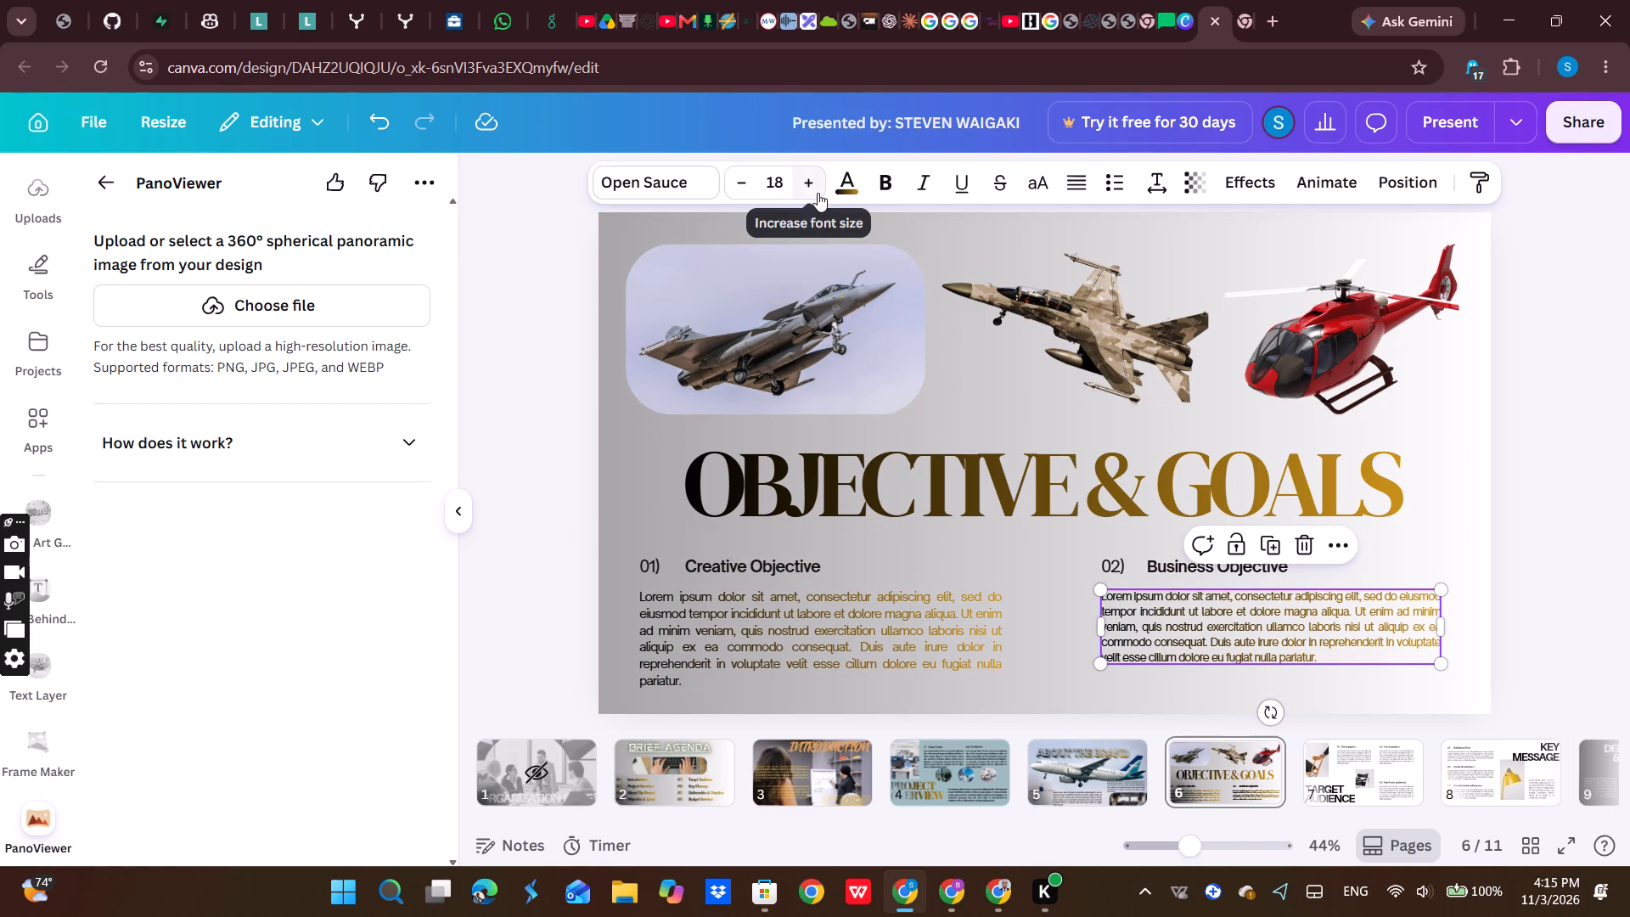
left_click(818, 192)
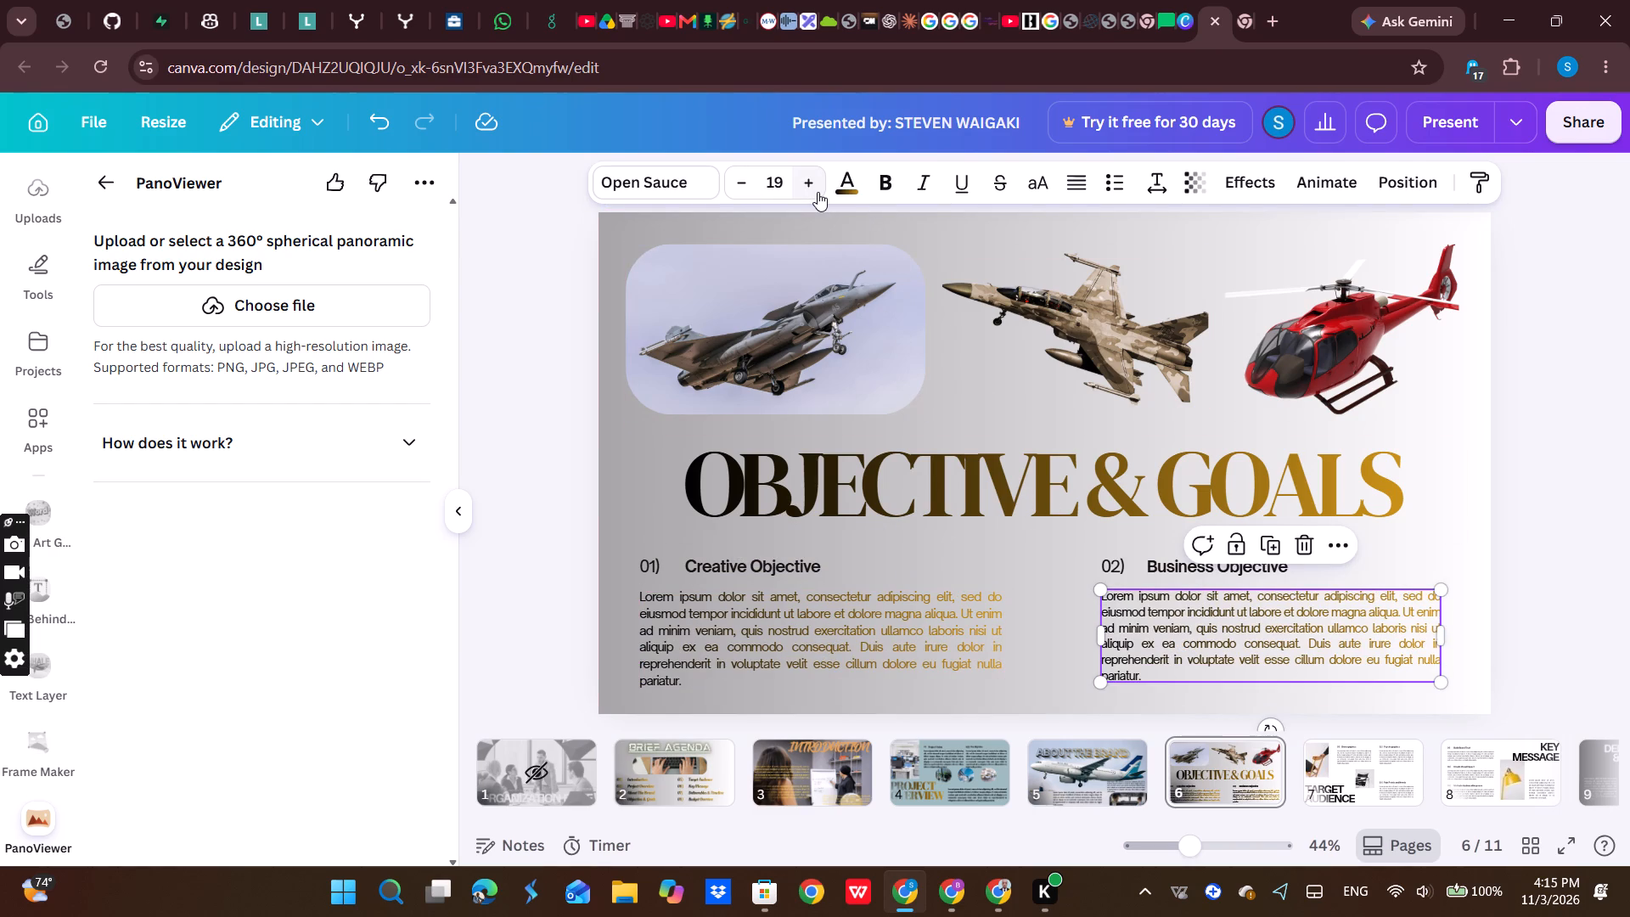
left_click(808, 619)
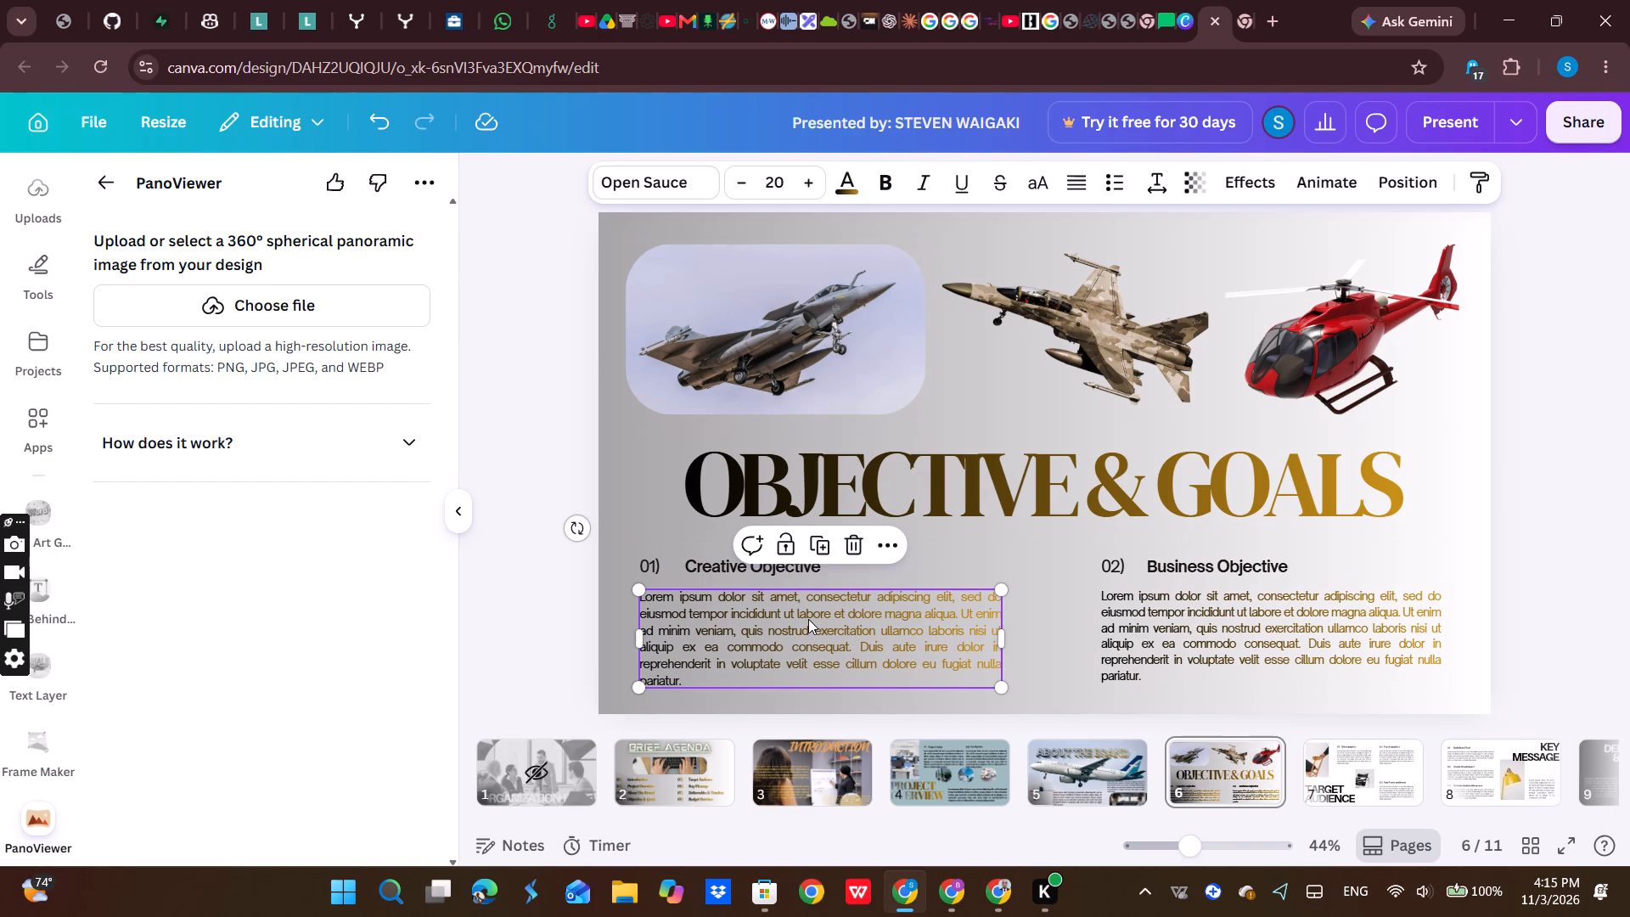
left_click(1144, 645)
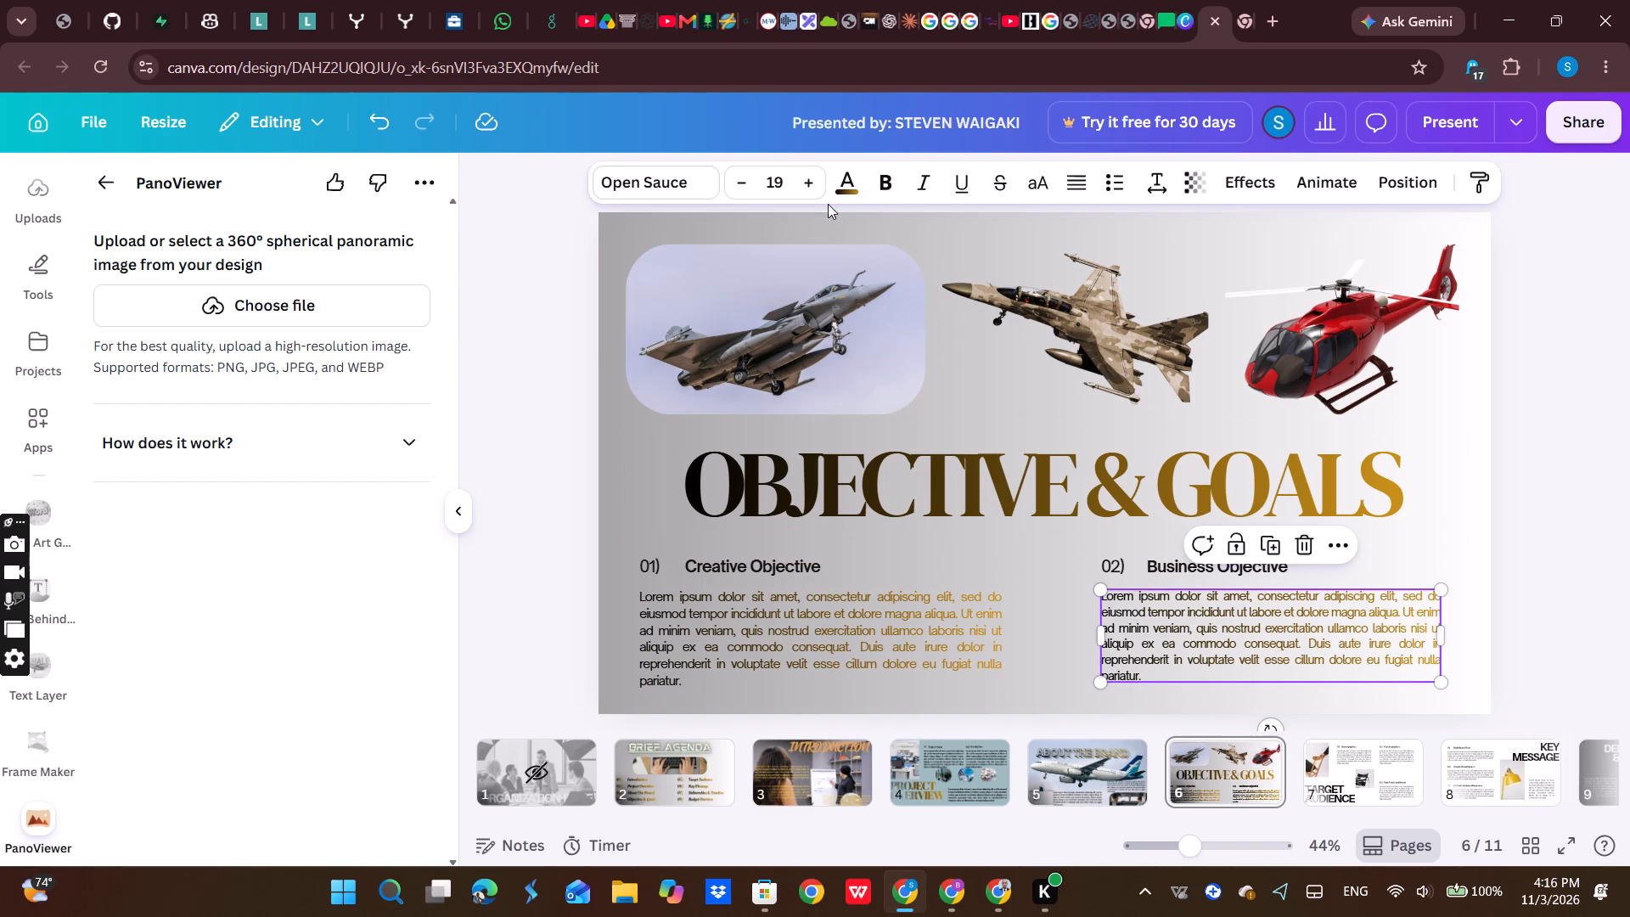
left_click(807, 188)
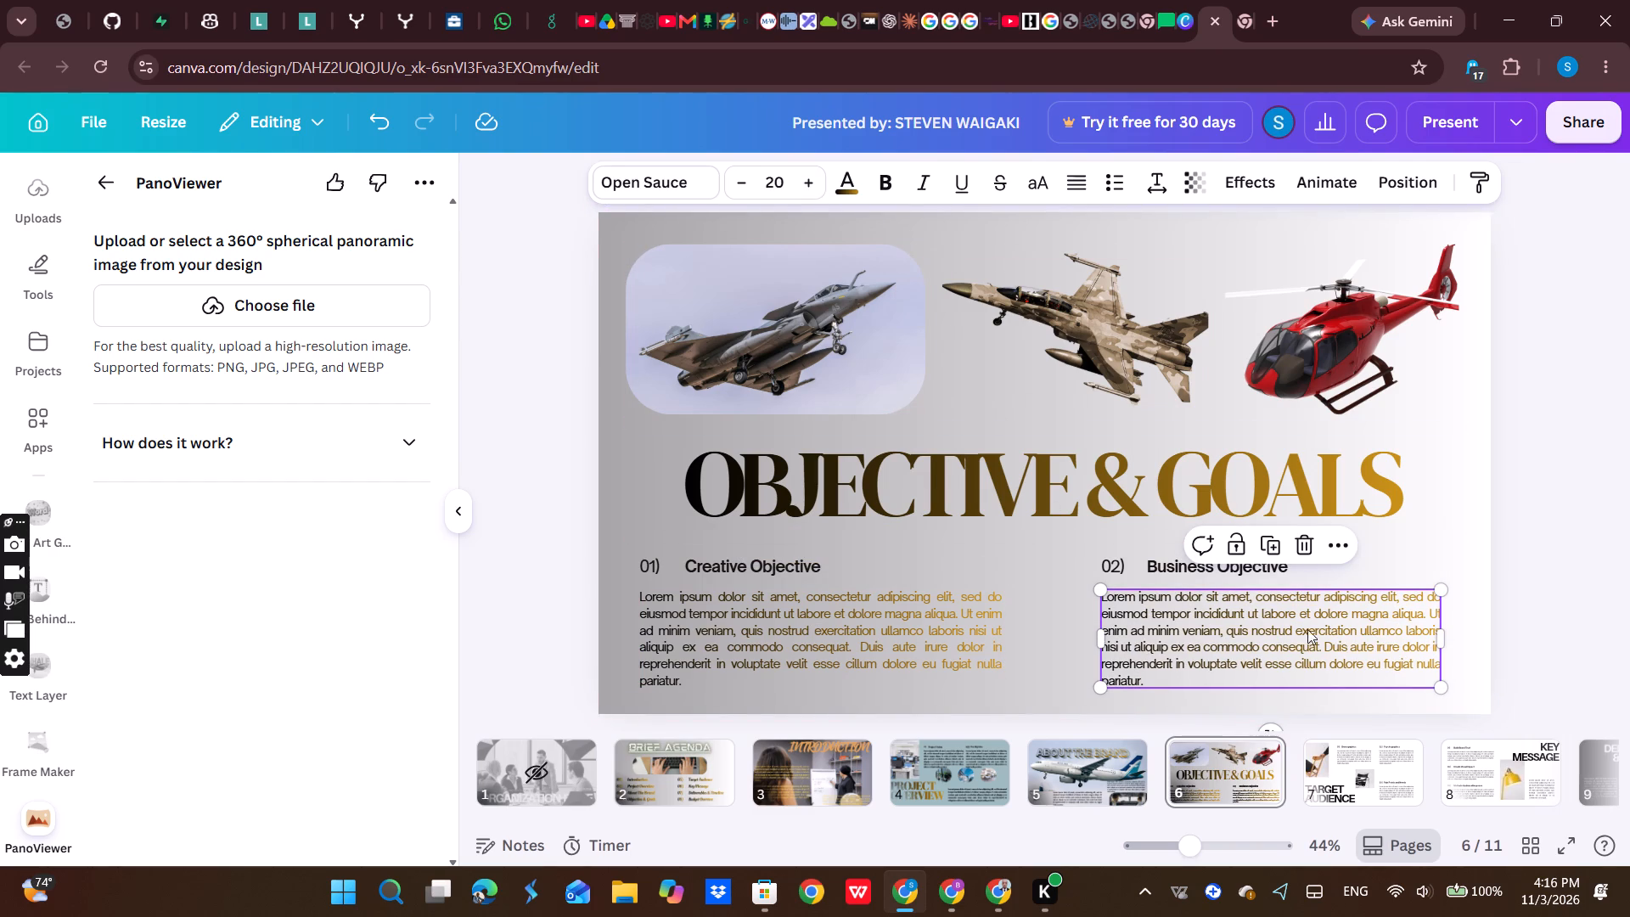
left_click_drag(1441, 637, 1452, 637)
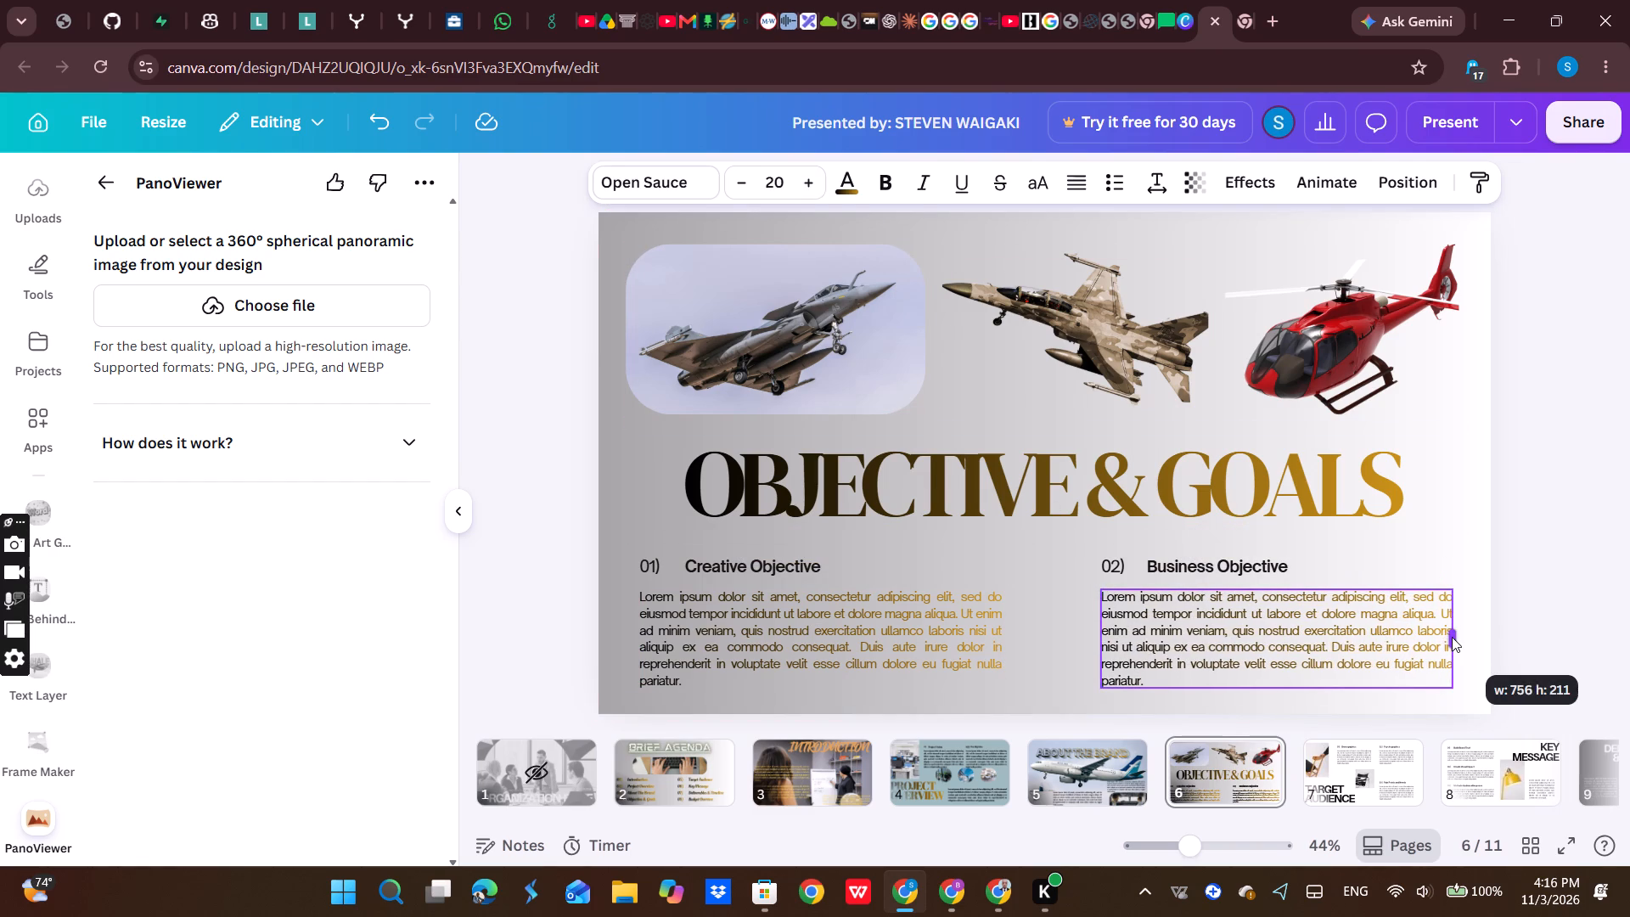
left_click_drag(1452, 637, 1455, 635)
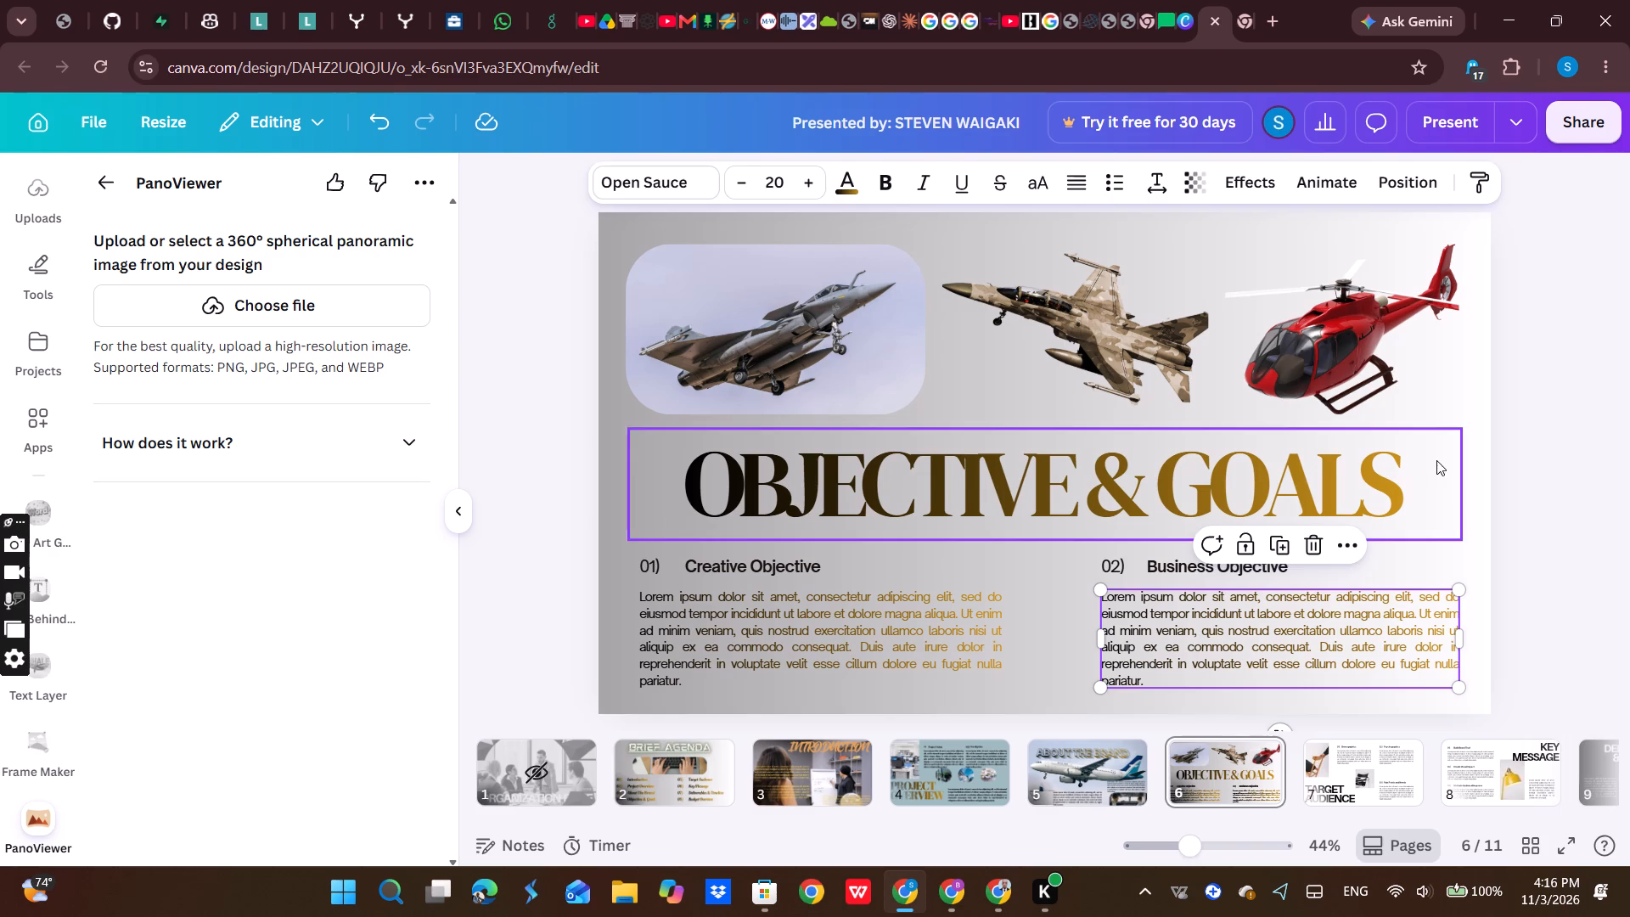
left_click(1438, 366)
left_click(947, 508)
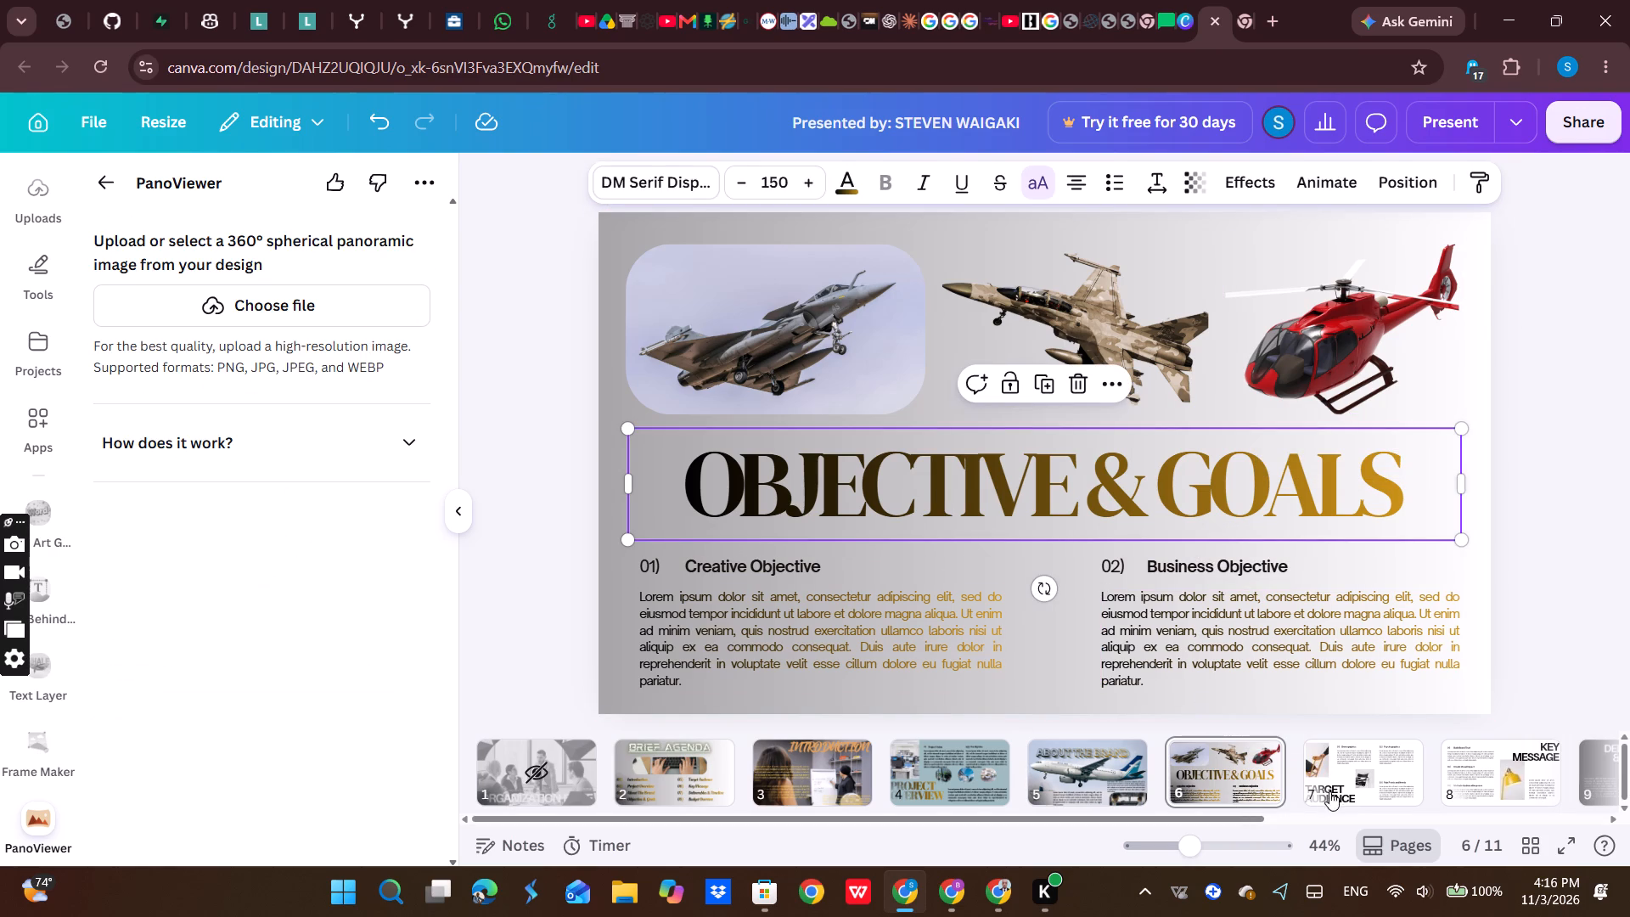
On the Target Audience slide, search the replacement photos for "war ships" for the large wooden chair photo.
left_click(1351, 783)
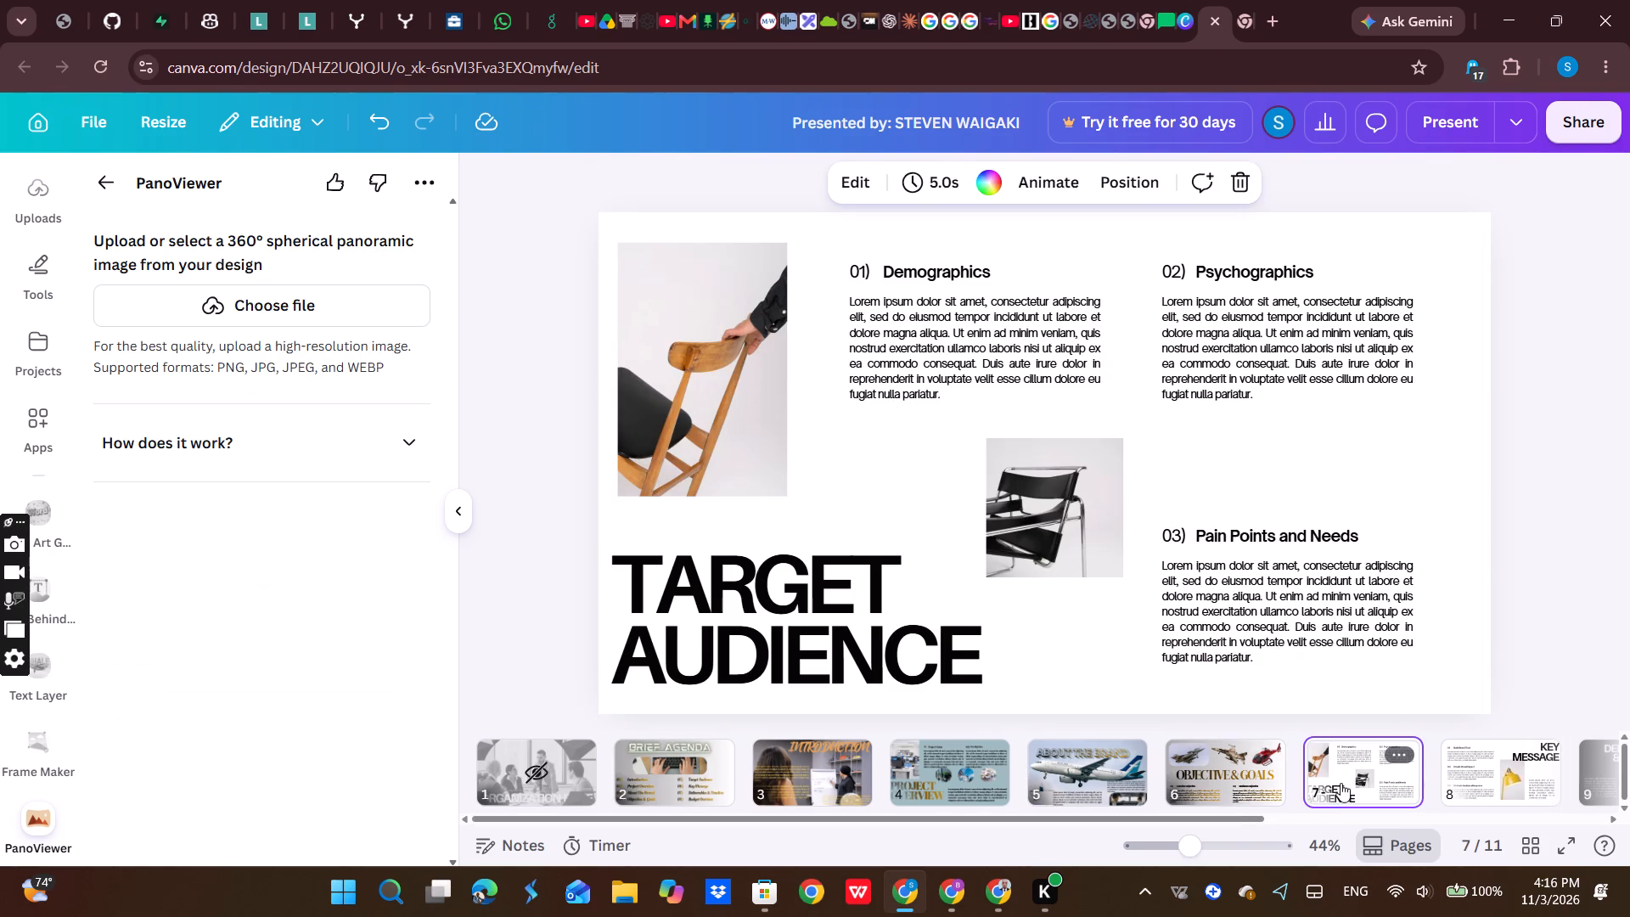
left_click(719, 456)
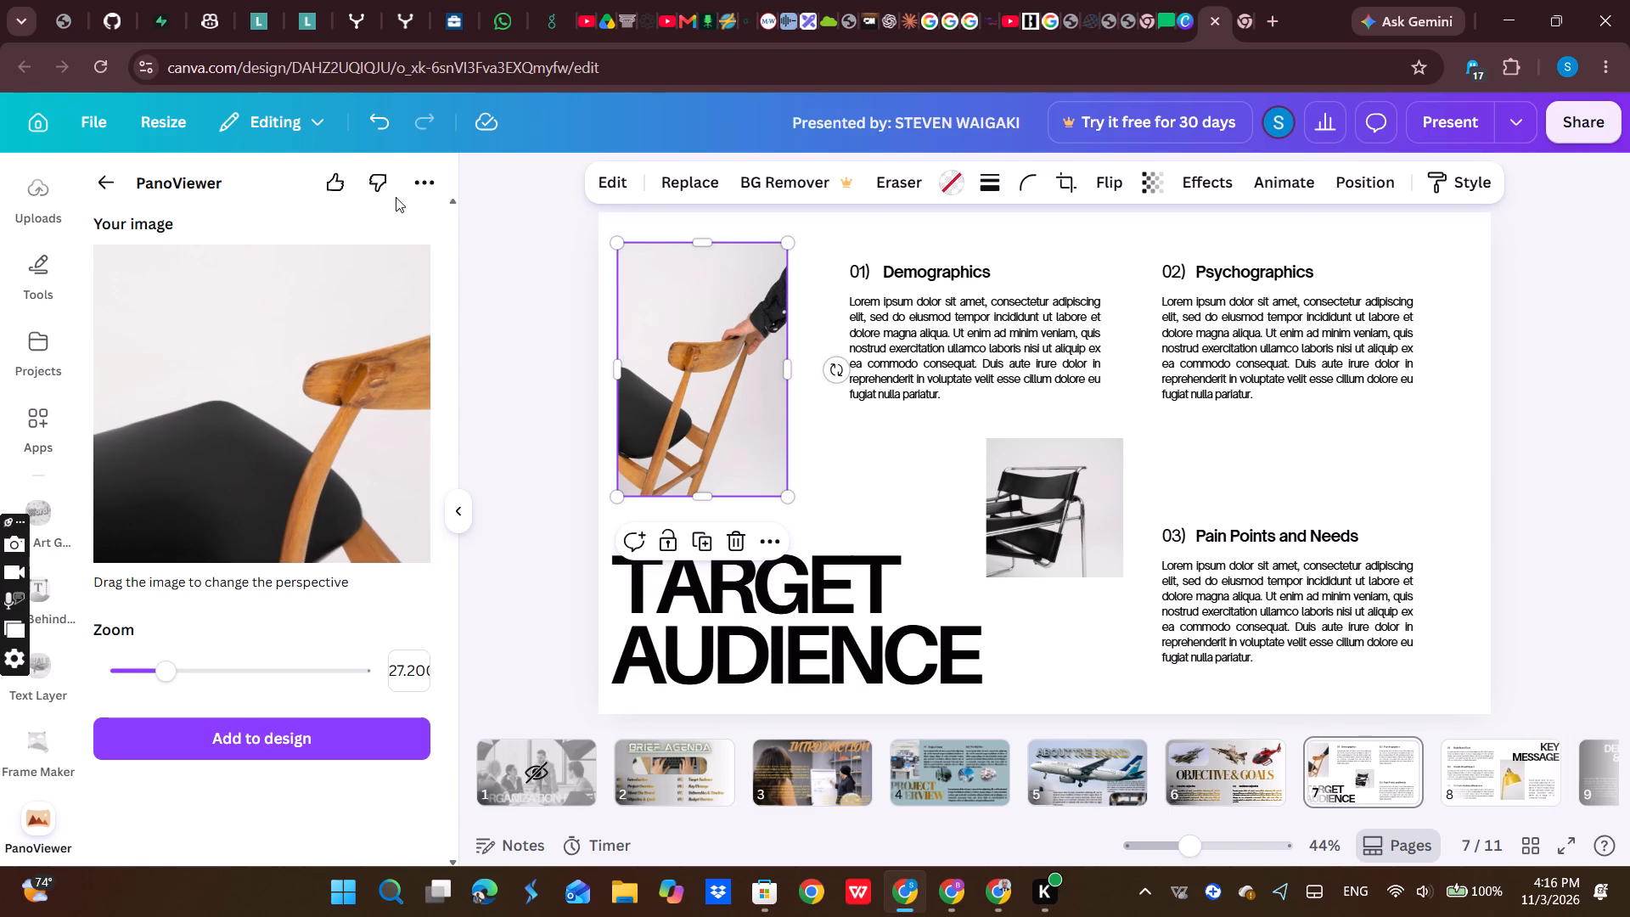
left_click(711, 181)
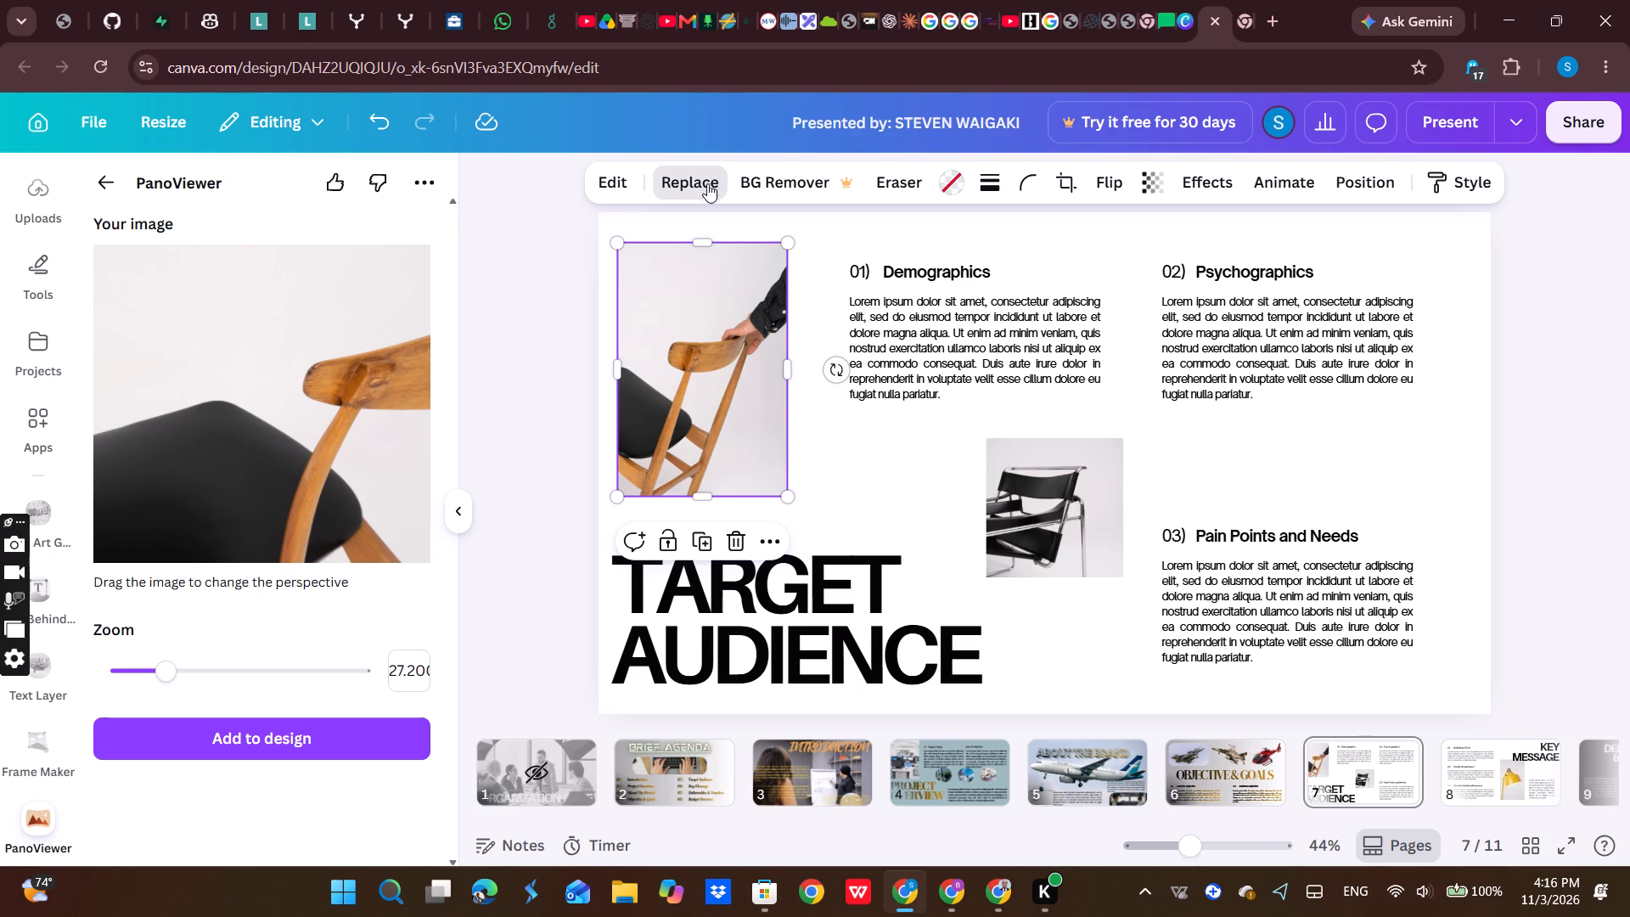
left_click(272, 250)
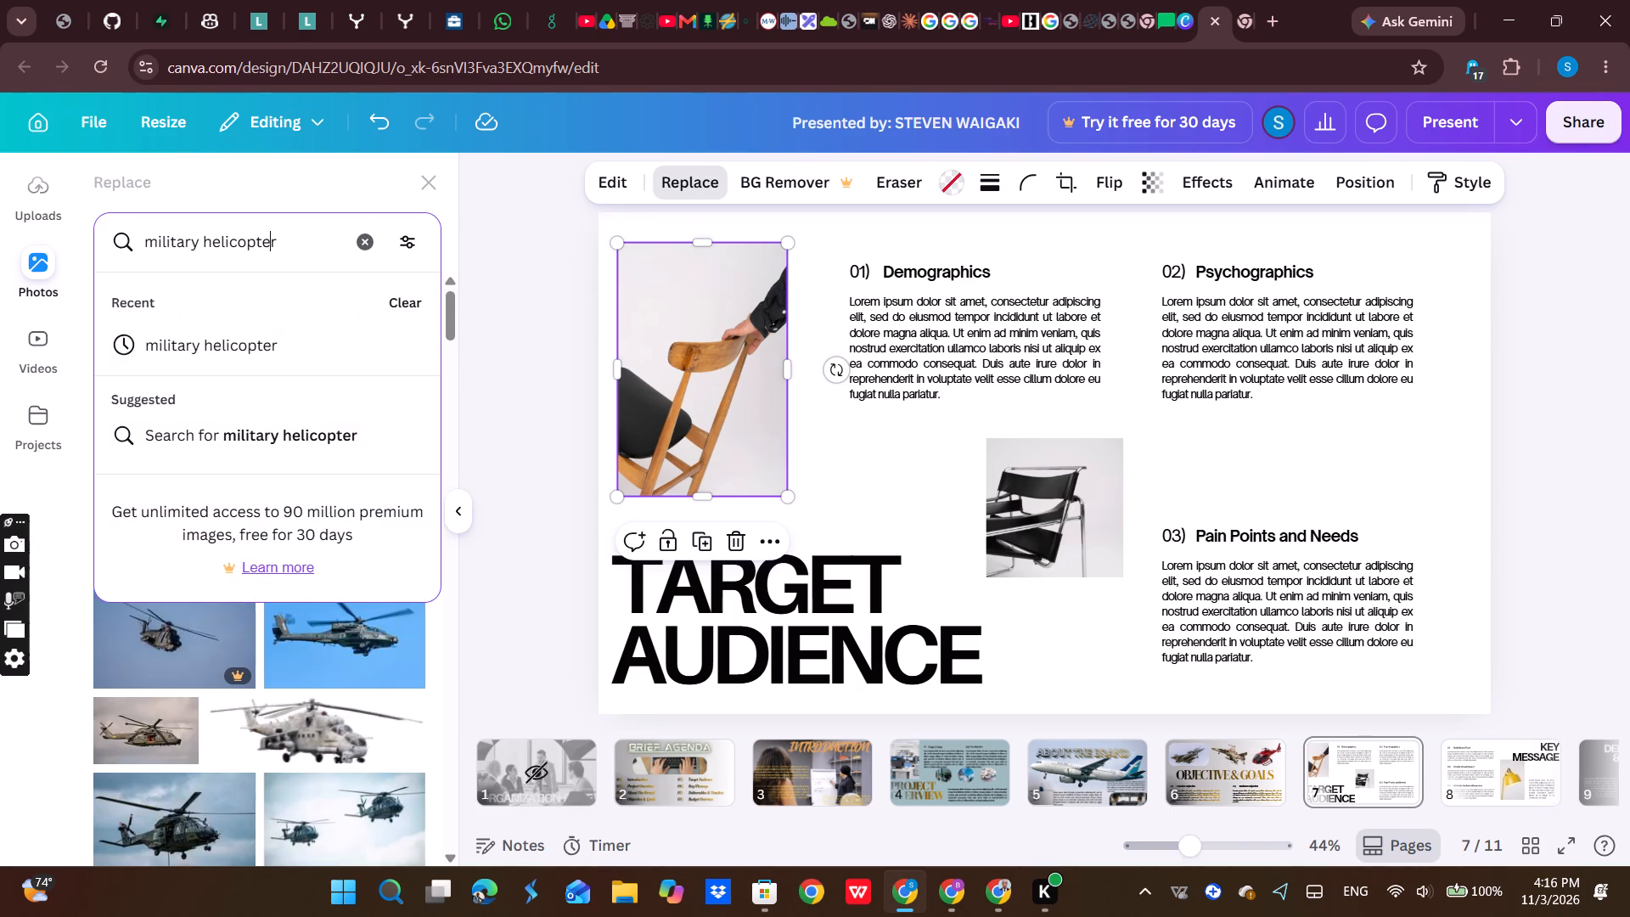
key("BackSpace")
key("BackSpace")
key("BackSpace")
key("BackSpace")
key("BackSpace")
key("BackSpace")
key("BackSpace")
key("BackSpace")
key("BackSpace")
key("BackSpace")
key("BackSpace")
key("BackSpace")
key("BackSpace")
key("BackSpace")
key("BackSpace")
key("BackSpace")
key("BackSpace")
key("BackSpace")
key("BackSpace")
key("BackSpace")
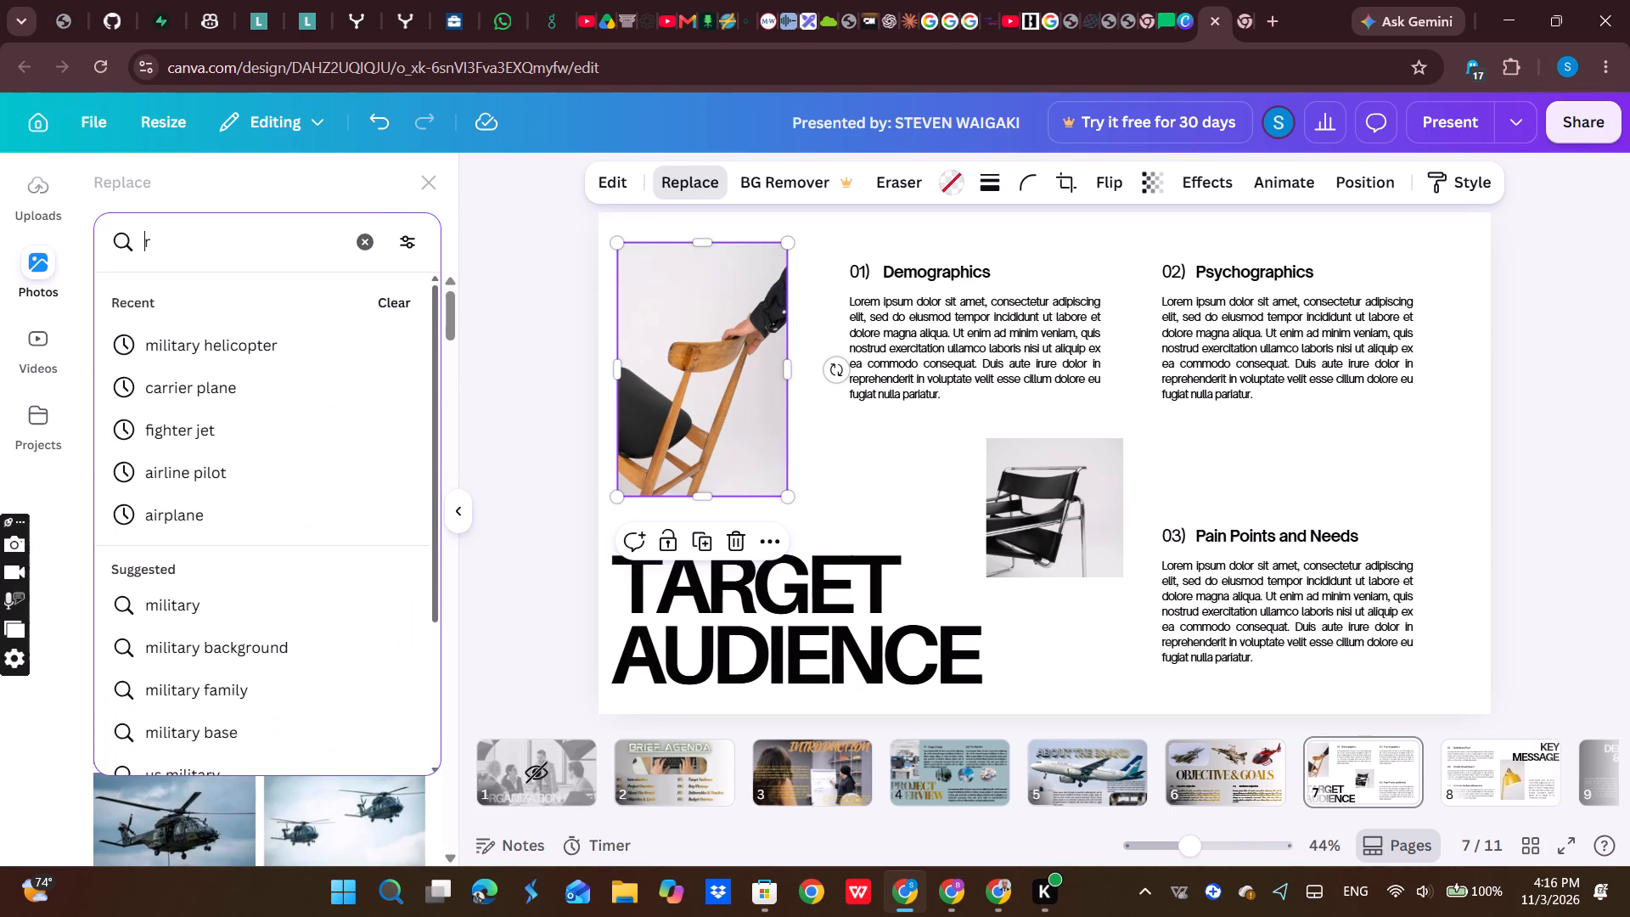
left_click(270, 241)
key("BackSpace")
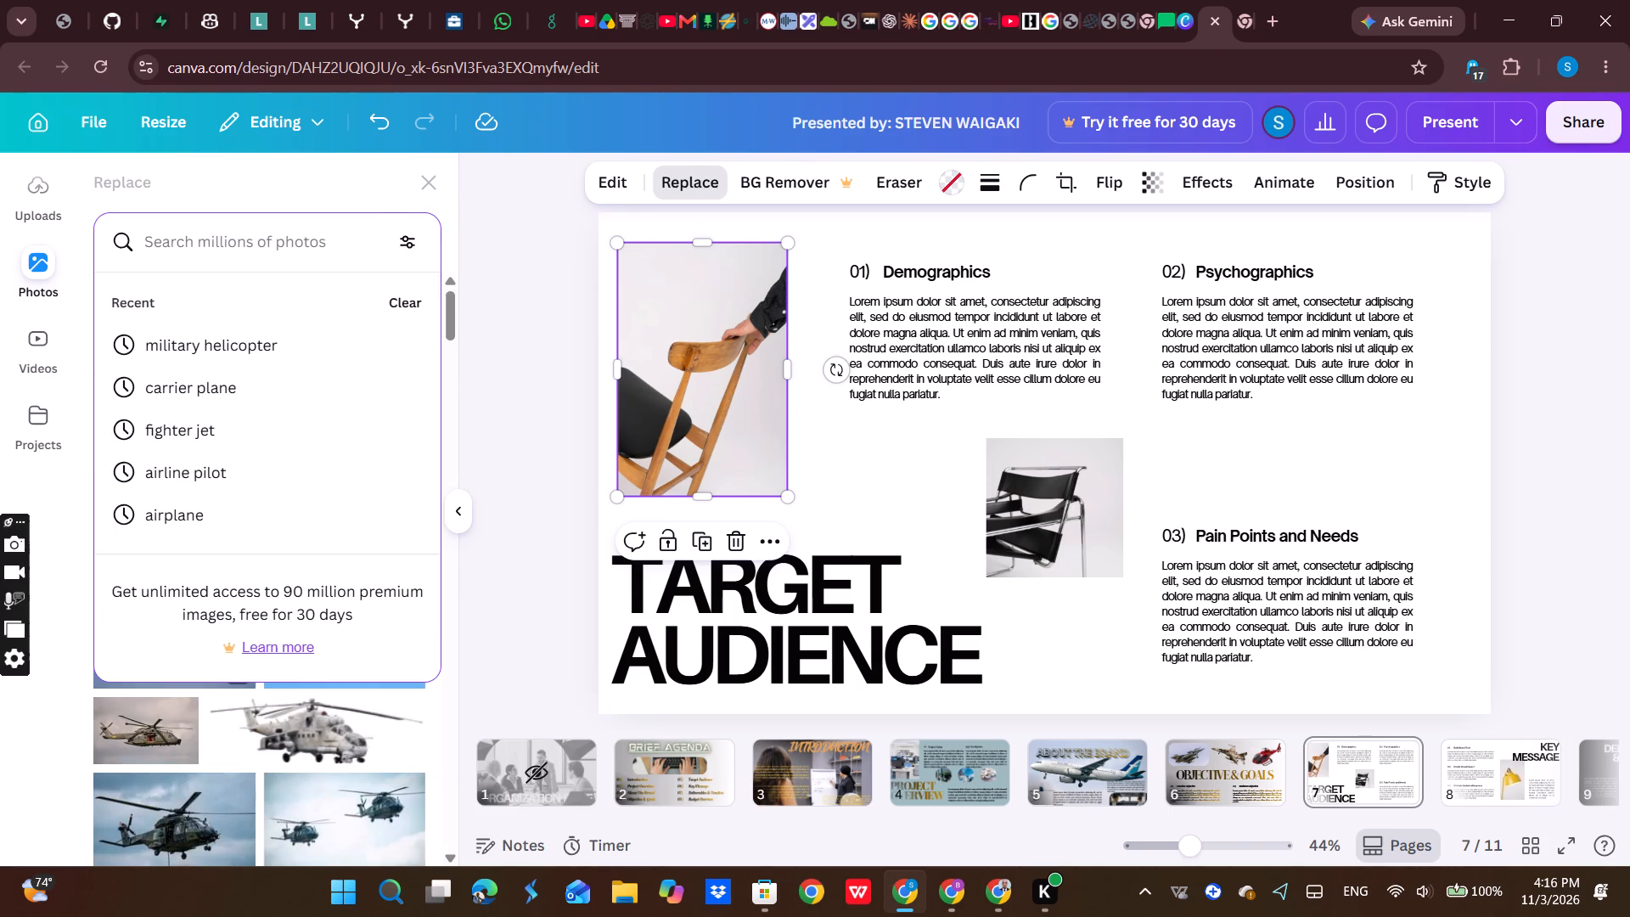
key("BackSpace")
key("c")
key("BackSpace")
type("war")
key("space")
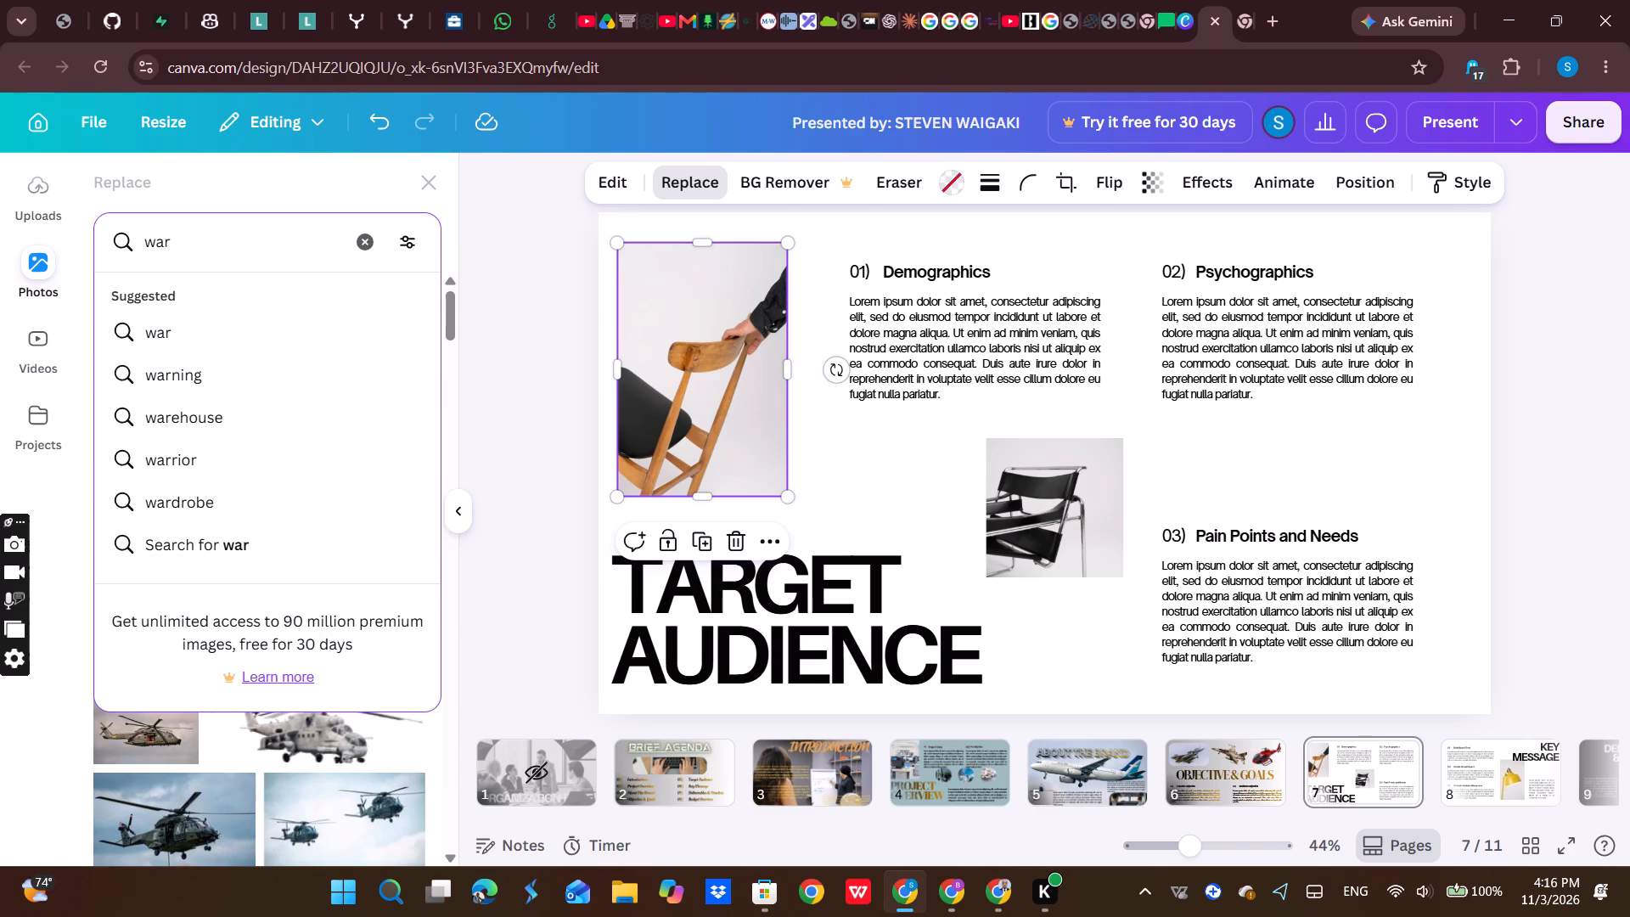
type("ships")
left_click(311, 531)
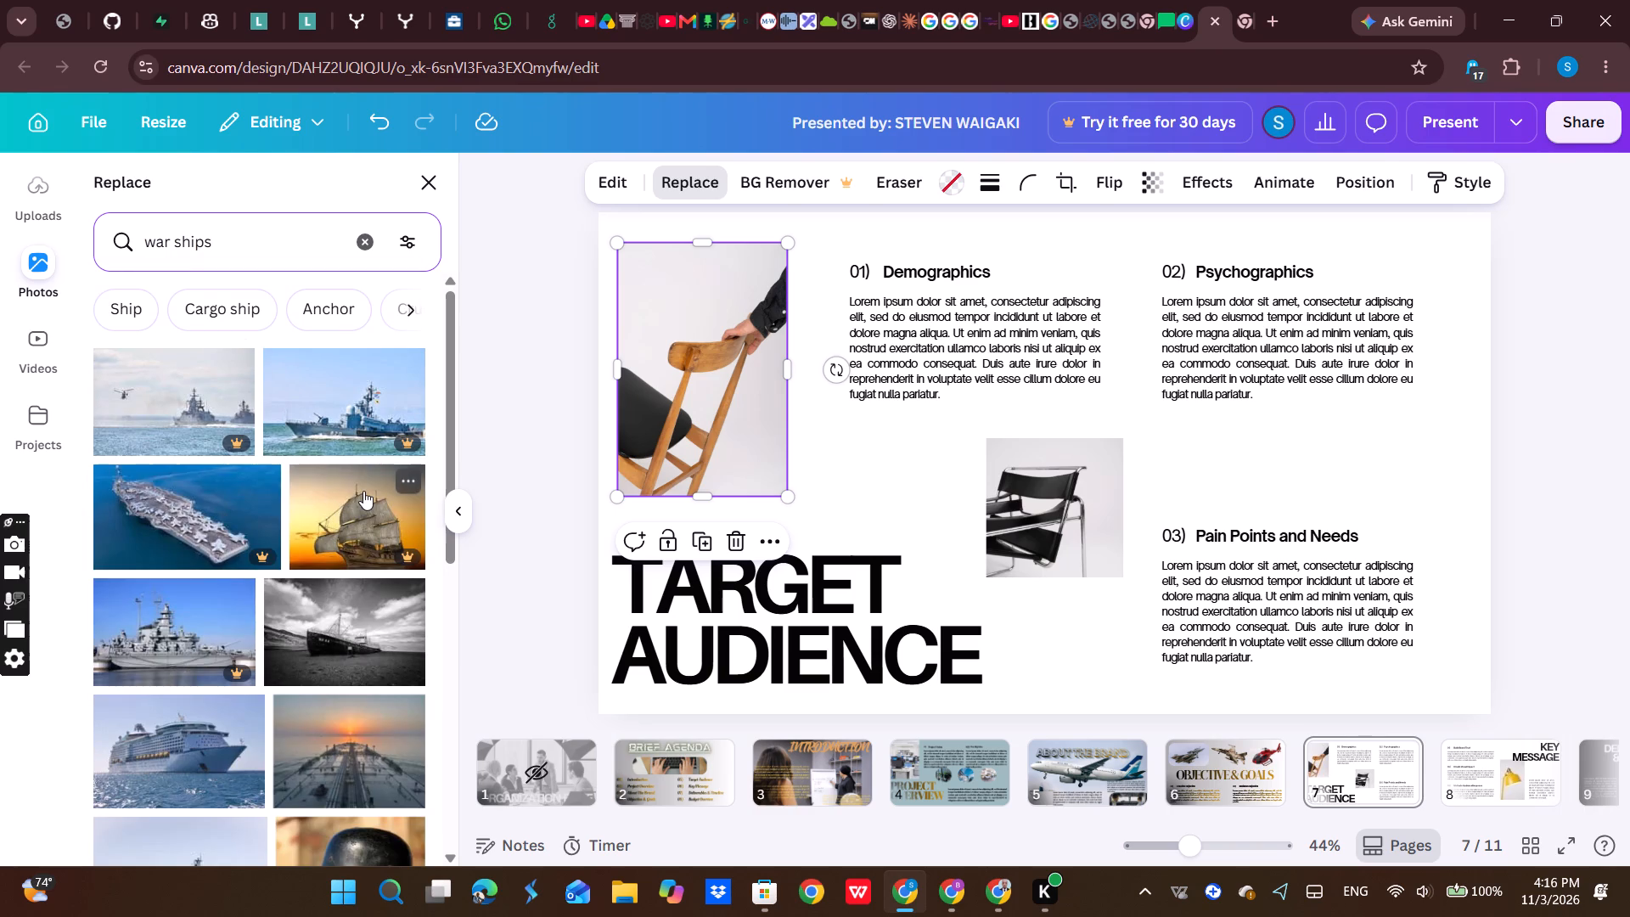
Replace the large wooden chair photo with the free photo of a red-hulled cargo ship at sunset from the "war ships" results.
scroll(329, 495, "down", 2)
scroll(259, 526, "down", 1)
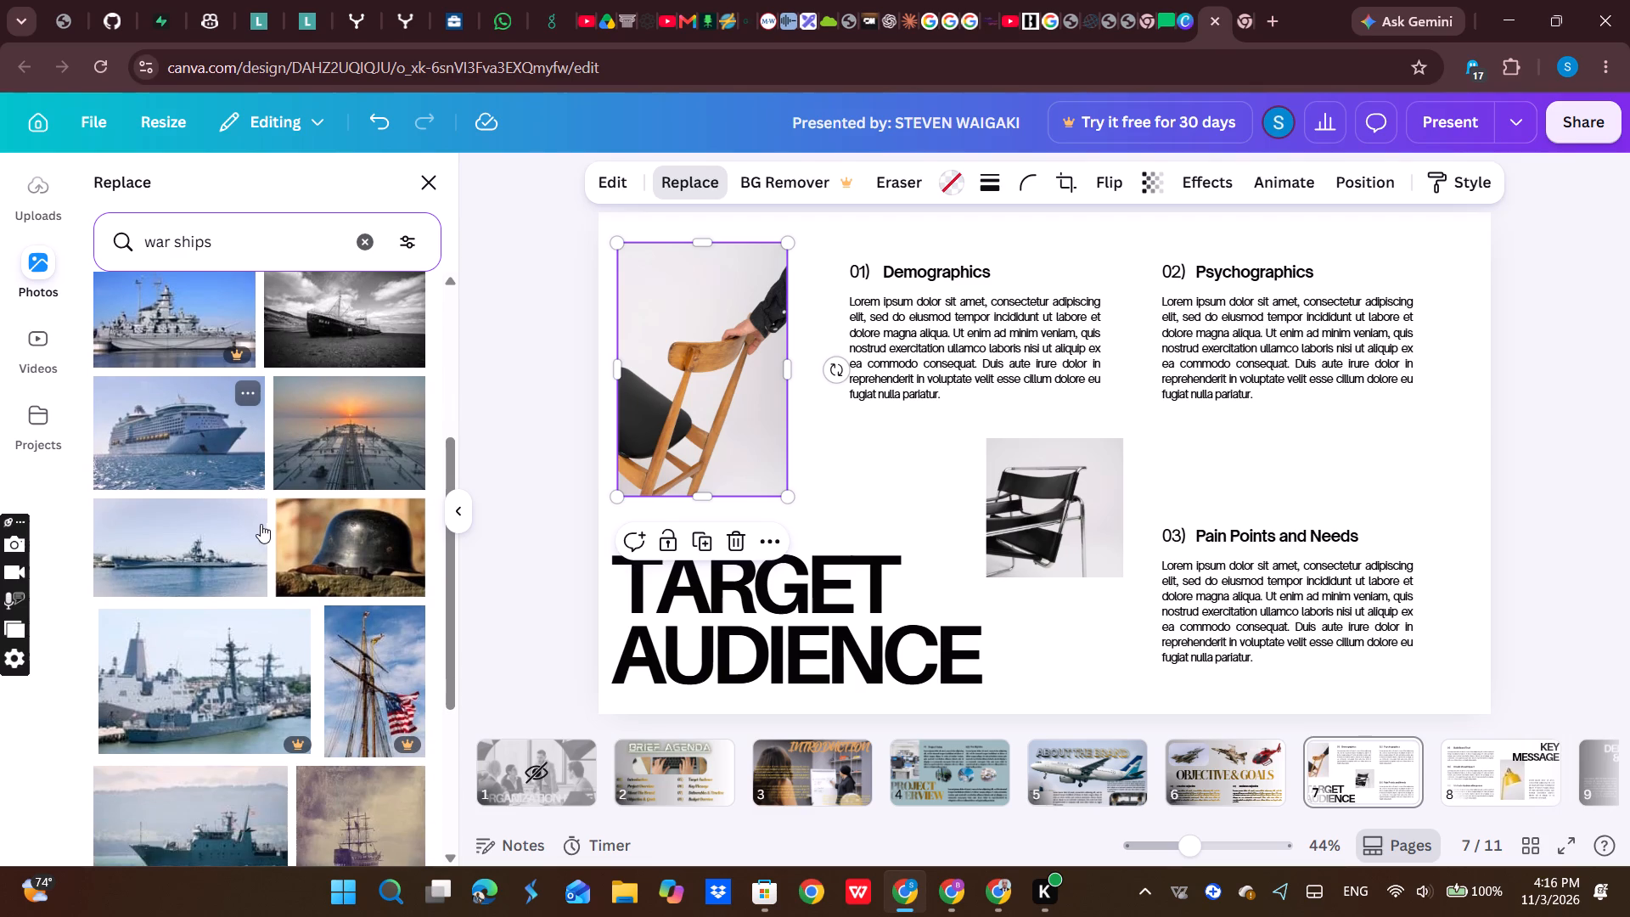
scroll(265, 523, "down", 2)
scroll(274, 492, "up", 1)
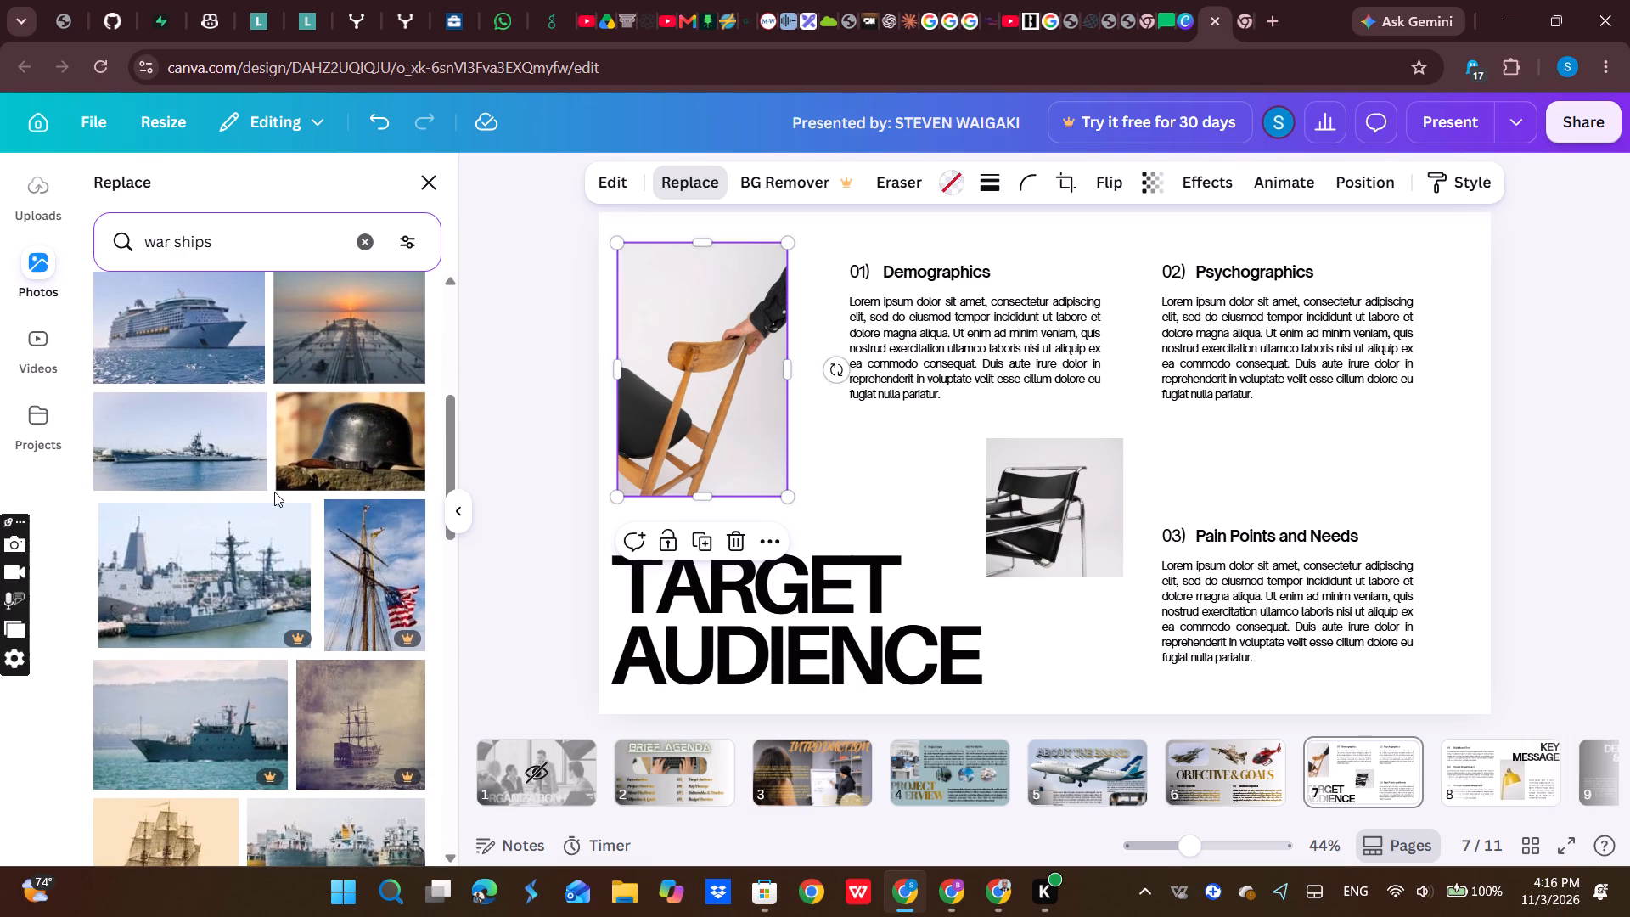
scroll(275, 492, "down", 5)
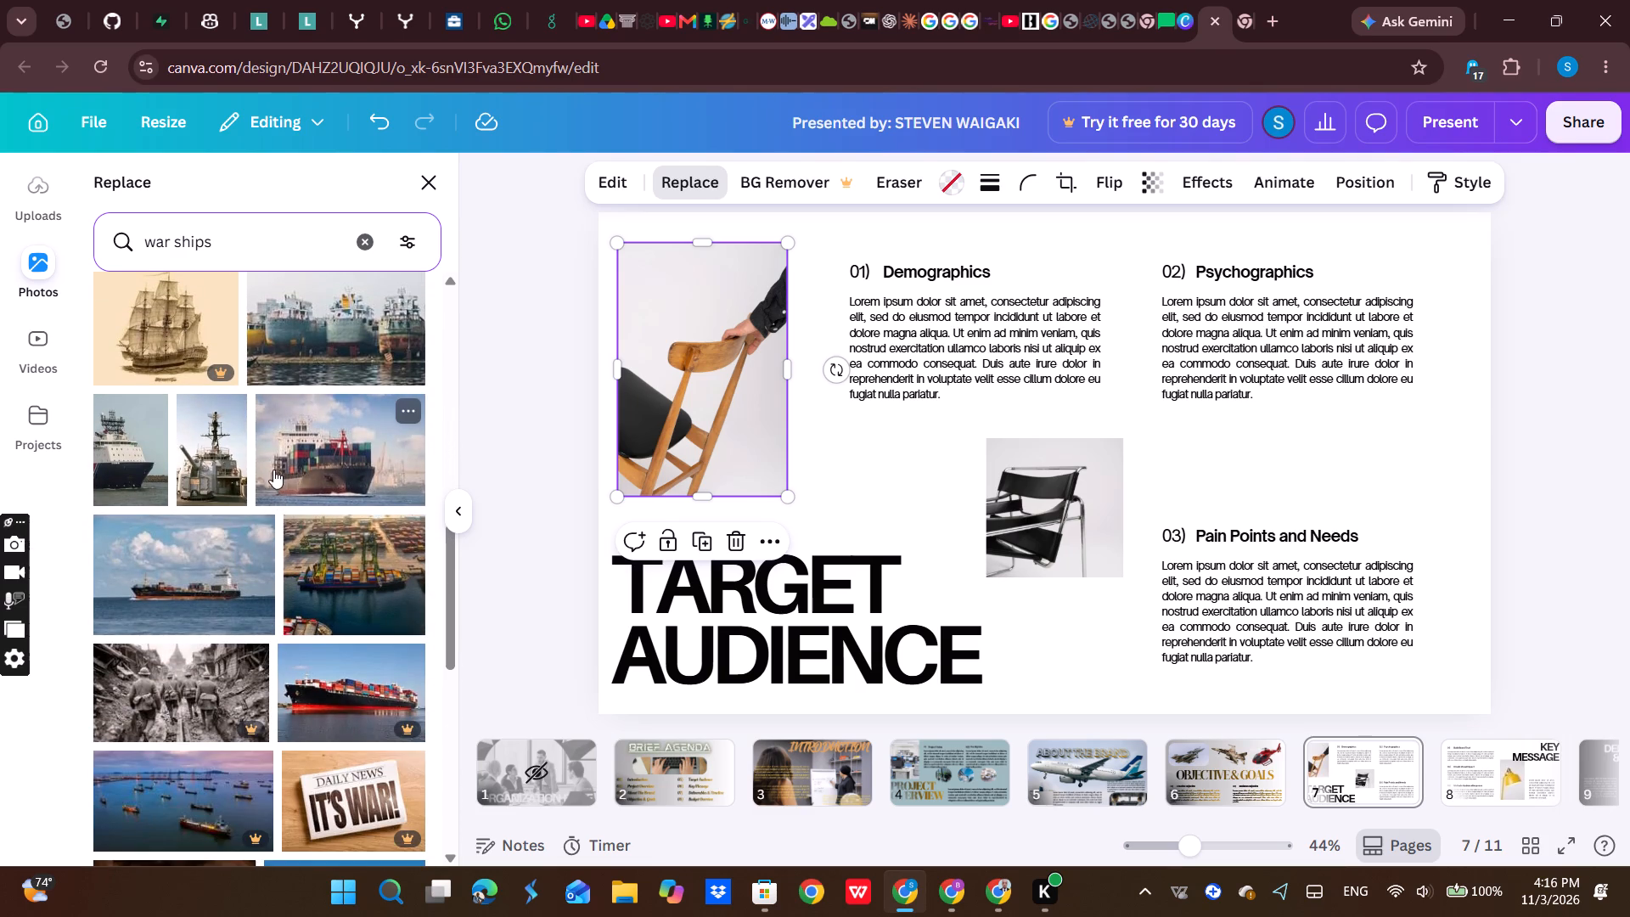
scroll(293, 453, "down", 2)
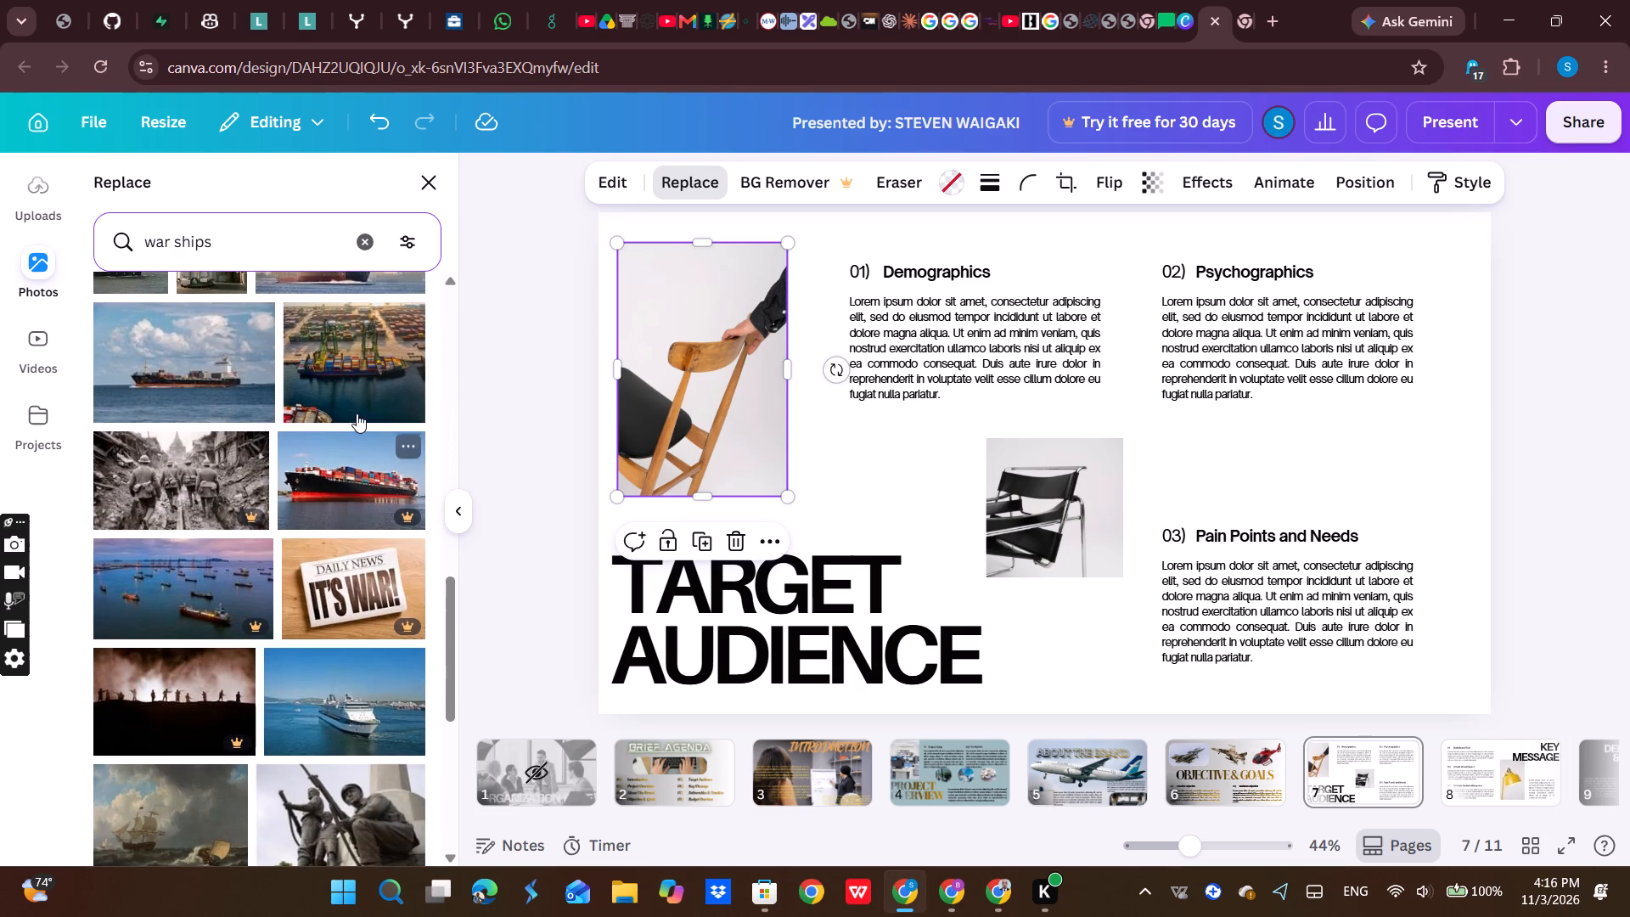
scroll(351, 400, "down", 4)
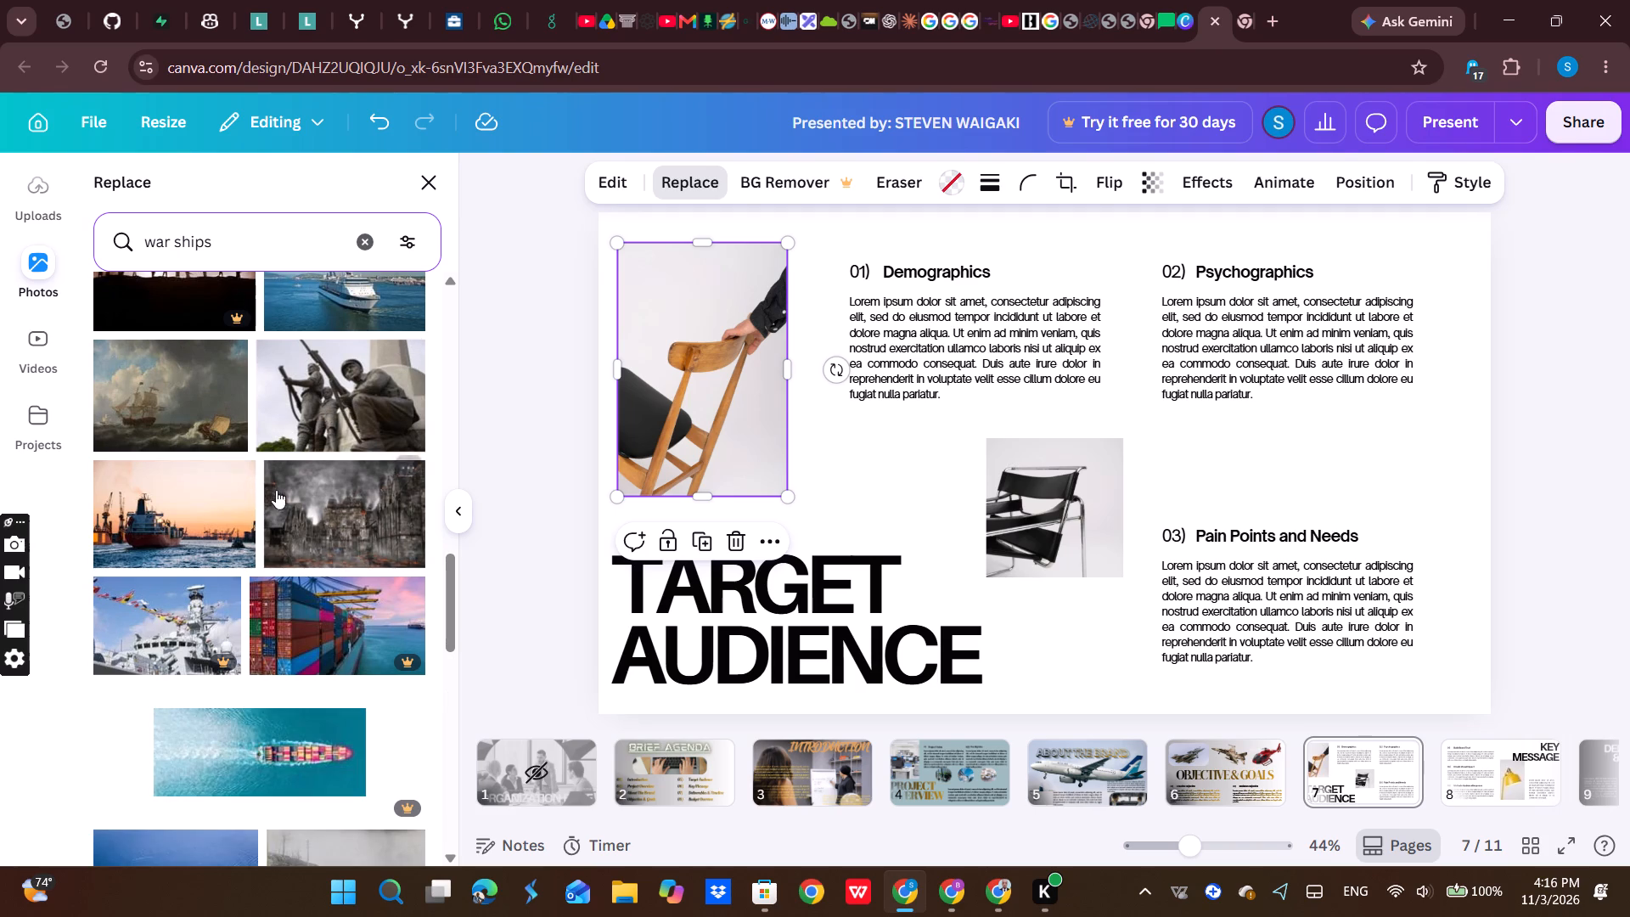
scroll(315, 430, "down", 3)
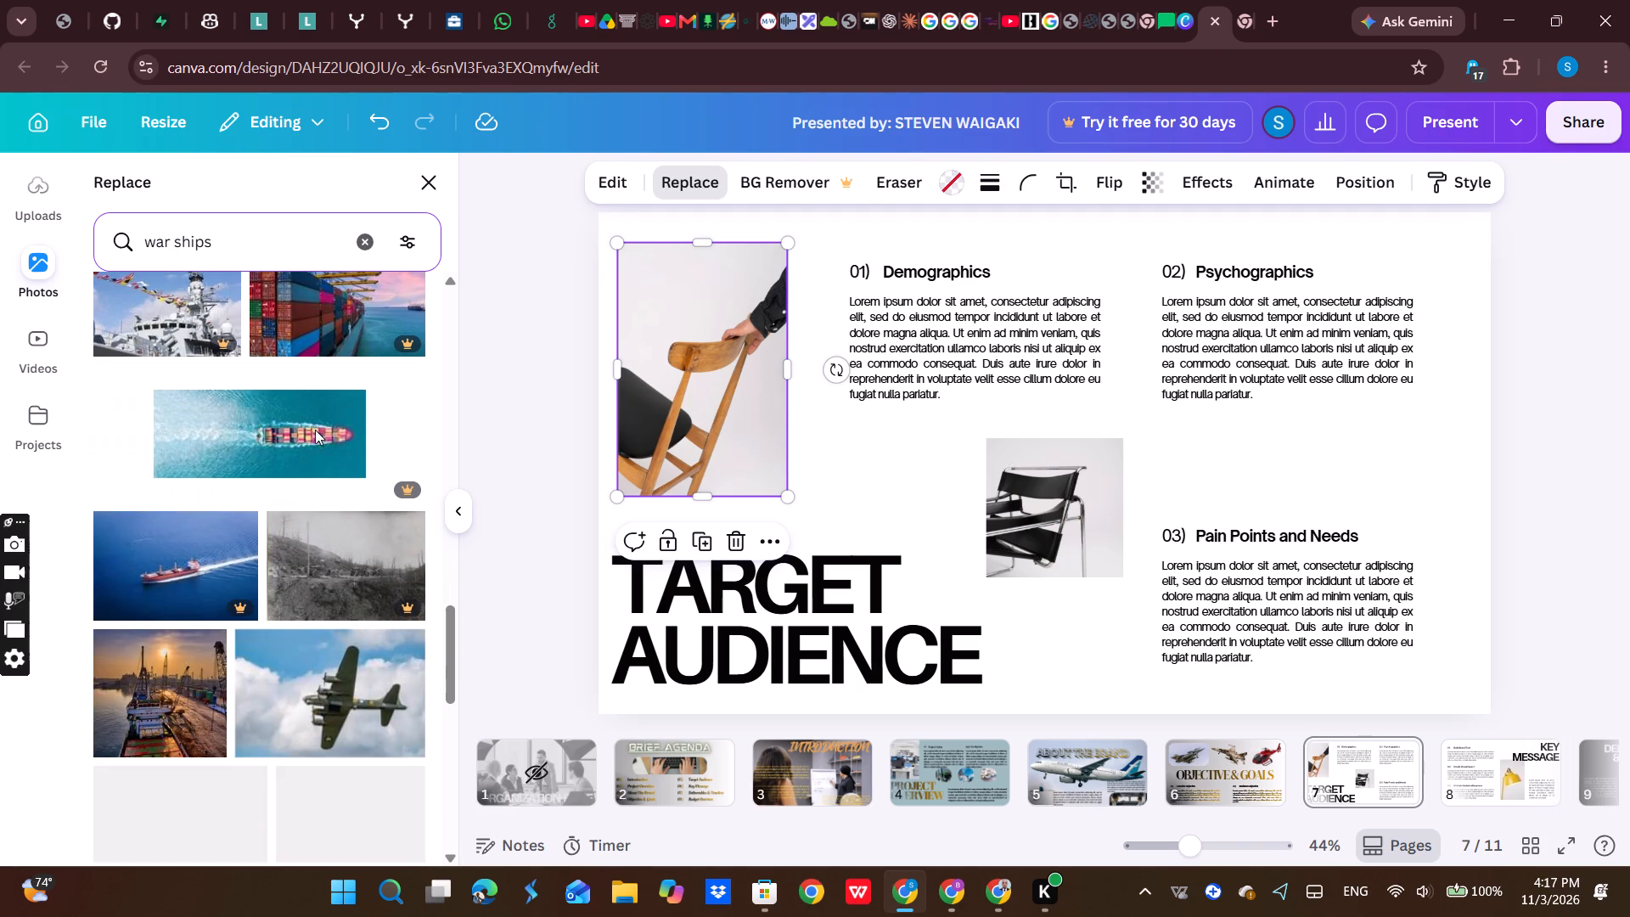
scroll(315, 430, "up", 1)
scroll(315, 430, "down", 3)
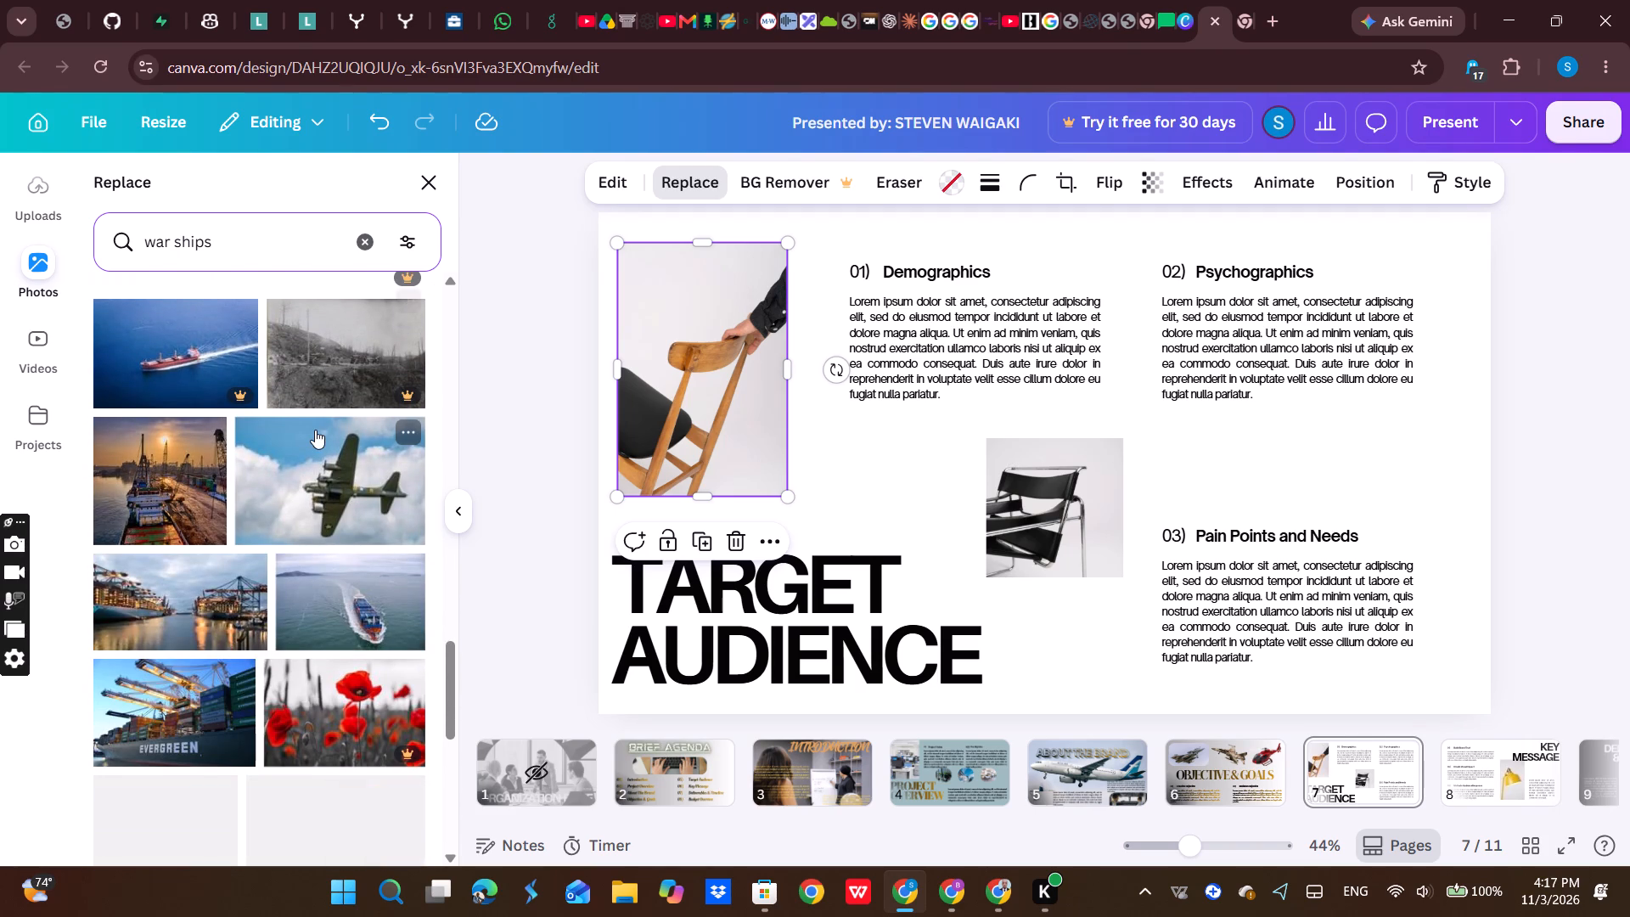
scroll(315, 430, "down", 4)
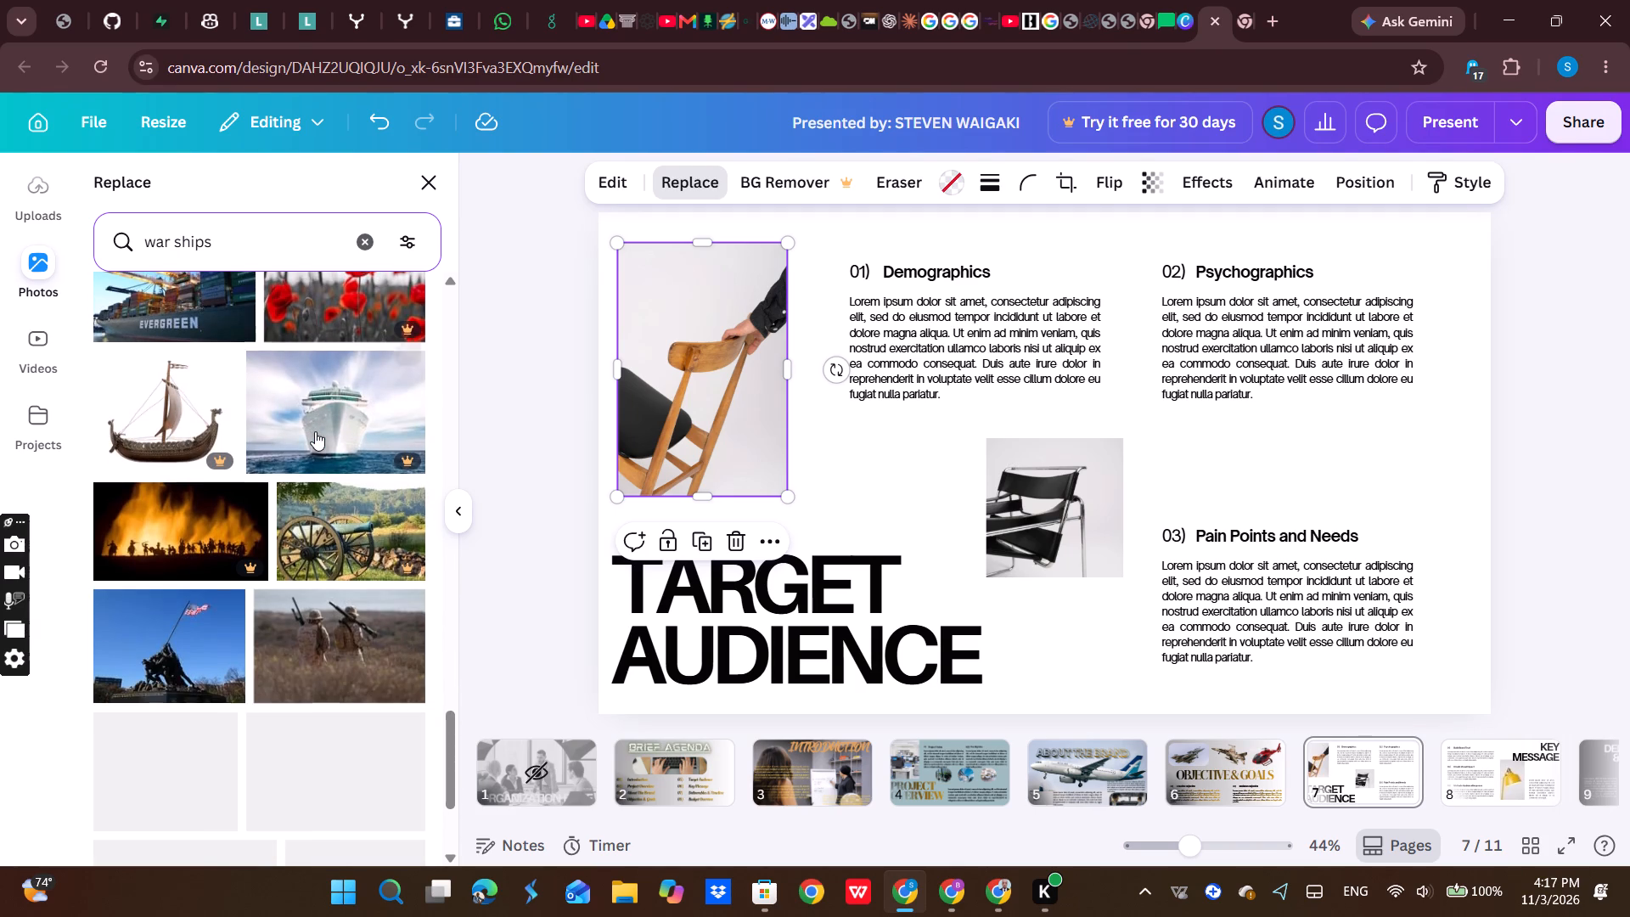
scroll(315, 437, "down", 5)
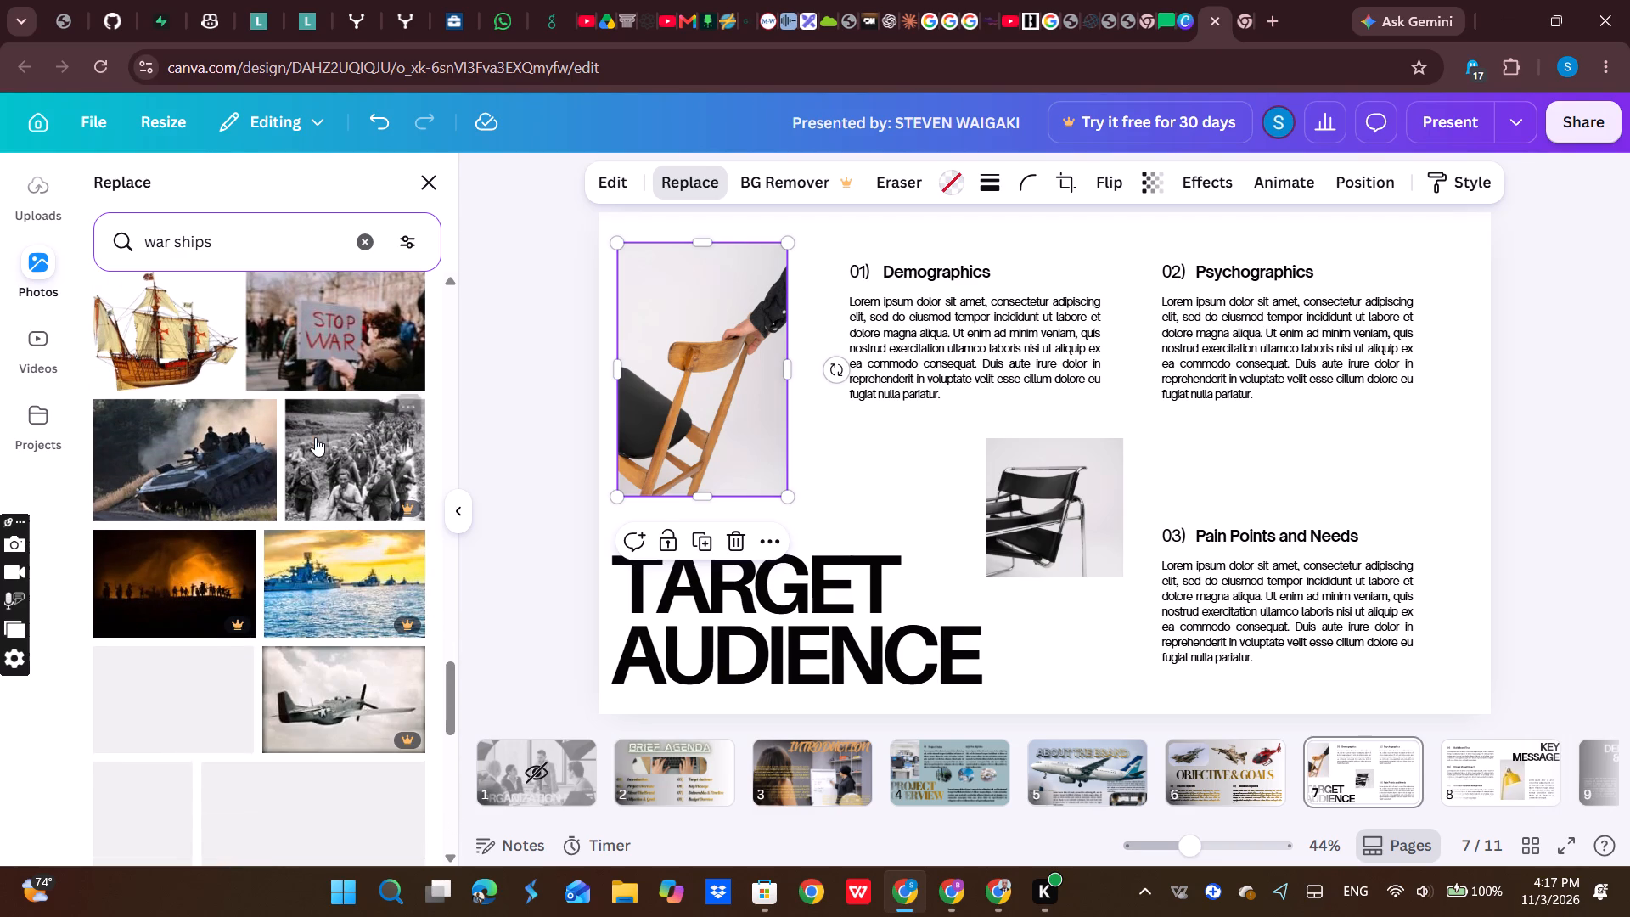
scroll(314, 464, "down", 4)
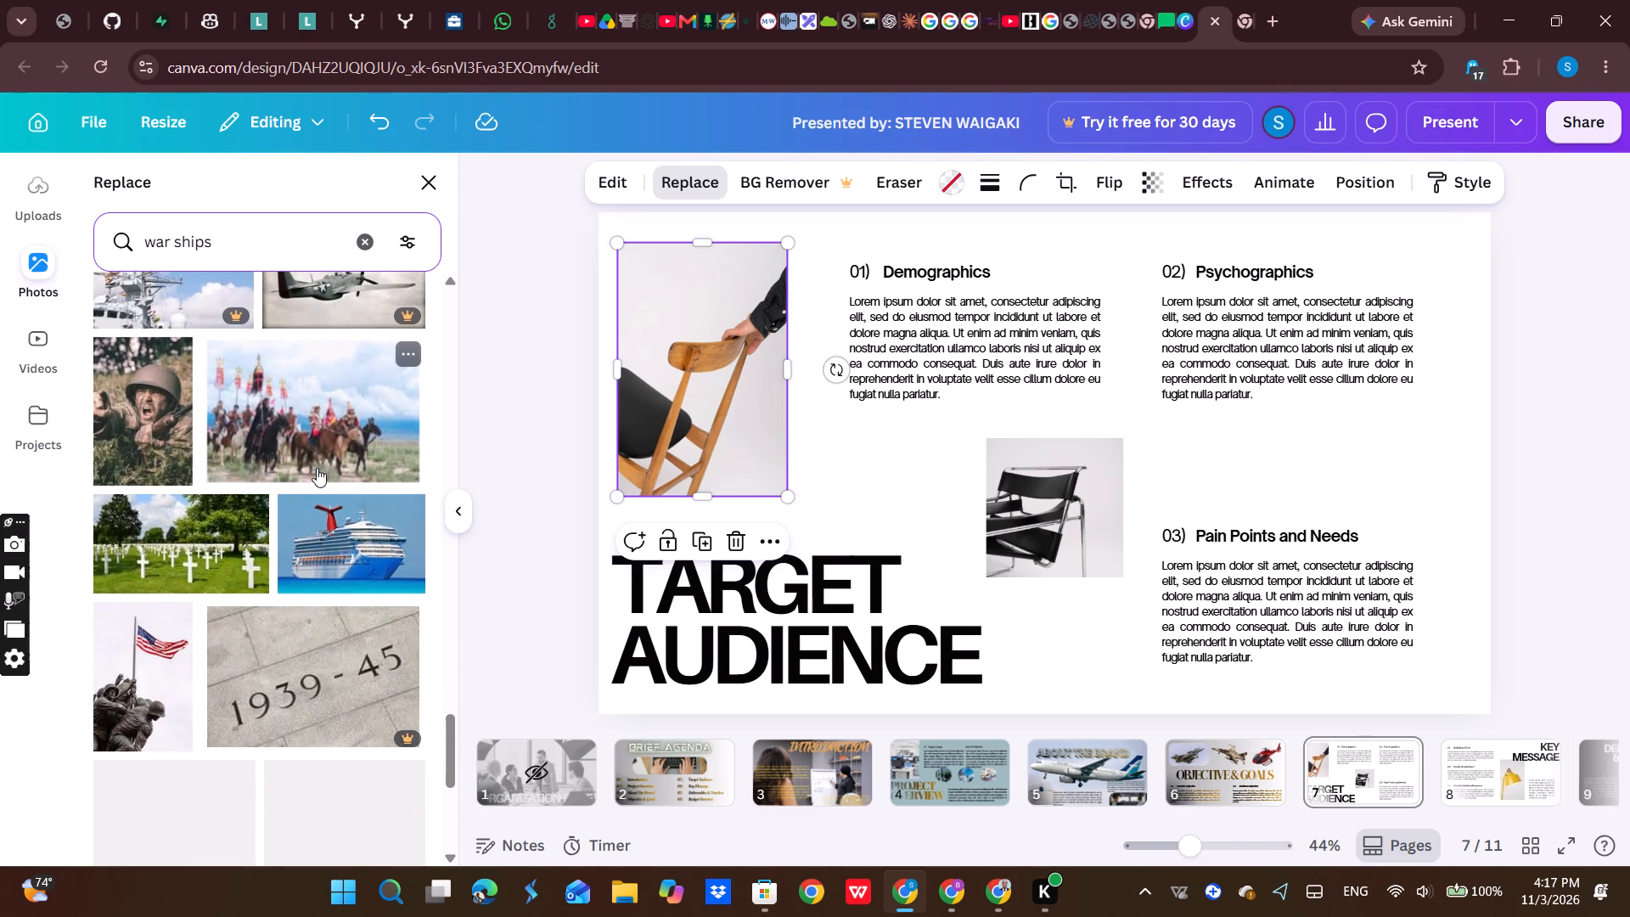
scroll(317, 463, "up", 1)
scroll(317, 464, "down", 3)
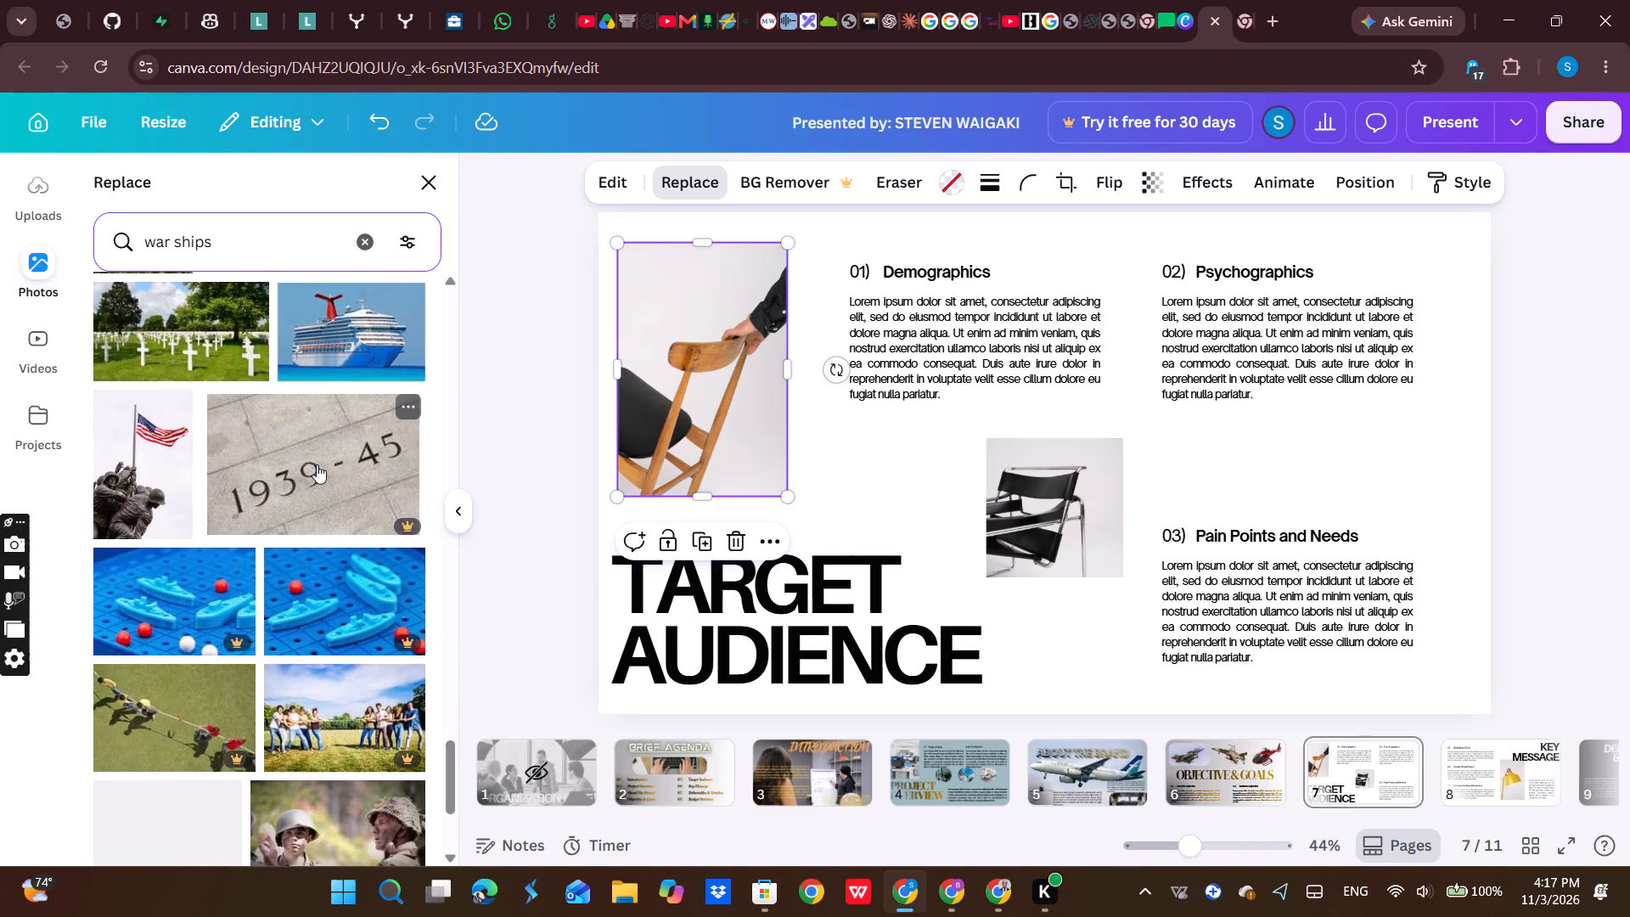
scroll(317, 464, "up", 12)
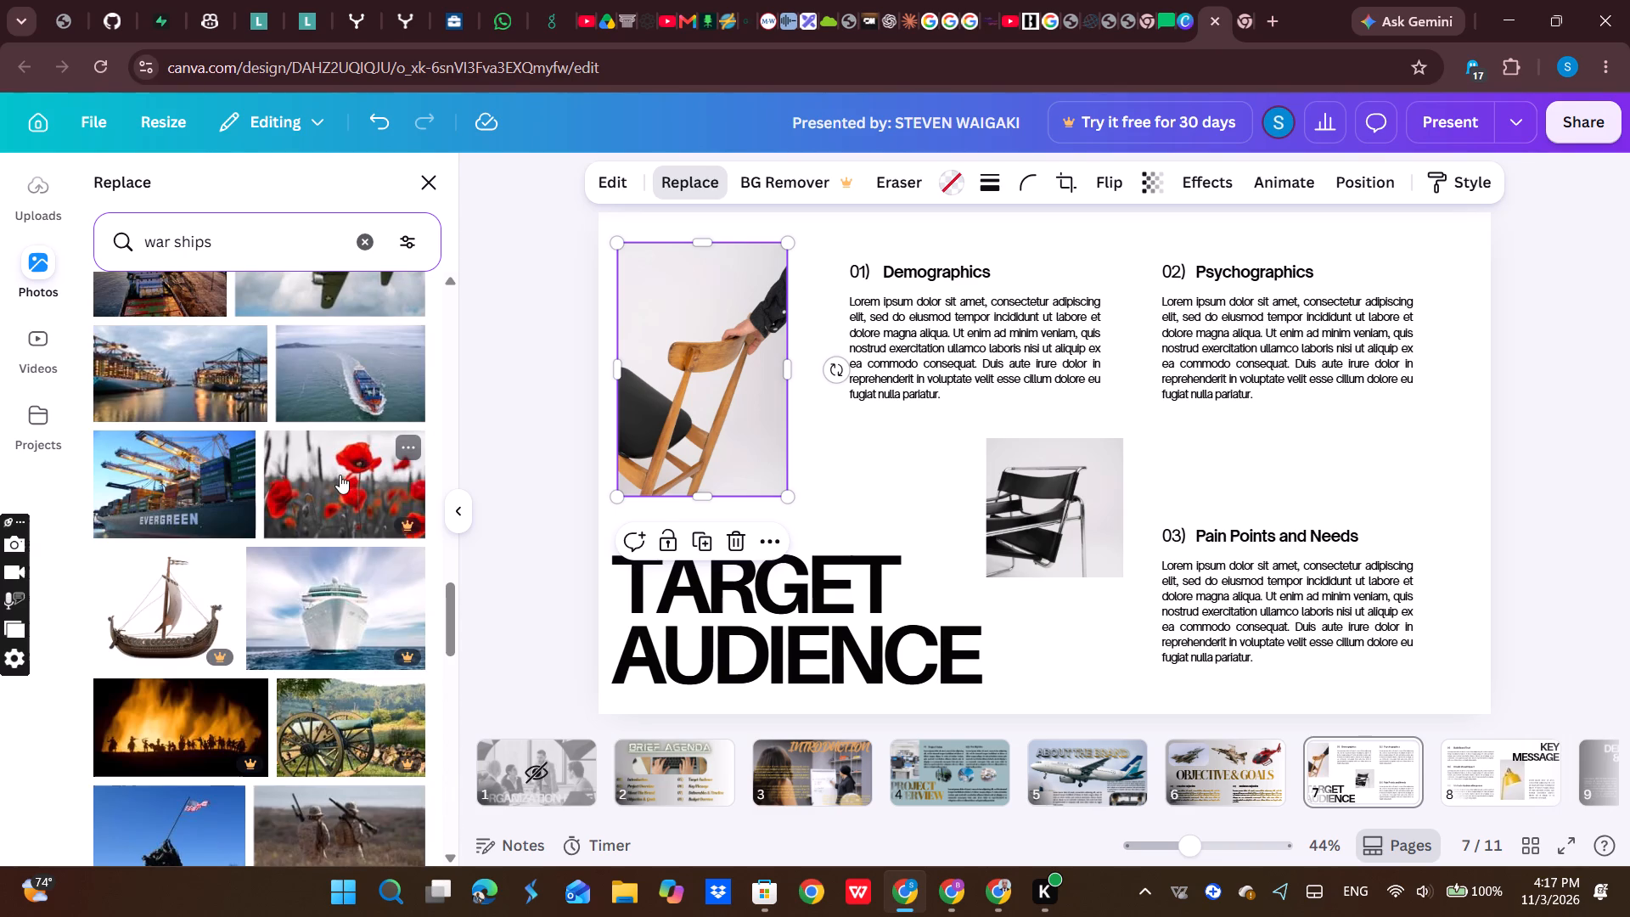
scroll(338, 474, "up", 2)
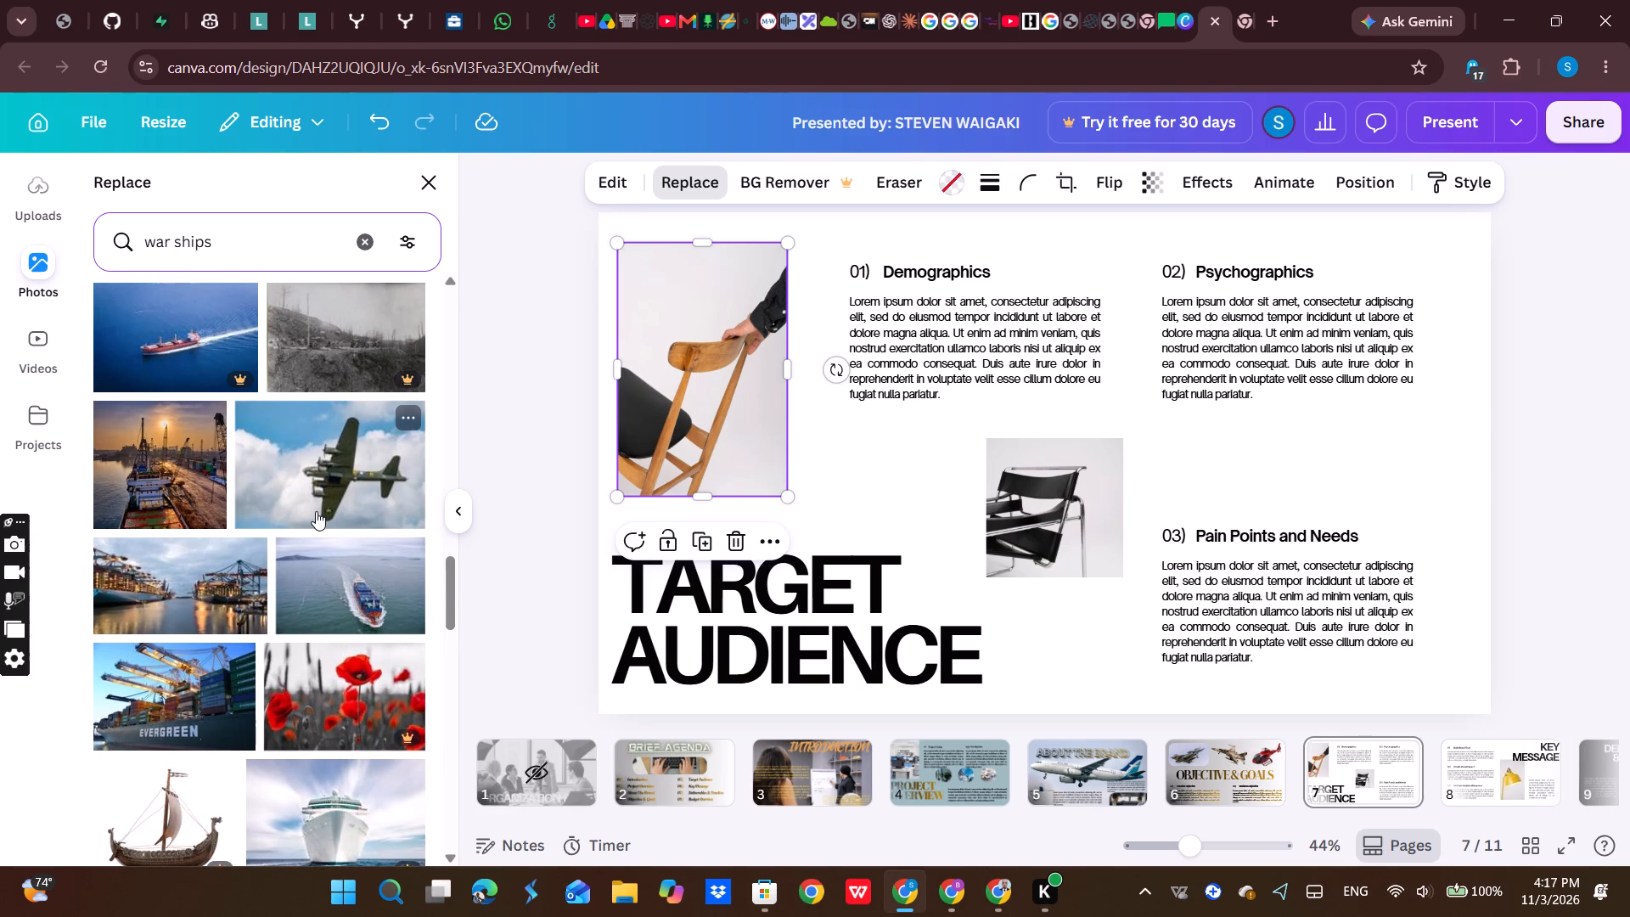
scroll(316, 508, "up", 1)
scroll(351, 574, "up", 1)
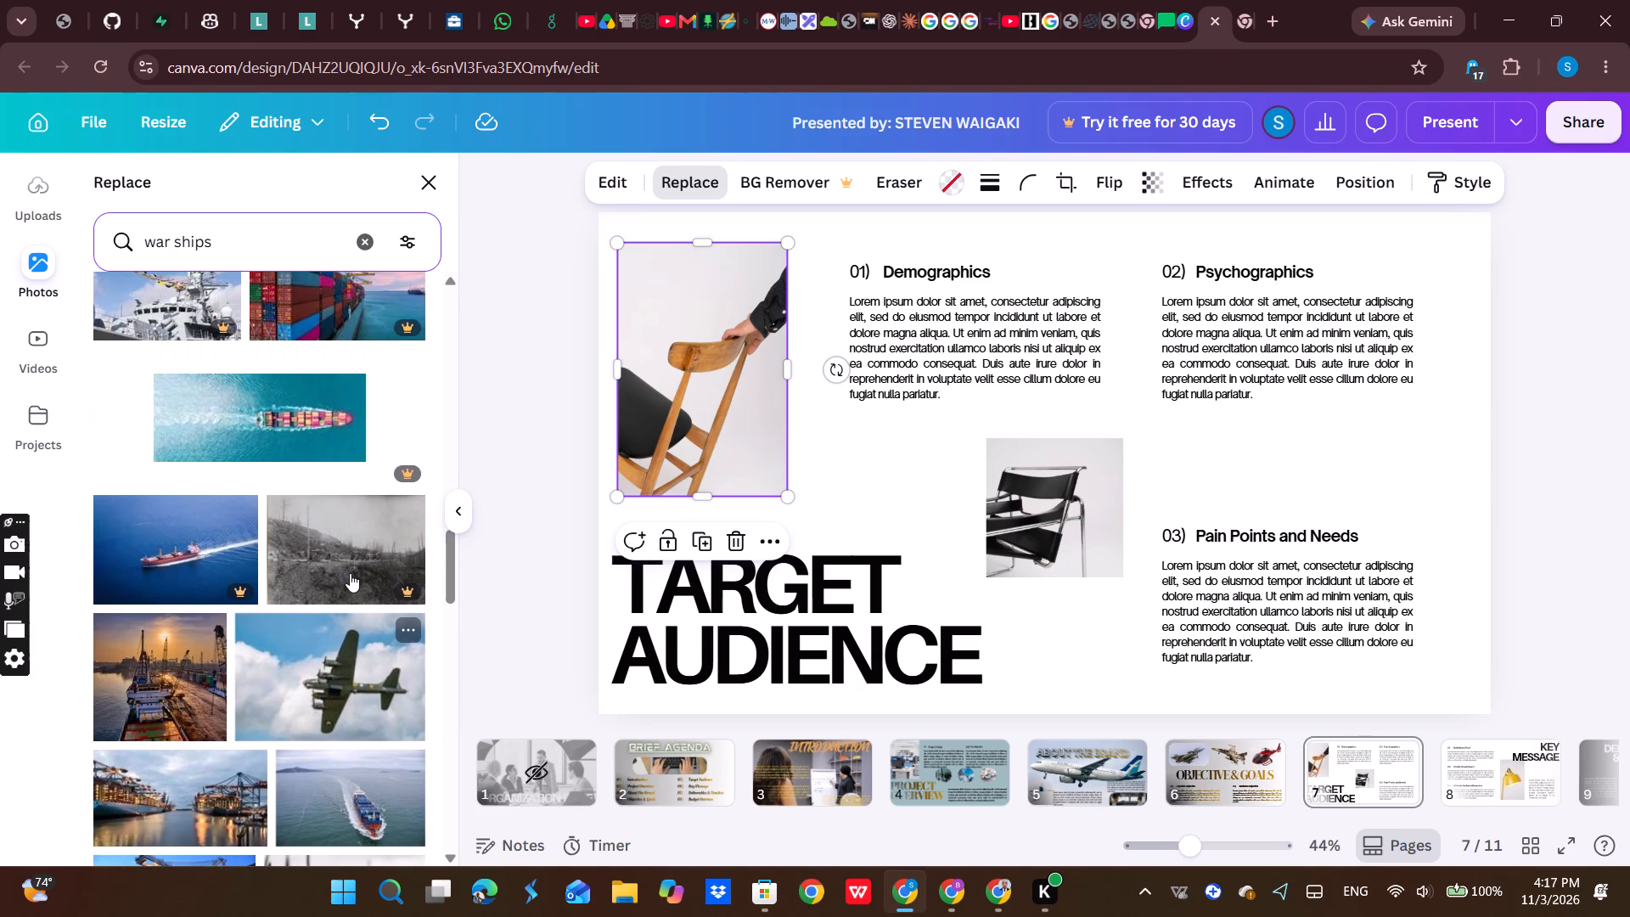
scroll(349, 571, "up", 3)
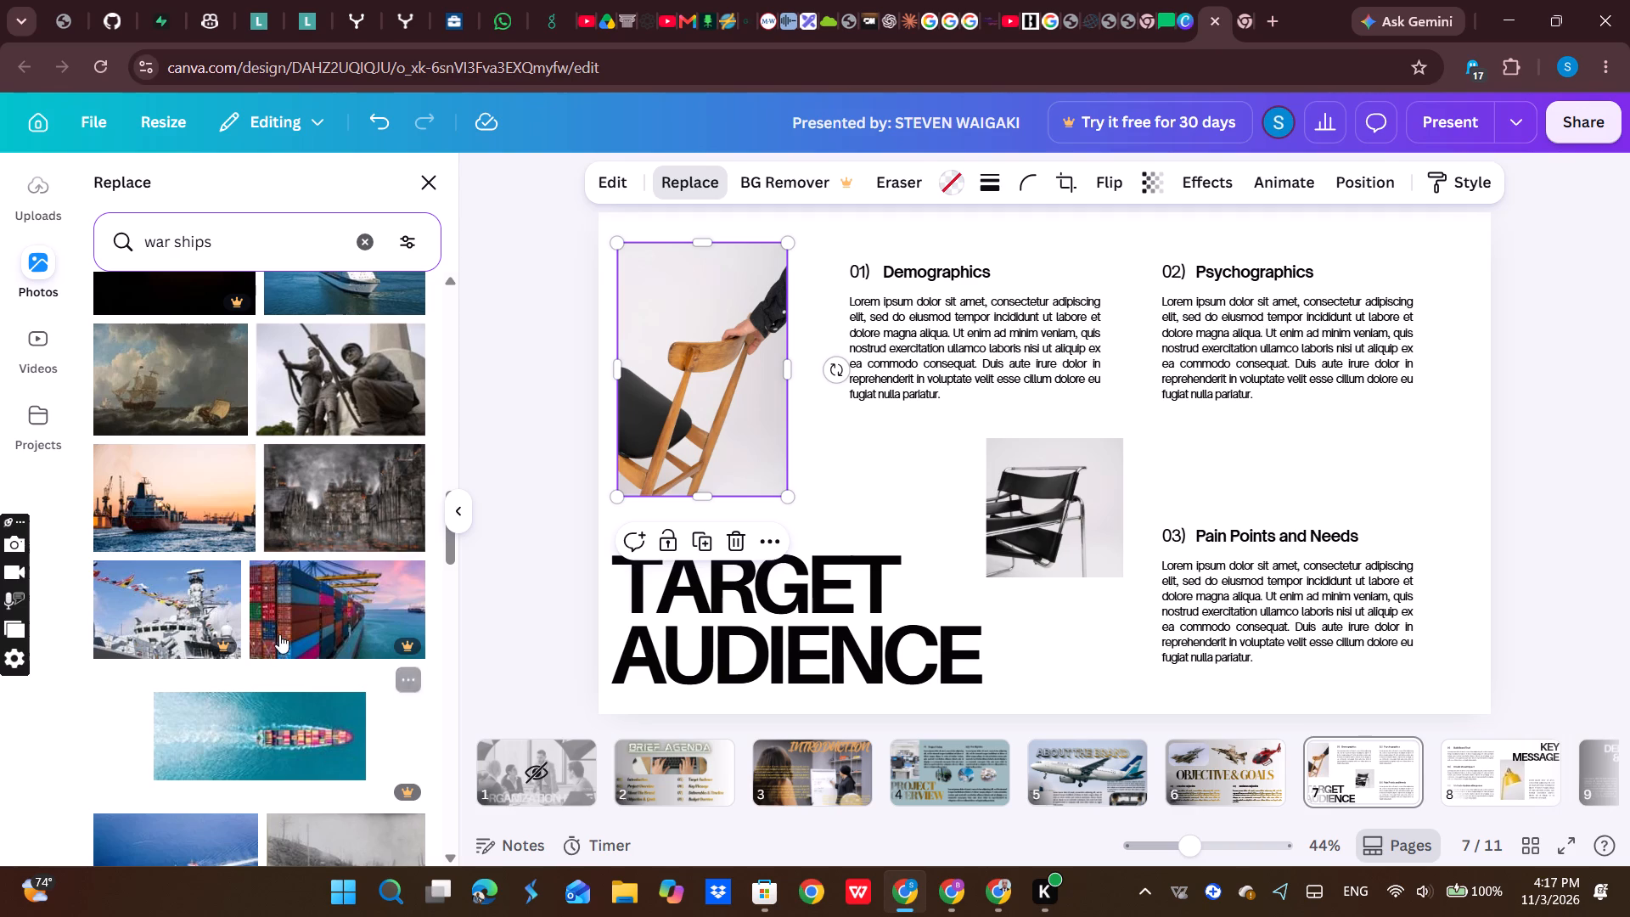
scroll(271, 607, "up", 2)
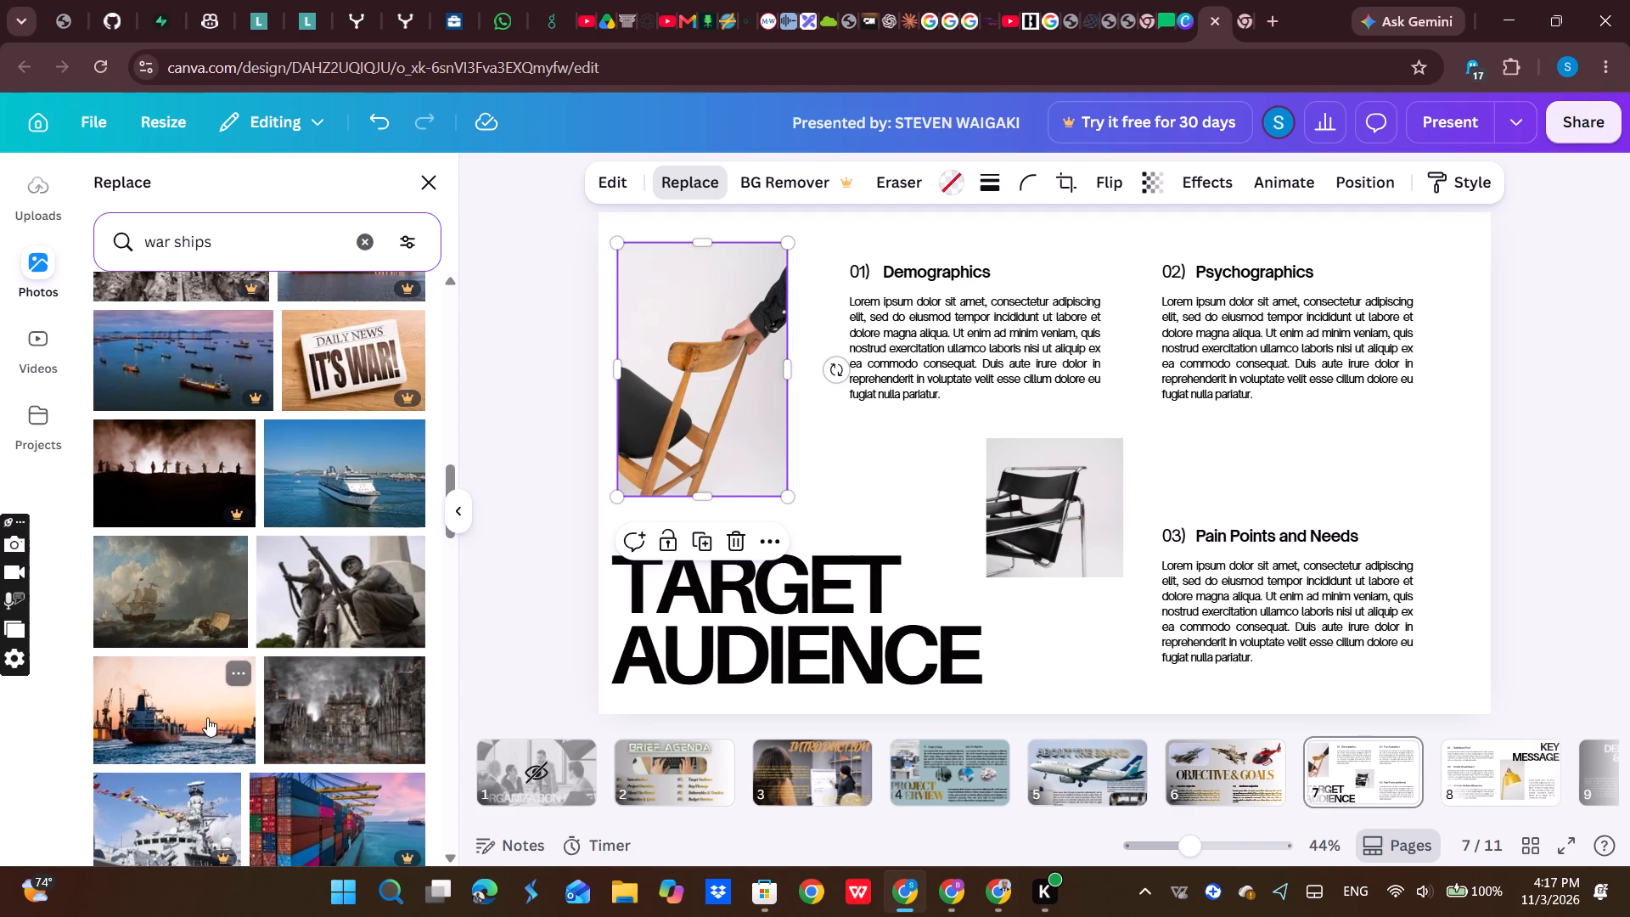
left_click(207, 717)
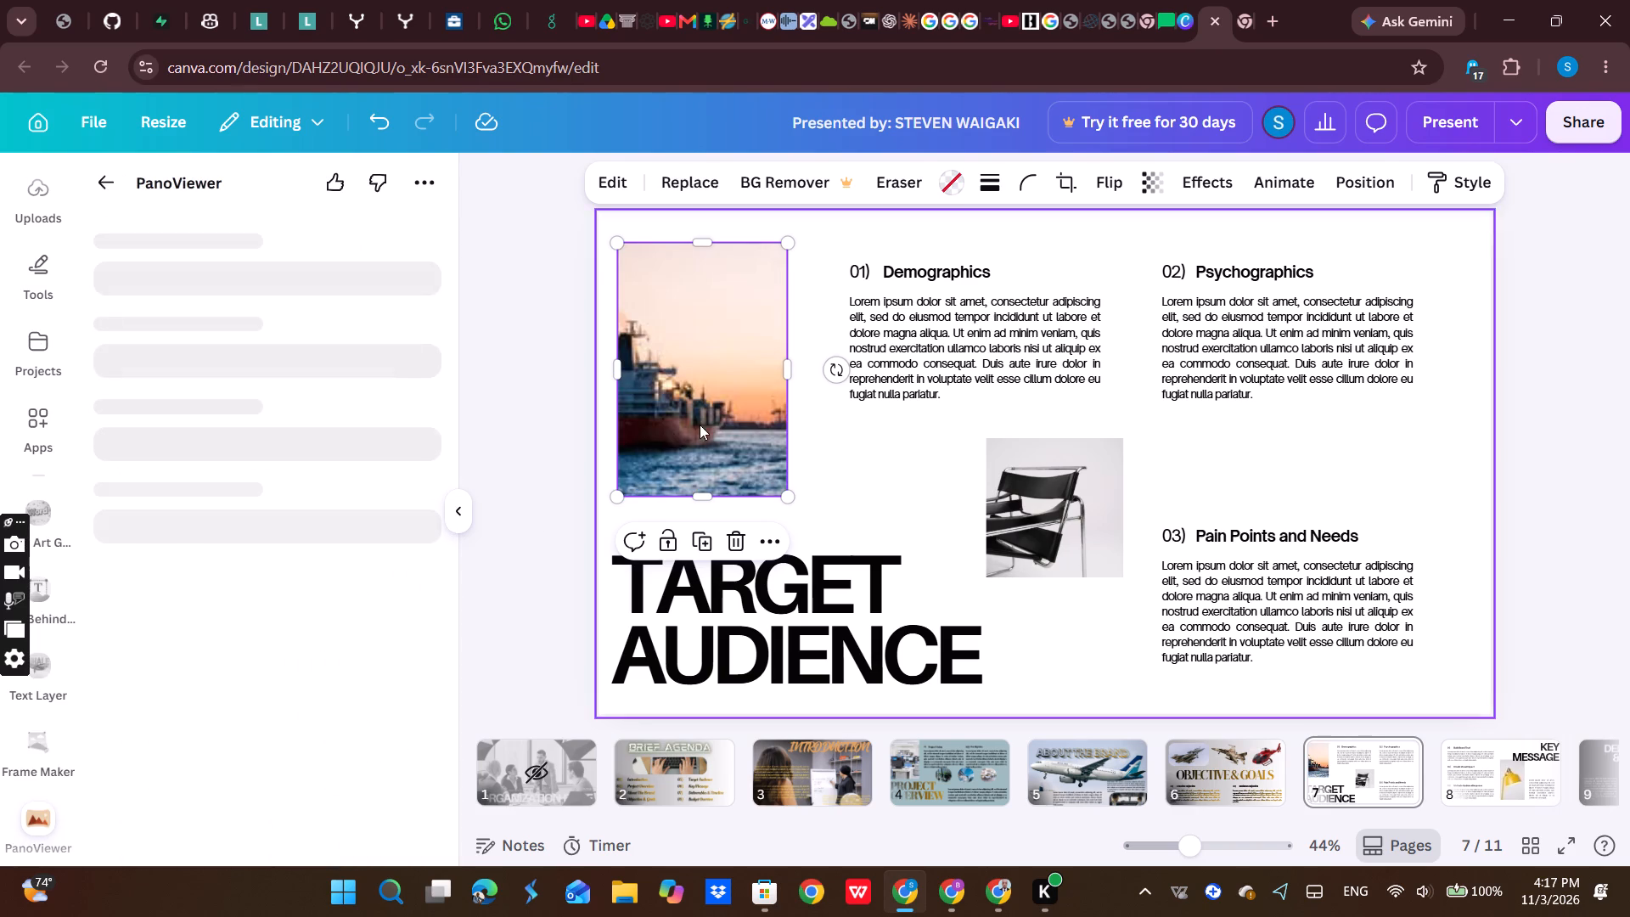
Enlarge the cargo ship photo on all sides to a height of about 660, leaving a small gap before the Demographics text.
left_click_drag(784, 367, 801, 367)
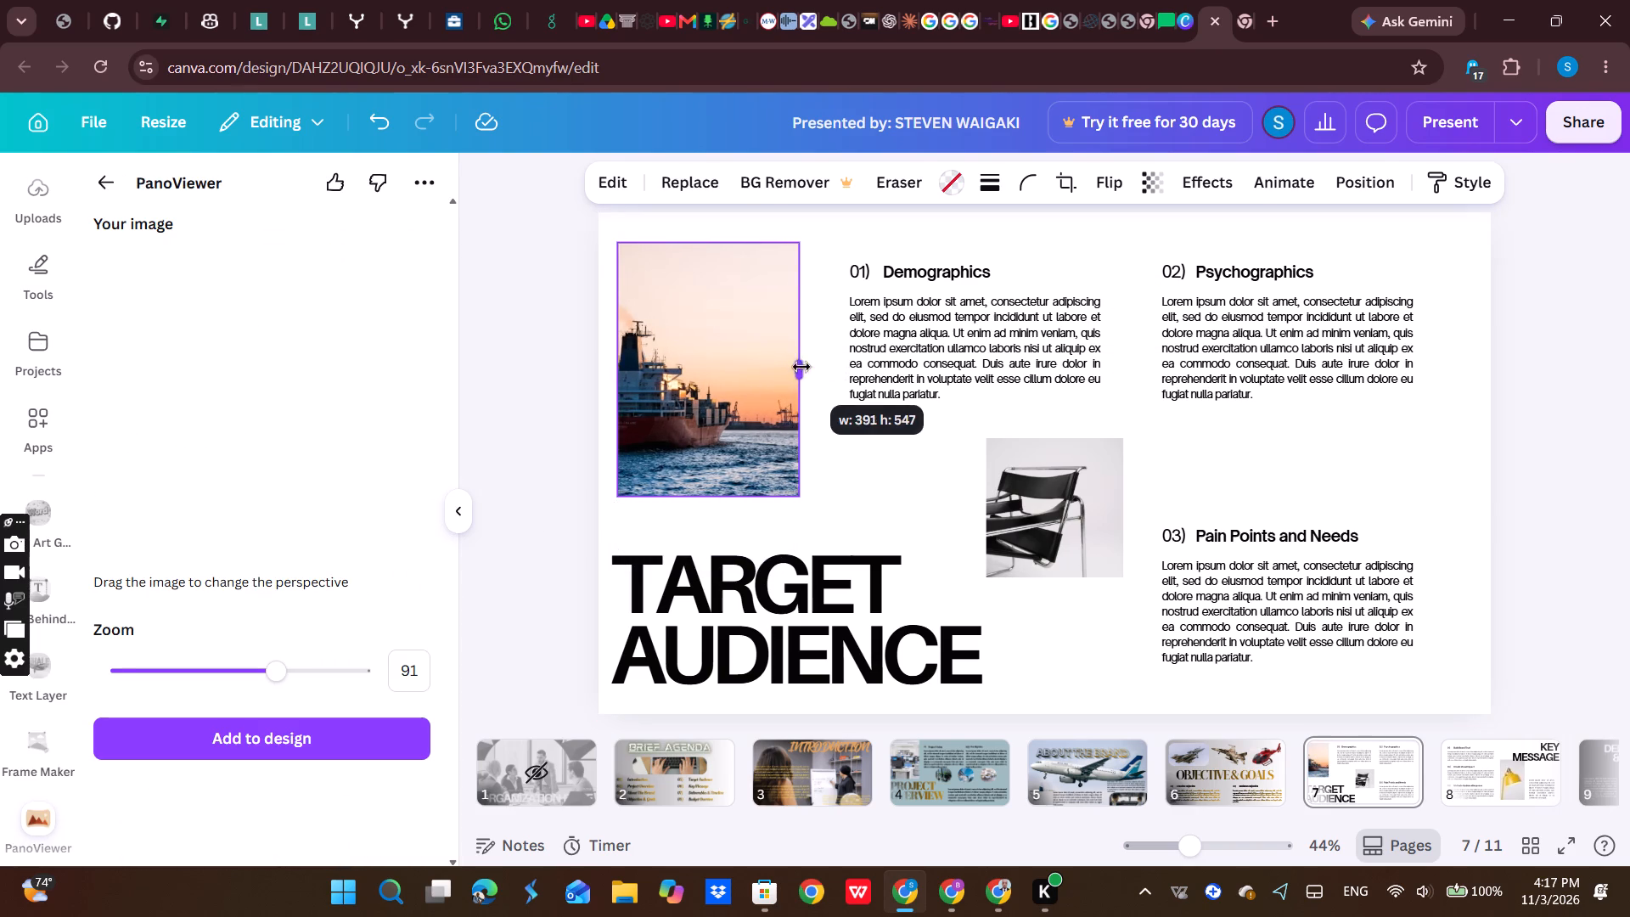
left_click_drag(801, 367, 848, 370)
left_click_drag(733, 244, 733, 239)
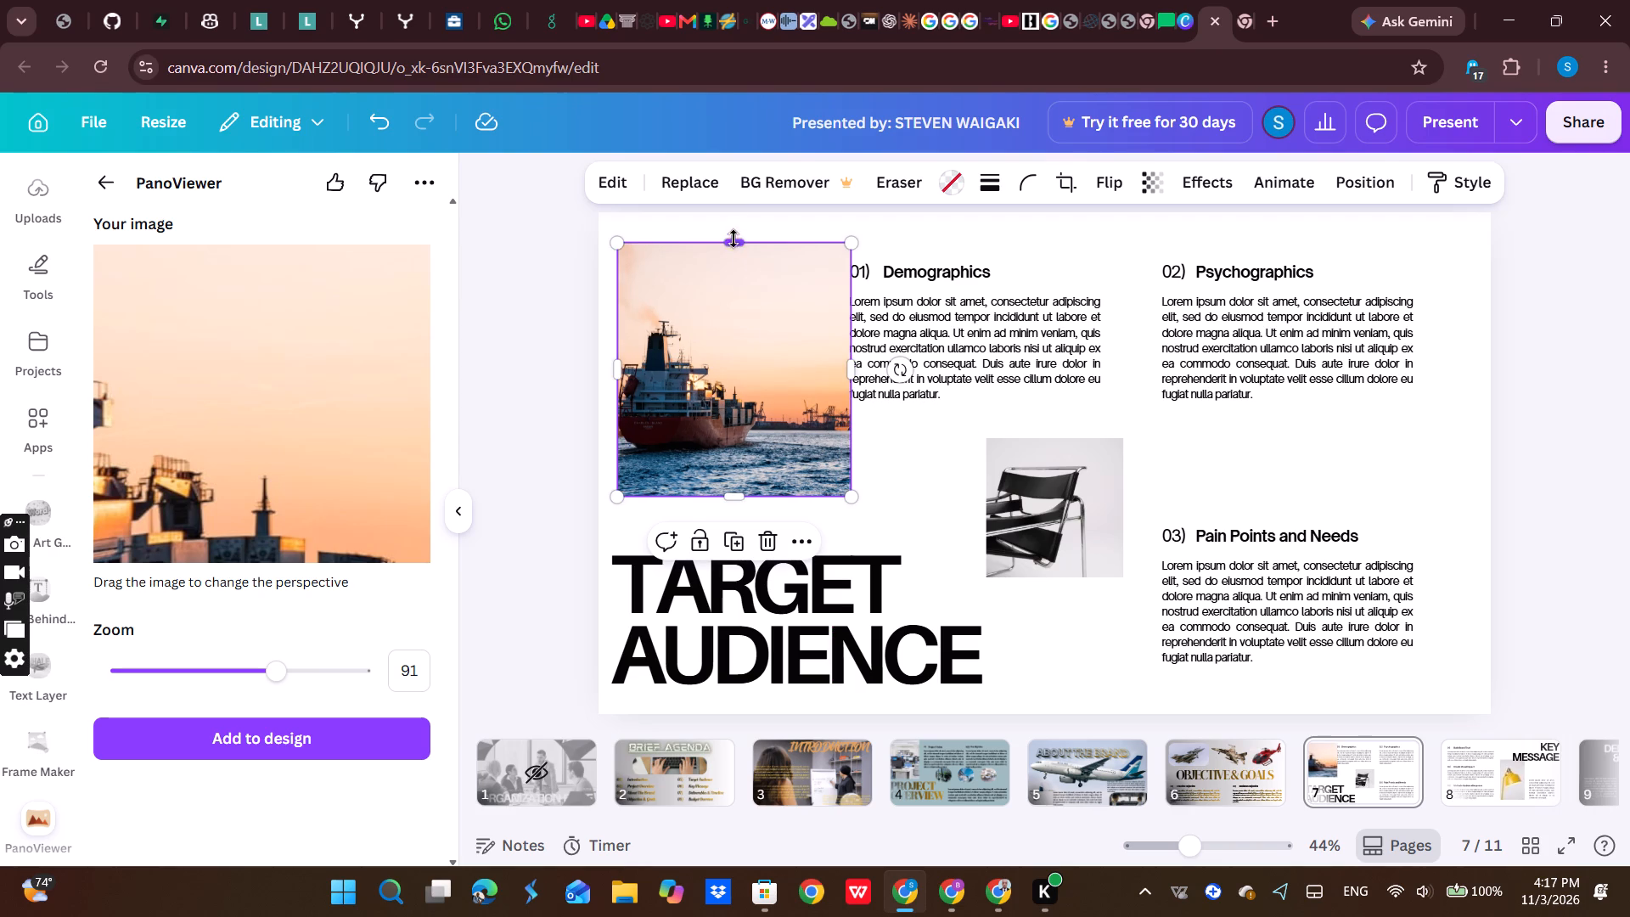
left_click_drag(733, 239, 733, 220)
left_click_drag(738, 495, 740, 524)
left_click_drag(619, 367, 587, 363)
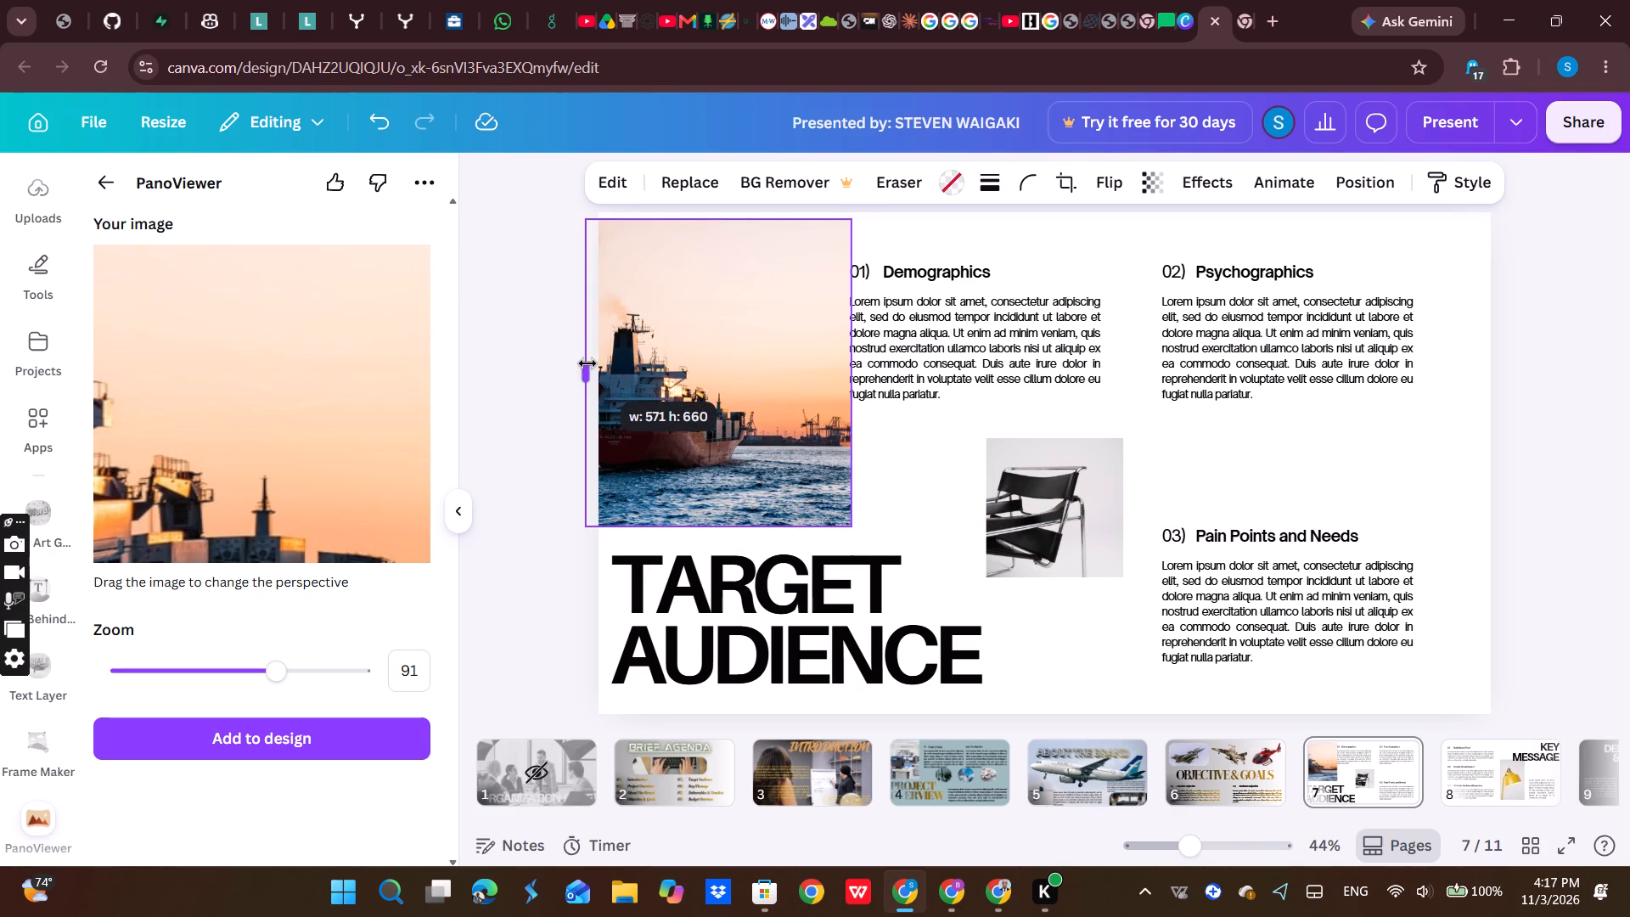
left_click_drag(587, 363, 606, 368)
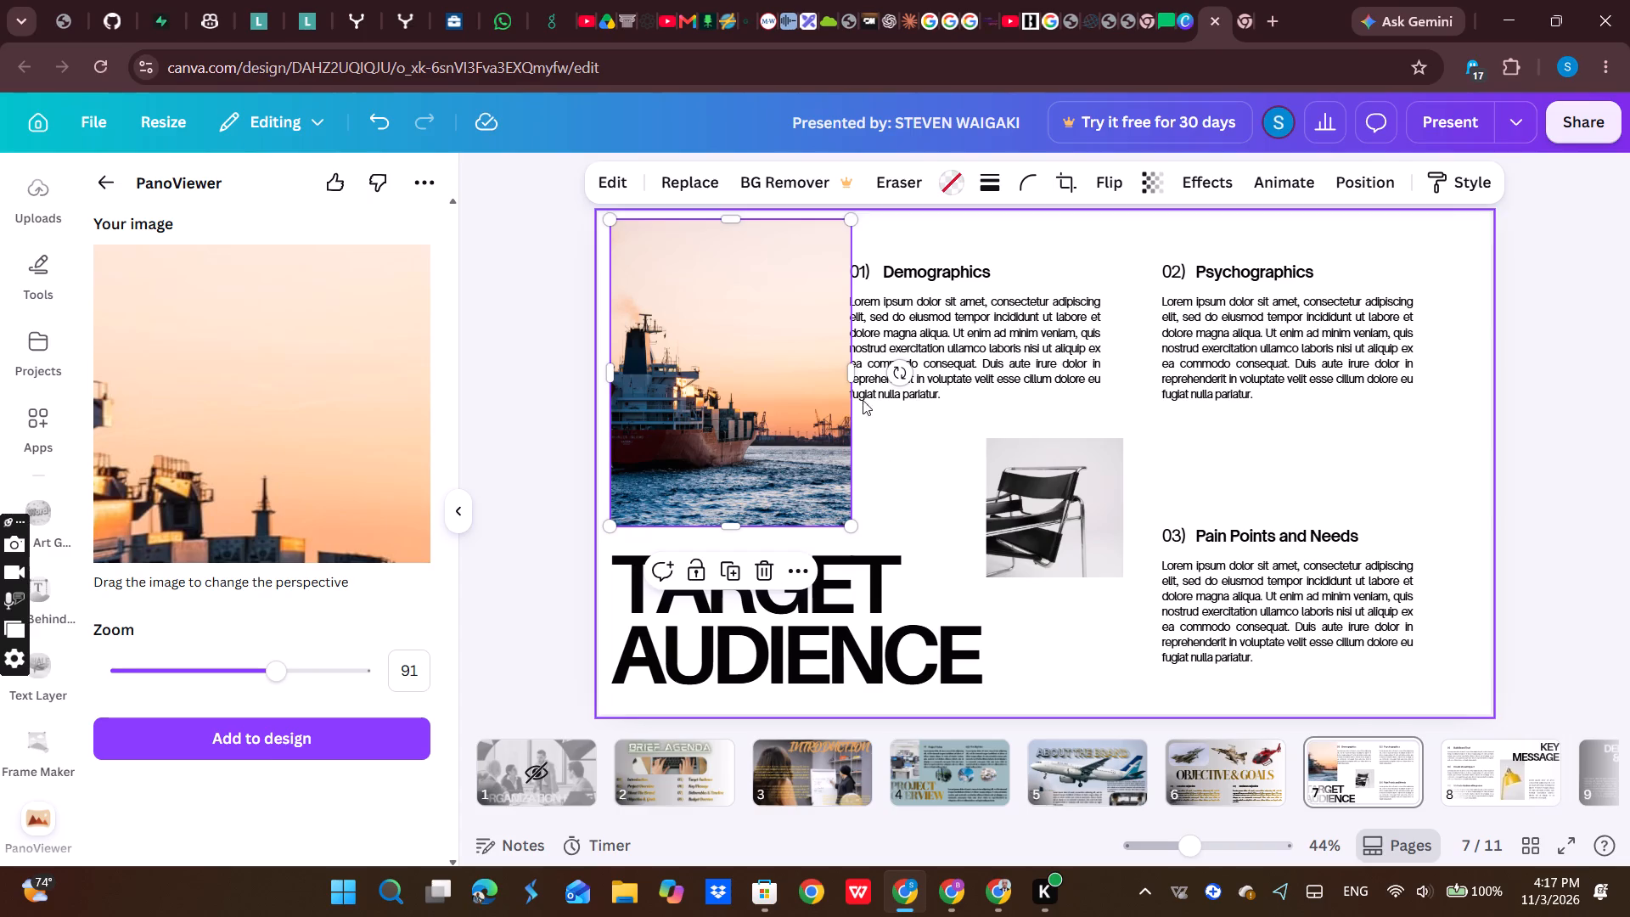
left_click_drag(846, 381, 818, 369)
left_click(941, 517)
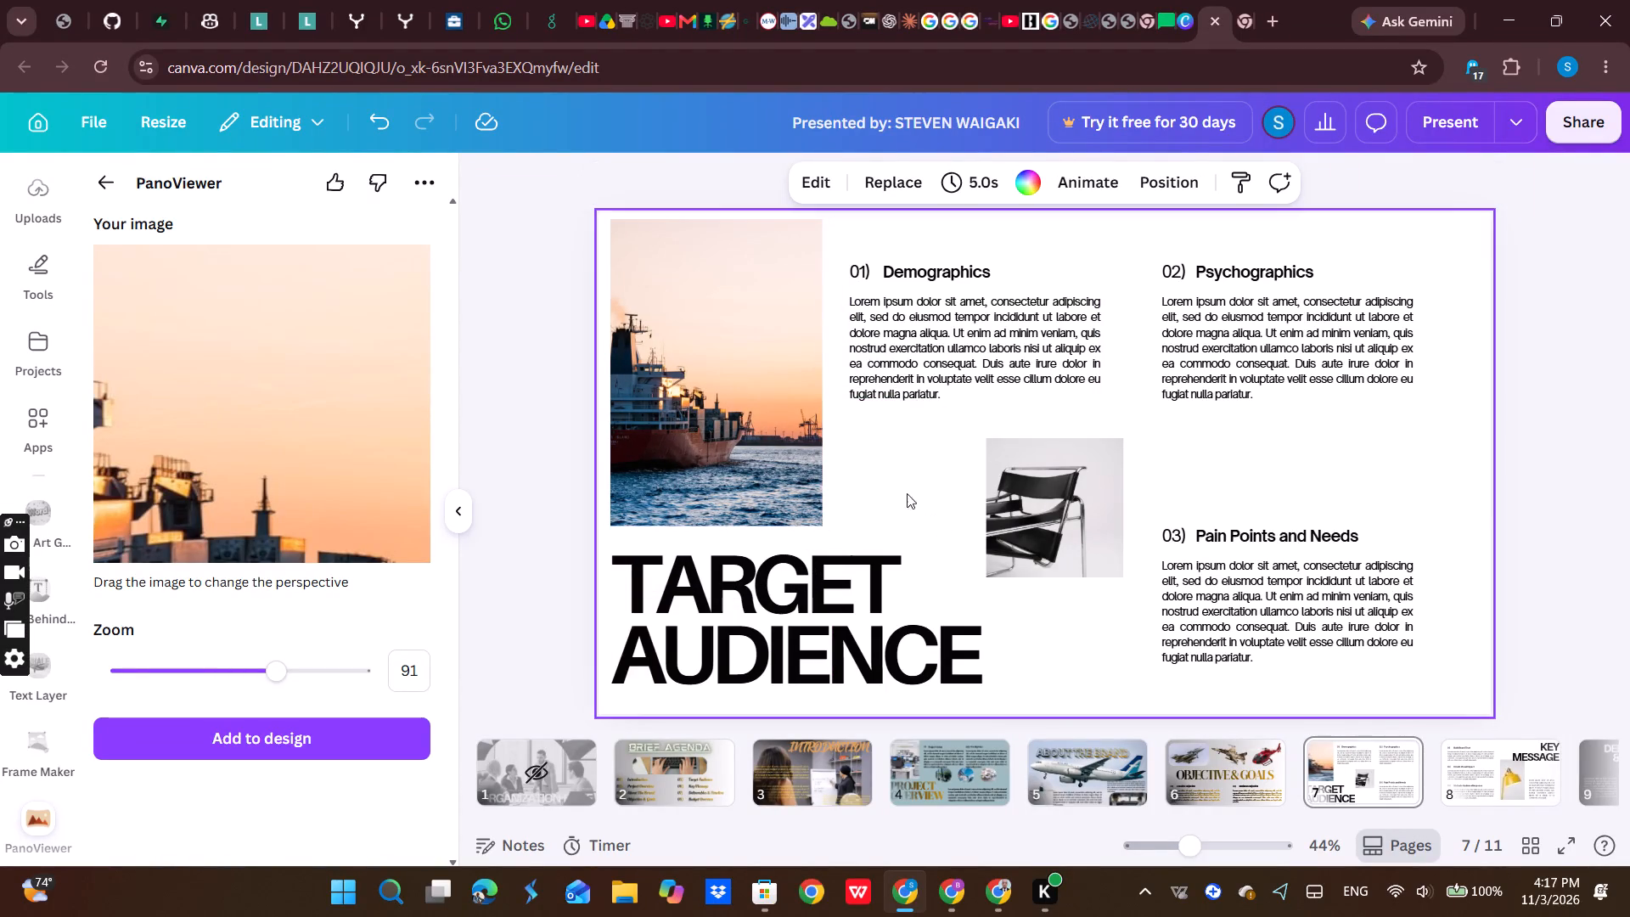
Change the Target Audience slide's background, trying the ship photo's blue-grey and ending with the grey-to-white gradient.
left_click(872, 224)
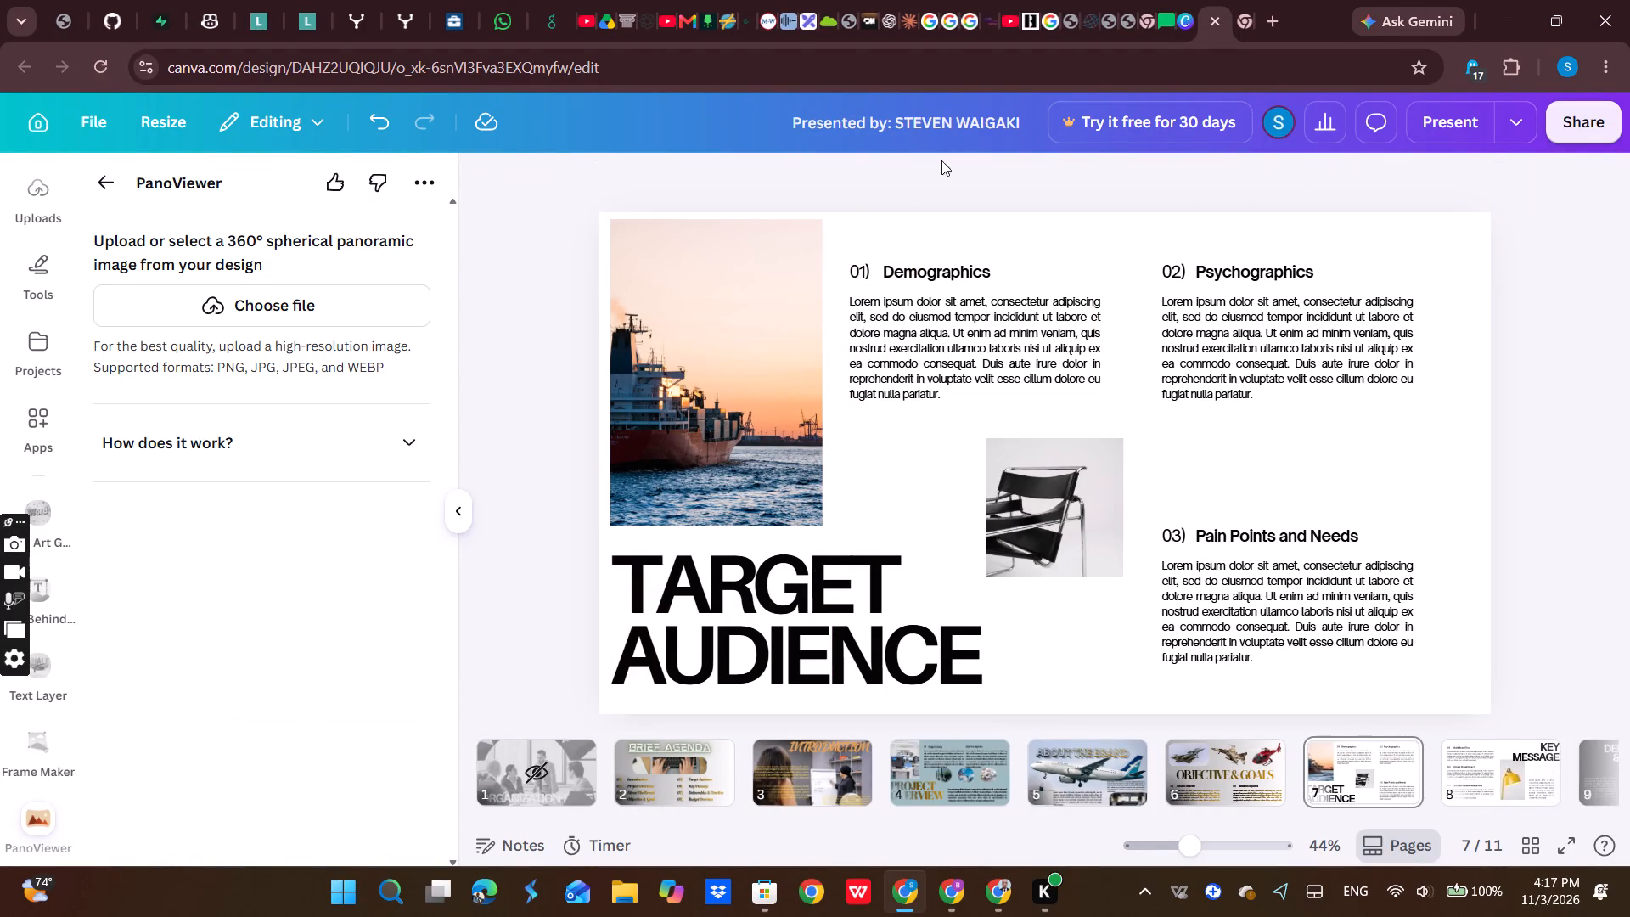
left_click(917, 224)
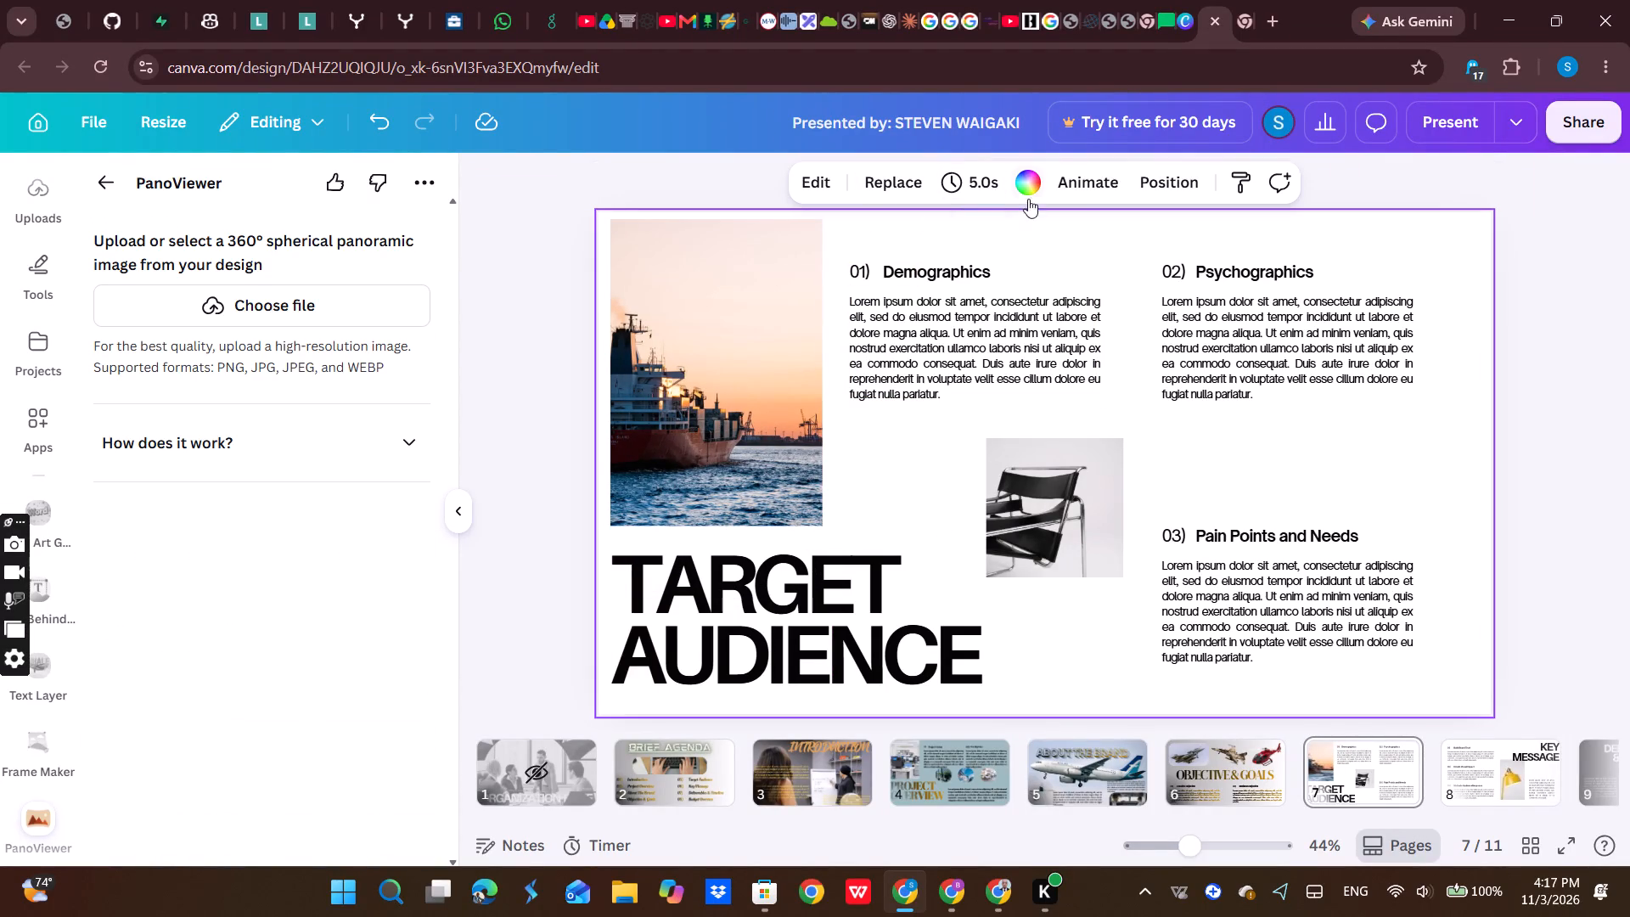
left_click(1029, 194)
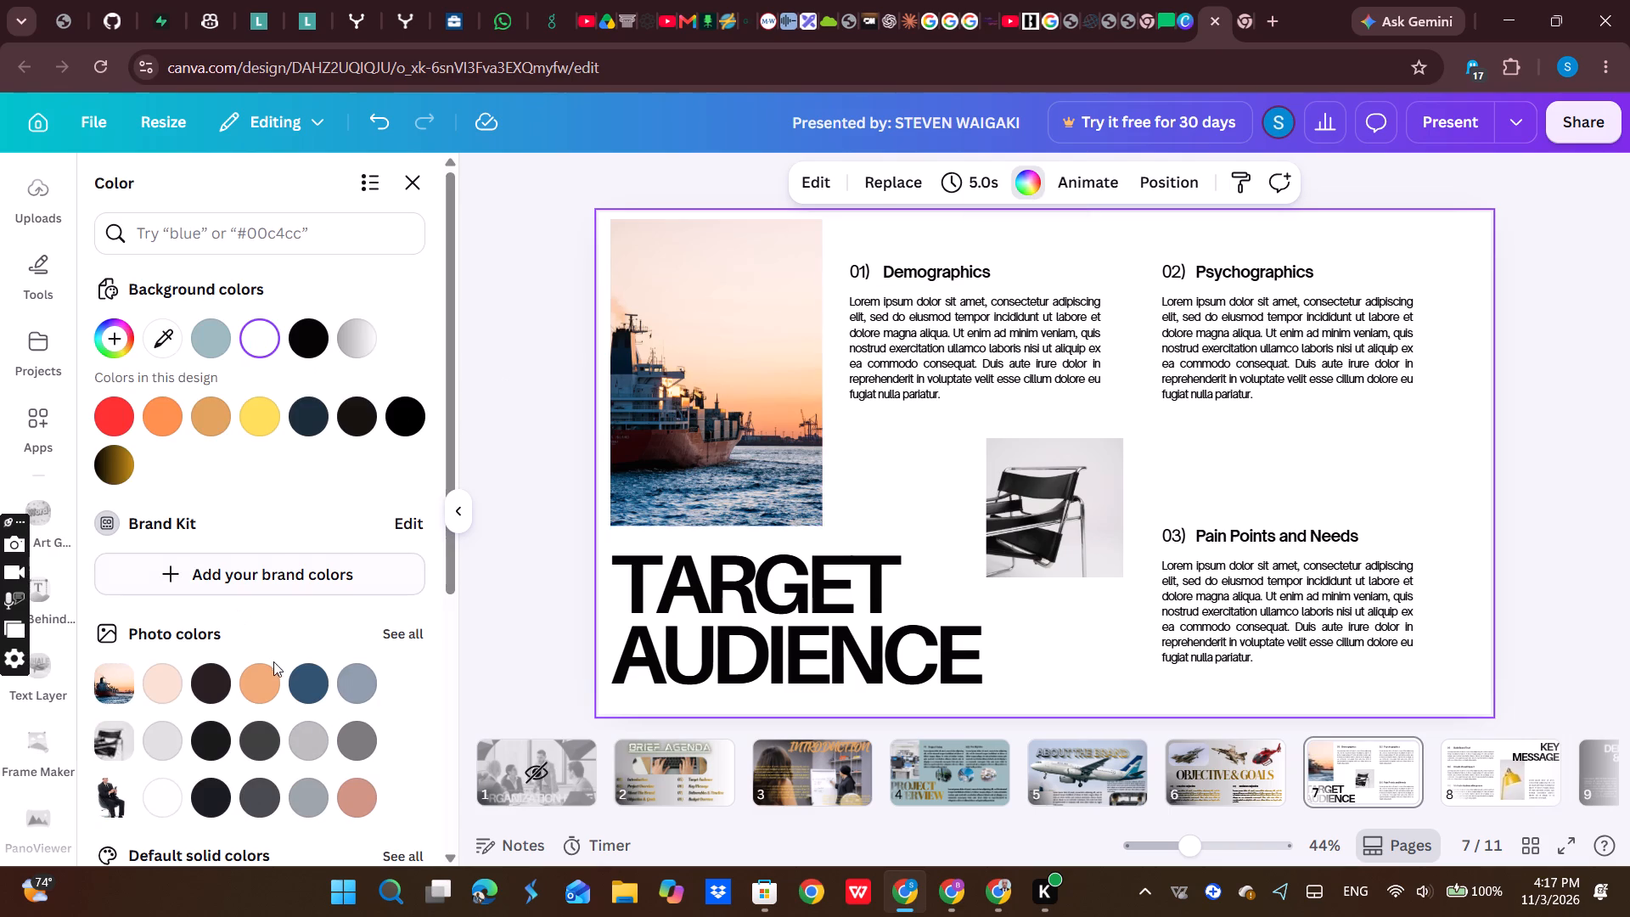
left_click(357, 674)
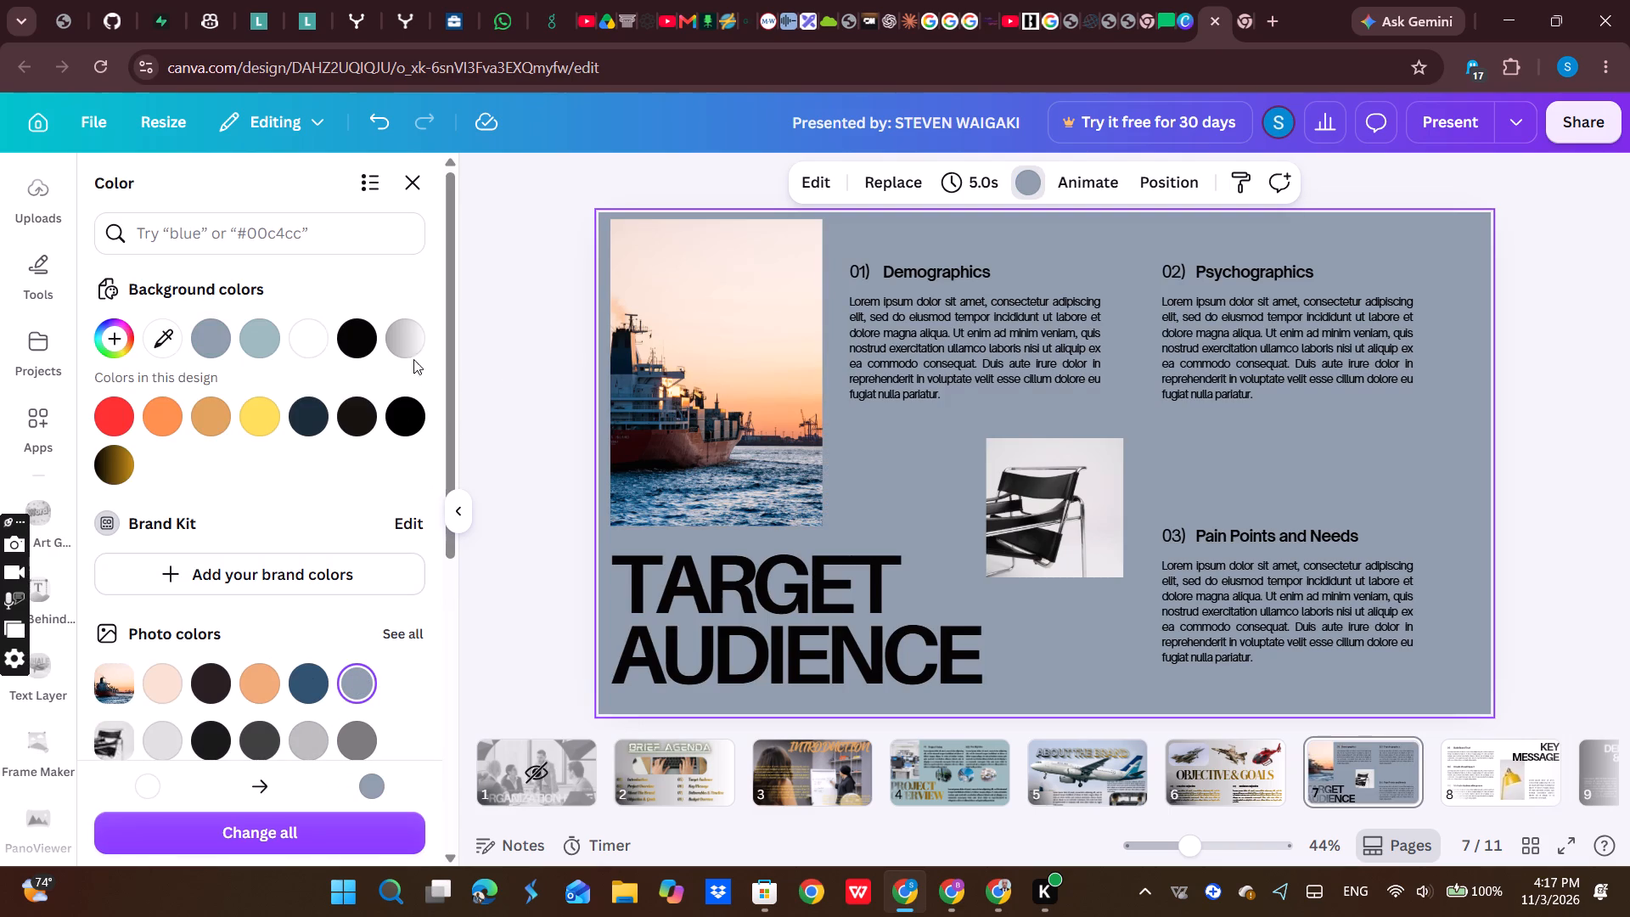
left_click(407, 342)
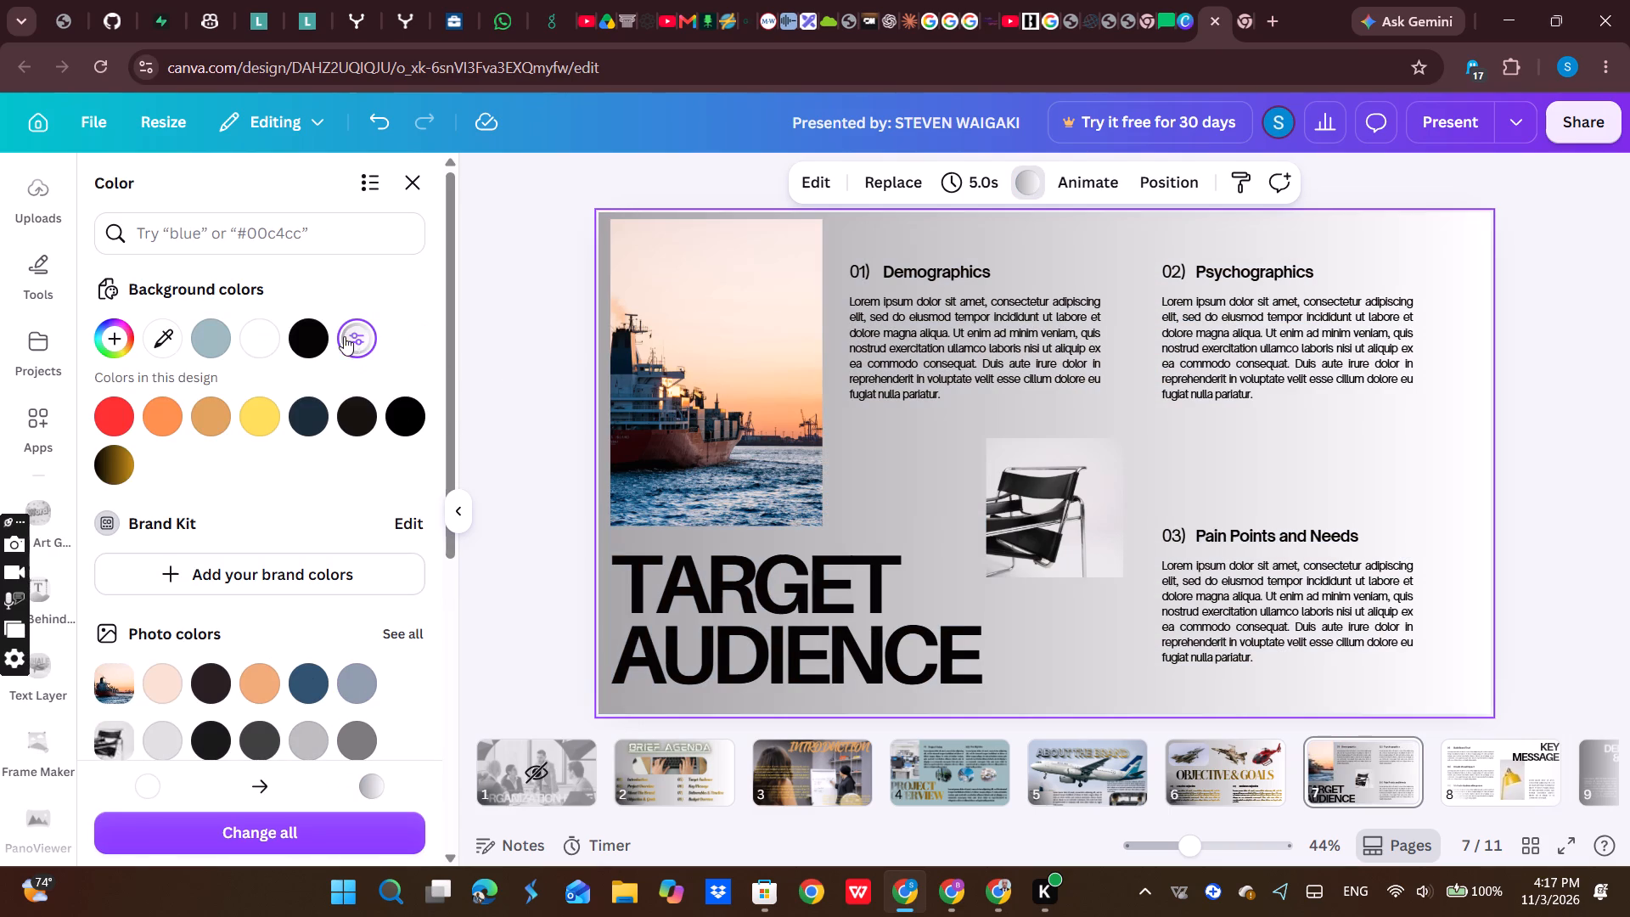
Set the cargo ship photo's corner rounding to 100.
left_click(1086, 506)
left_click(727, 444)
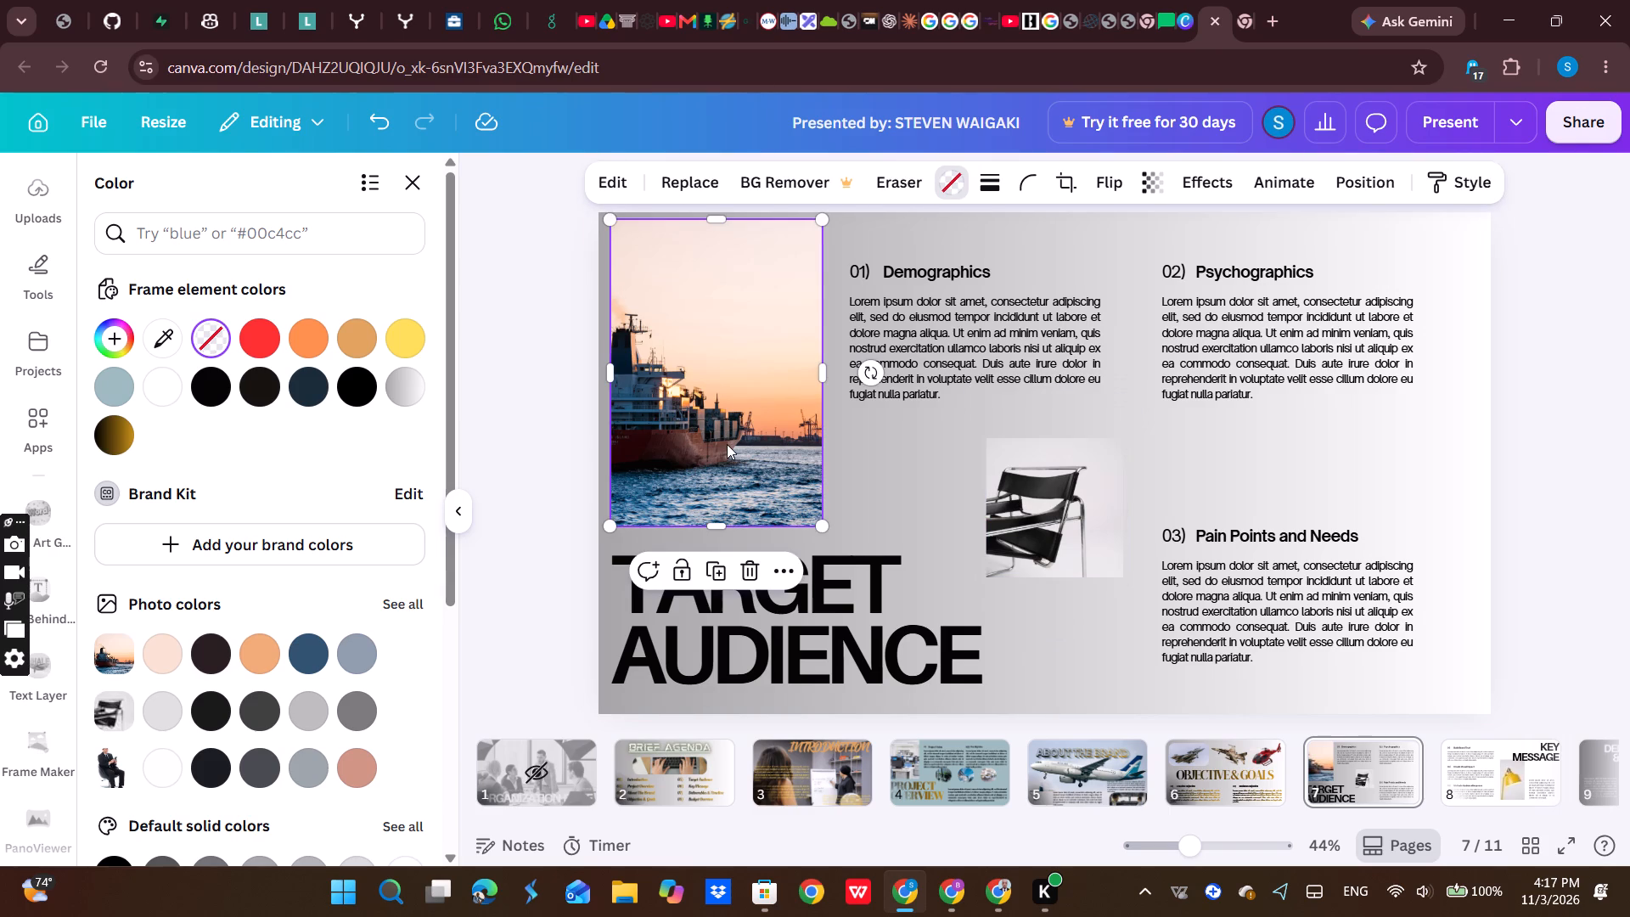
left_click(1023, 162)
left_click(1023, 172)
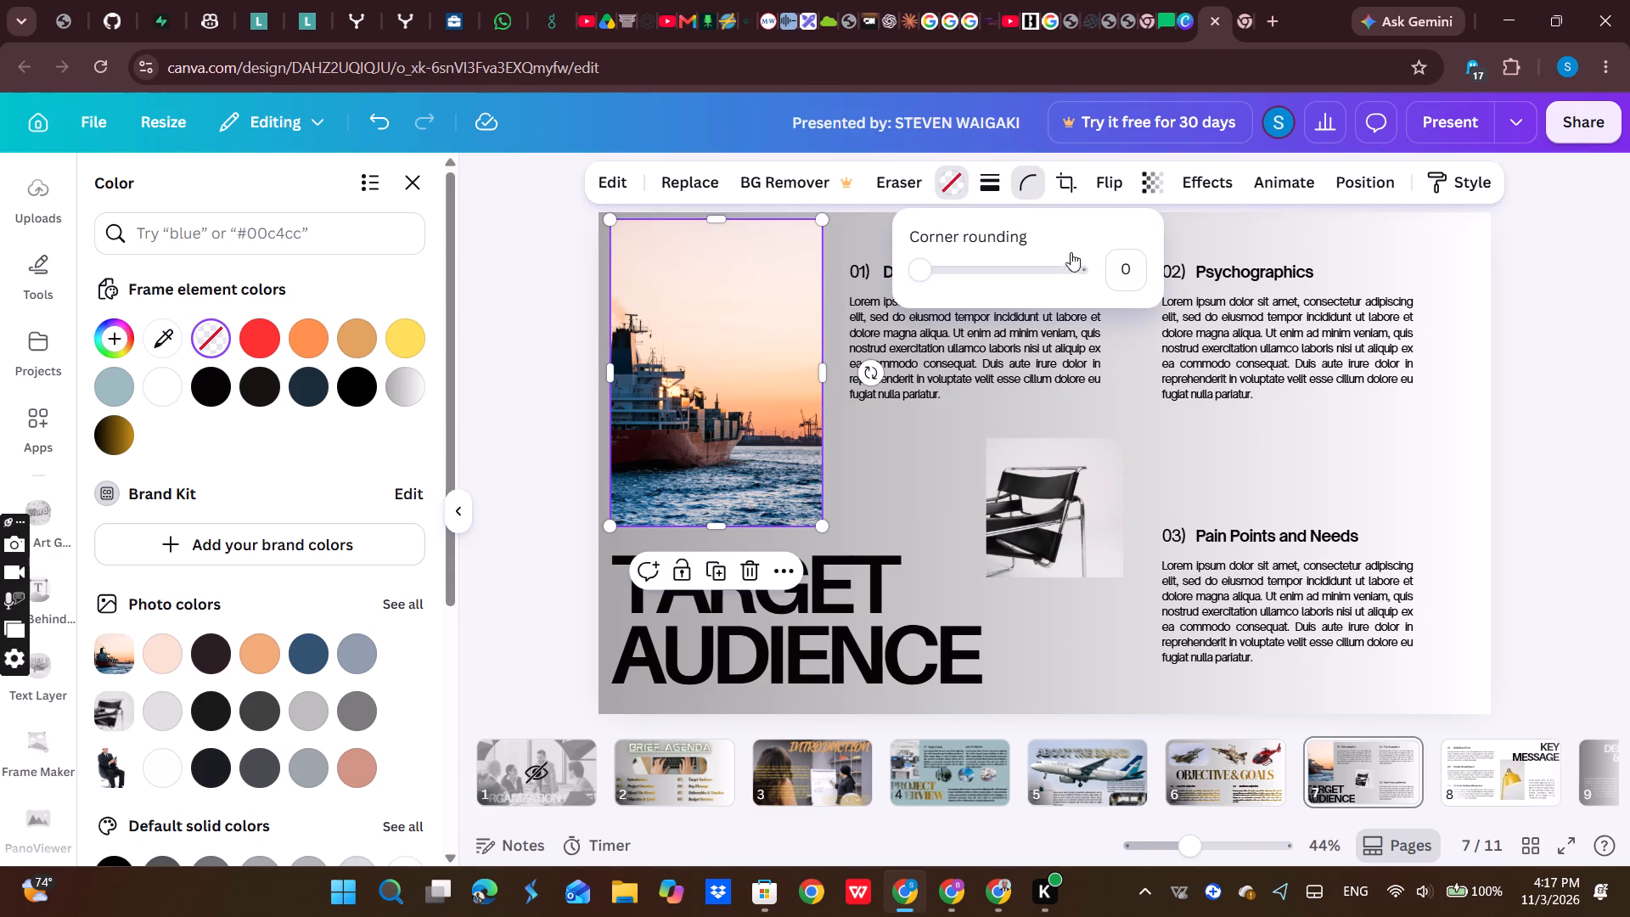
left_click_drag(982, 259, 1123, 275)
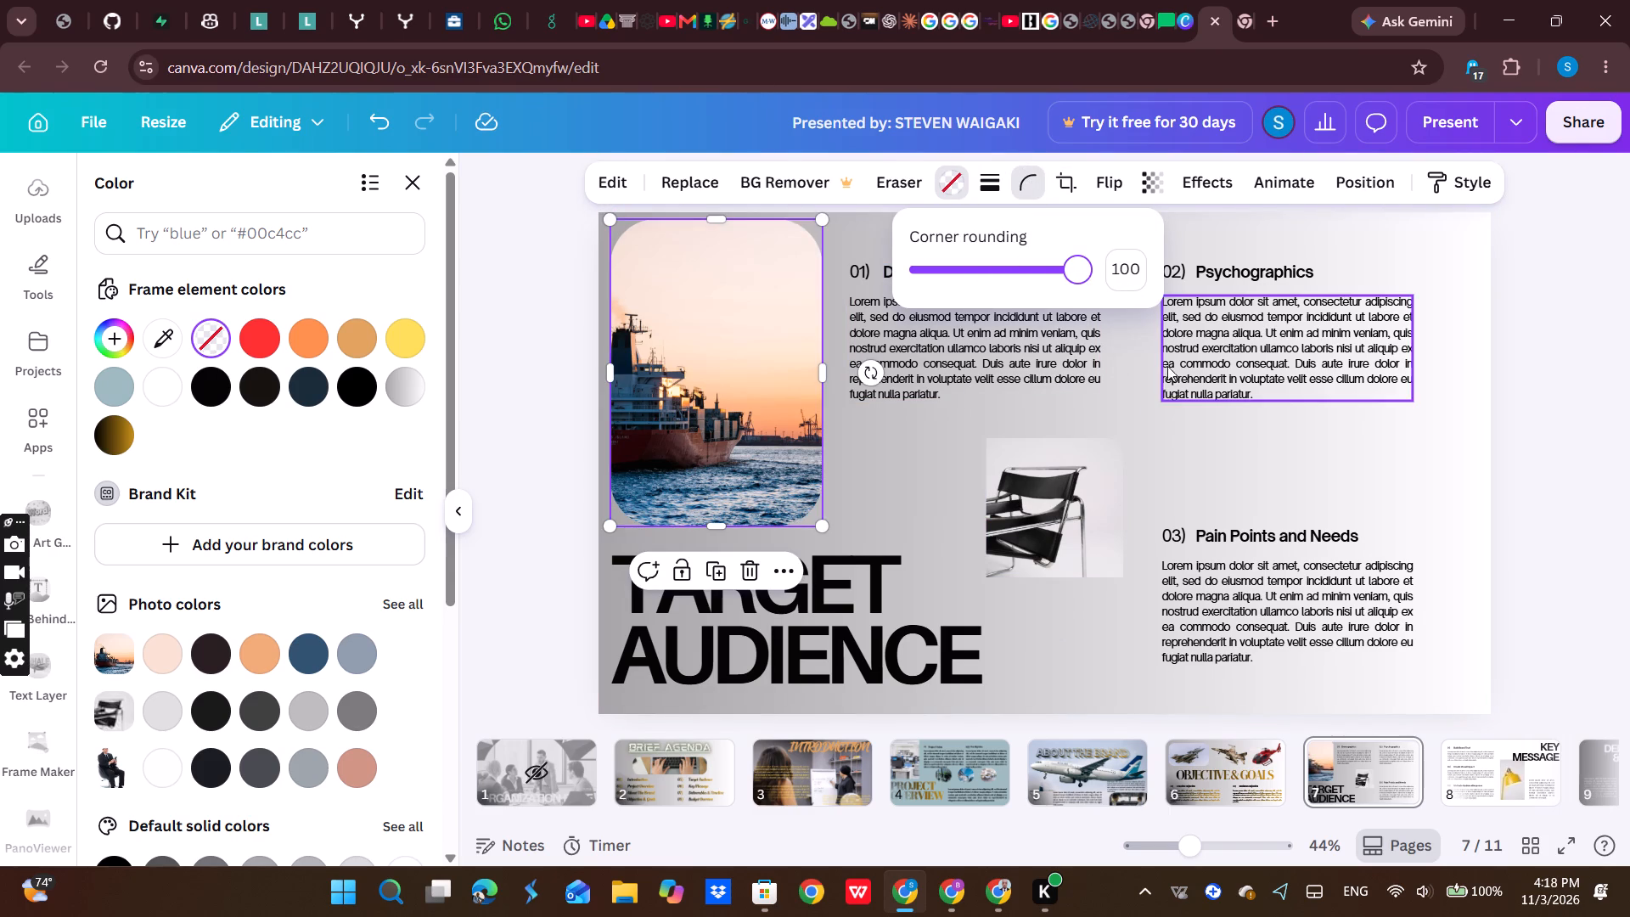
left_click(1173, 387)
Replace the small black chair photo with the free photo of a dark-hulled container ship with a red mast from the "war ships" results.
left_click(1032, 499)
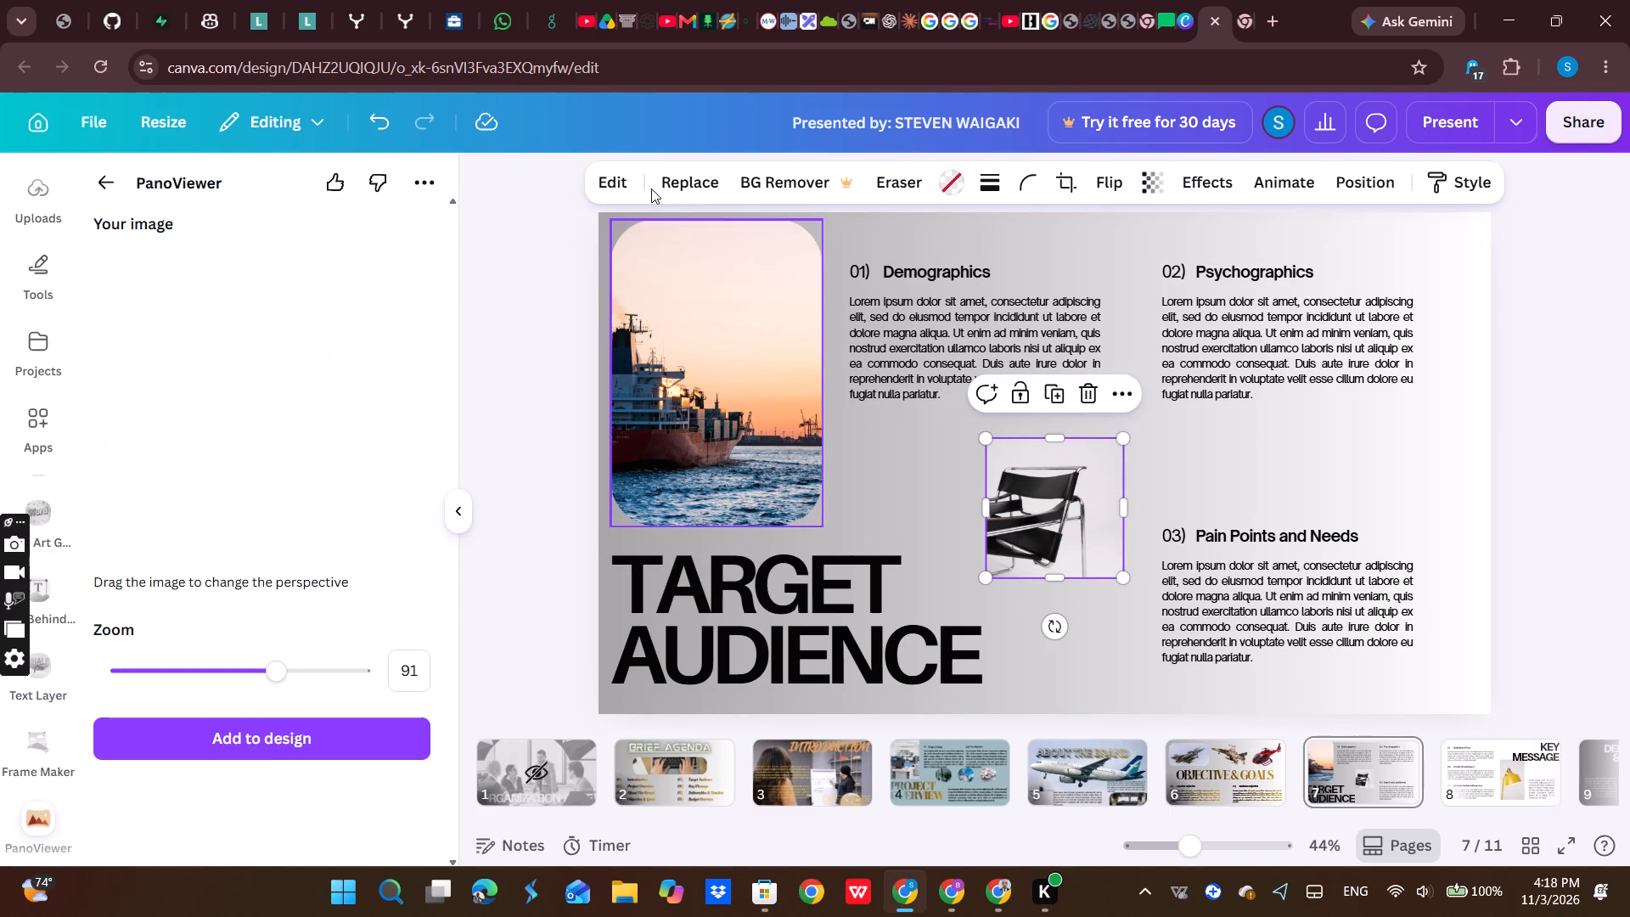
left_click(717, 183)
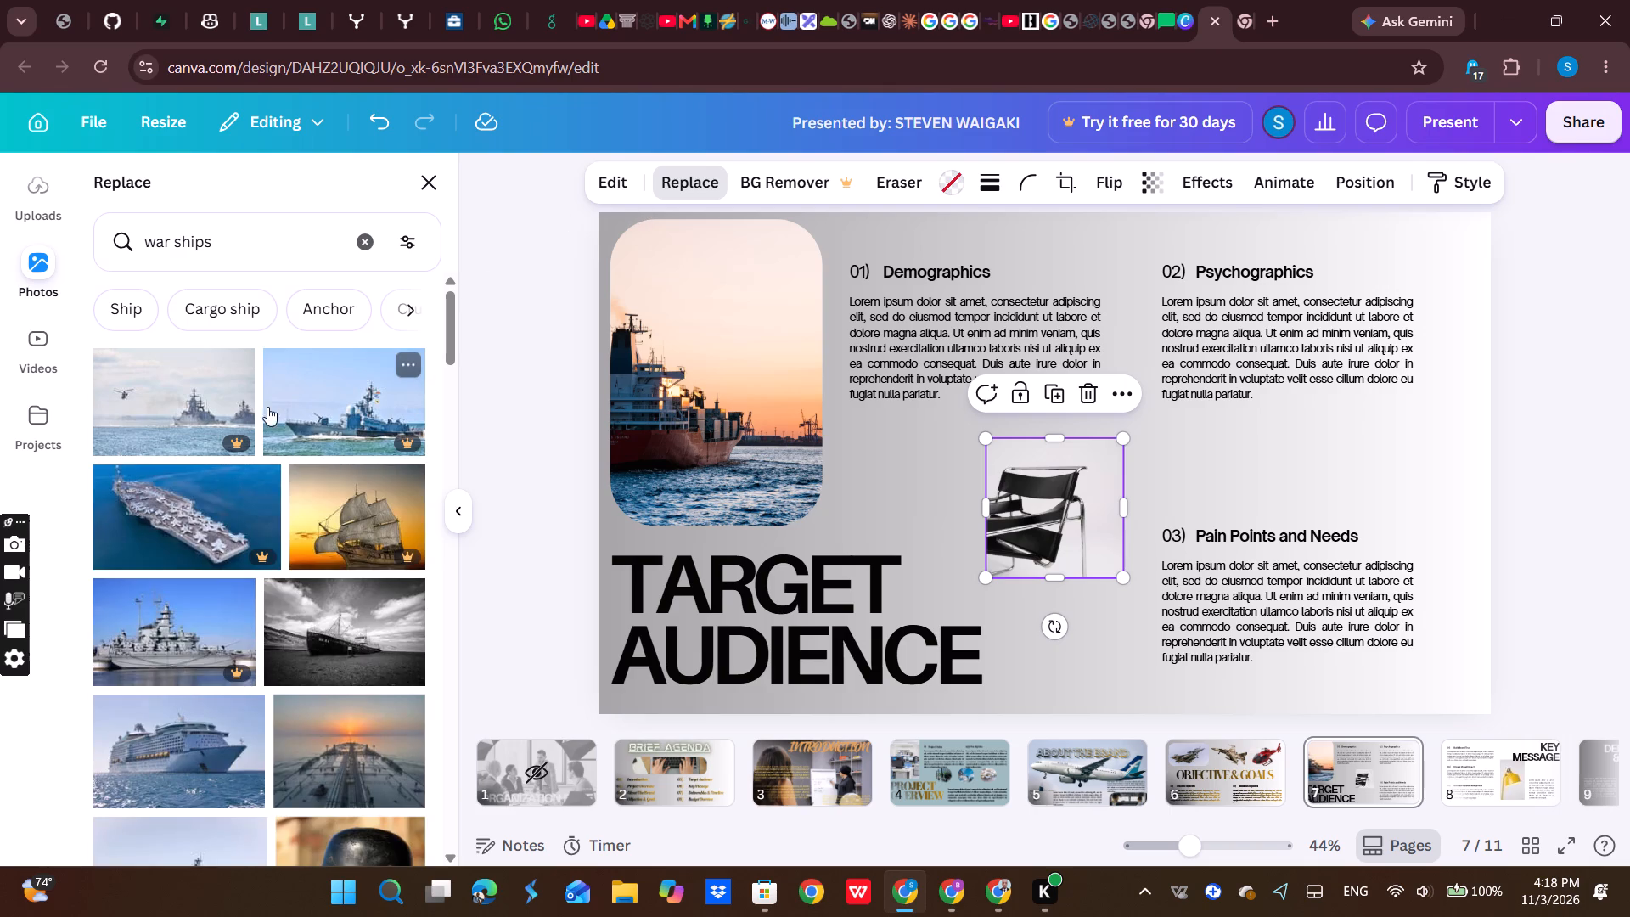
scroll(306, 457, "down", 3)
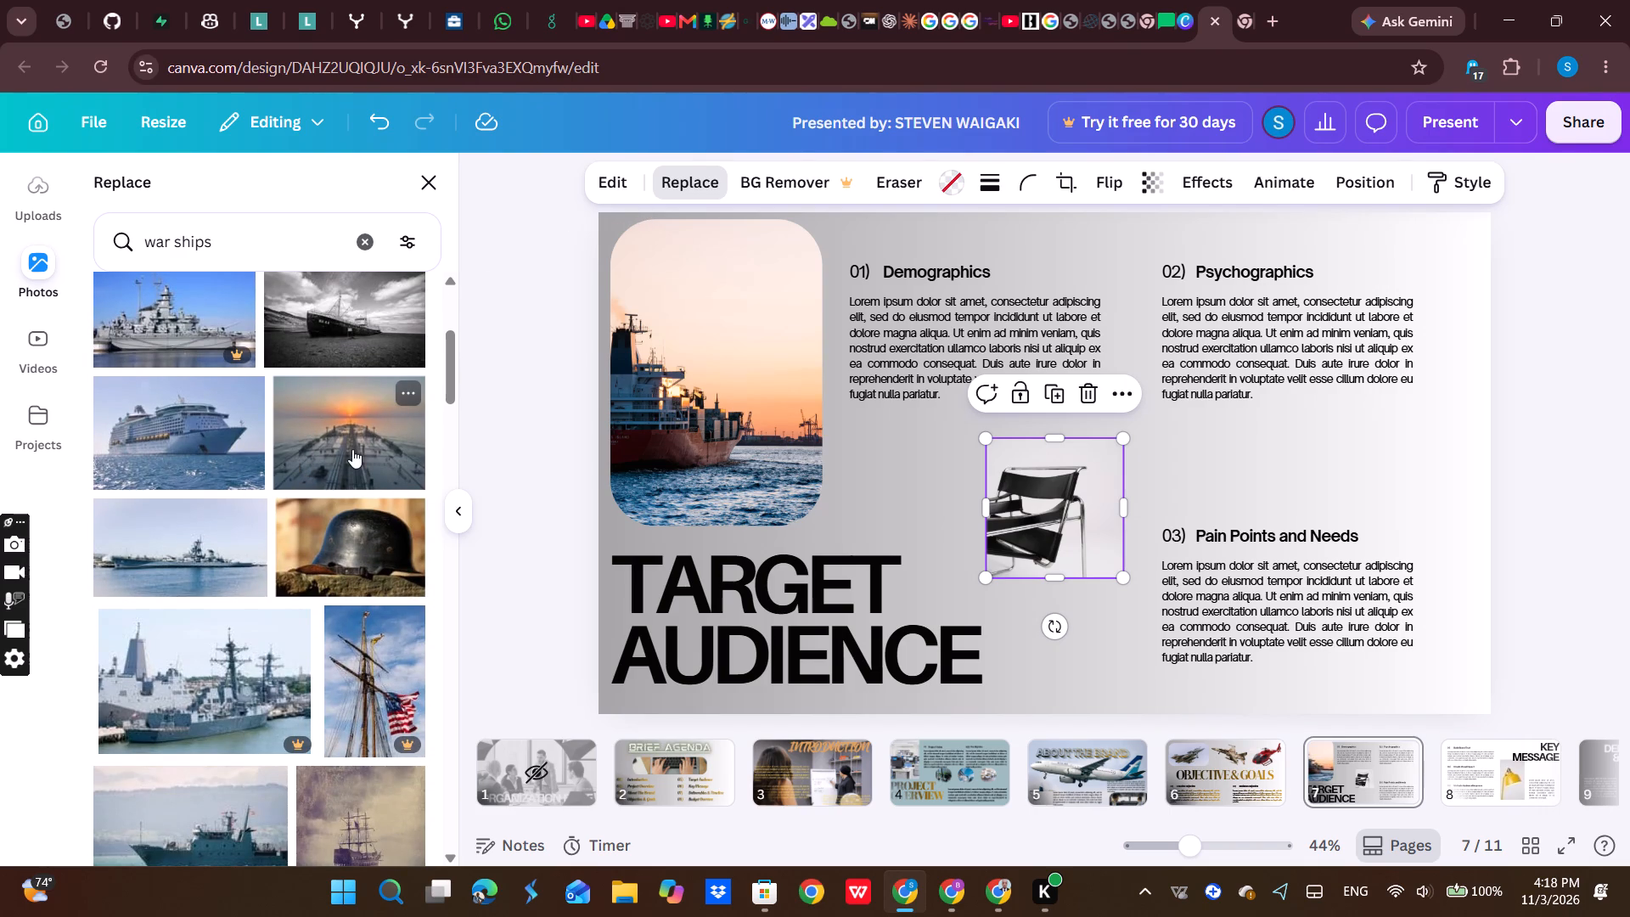
scroll(363, 463, "down", 2)
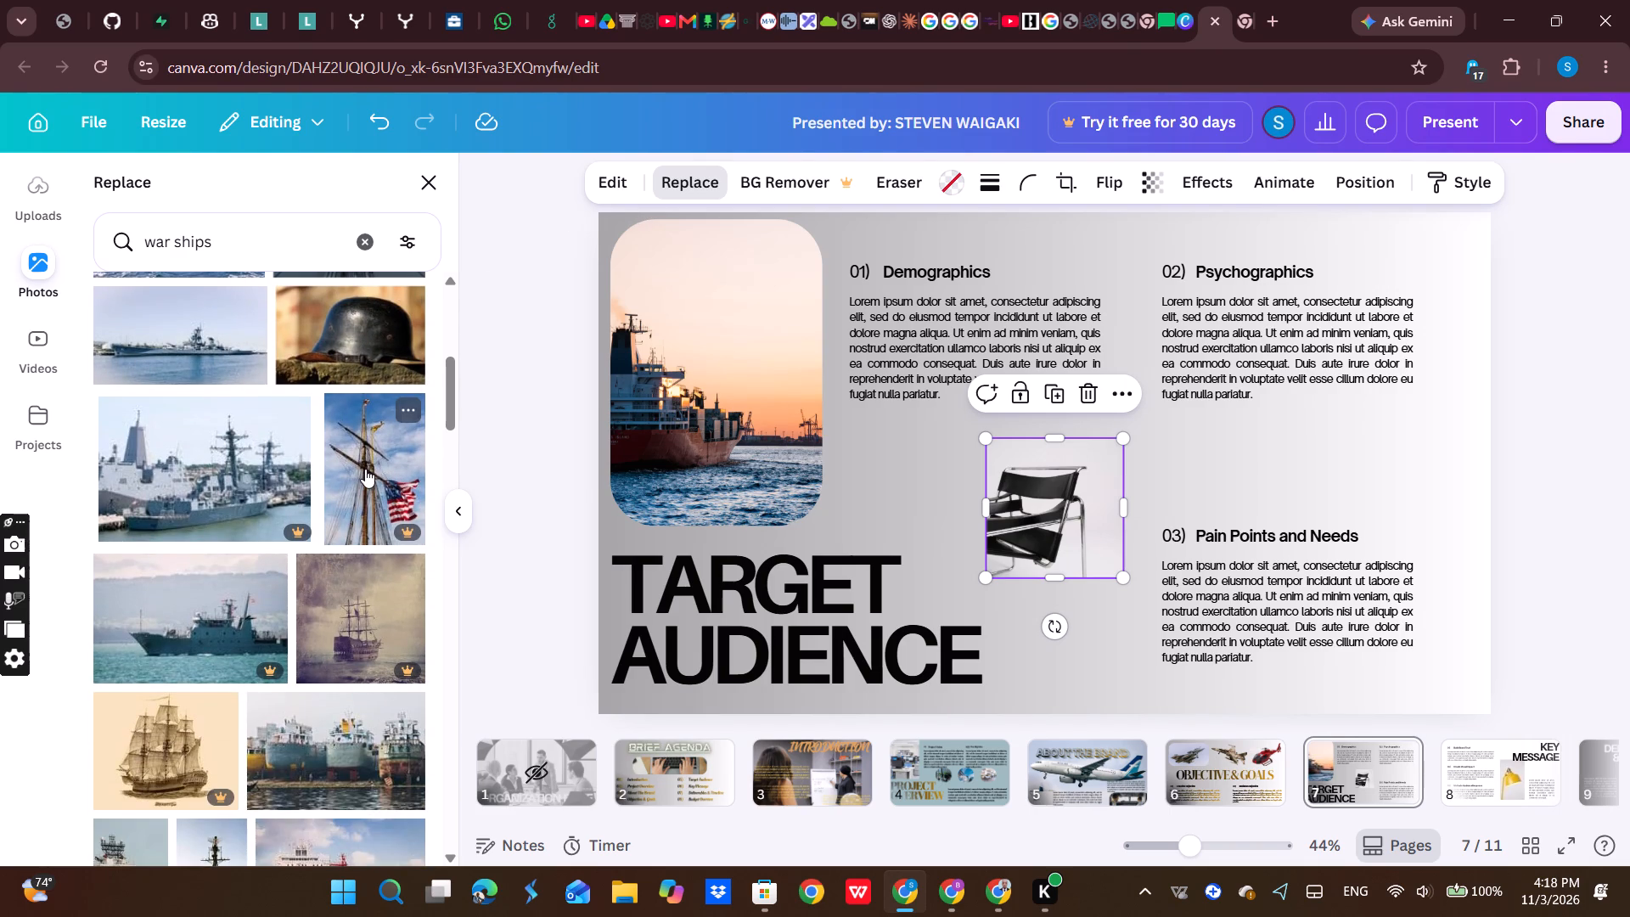
scroll(366, 469, "up", 1)
scroll(374, 475, "down", 5)
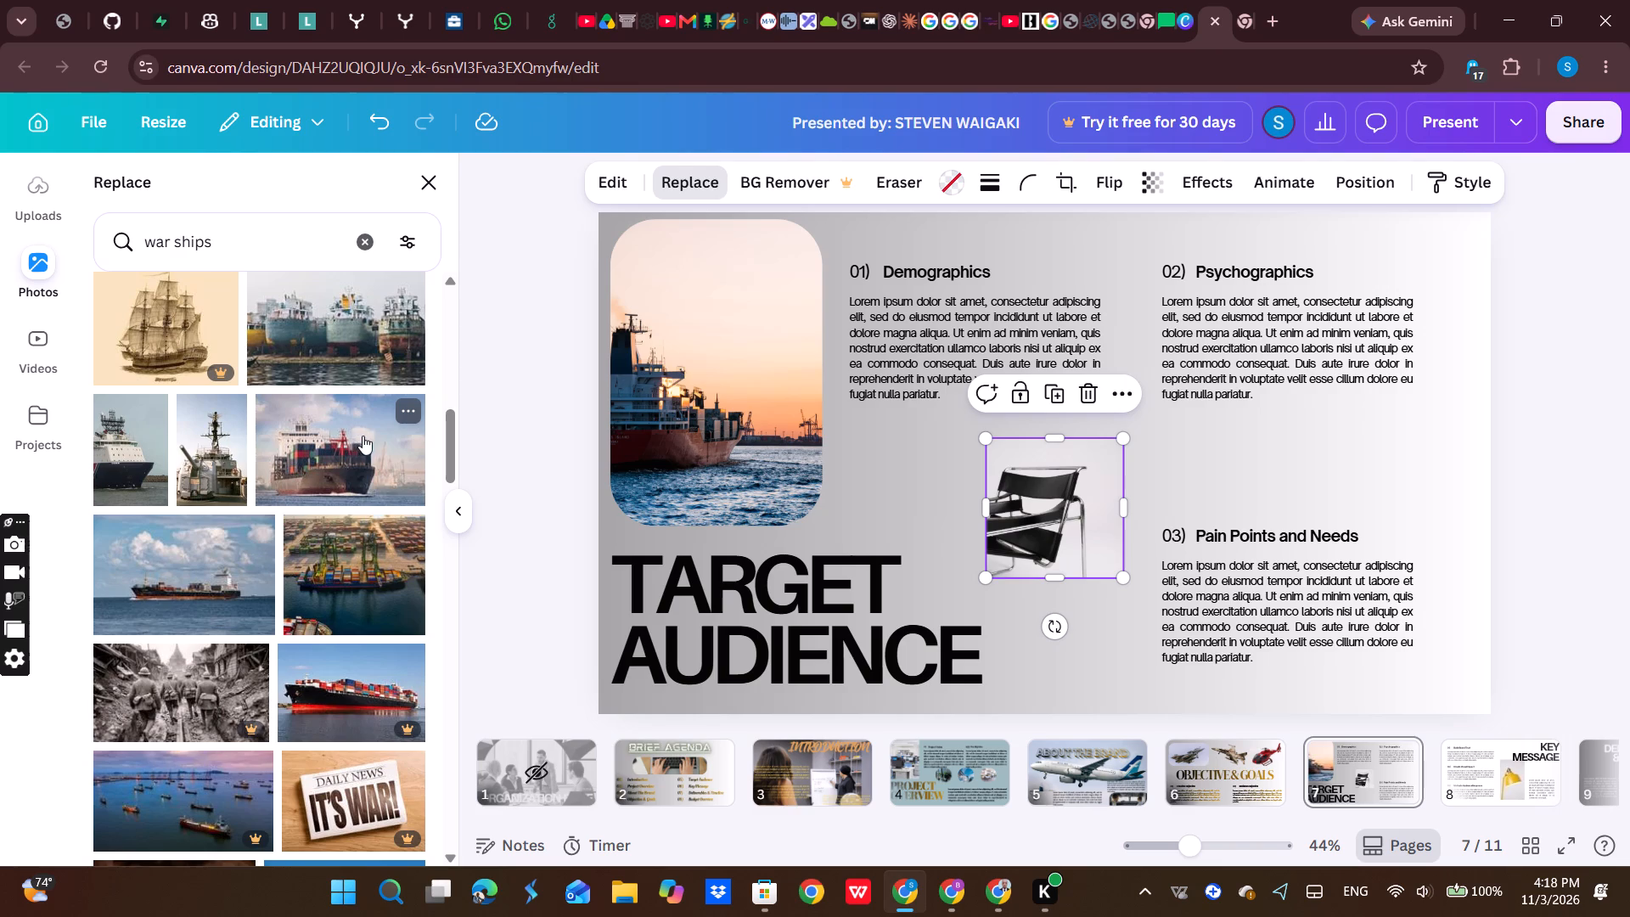
left_click(363, 474)
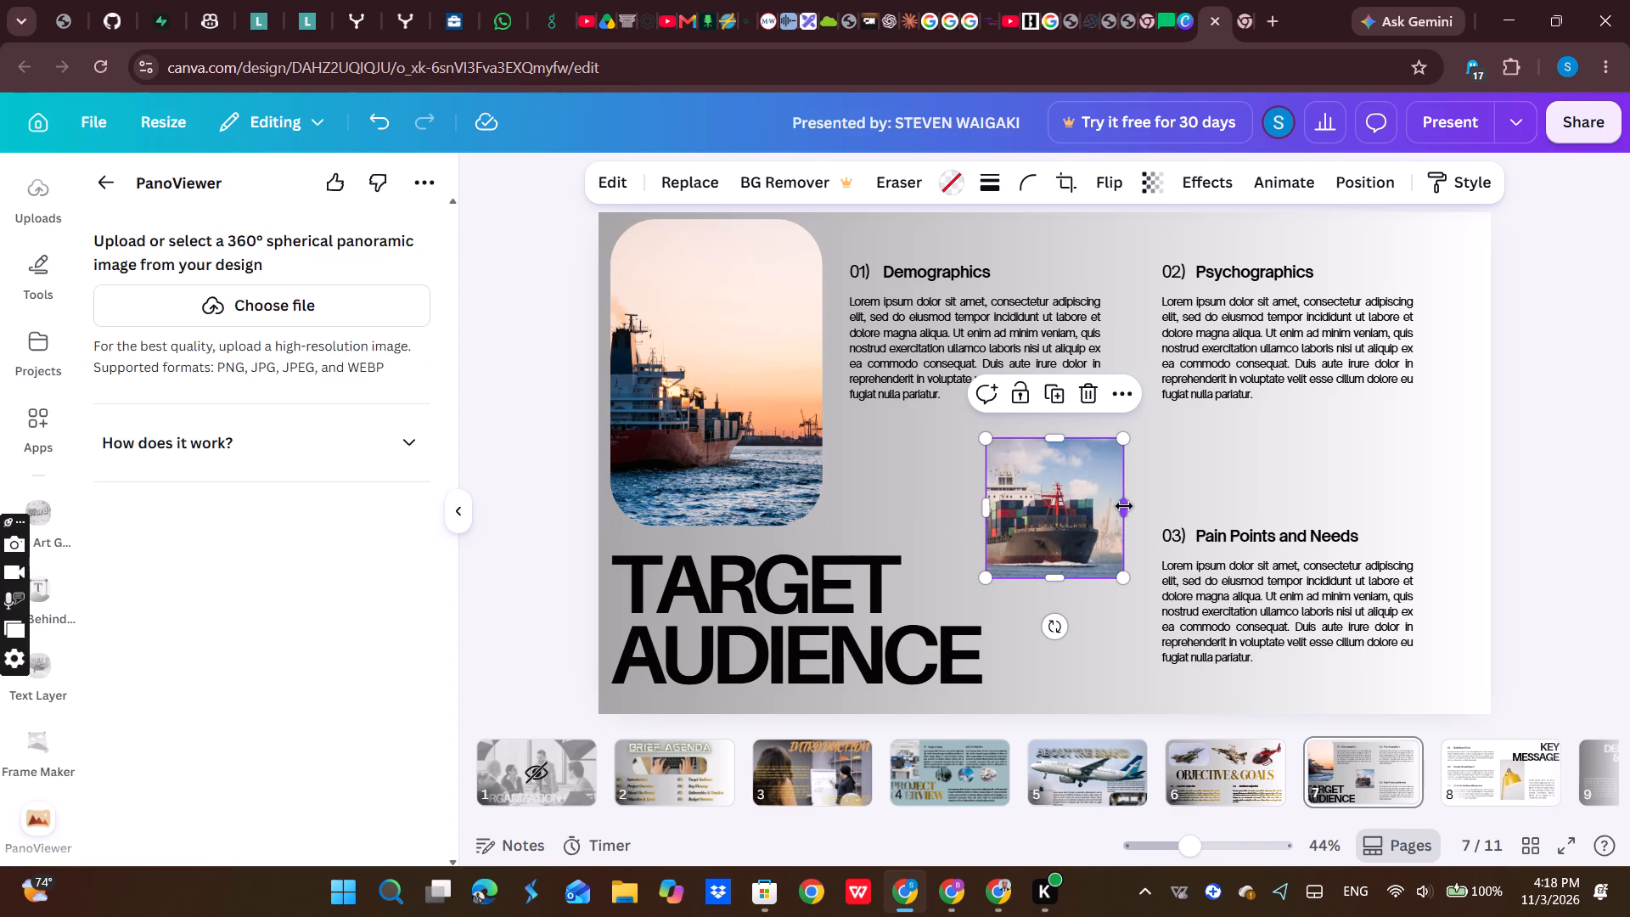
Widen the container ship photo on both sides and move it between the Psychographics and Pain Points and Needs sections.
left_click_drag(1124, 506, 1149, 504)
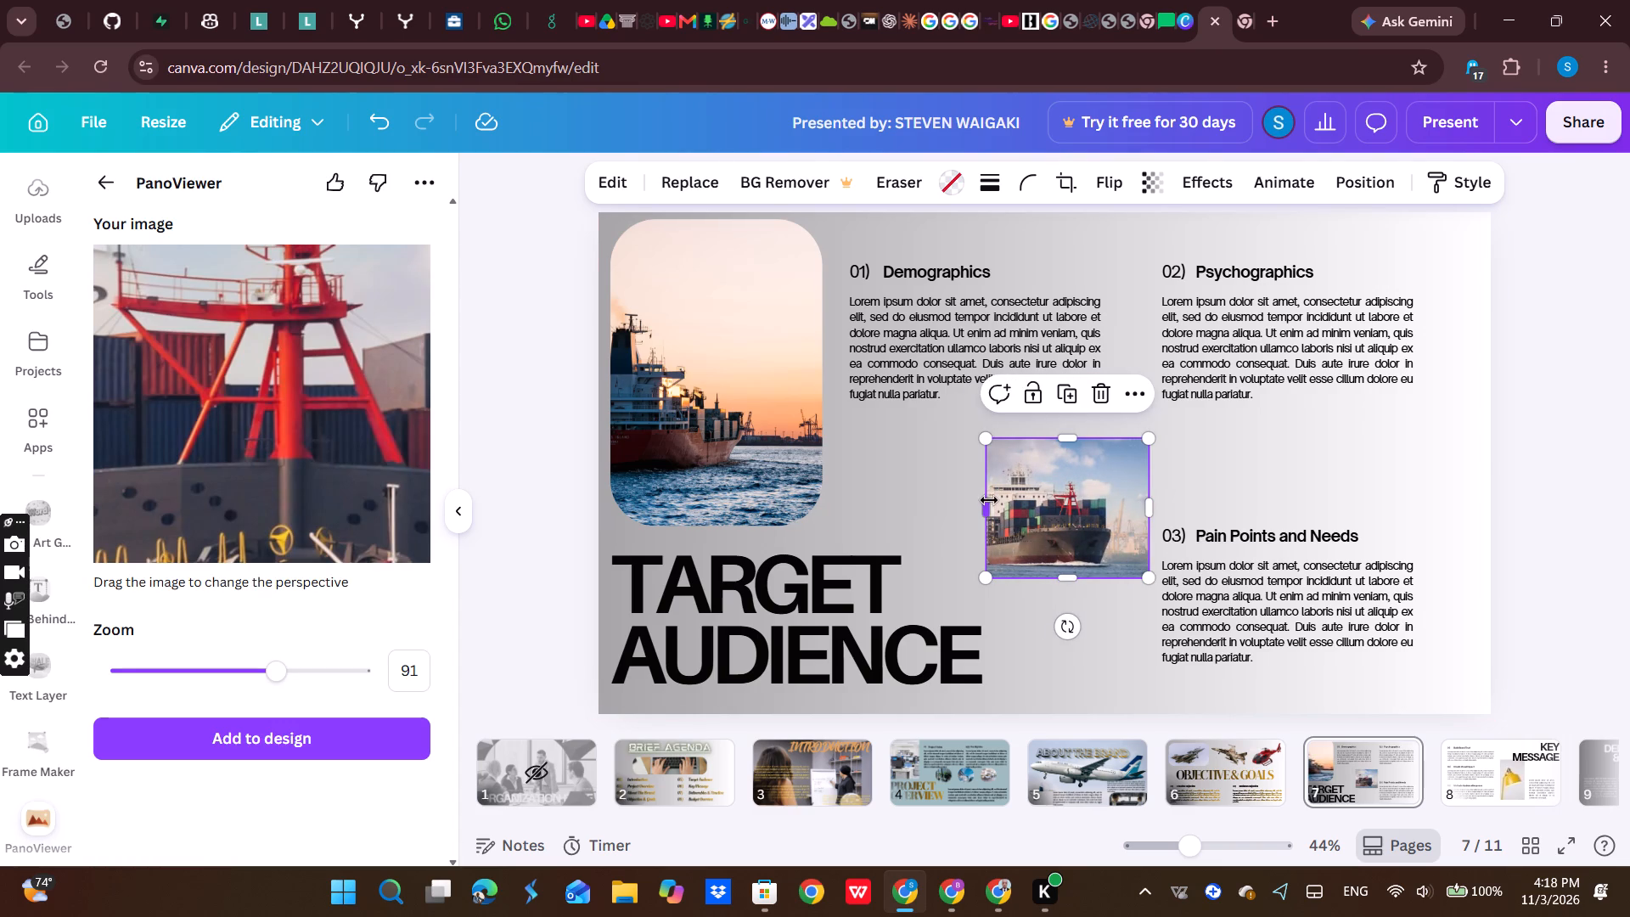
left_click_drag(989, 500, 948, 493)
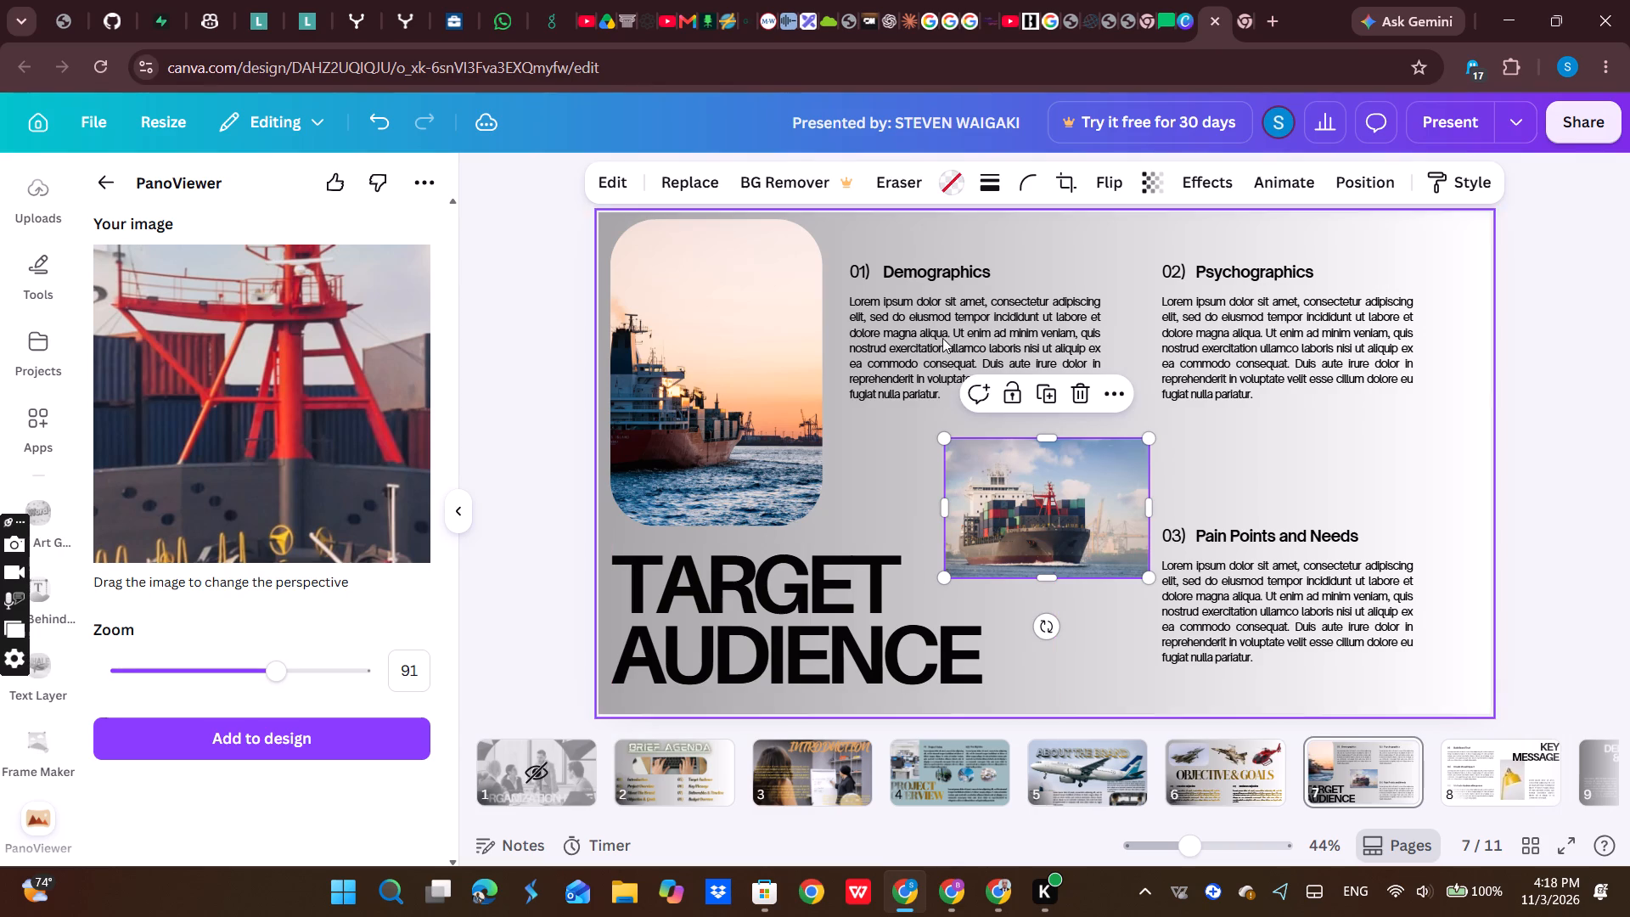
left_click(944, 328)
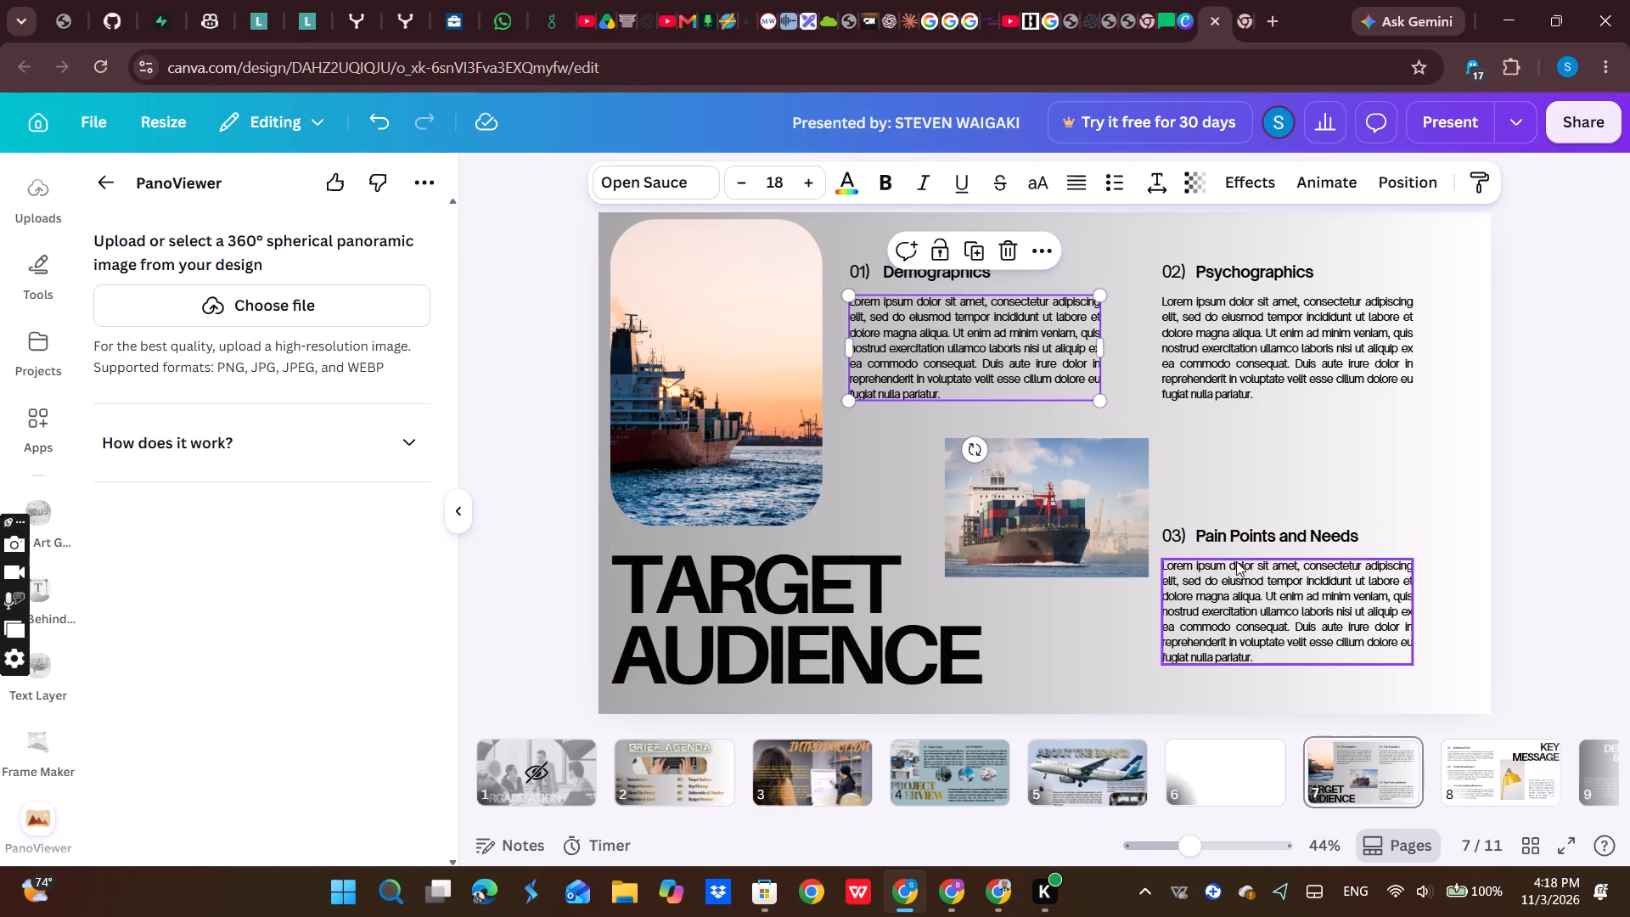
left_click_drag(1121, 496, 1239, 454)
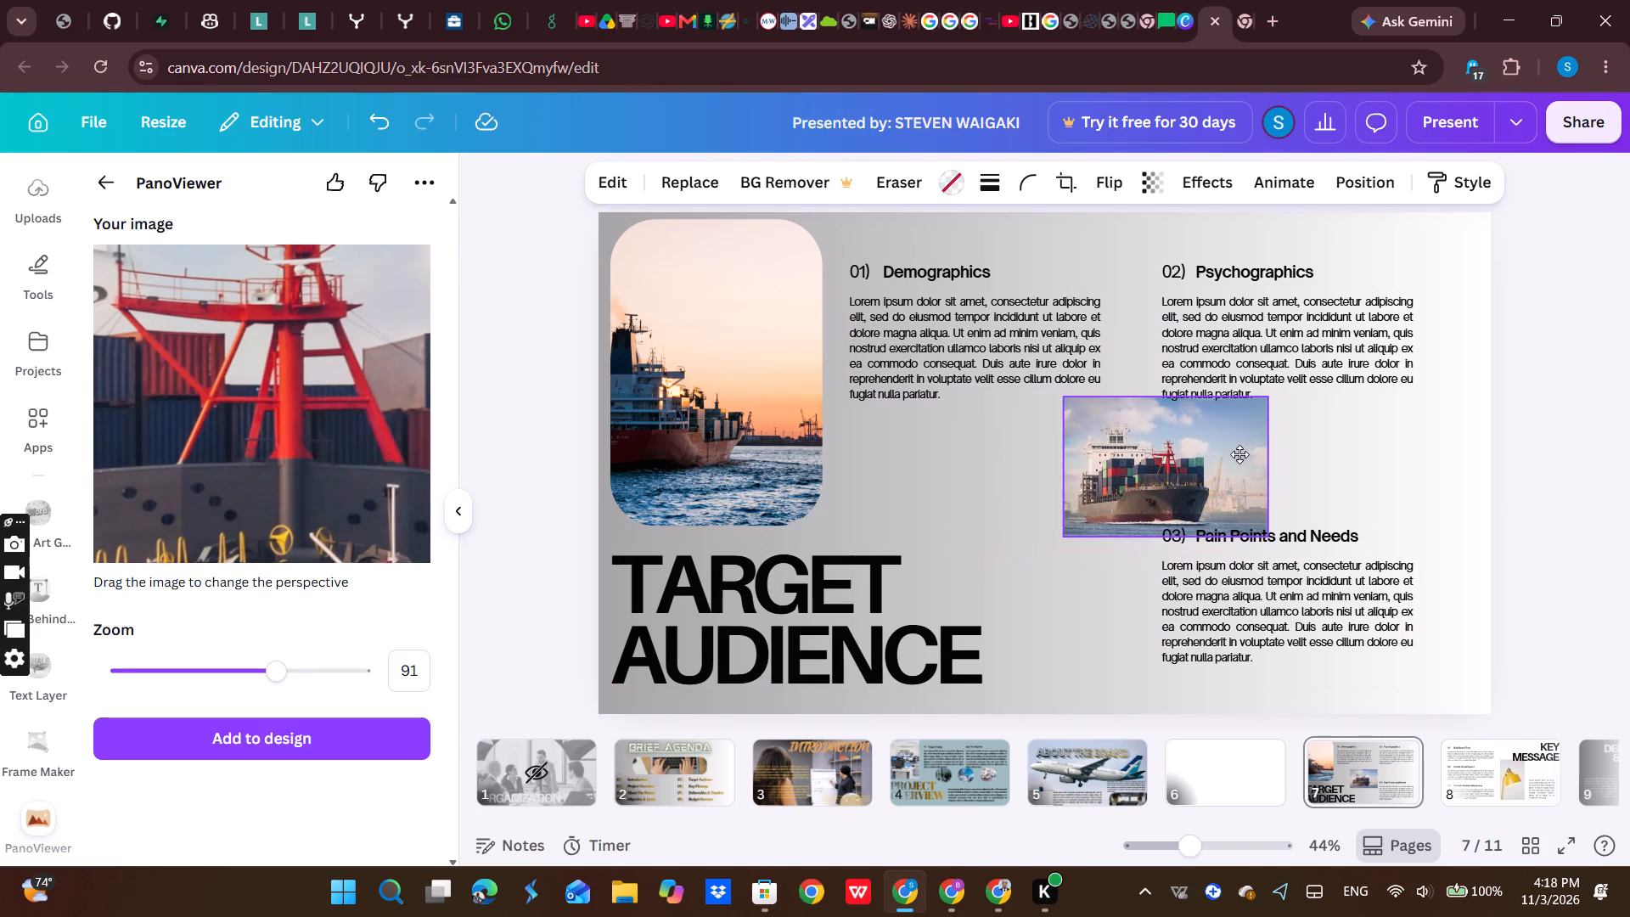
left_click_drag(1239, 454, 1239, 455)
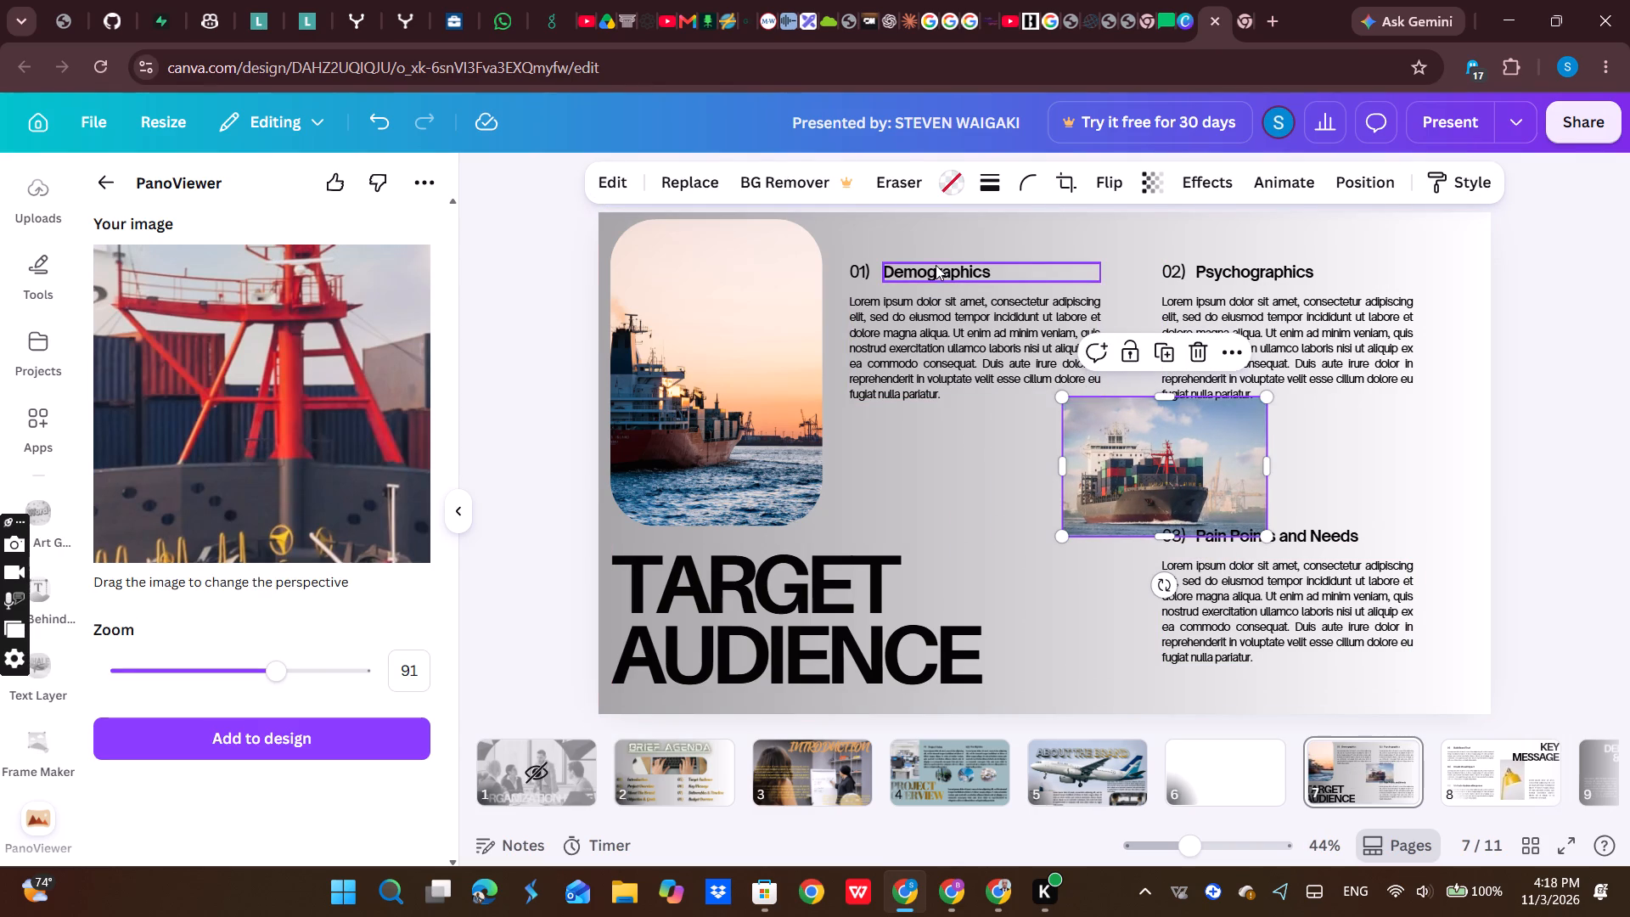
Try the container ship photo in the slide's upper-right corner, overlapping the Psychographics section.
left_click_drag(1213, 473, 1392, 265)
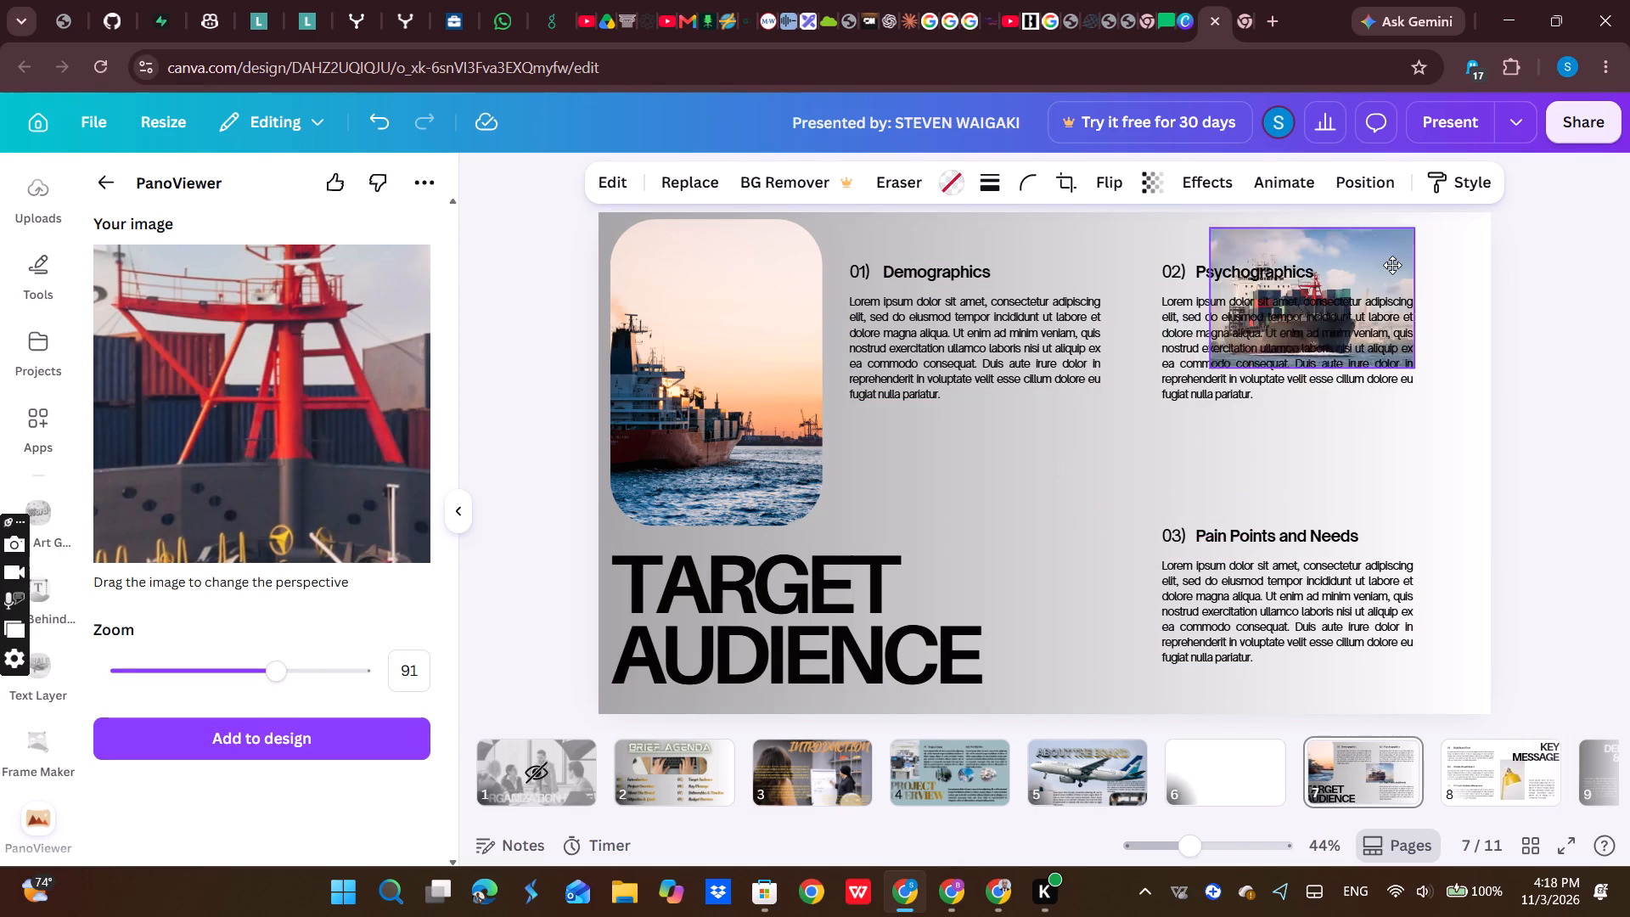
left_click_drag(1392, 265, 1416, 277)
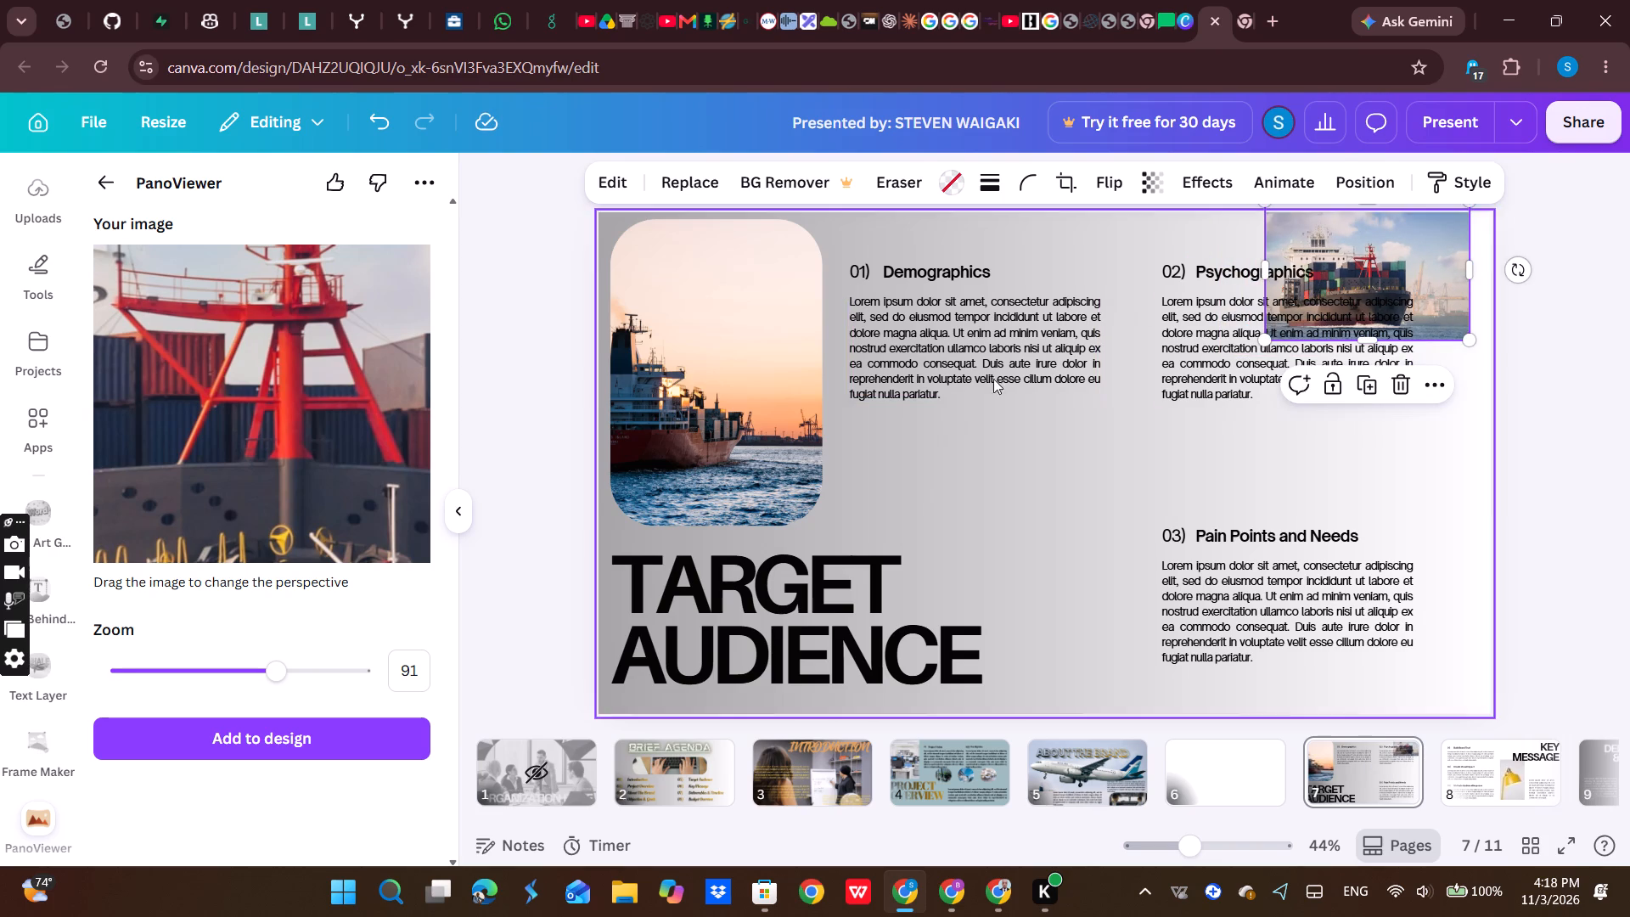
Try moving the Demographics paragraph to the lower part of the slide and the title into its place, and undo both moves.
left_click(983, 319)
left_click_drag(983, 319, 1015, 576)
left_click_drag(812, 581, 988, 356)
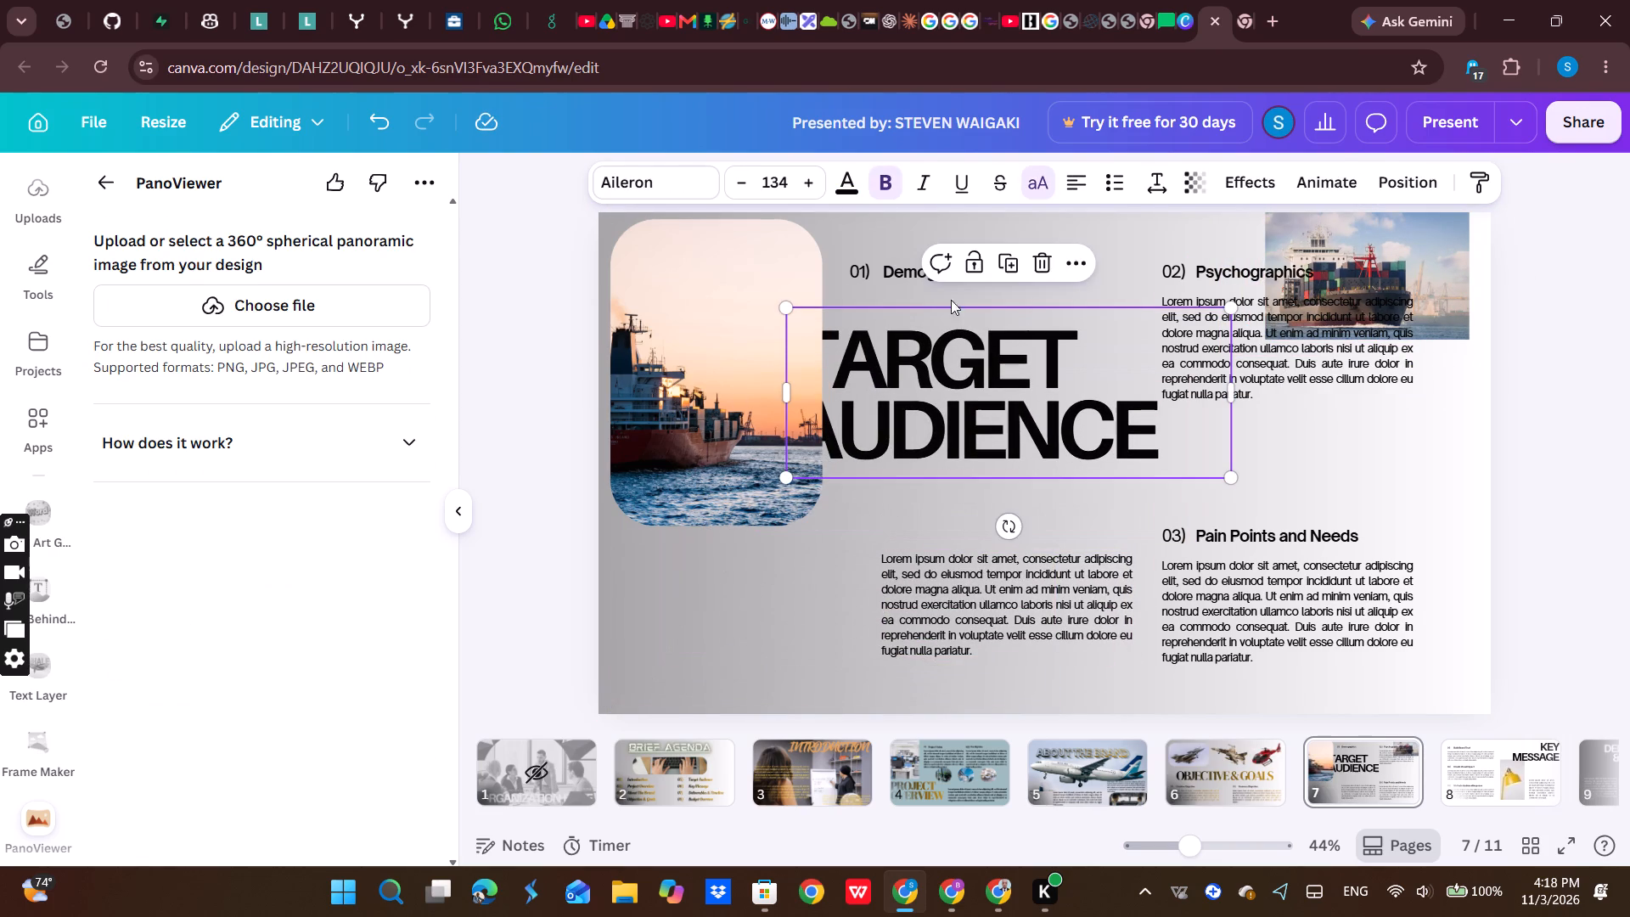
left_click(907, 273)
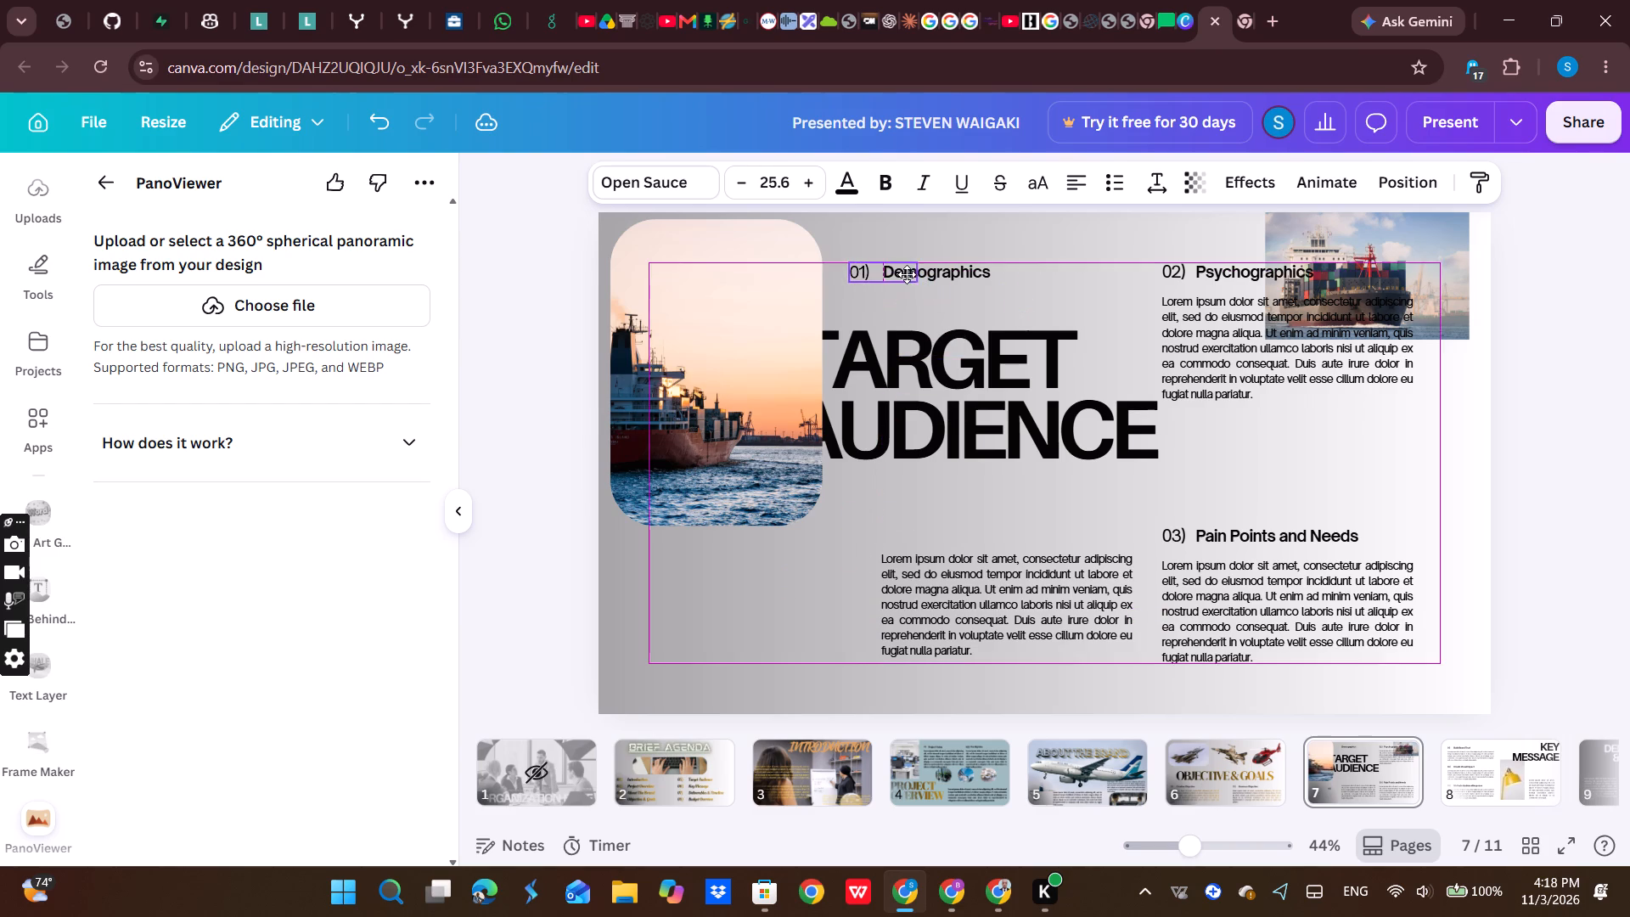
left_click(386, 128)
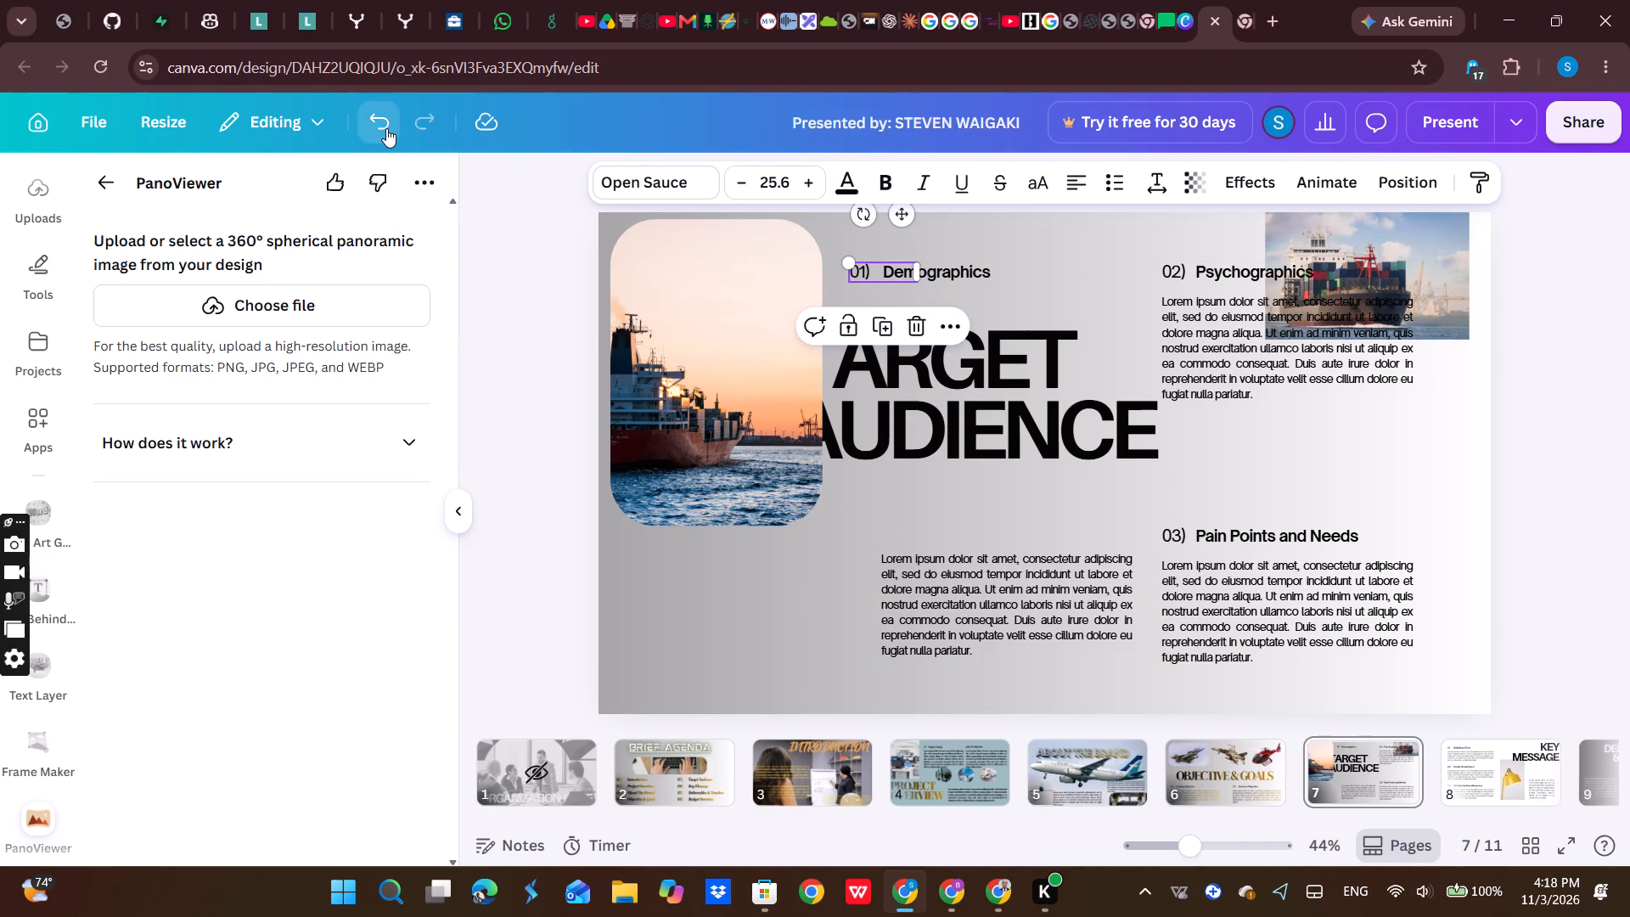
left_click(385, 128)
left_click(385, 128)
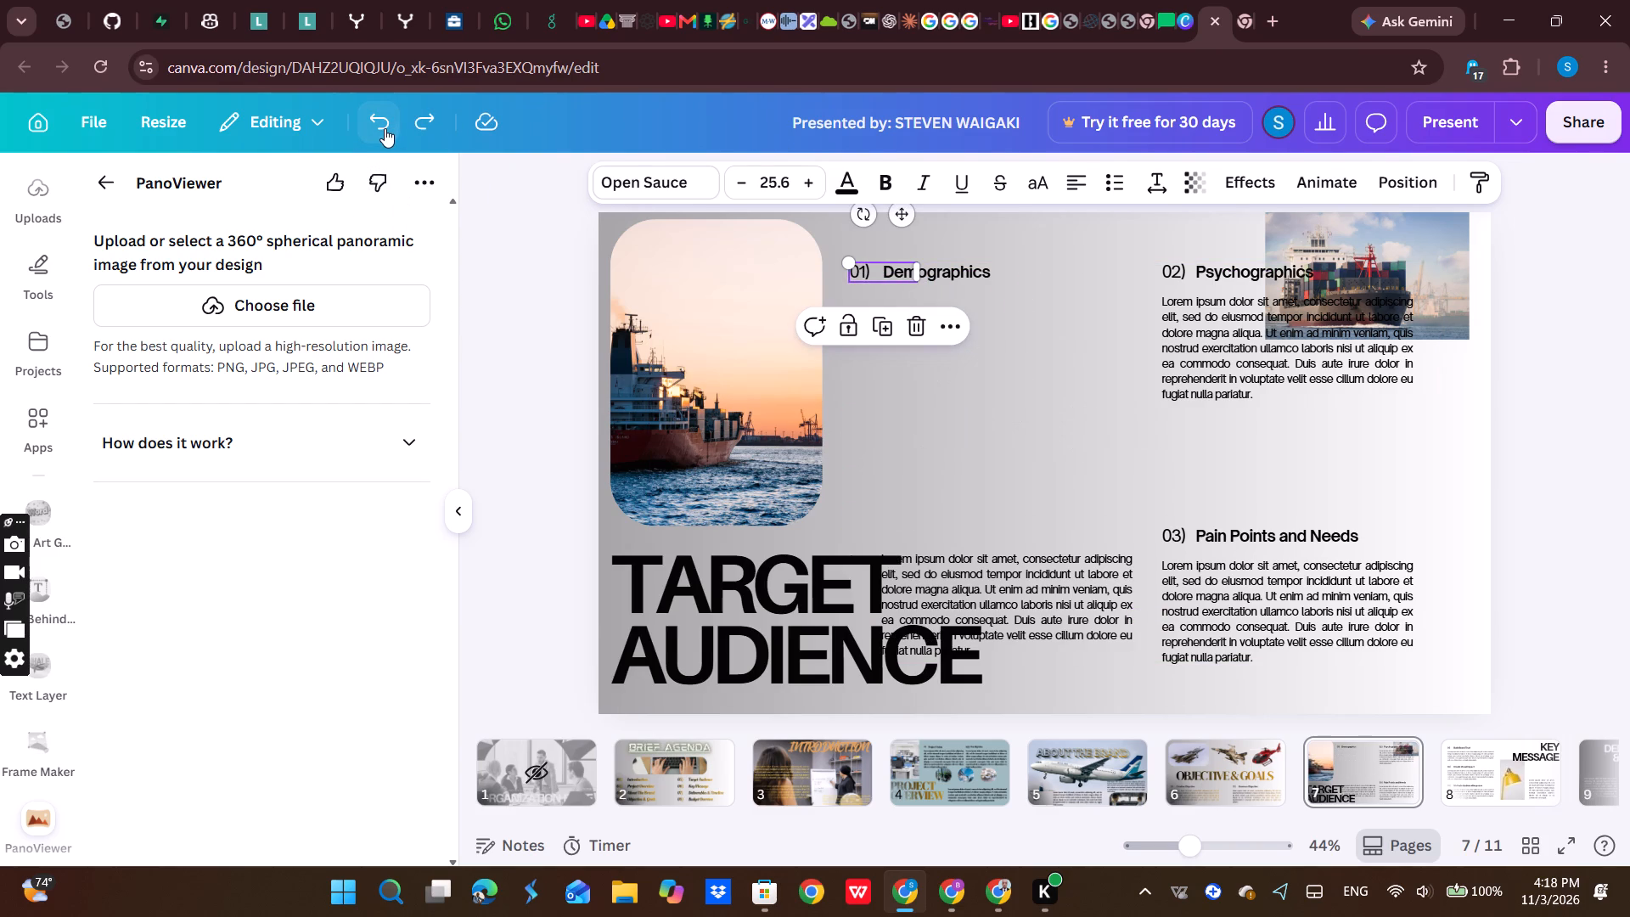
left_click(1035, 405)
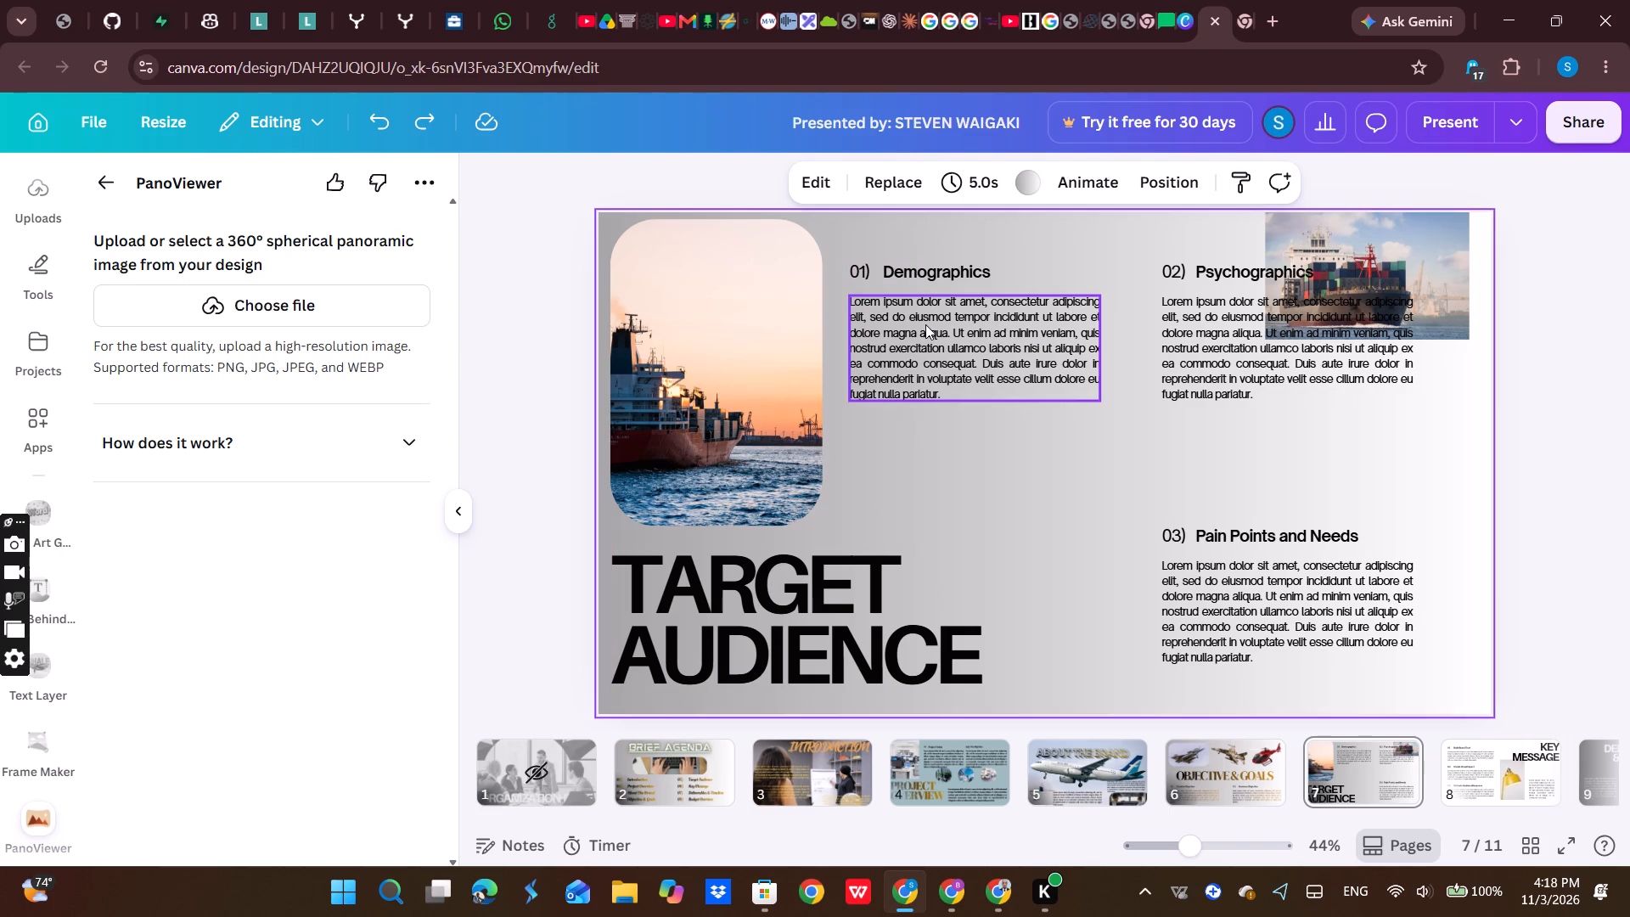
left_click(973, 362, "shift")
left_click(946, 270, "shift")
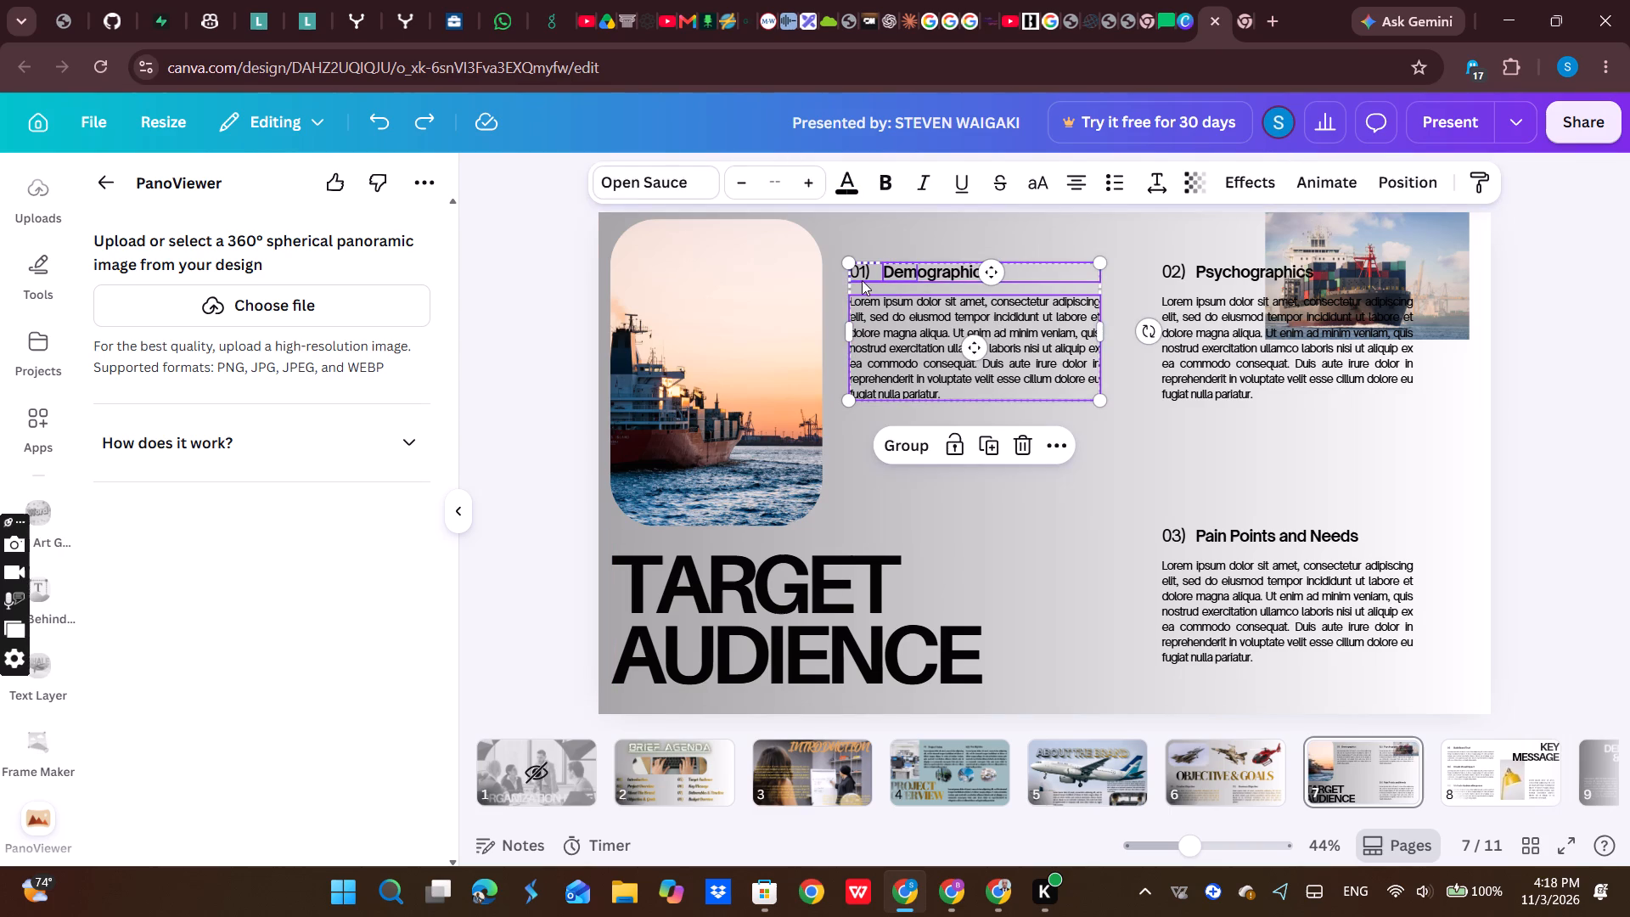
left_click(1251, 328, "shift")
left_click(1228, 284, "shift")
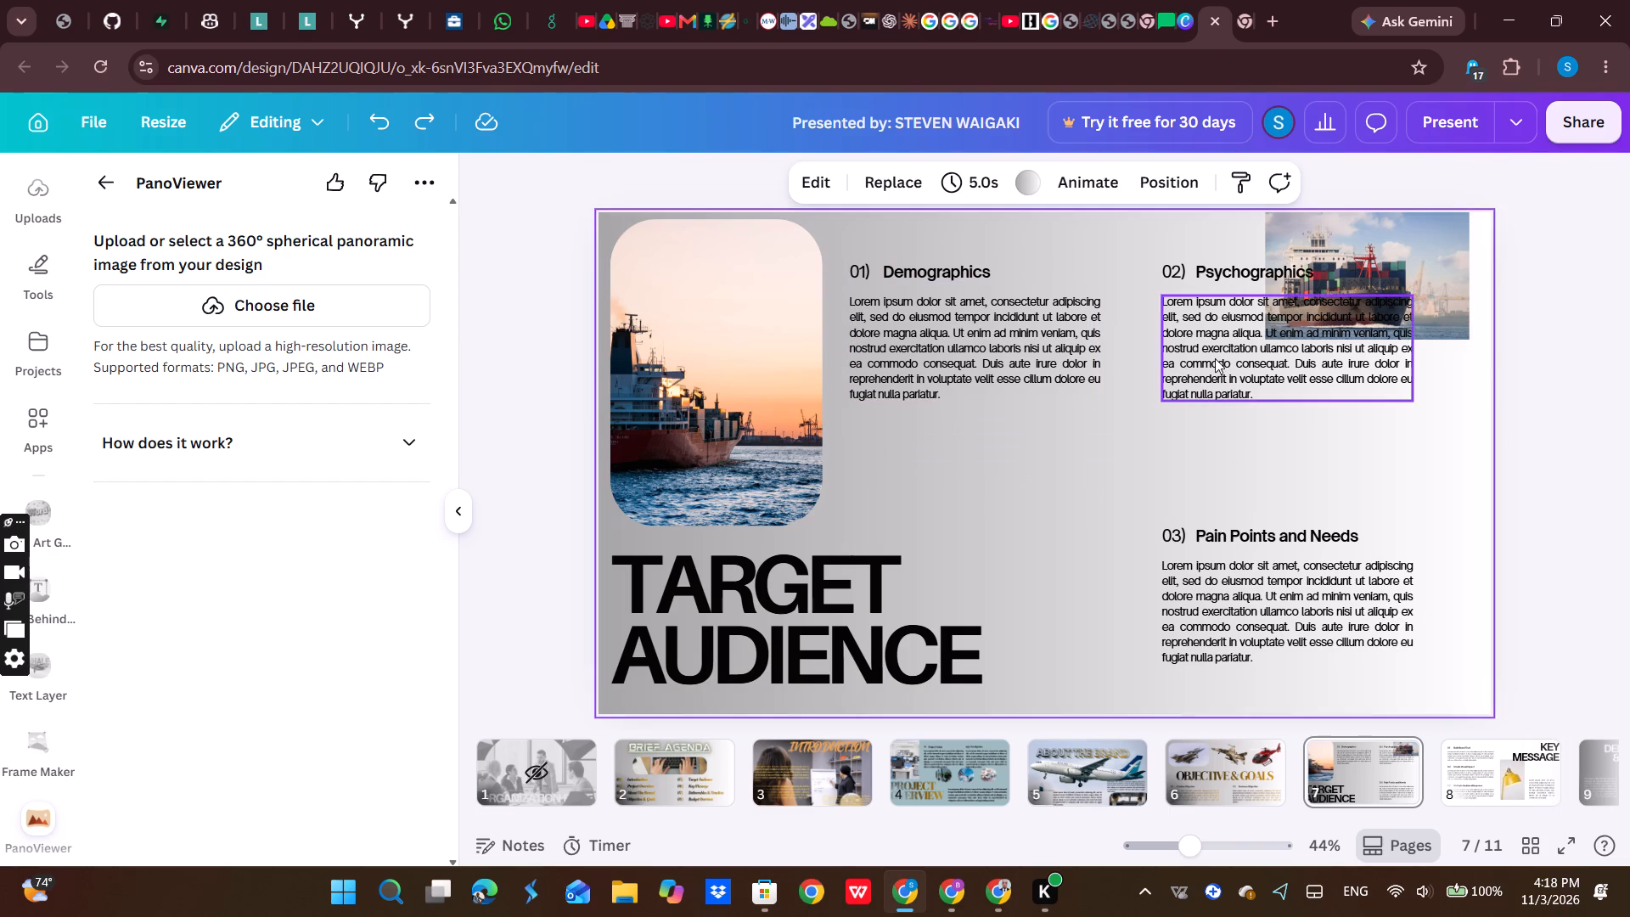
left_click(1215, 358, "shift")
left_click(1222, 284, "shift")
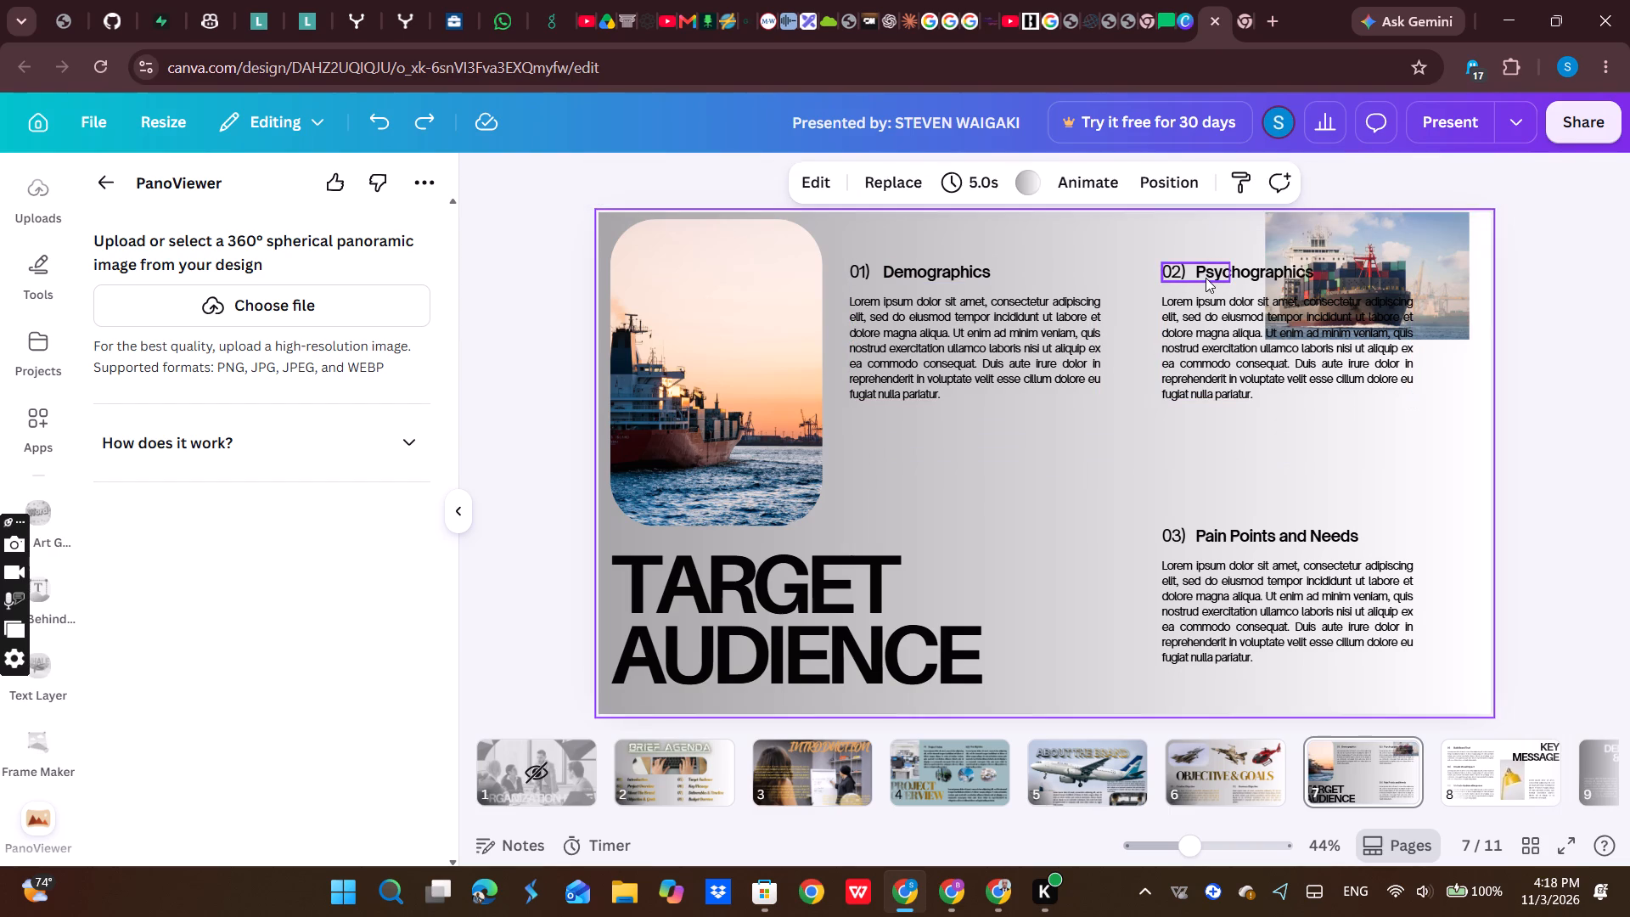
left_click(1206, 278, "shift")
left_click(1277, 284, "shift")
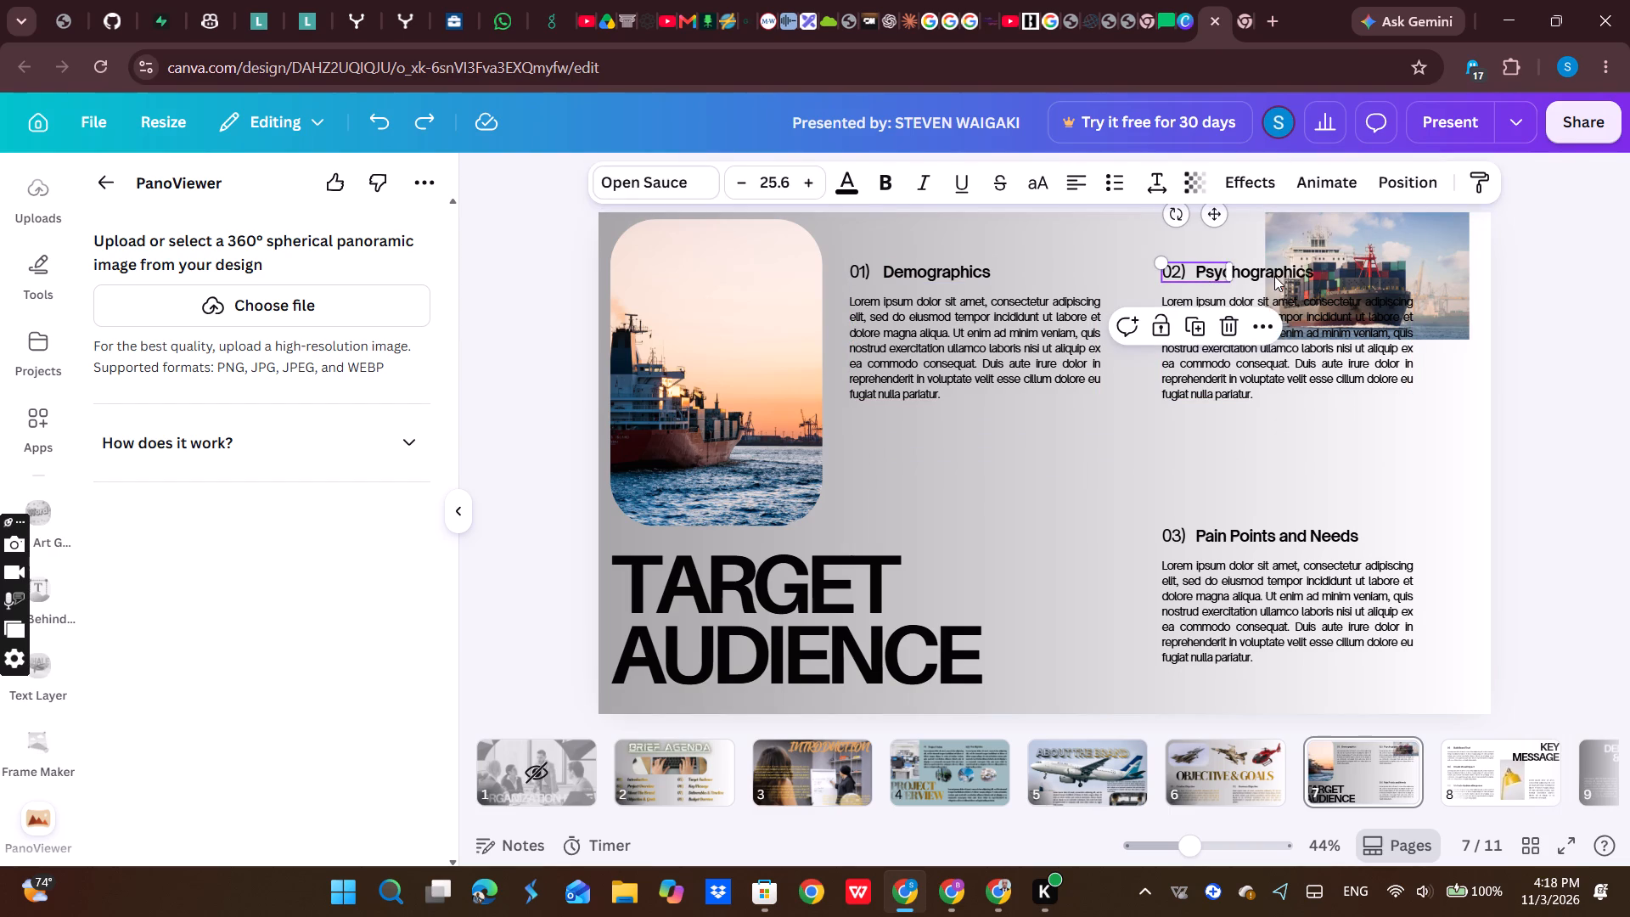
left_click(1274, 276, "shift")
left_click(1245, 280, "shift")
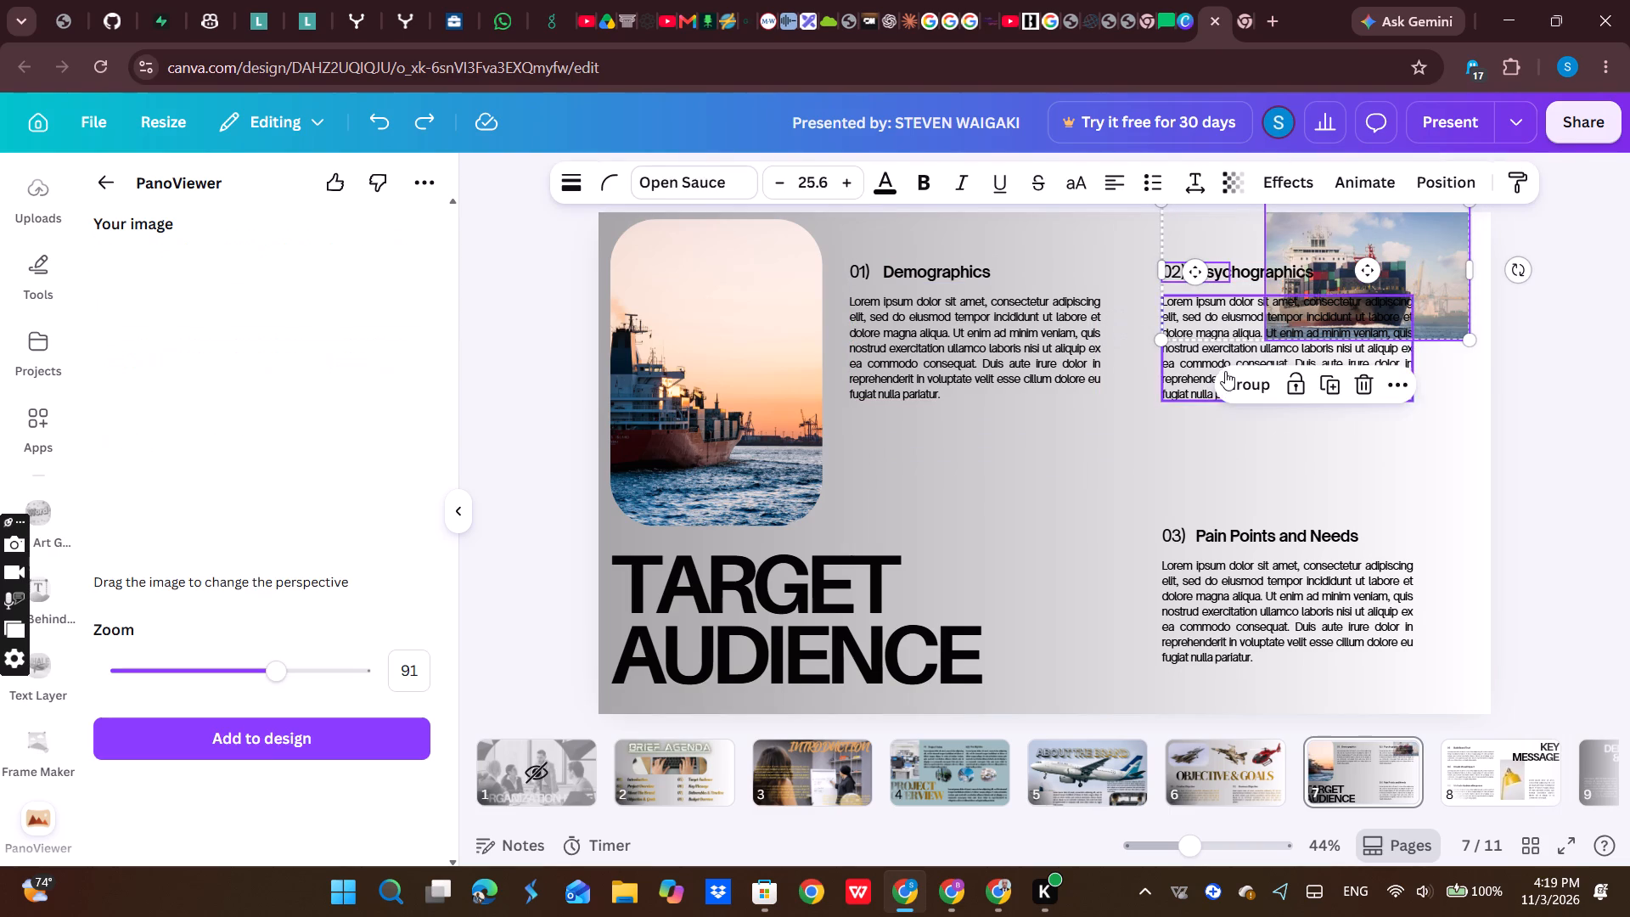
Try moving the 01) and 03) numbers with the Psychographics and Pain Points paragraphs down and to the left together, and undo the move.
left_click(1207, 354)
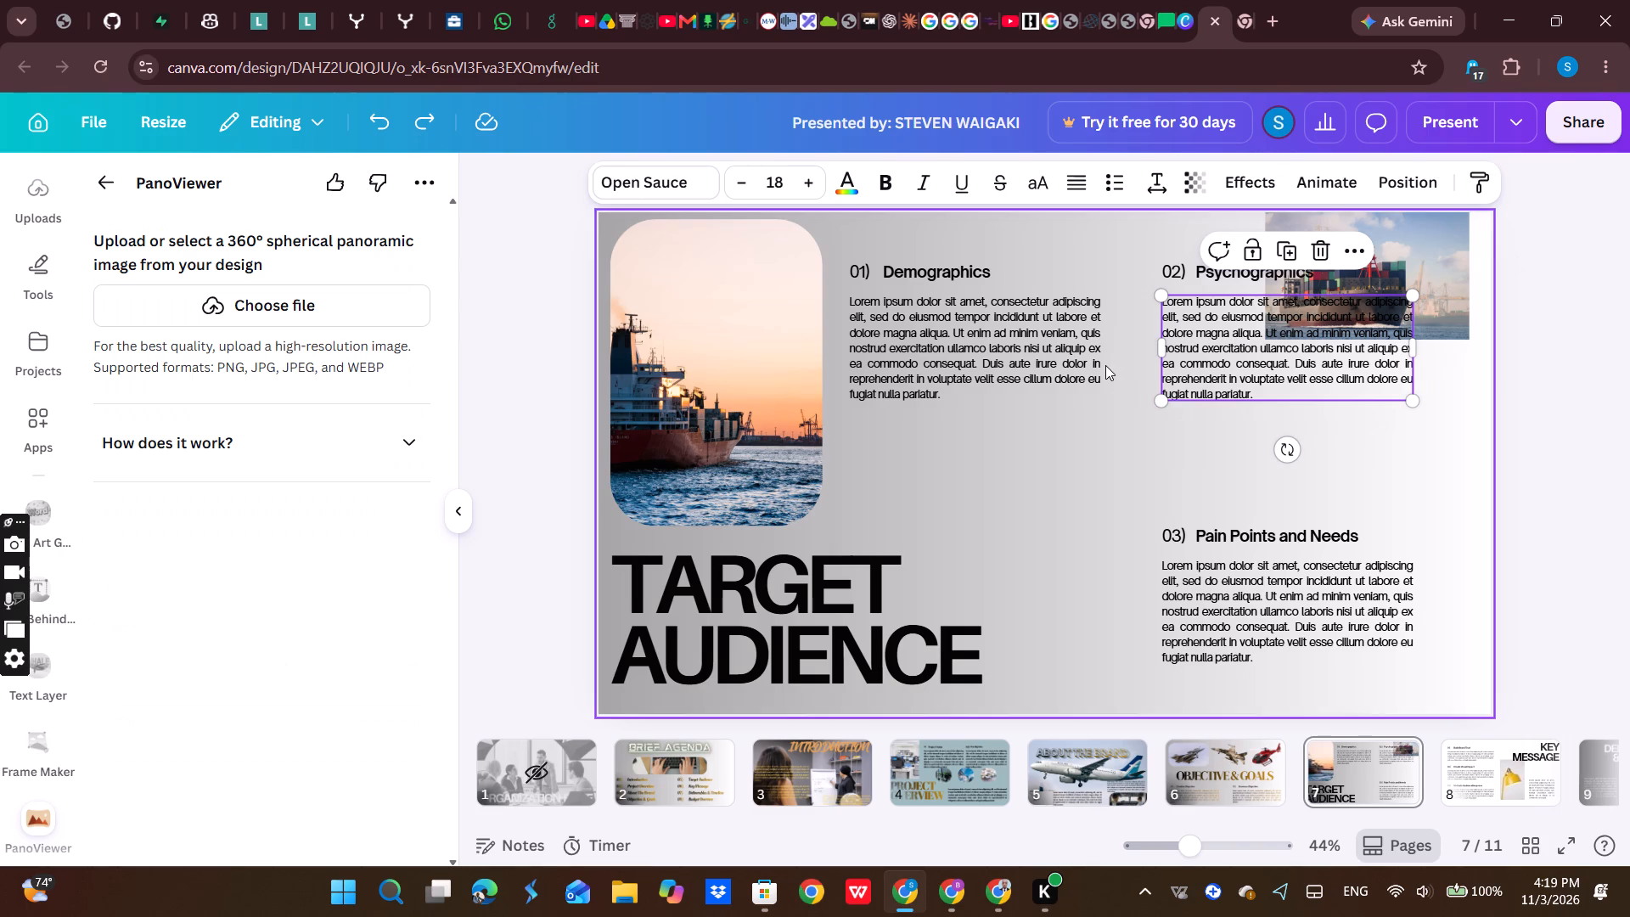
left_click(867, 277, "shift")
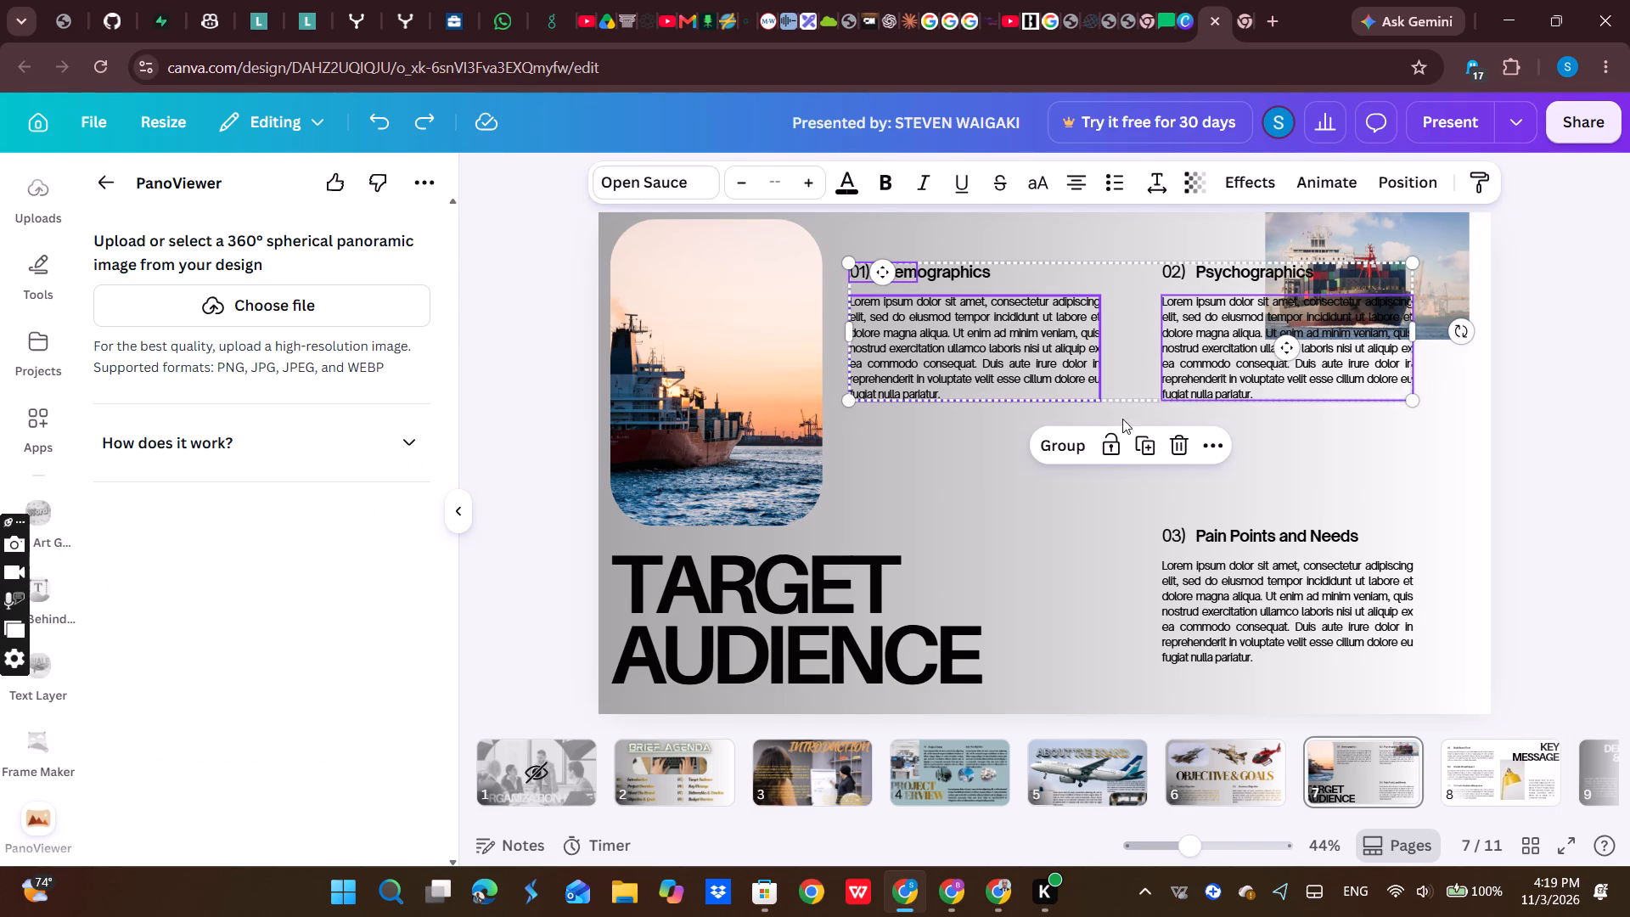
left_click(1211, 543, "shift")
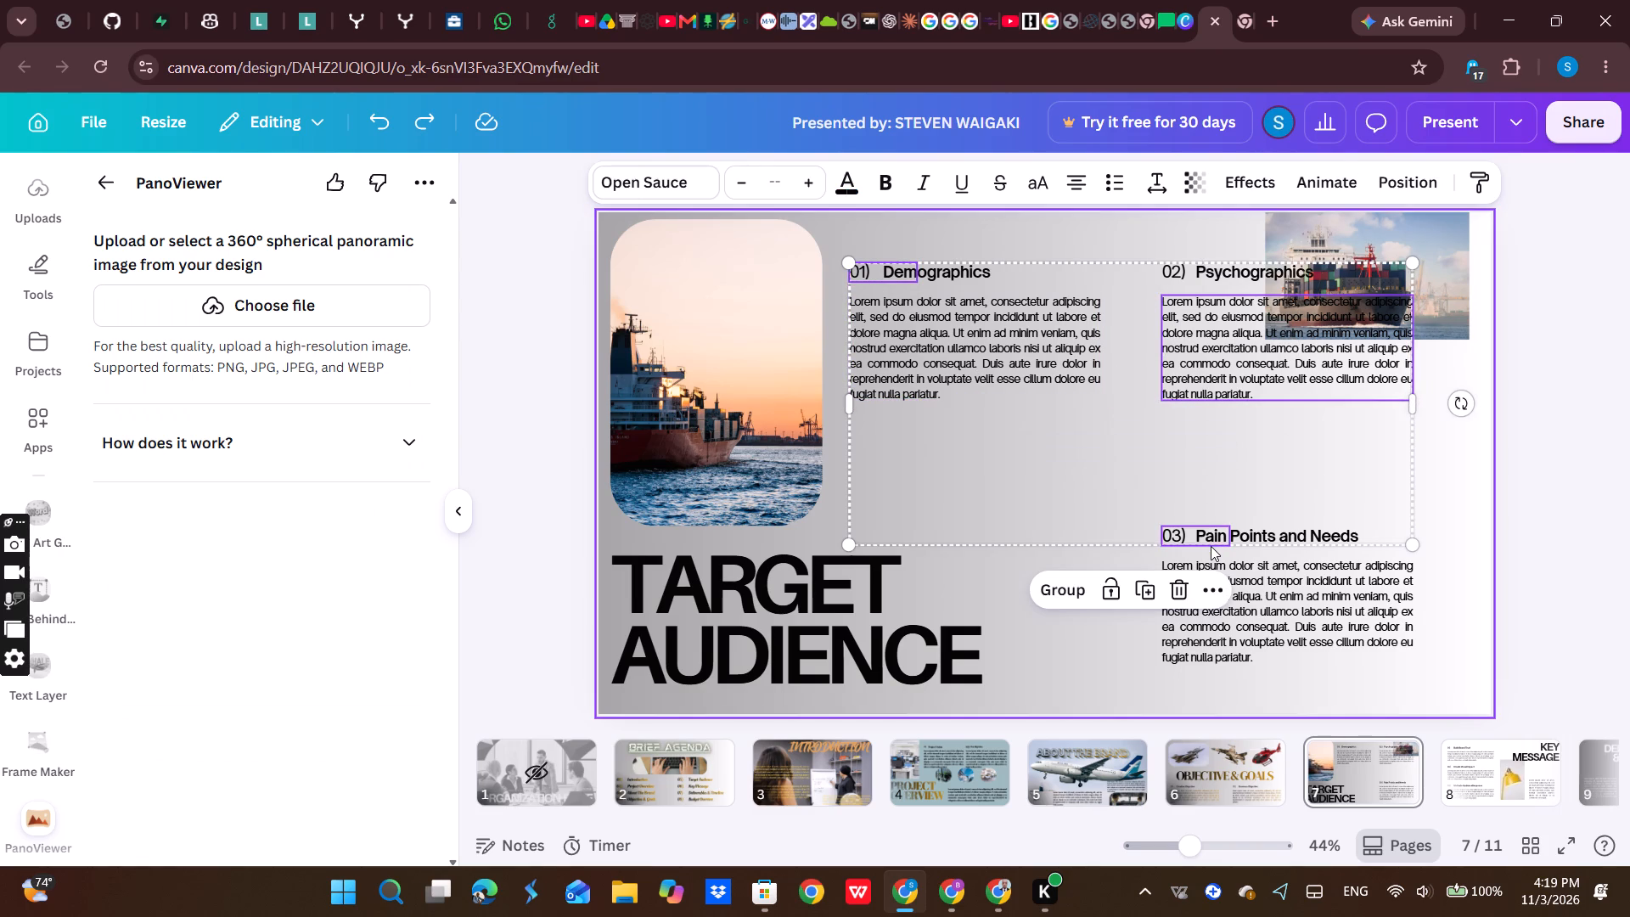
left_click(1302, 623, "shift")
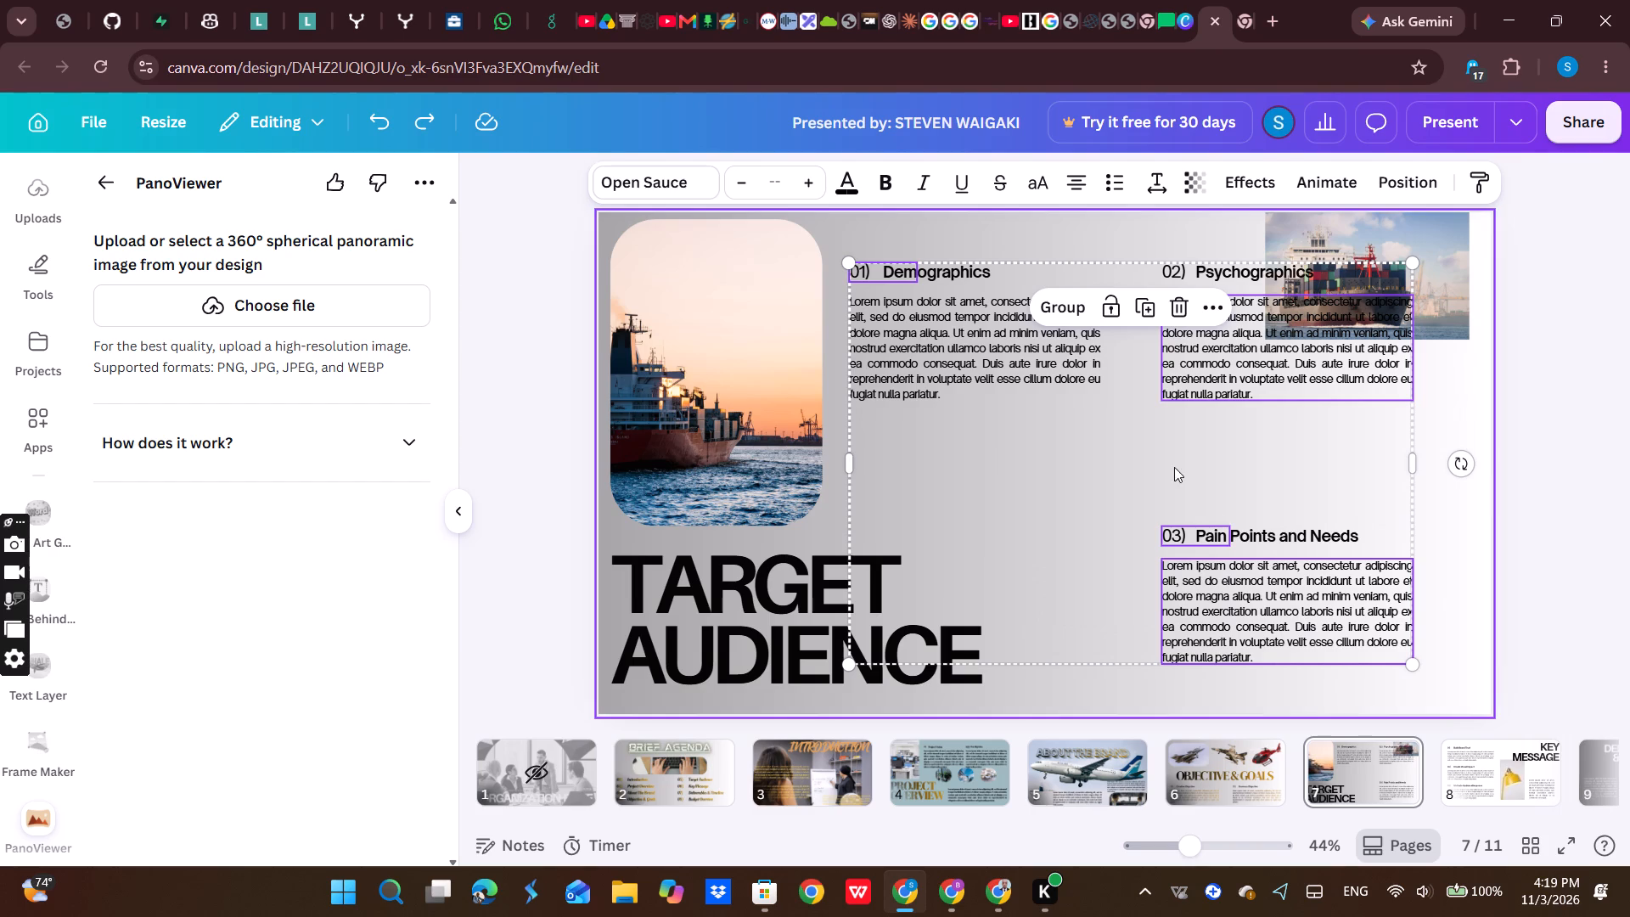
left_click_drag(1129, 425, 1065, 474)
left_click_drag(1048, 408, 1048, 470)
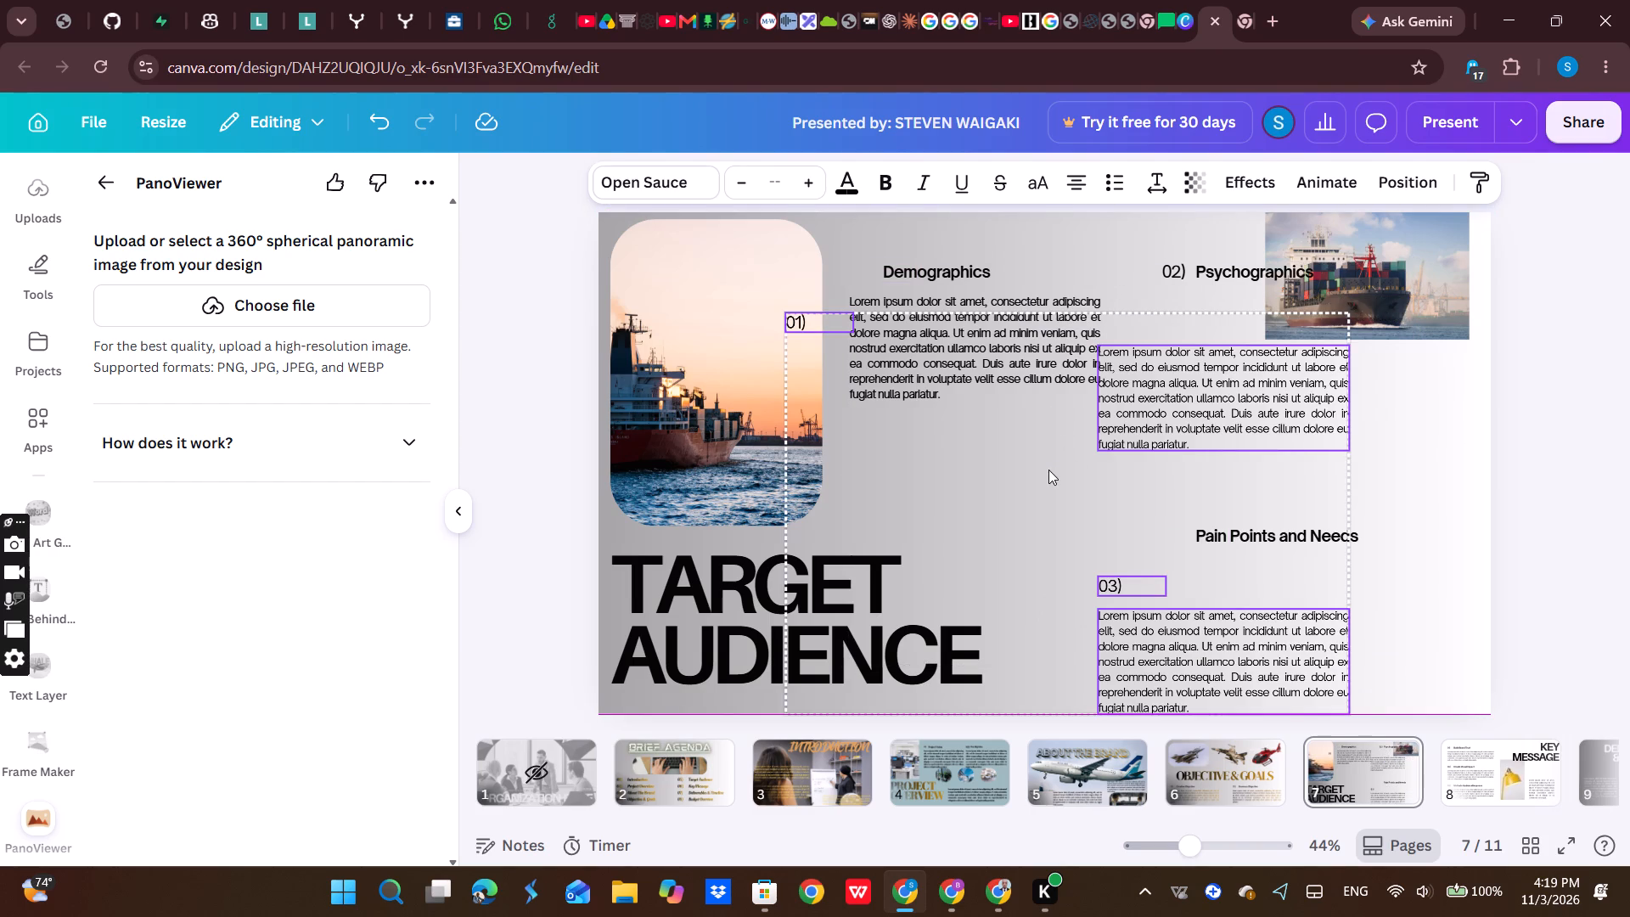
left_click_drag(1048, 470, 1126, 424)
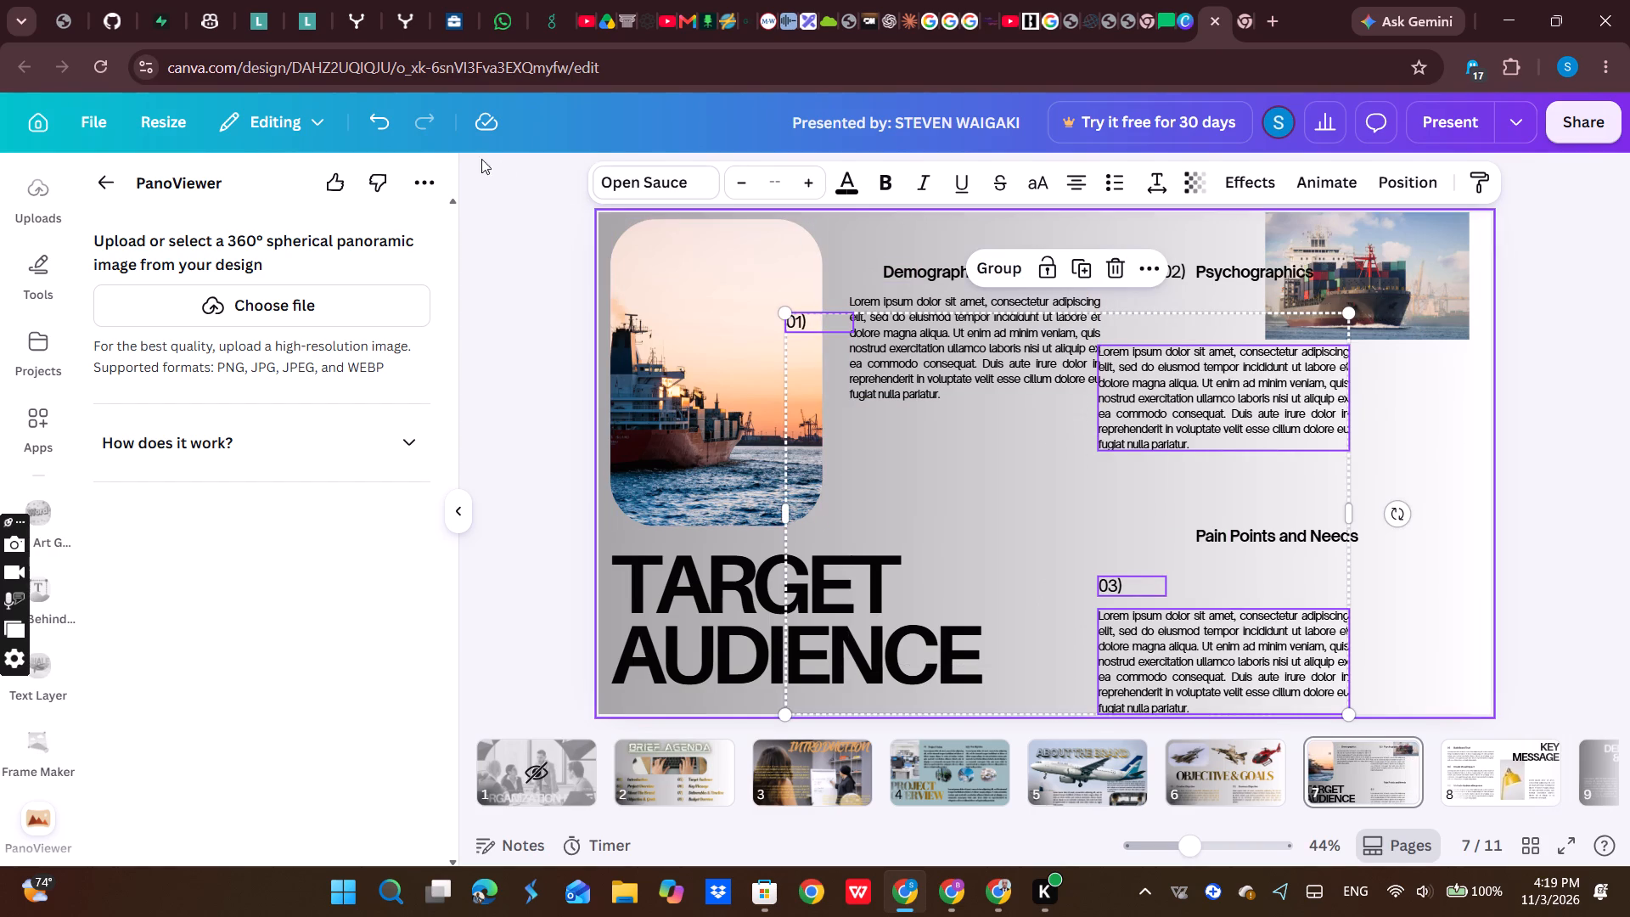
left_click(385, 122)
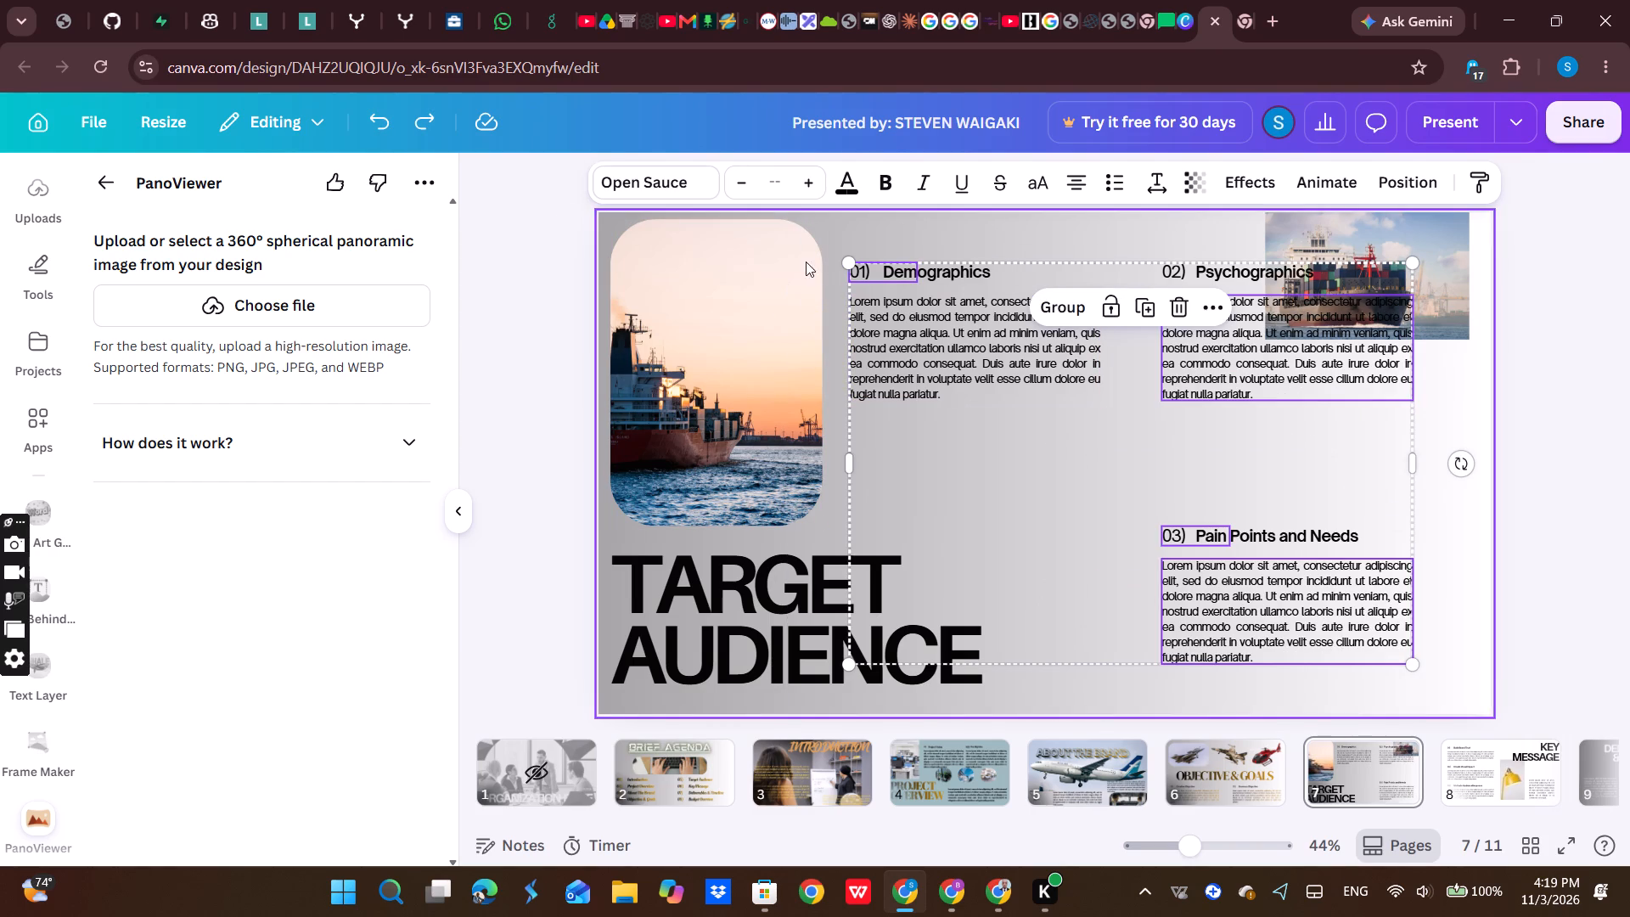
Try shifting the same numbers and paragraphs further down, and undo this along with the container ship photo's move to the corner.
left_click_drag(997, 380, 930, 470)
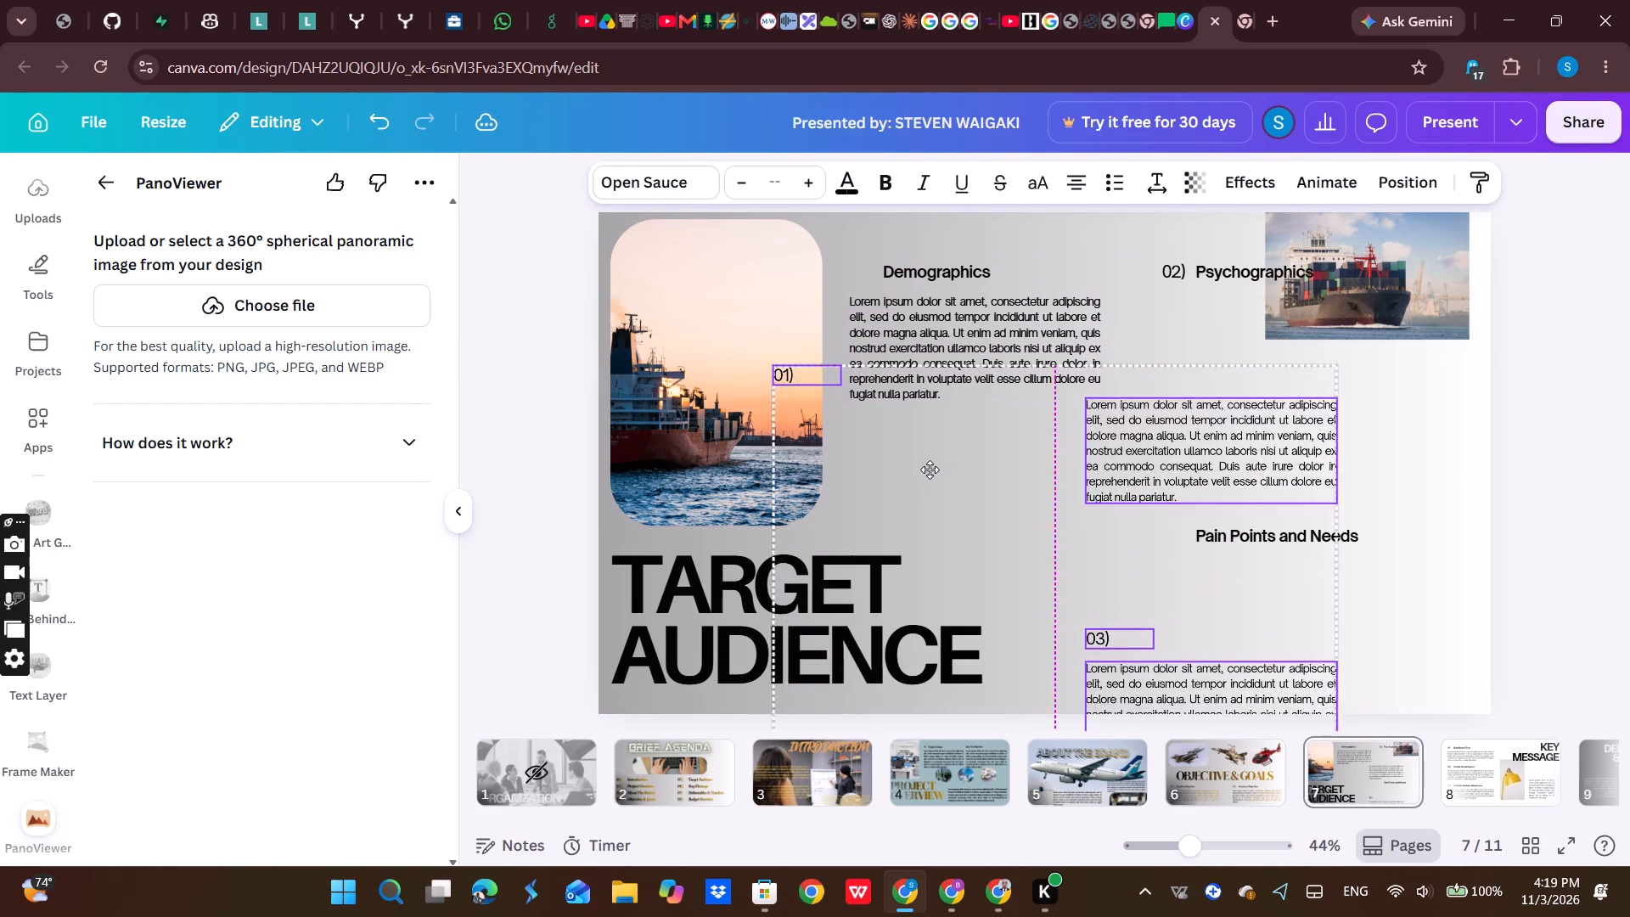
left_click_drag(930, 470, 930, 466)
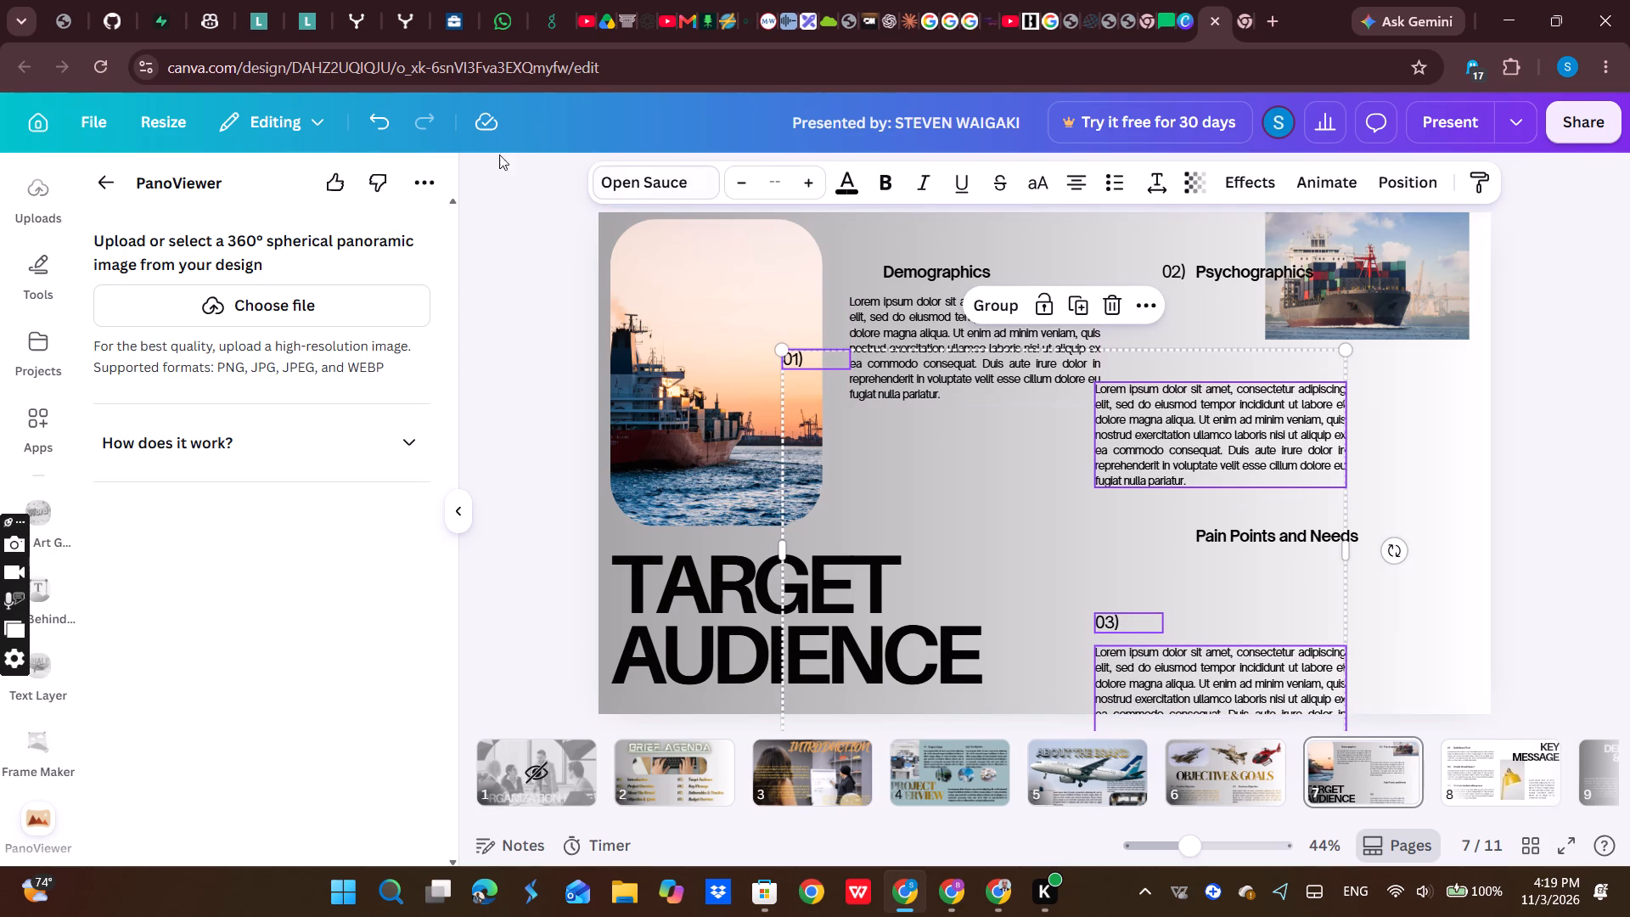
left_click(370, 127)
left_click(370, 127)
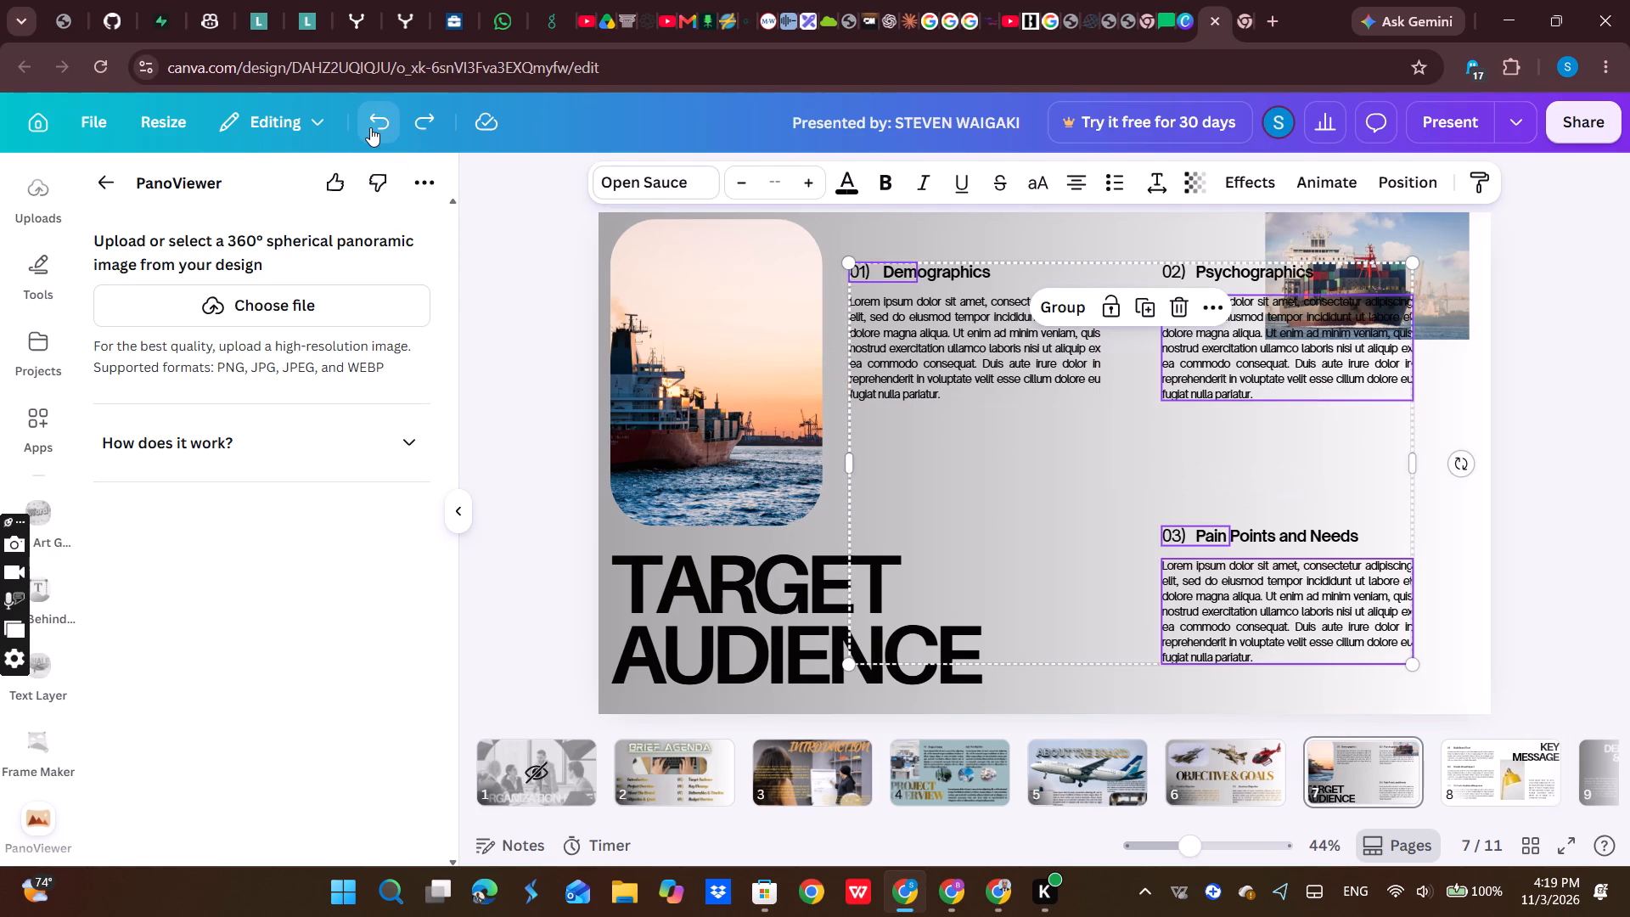
Move the TARGET AUDIENCE title to the top of the slide, with its first line beyond the slide's upper edge.
left_click(811, 532)
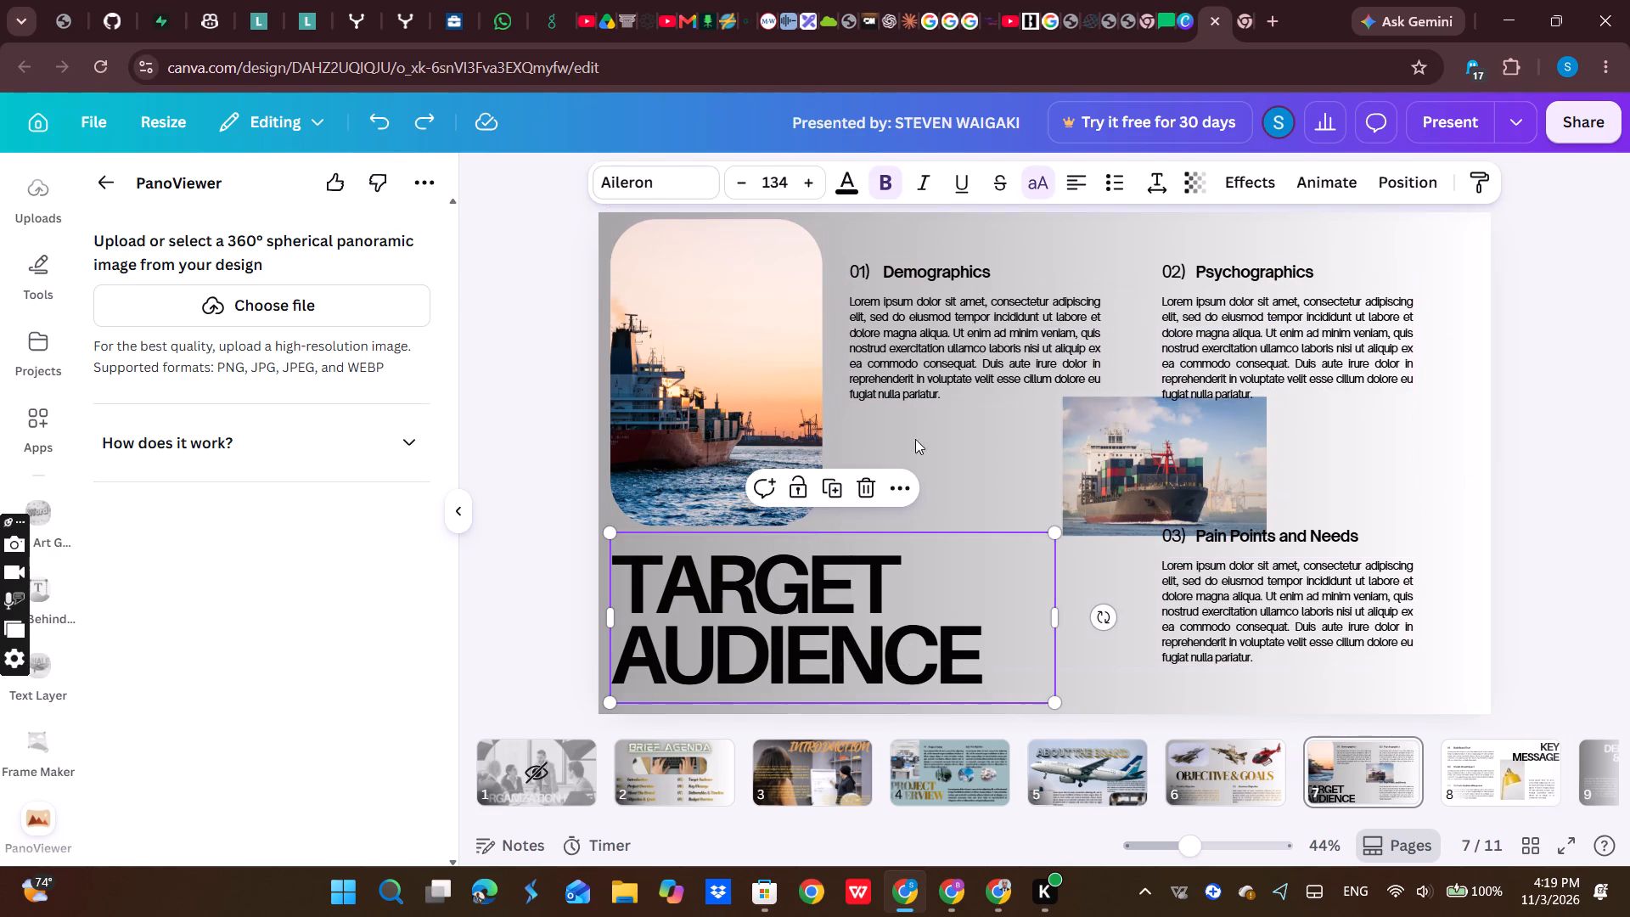
left_click_drag(900, 626, 1166, 250)
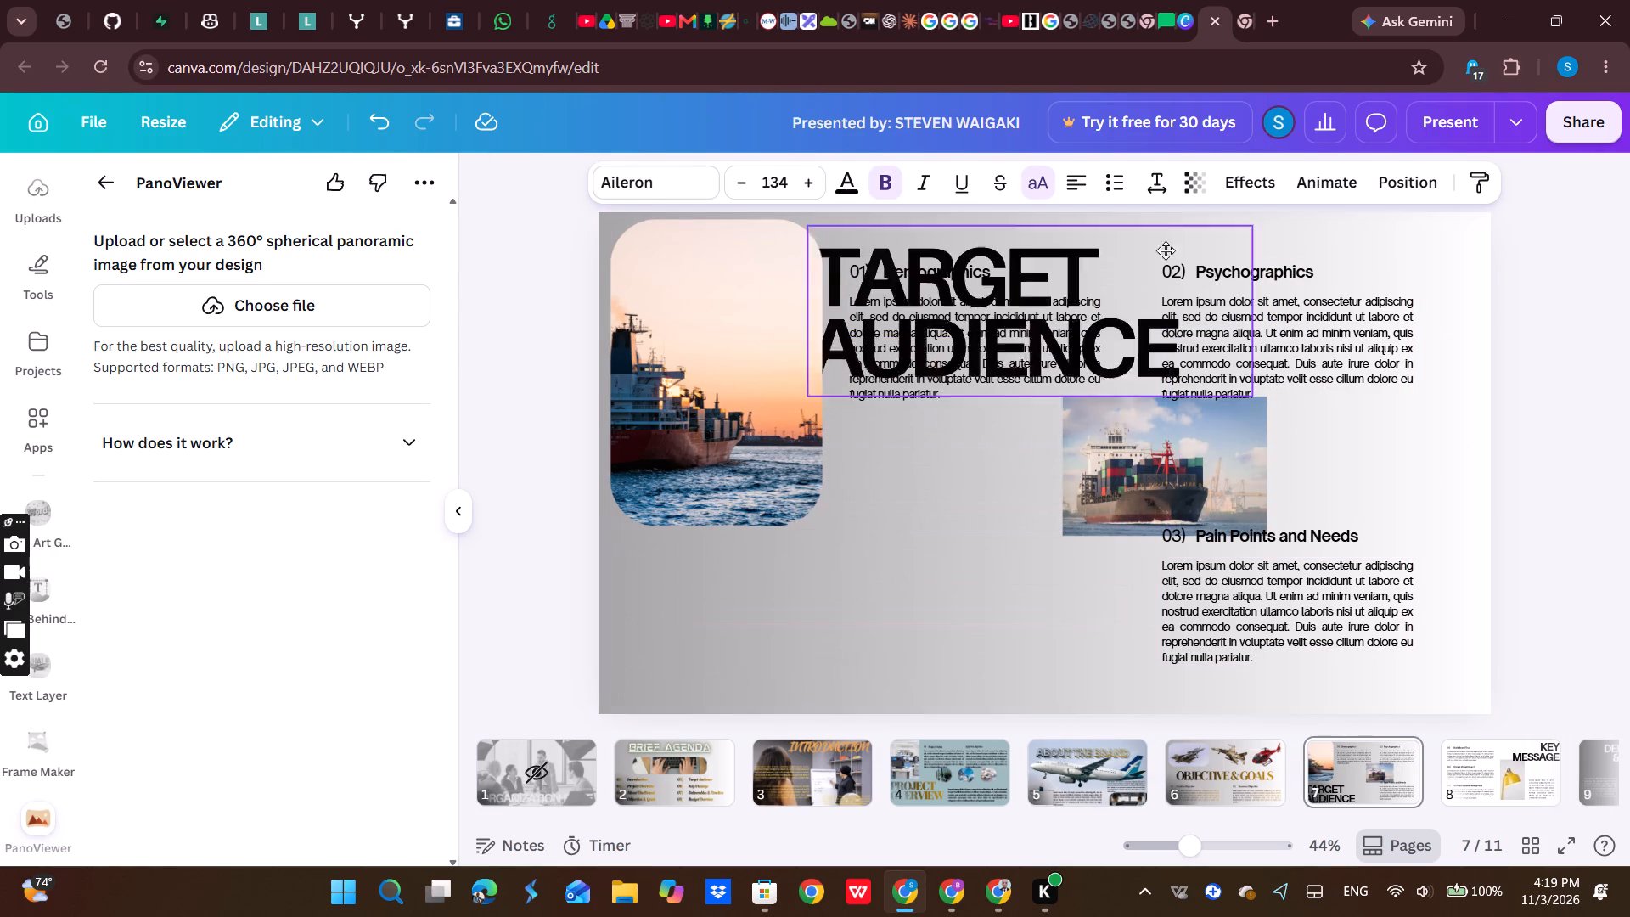
left_click_drag(1166, 250, 1219, 216)
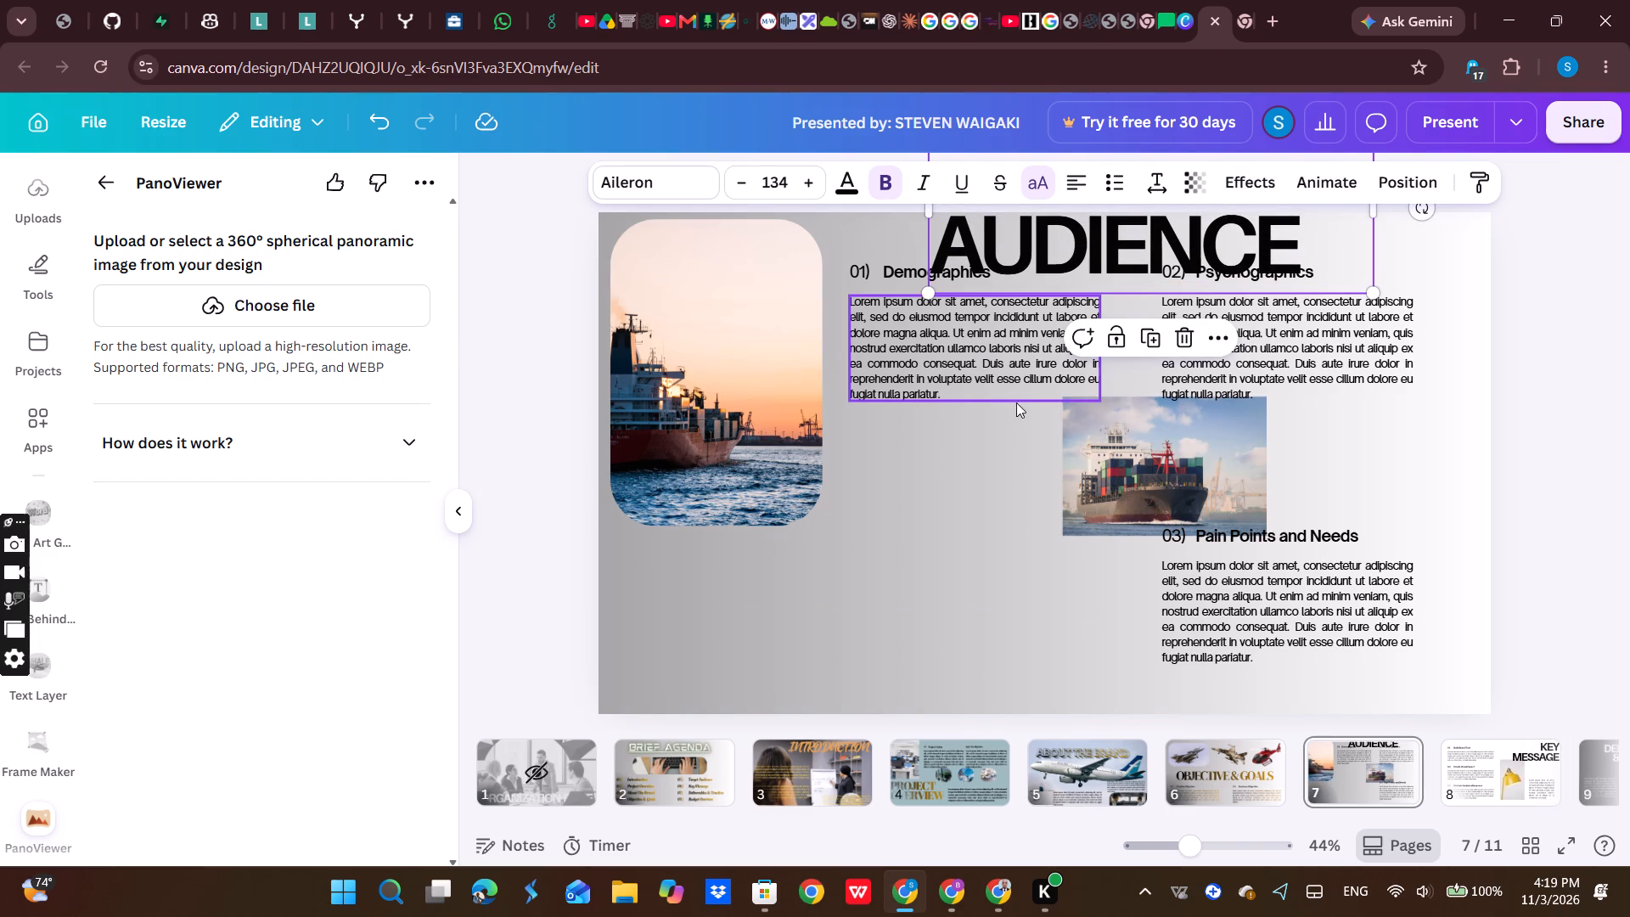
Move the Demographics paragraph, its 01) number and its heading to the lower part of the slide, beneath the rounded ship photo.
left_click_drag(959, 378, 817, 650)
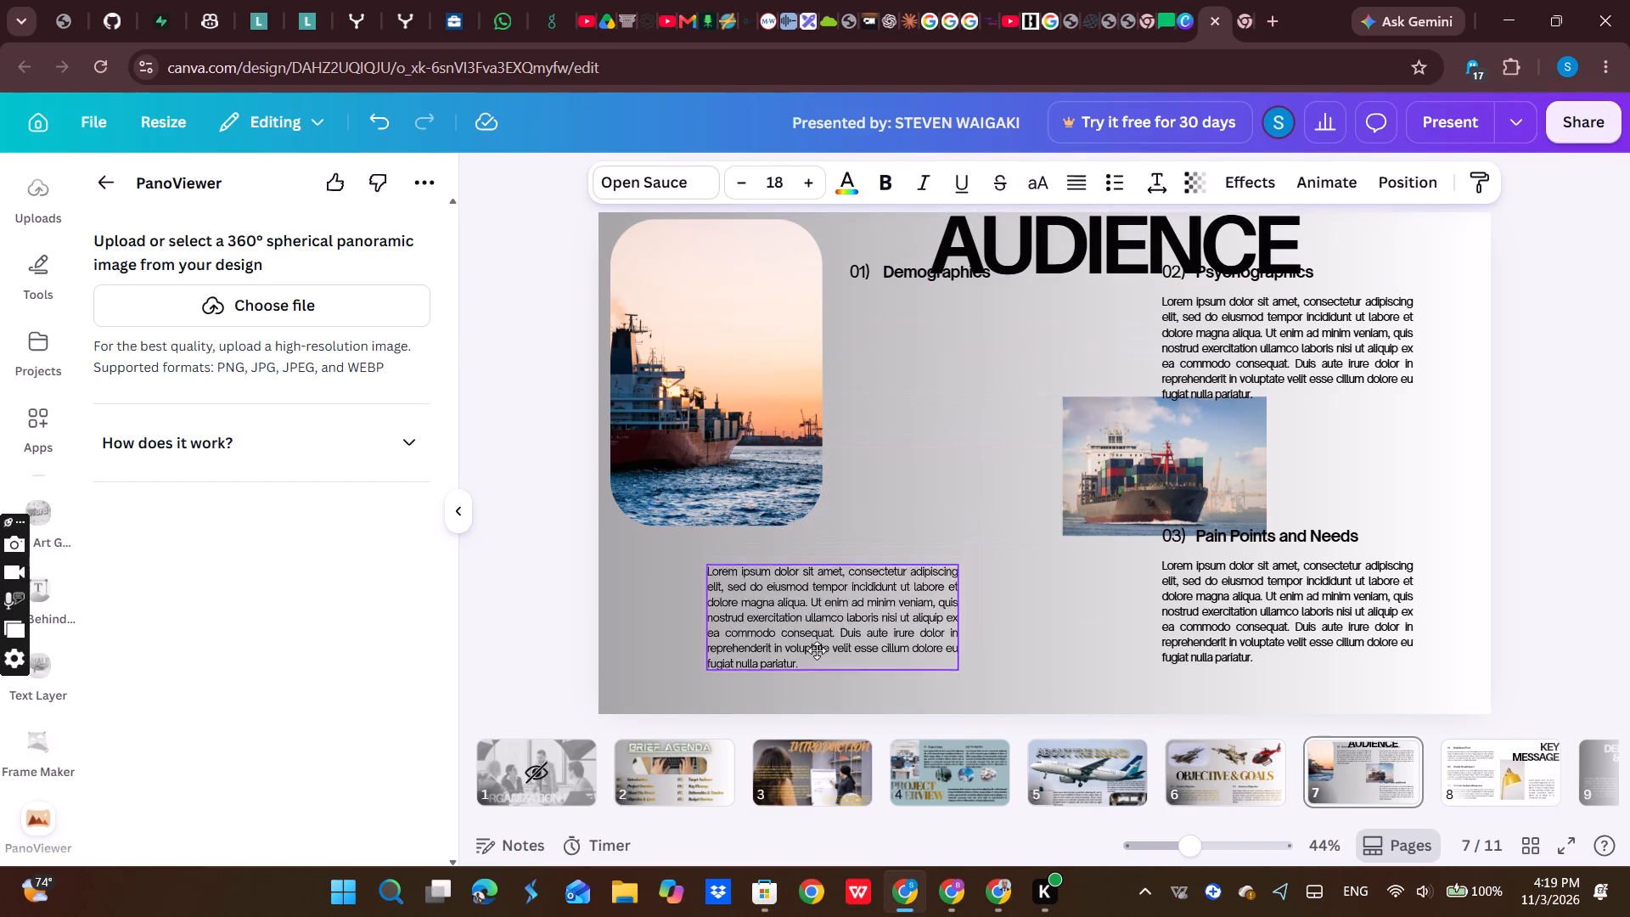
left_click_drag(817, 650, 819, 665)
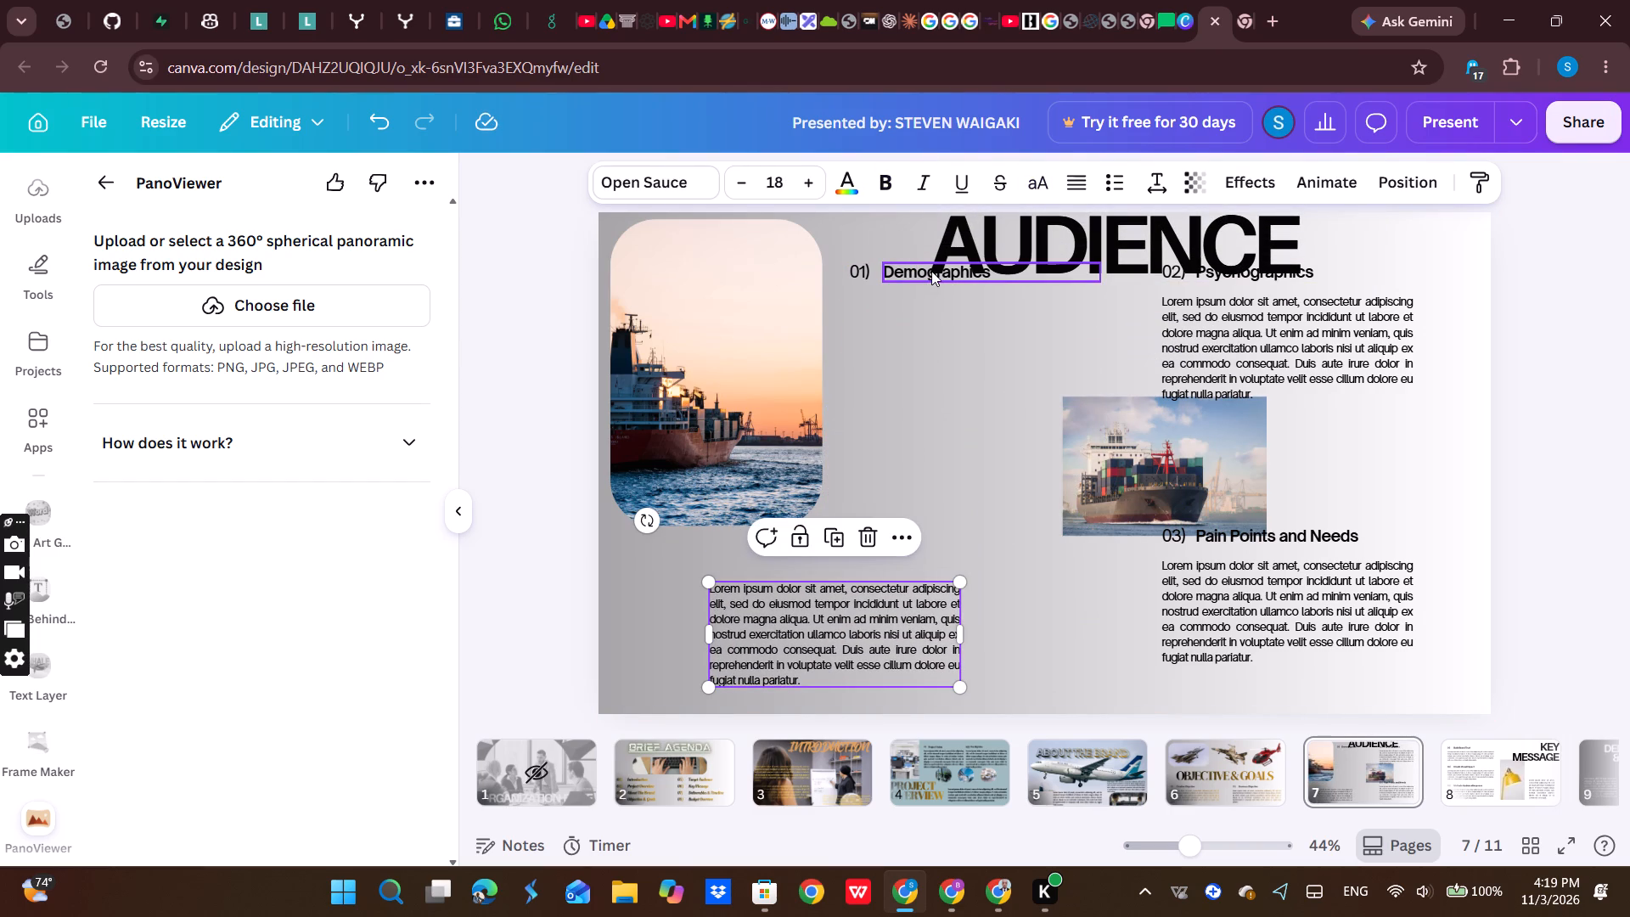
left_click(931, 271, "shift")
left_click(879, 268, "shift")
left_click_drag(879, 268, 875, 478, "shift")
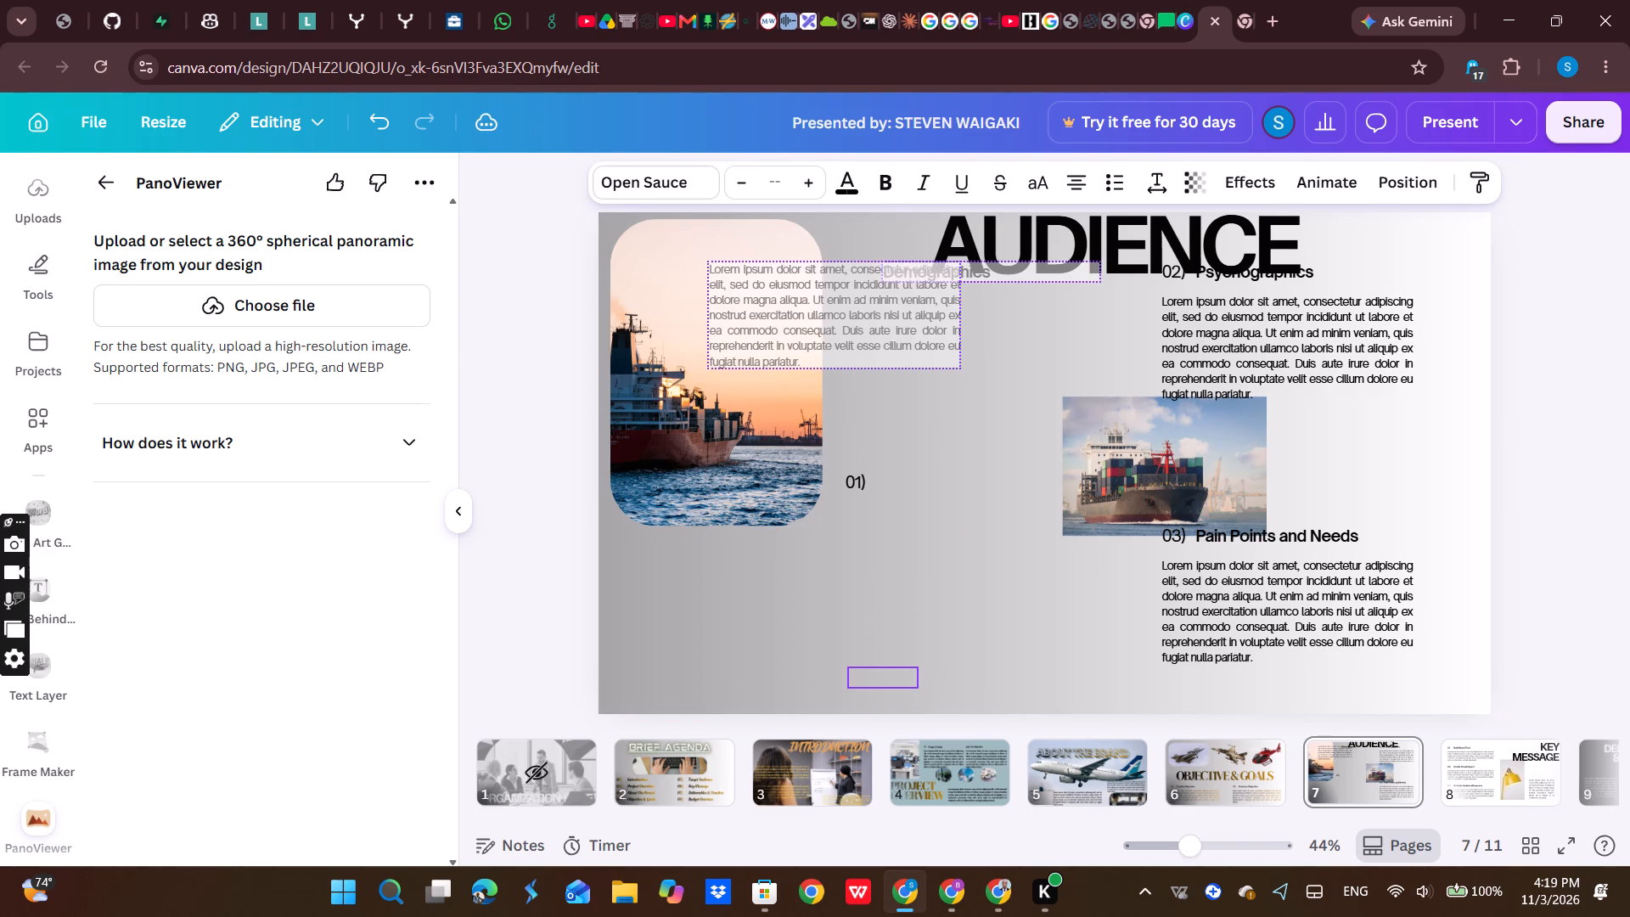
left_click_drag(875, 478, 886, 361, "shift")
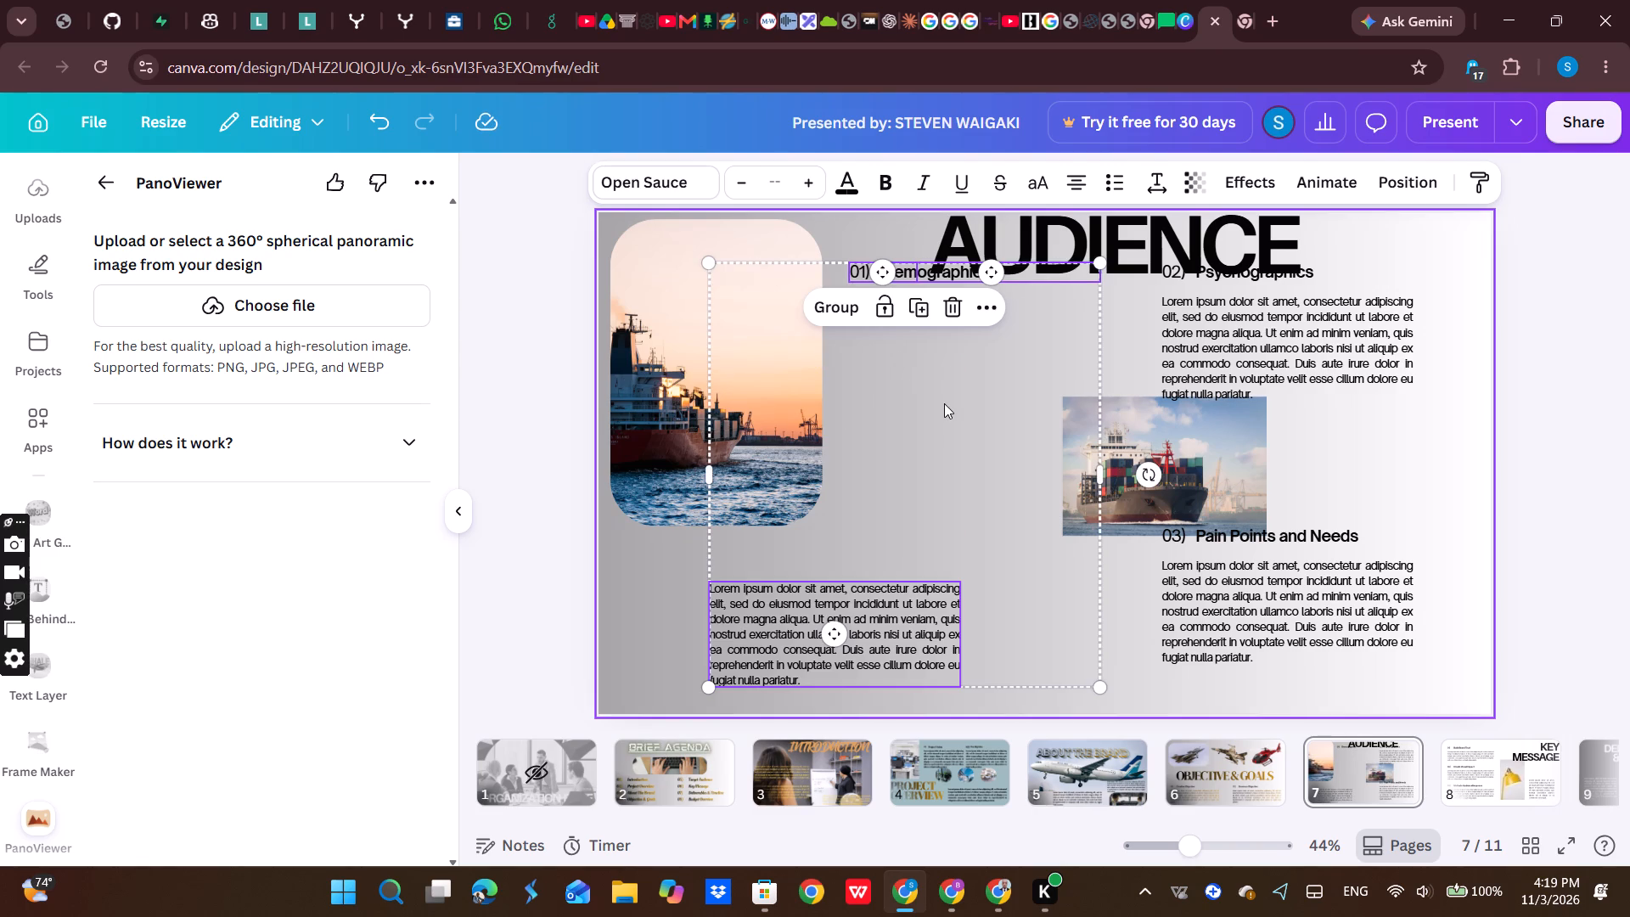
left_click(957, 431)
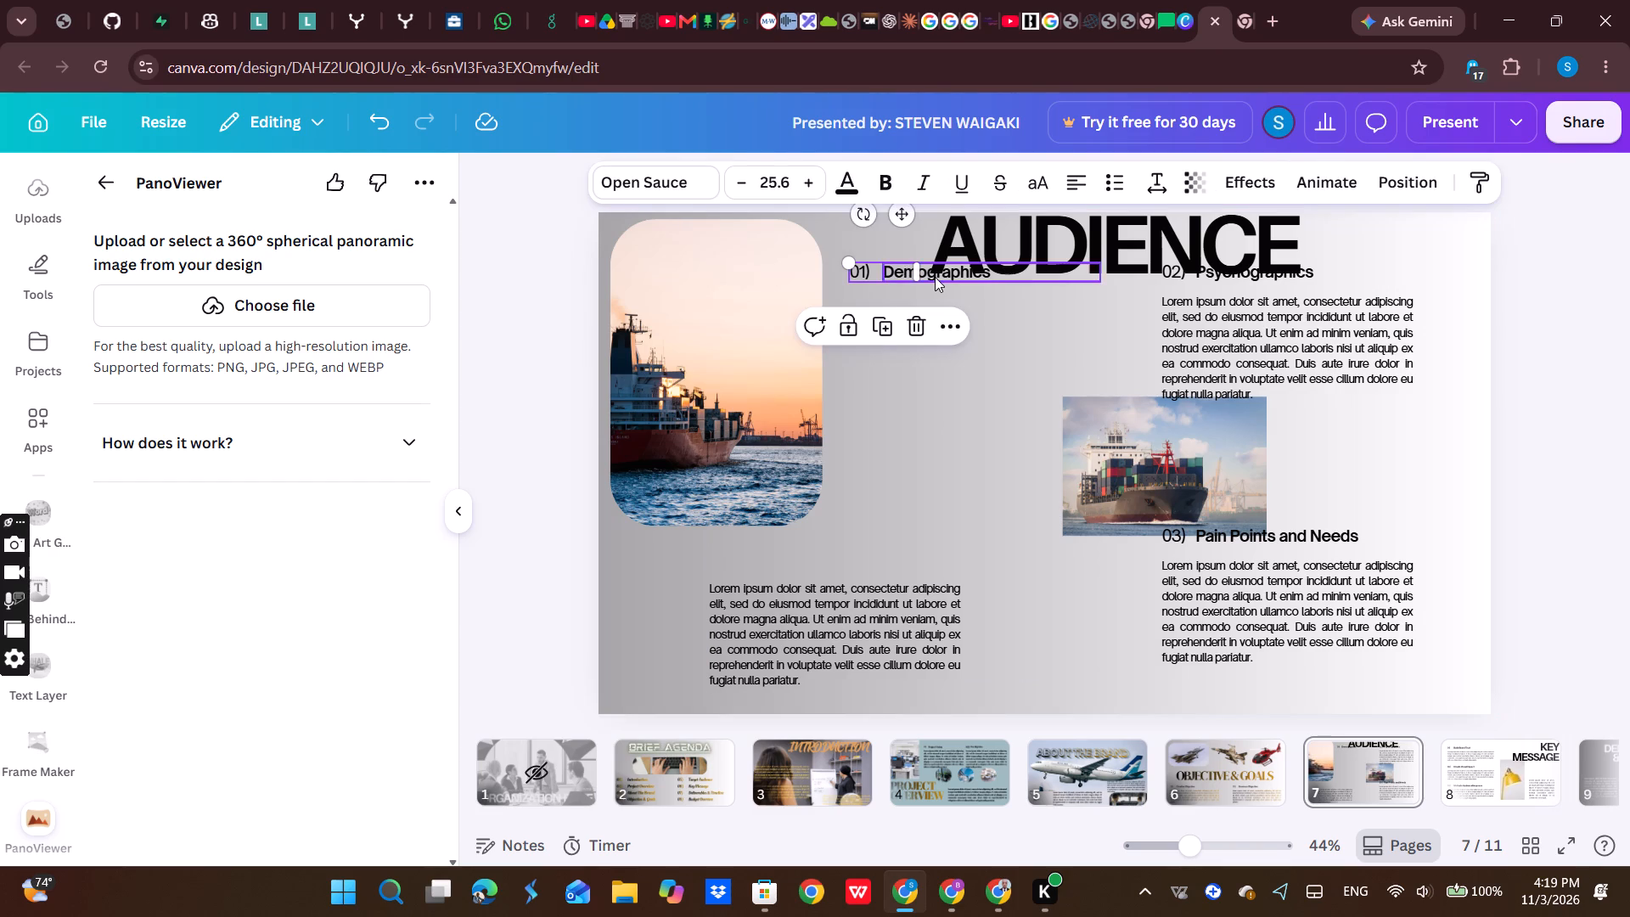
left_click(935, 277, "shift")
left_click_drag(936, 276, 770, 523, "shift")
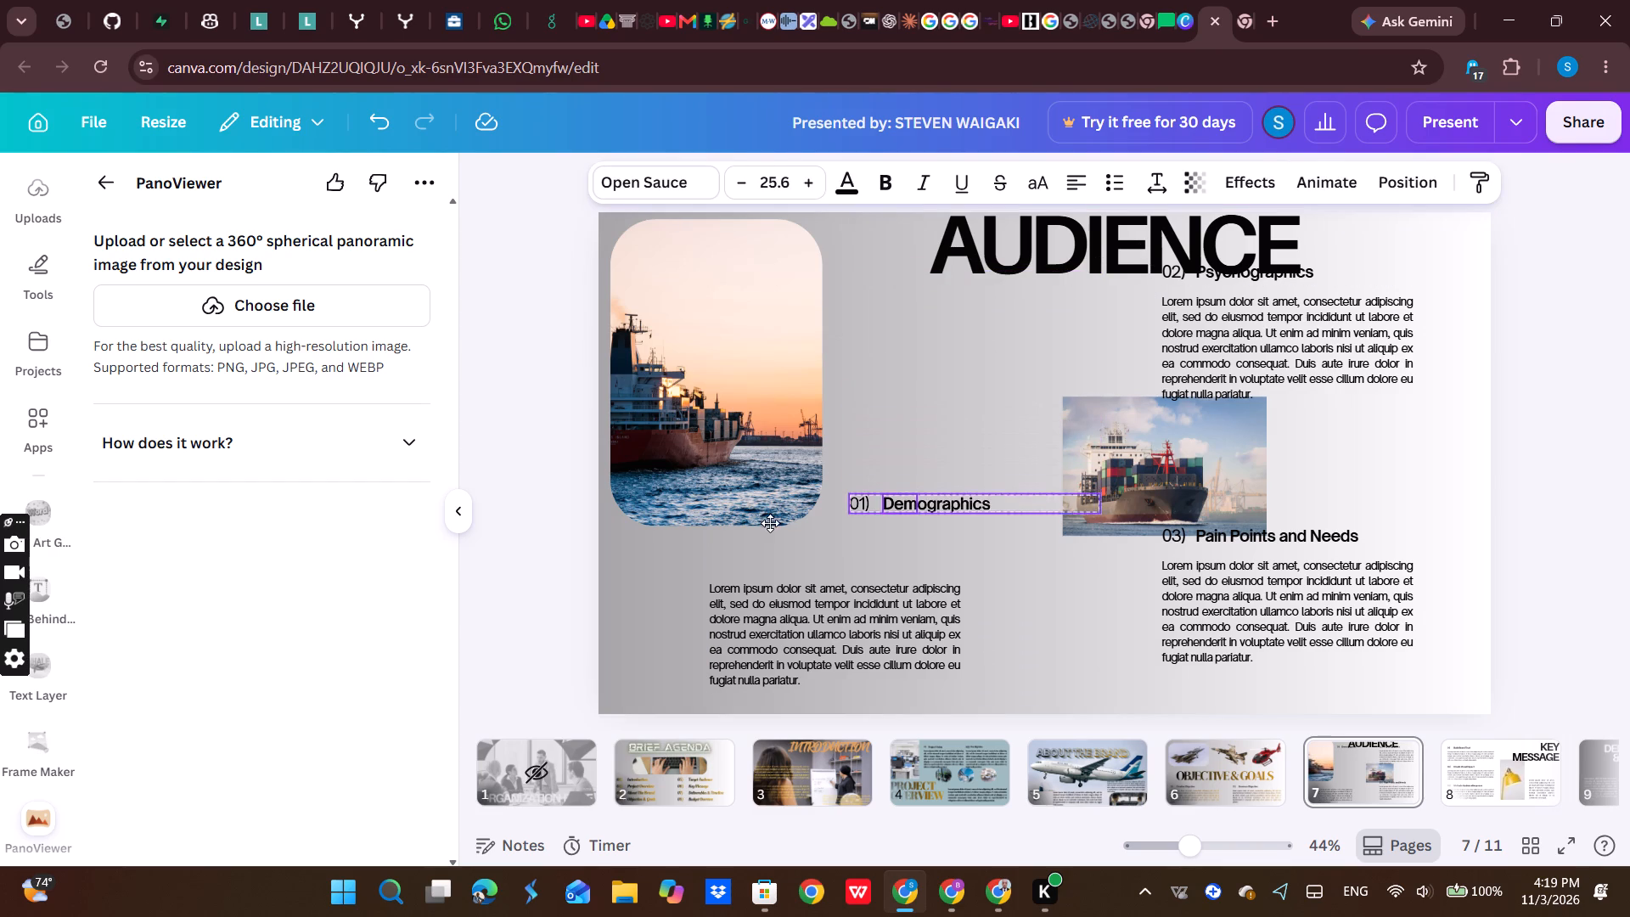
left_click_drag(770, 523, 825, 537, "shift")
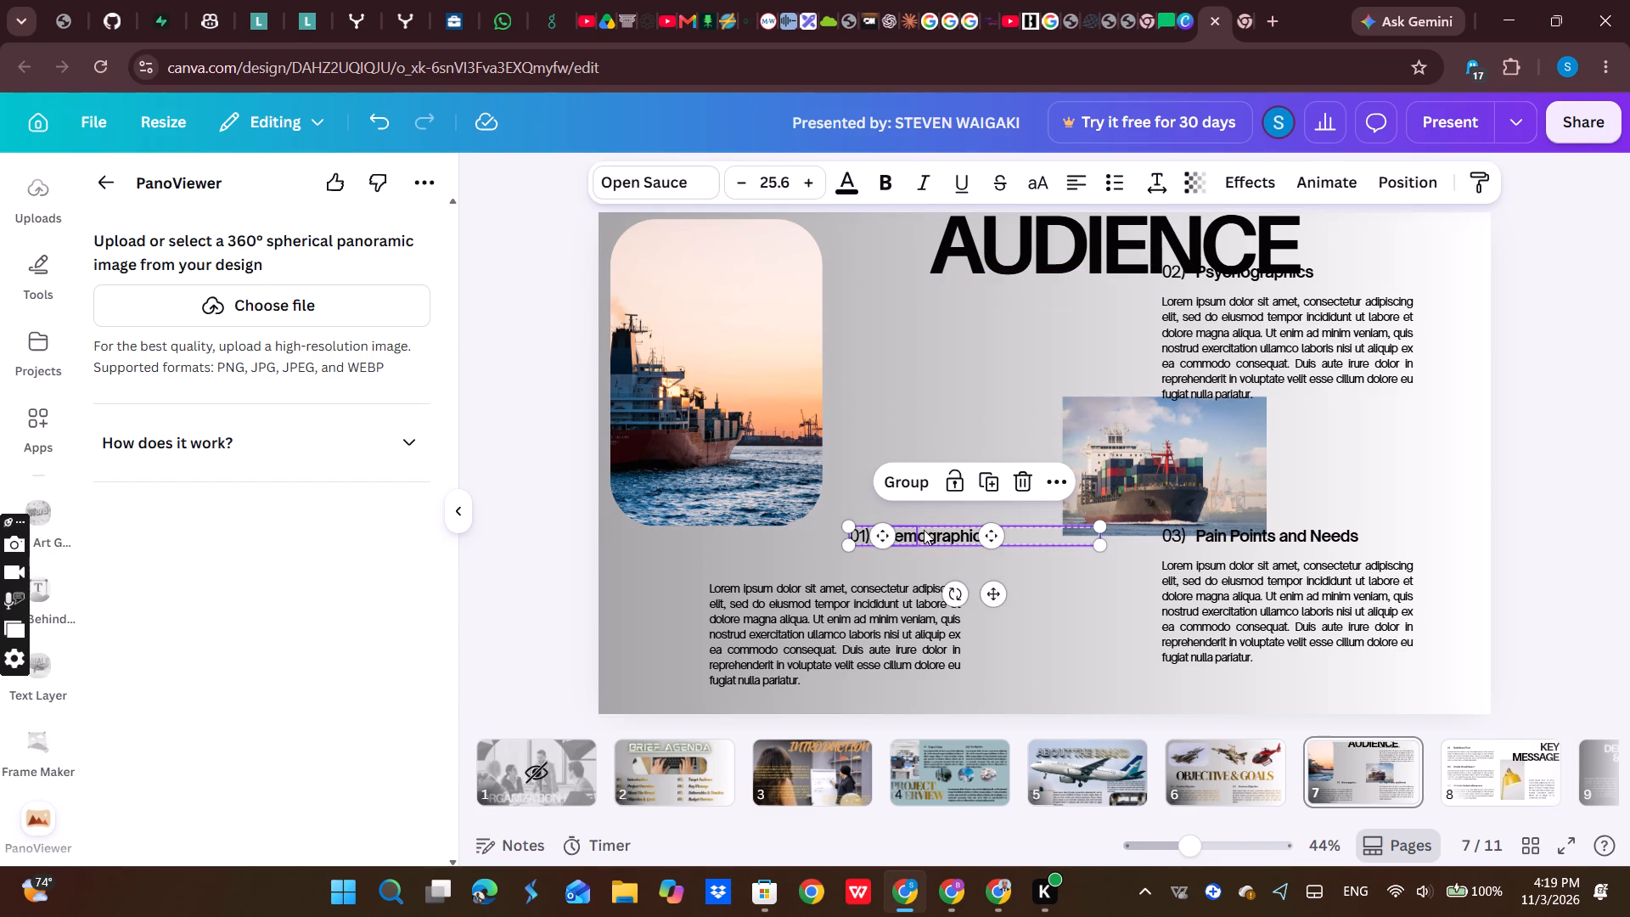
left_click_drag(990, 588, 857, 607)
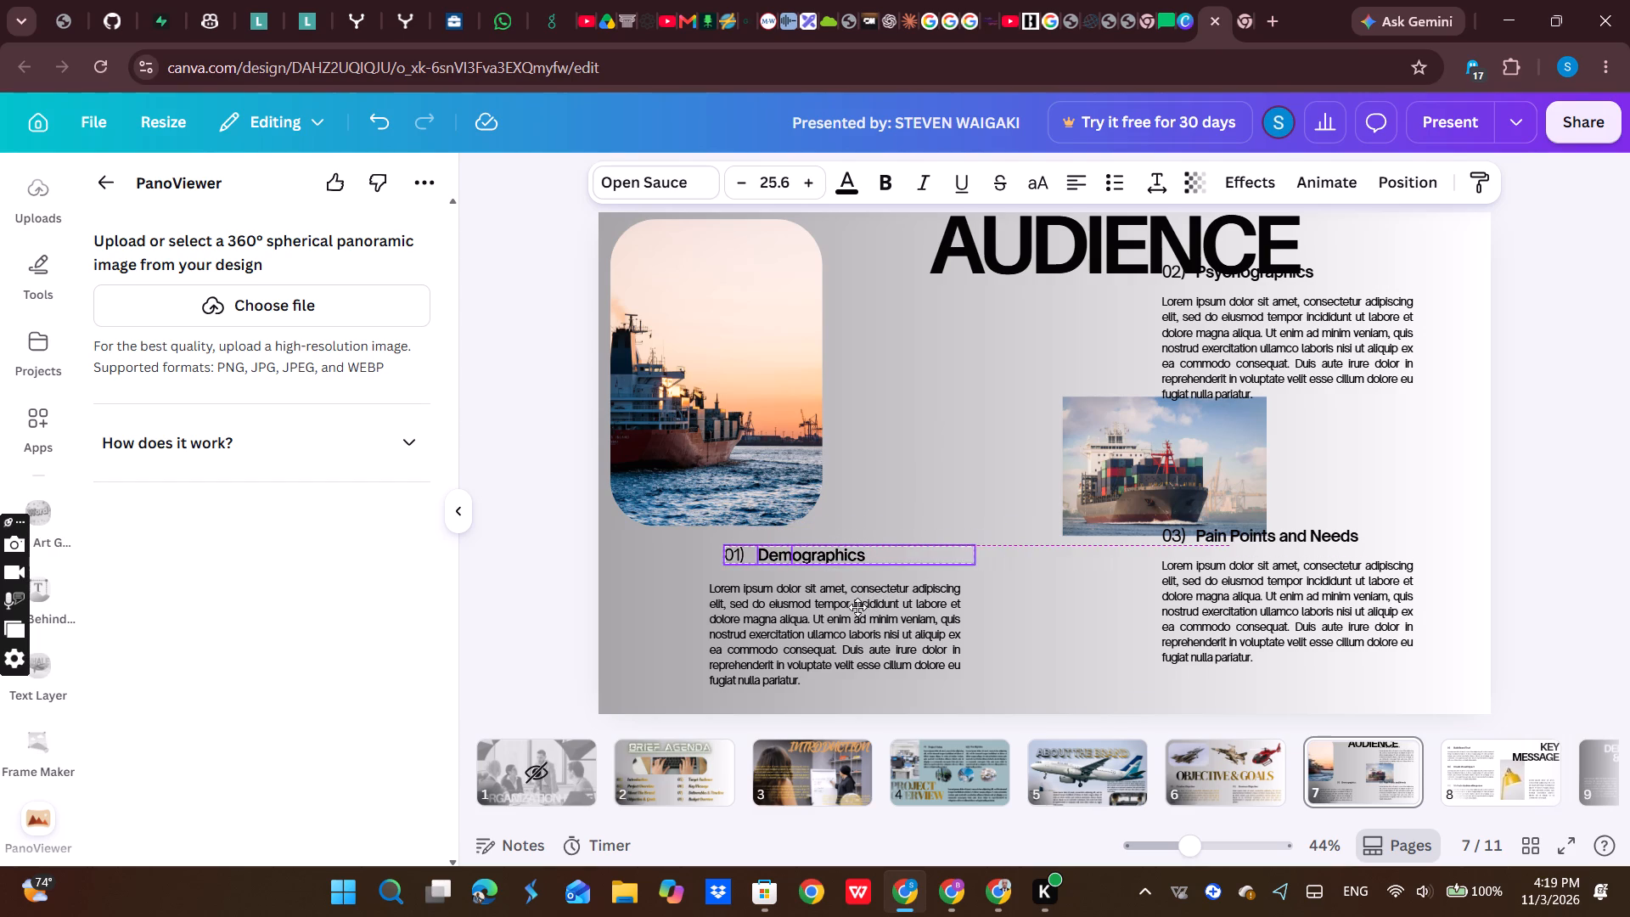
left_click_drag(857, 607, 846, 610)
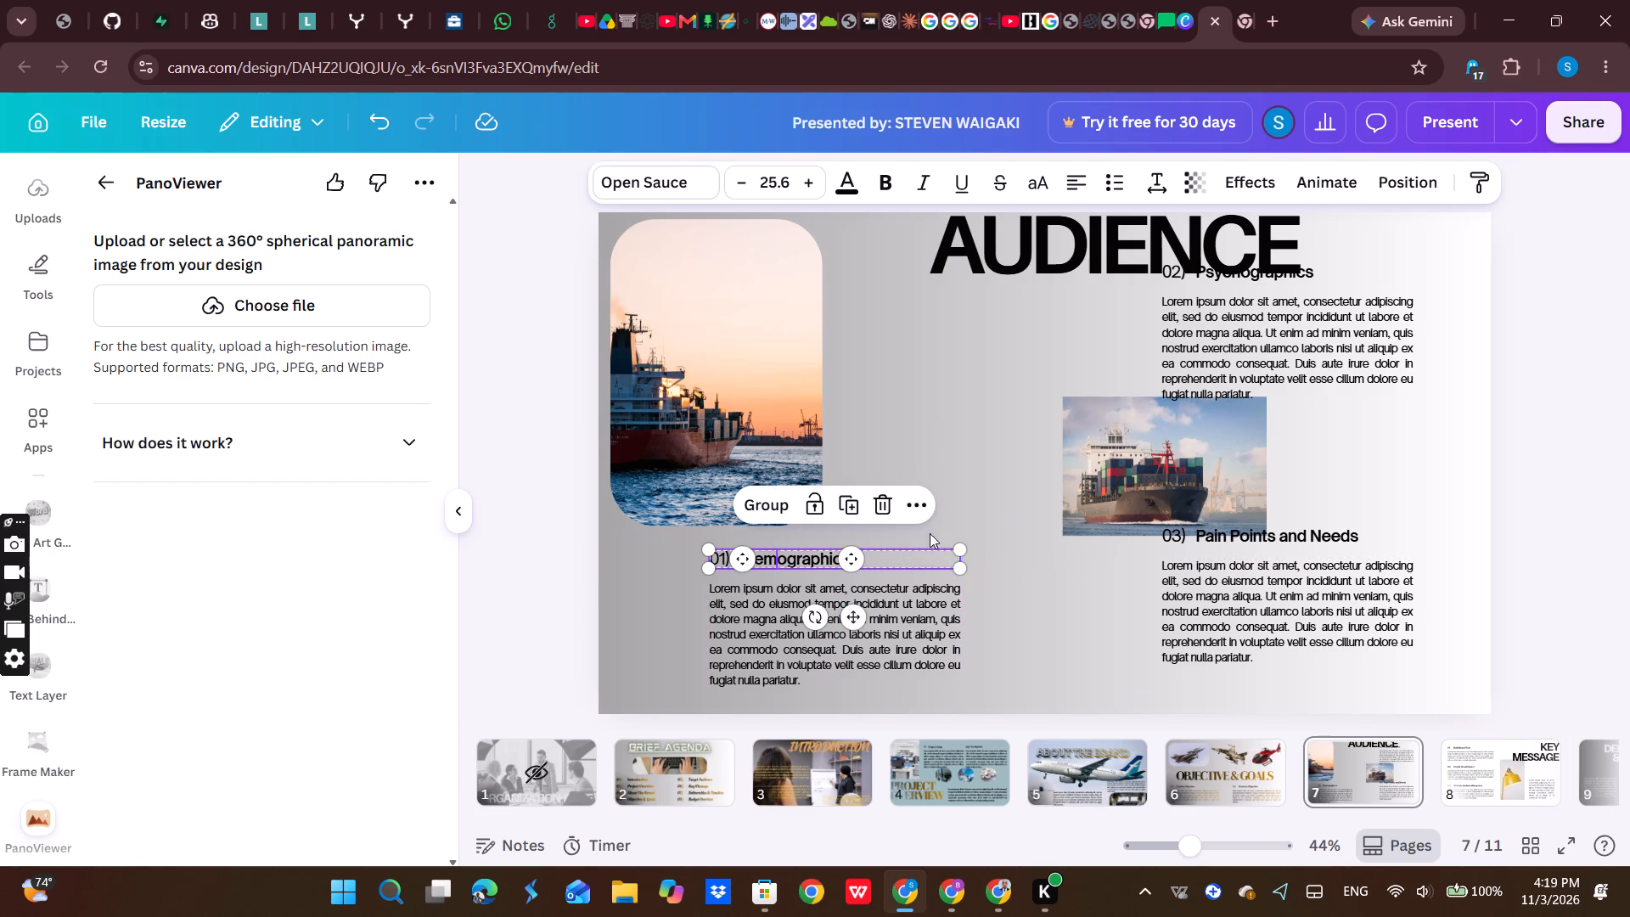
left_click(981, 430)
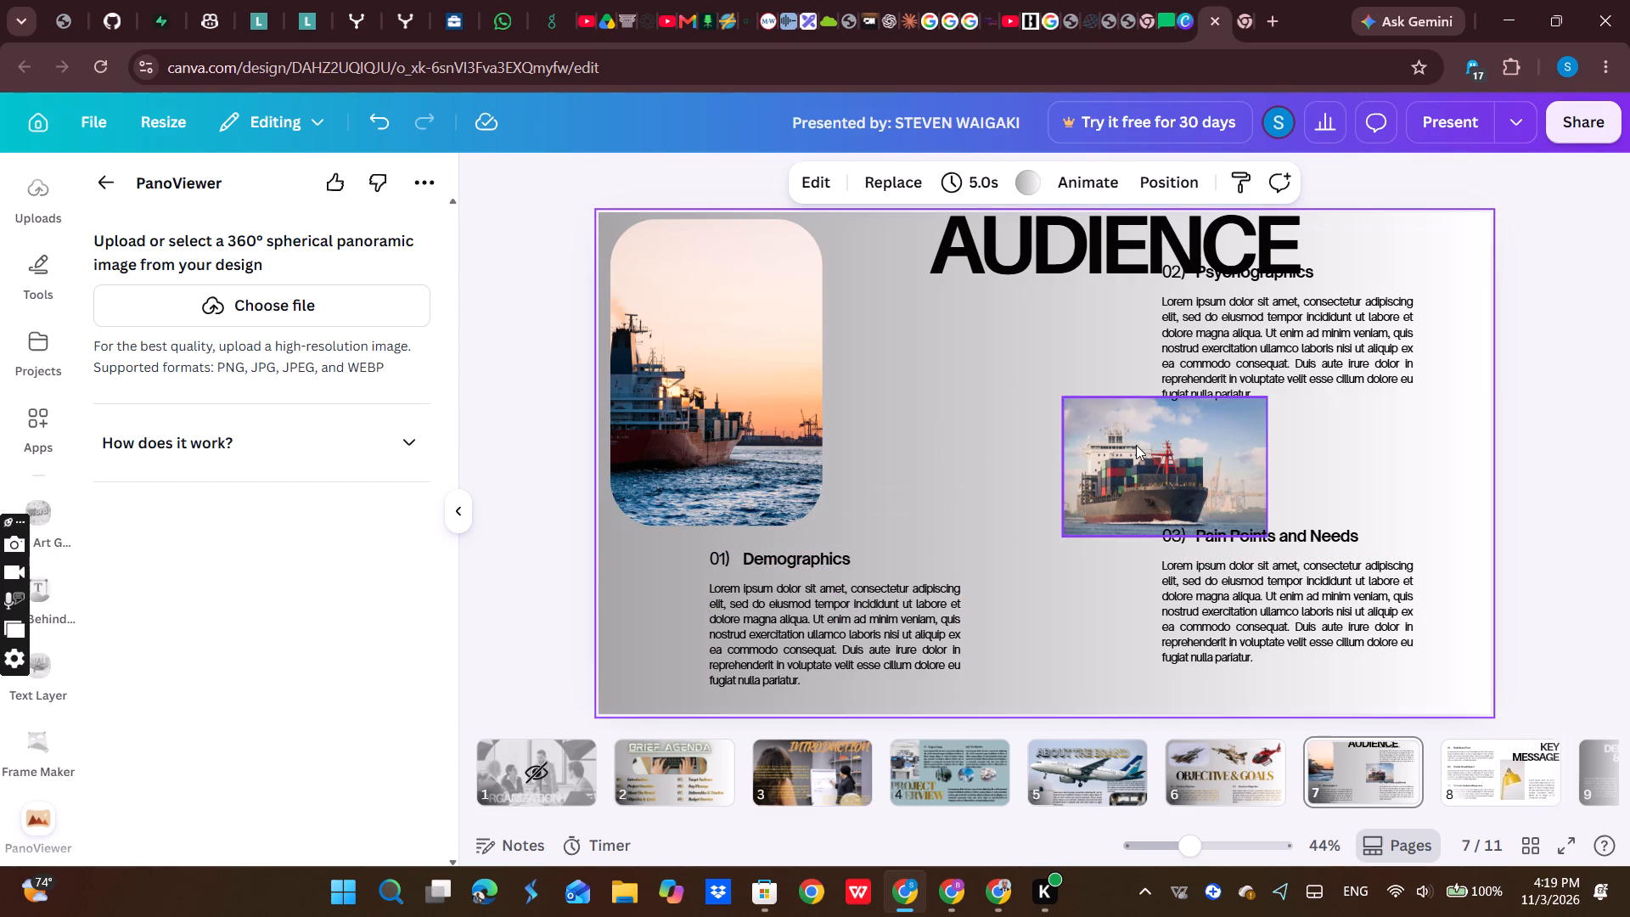
Move the container ship photo into the gap between the Psychographics paragraph and the Pain Points and Needs heading.
left_click_drag(1136, 445, 989, 386)
left_click(1256, 343)
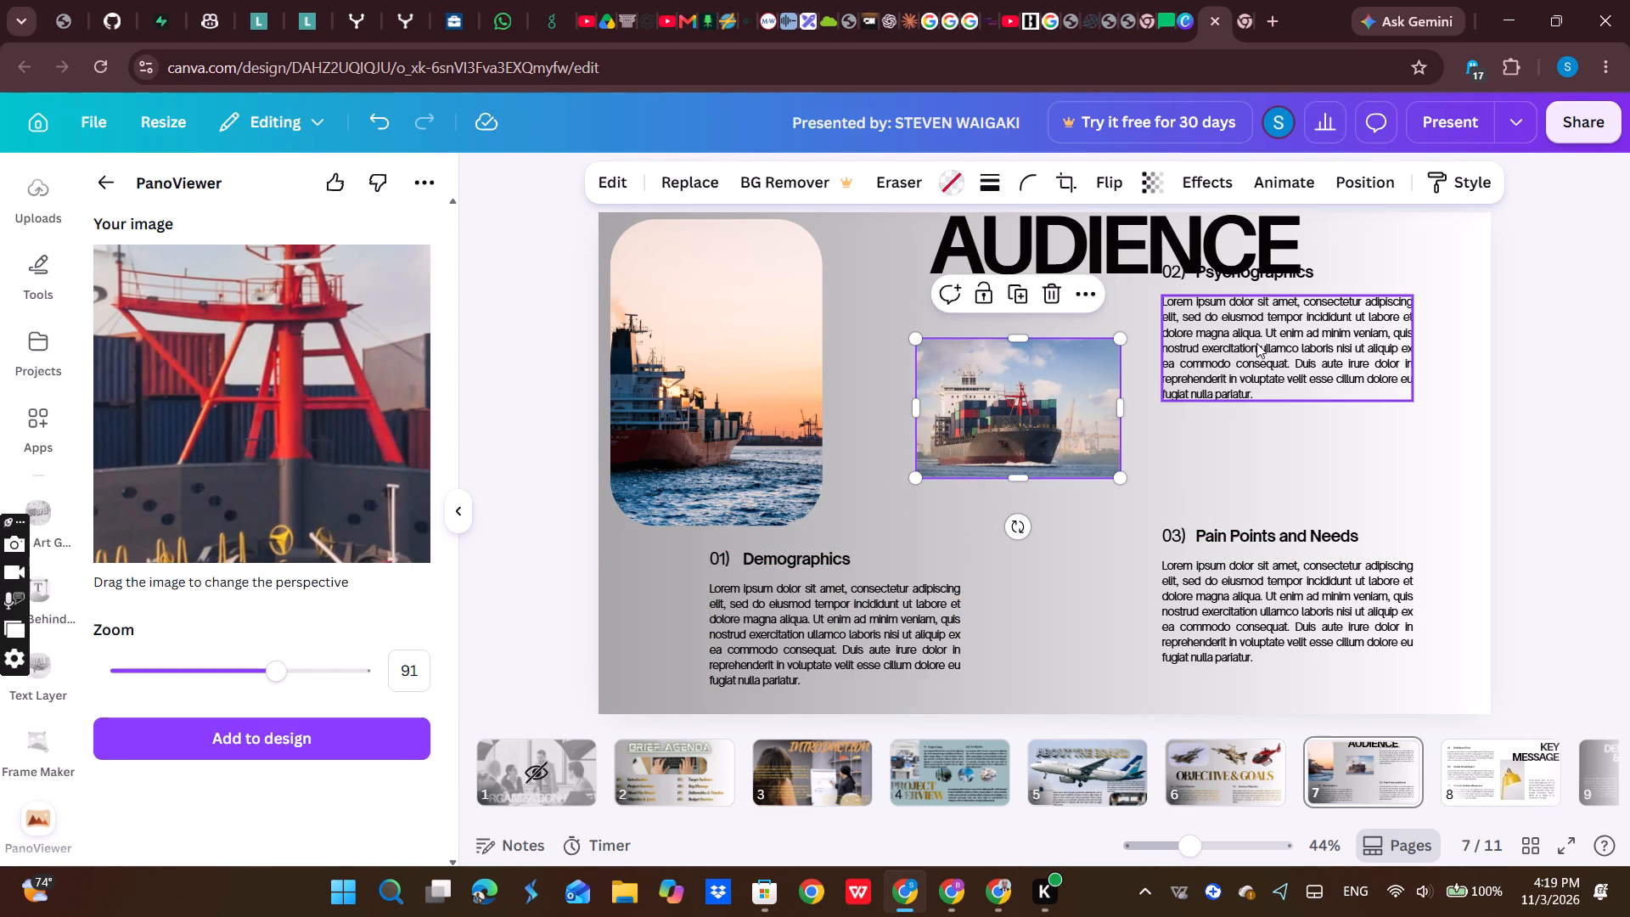
left_click(1245, 600)
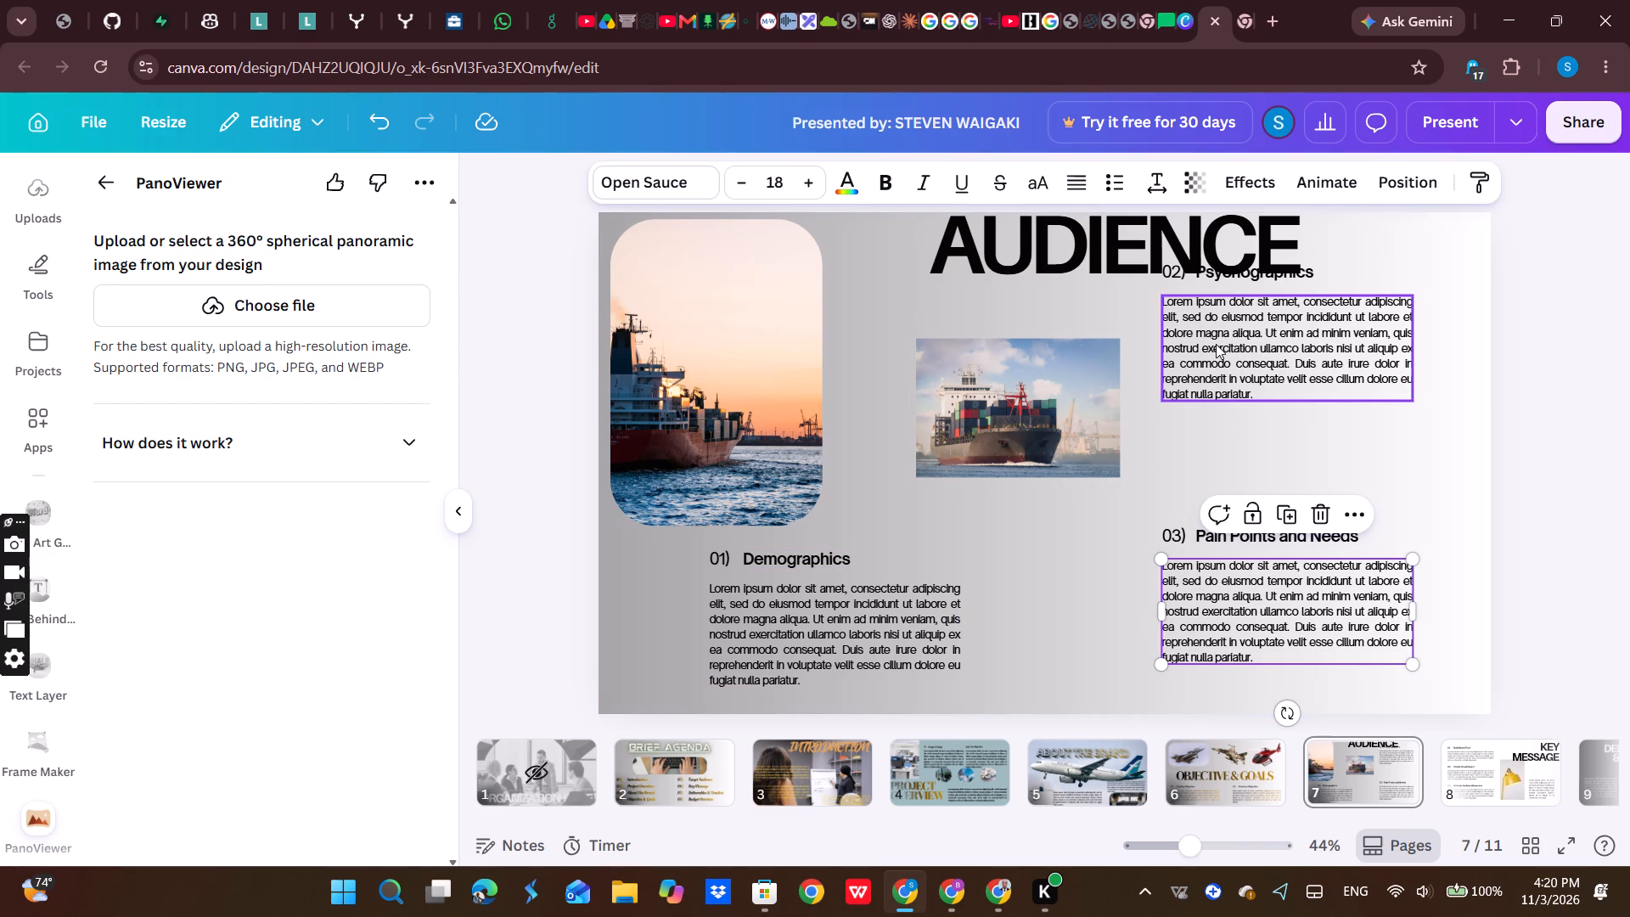
left_click_drag(1055, 441, 1143, 436)
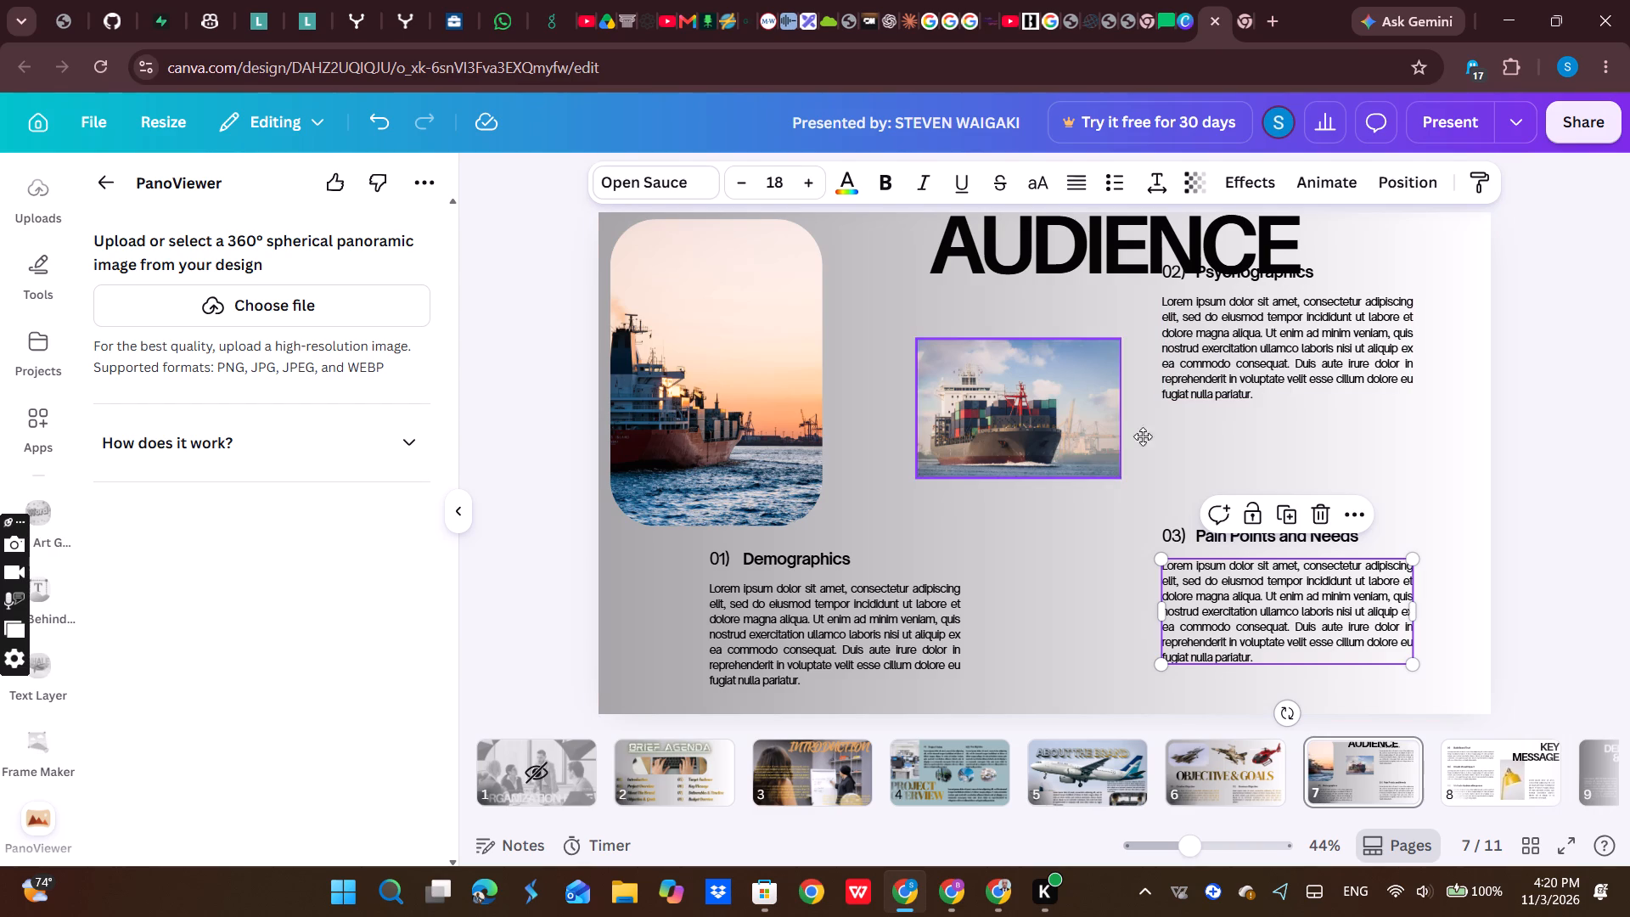
left_click_drag(1143, 436, 1382, 442)
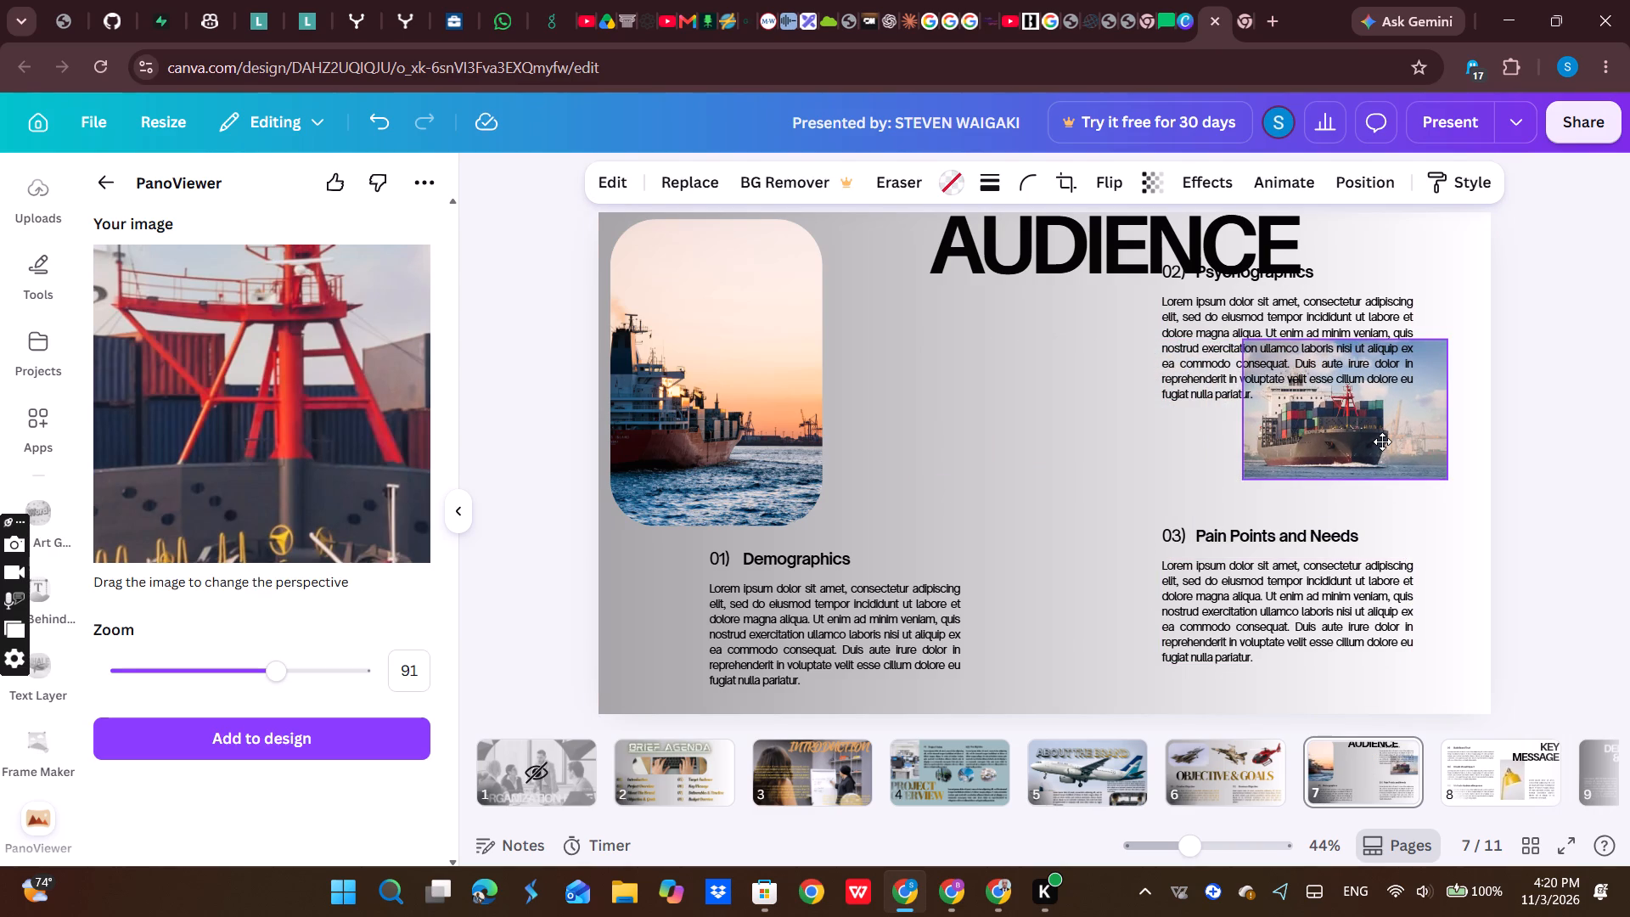
left_click_drag(1382, 442, 1302, 470)
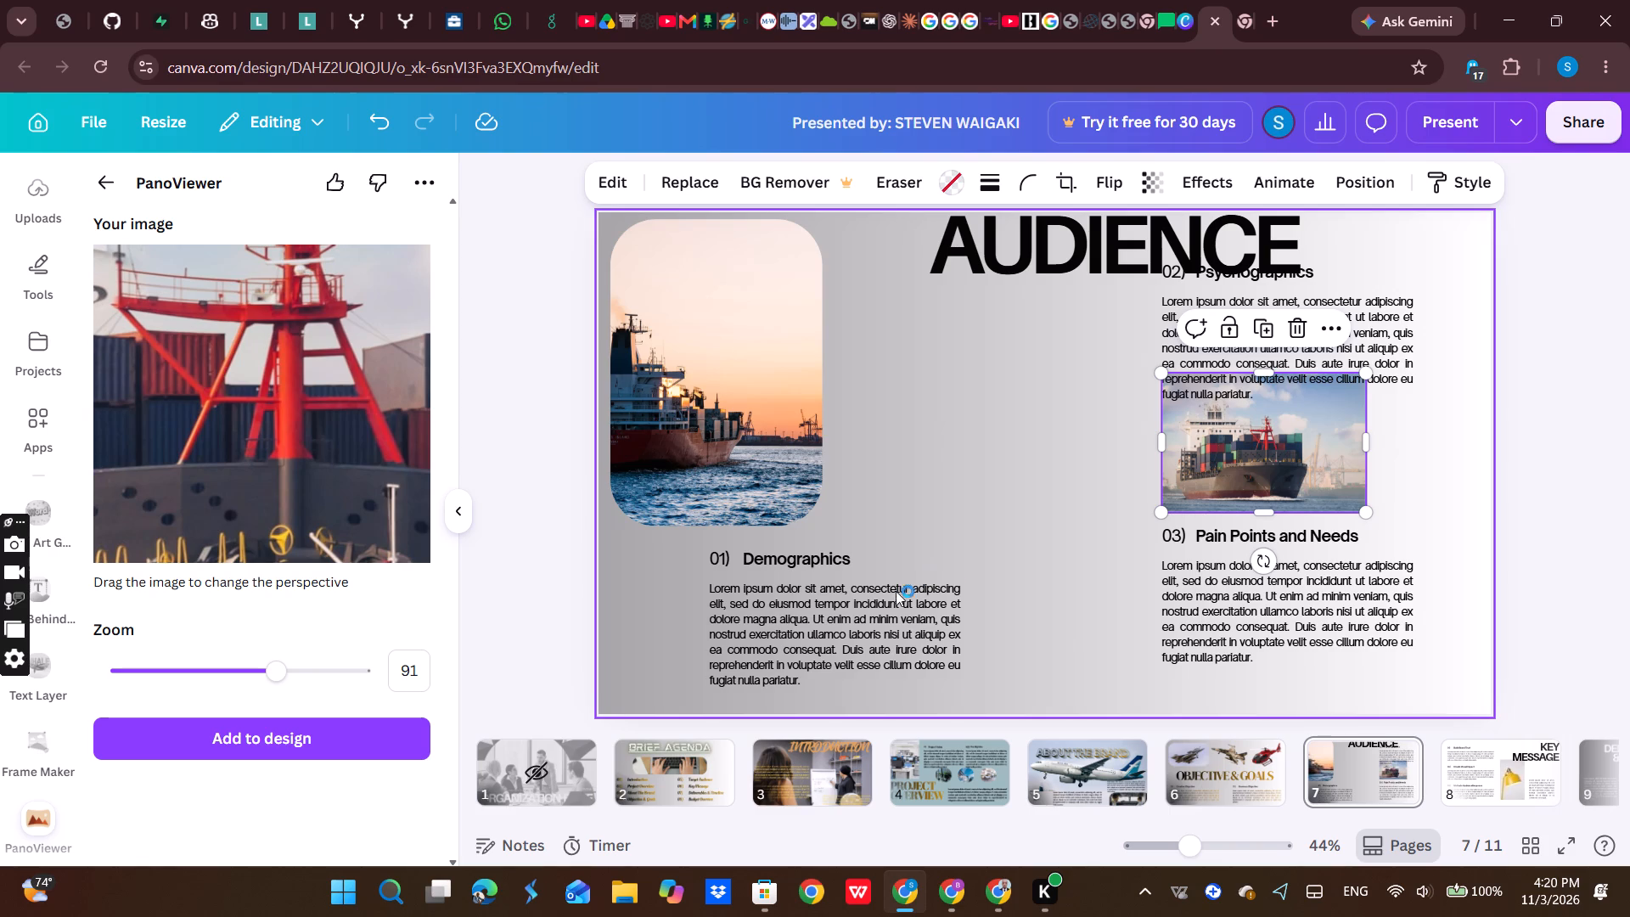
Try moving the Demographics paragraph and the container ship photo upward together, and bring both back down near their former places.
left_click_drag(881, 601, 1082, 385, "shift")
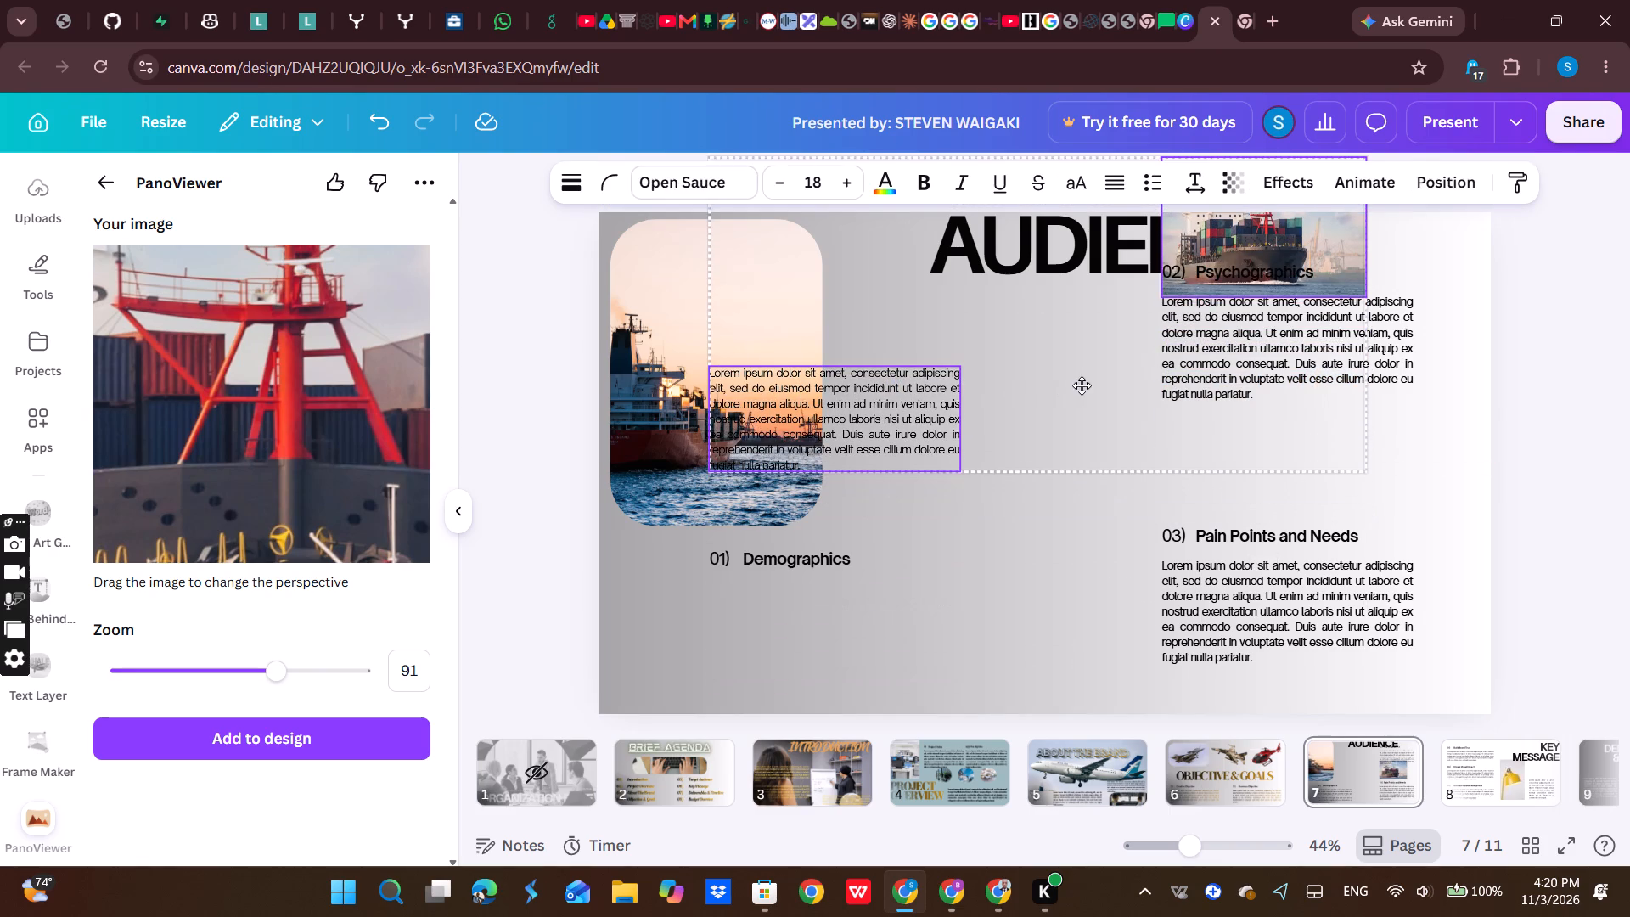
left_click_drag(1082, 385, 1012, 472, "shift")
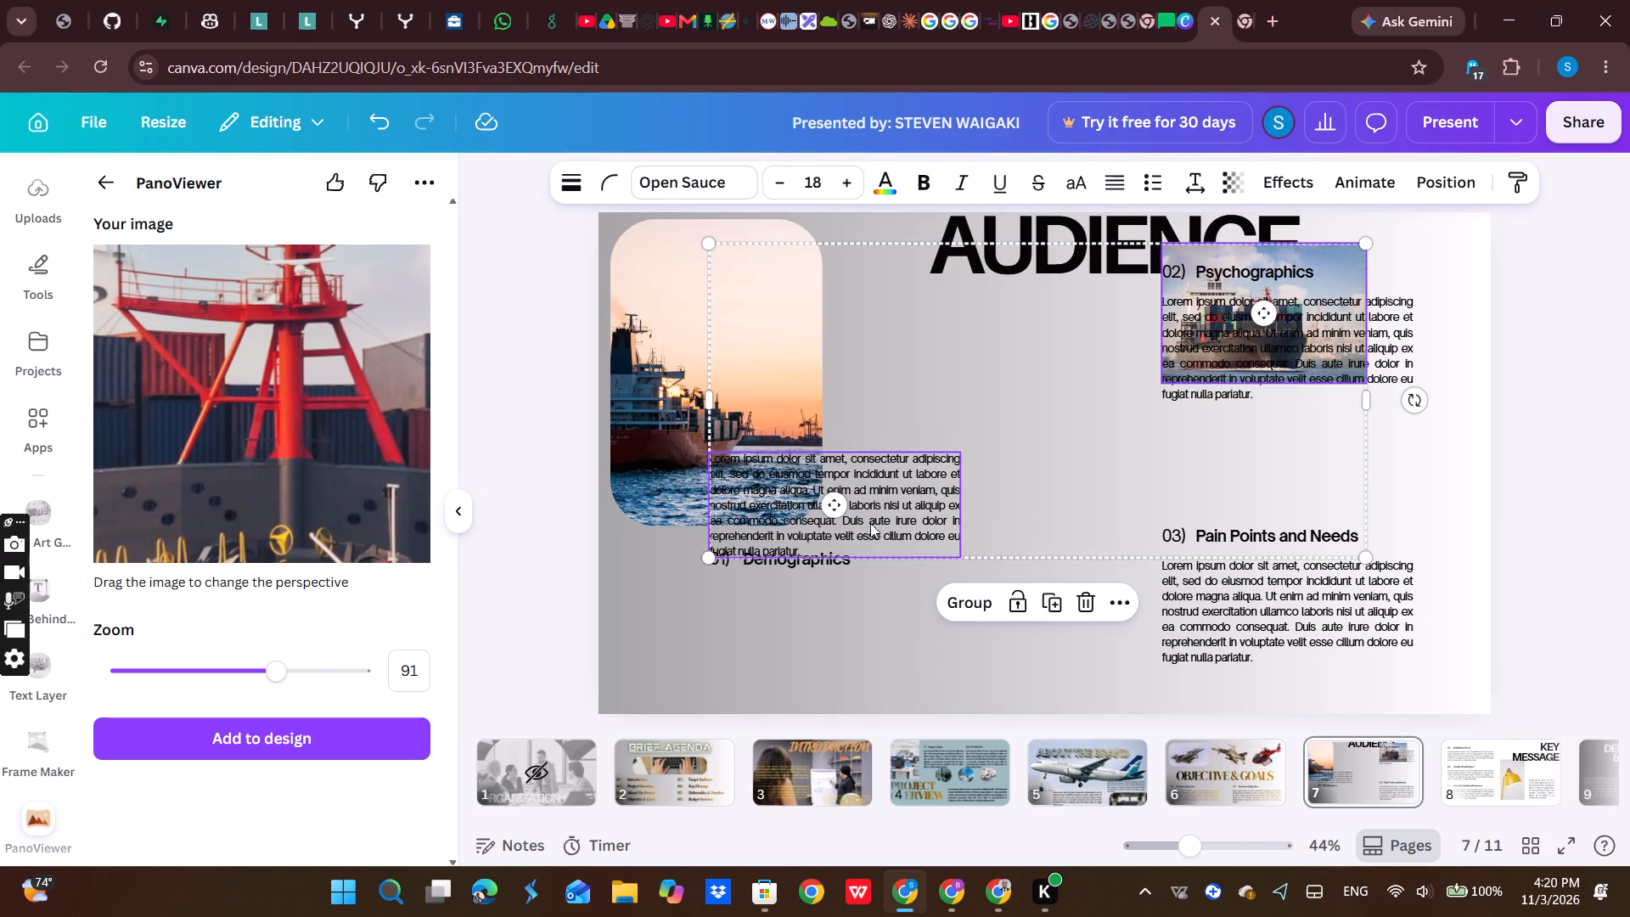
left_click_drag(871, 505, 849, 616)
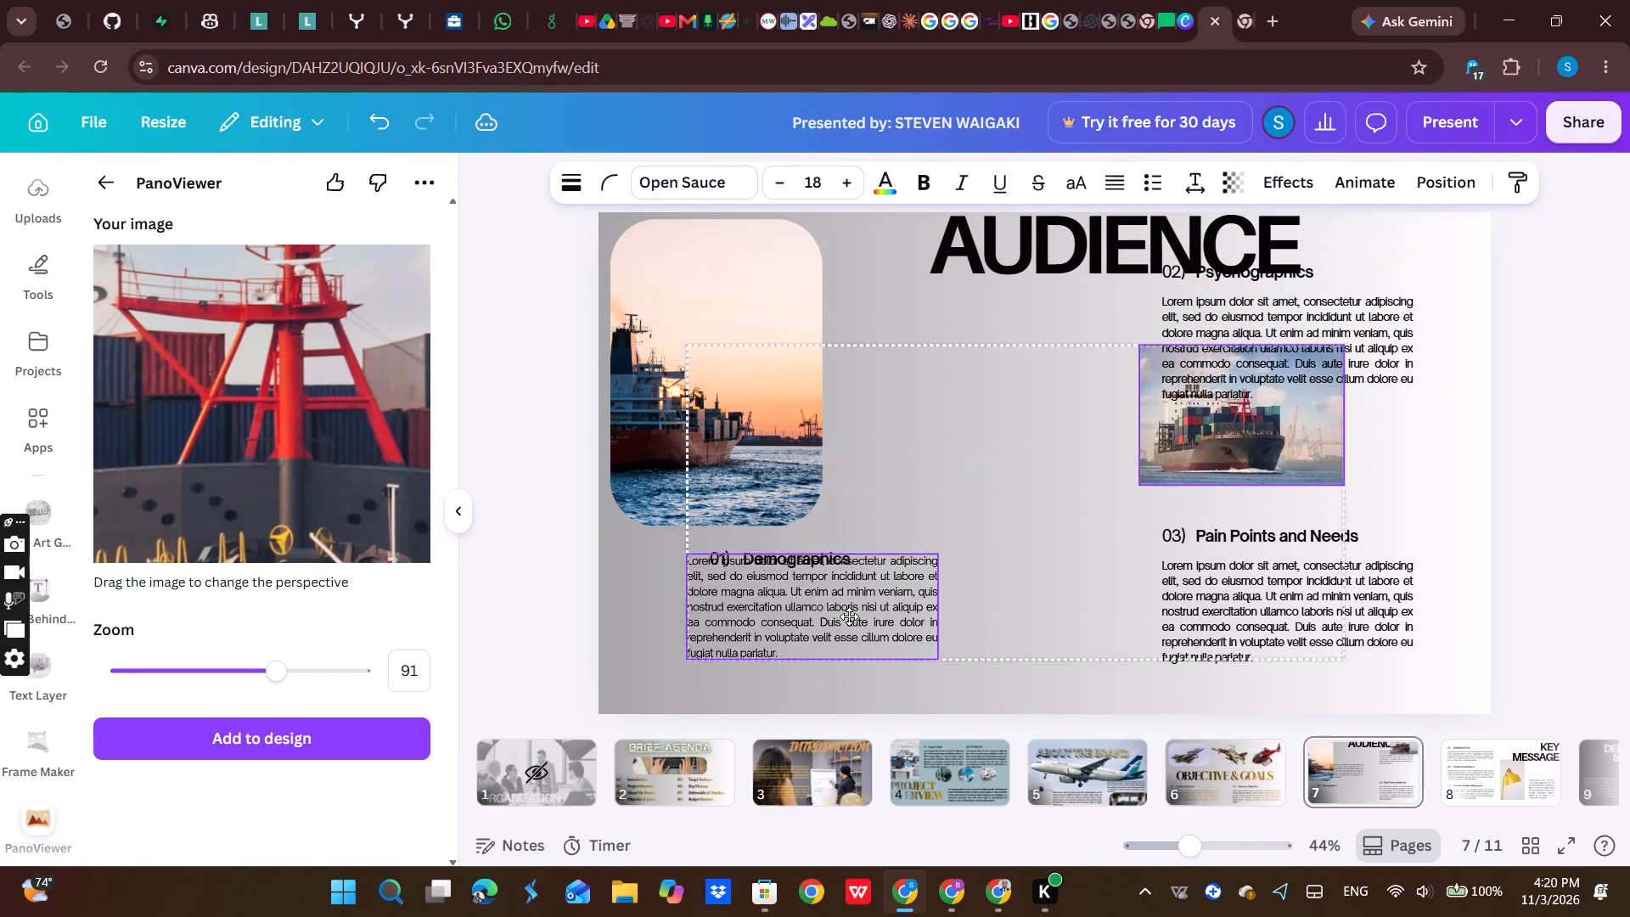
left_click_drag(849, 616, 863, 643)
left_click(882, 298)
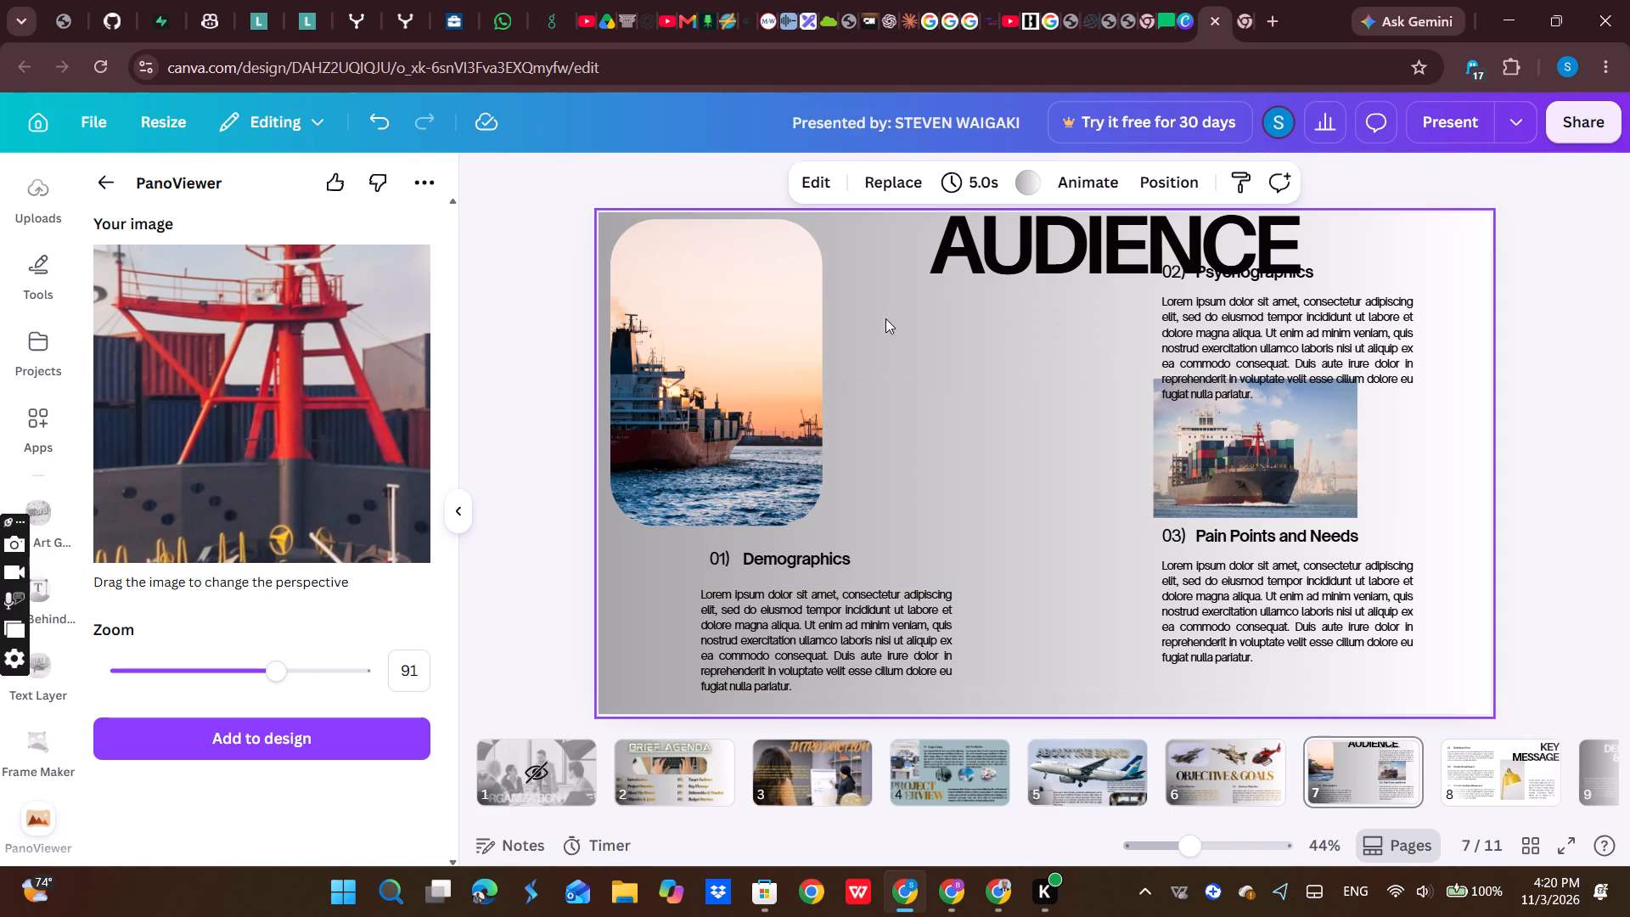
Move the 01) number, Demographics heading and paragraph together up beside the rounded ship photo, at mid-height of the slide.
left_click(852, 595)
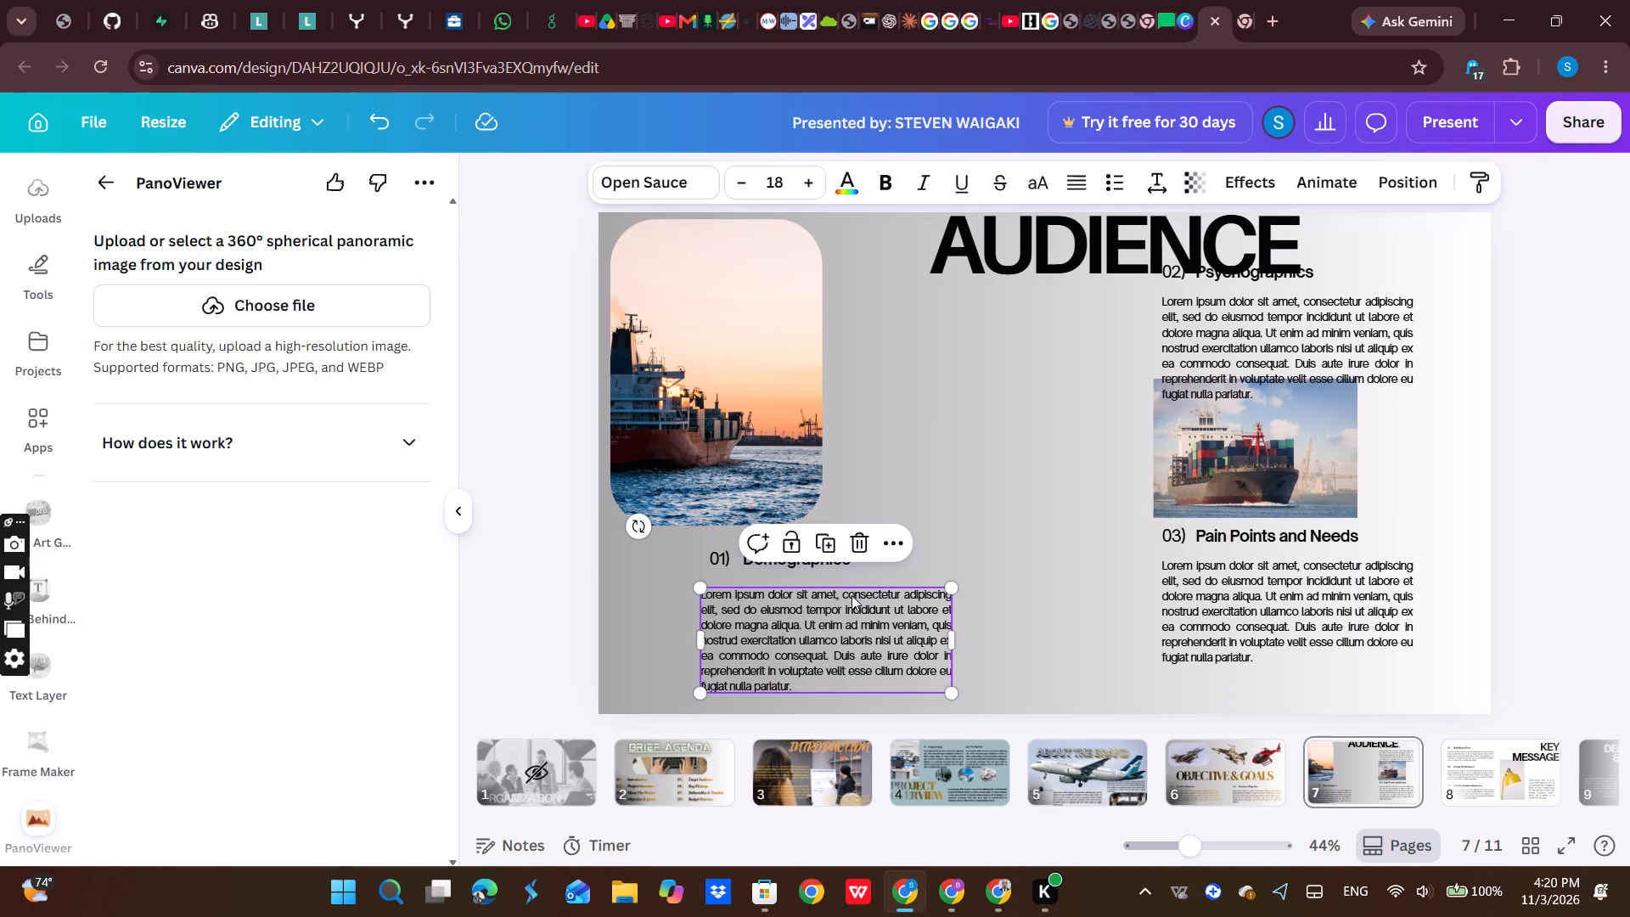
left_click(815, 567, "ctrl")
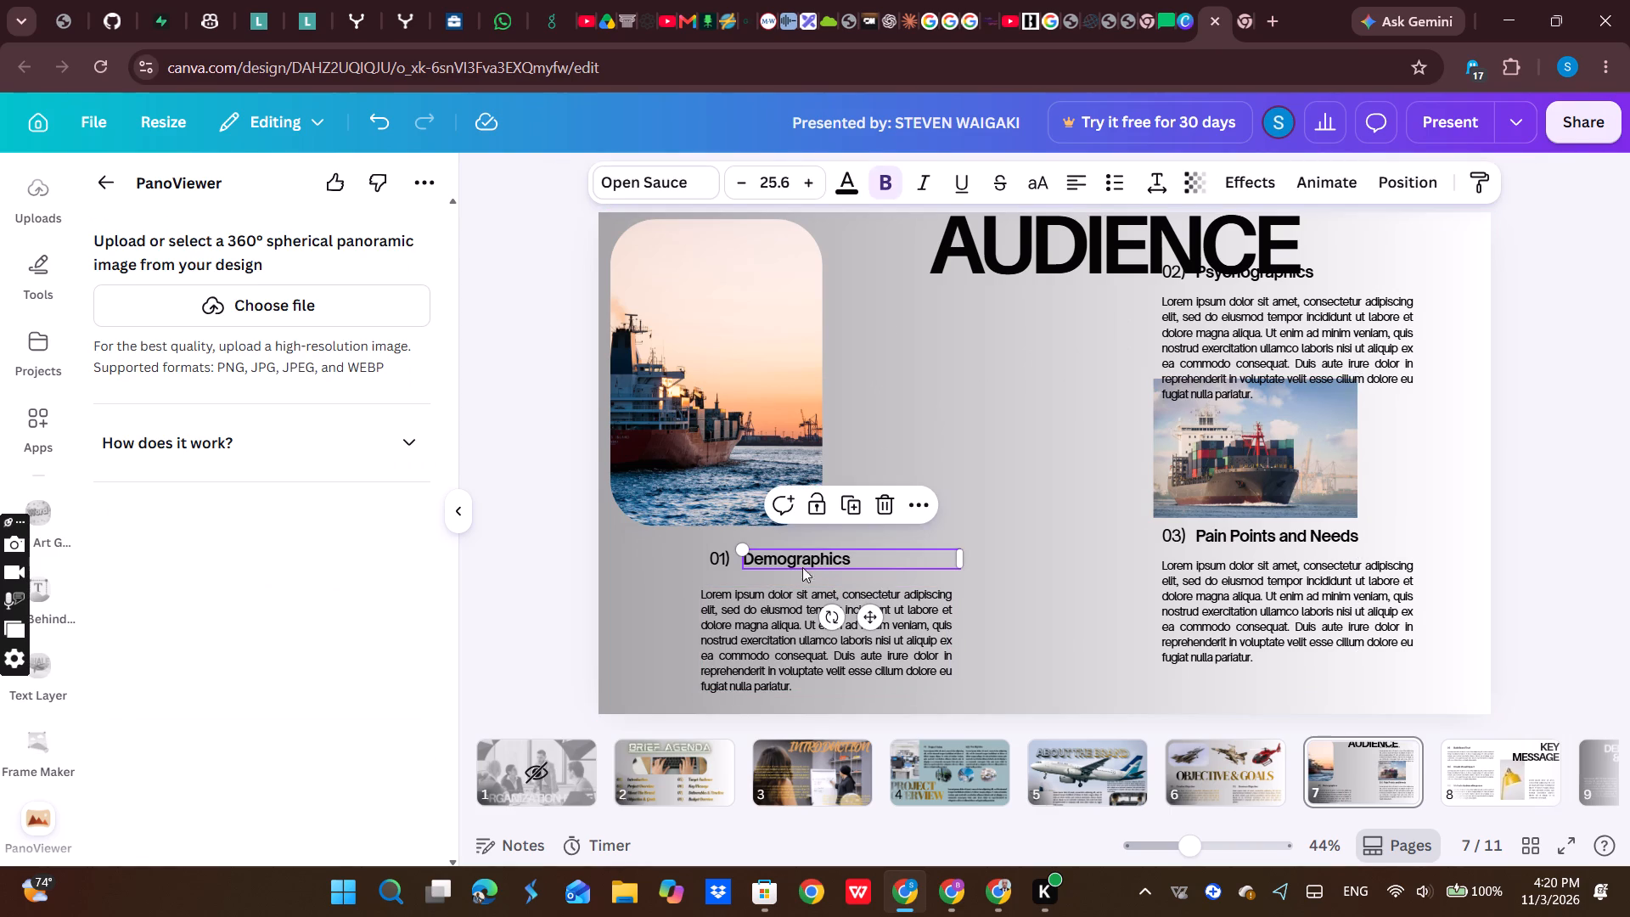
left_click(727, 564, "ctrl")
left_click(750, 633, "ctrl")
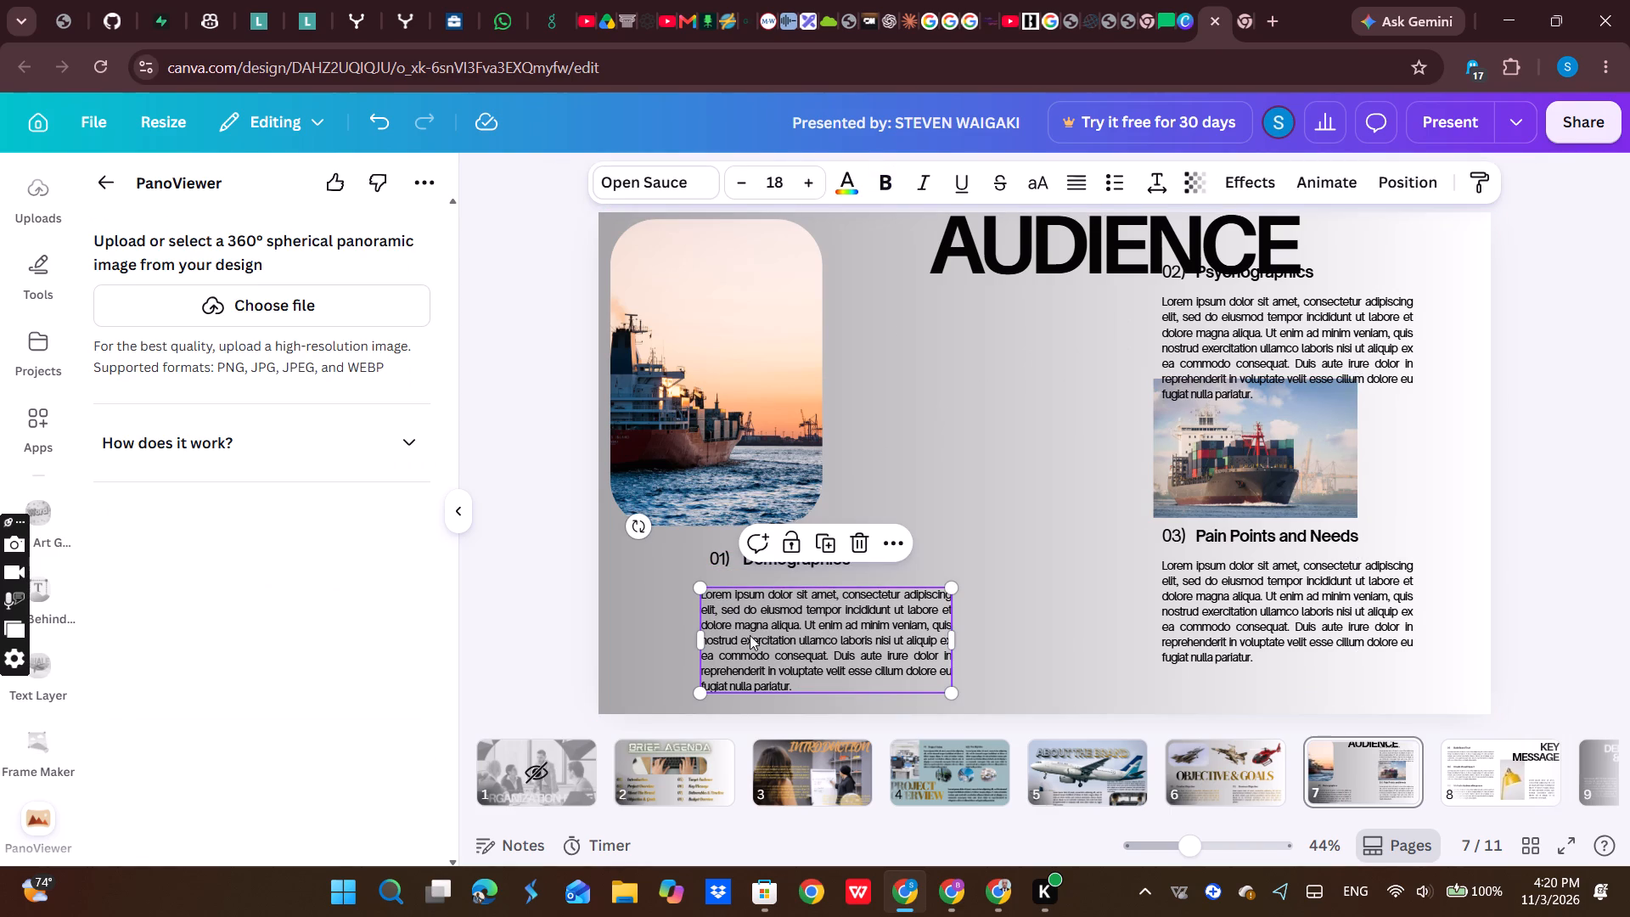
left_click(801, 561, "ctrl")
left_click(798, 567, "ctrl")
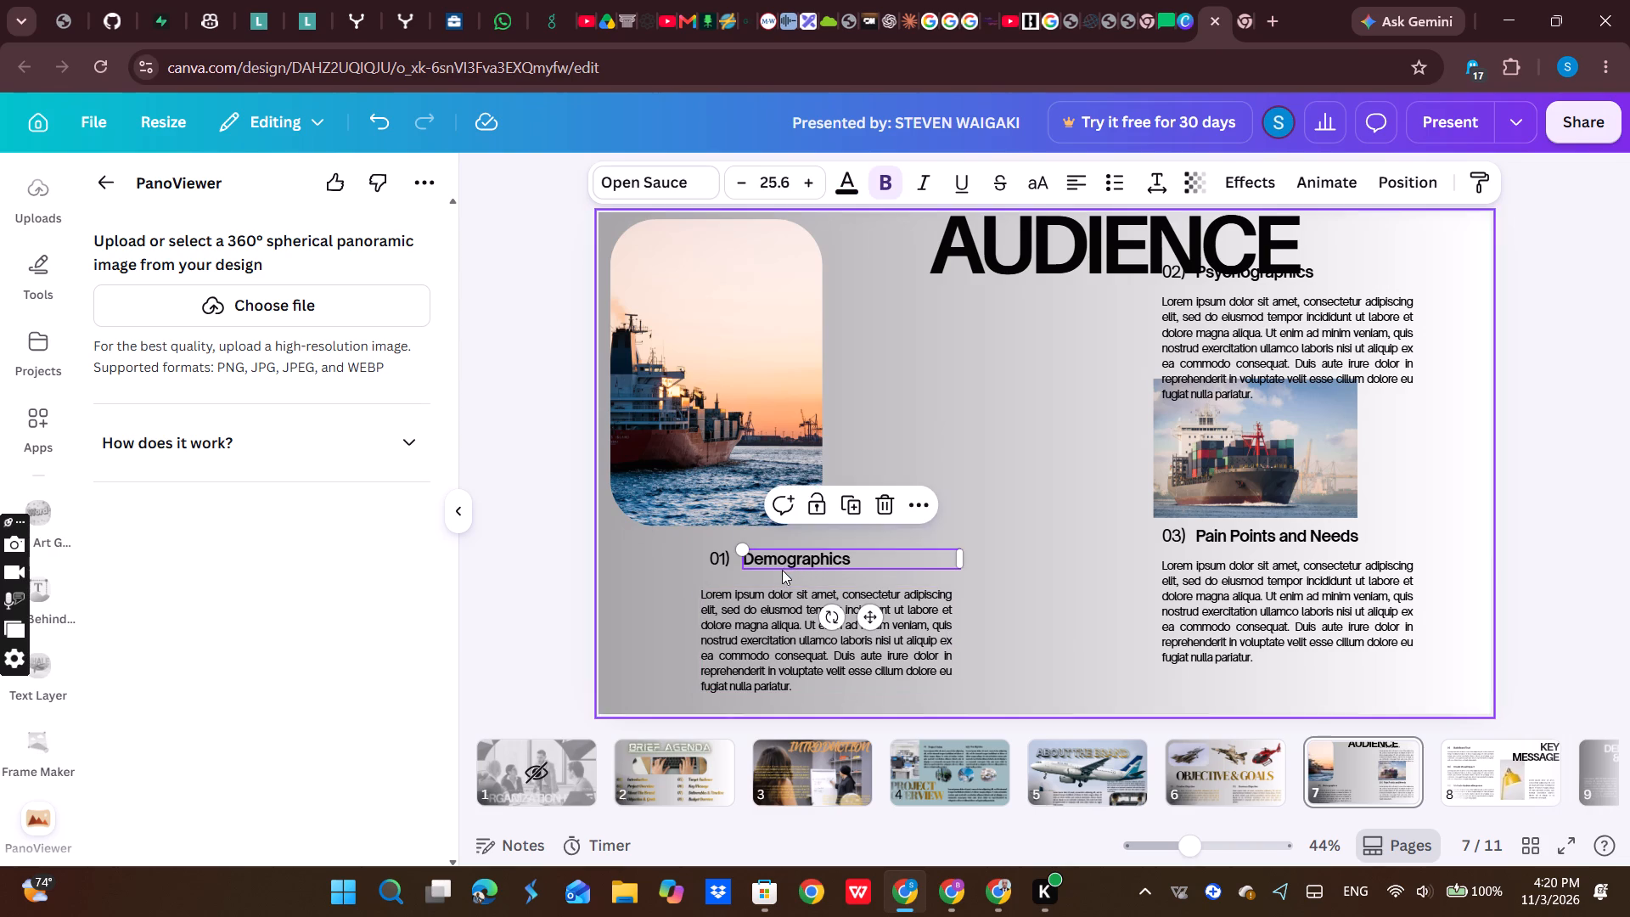
left_click(722, 570, "ctrl")
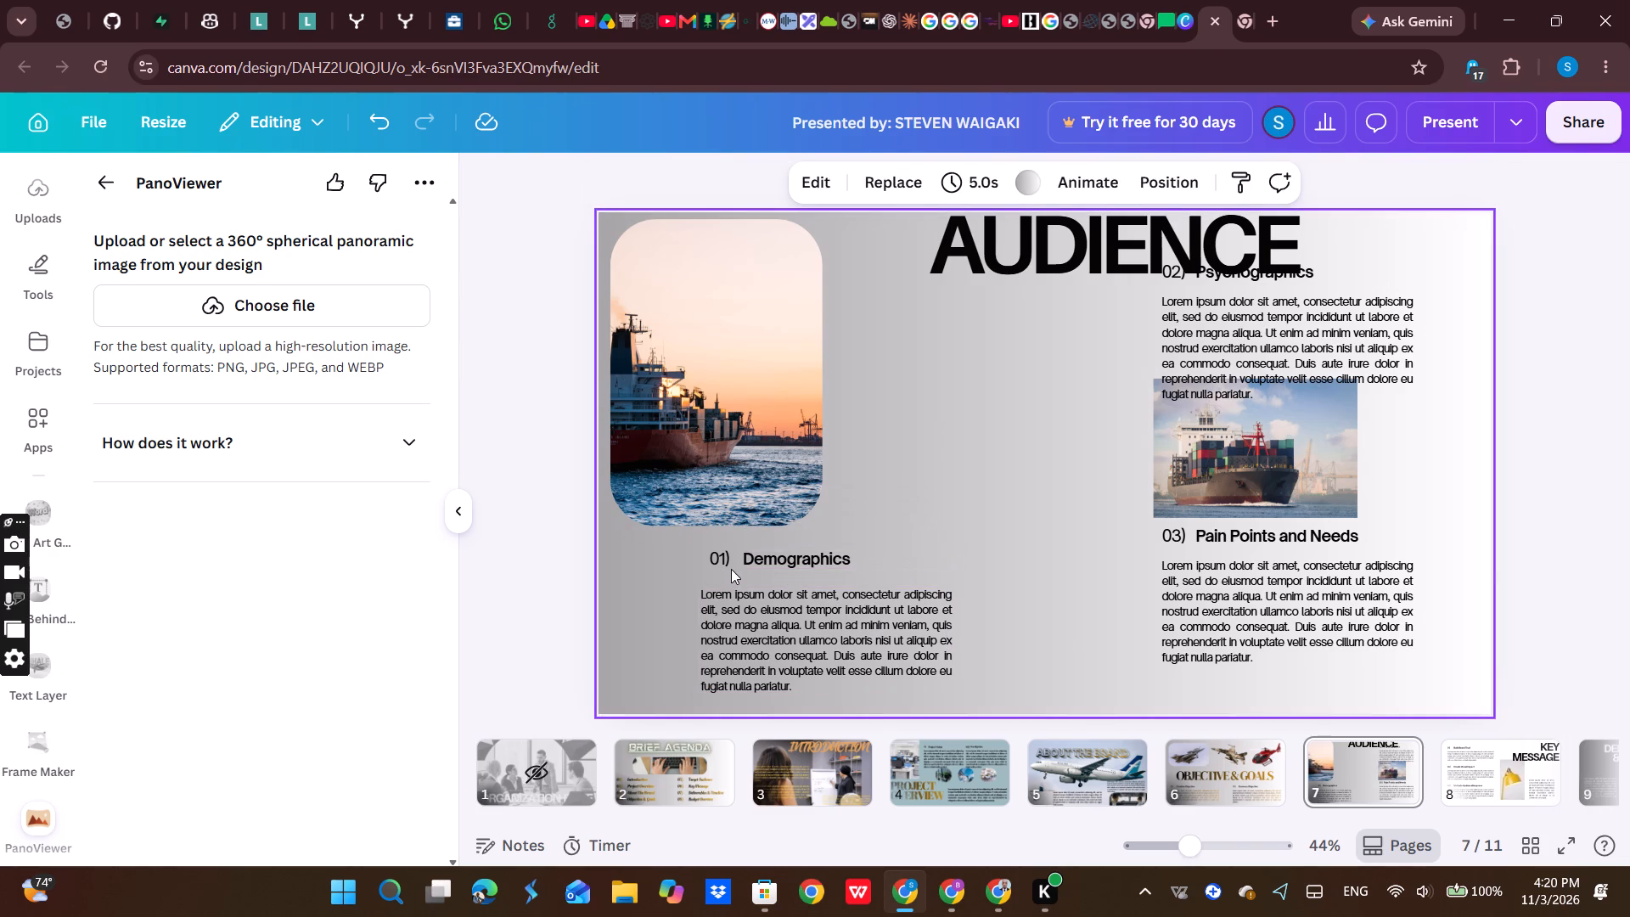
left_click(728, 563, "shift")
left_click(783, 562, "shift")
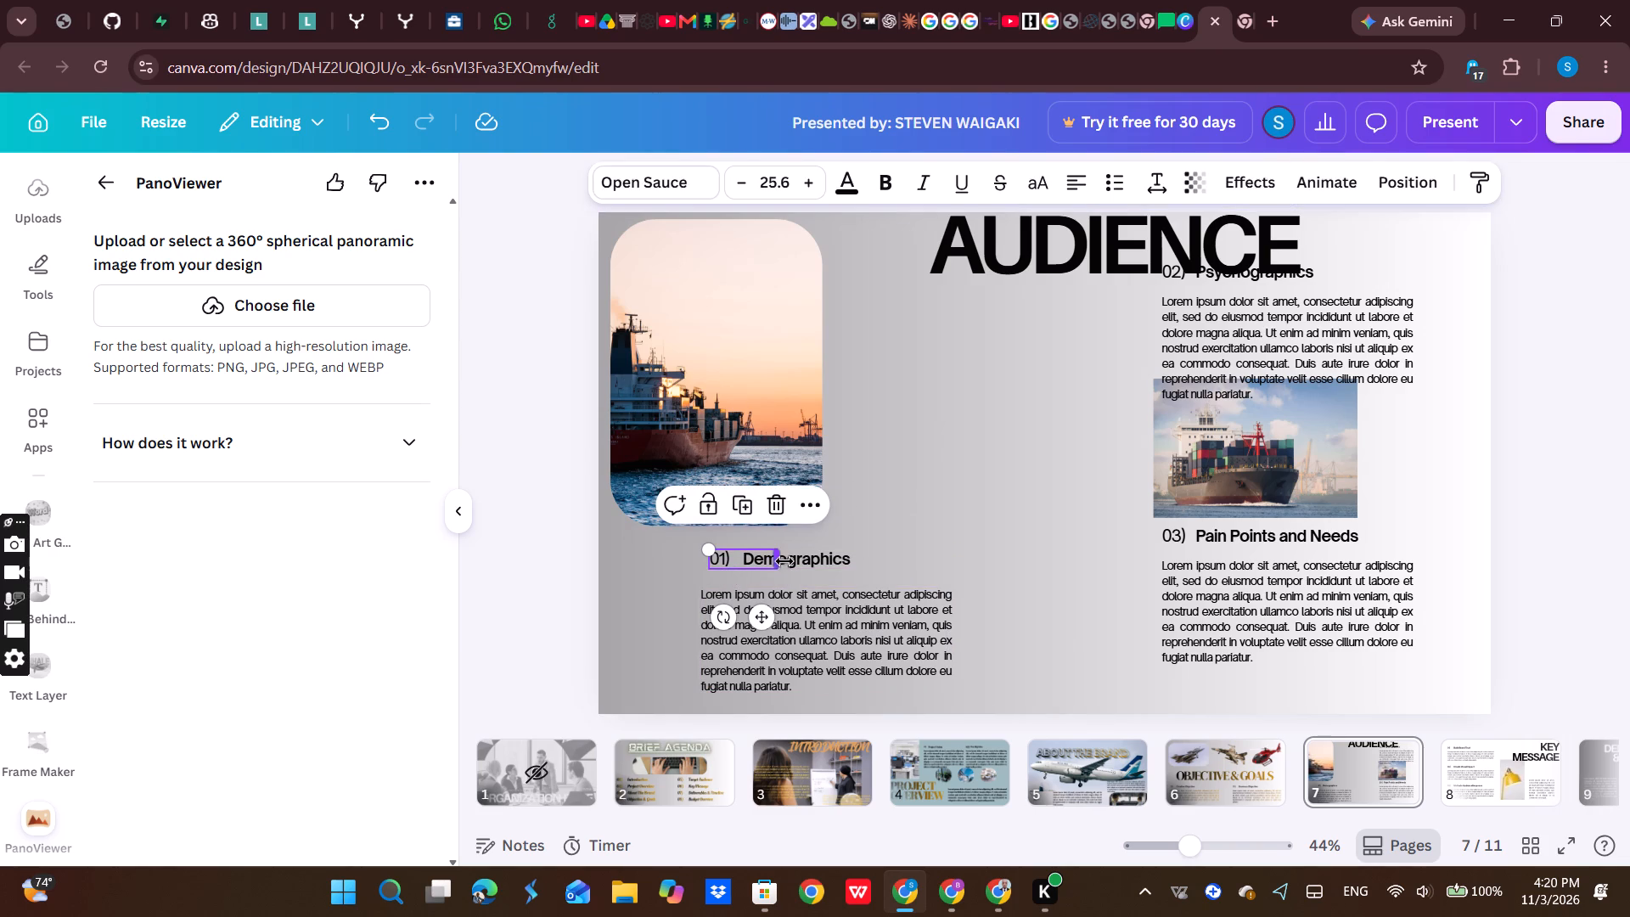
left_click(801, 565, "shift")
left_click(783, 594, "shift")
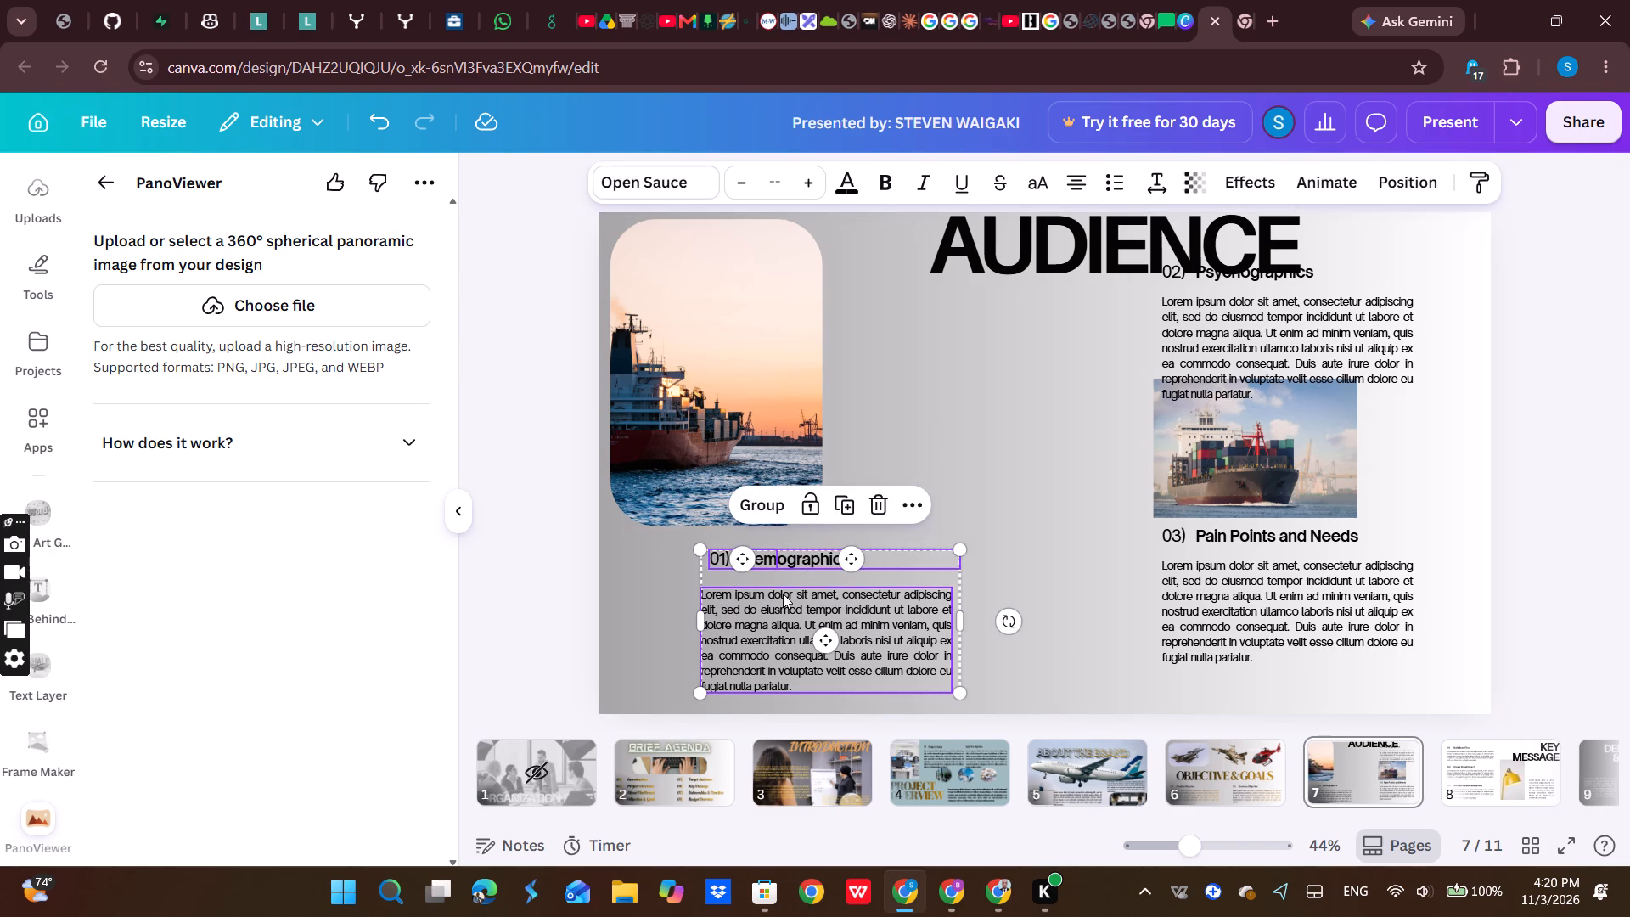
left_click_drag(787, 594, 930, 418)
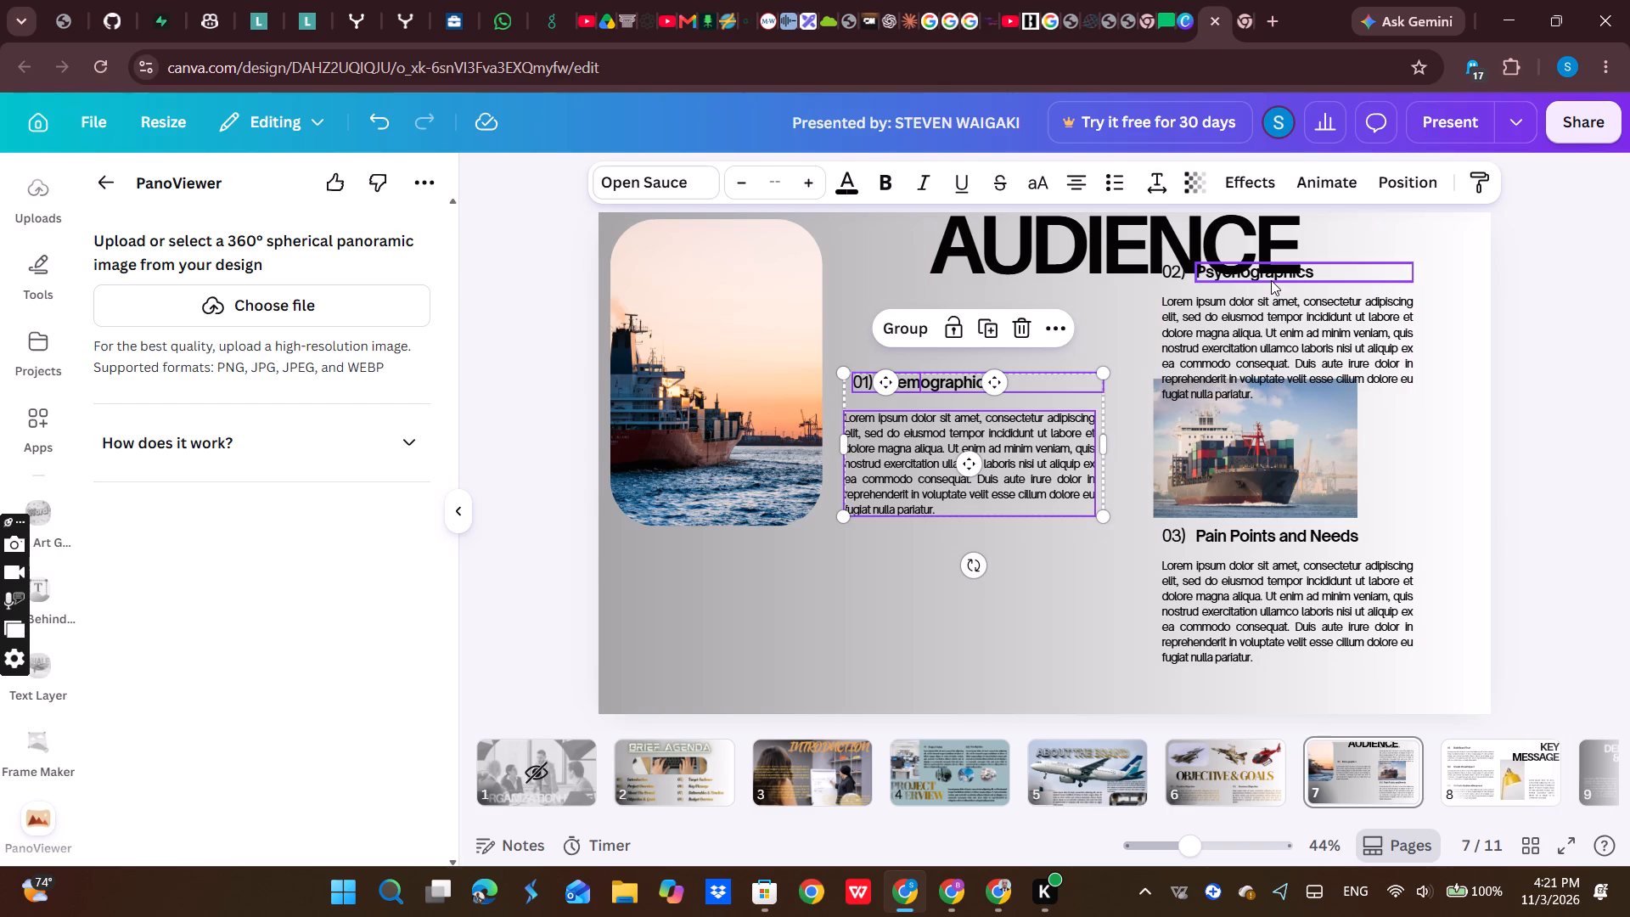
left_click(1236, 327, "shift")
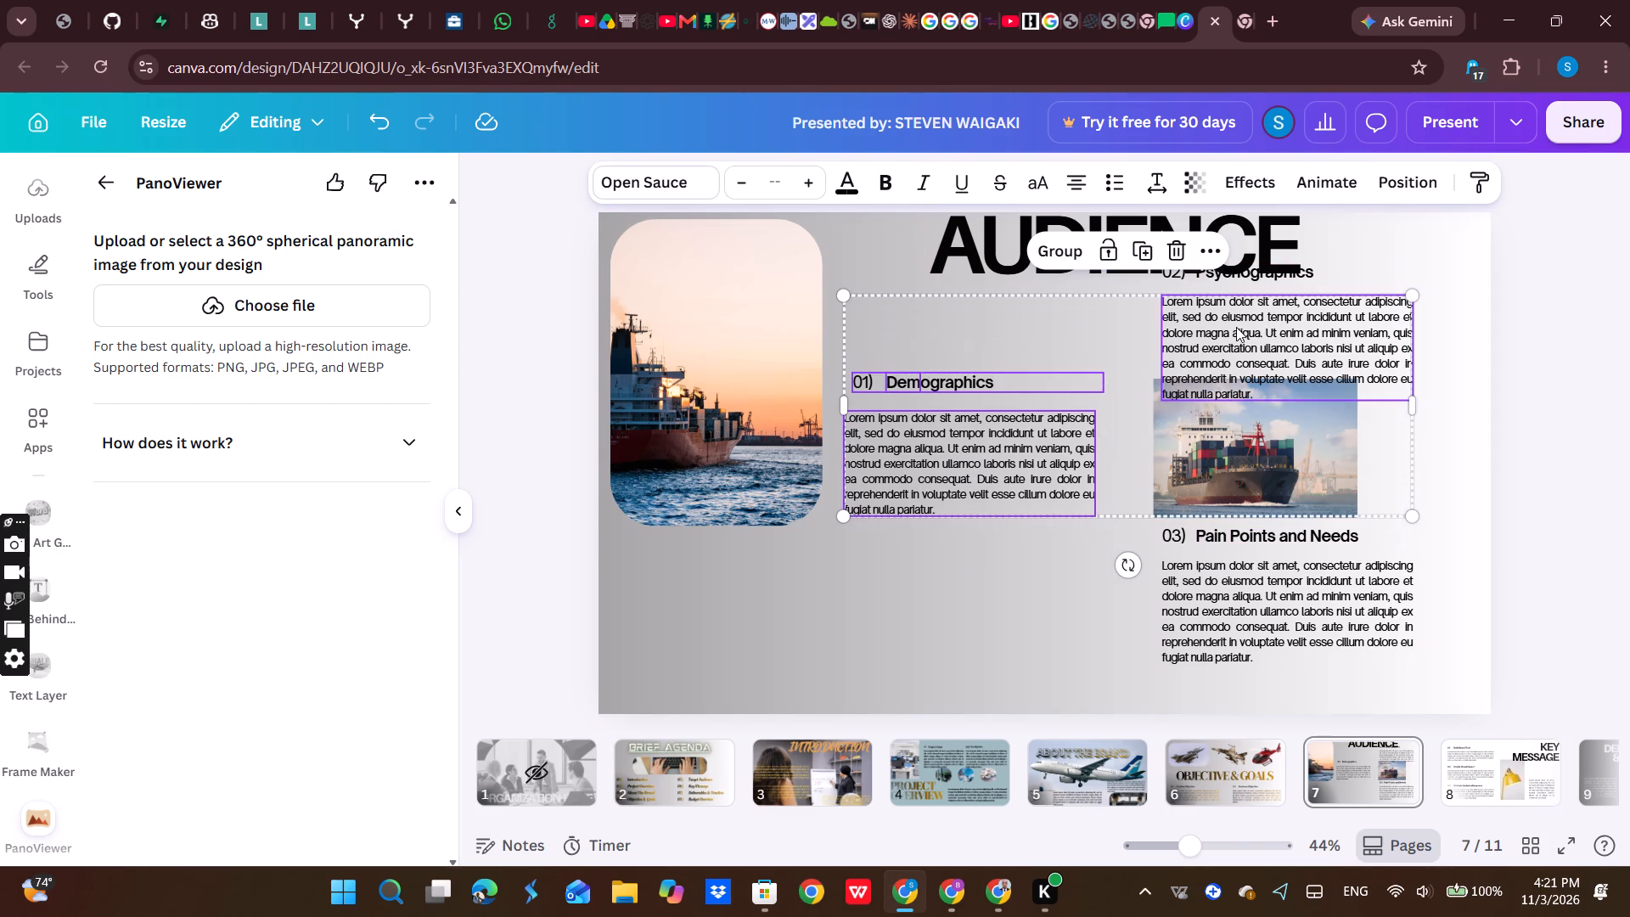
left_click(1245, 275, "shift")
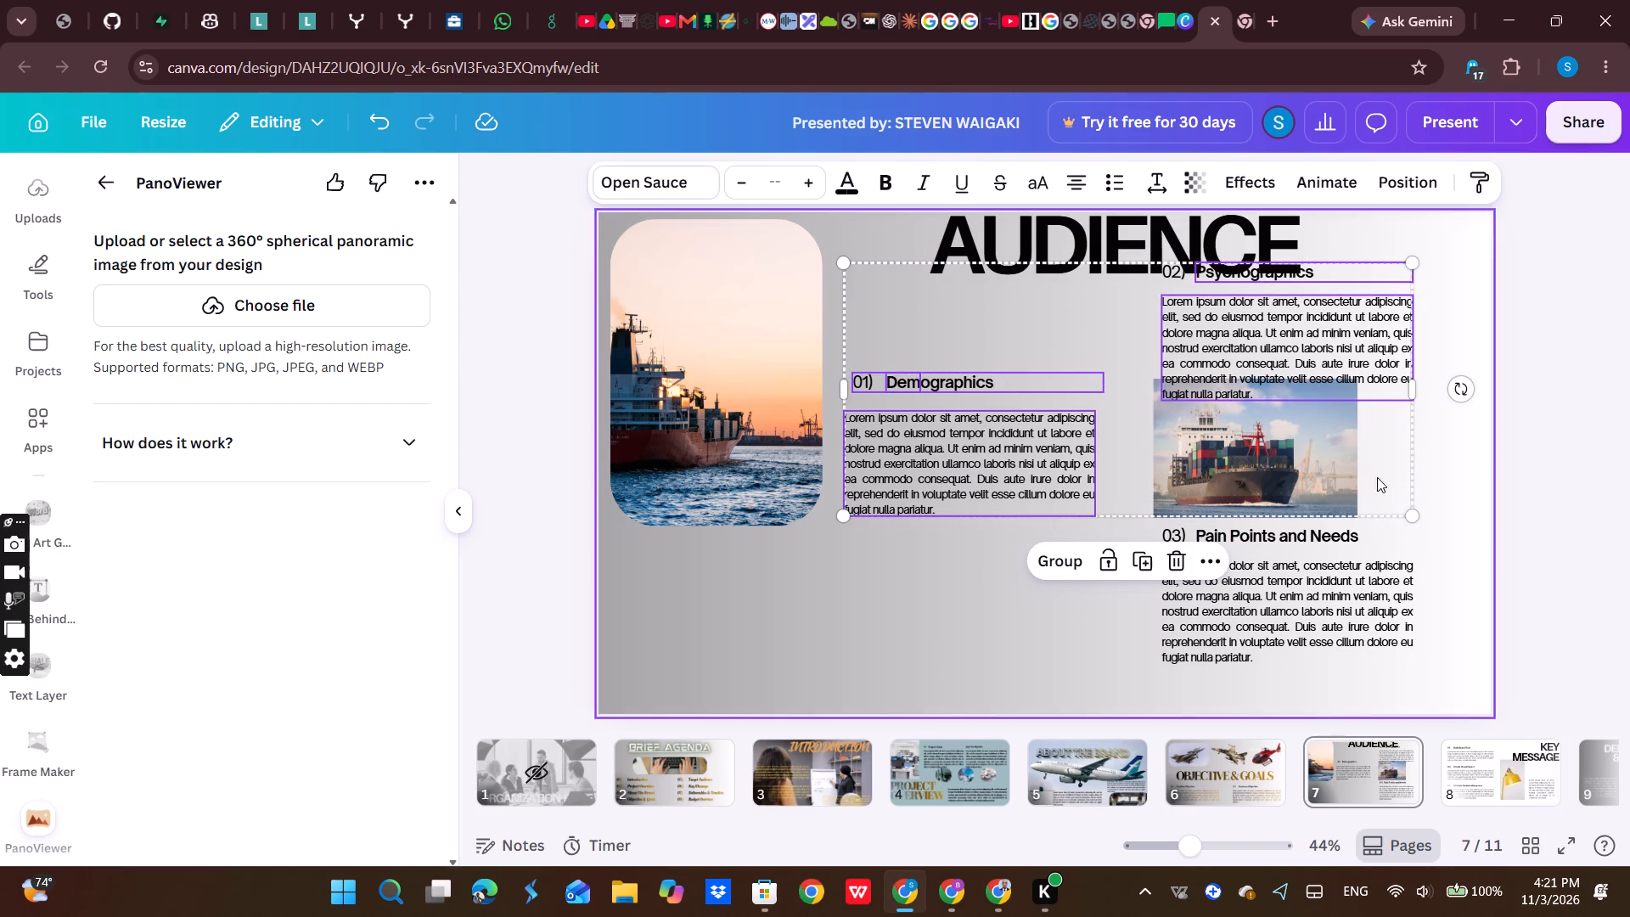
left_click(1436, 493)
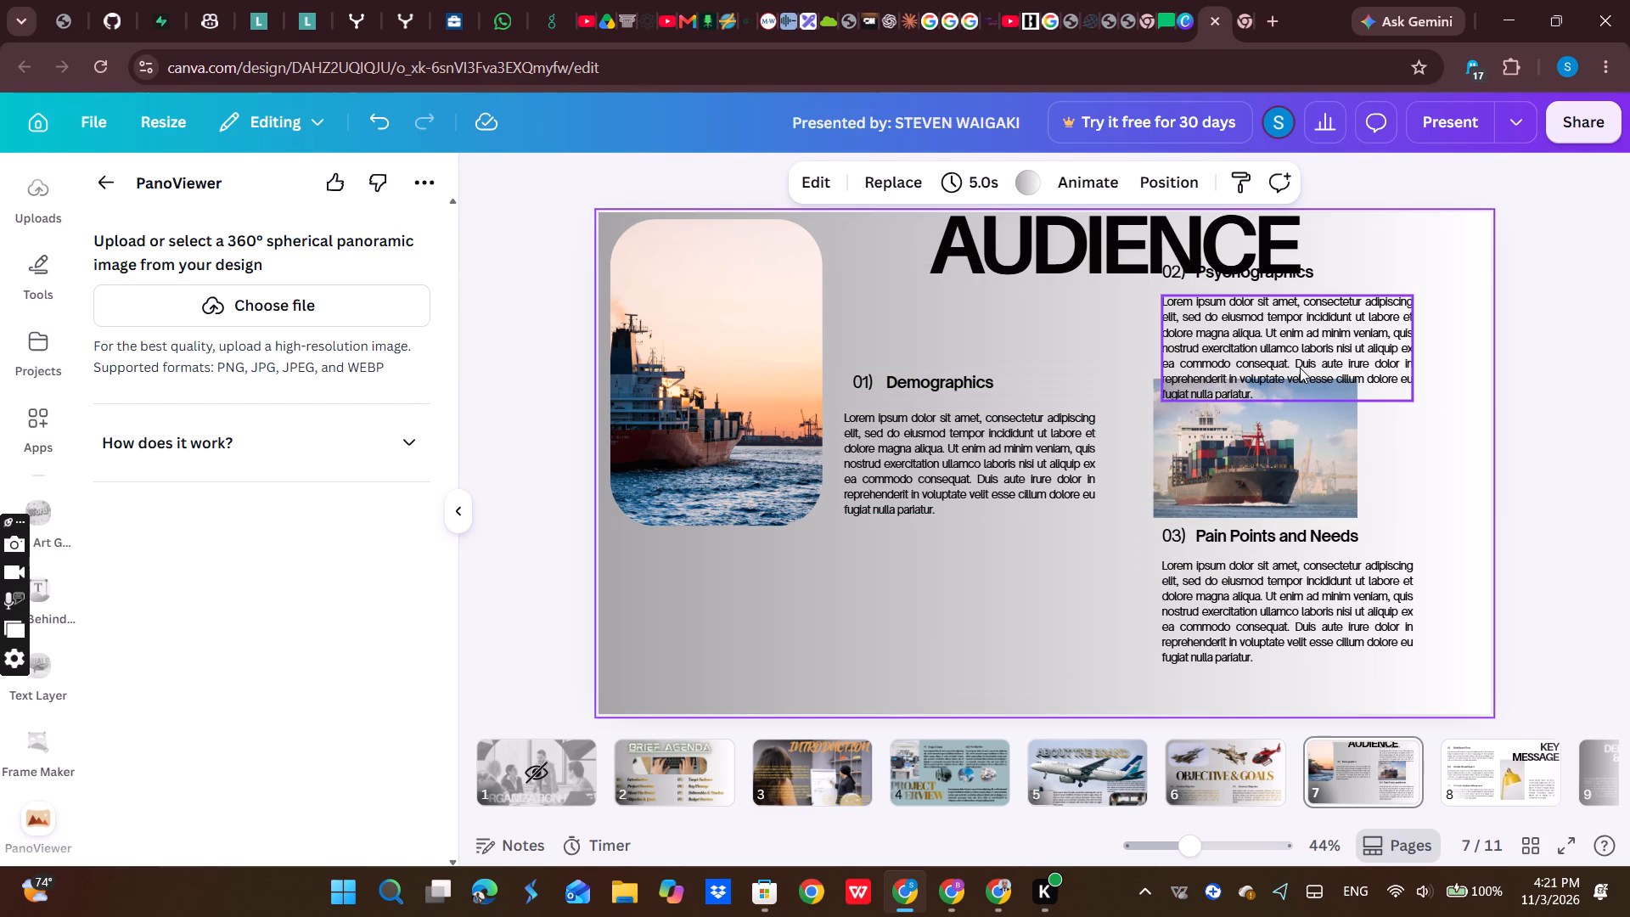
Move the Psychographics paragraph and its 02) number together to the lower-left area of the slide, beneath the rounded ship photo.
left_click(1300, 368, "shift")
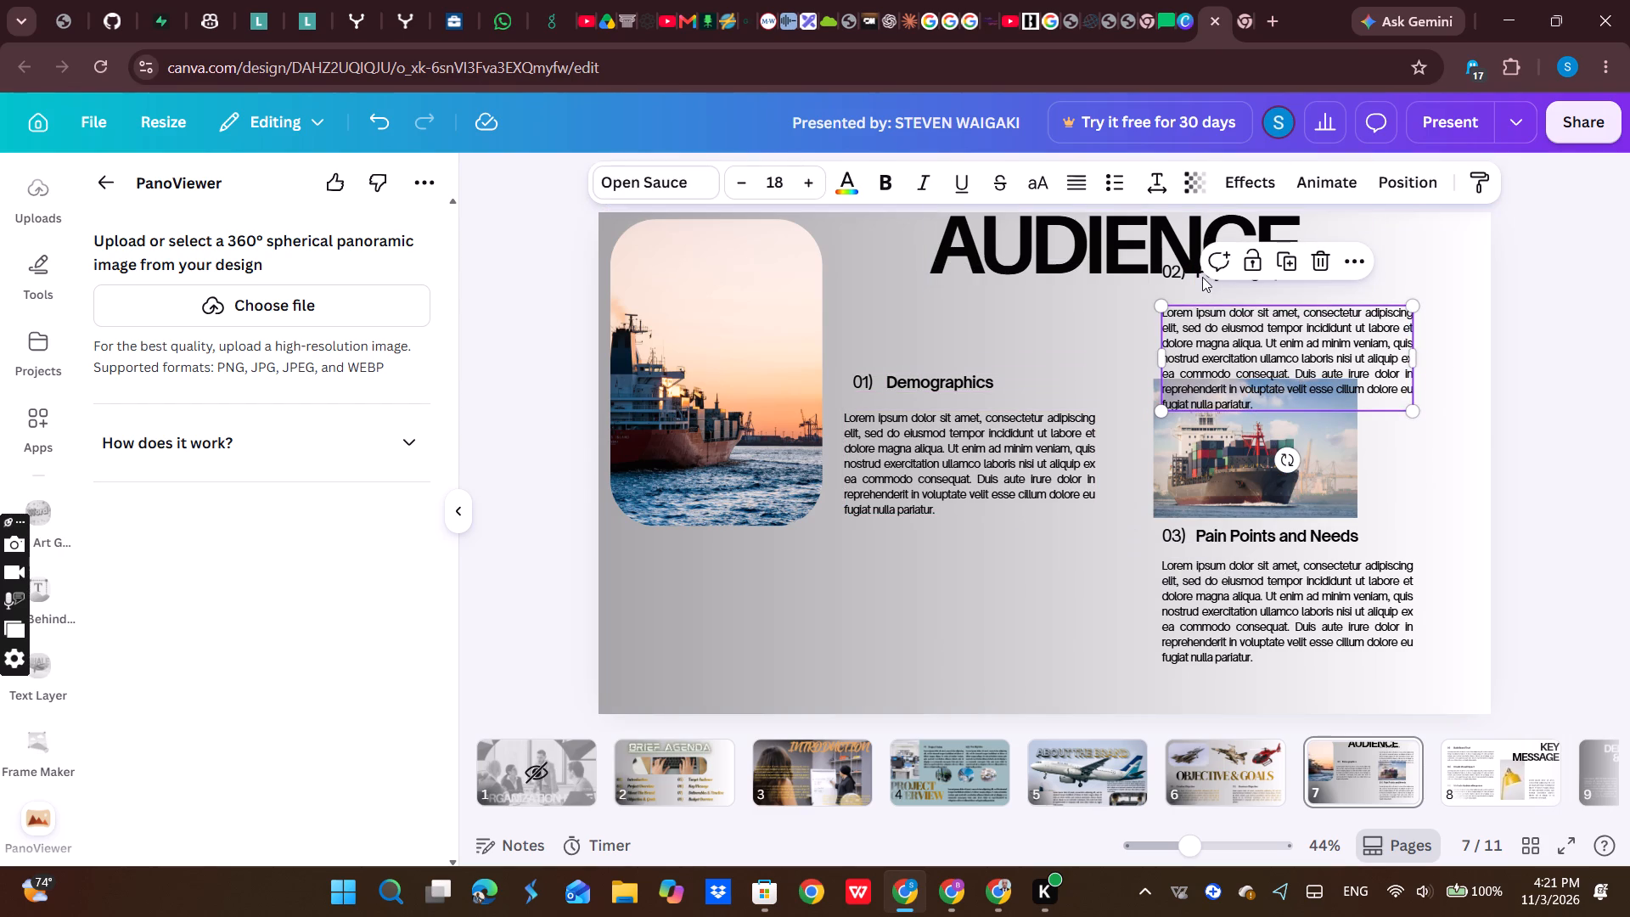
left_click(1199, 275, "shift")
left_click_drag(1228, 329, 1189, 375)
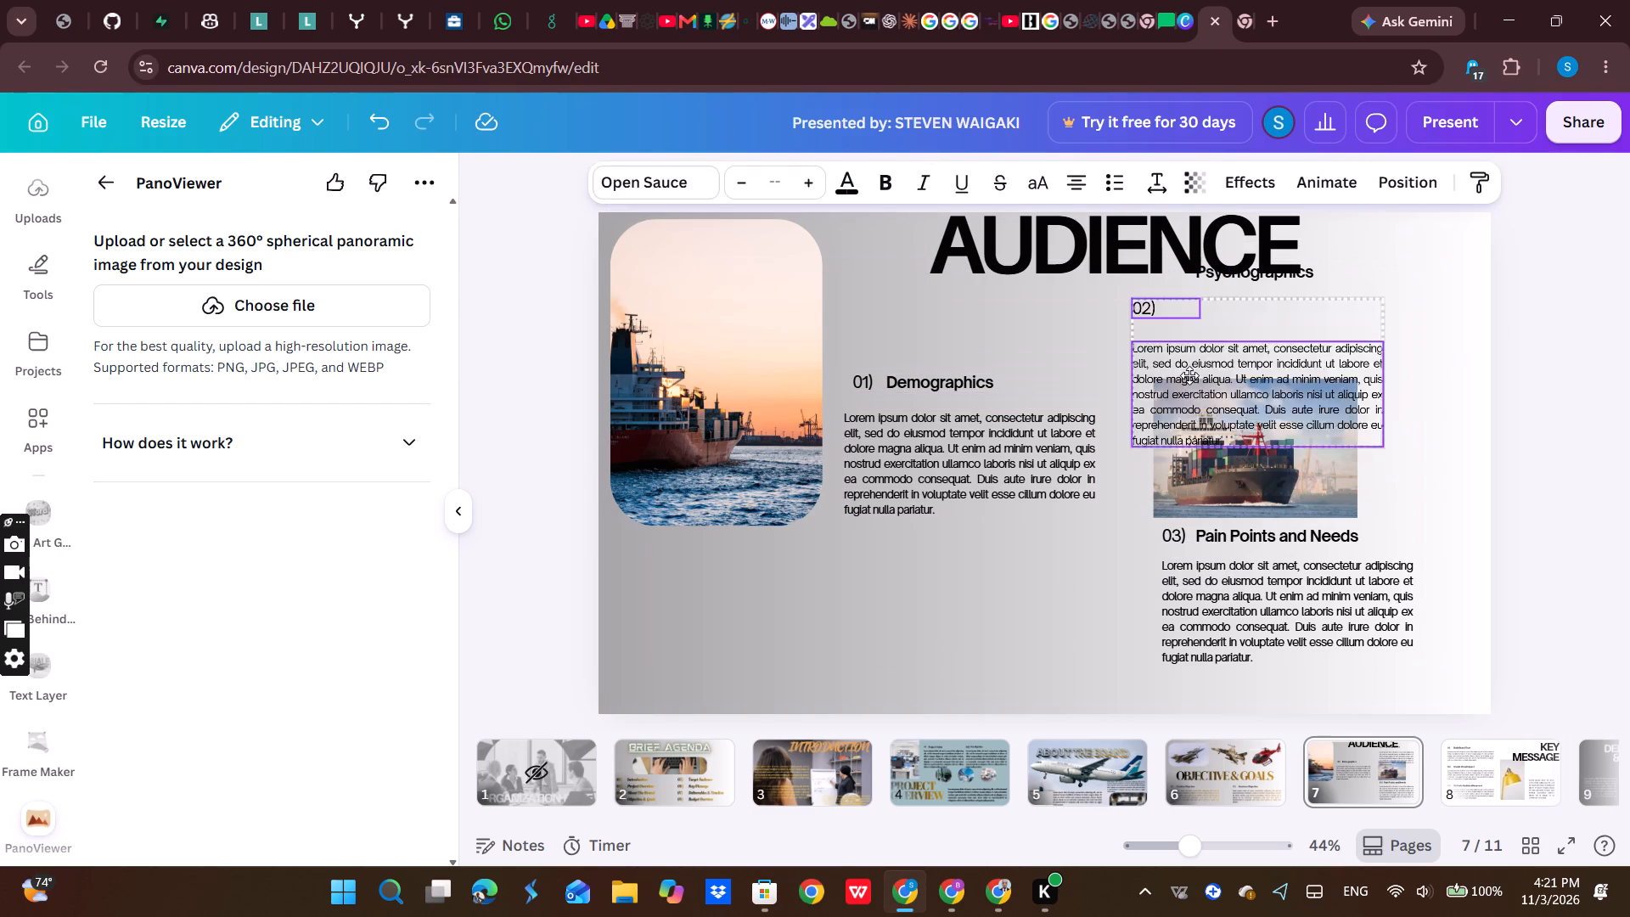
left_click_drag(1189, 375, 730, 618)
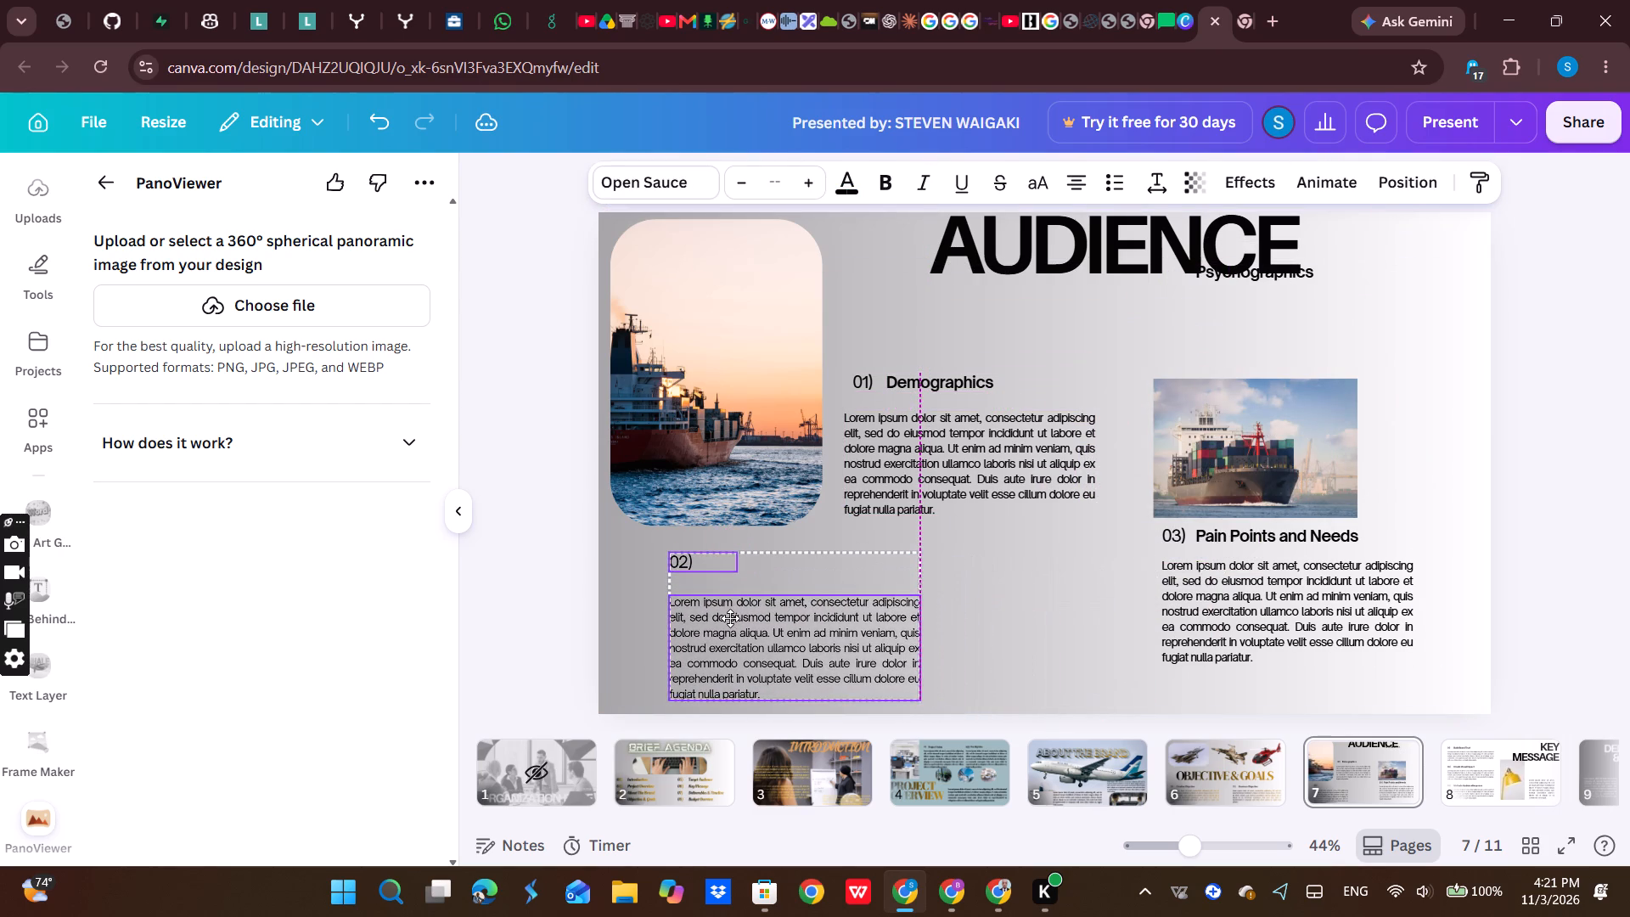
left_click_drag(730, 618, 709, 621)
Enlarge the container ship photo to fill the space above the Pain Points and Needs heading, nearly reaching the slide's right edge.
left_click(1255, 382)
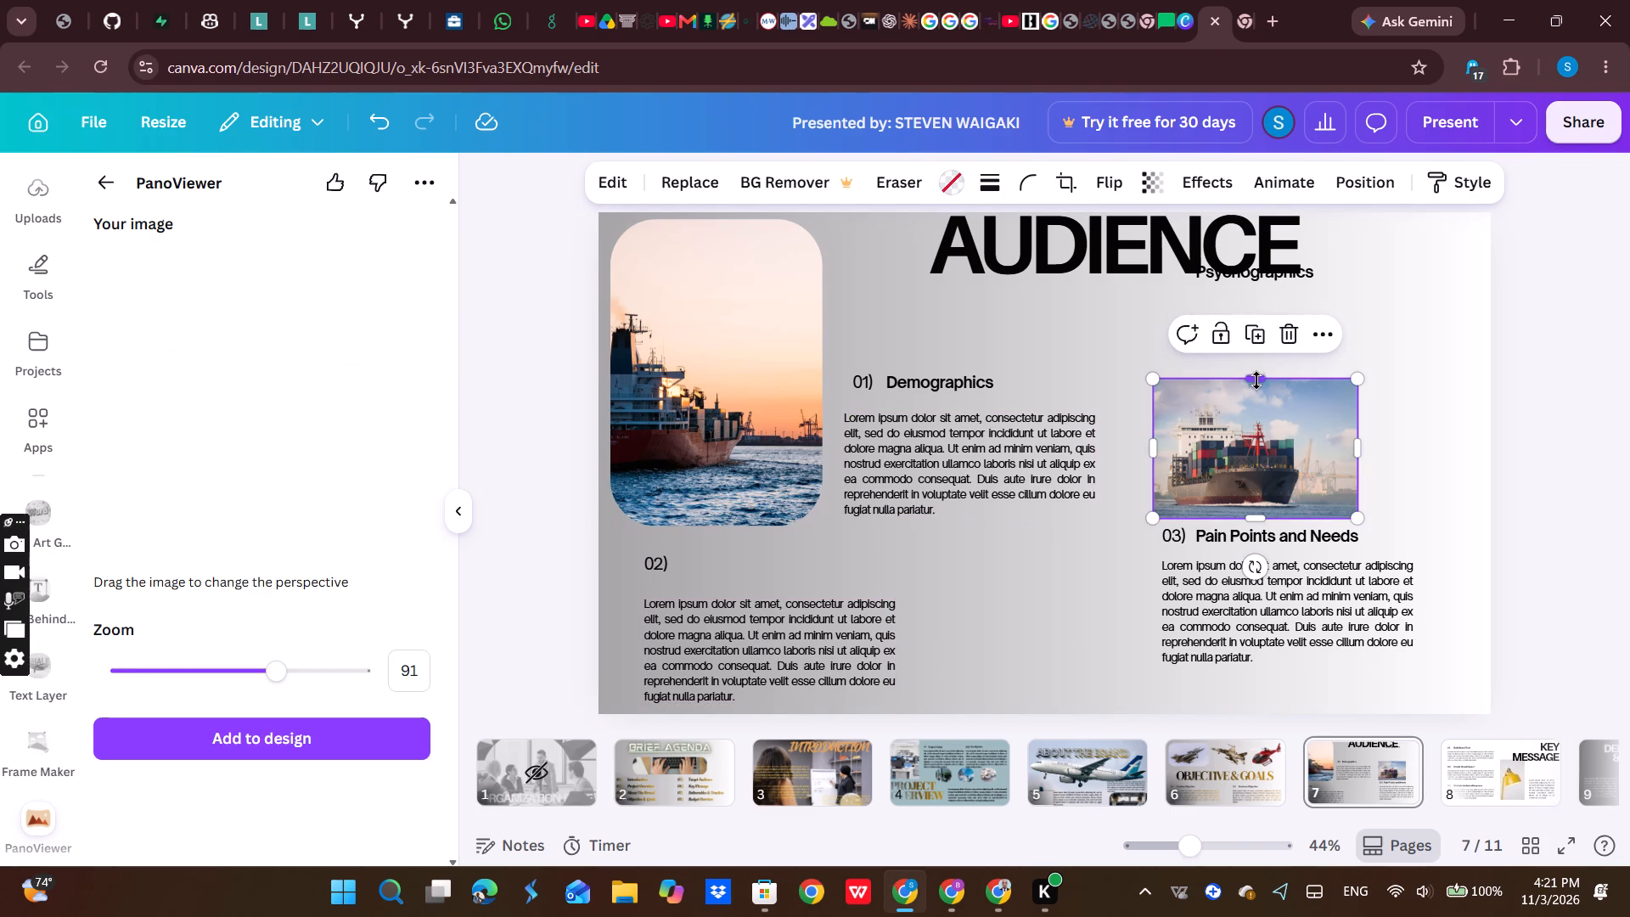
left_click_drag(1149, 384, 1137, 354)
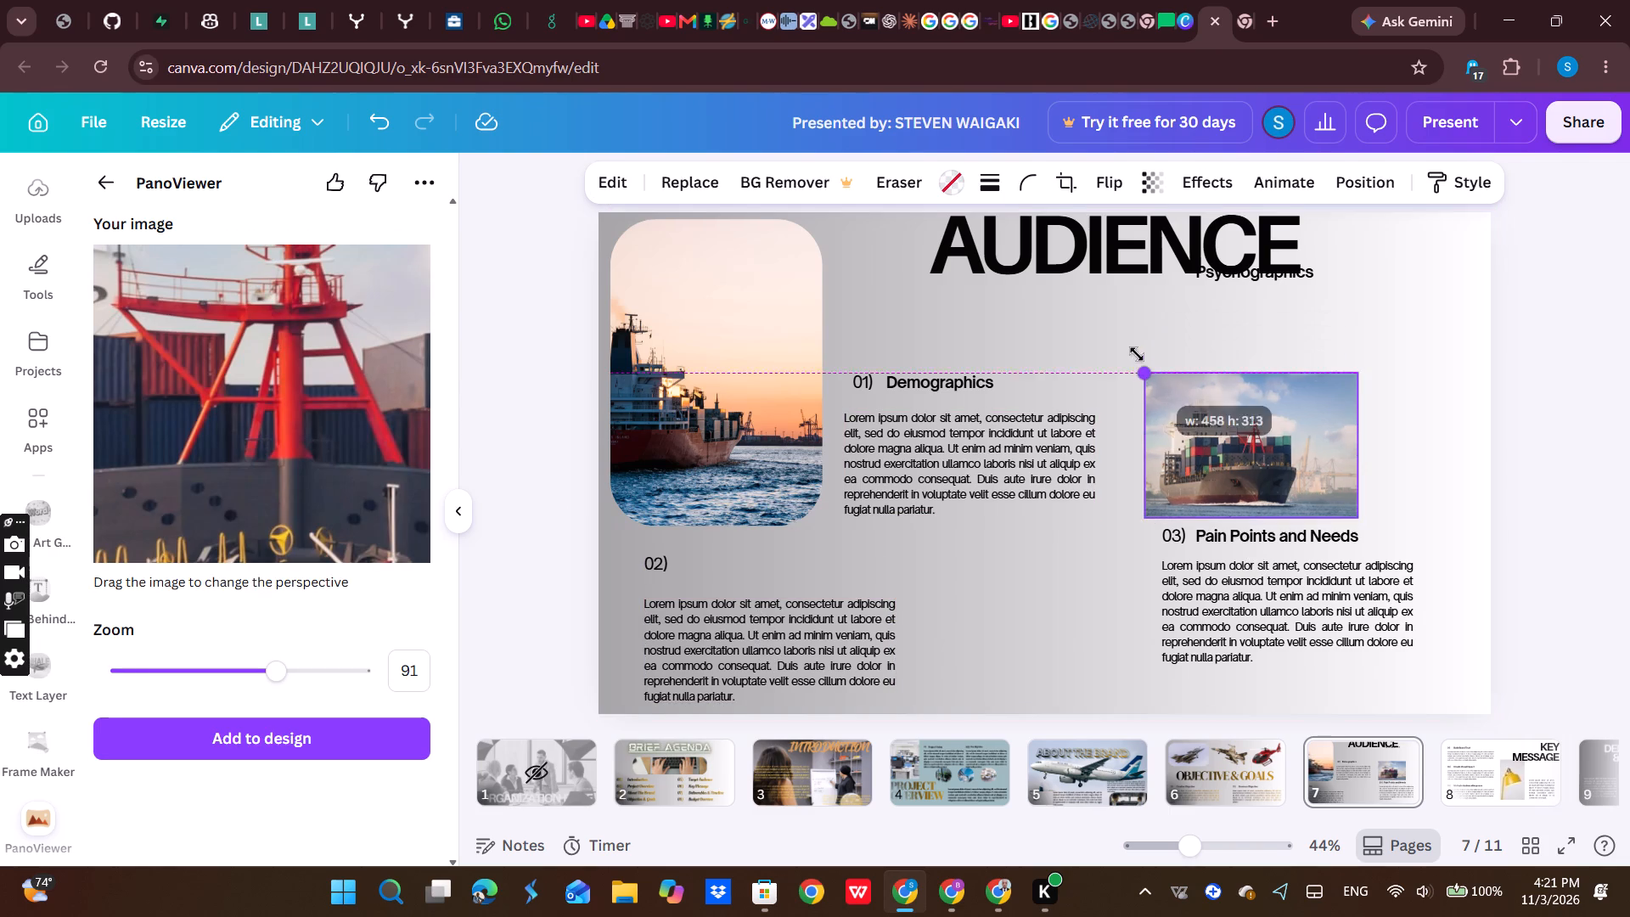
left_click_drag(1137, 354, 1128, 323)
left_click_drag(1357, 434, 1394, 423)
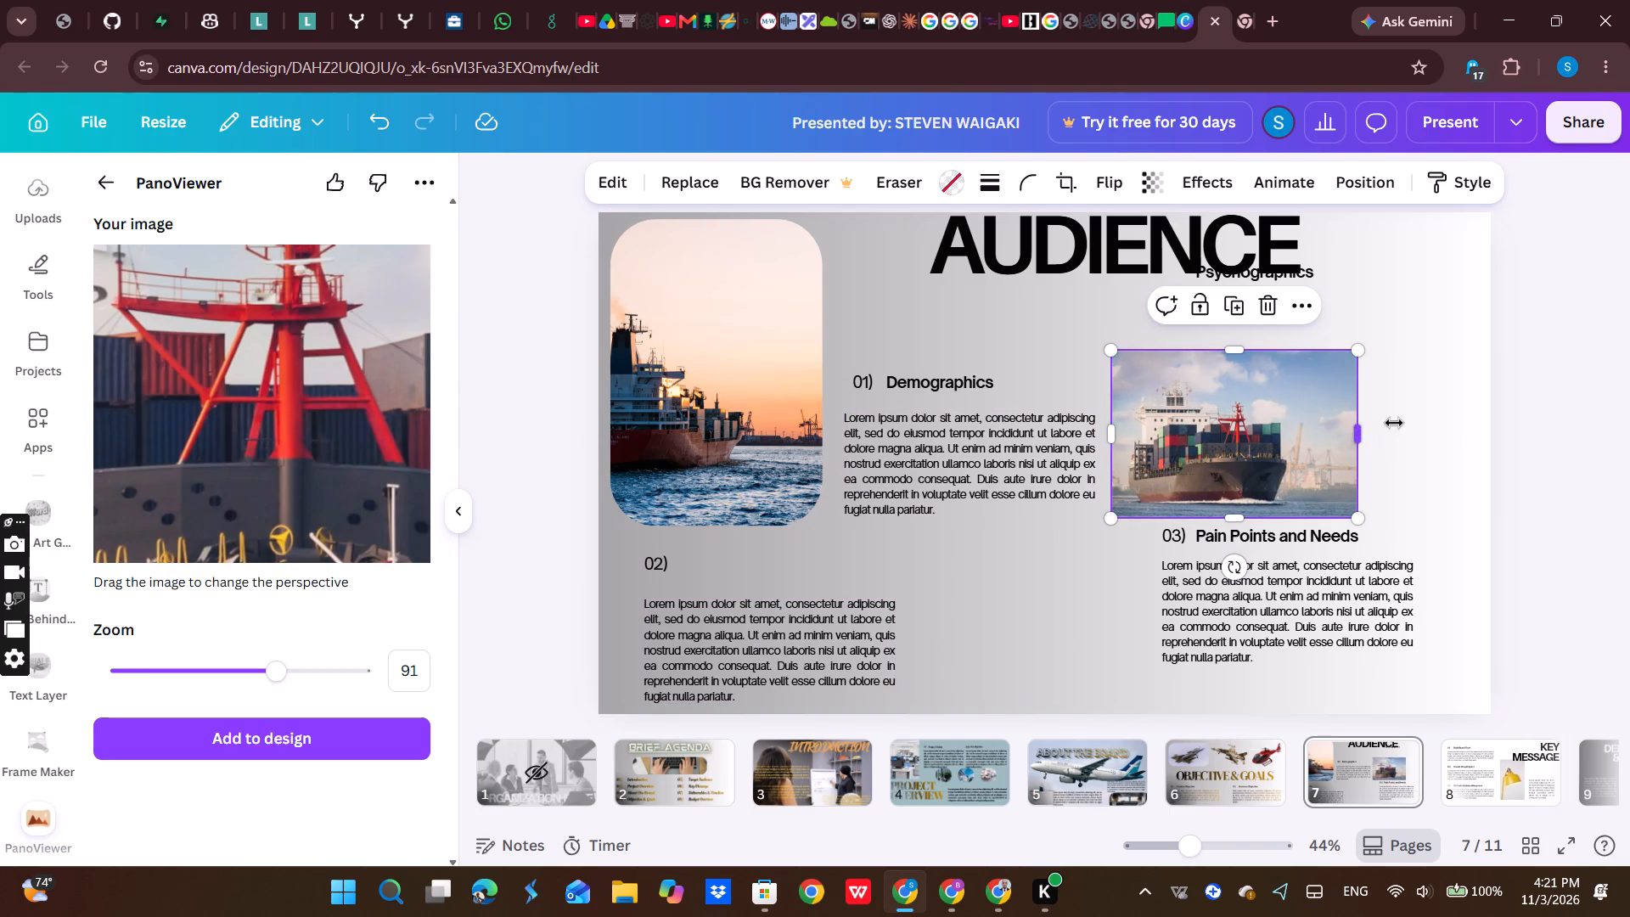
left_click_drag(1394, 423, 1467, 417)
left_click_drag(1289, 349, 1289, 307)
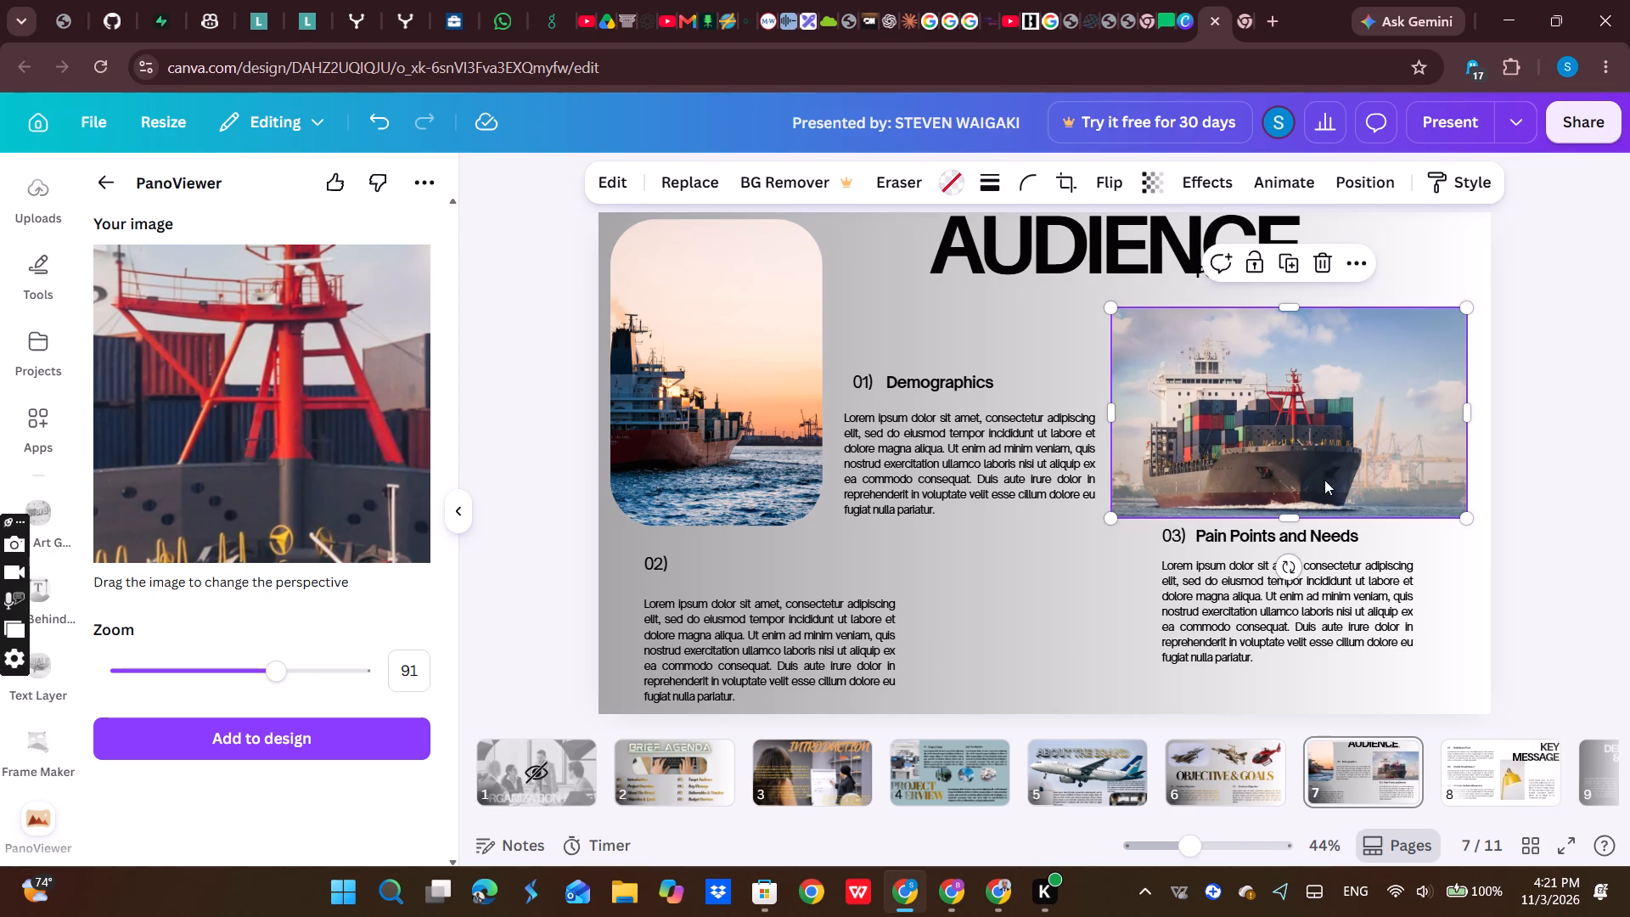
left_click_drag(1327, 468, 1341, 461)
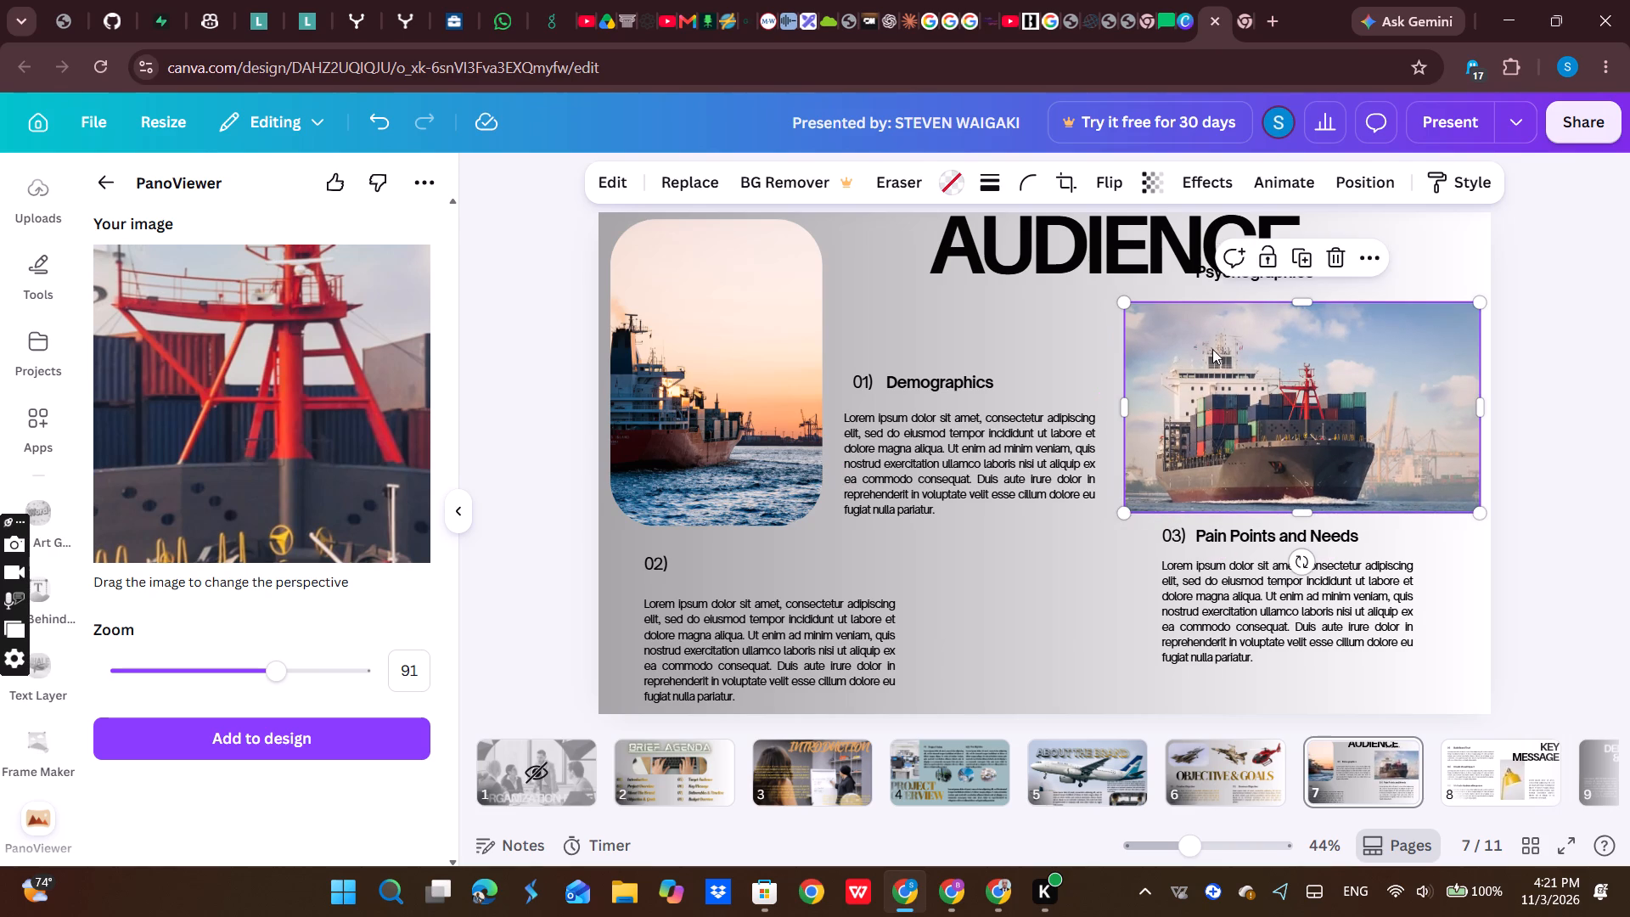
Set the container ship photo's corner rounding to 100.
left_click(1026, 183)
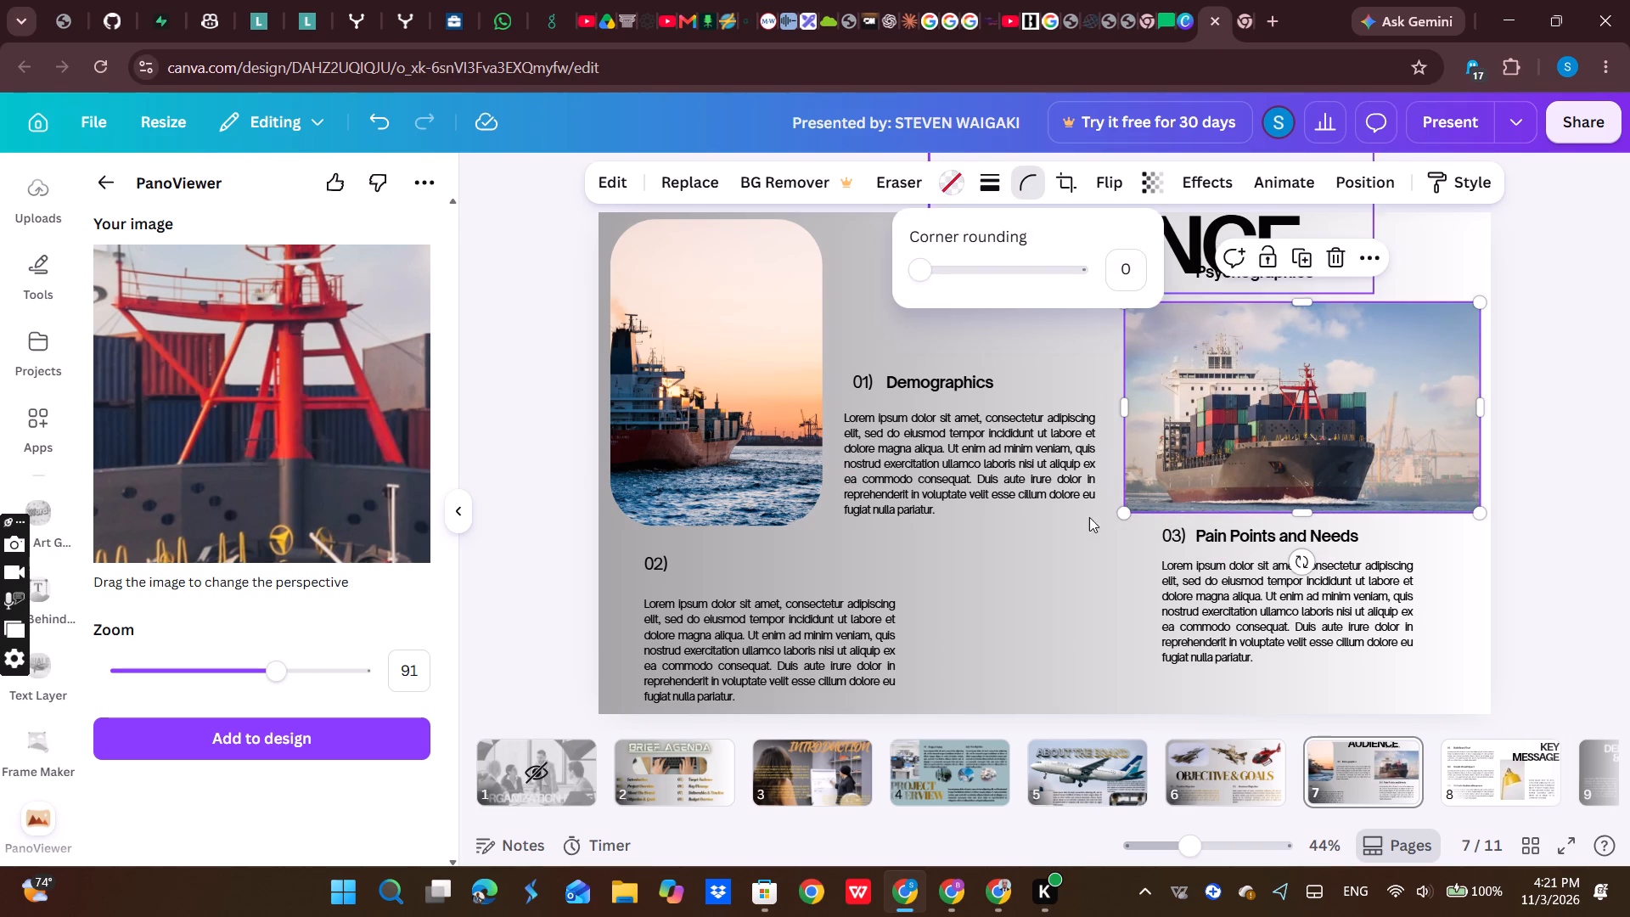
left_click_drag(991, 269, 1123, 267)
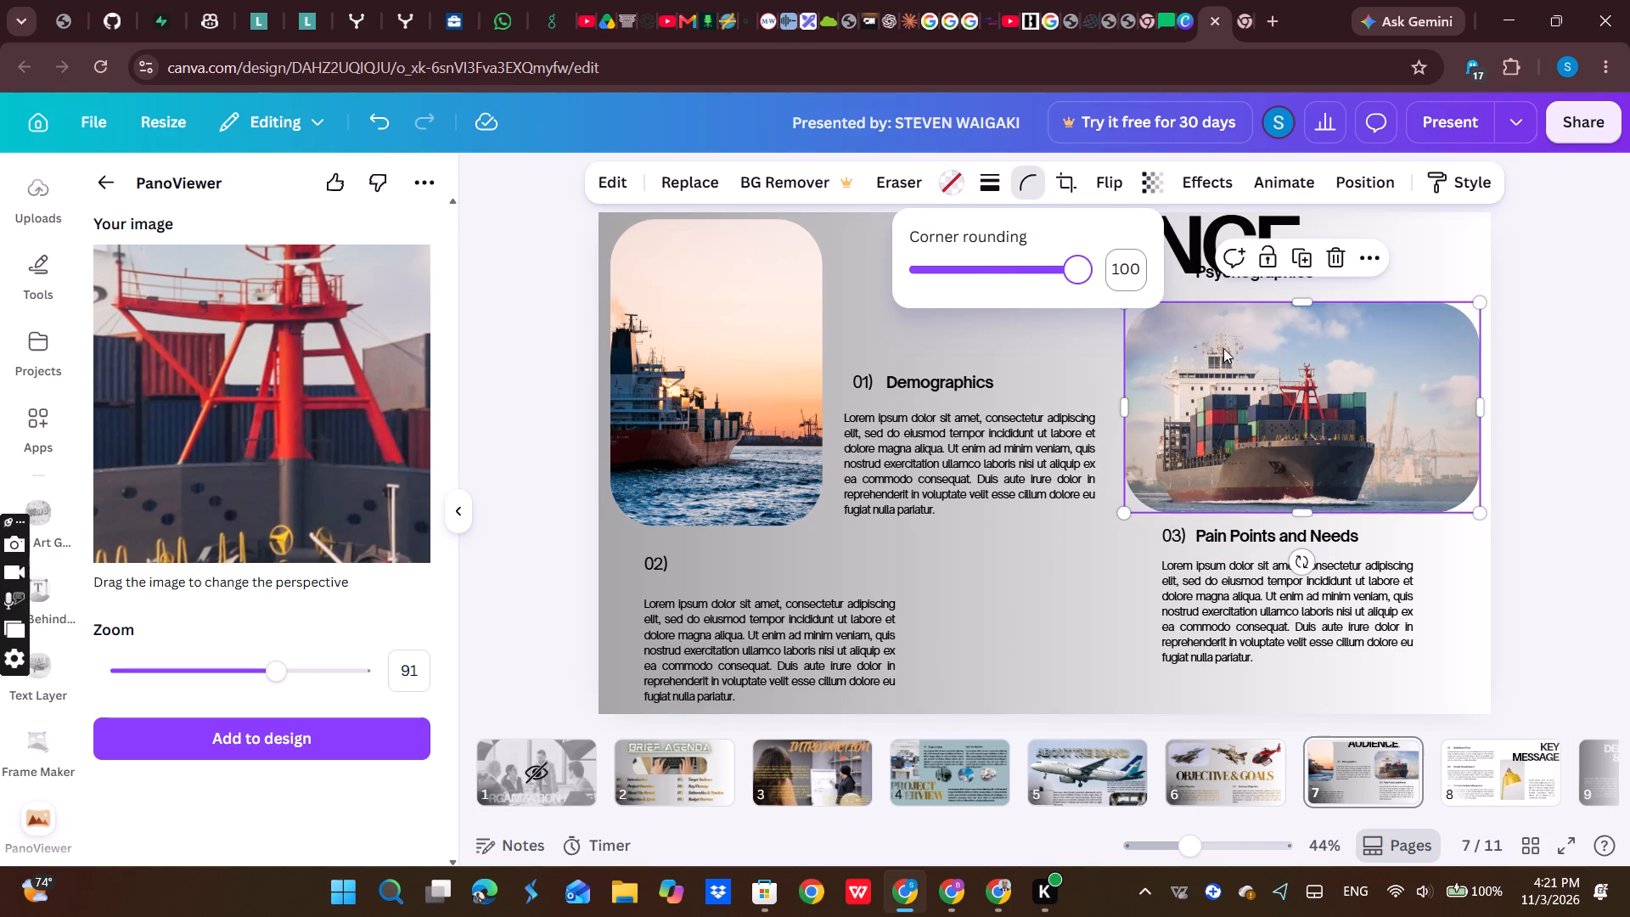
left_click(1076, 600)
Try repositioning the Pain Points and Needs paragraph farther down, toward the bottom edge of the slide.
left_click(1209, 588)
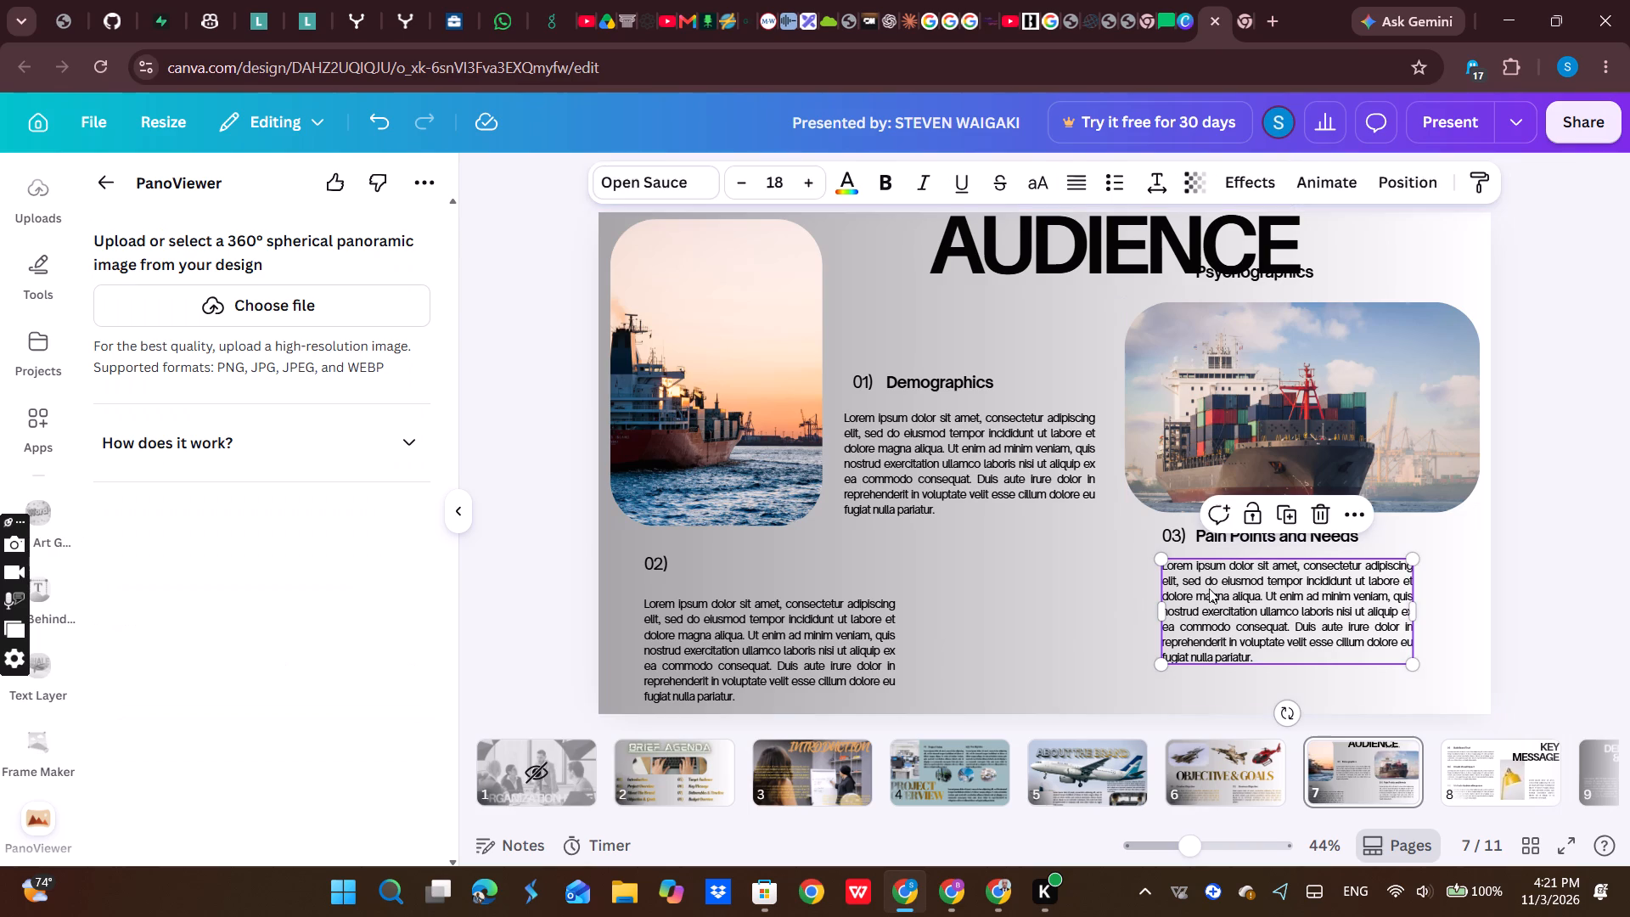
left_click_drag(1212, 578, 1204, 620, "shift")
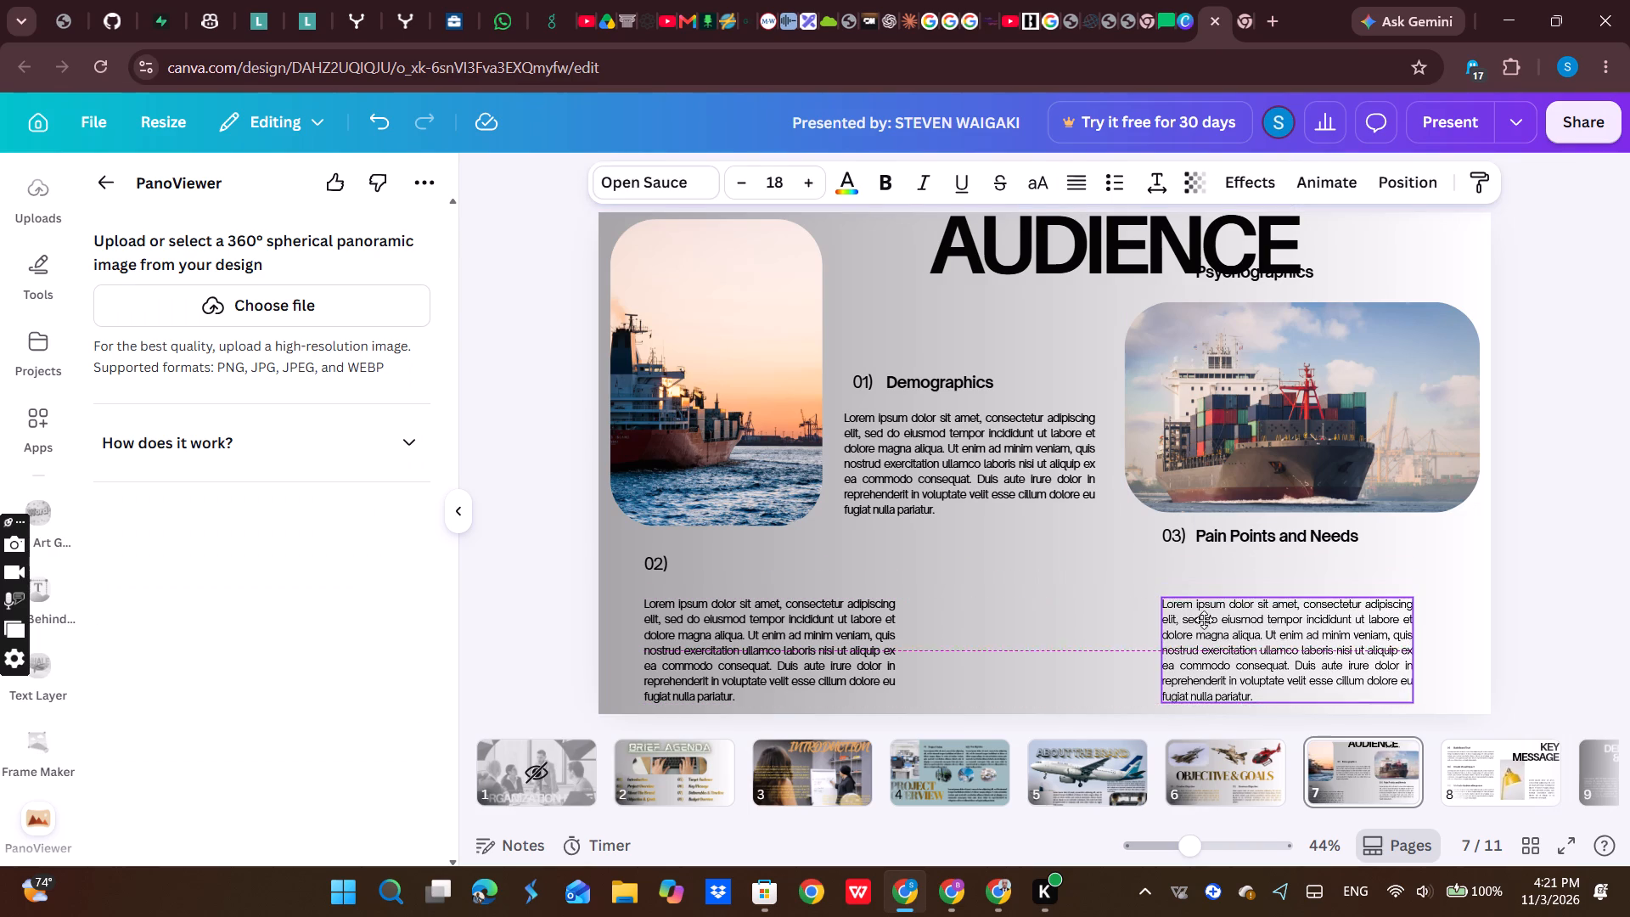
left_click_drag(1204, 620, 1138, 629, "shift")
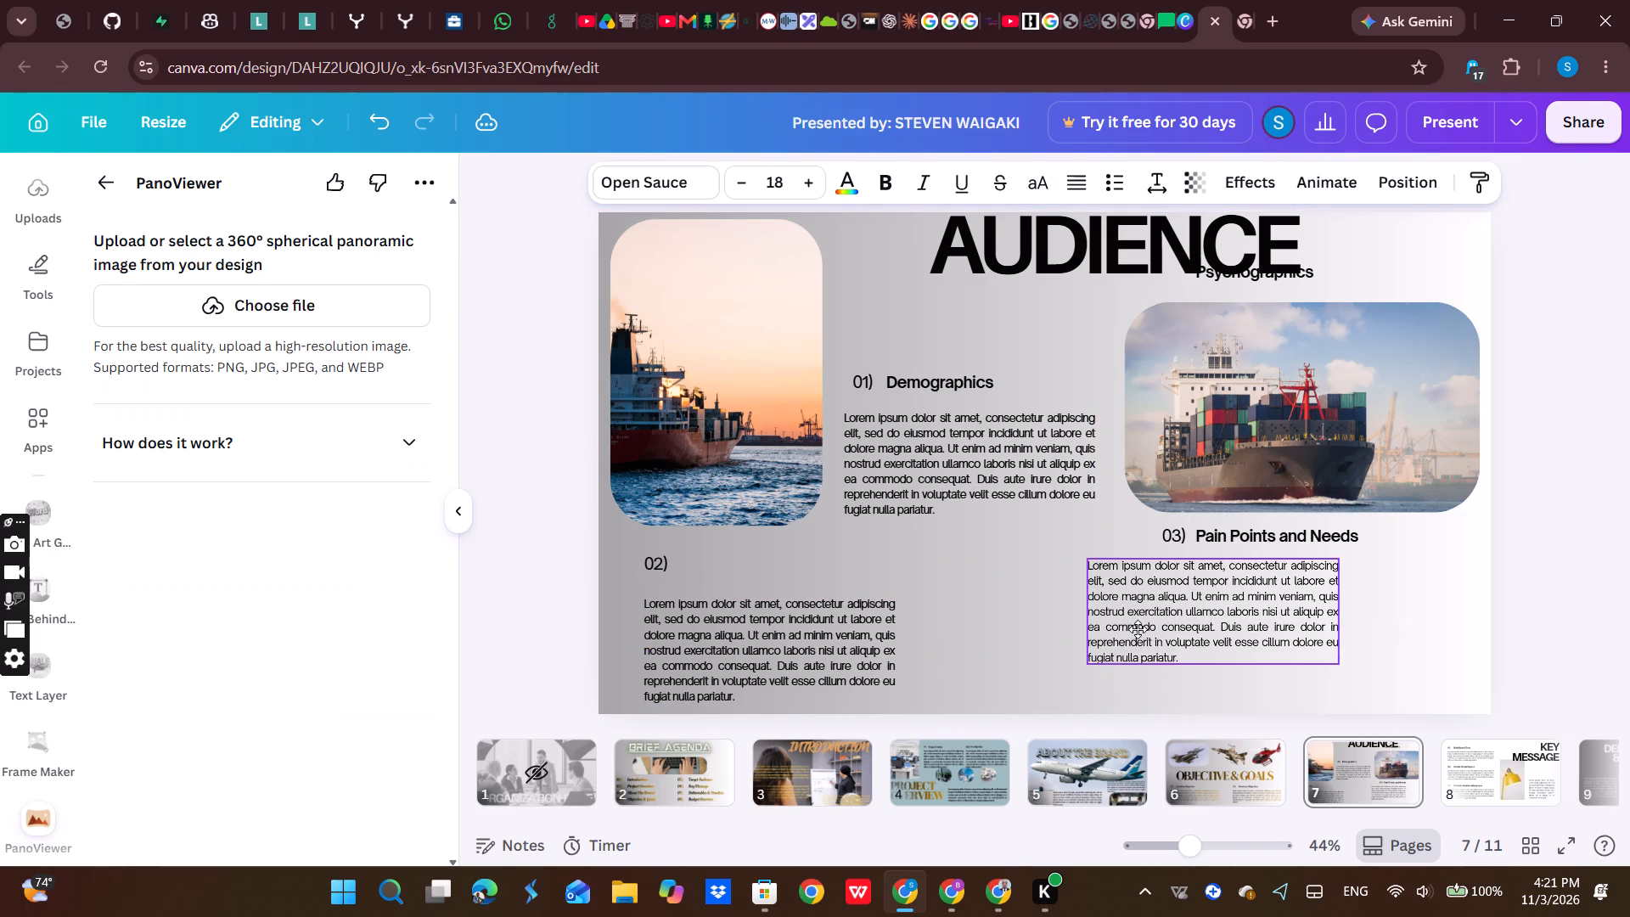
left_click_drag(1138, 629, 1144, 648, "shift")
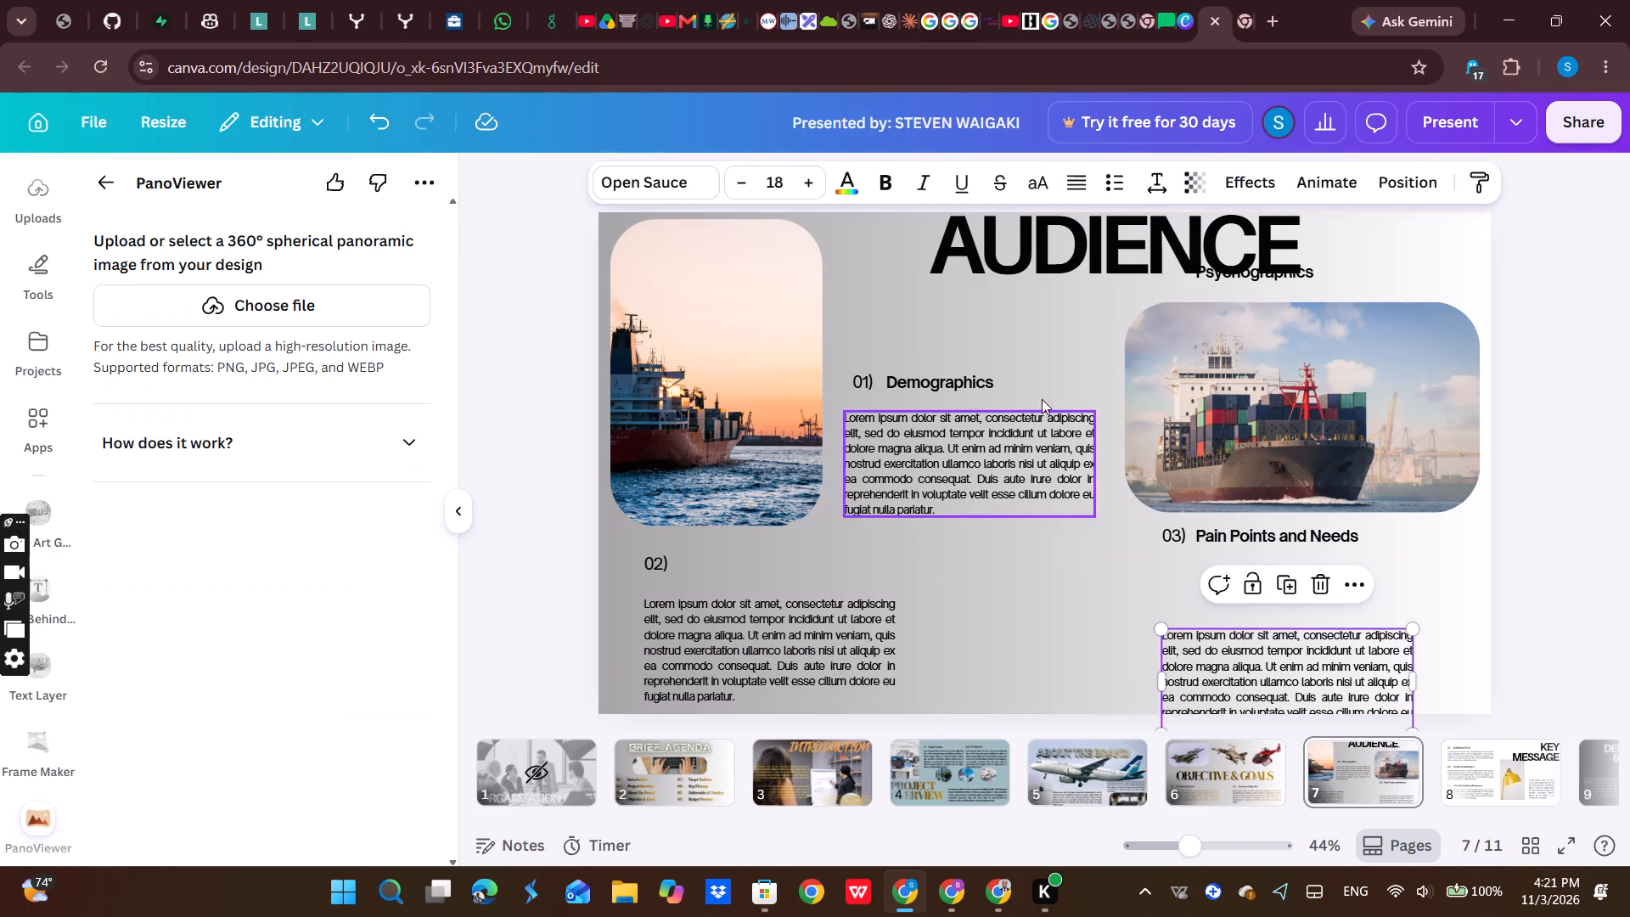
Move the Psychographics heading beside its 02) number and bring its paragraph up closer beneath them.
left_click(1221, 273)
left_click_drag(1217, 276, 1020, 459)
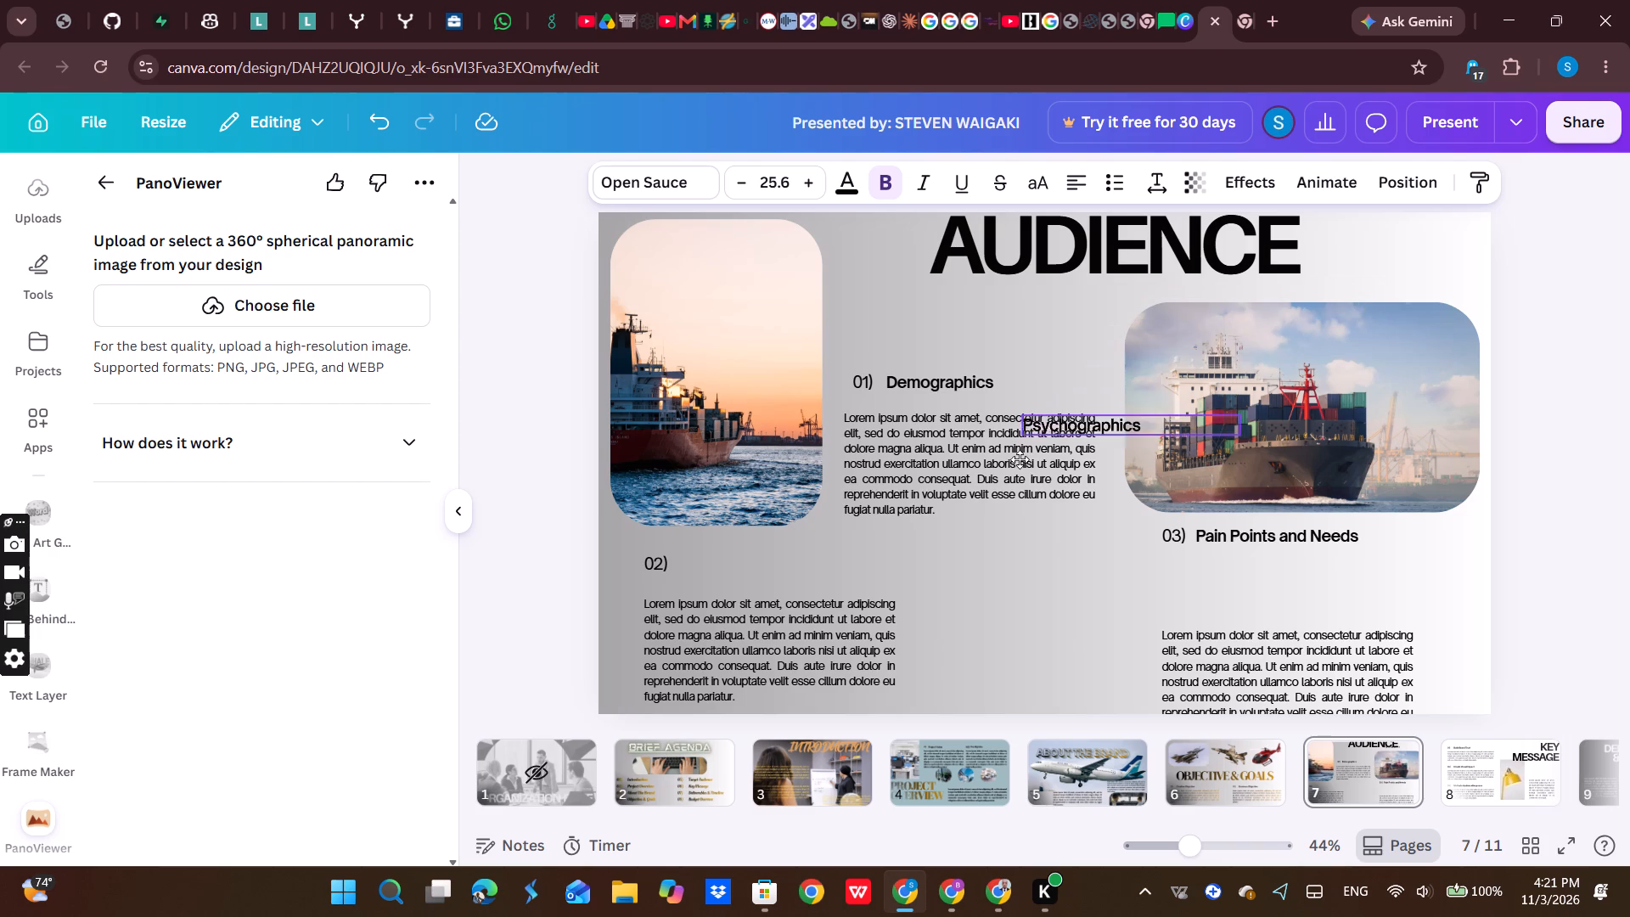
left_click_drag(1020, 459, 708, 569)
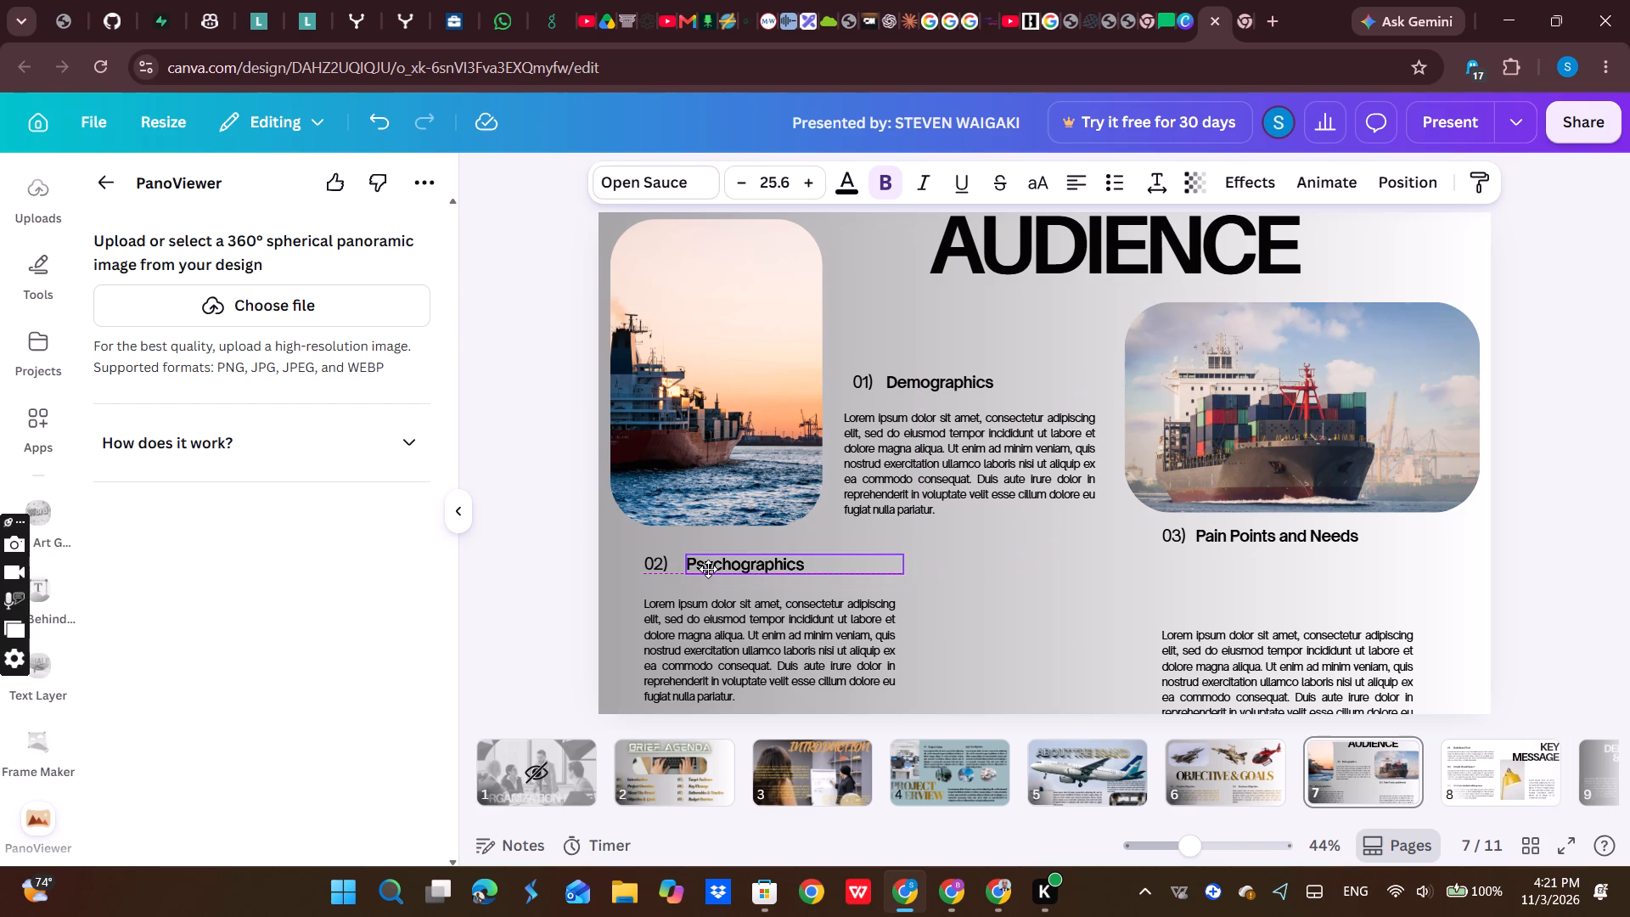
left_click_drag(708, 569, 702, 569)
left_click_drag(716, 617, 716, 613)
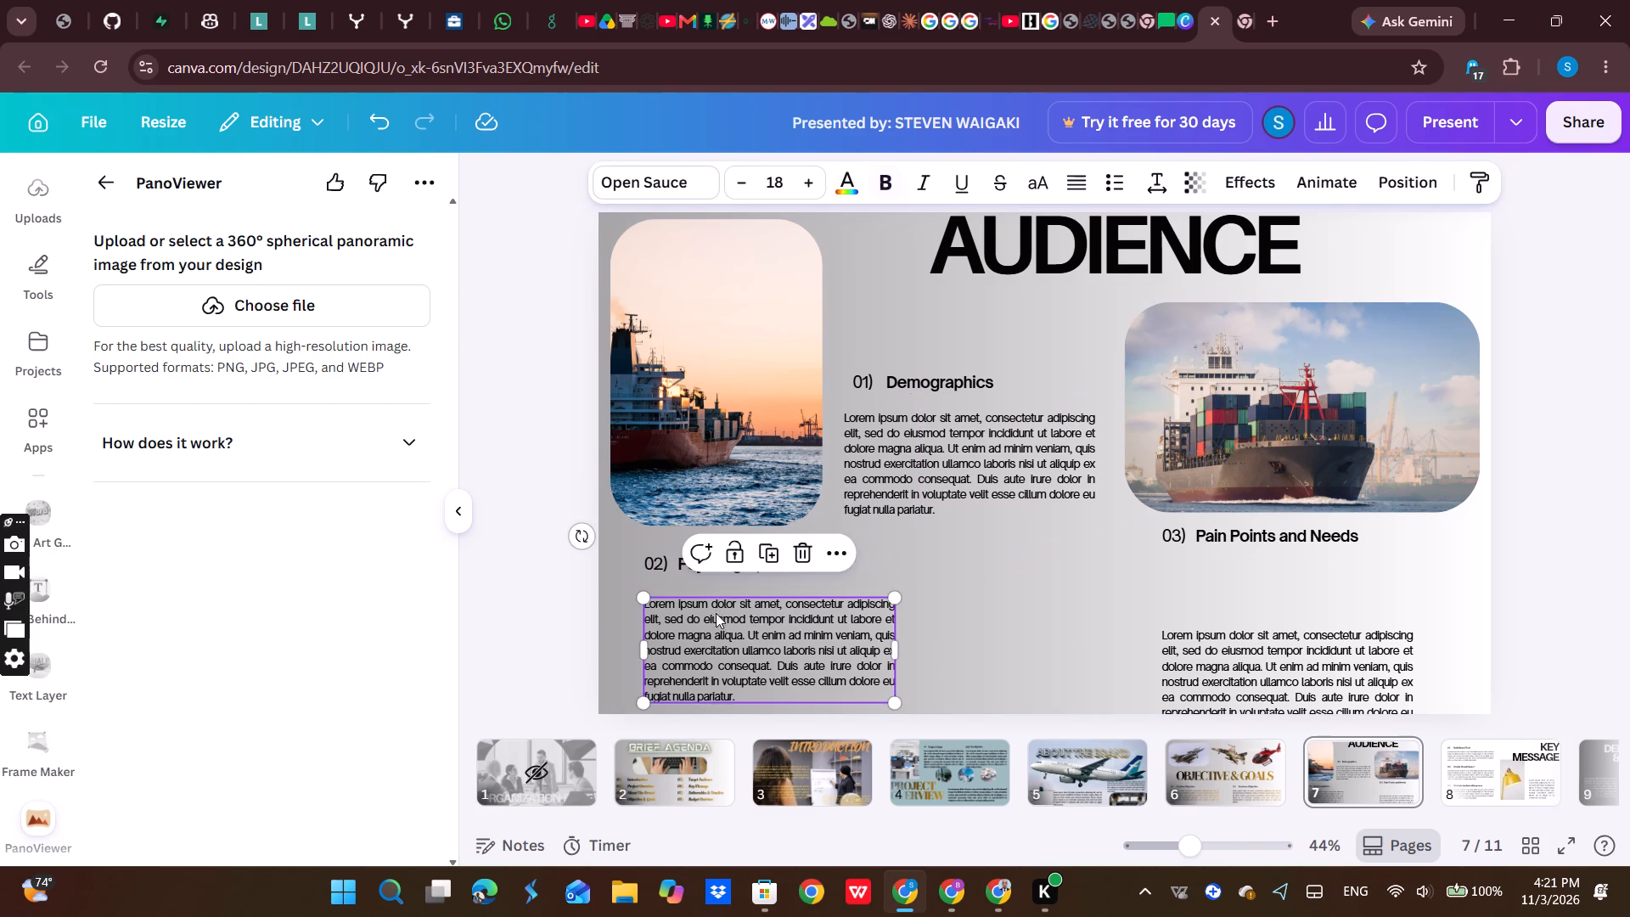
left_click_drag(716, 613, 716, 605)
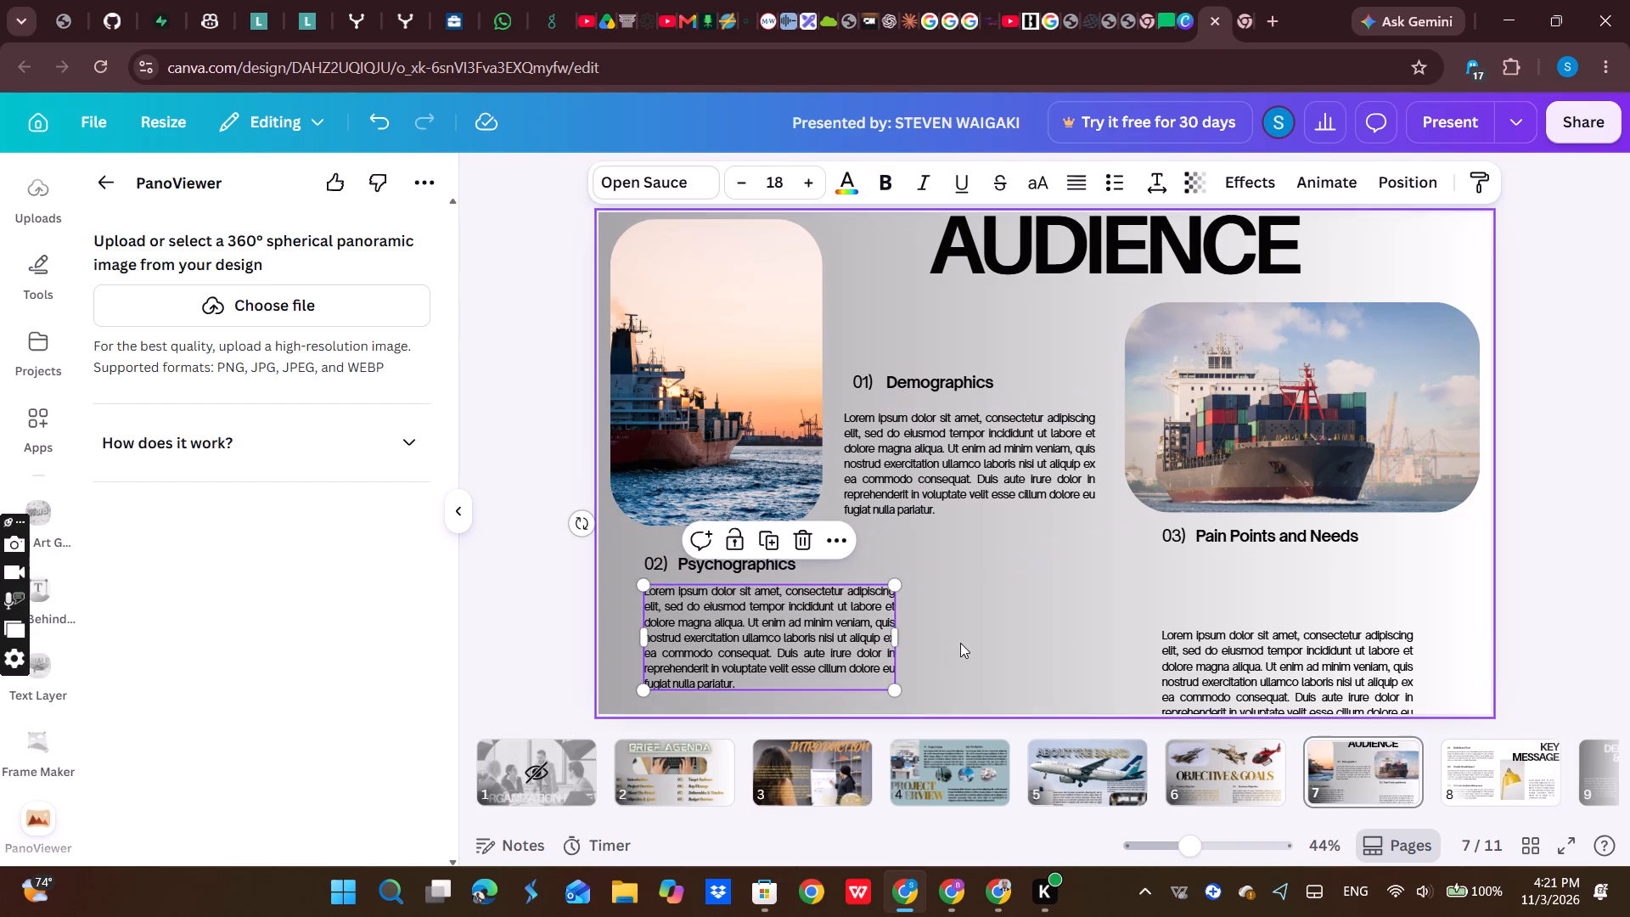
Group the Pain Points and Needs paragraph, heading and 03) number closely together beneath the container ship photo, sharing one left edge.
left_click(1185, 660)
left_click_drag(1185, 660, 1172, 611)
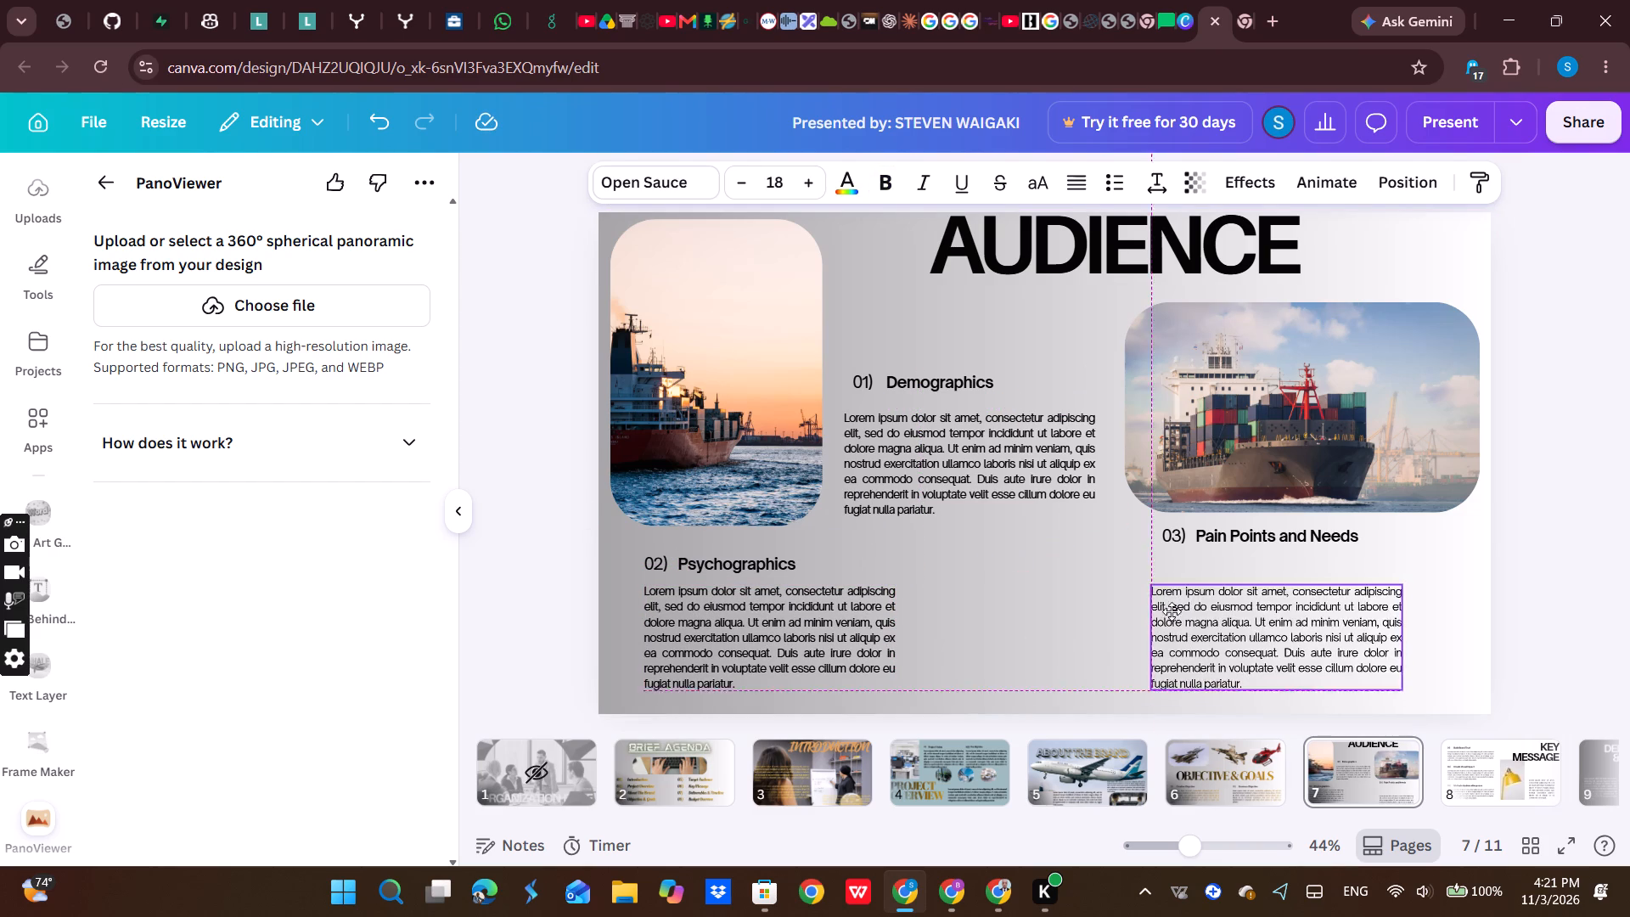
left_click_drag(1172, 611, 1156, 607)
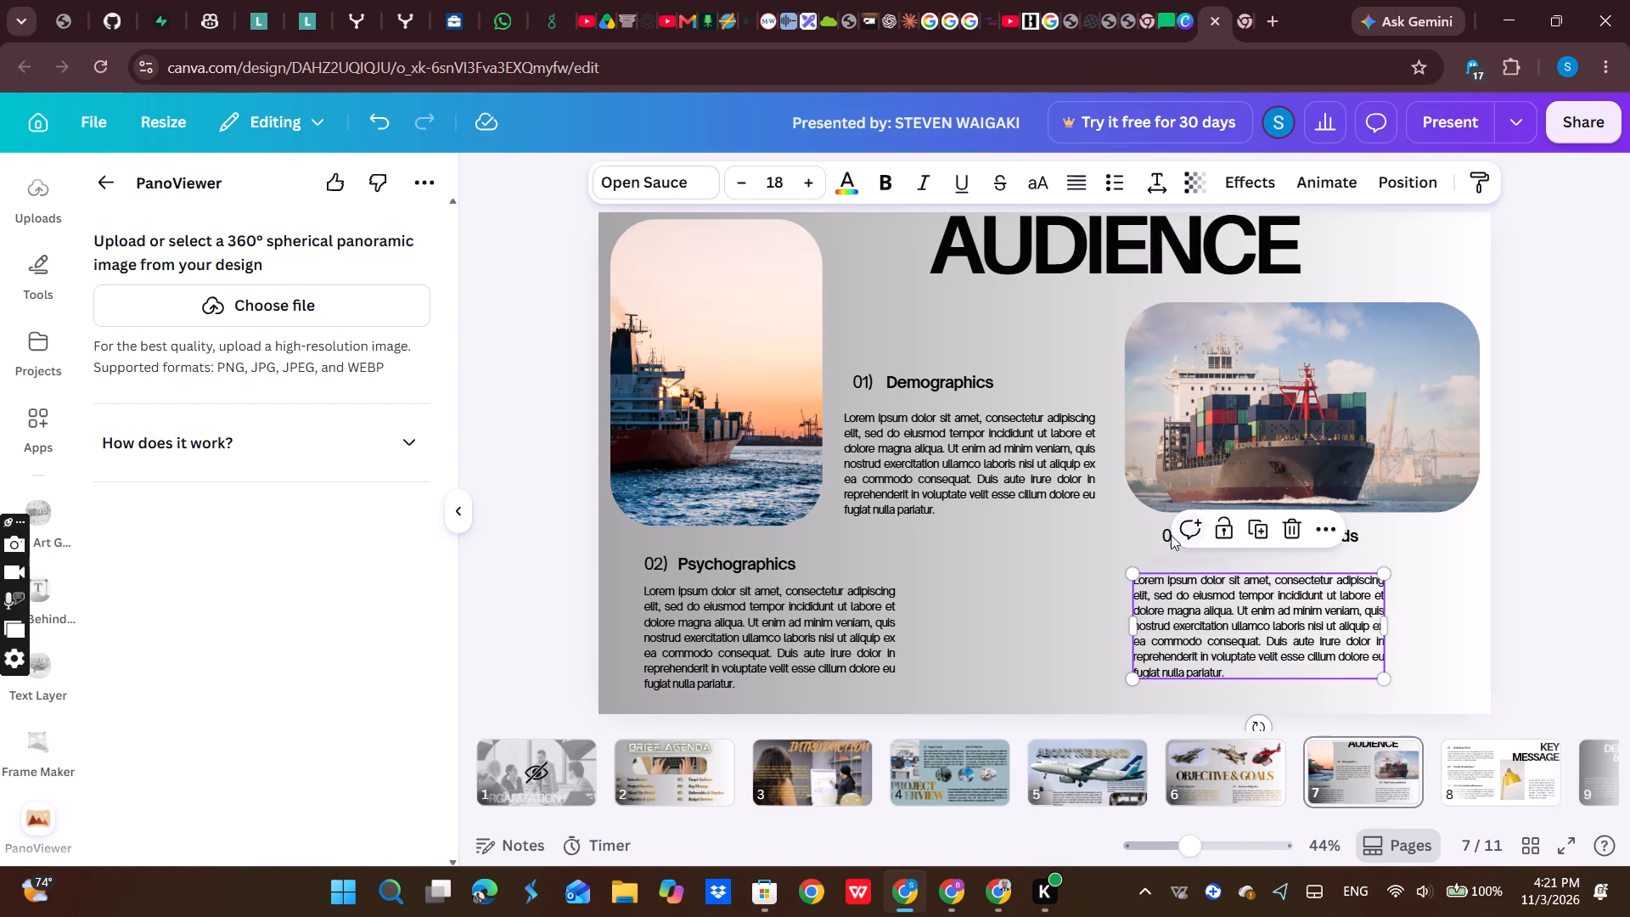
left_click_drag(1161, 535, 1140, 547)
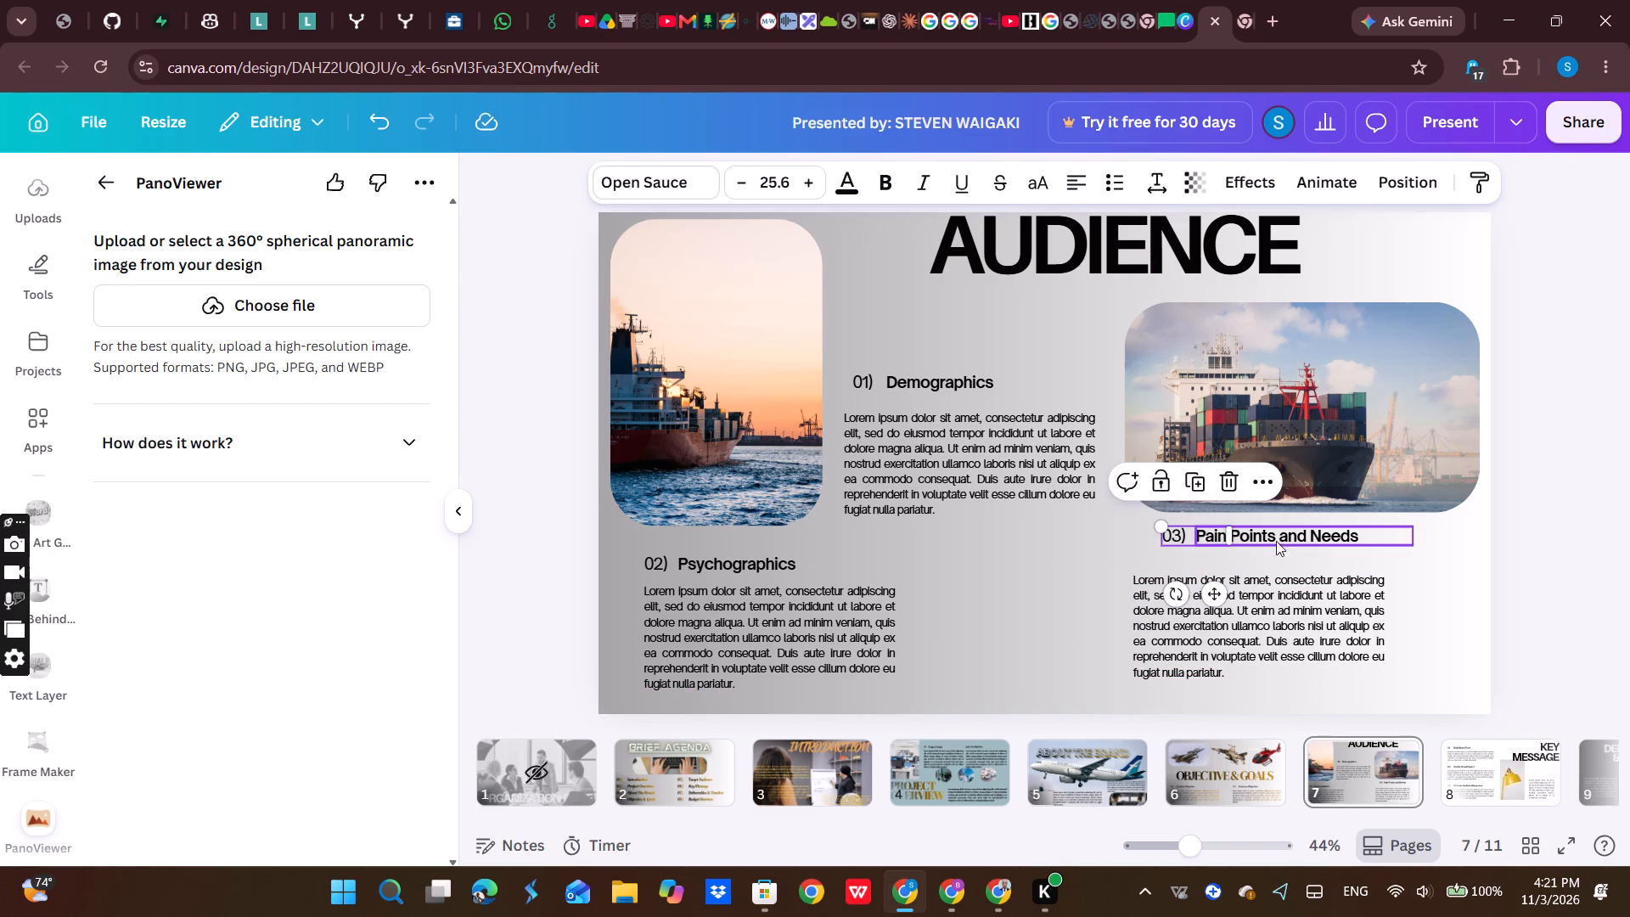
left_click(1281, 537, "ctrl")
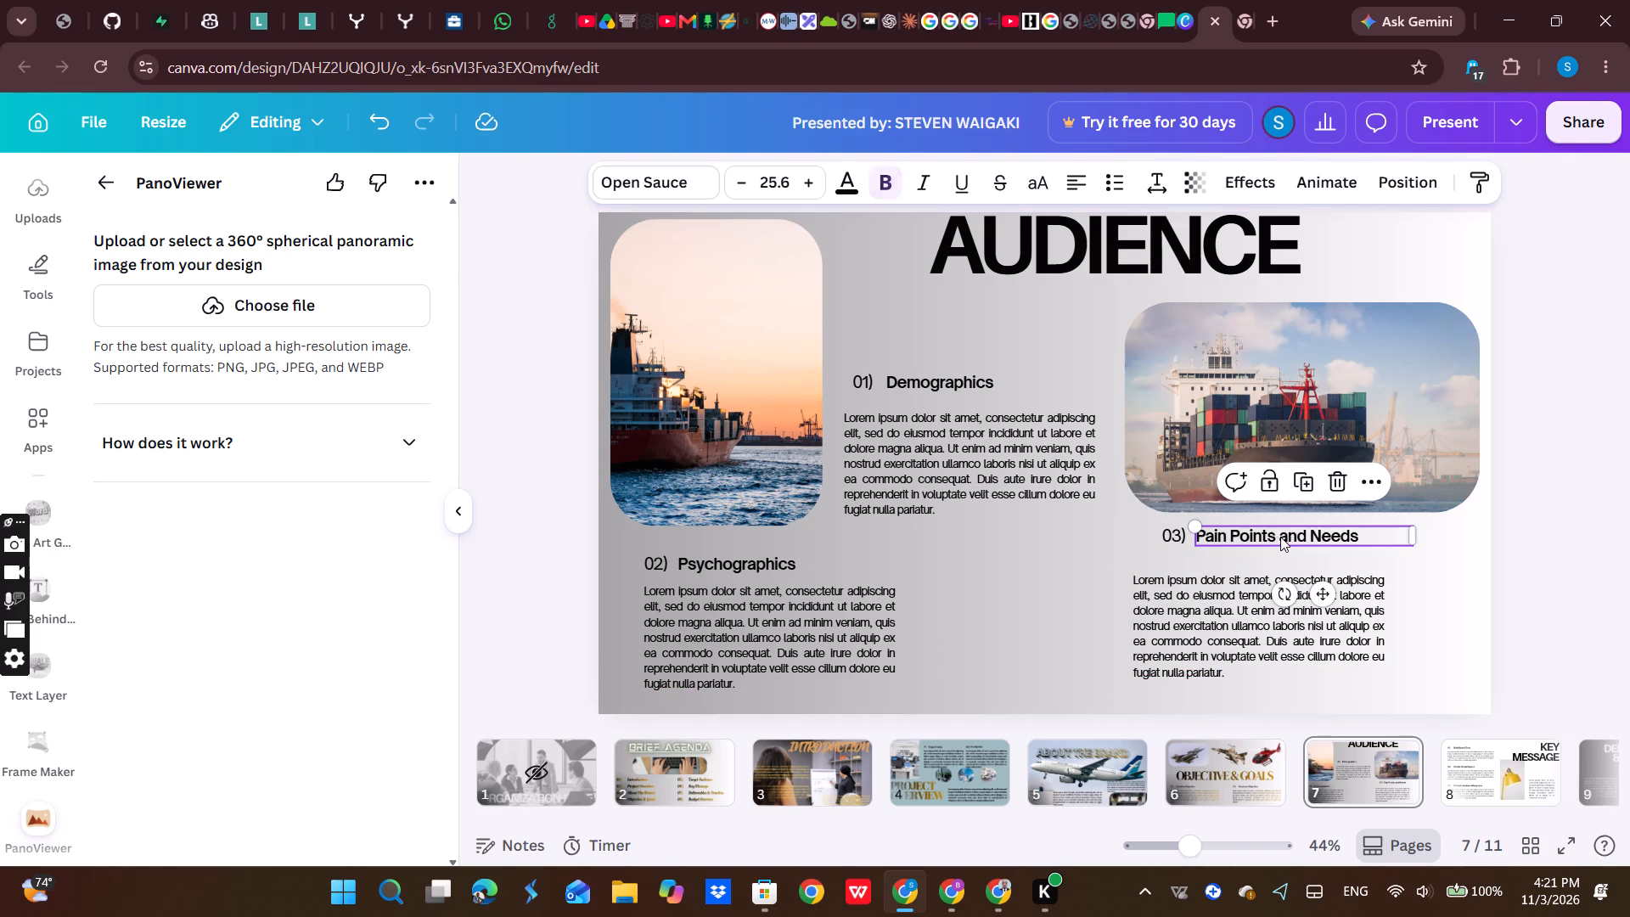
left_click(1186, 537, "ctrl")
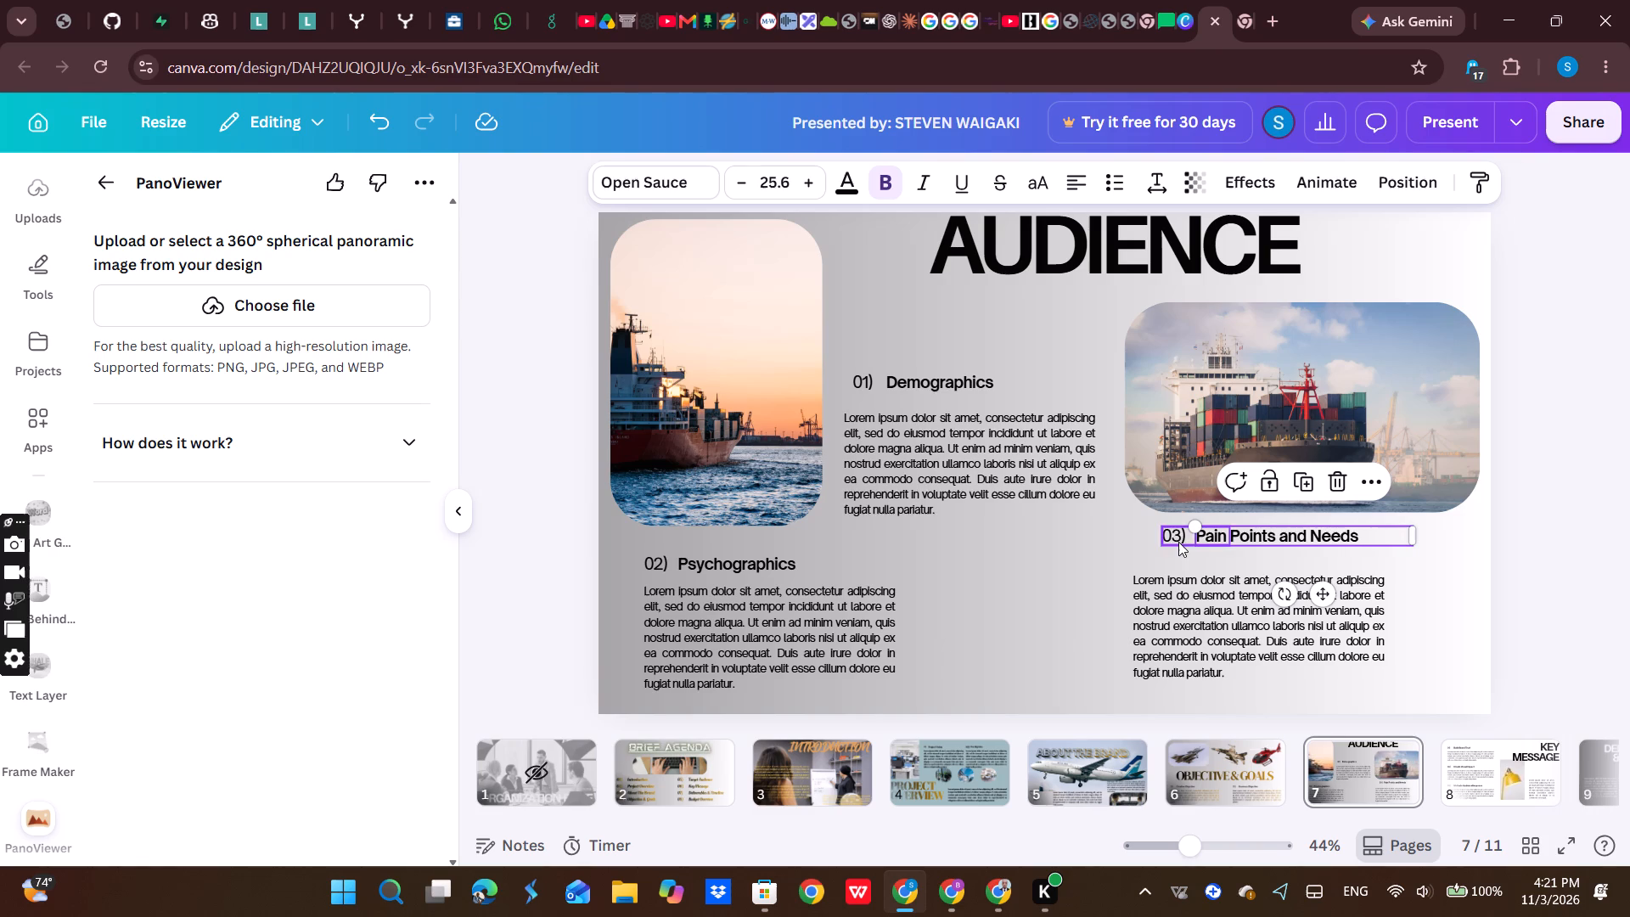
left_click(1178, 542, "shift")
left_click_drag(1221, 537, 1188, 551)
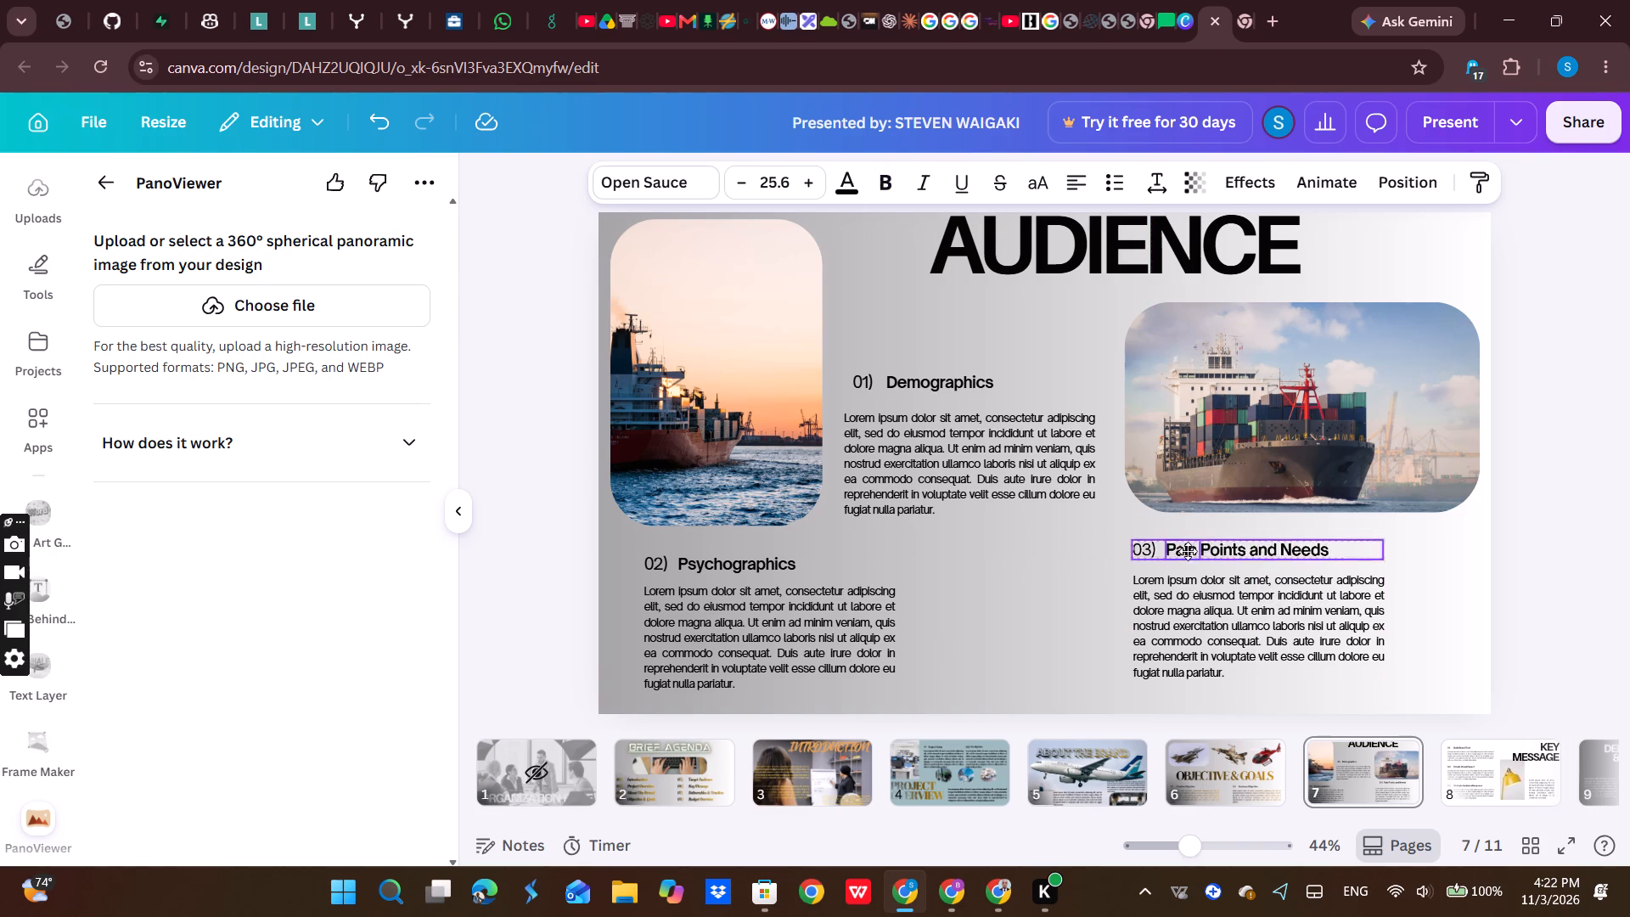
left_click_drag(1188, 551, 1189, 556)
left_click(1065, 598)
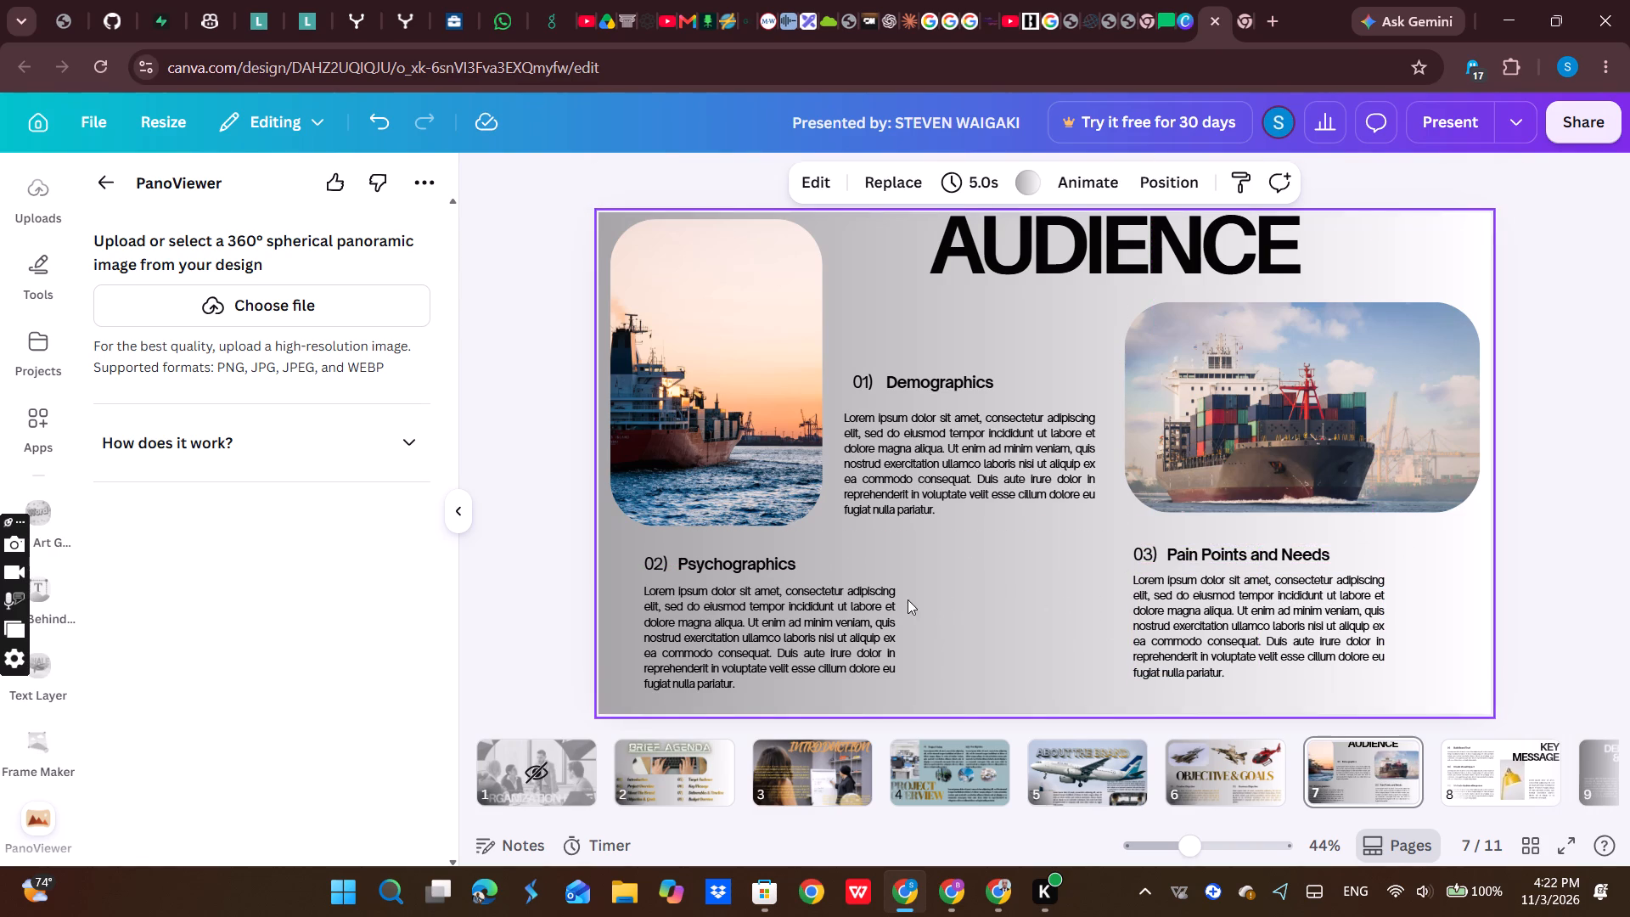
Set the Psychographics paragraph's font size to 22 and widen its text box to about 800.
left_click(876, 596)
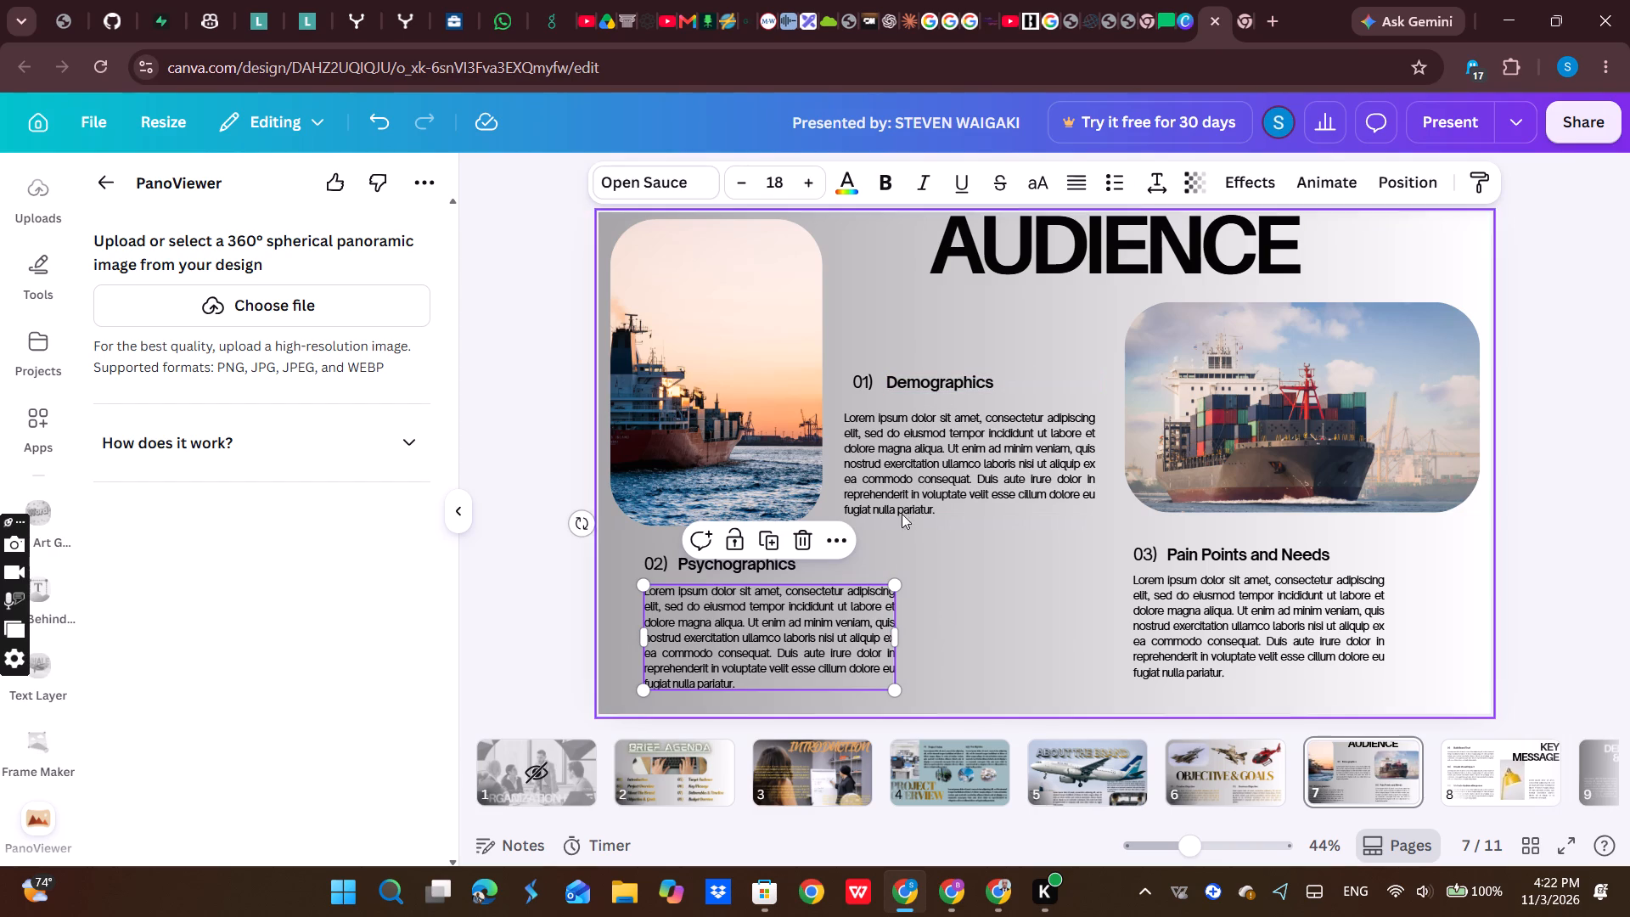
triple_click(801, 188)
left_click(801, 188)
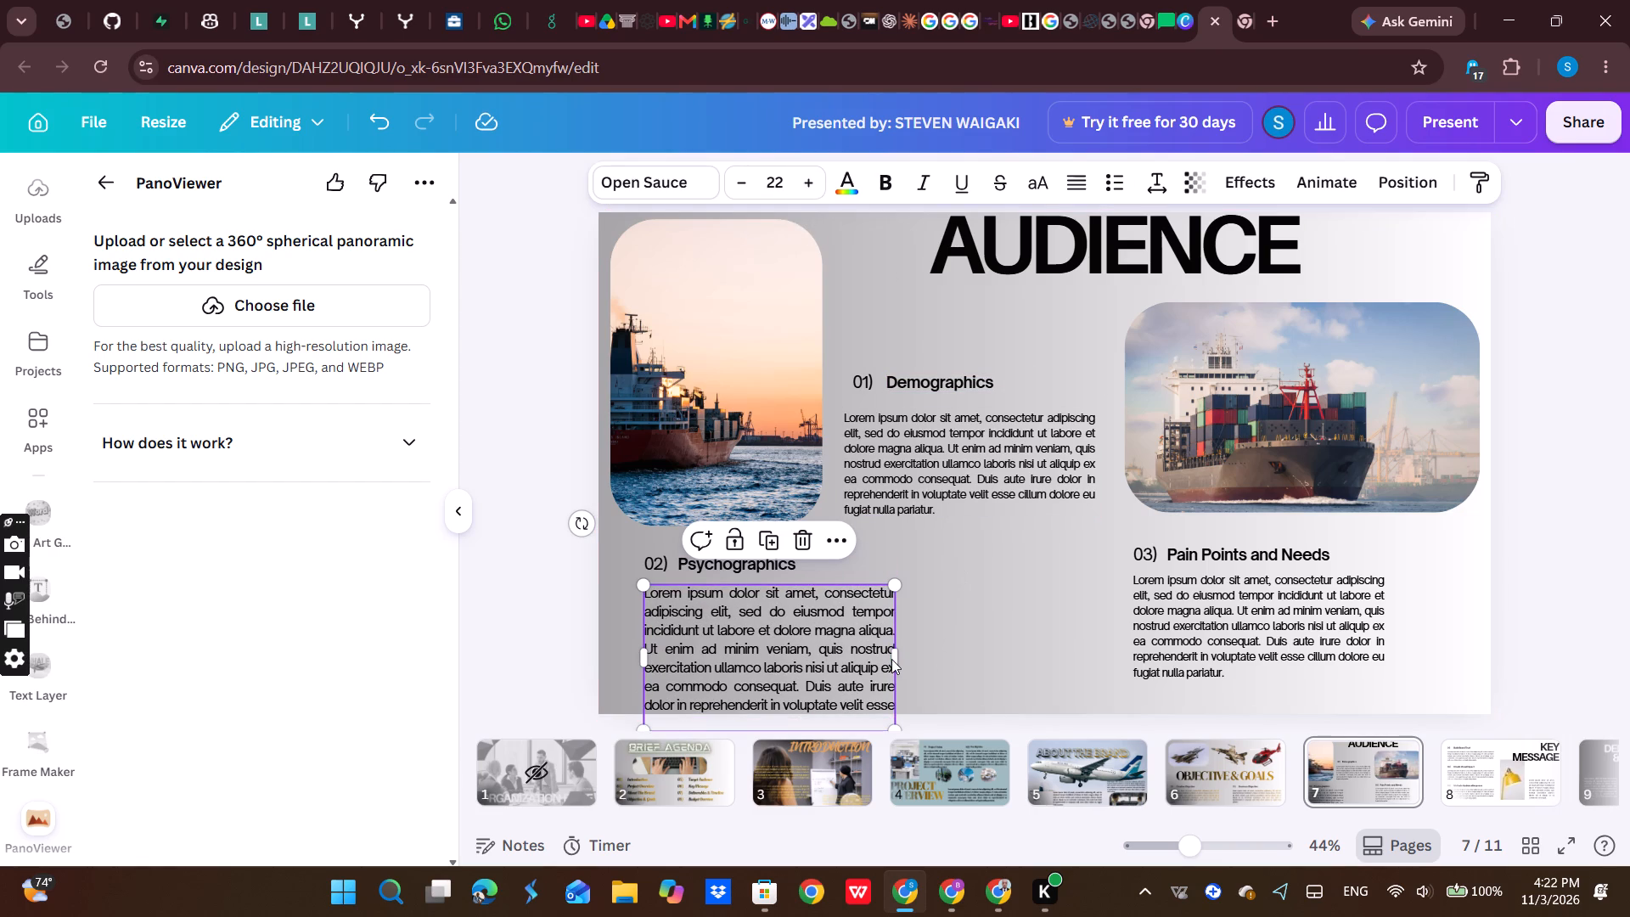
left_click_drag(897, 659, 1015, 616)
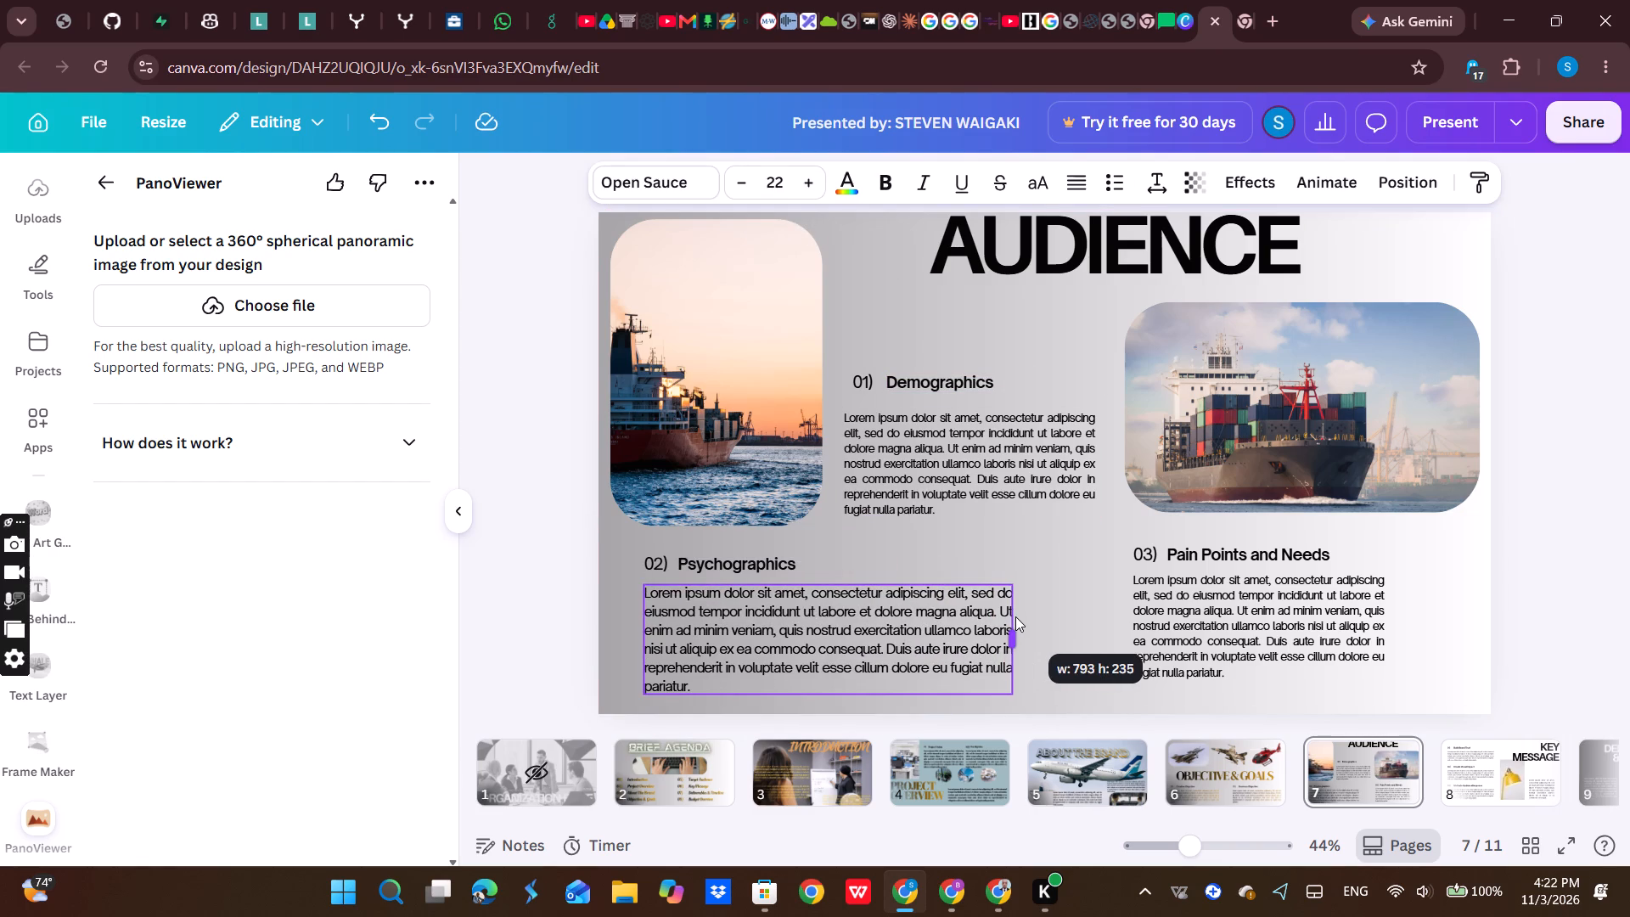
left_click_drag(1015, 616, 1017, 616)
Set the Pain Points and Needs paragraph's font size to 22 and widen its box to match the container ship photo's width.
left_click(1186, 600)
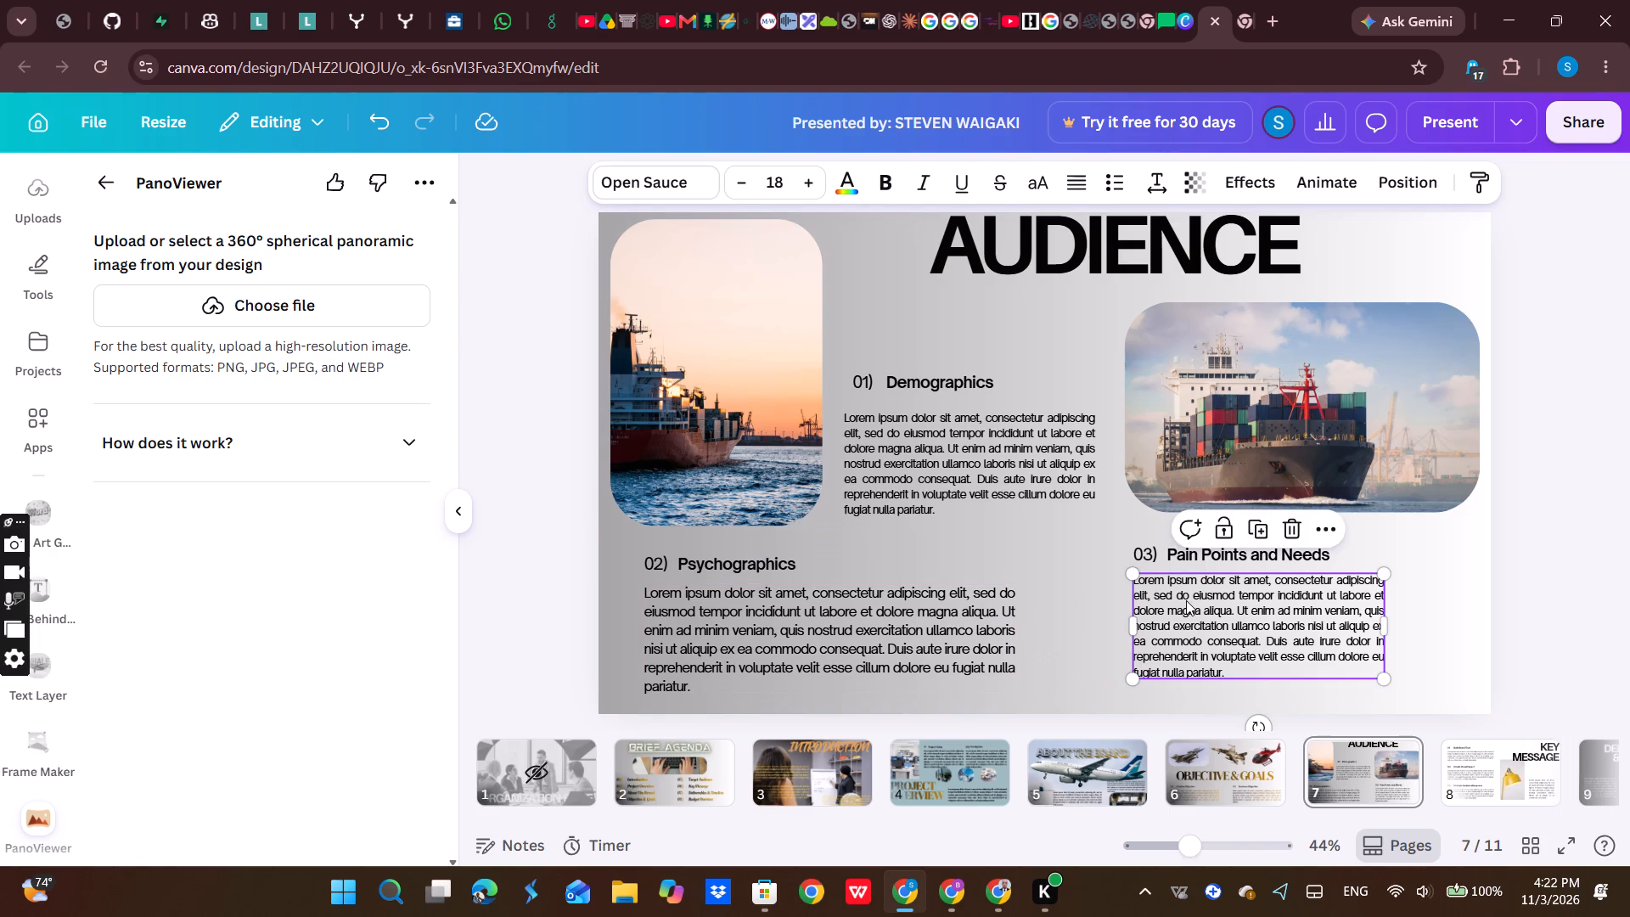
left_click(981, 595)
left_click(1248, 599)
double_click(804, 183)
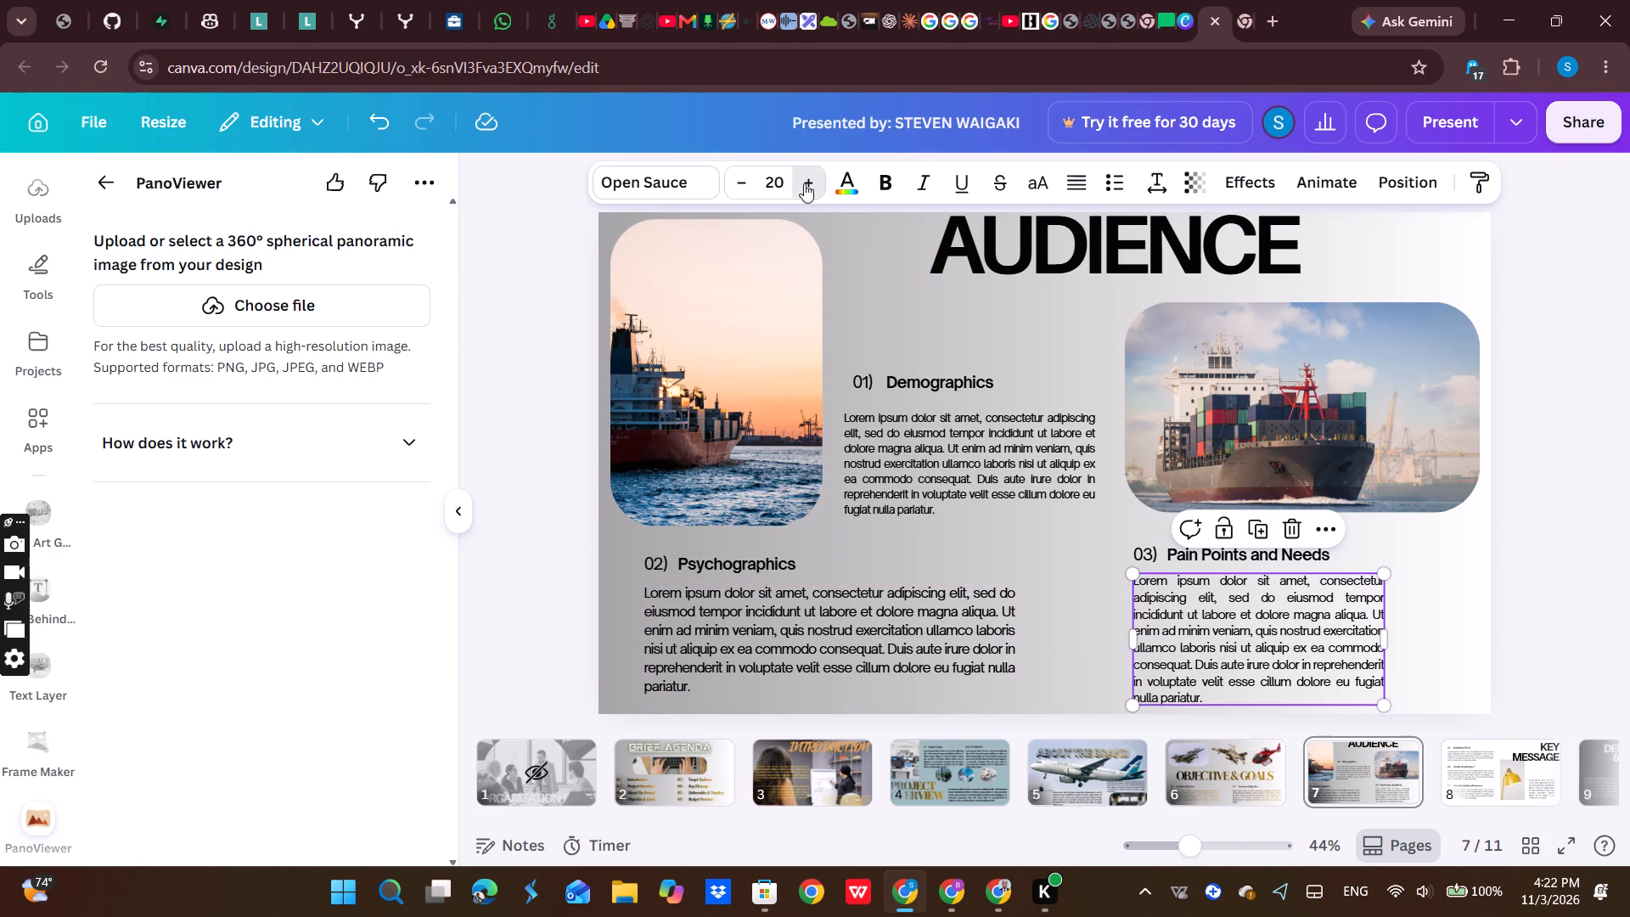
left_click(804, 183)
left_click(804, 183)
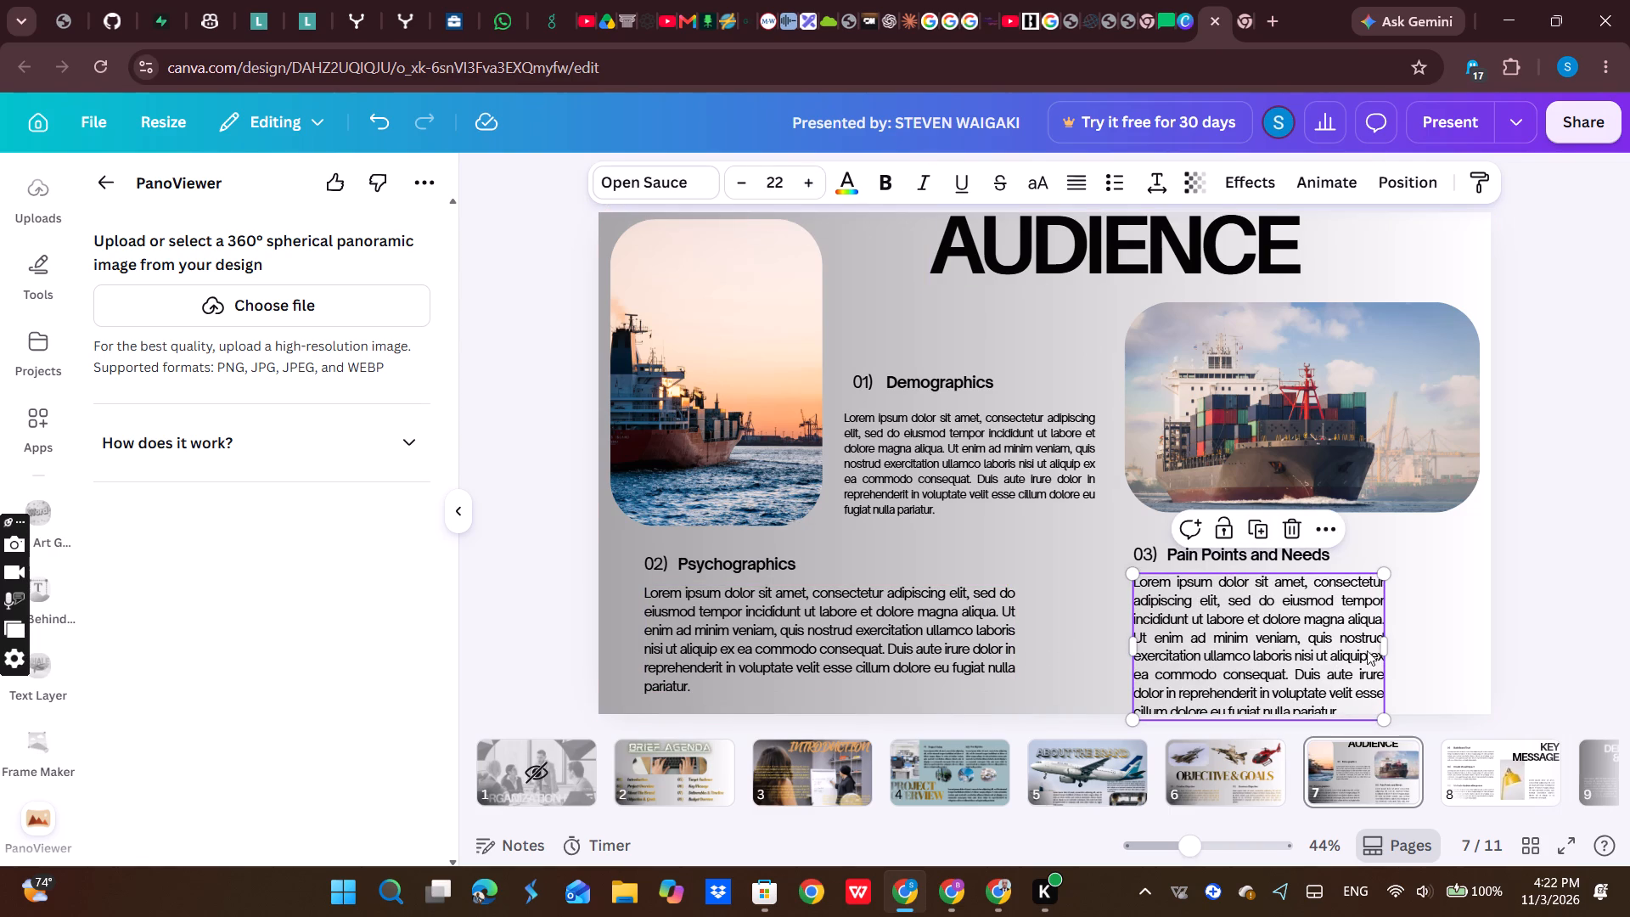
left_click_drag(1384, 650, 1480, 620)
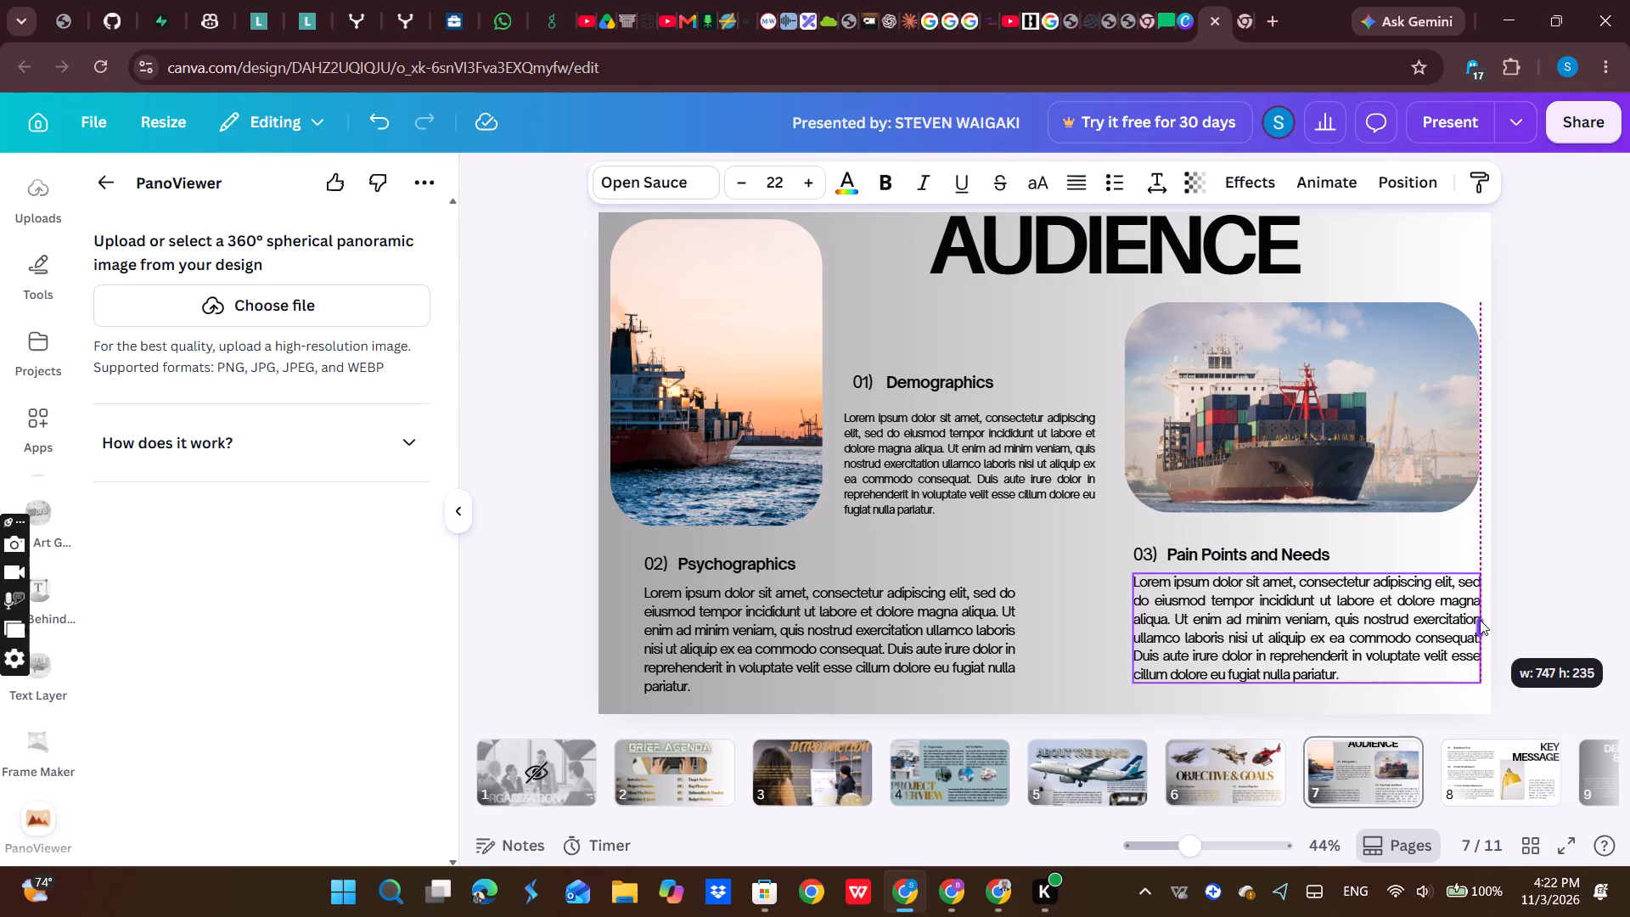
left_click_drag(1480, 620, 1481, 620)
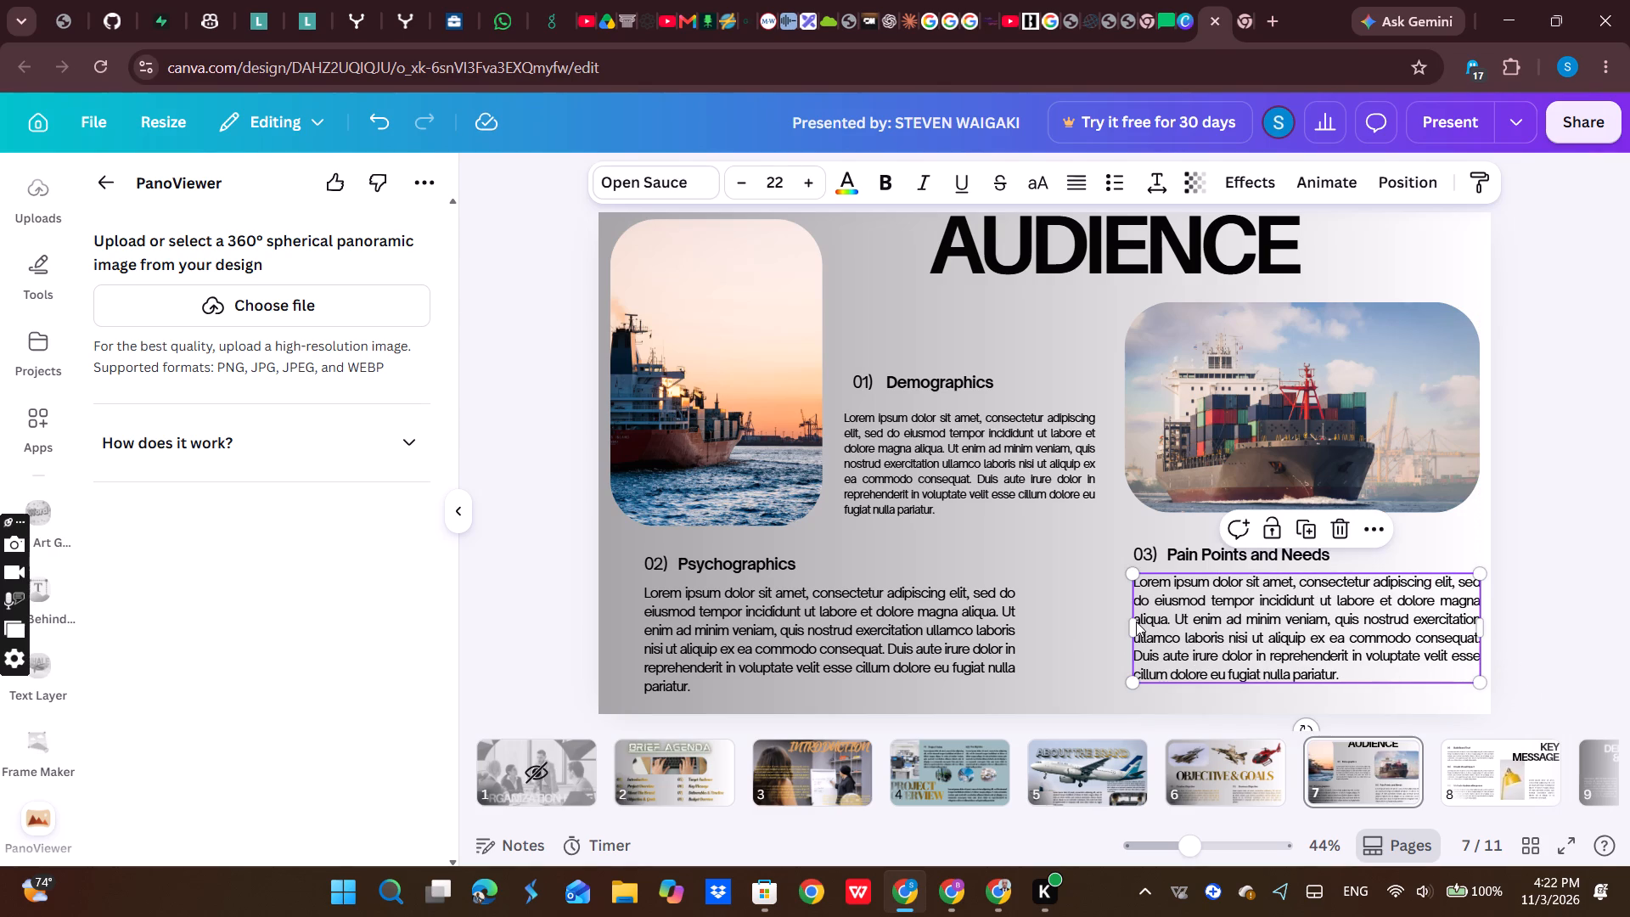
left_click_drag(1133, 623, 1123, 621)
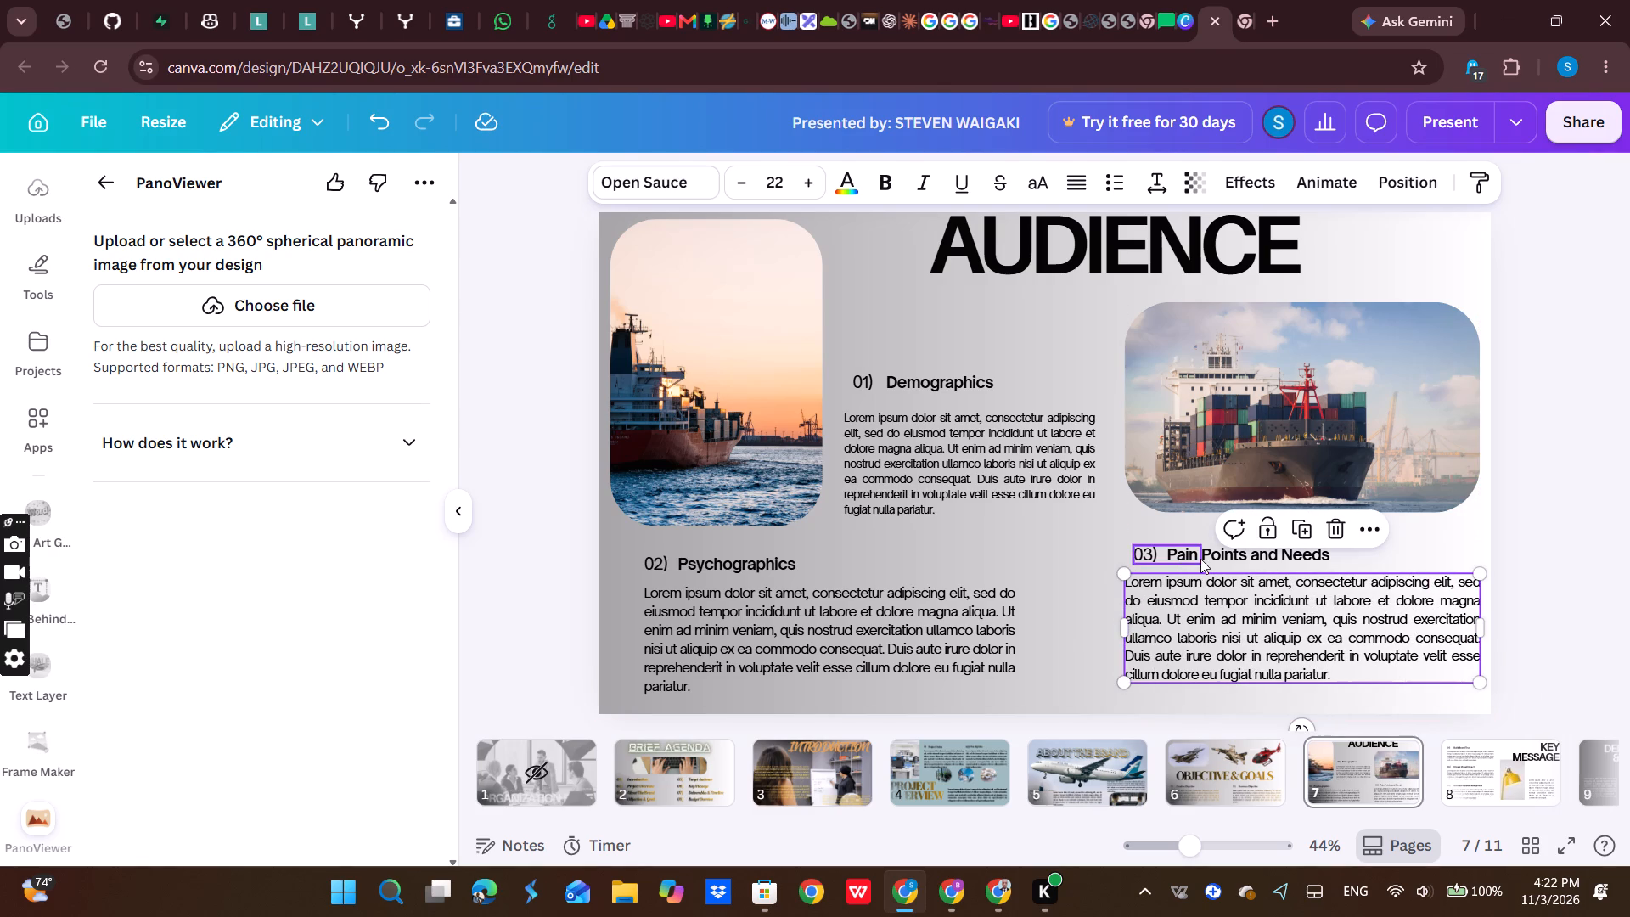
Shift the 03) number and Pain Points and Needs heading together to share the left edge of their paragraph.
left_click(1202, 559)
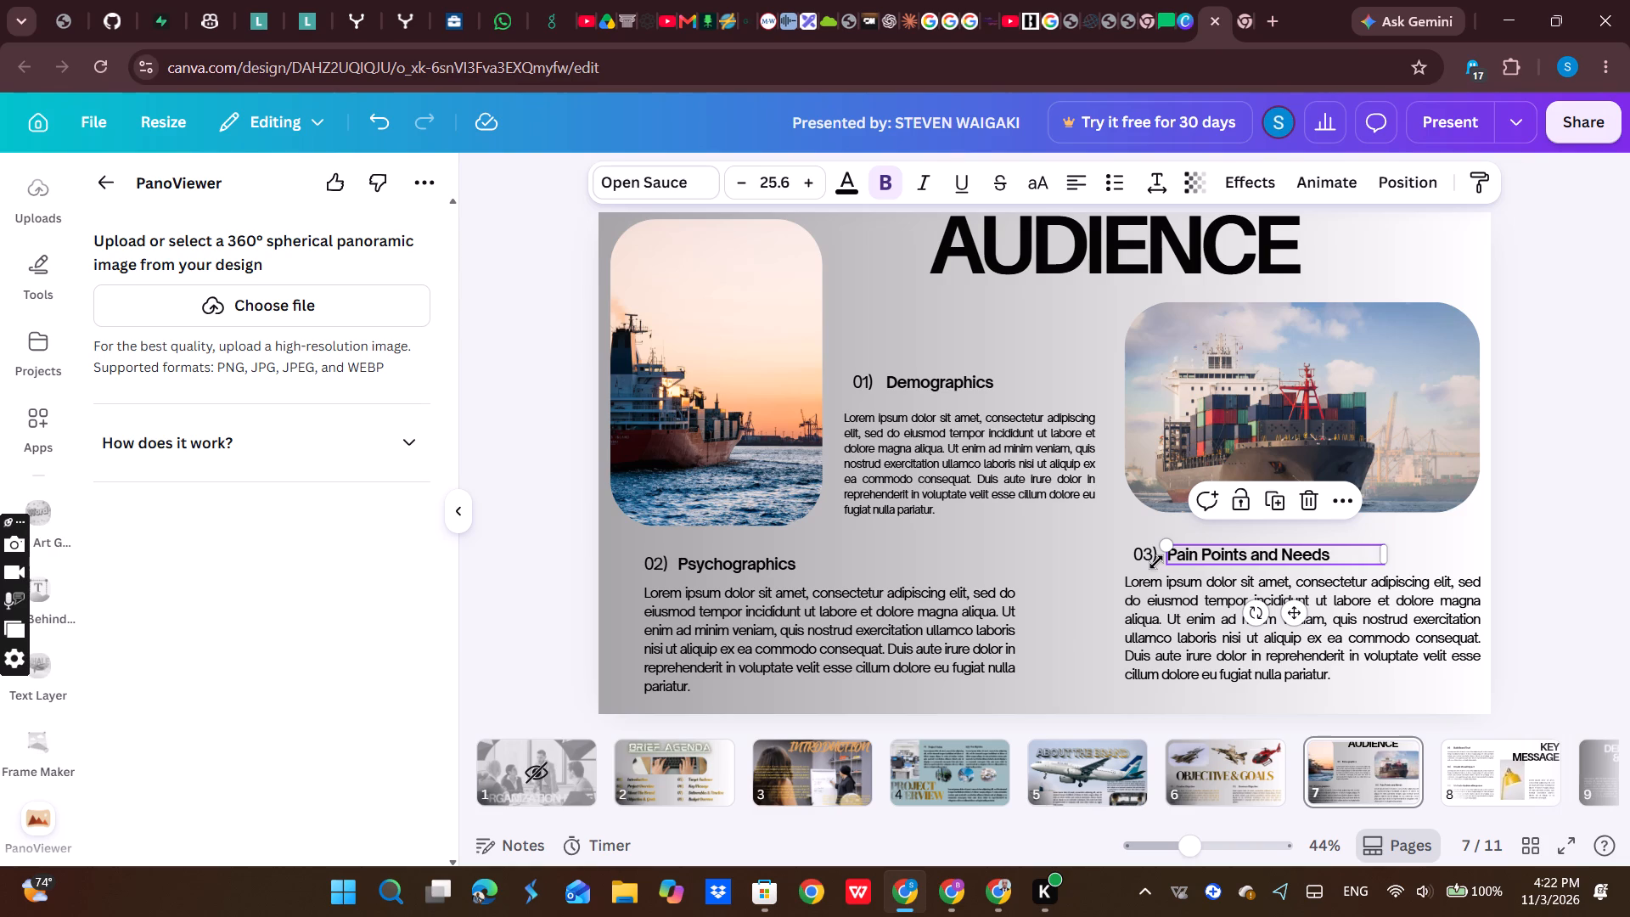
left_click(1144, 561, "shift")
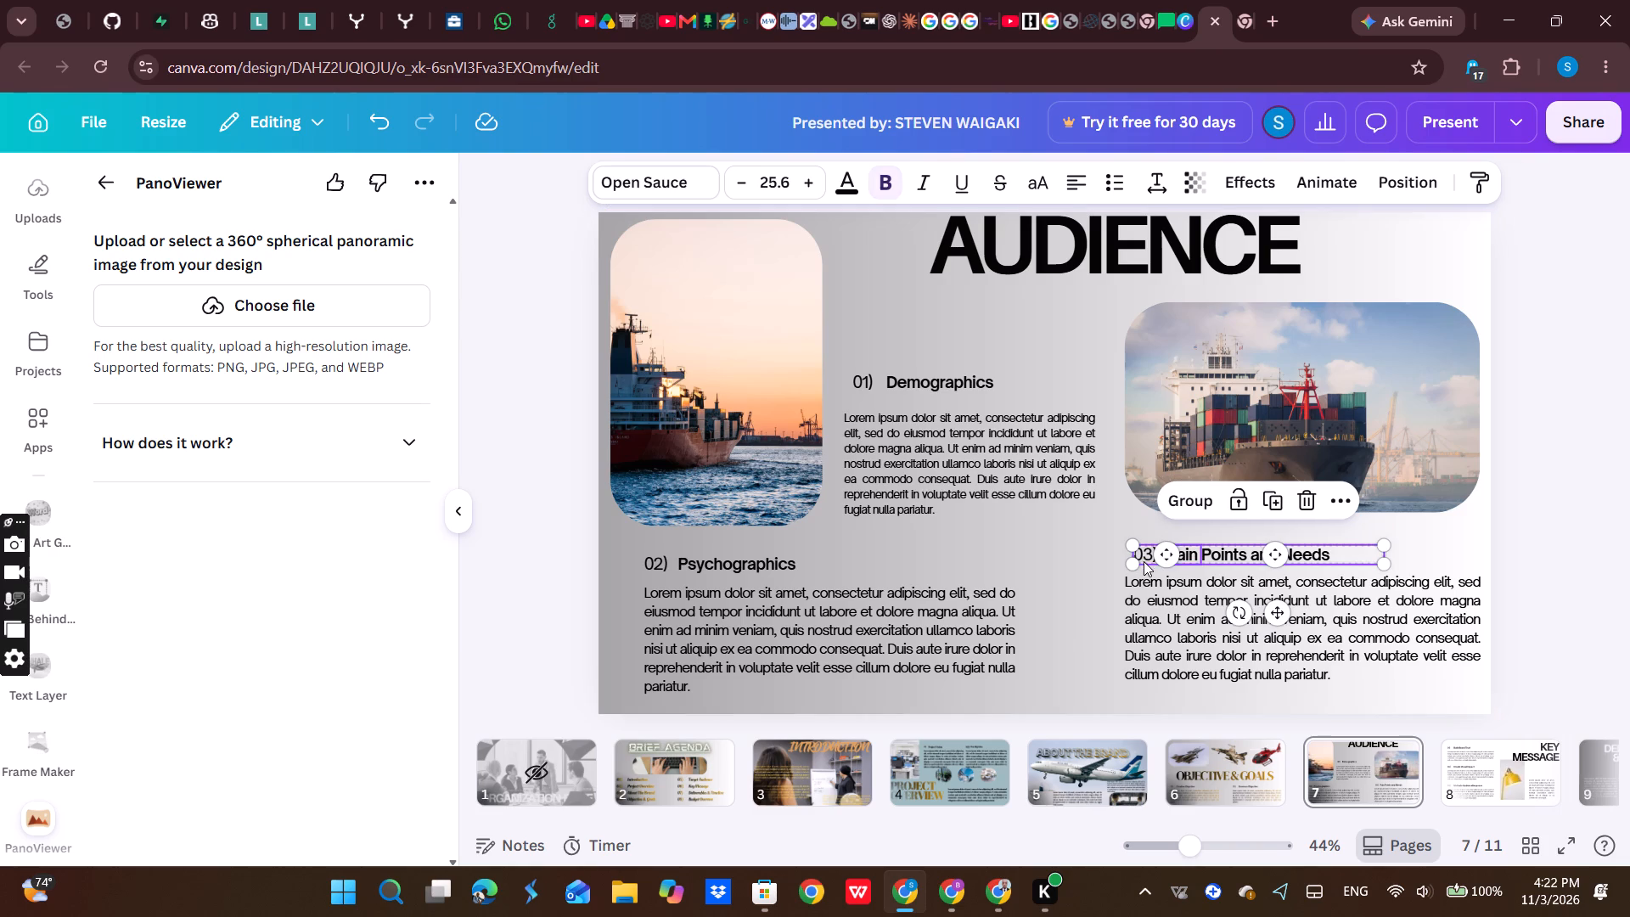
left_click(1276, 607)
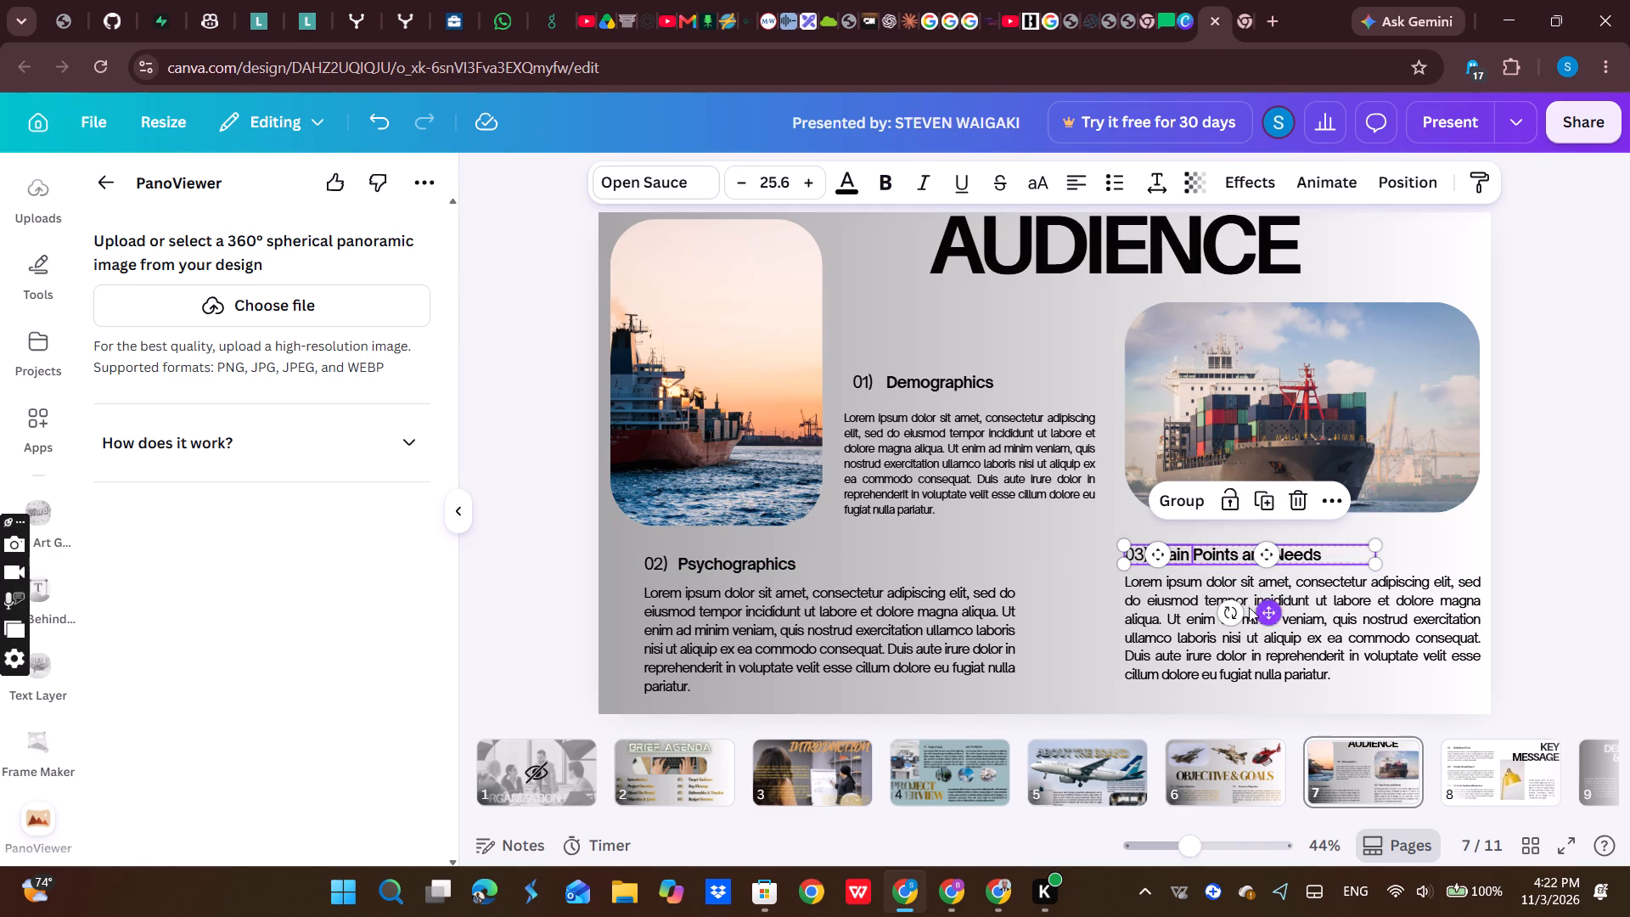
left_click(1048, 572)
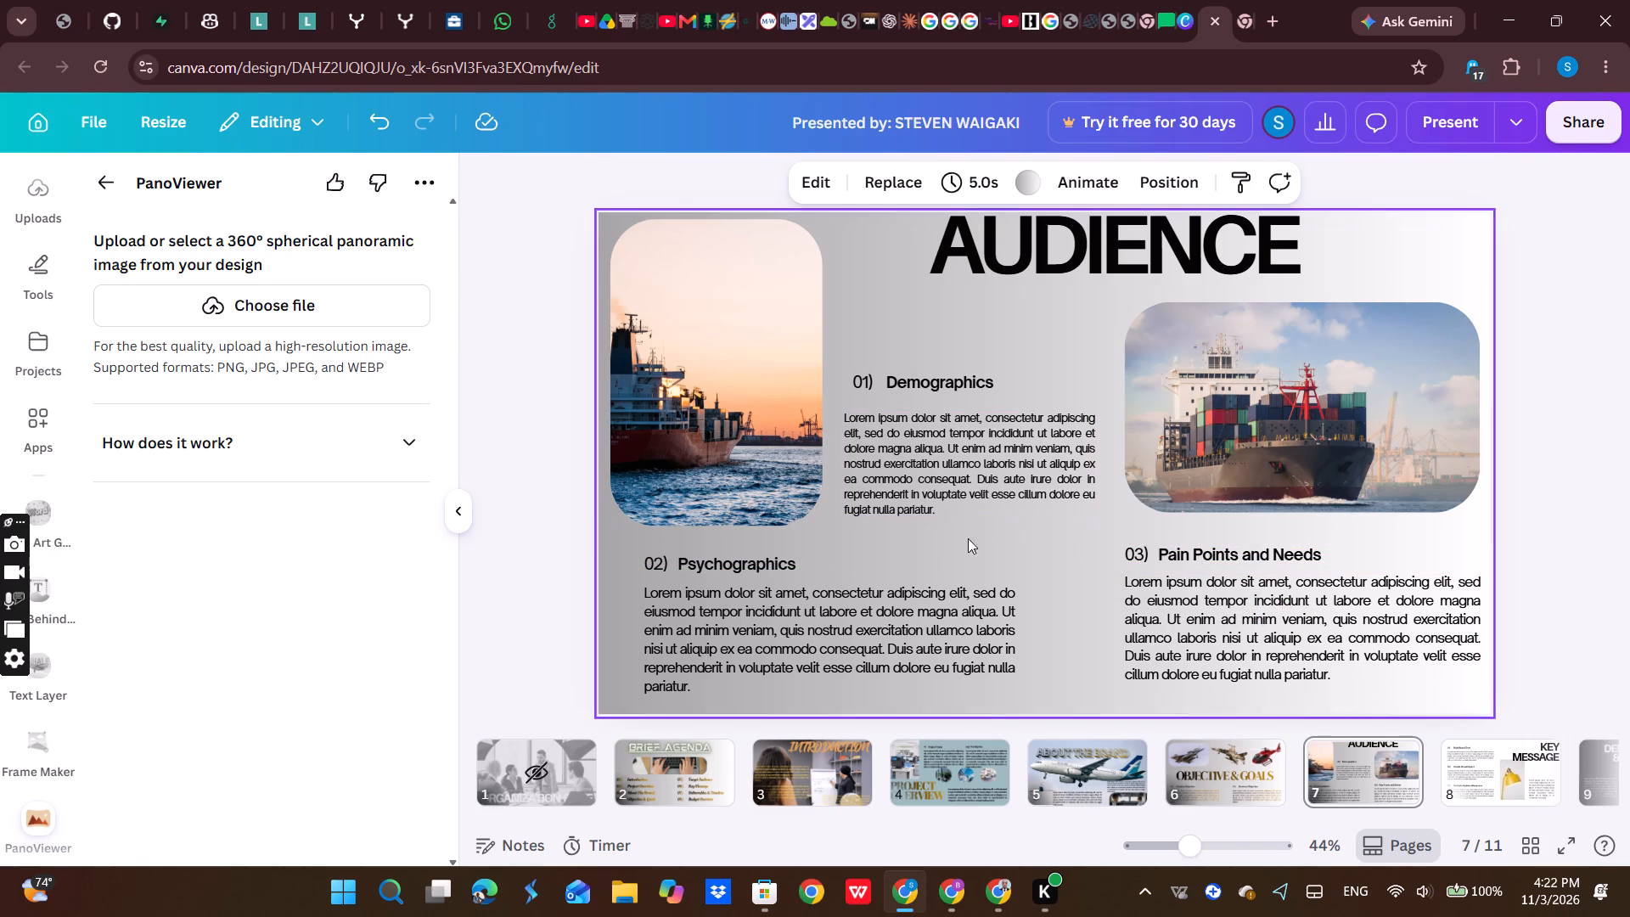
Change the Psychographics paragraph's font to DM Serif Display.
left_click(941, 592)
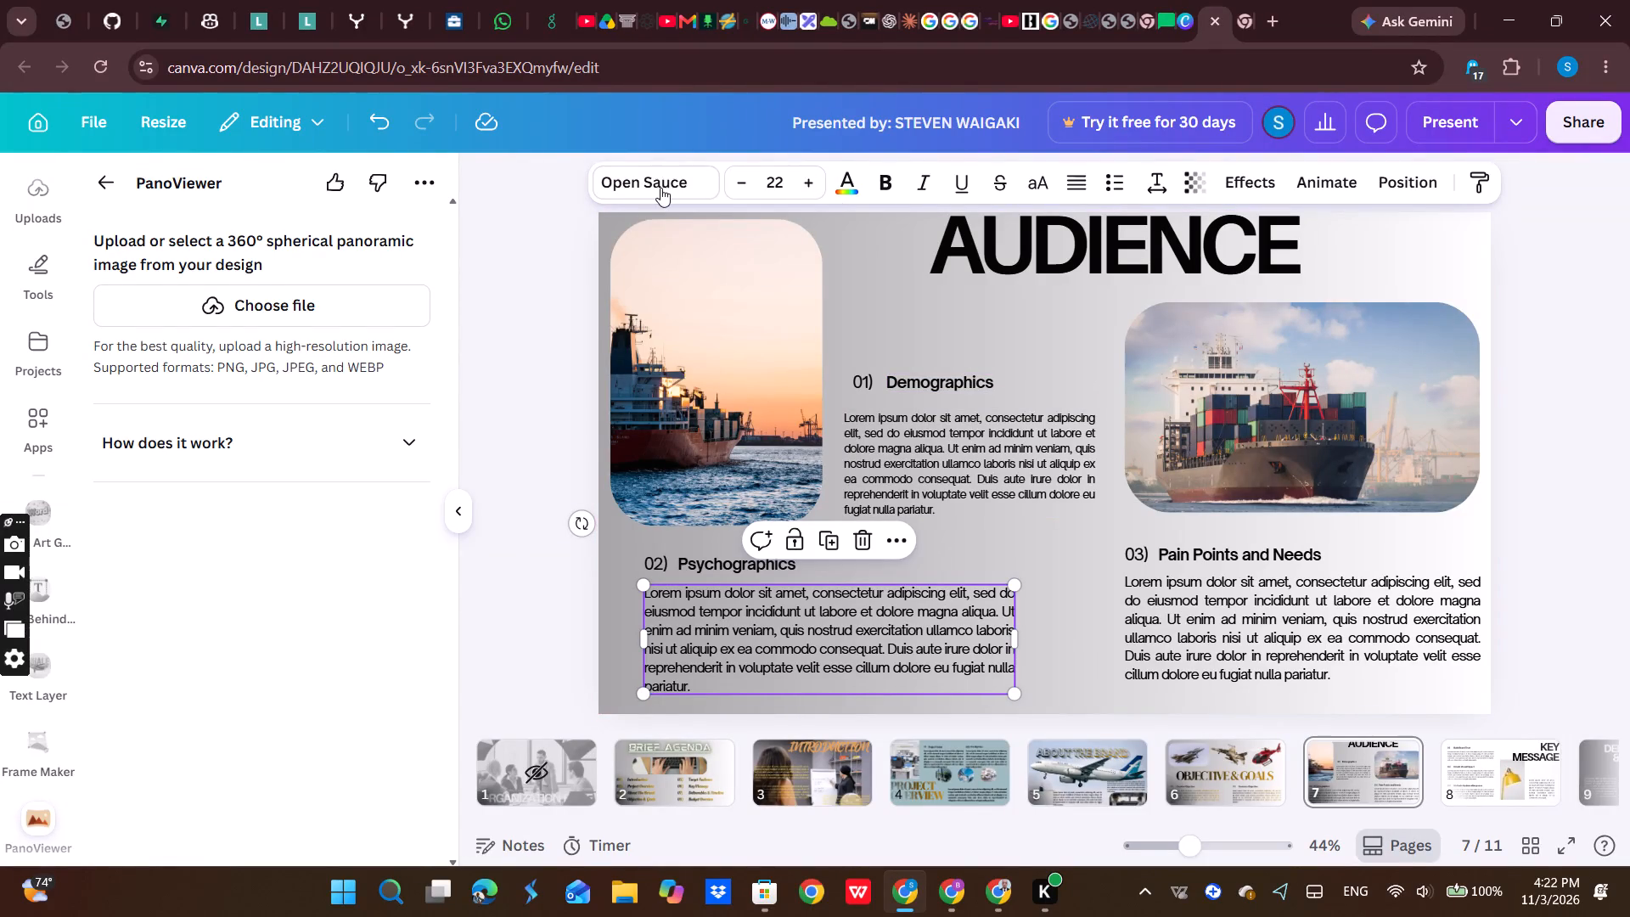
left_click(658, 188)
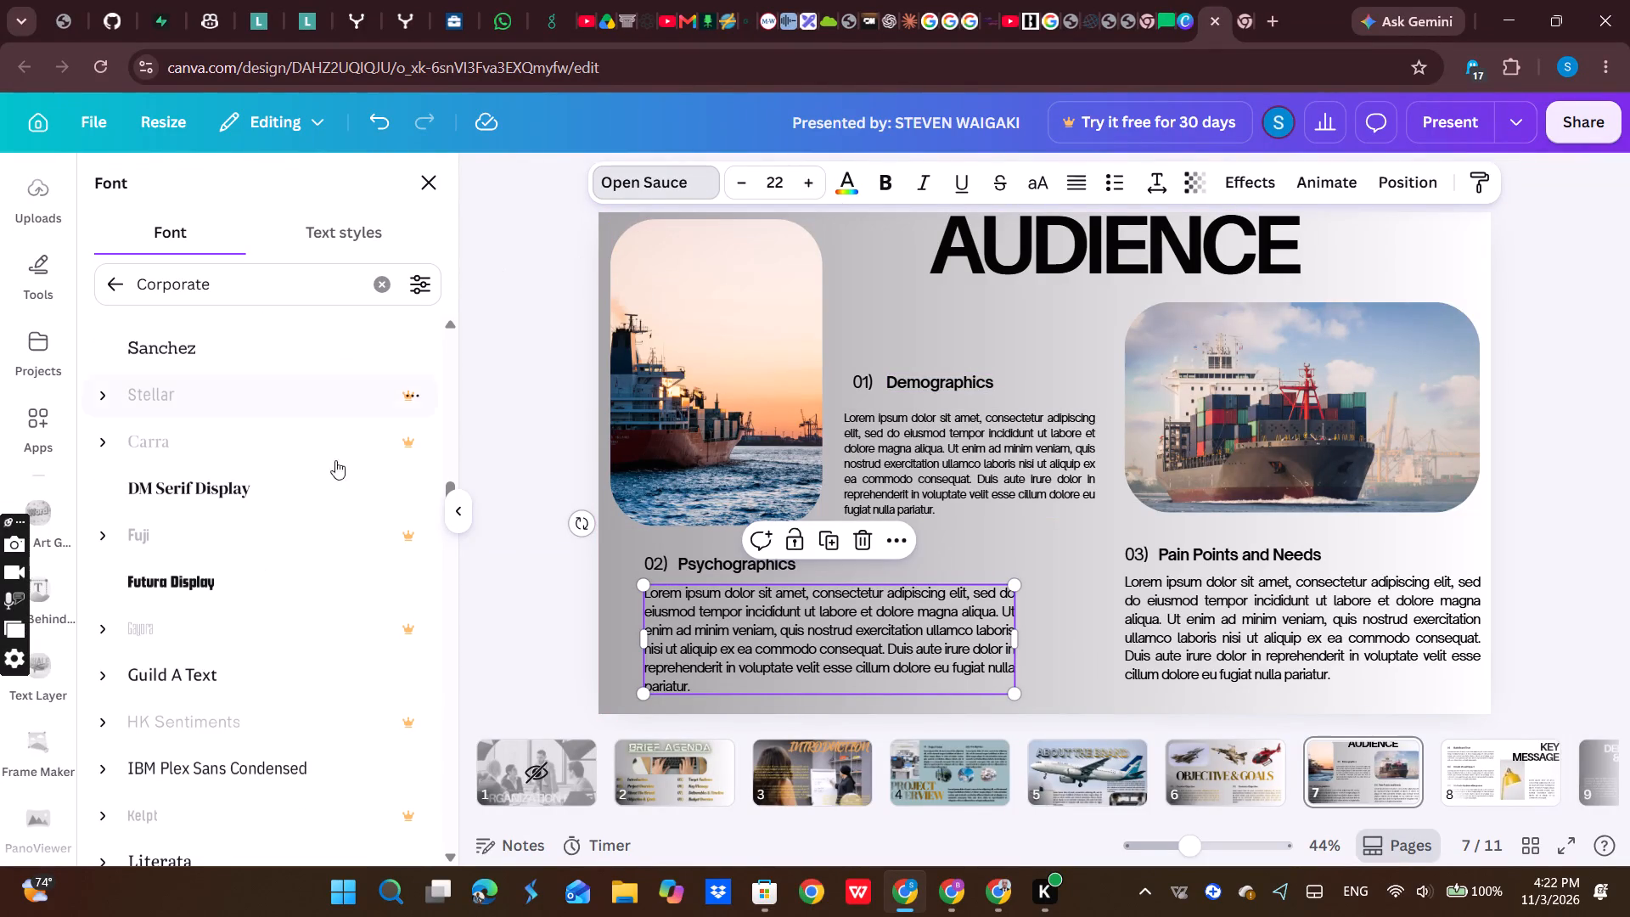
left_click(250, 496)
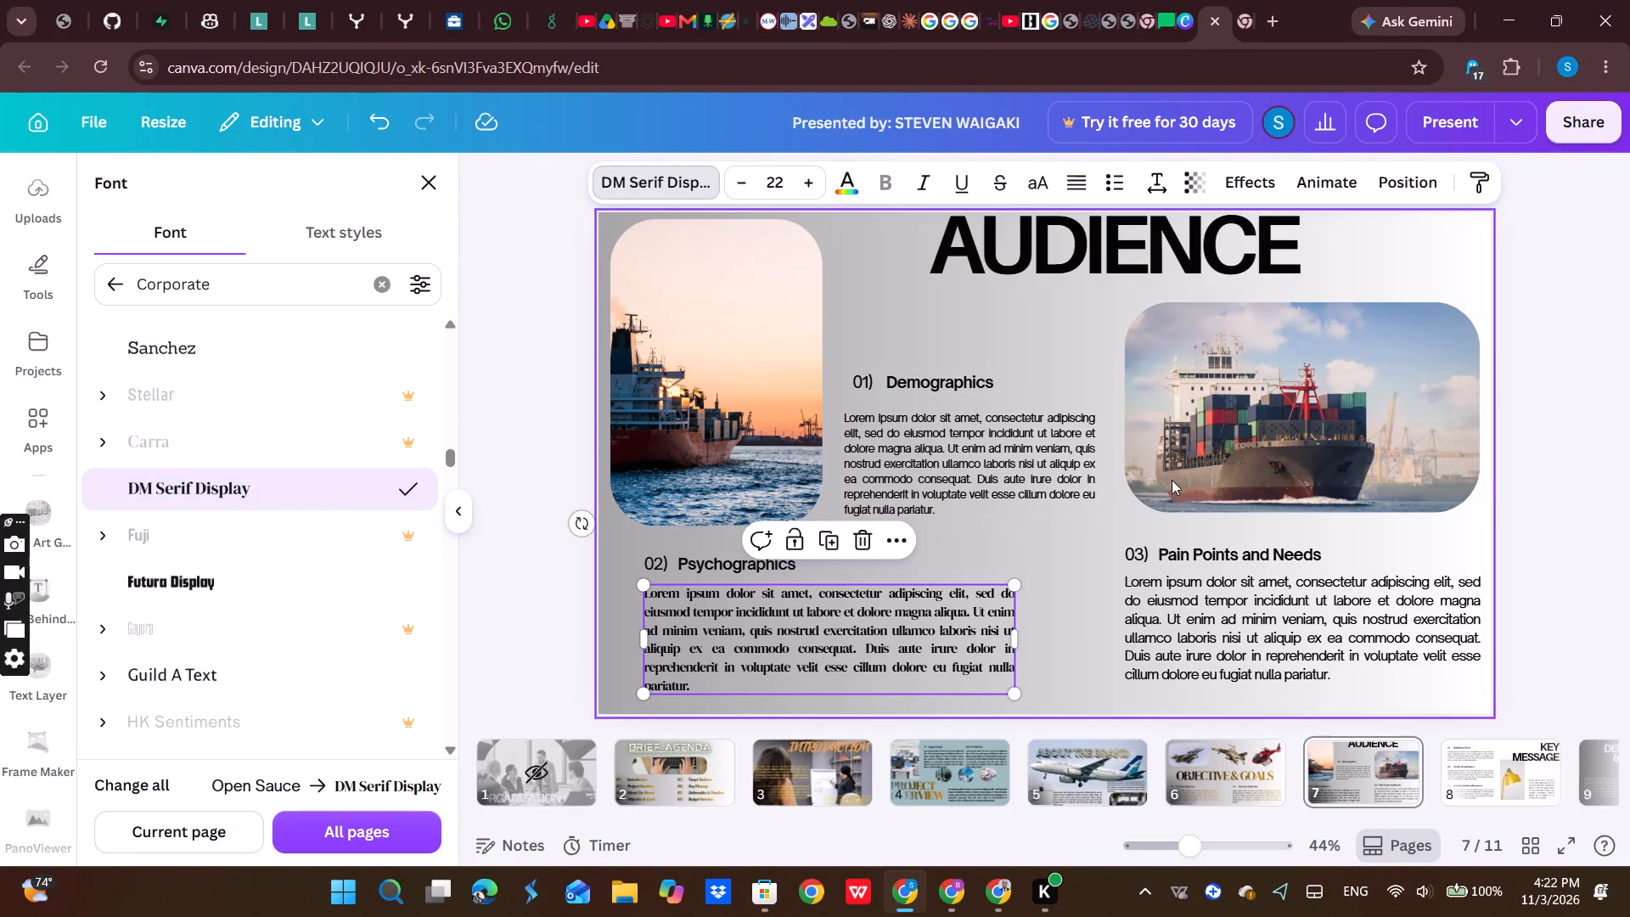
left_click(1033, 333)
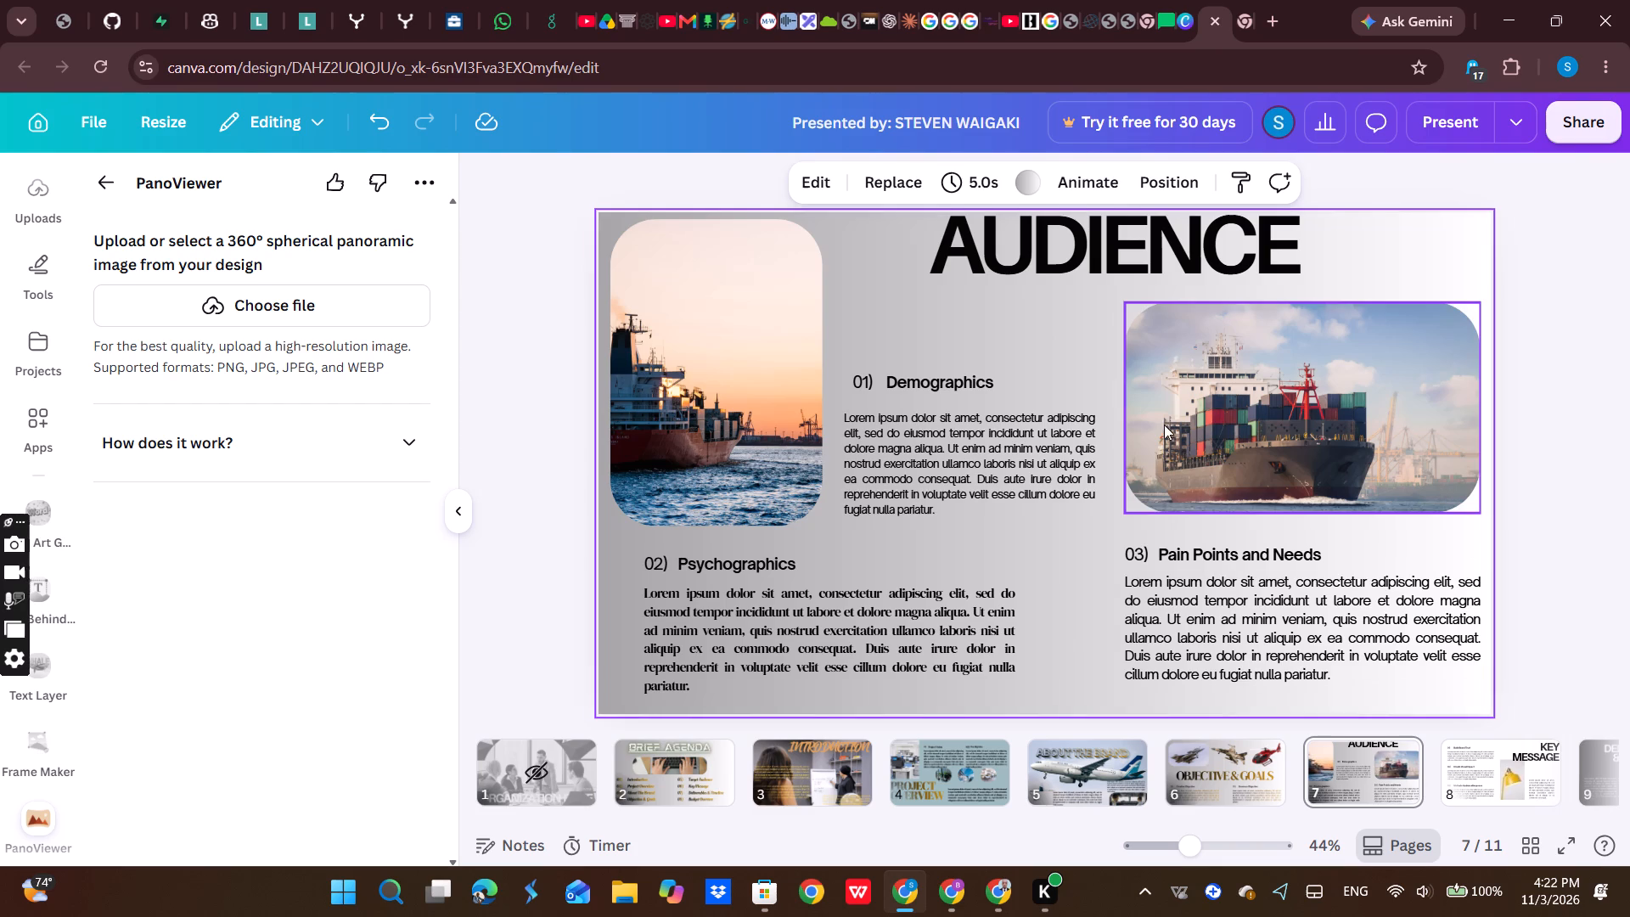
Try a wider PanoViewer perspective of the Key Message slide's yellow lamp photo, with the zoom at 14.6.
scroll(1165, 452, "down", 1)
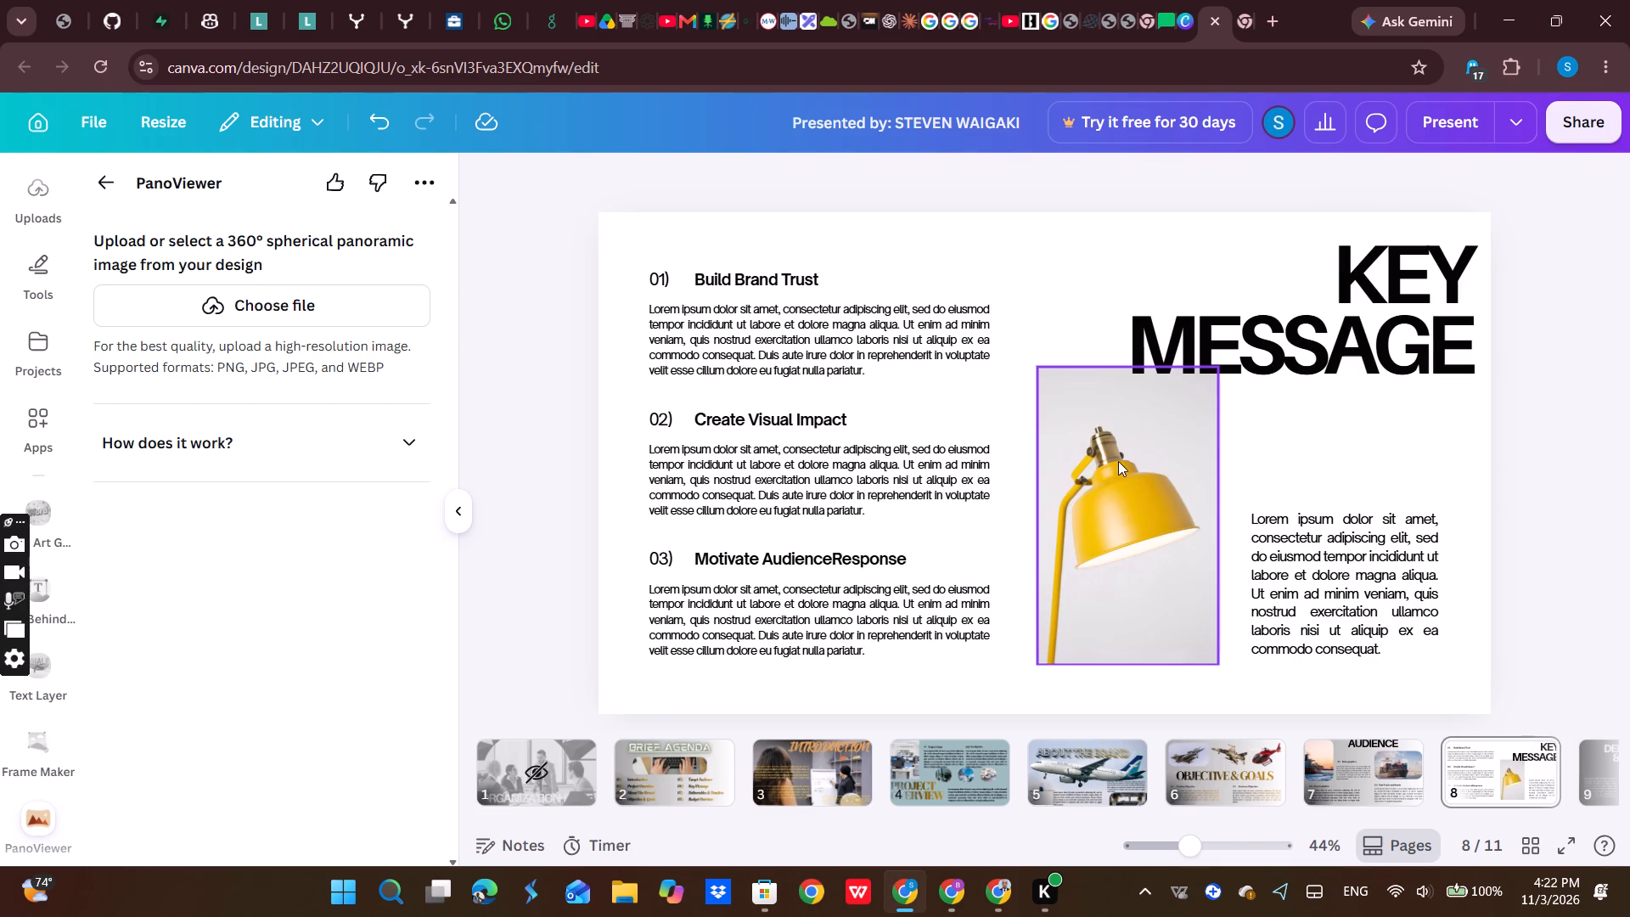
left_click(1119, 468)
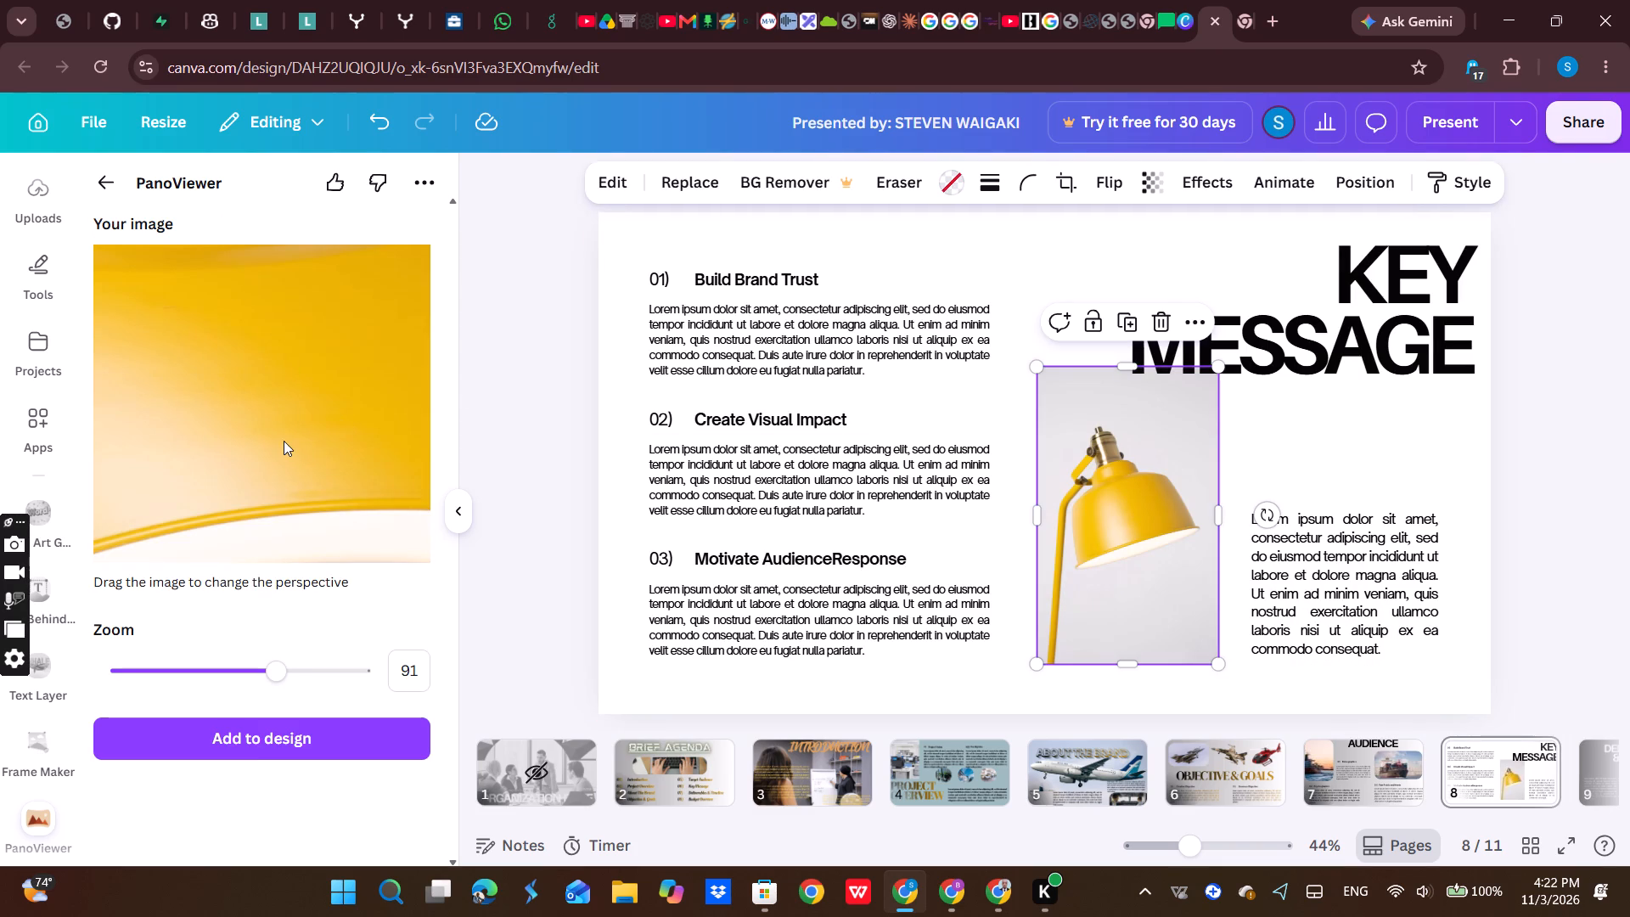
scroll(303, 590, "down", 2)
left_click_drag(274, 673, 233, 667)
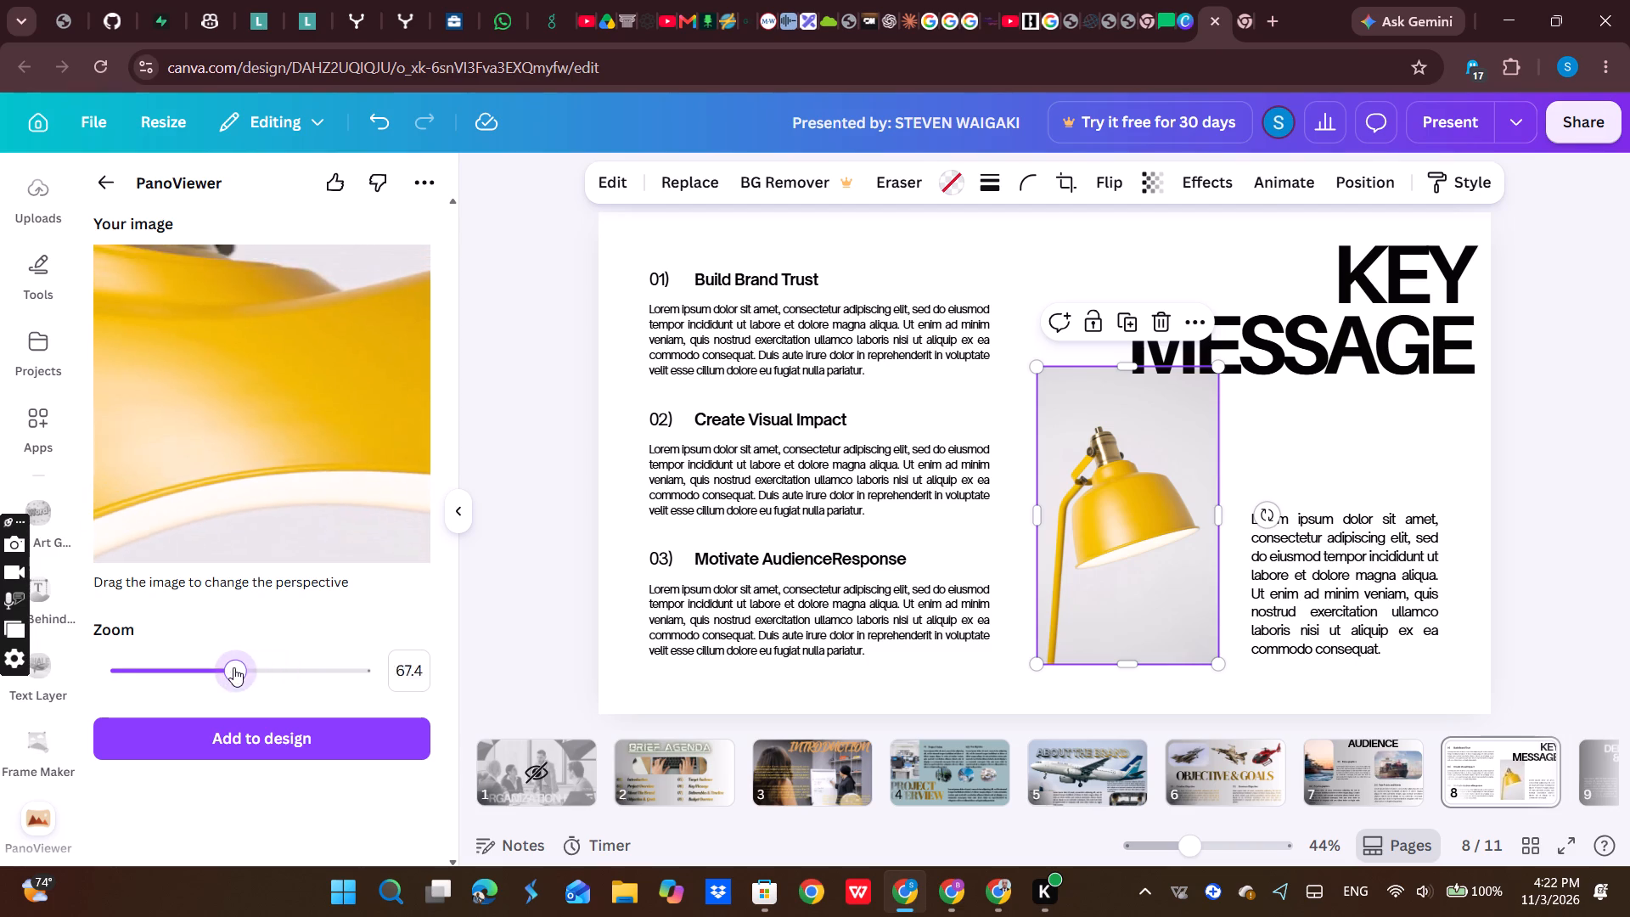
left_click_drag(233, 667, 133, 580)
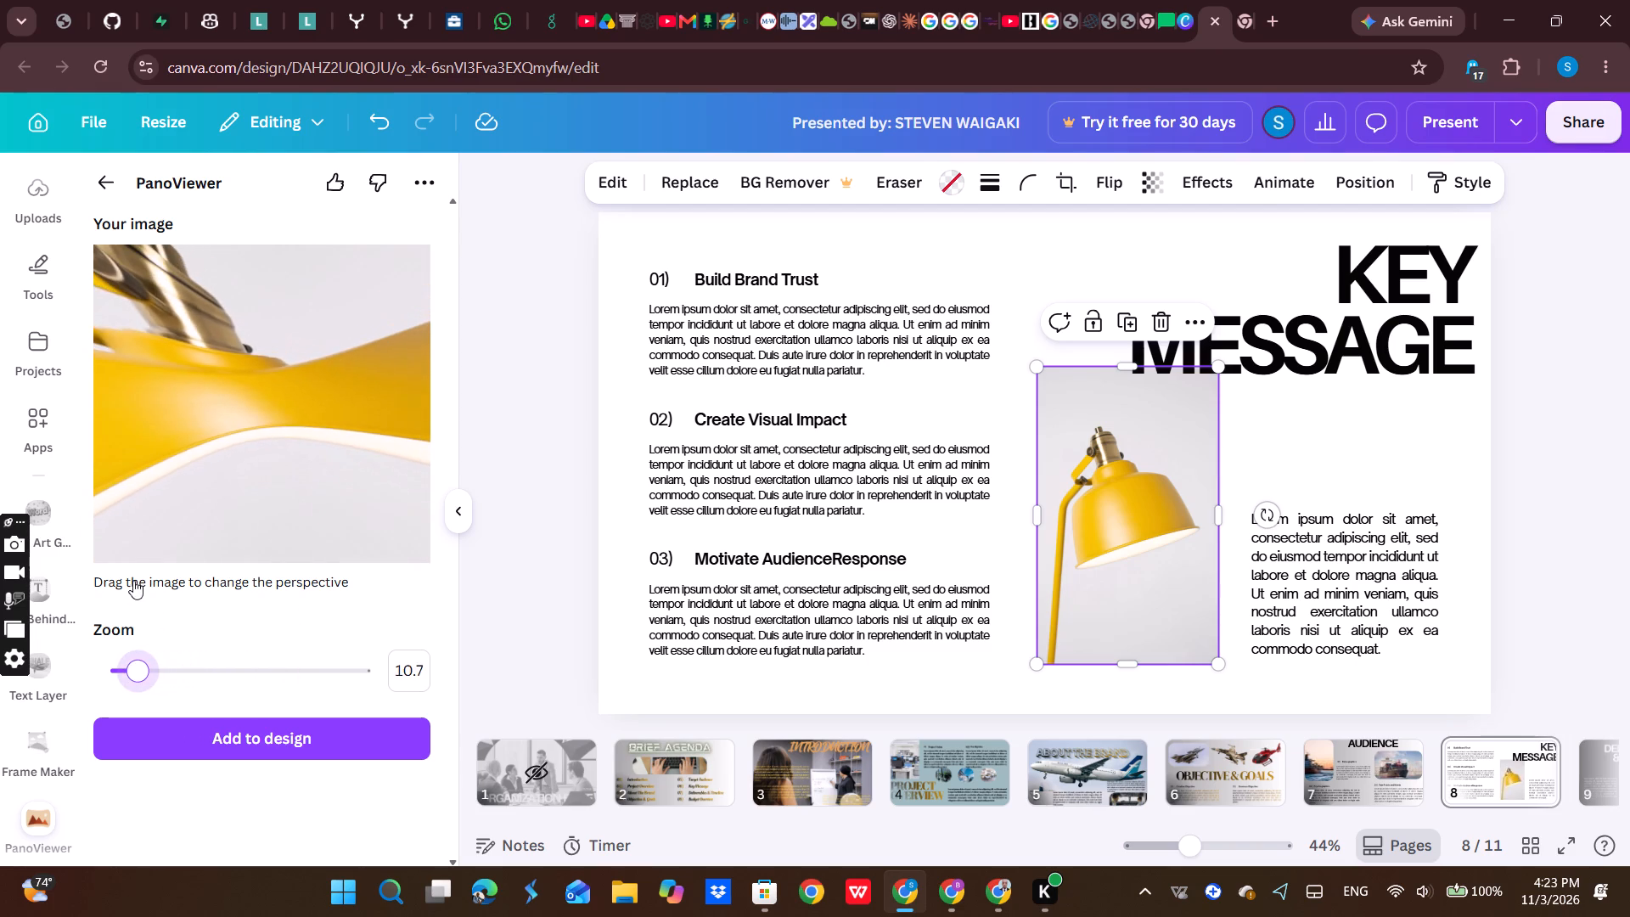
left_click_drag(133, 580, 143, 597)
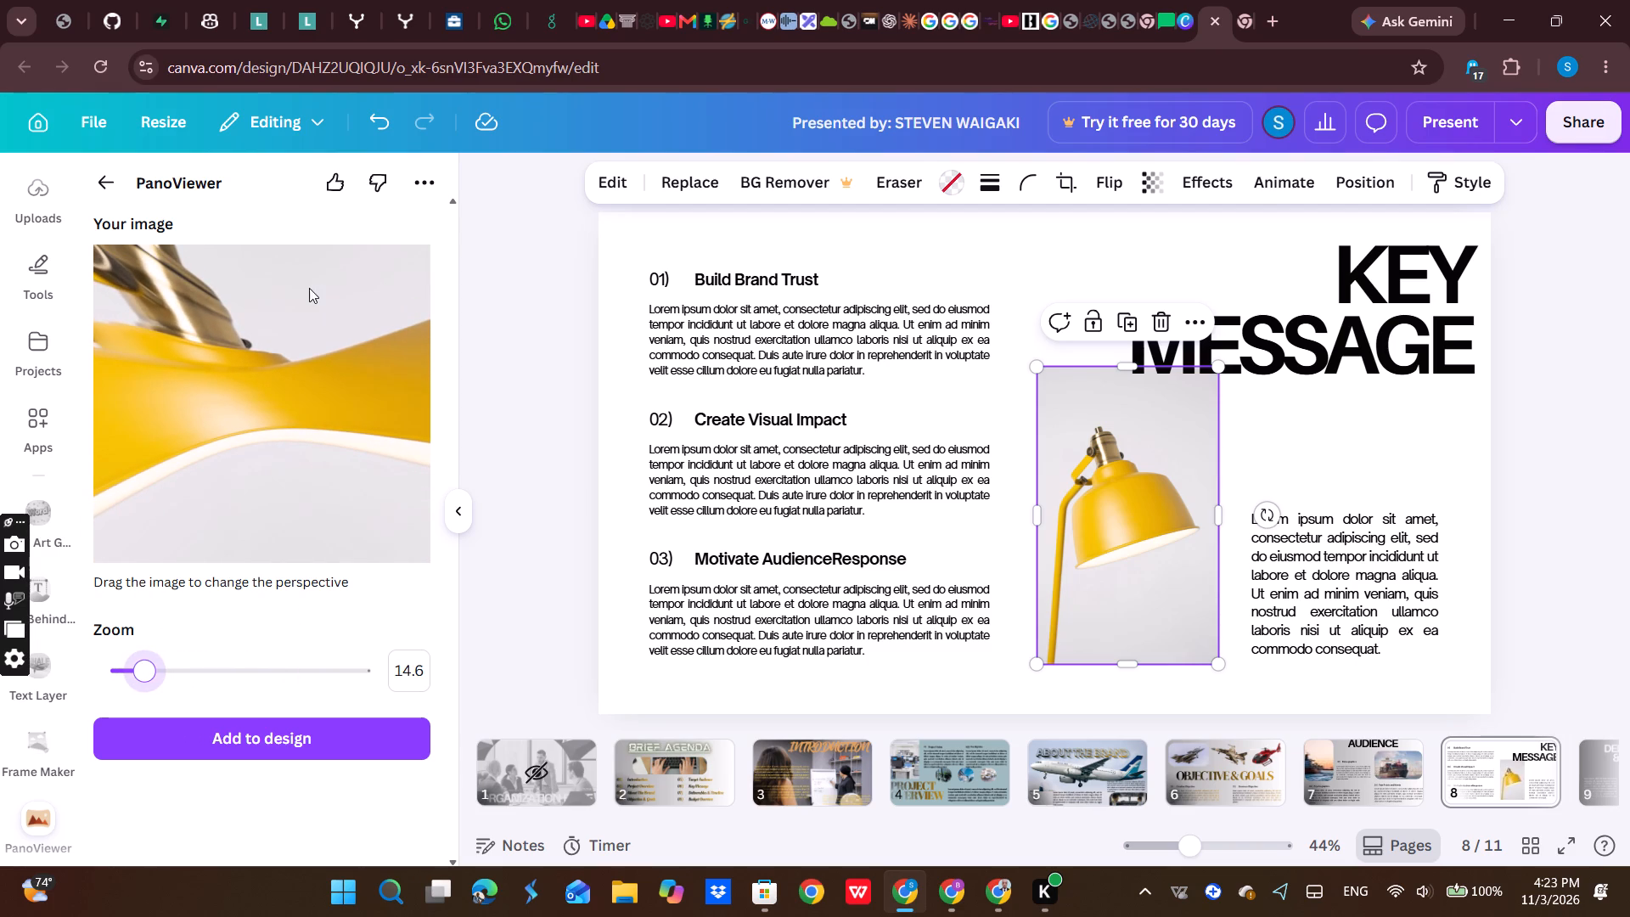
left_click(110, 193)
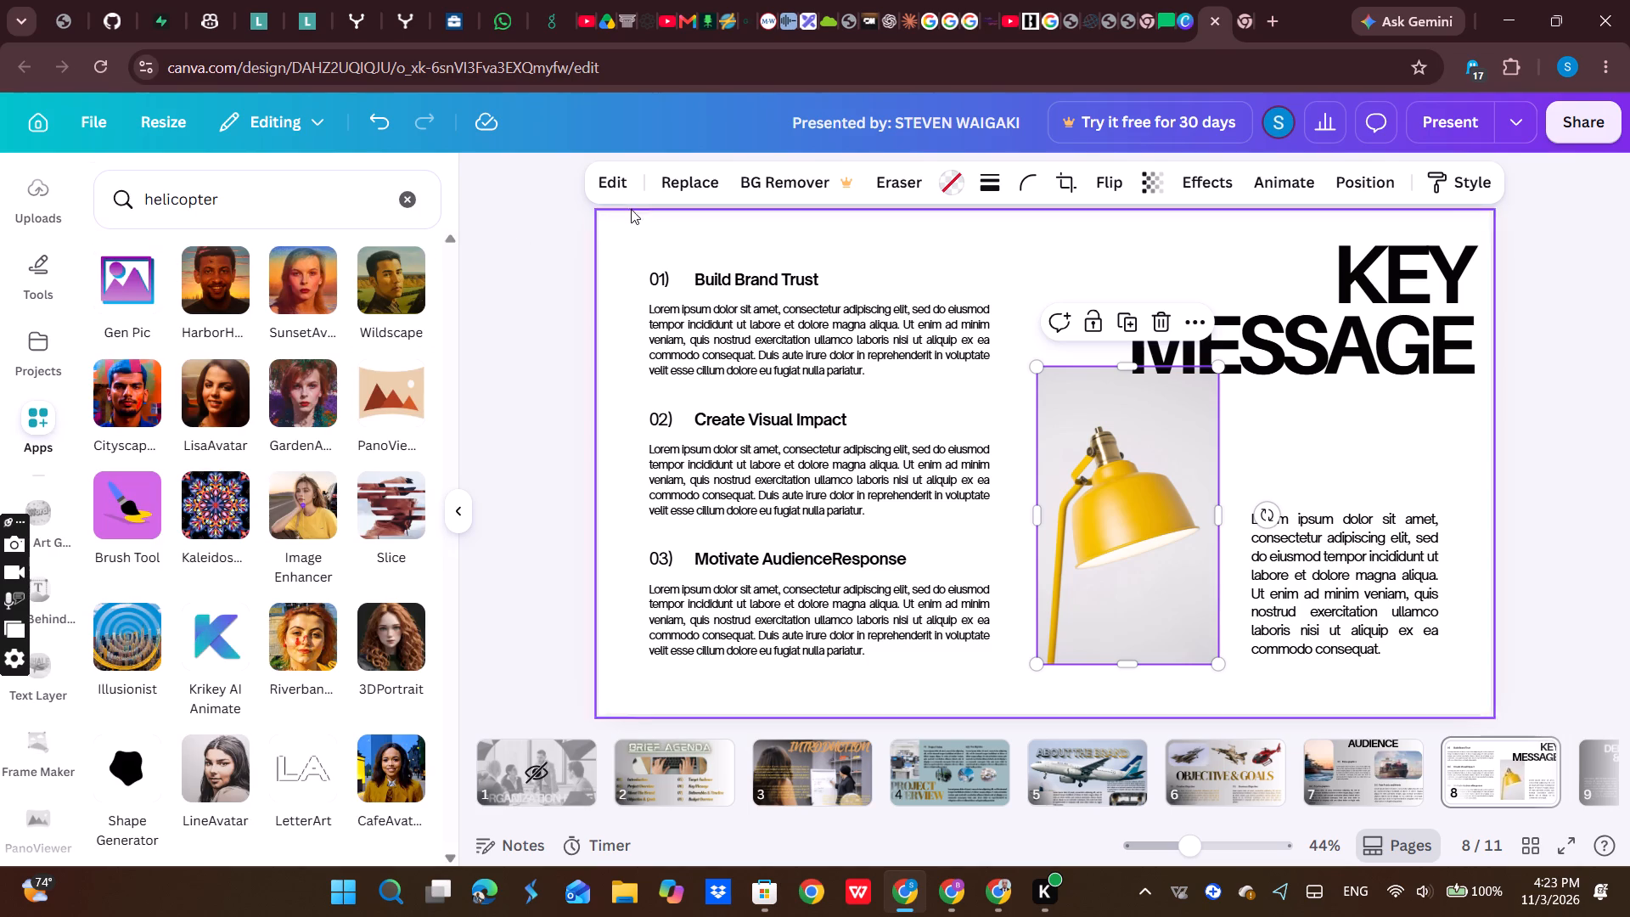
Search the replacement photos for the Key Message slide's lamp picture using "Soldirs".
left_click(668, 190)
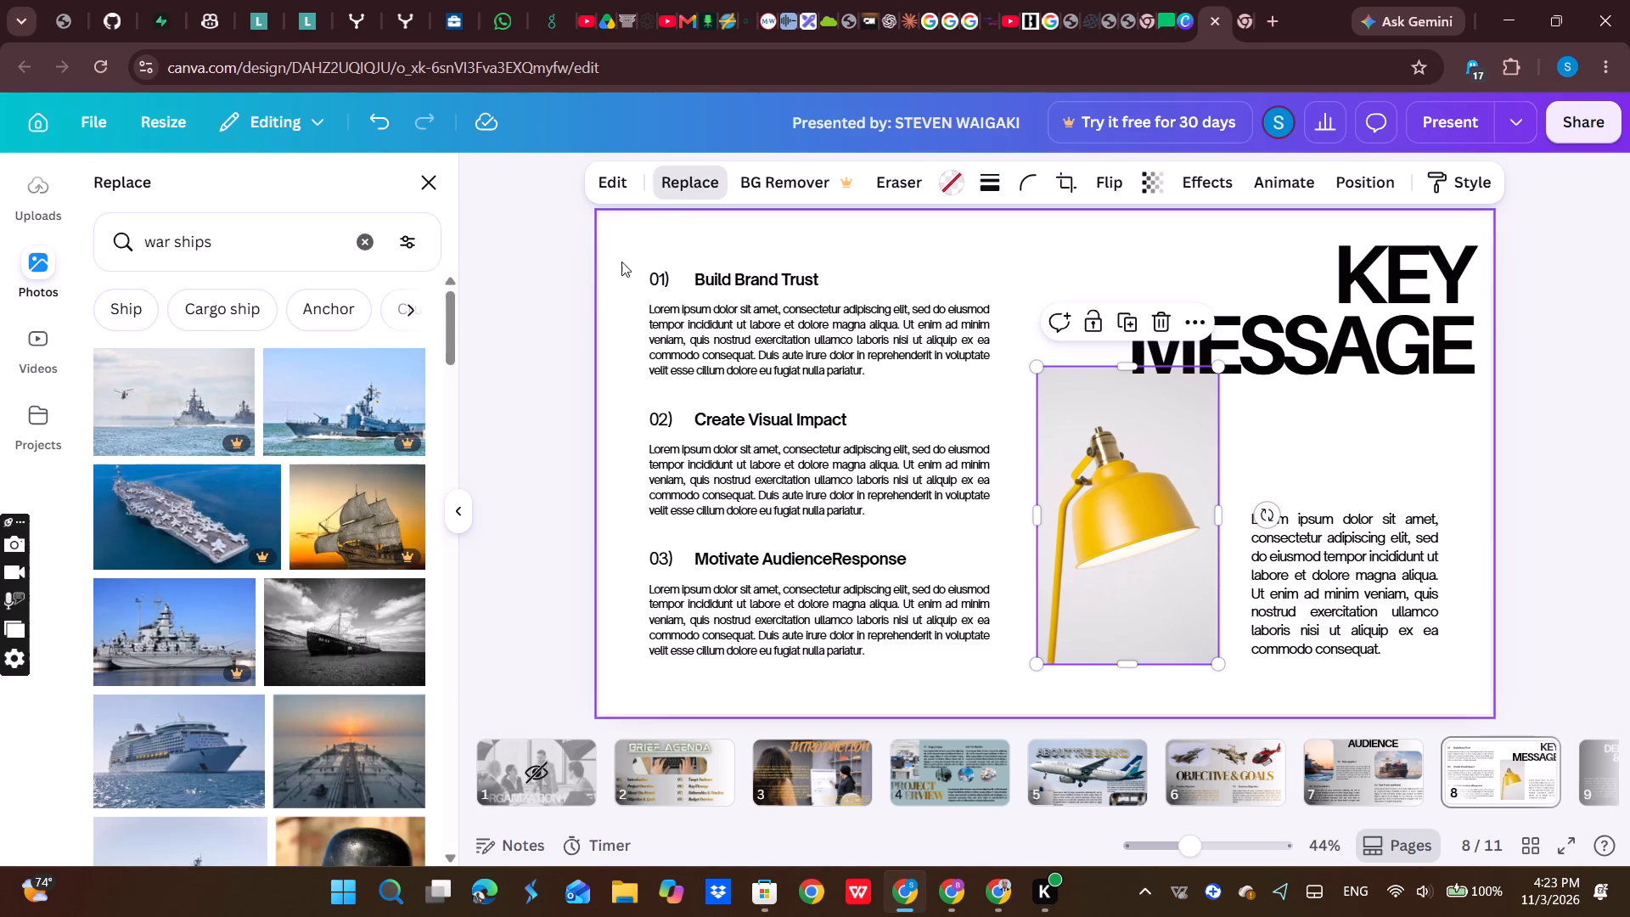
left_click(210, 247)
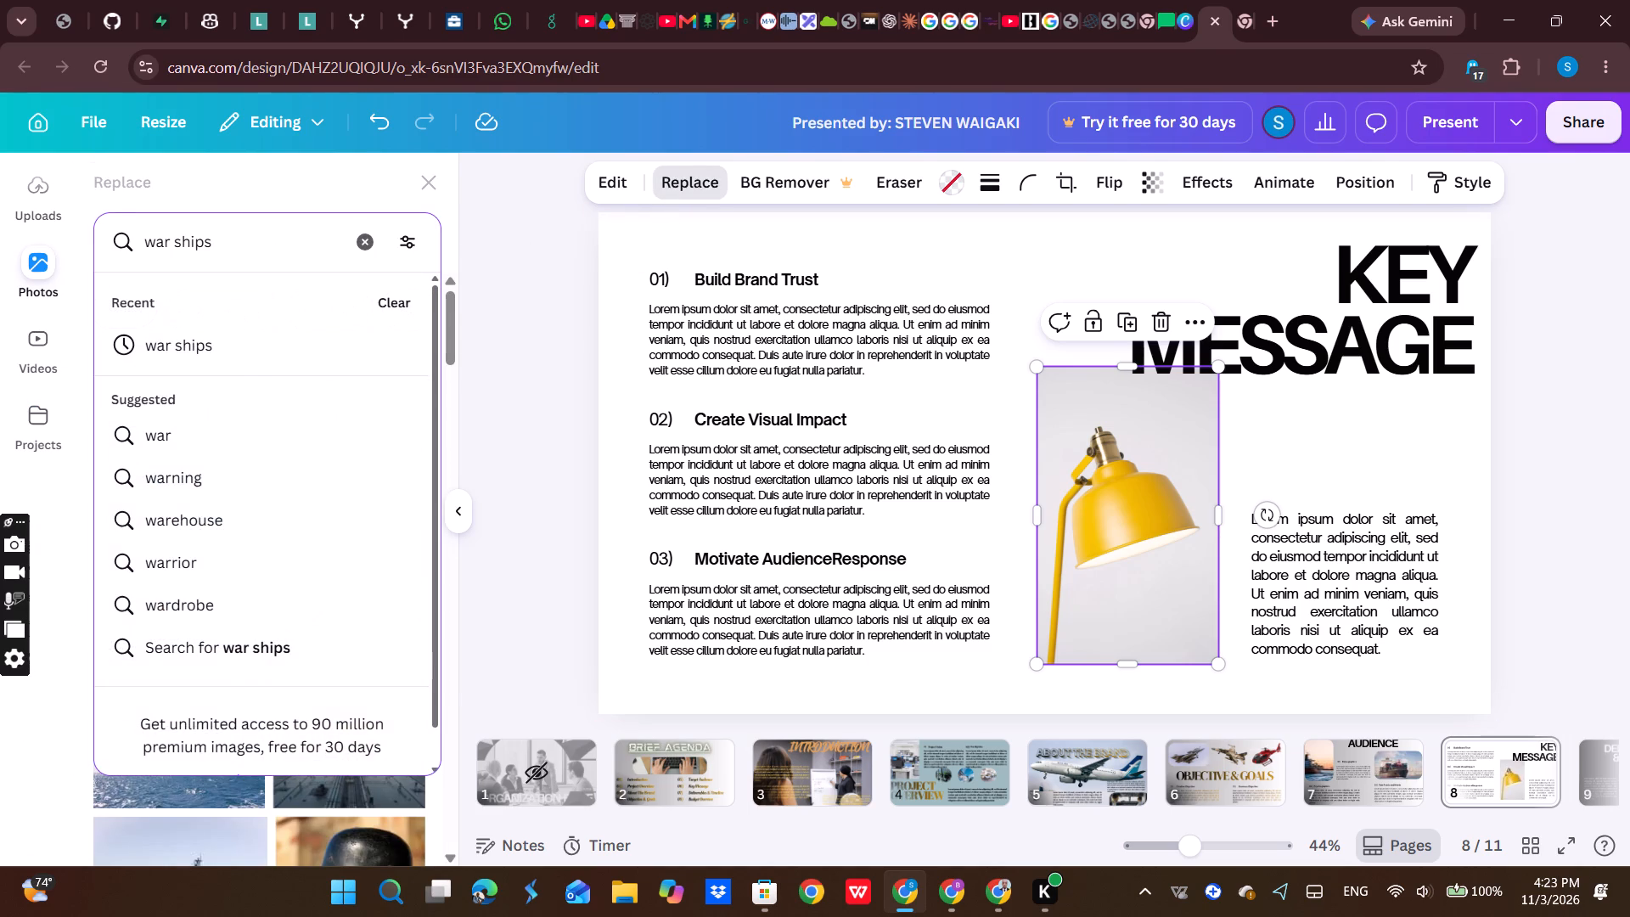
key("BackSpace")
key("BackSpace")
key("BackSpace")
key("BackSpace")
key("BackSpace")
key("BackSpace")
key("BackSpace")
key("BackSpace")
key("BackSpace")
key("BackSpace")
key("BackSpace")
key("BackSpace")
key("BackSpace")
key("BackSpace")
key("BackSpace")
key("BackSpace")
key("BackSpace")
key("BackSpace")
key("BackSpace")
key("BackSpace")
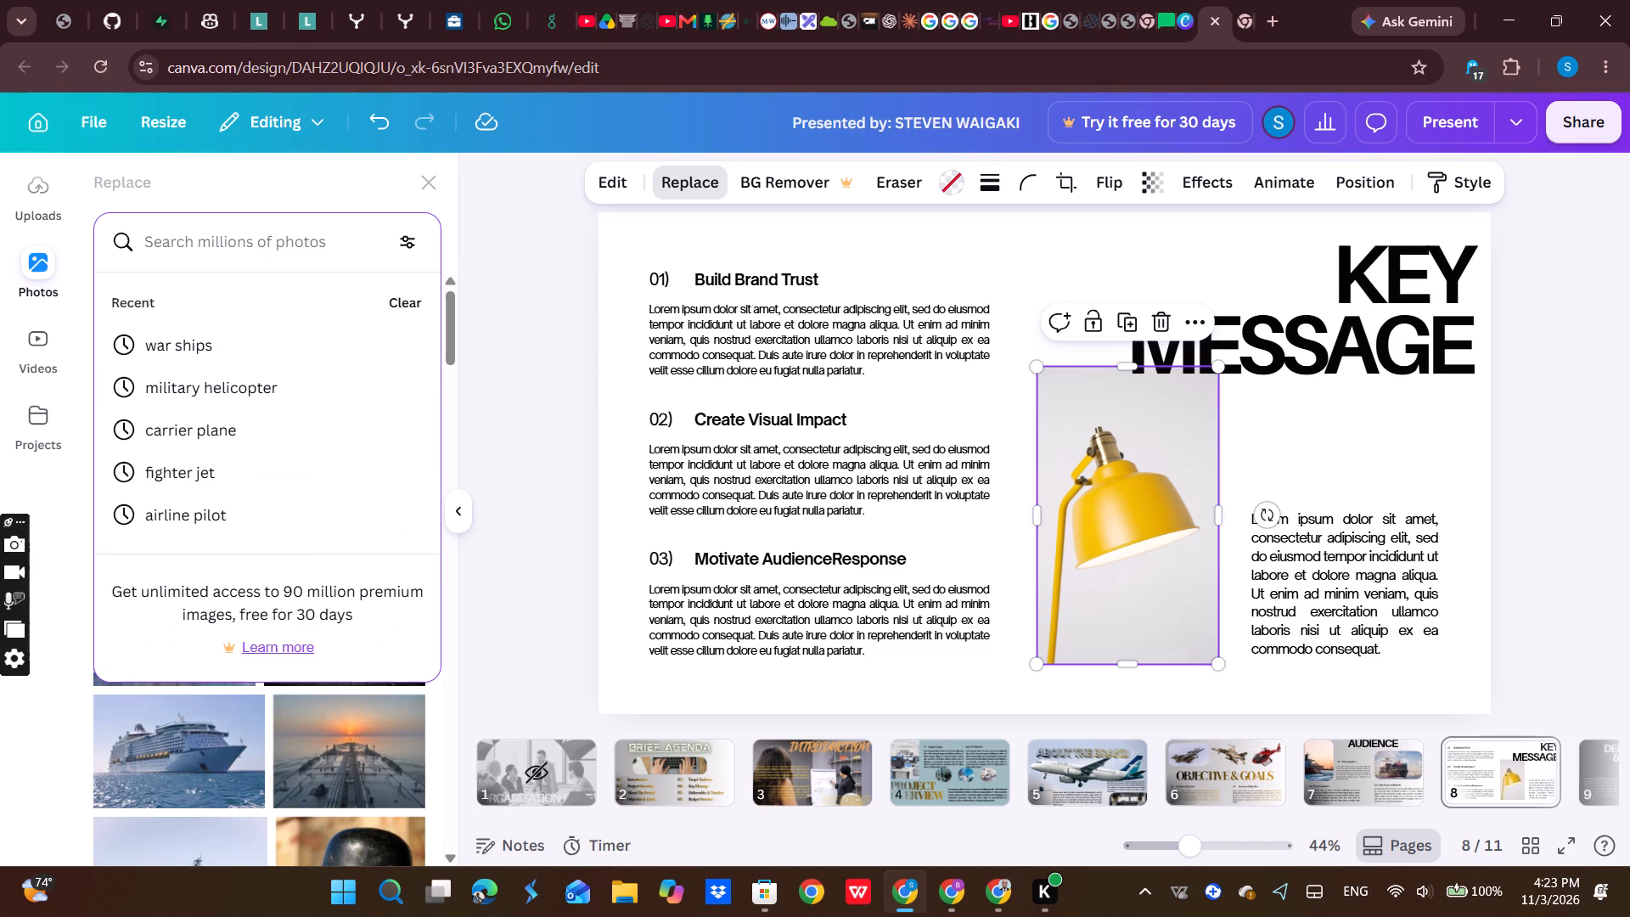
type("oldirs")
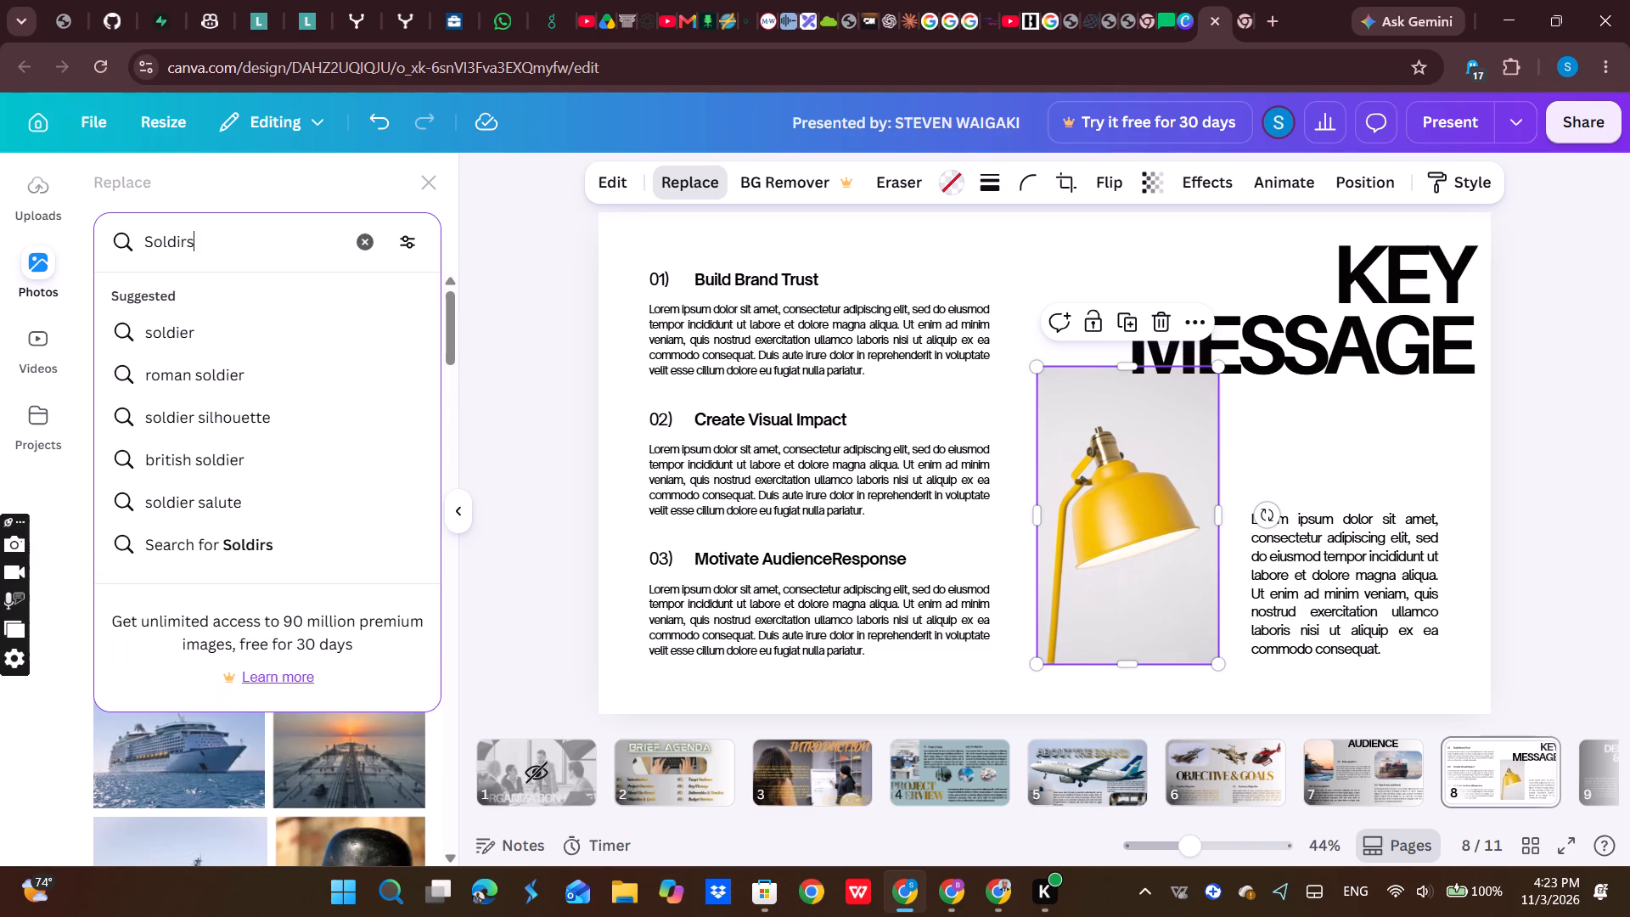
key("Return")
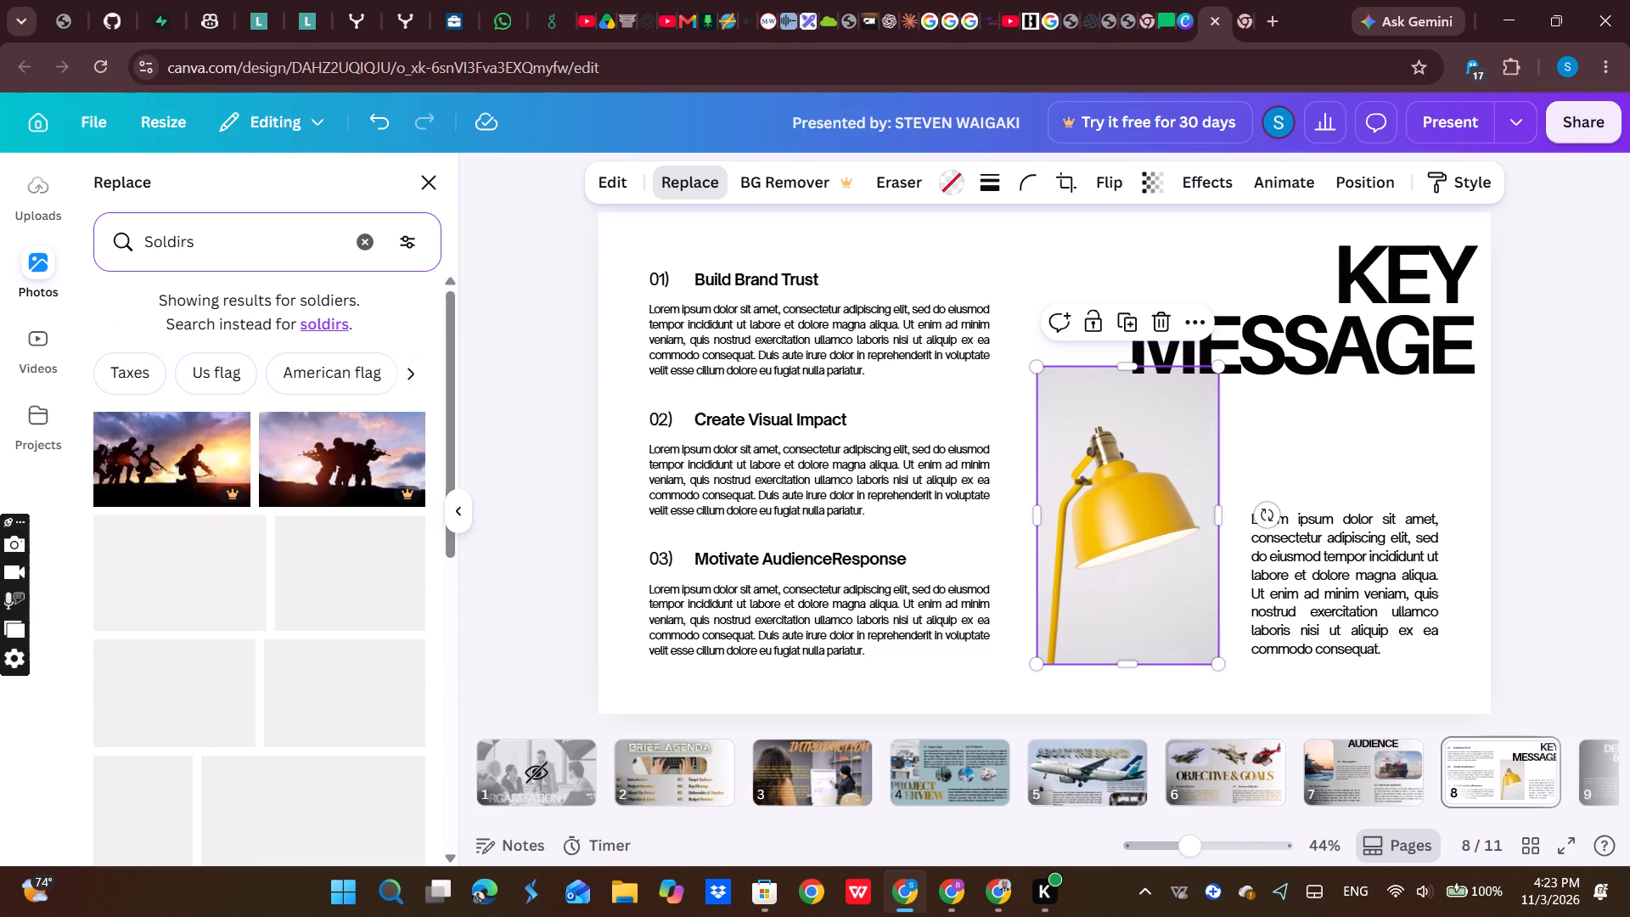
Replace the lamp photo with the cutout of a masked soldier in helmet and goggles holding a finger up.
scroll(315, 523, "down", 2)
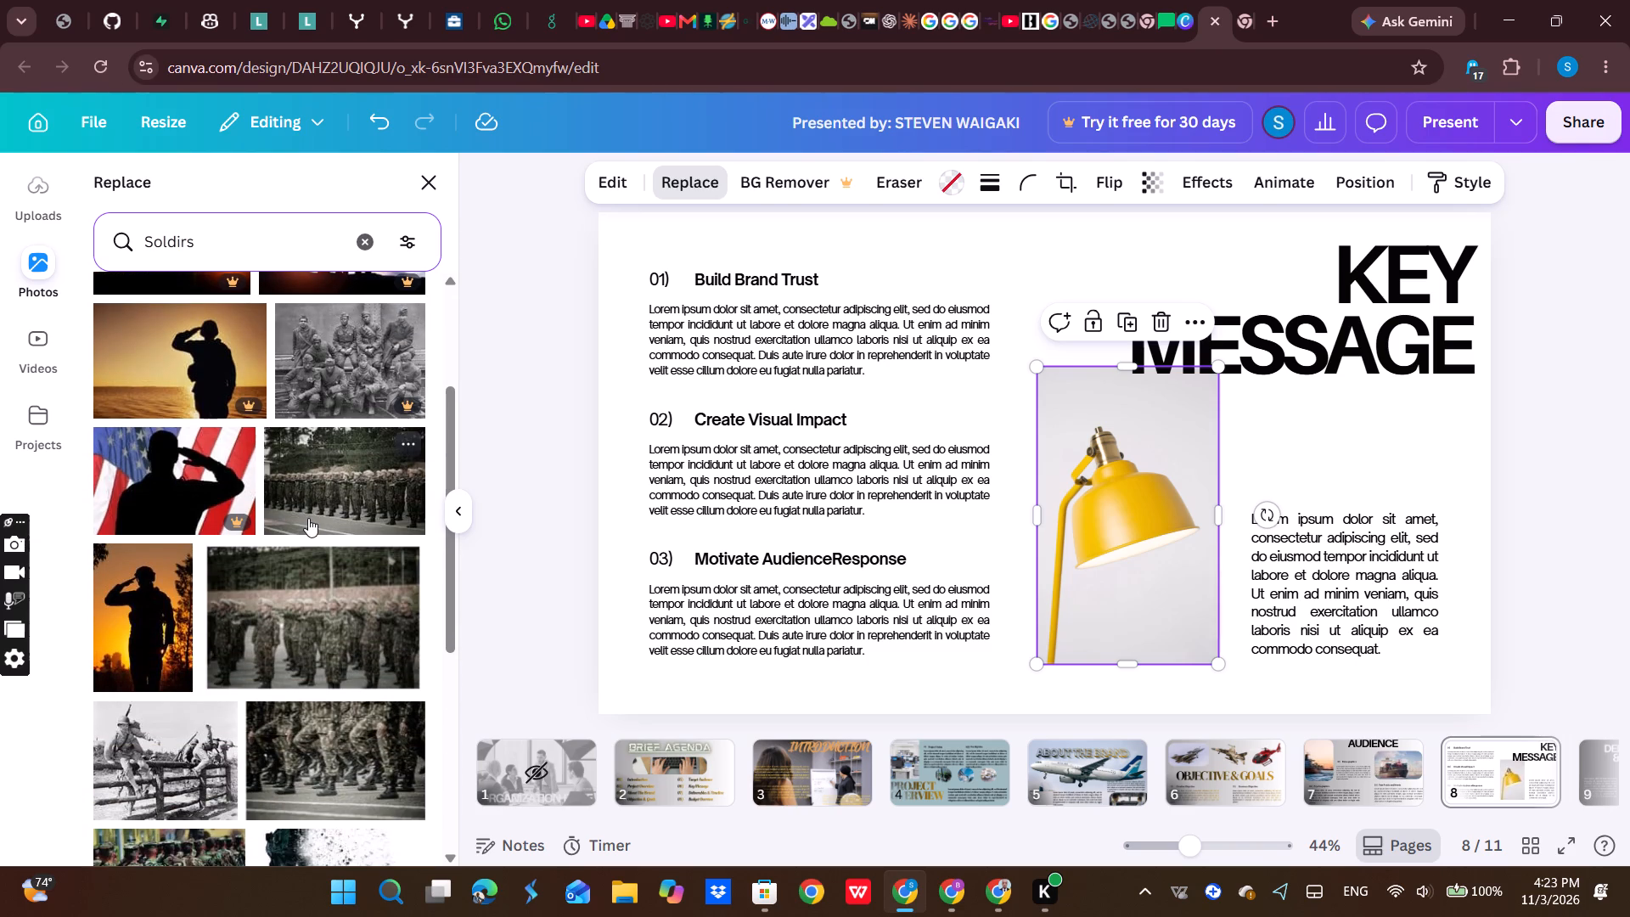
scroll(306, 523, "down", 4)
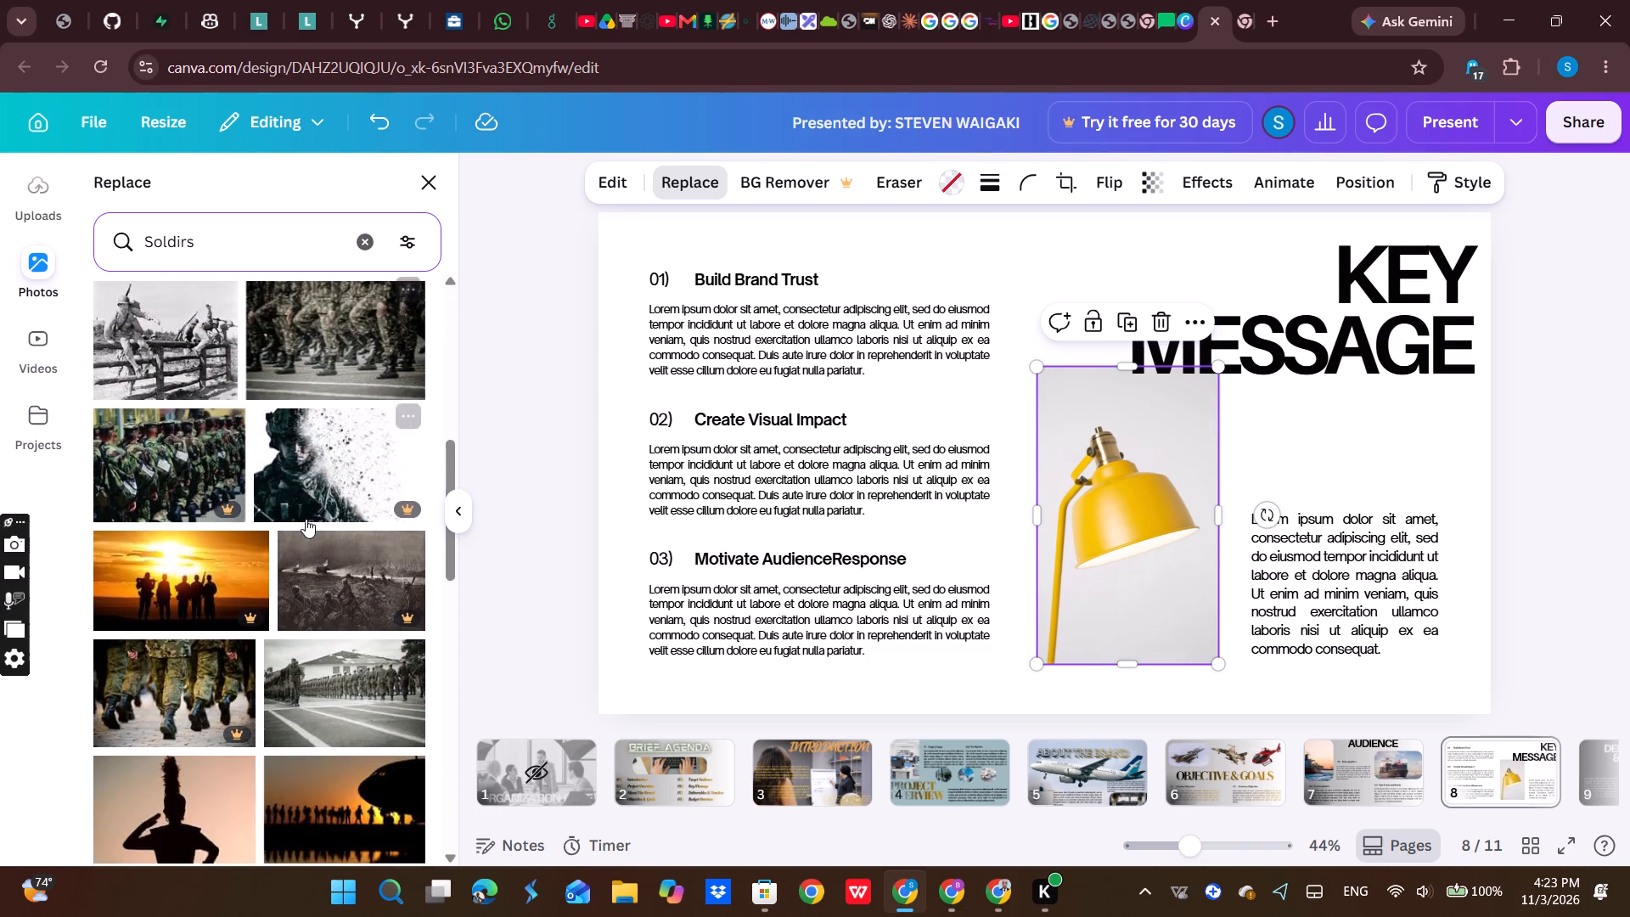
scroll(306, 518, "down", 4)
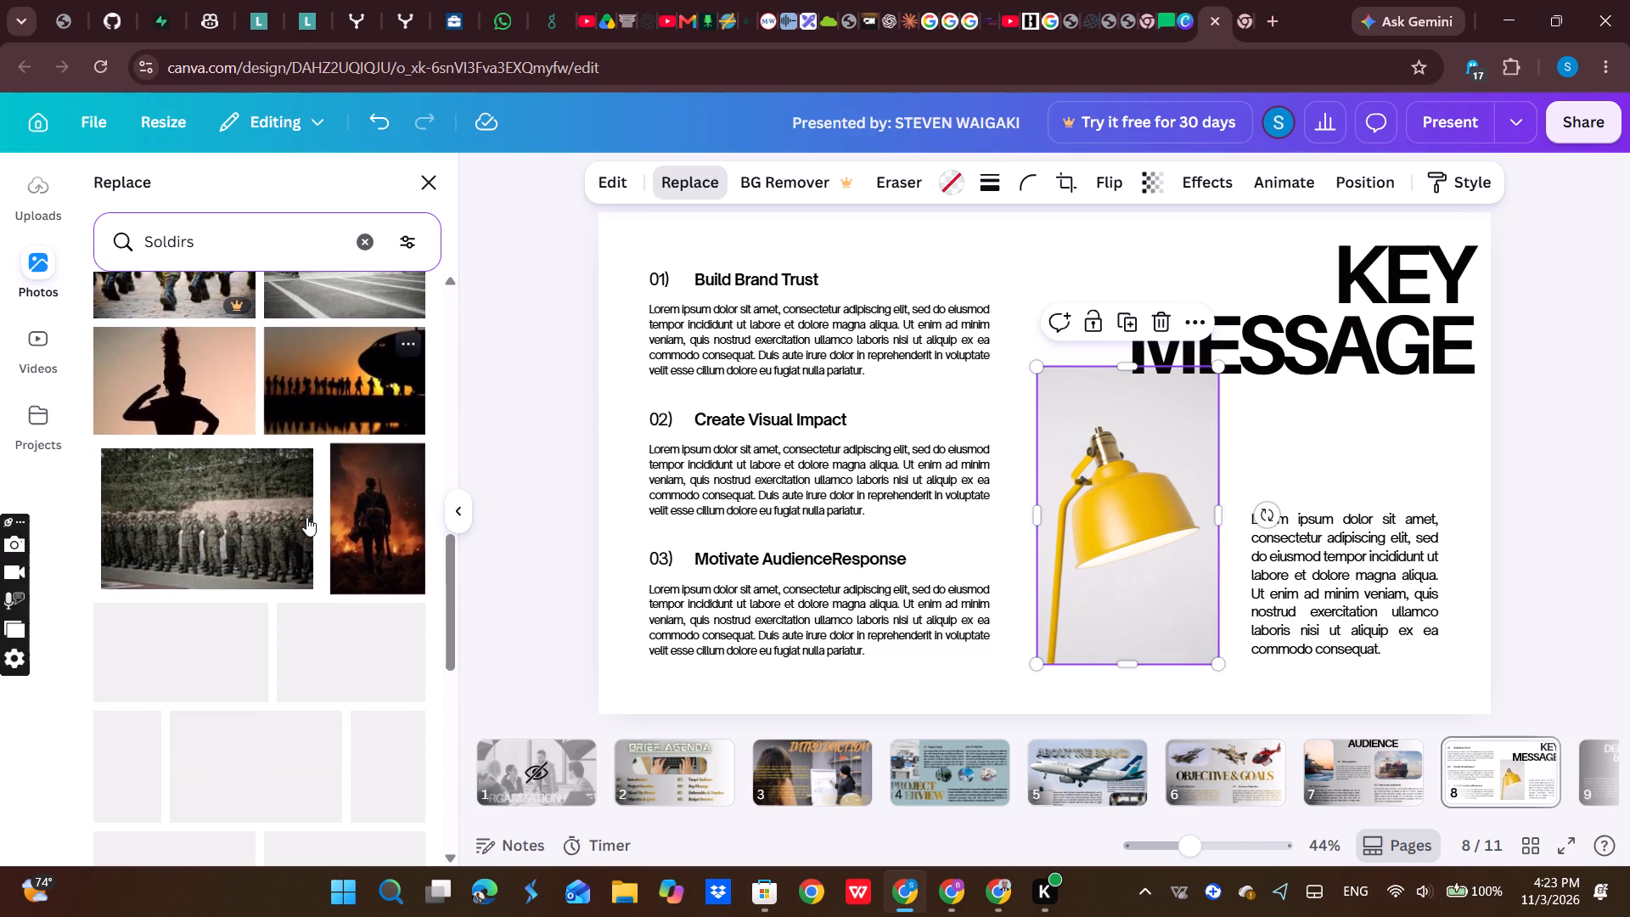
scroll(307, 516, "down", 1)
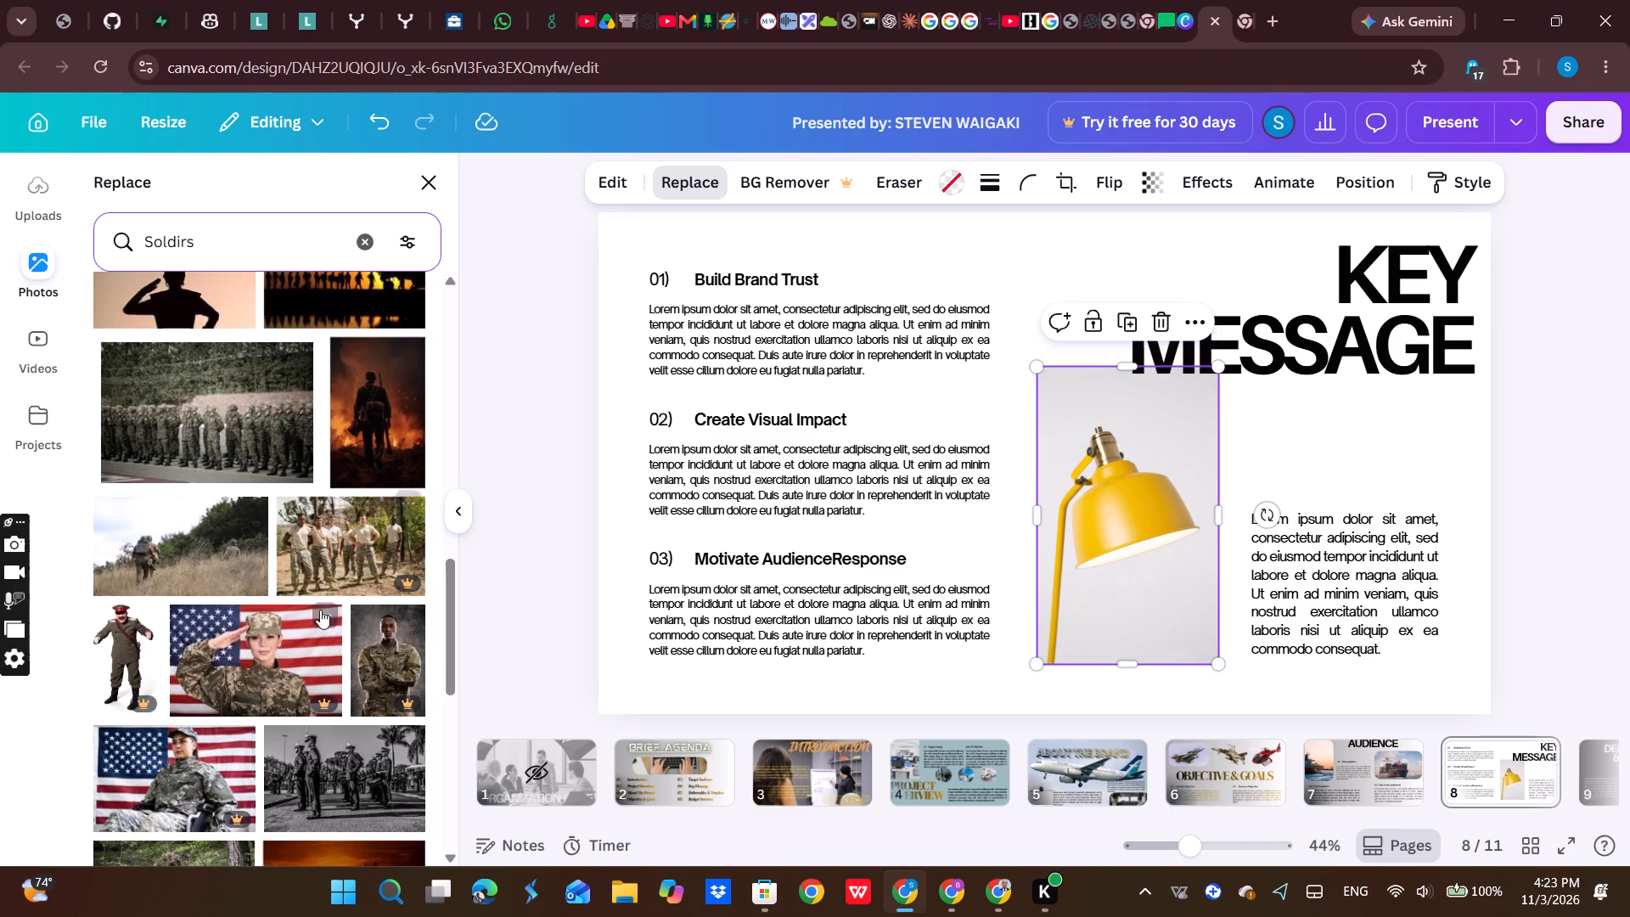
scroll(254, 606, "down", 1)
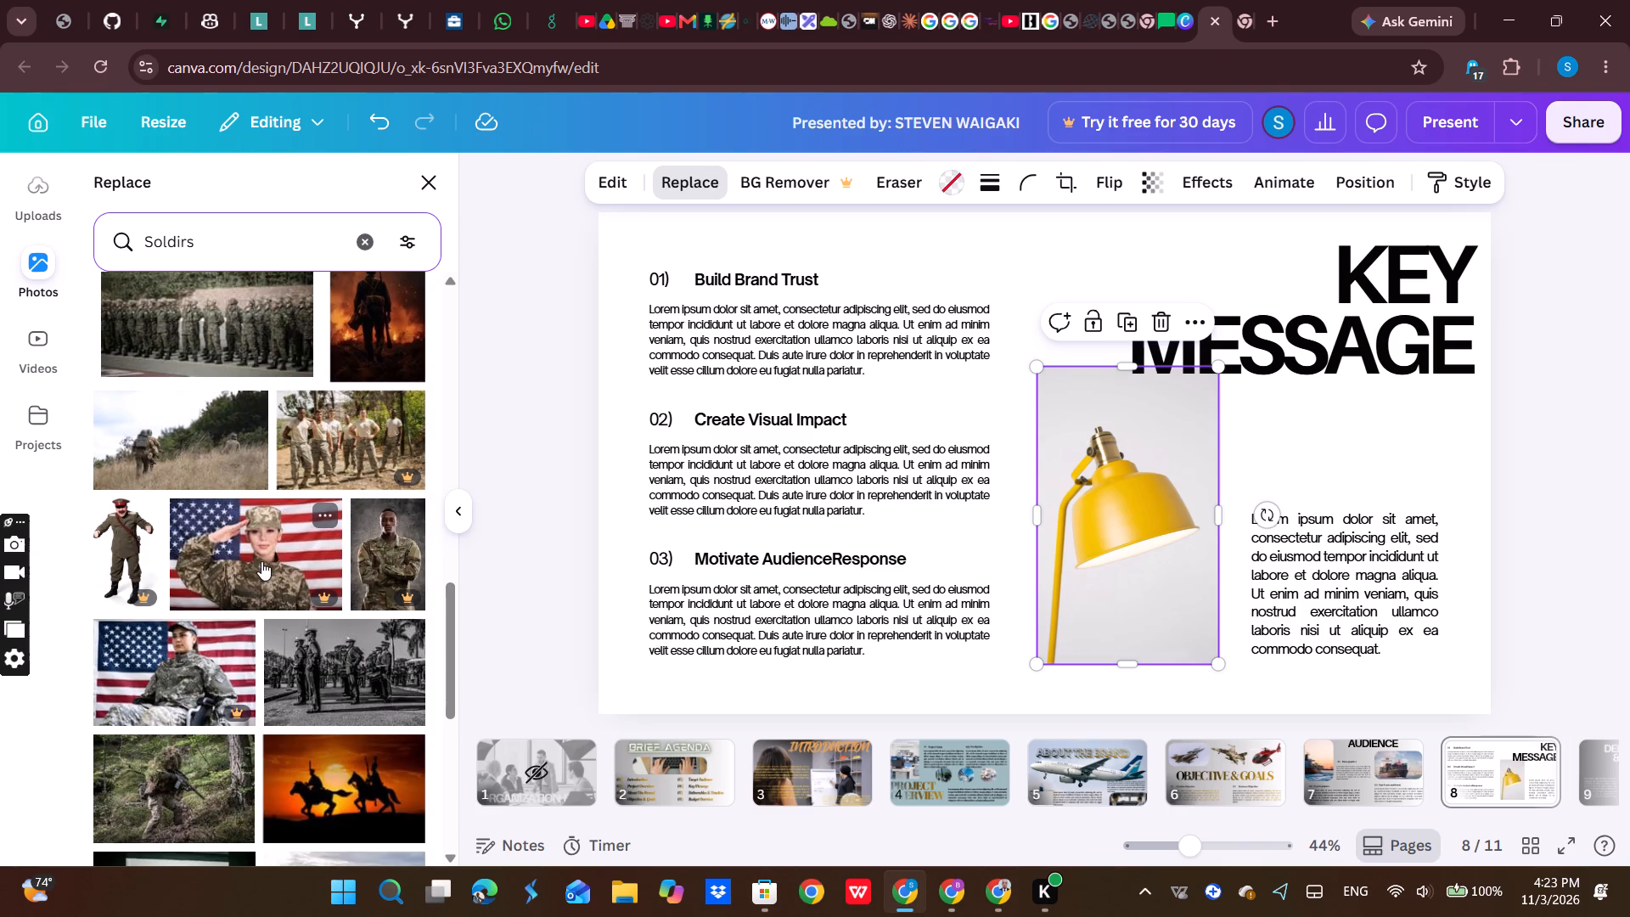
scroll(278, 560, "down", 2)
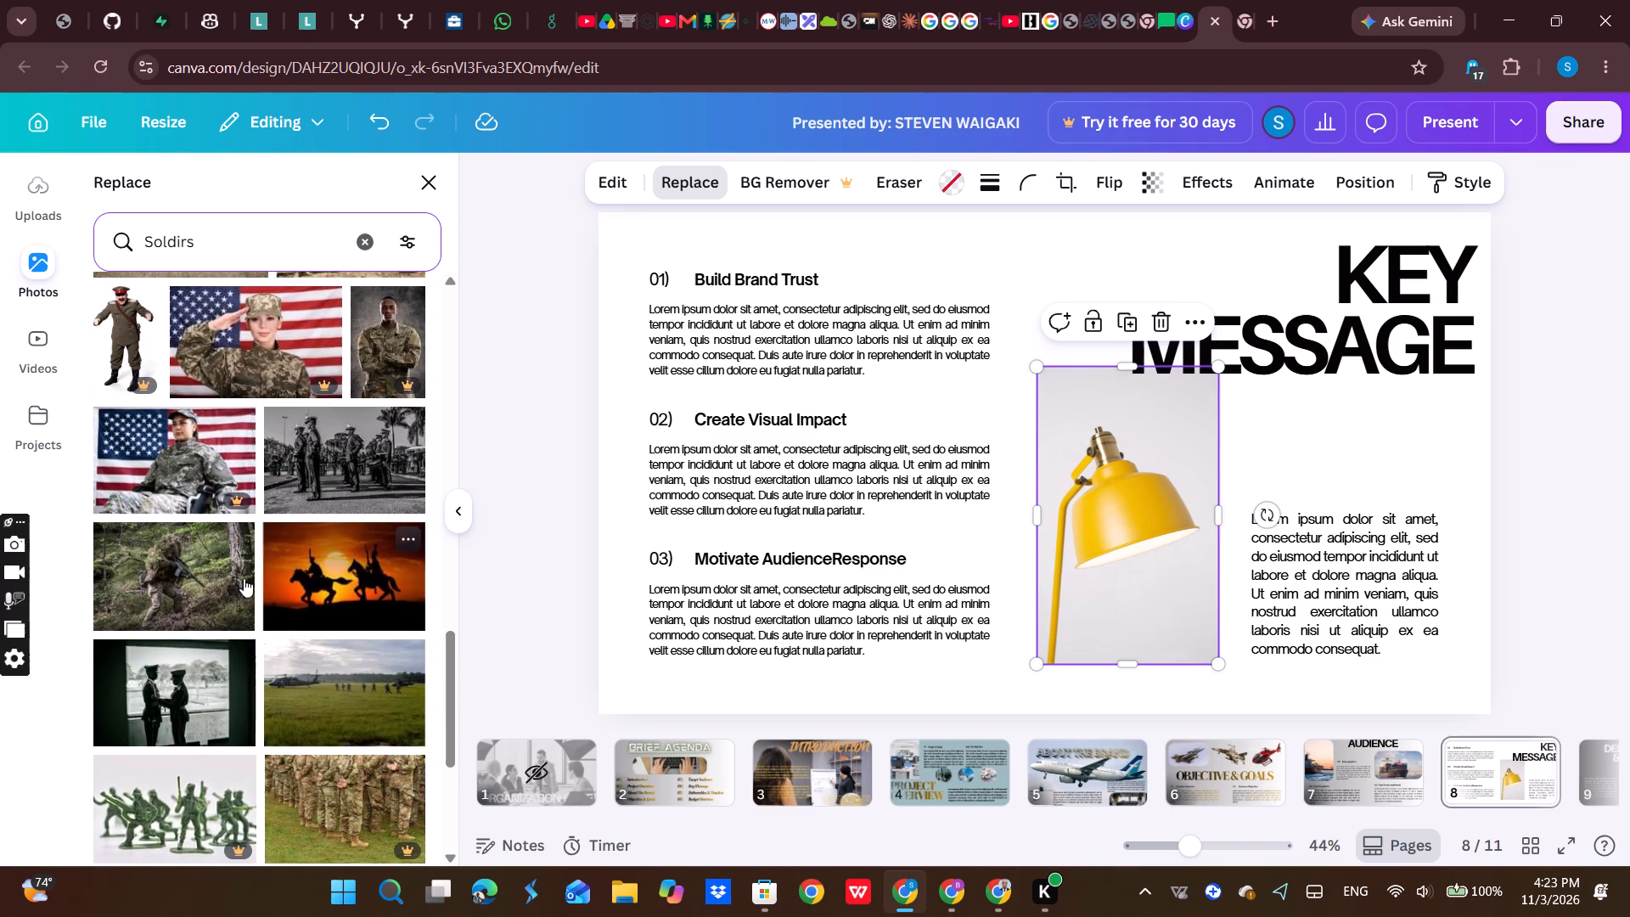
scroll(205, 571, "down", 5)
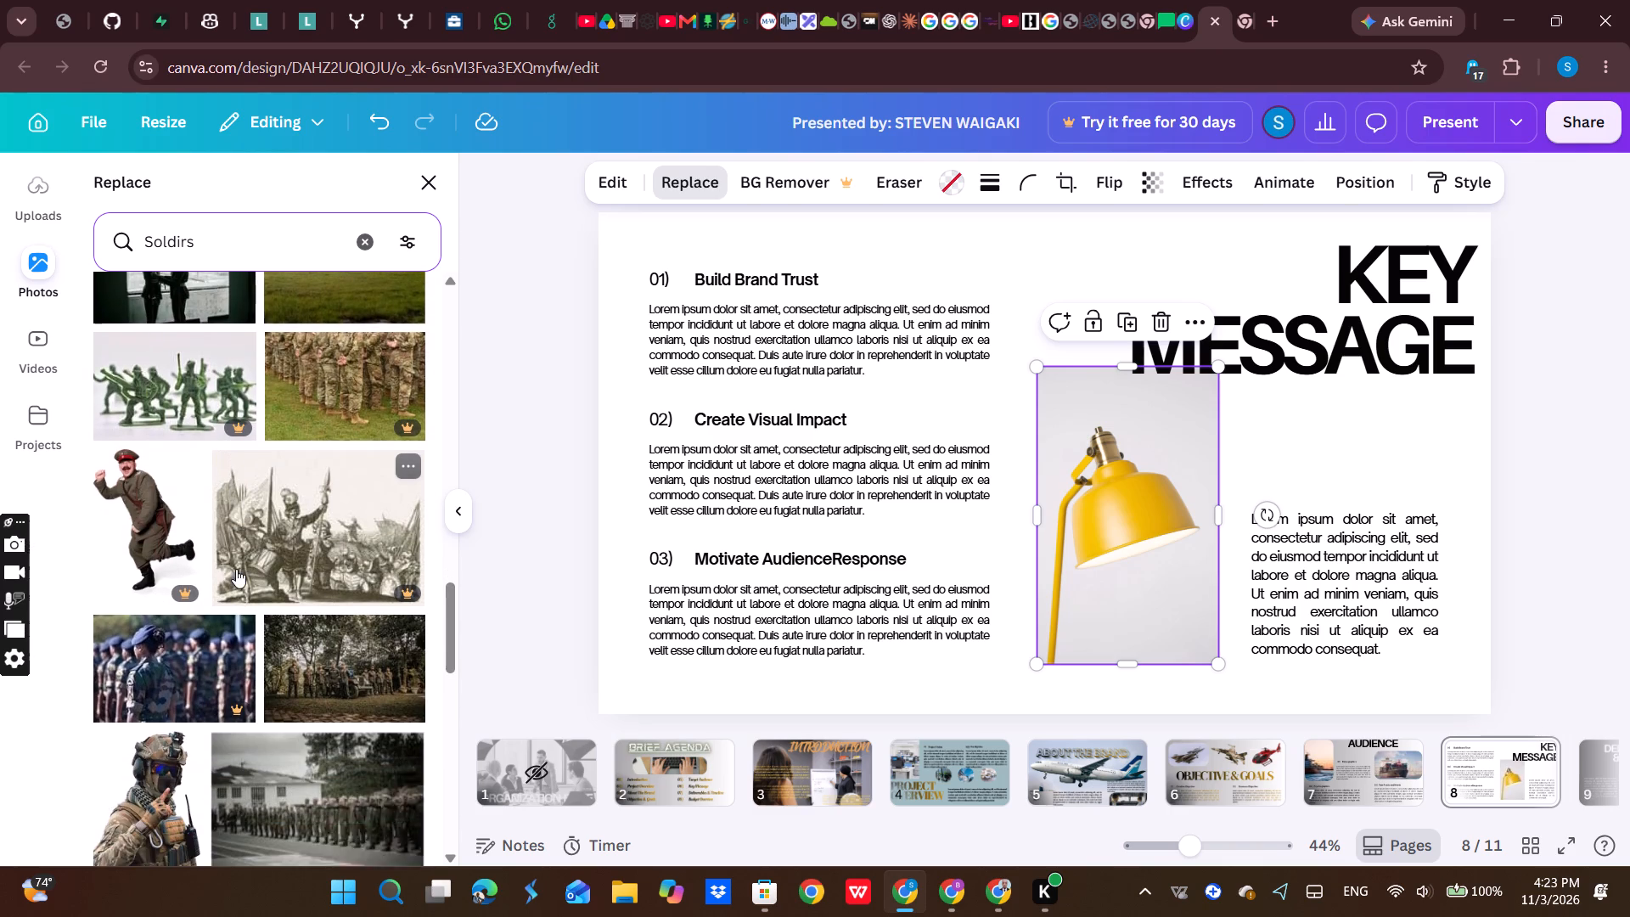
scroll(292, 514, "down", 2)
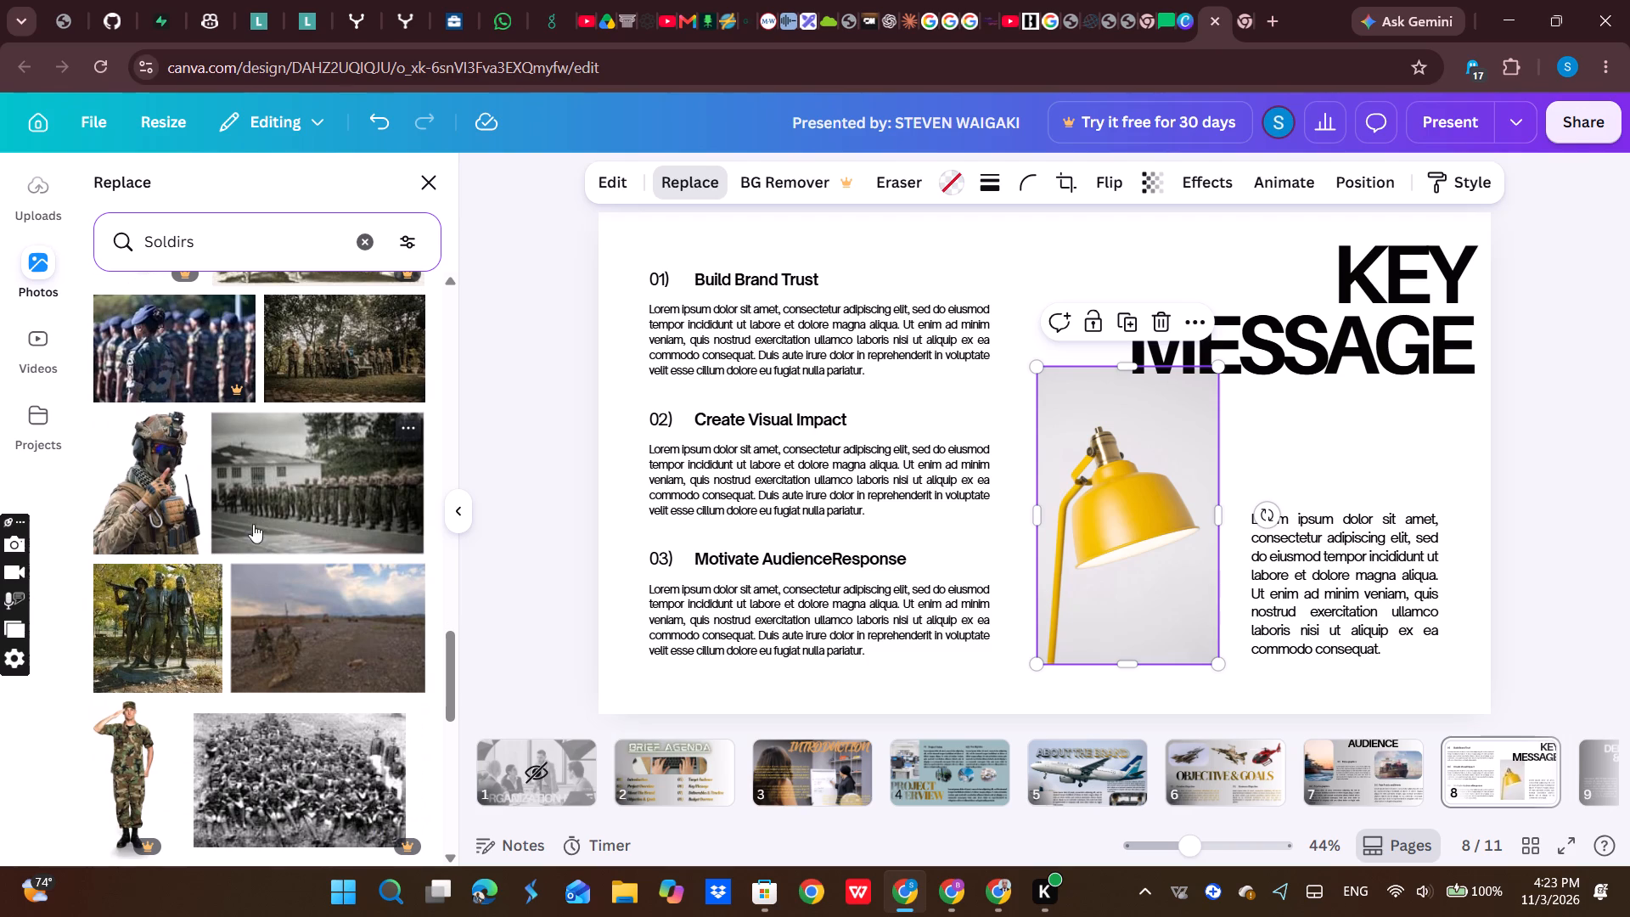
left_click(177, 504)
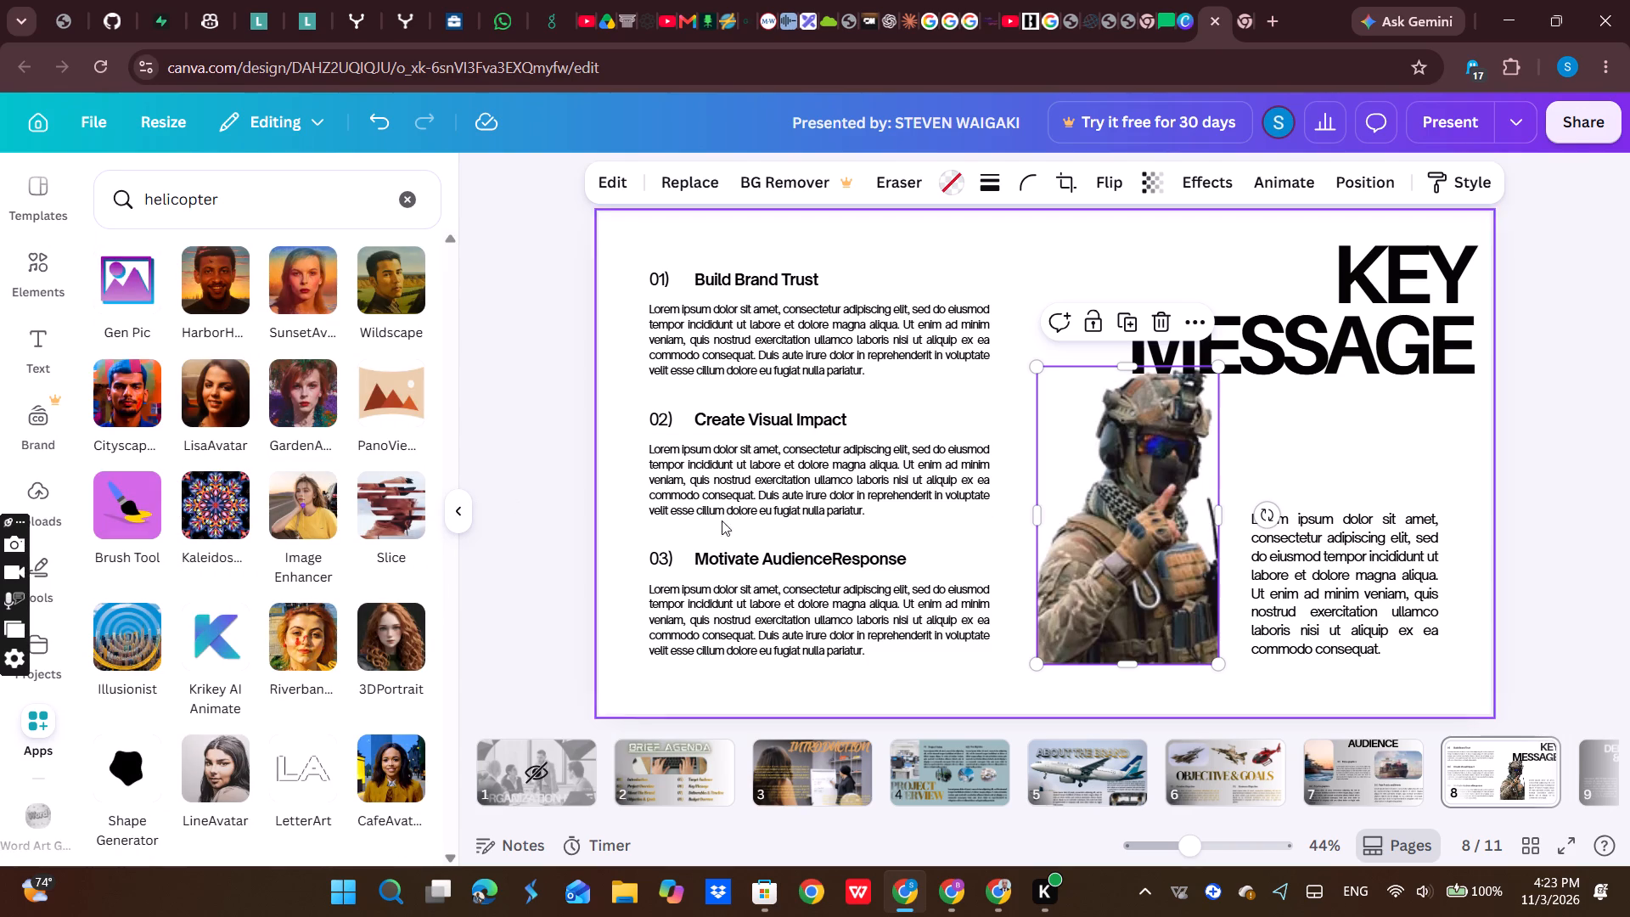
Widen the soldier photo slightly toward the paragraph beside it.
left_click_drag(1216, 506, 1213, 508)
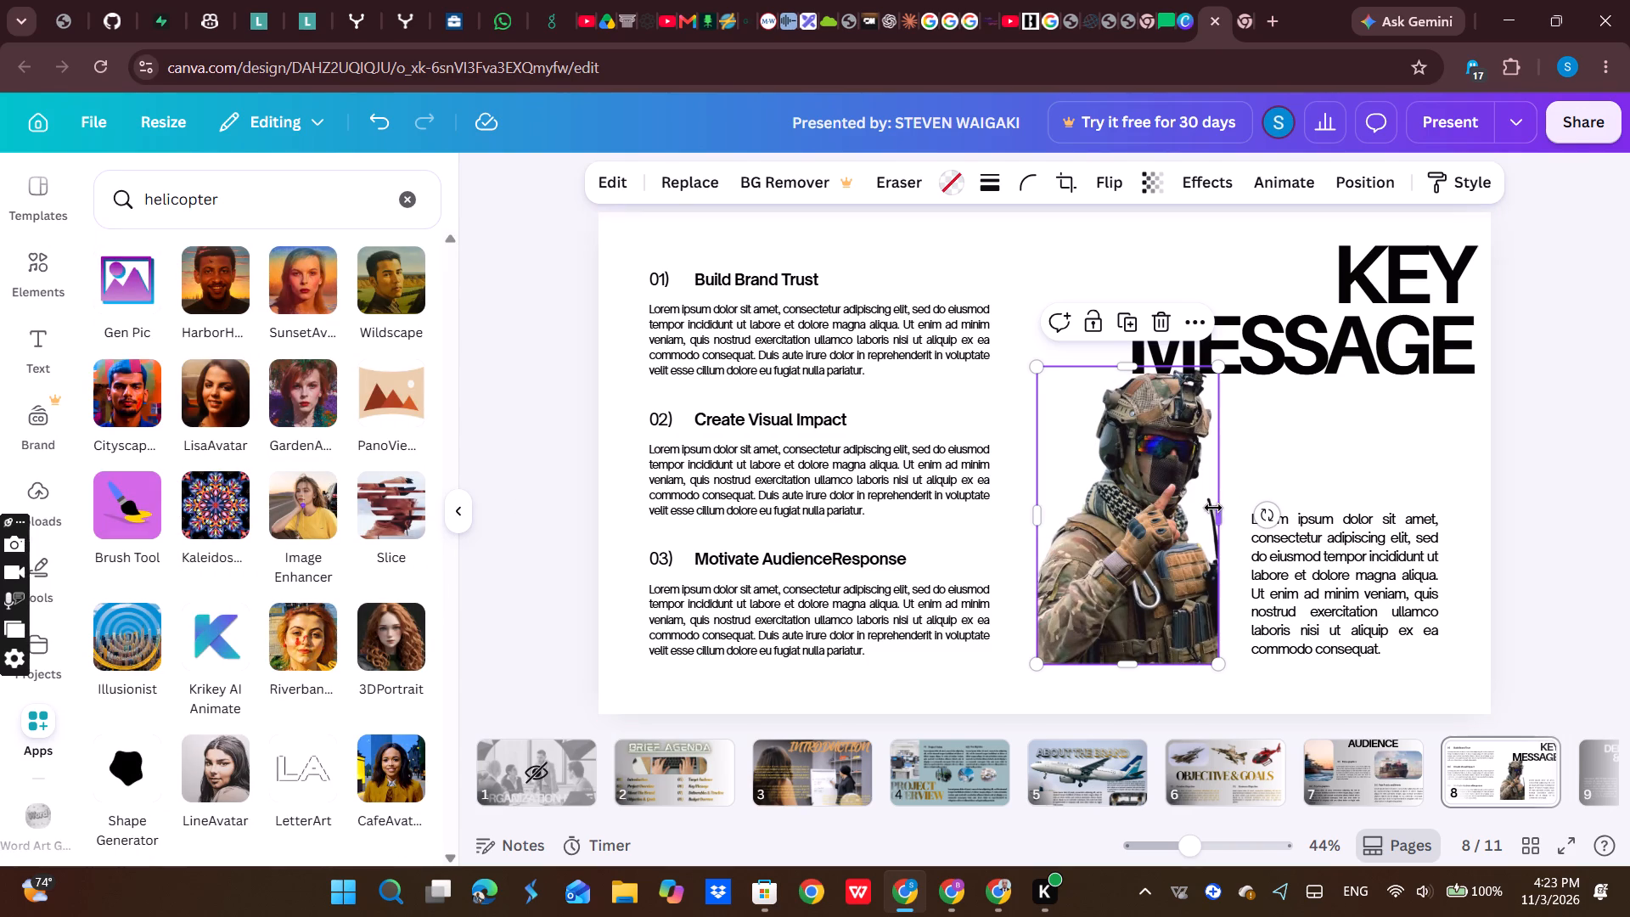
left_click_drag(1213, 508, 1226, 507)
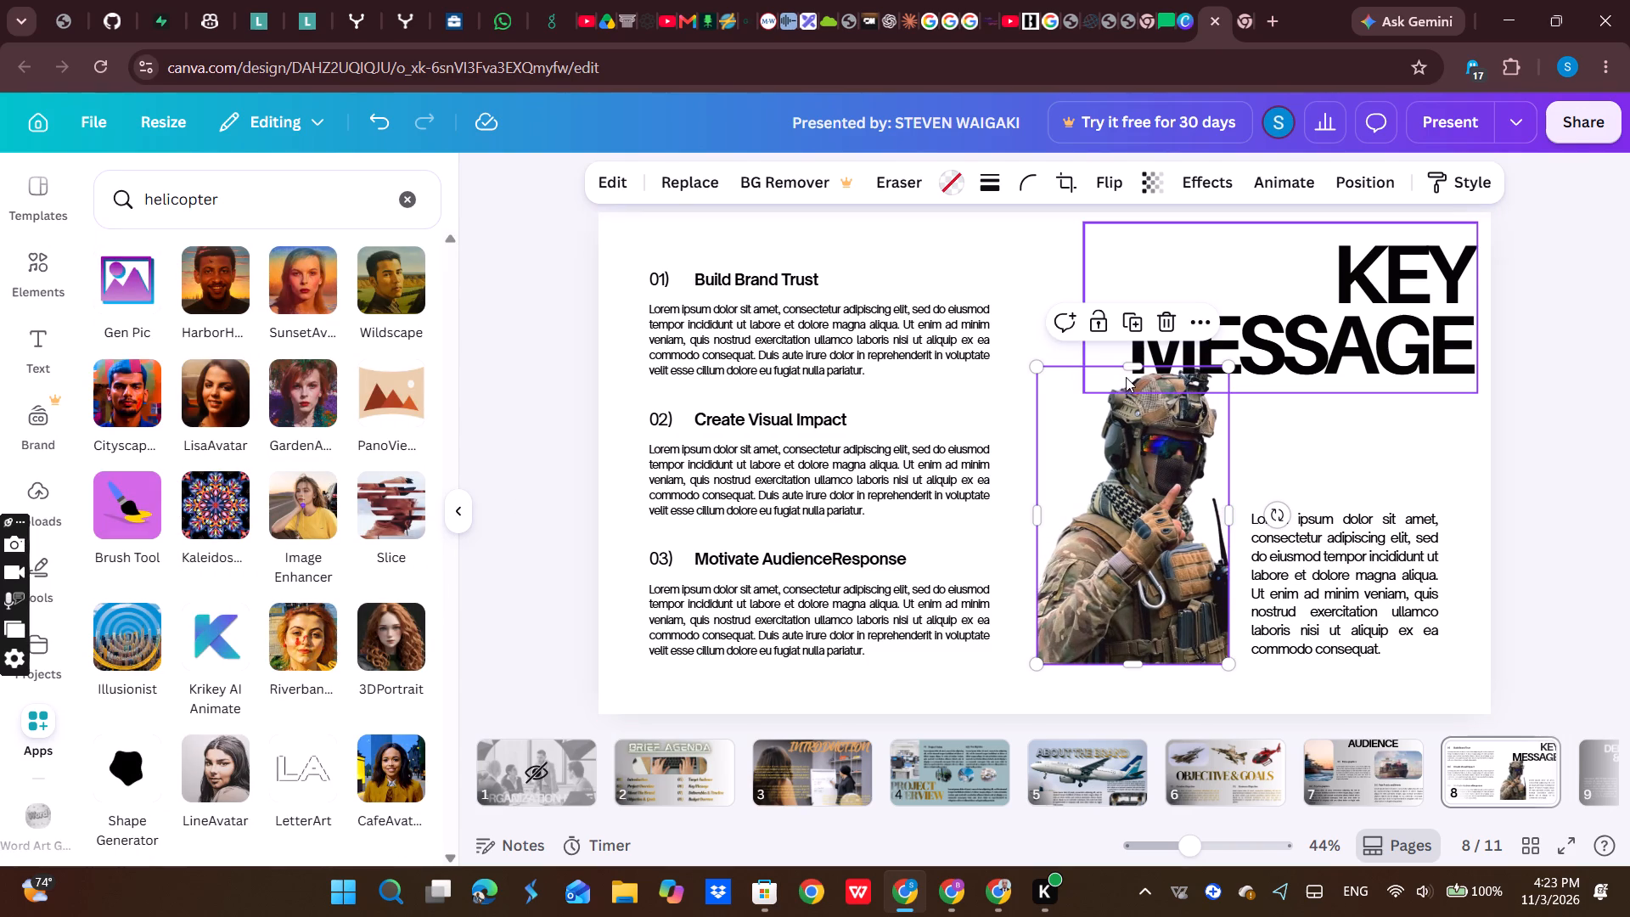
Left-align the KEY MESSAGE title and extend its text box leftward to the edge of the numbered sections' paragraphs.
left_click(1336, 321)
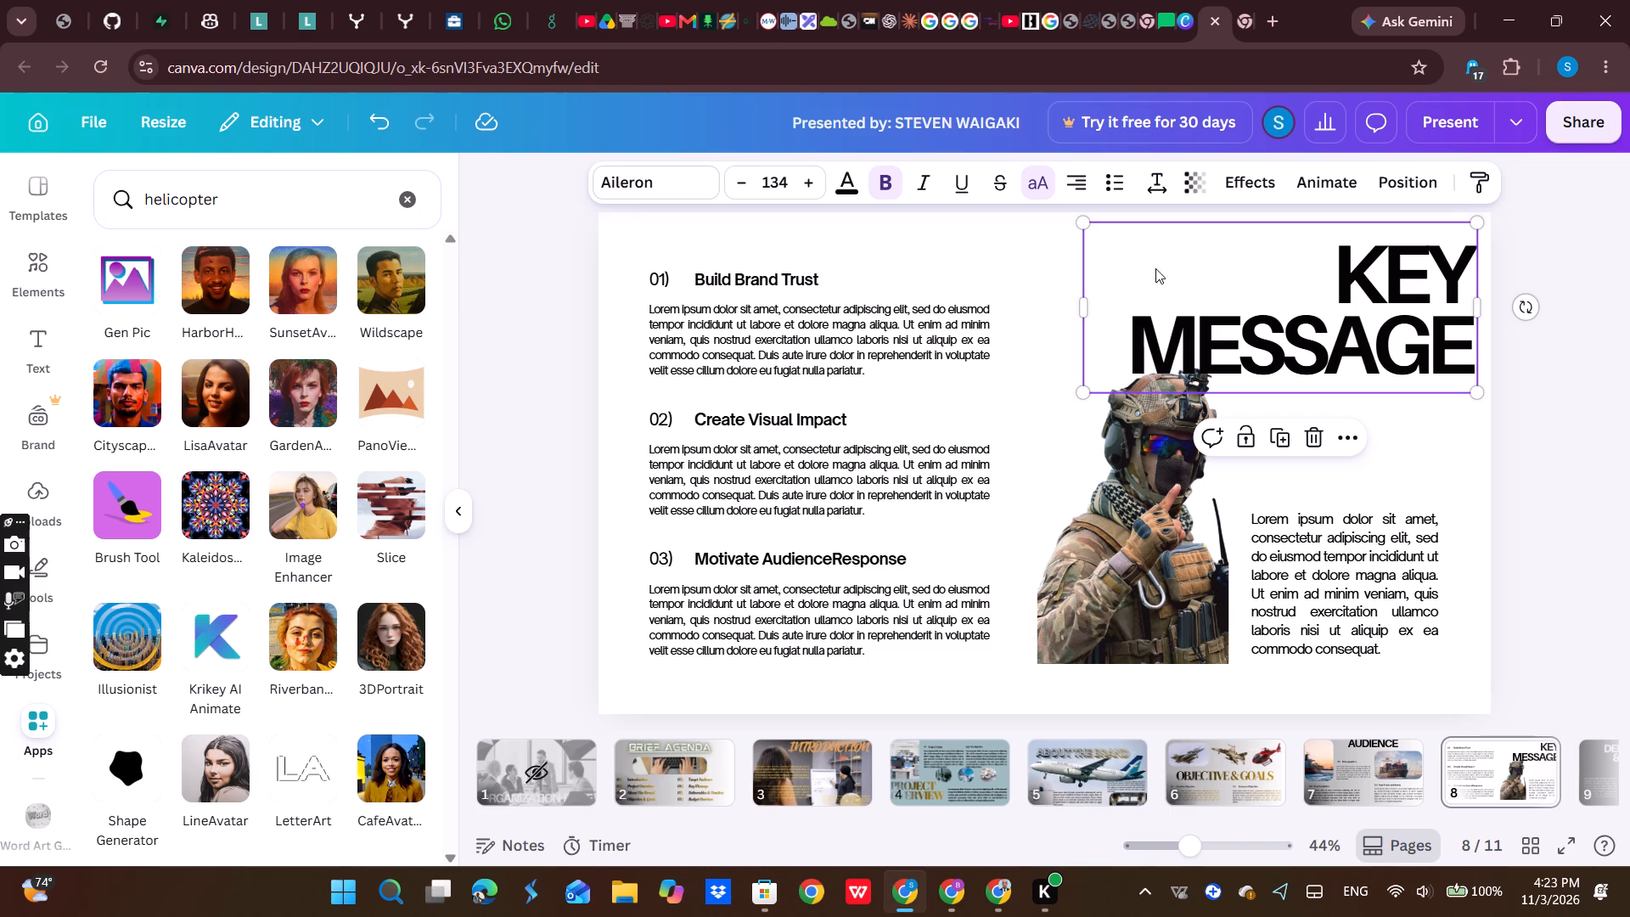
left_click(1088, 185)
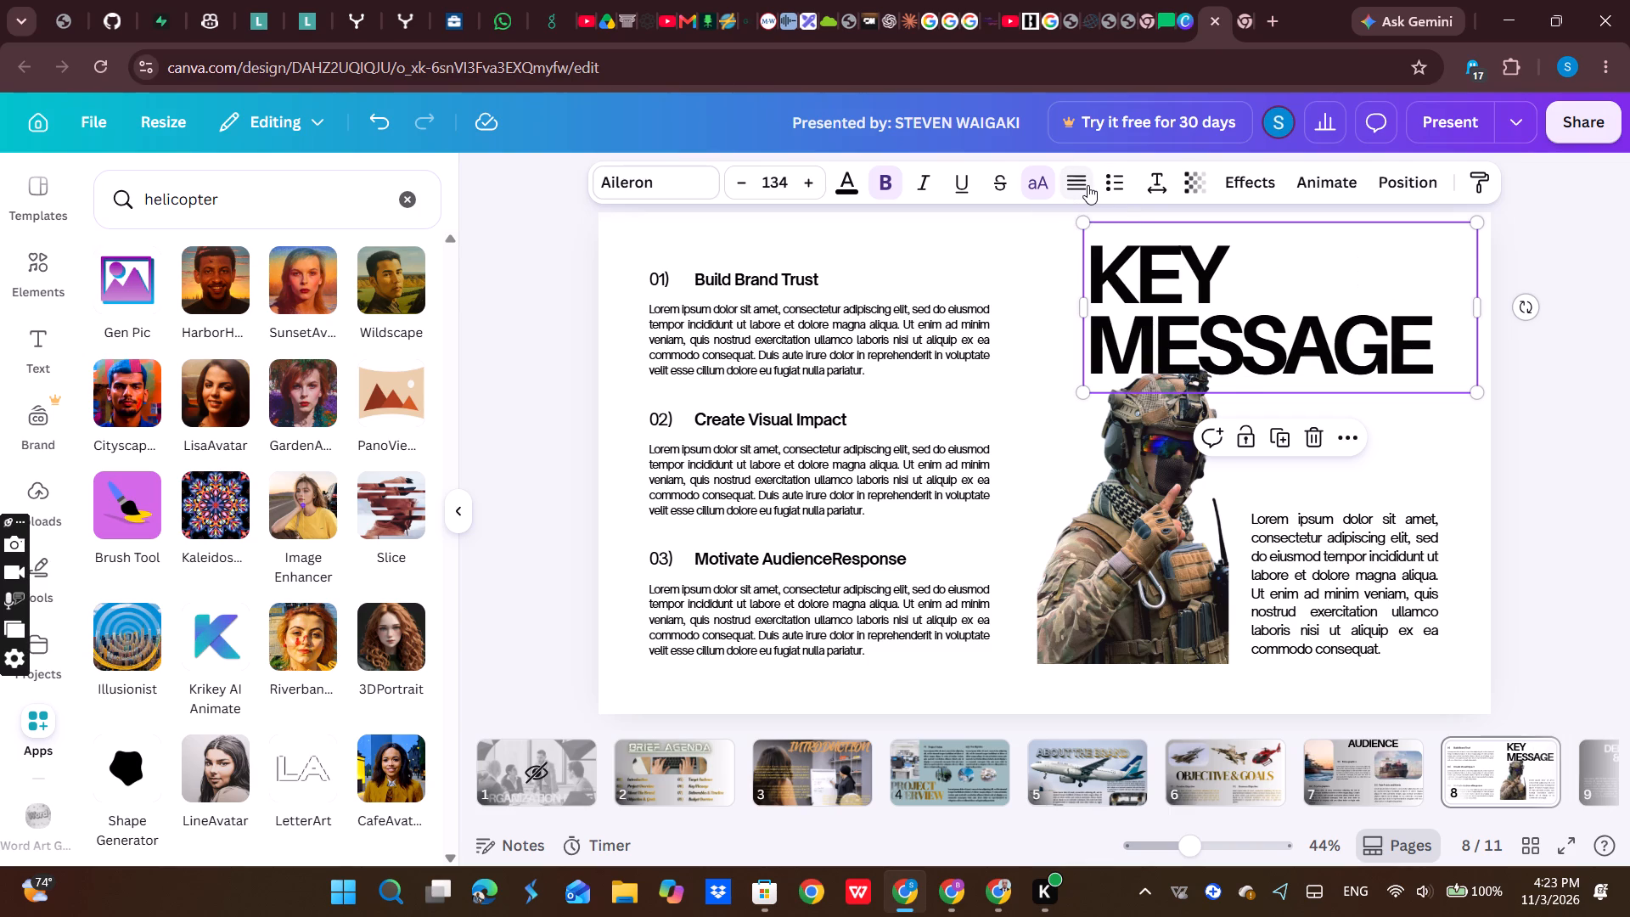
left_click(1088, 185)
left_click_drag(1078, 303, 1008, 301)
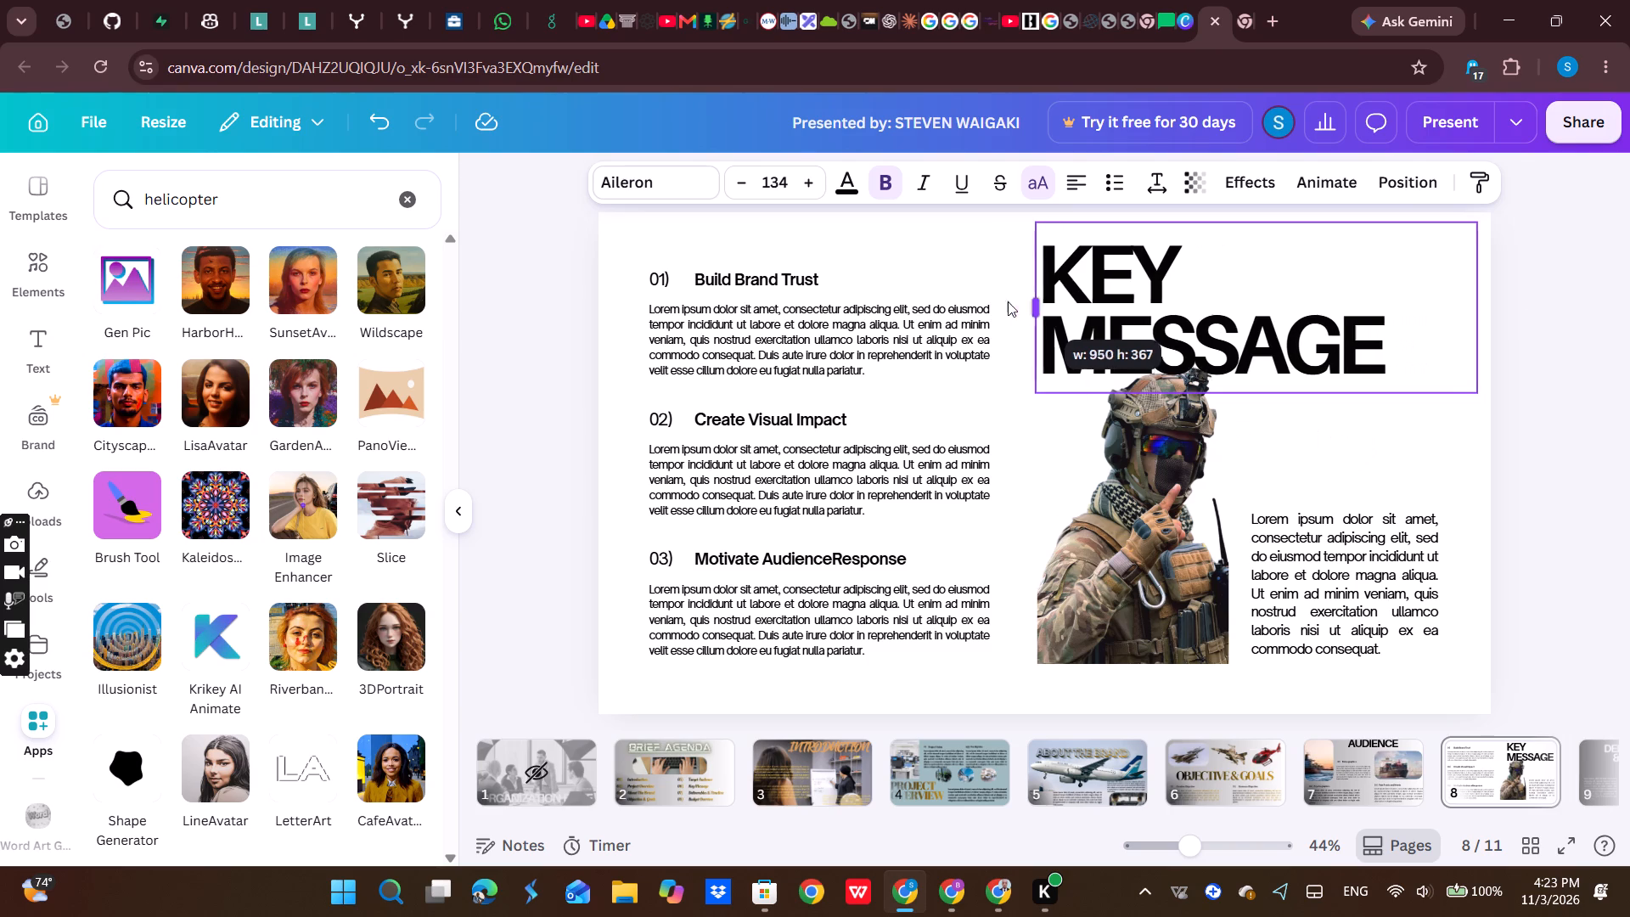
left_click_drag(1008, 301, 983, 302)
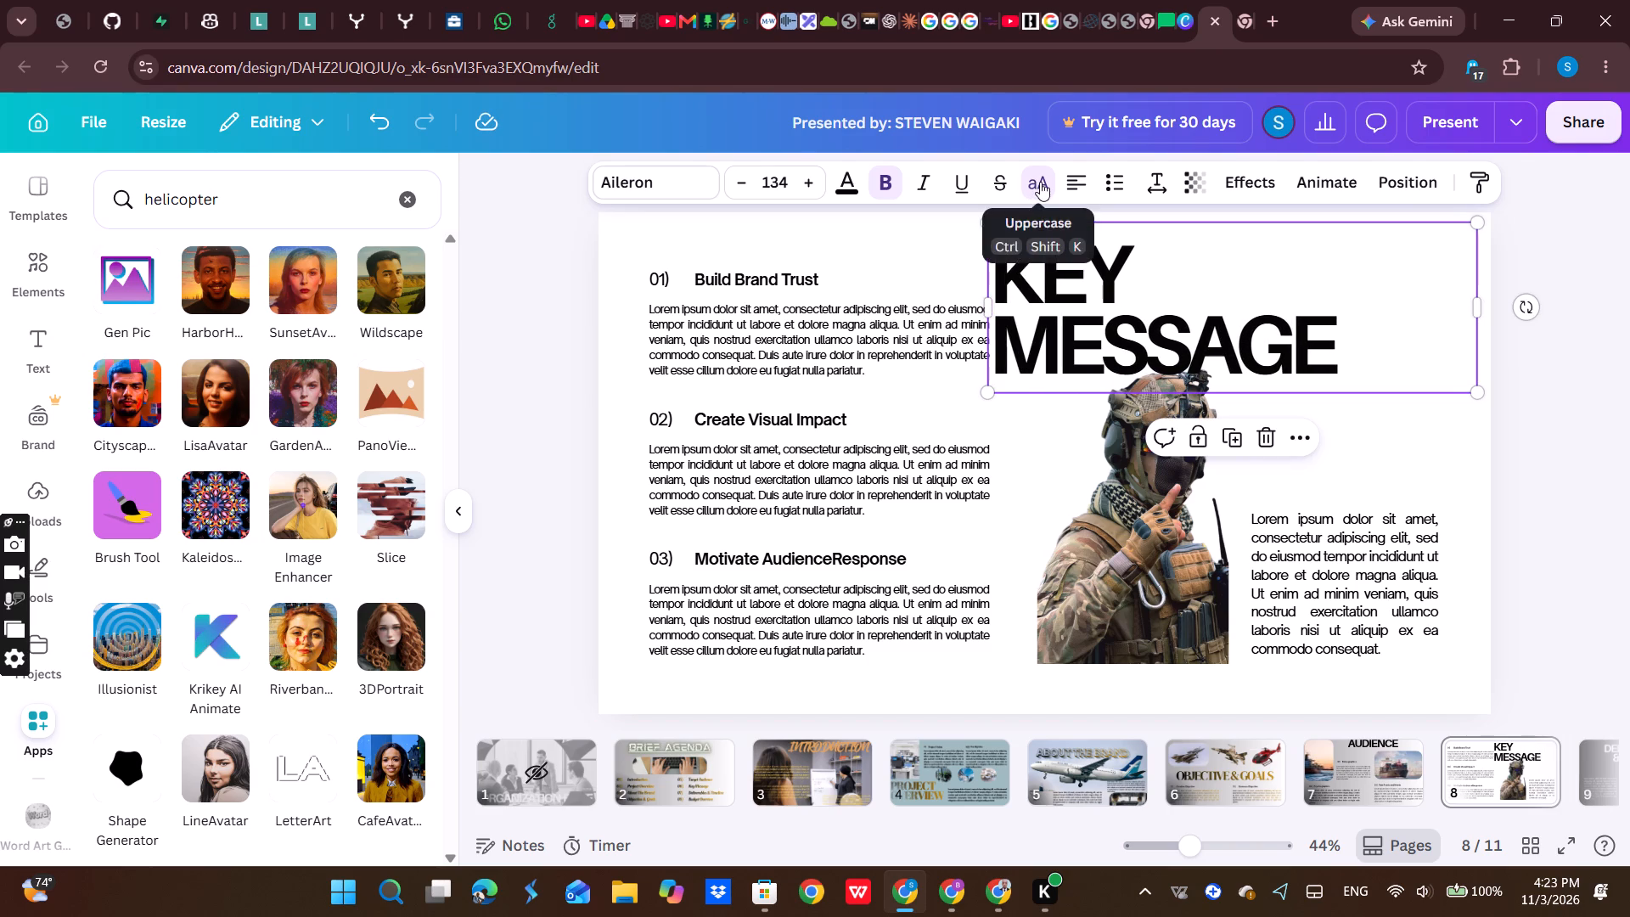
Center-align the KEY MESSAGE title and shift its text box slightly up and left toward the slide's top edge.
left_click(1063, 182)
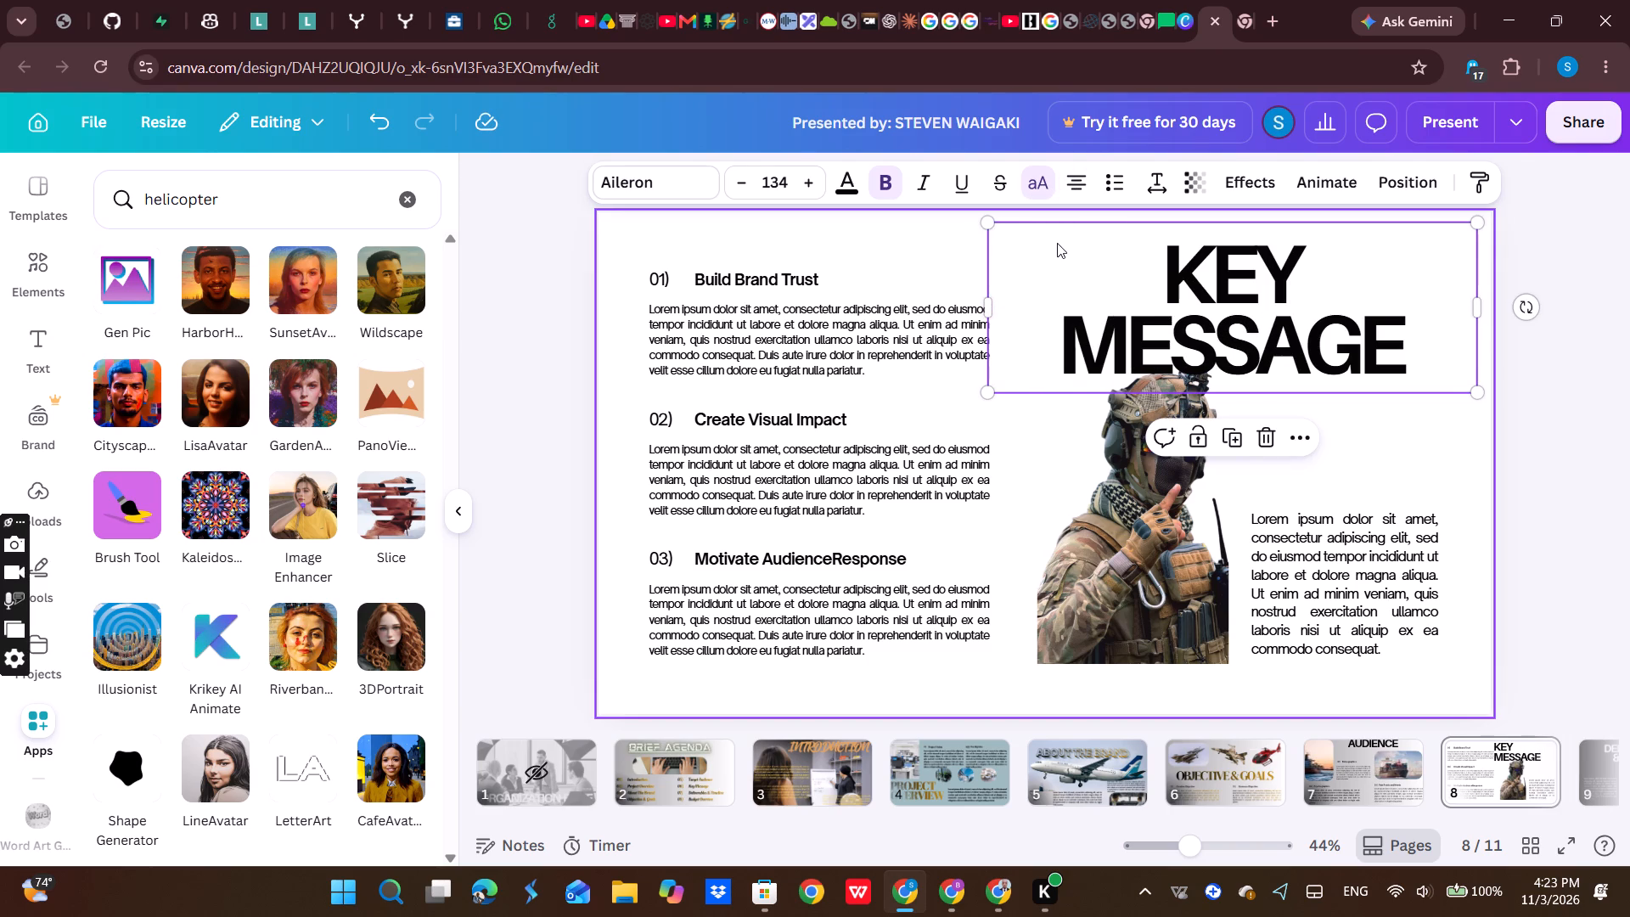
left_click_drag(1142, 306, 1121, 284)
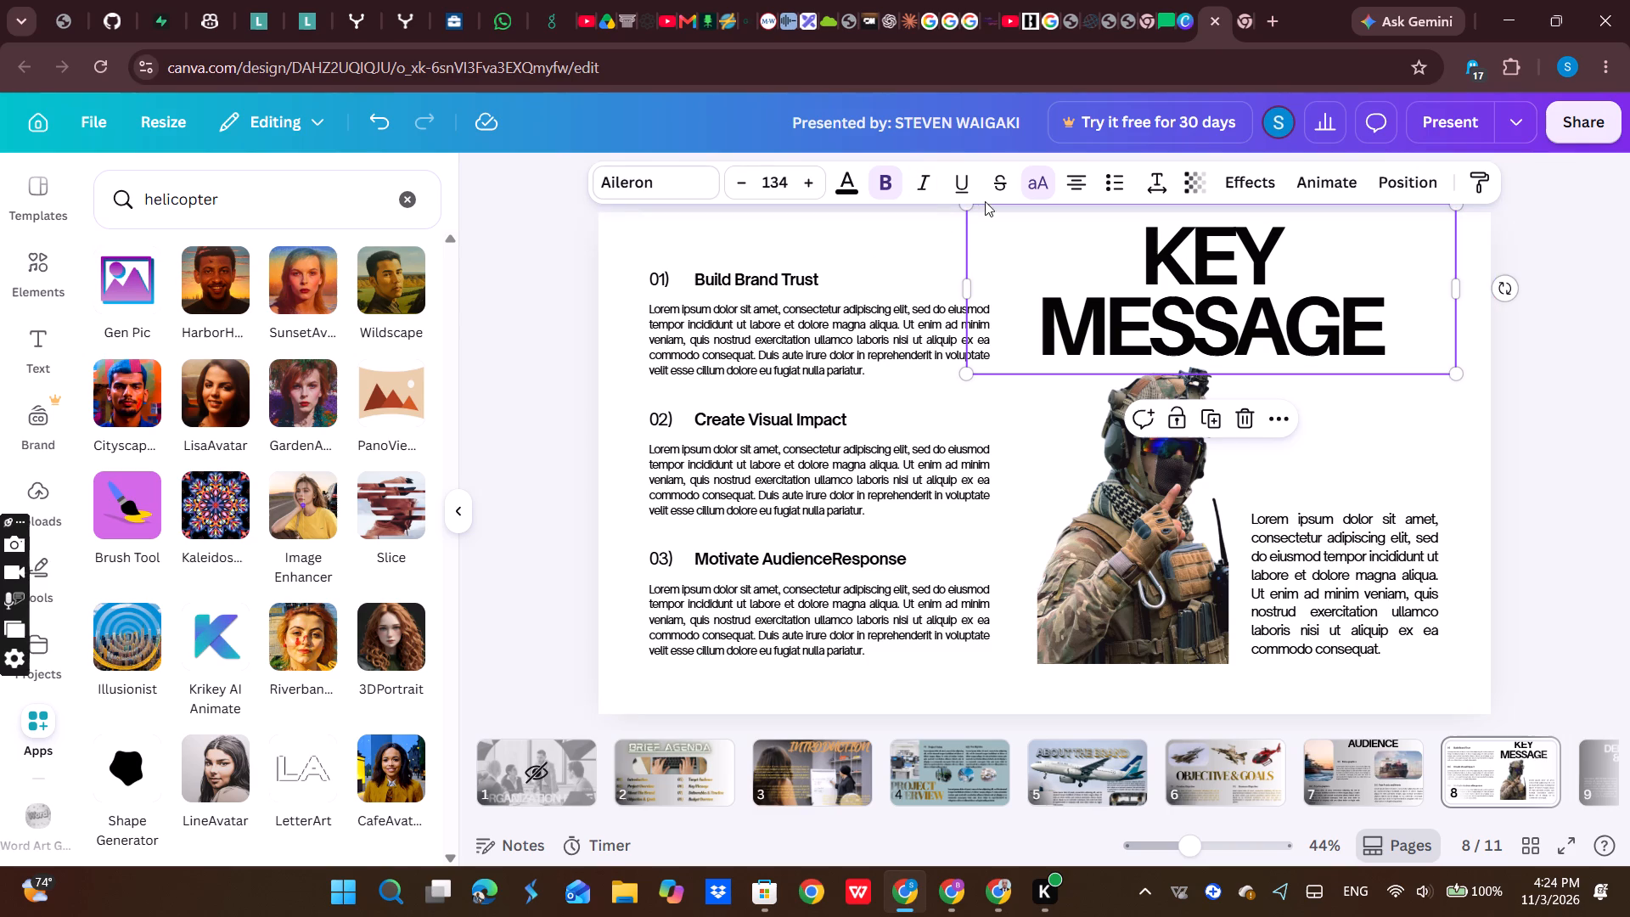
Set the KEY MESSAGE title in DM Serif Display and colour it with the design's black-to-gold gradient.
left_click(636, 189)
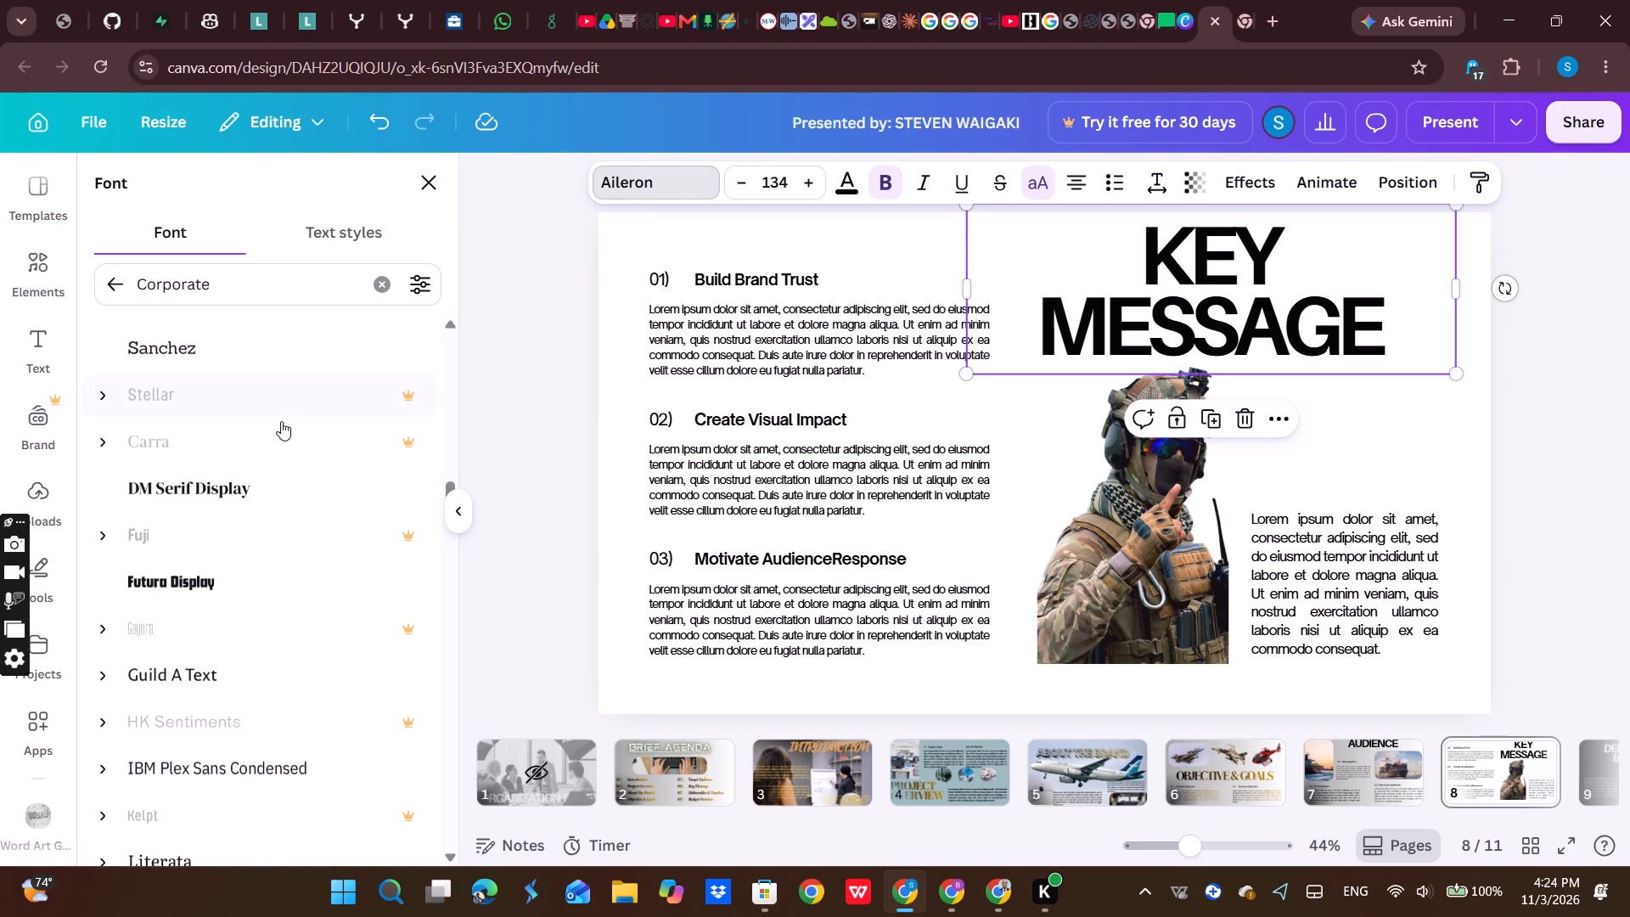
left_click(208, 495)
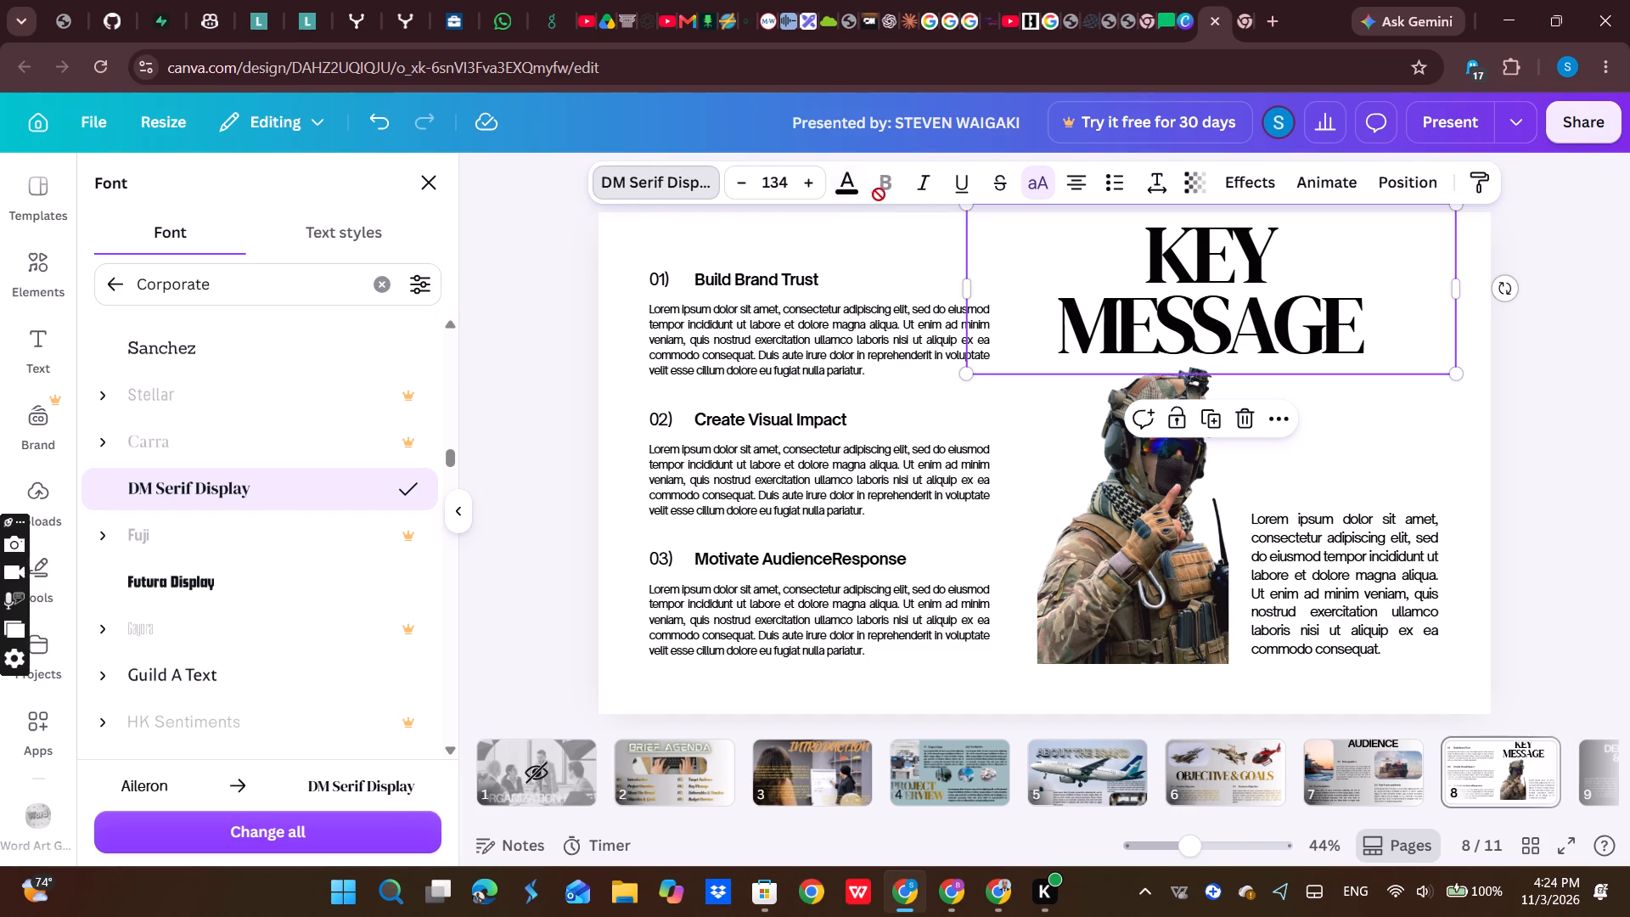
left_click(858, 188)
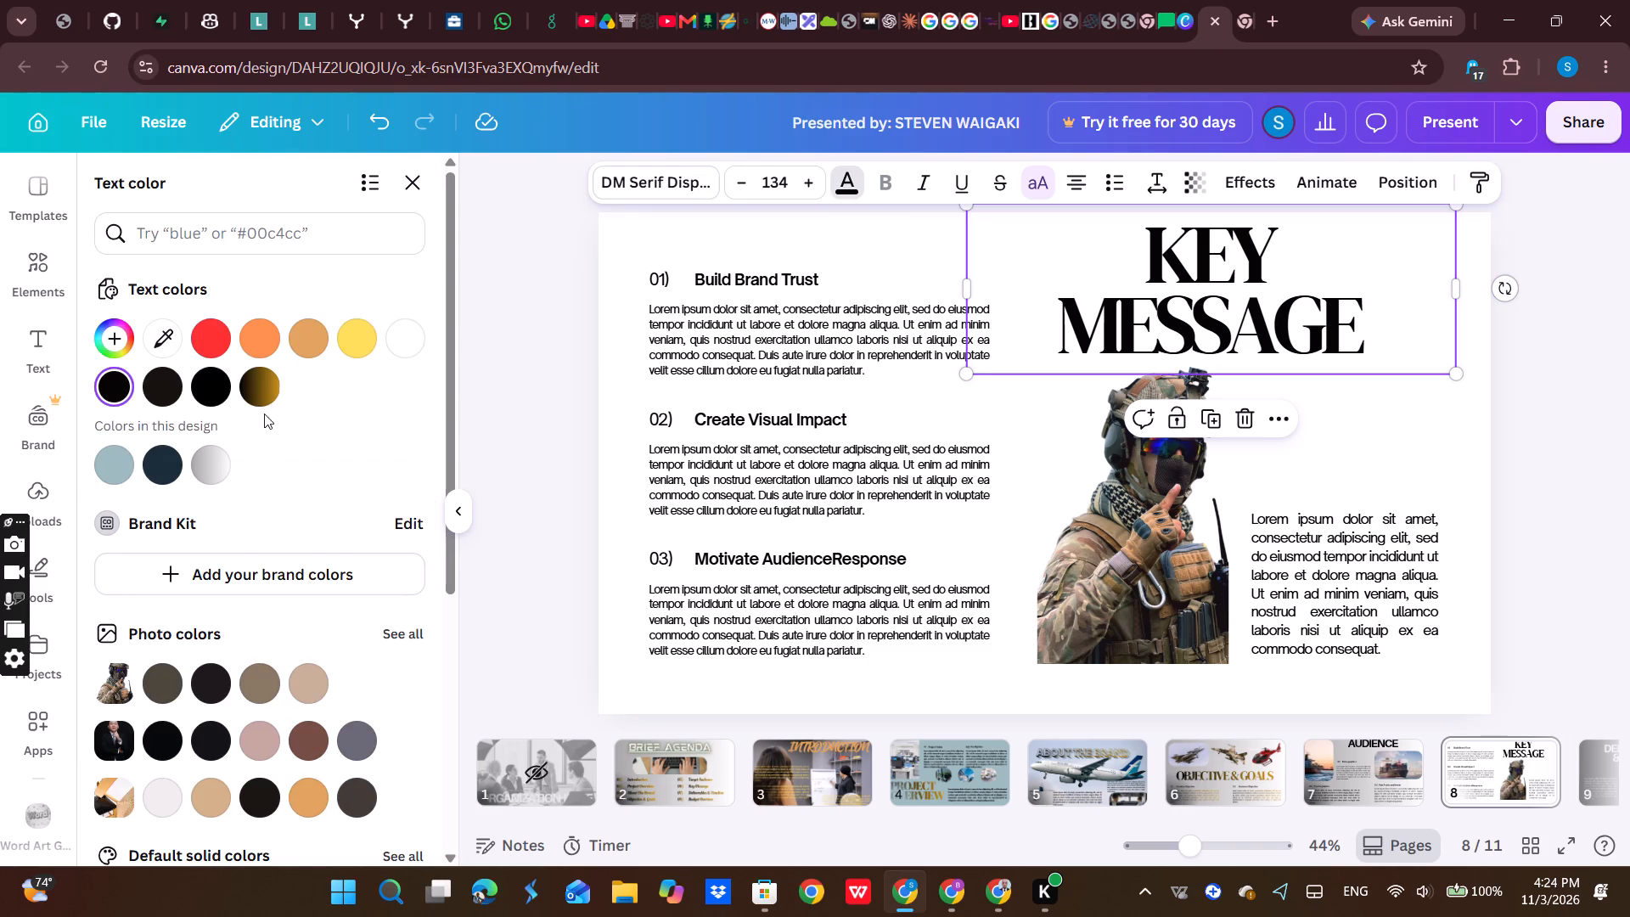
left_click(256, 380)
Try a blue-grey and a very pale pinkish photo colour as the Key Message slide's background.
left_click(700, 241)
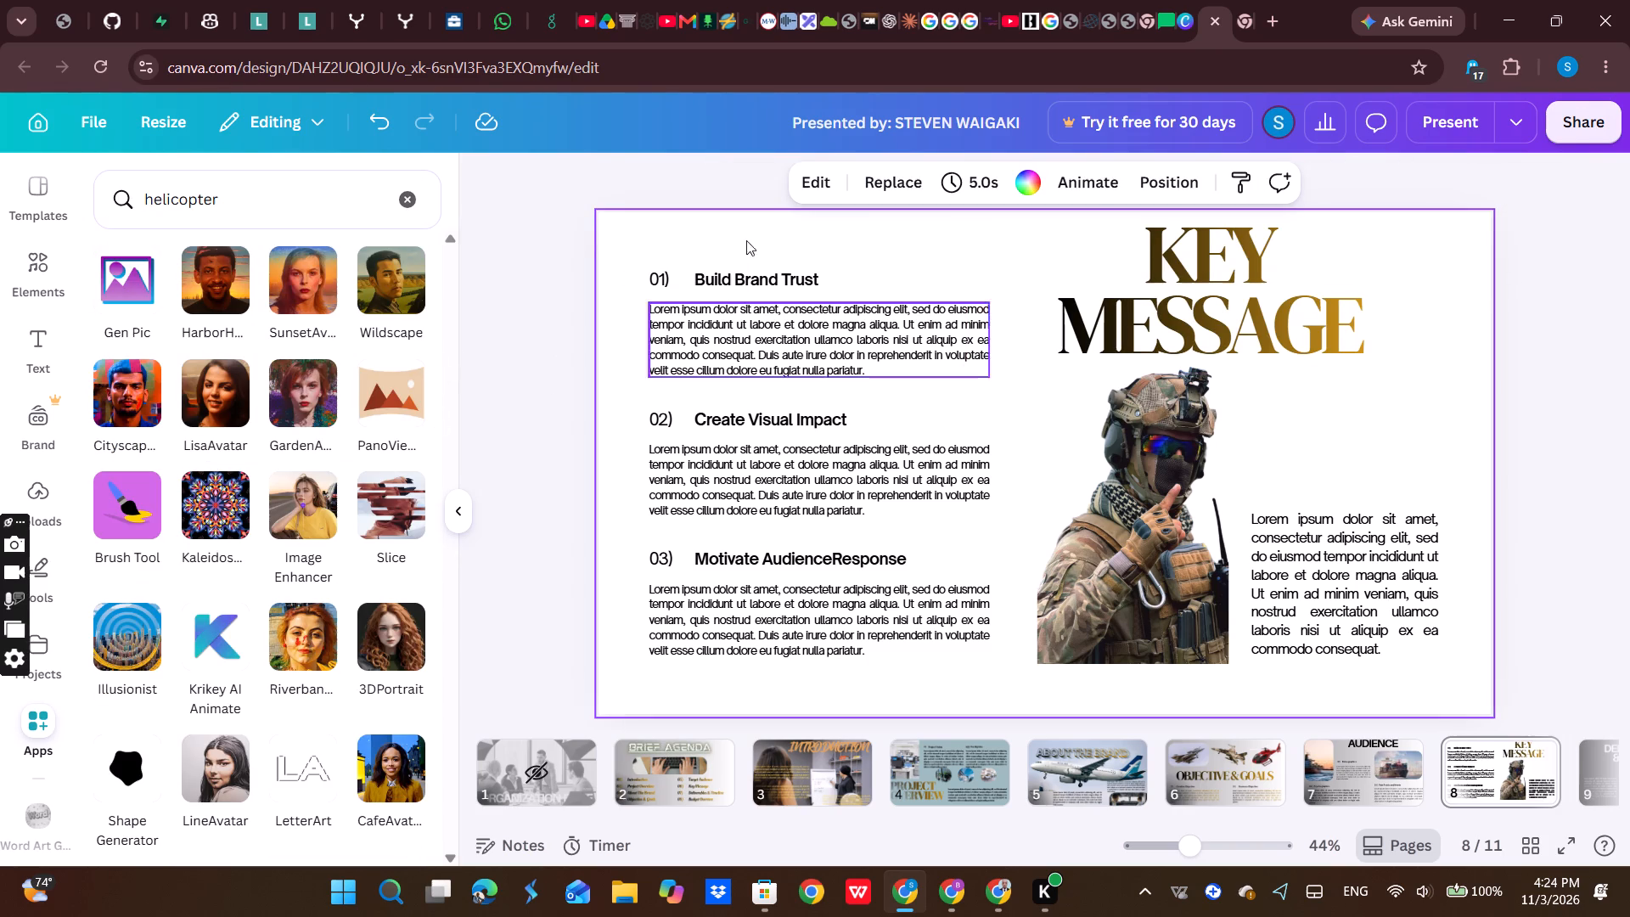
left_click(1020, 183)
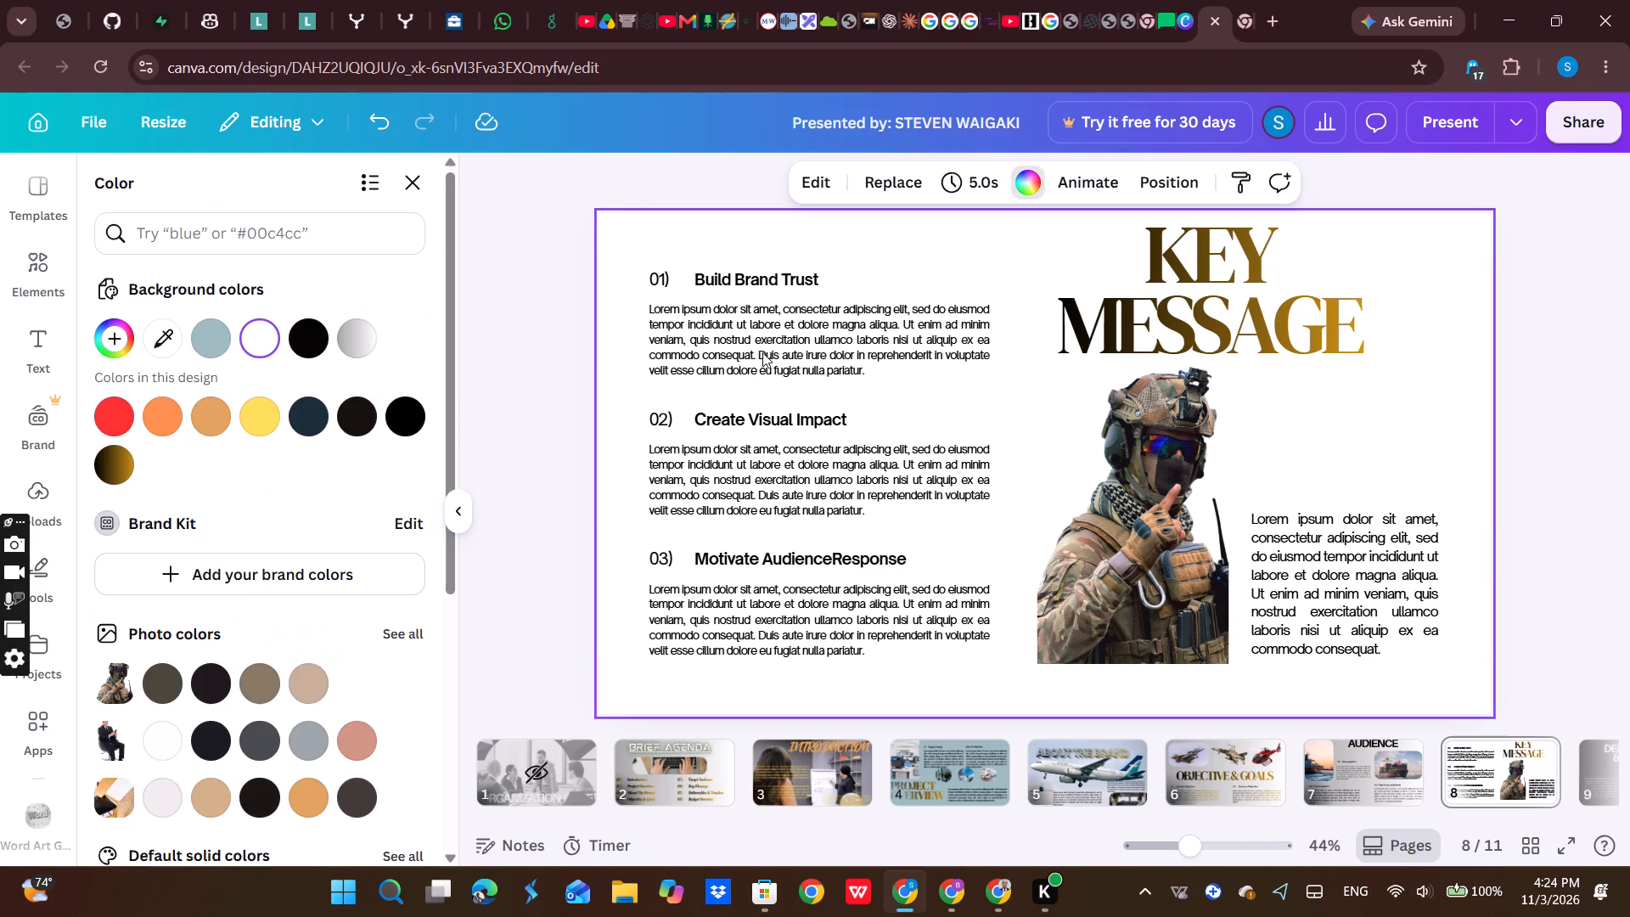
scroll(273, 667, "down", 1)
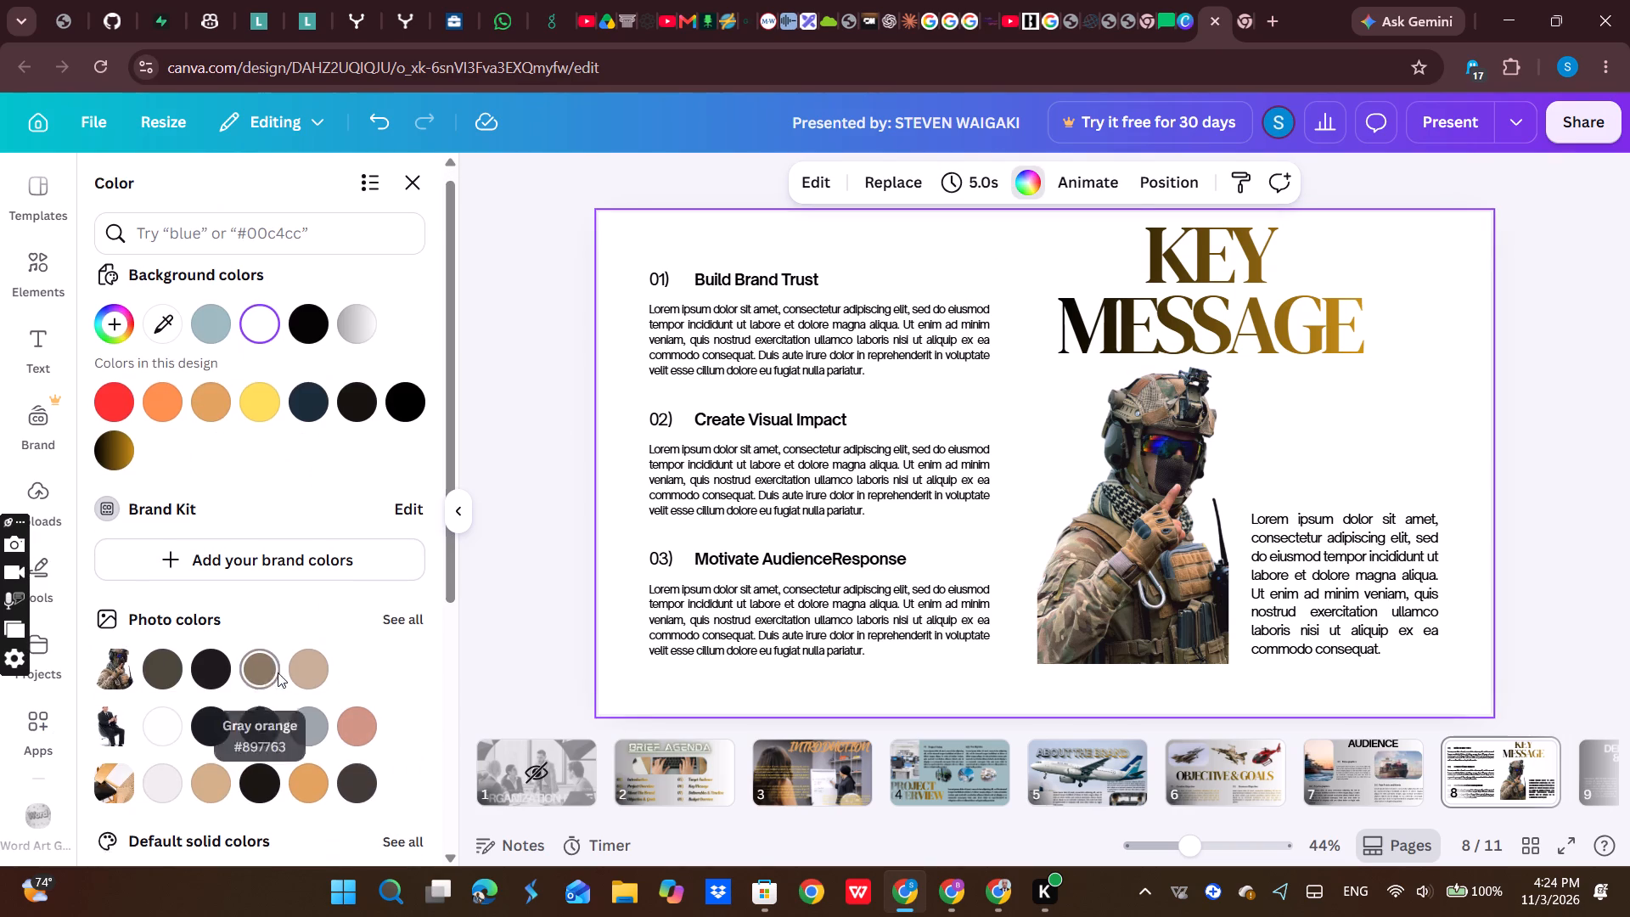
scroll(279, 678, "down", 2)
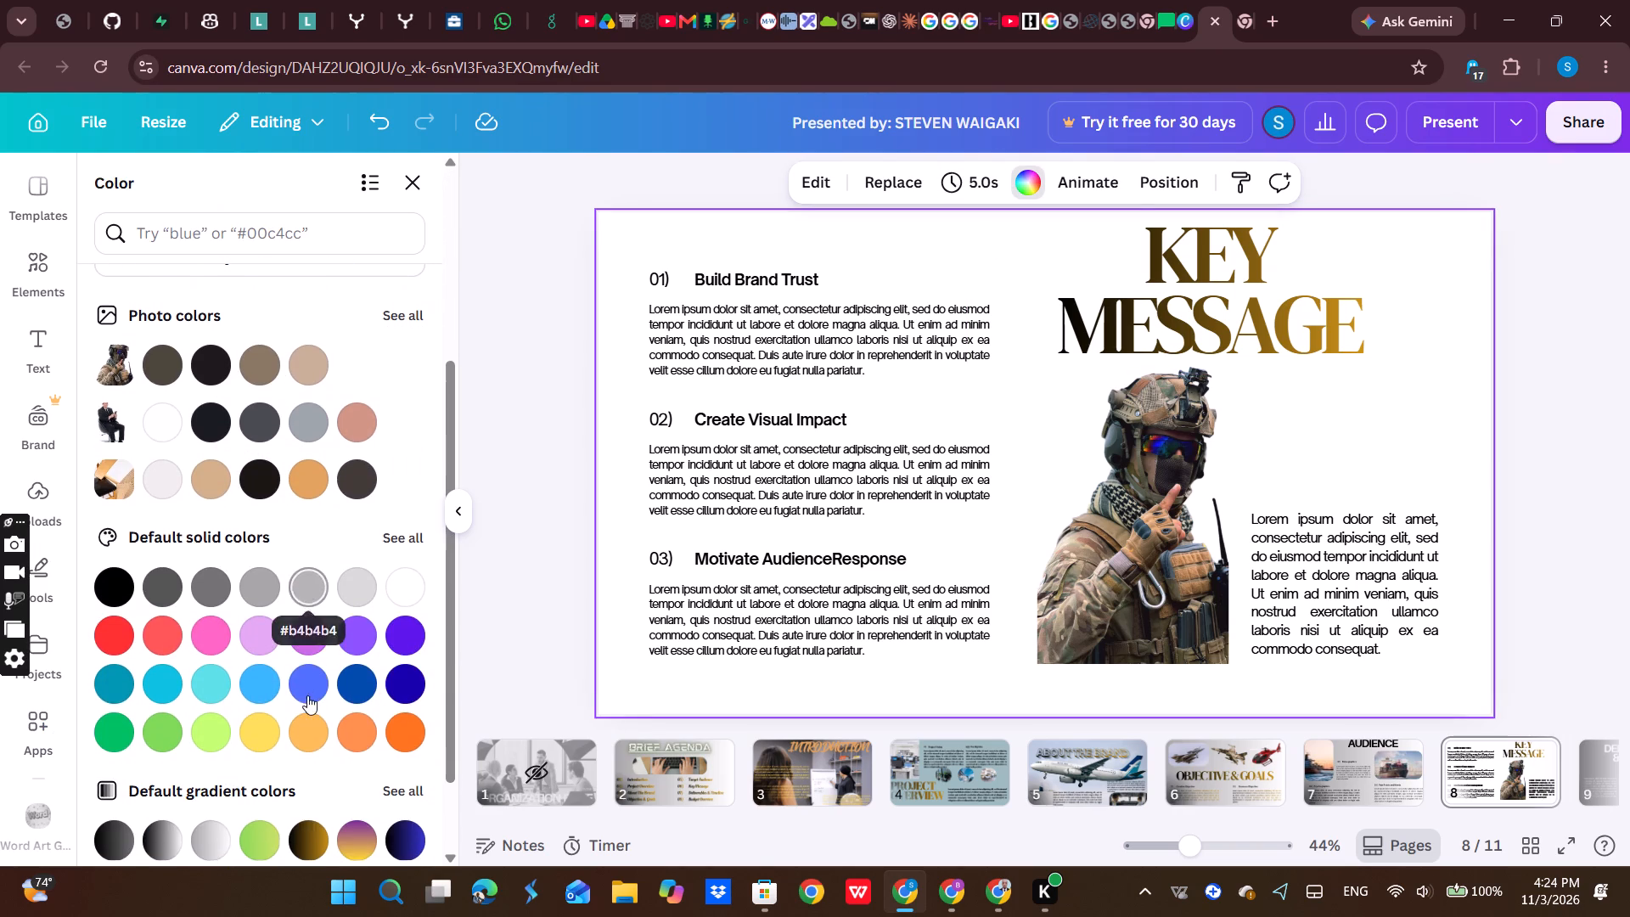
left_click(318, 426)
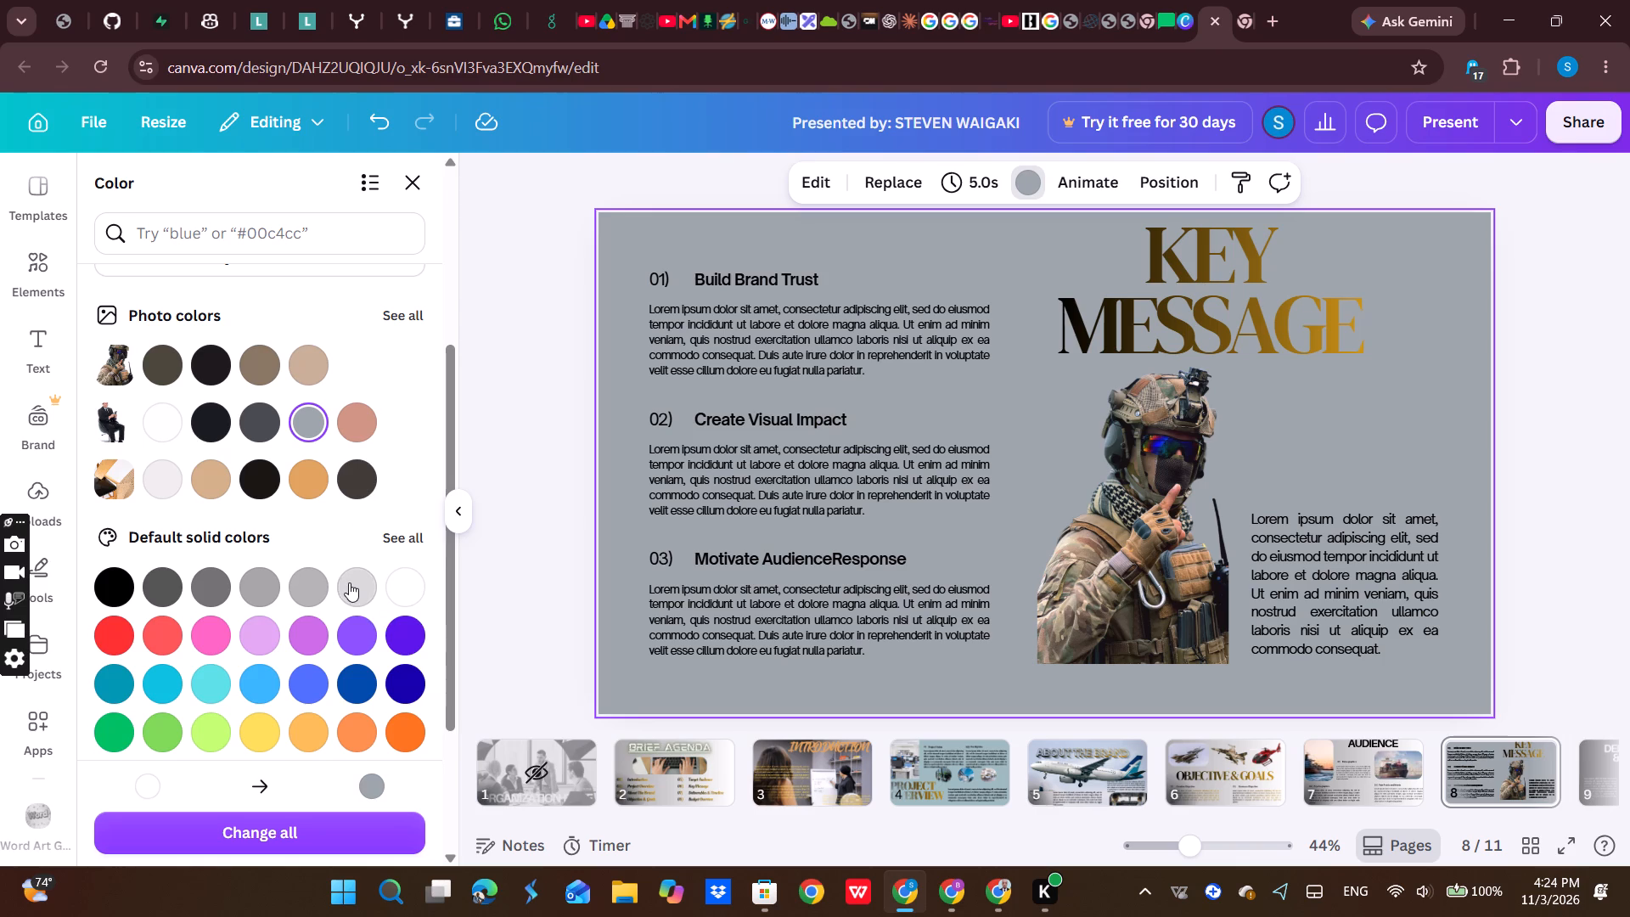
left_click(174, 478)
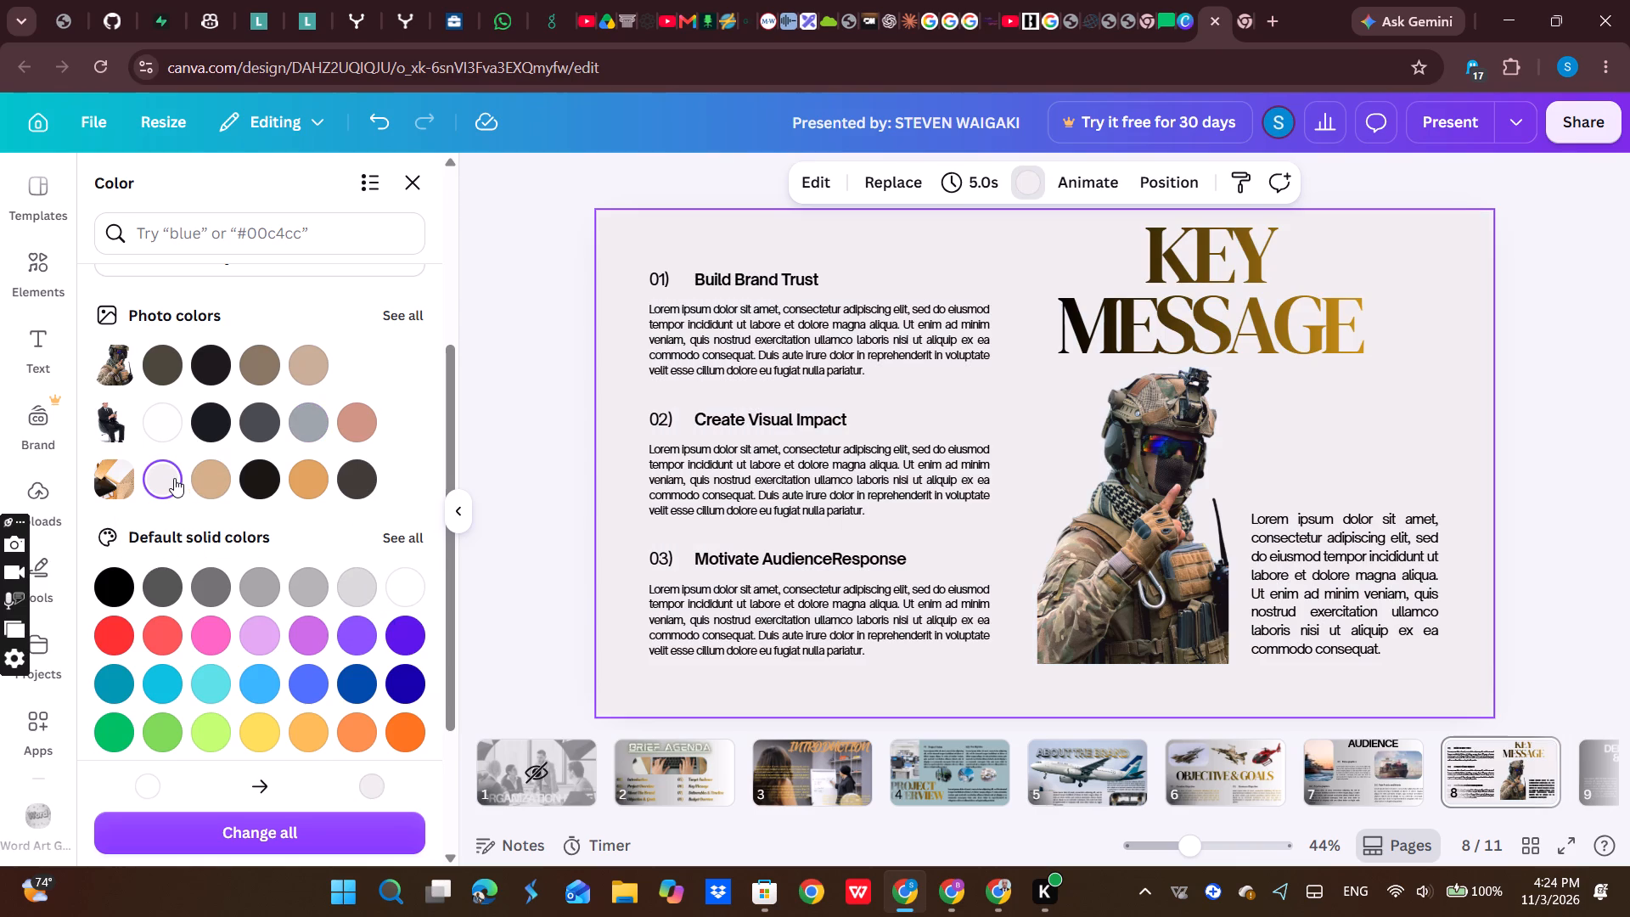
Try several default gradients on the Key Message slide's background and settle on the horizontal red-to-purple one.
scroll(272, 527, "down", 5)
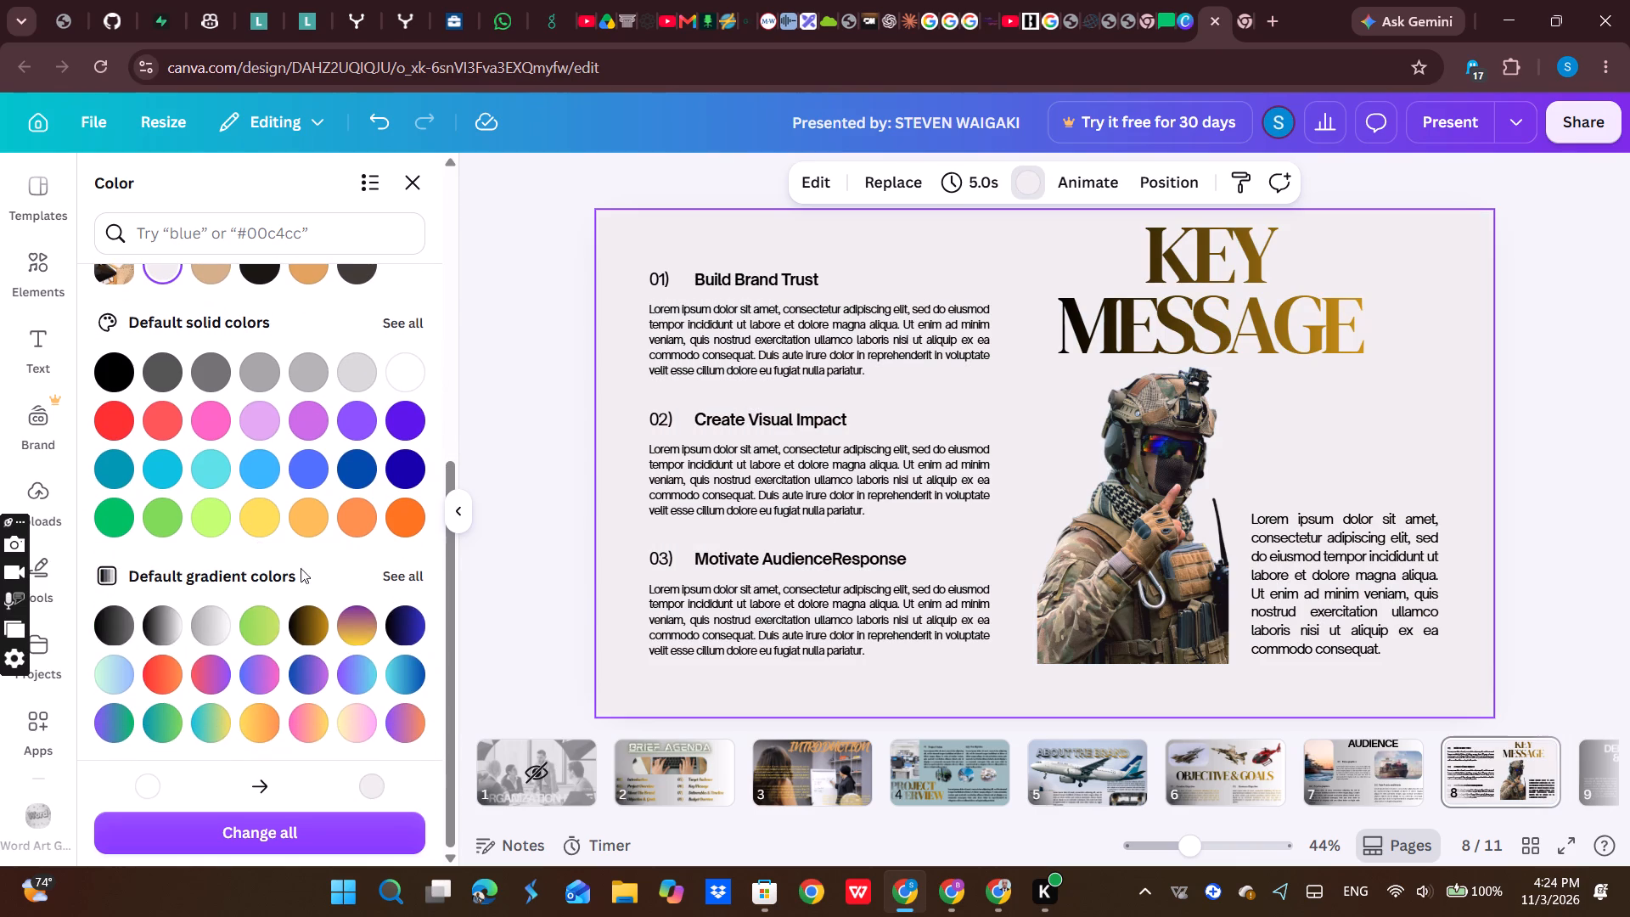
left_click(360, 616)
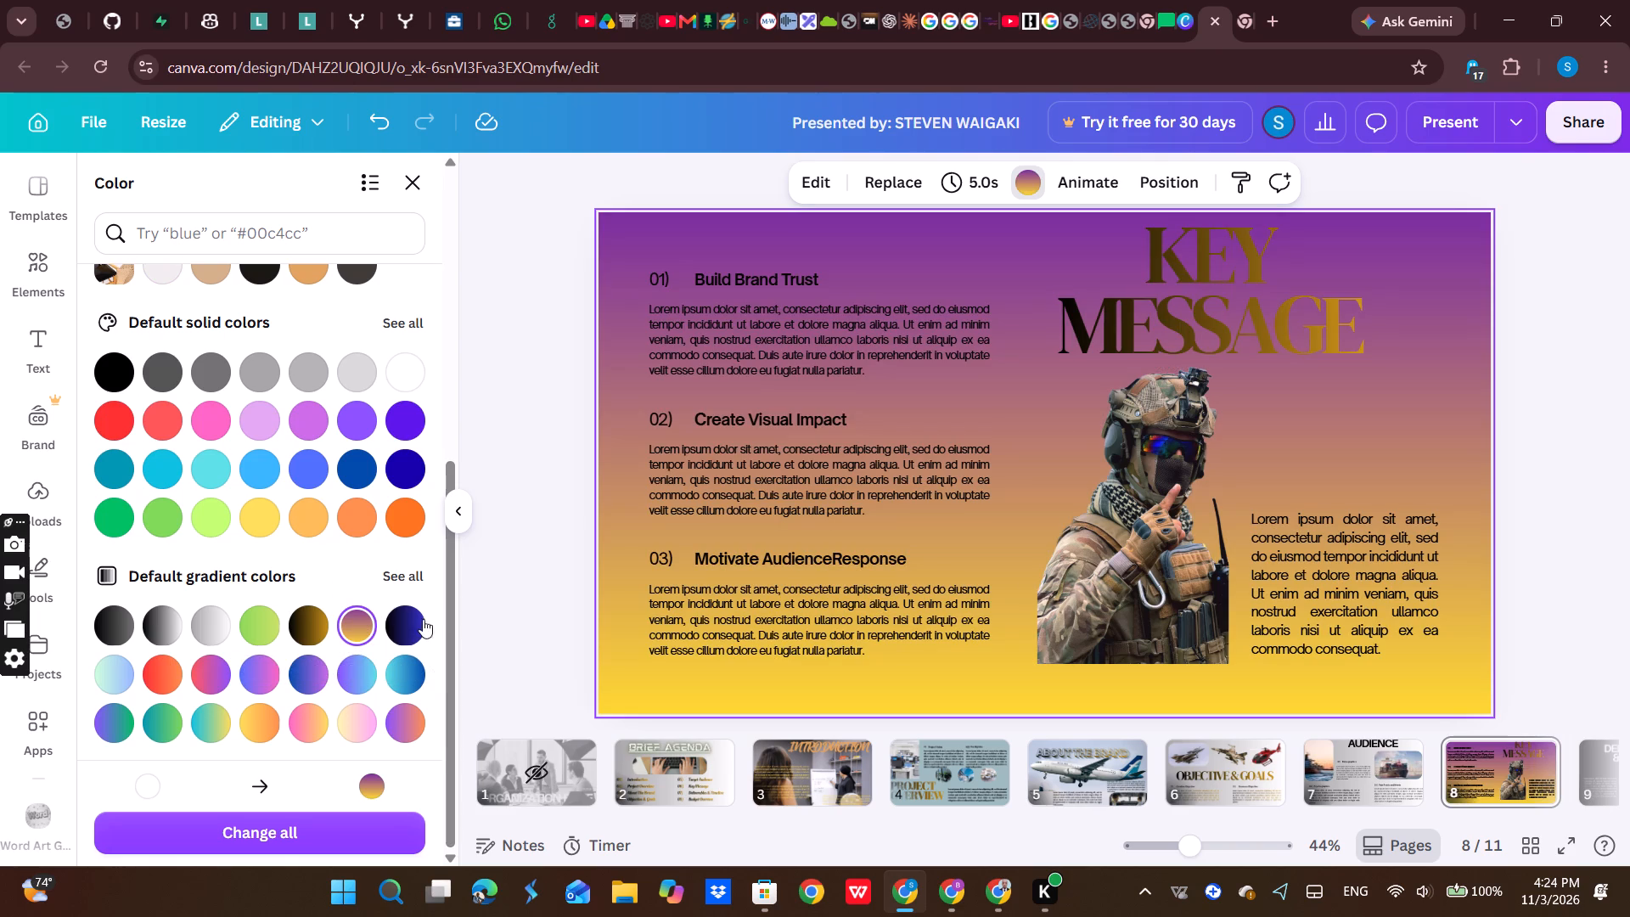
left_click(365, 666)
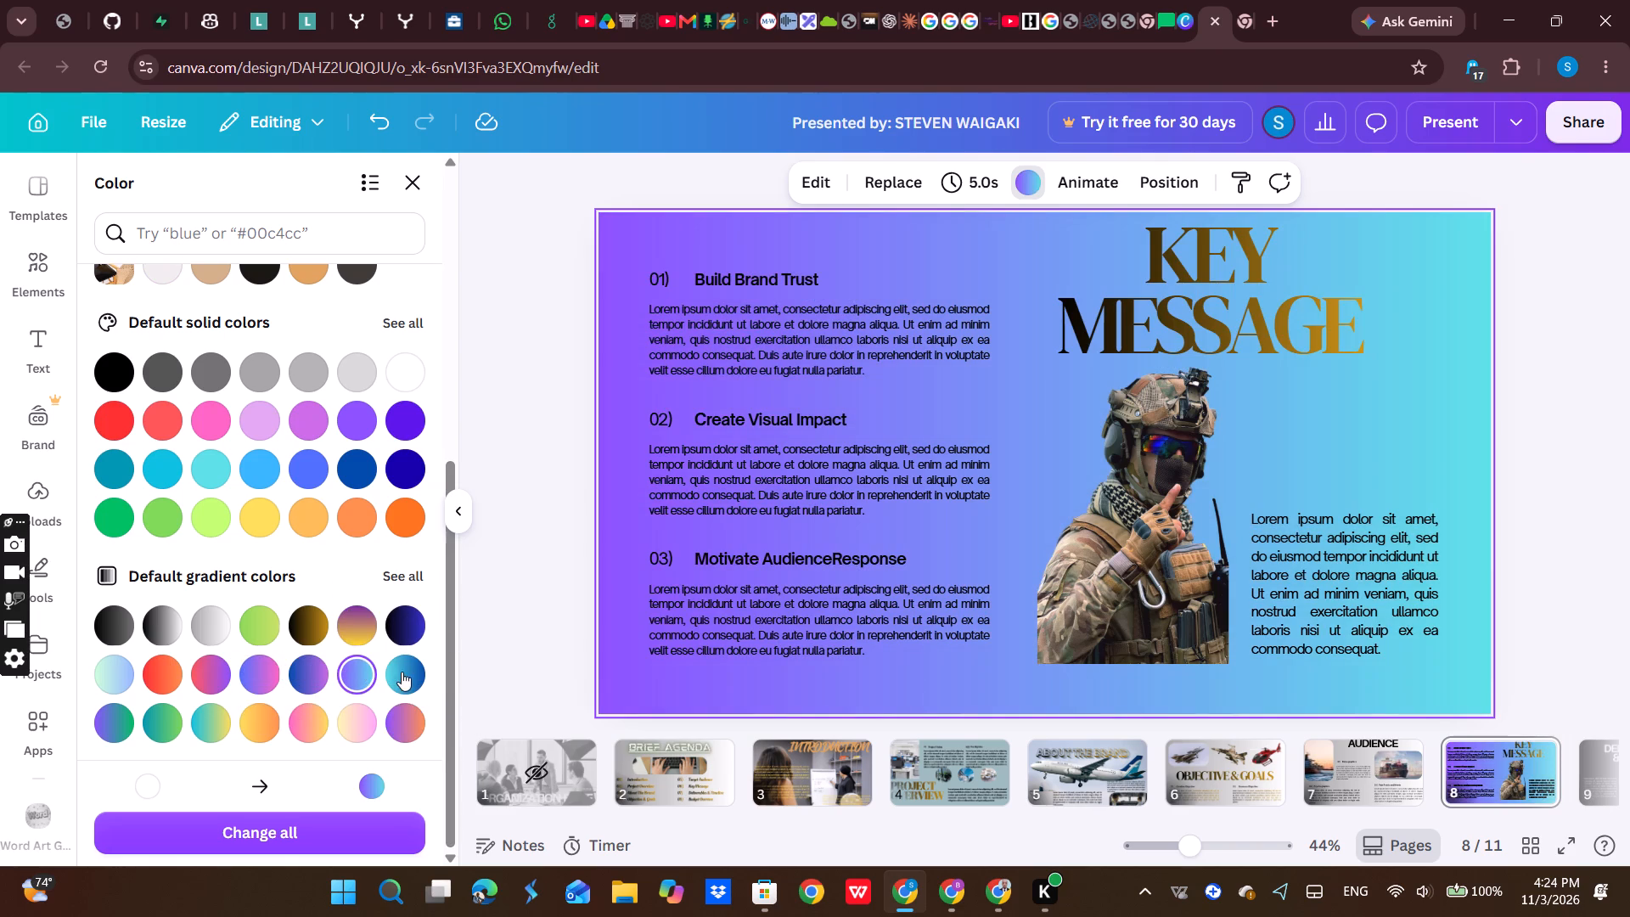
left_click(410, 672)
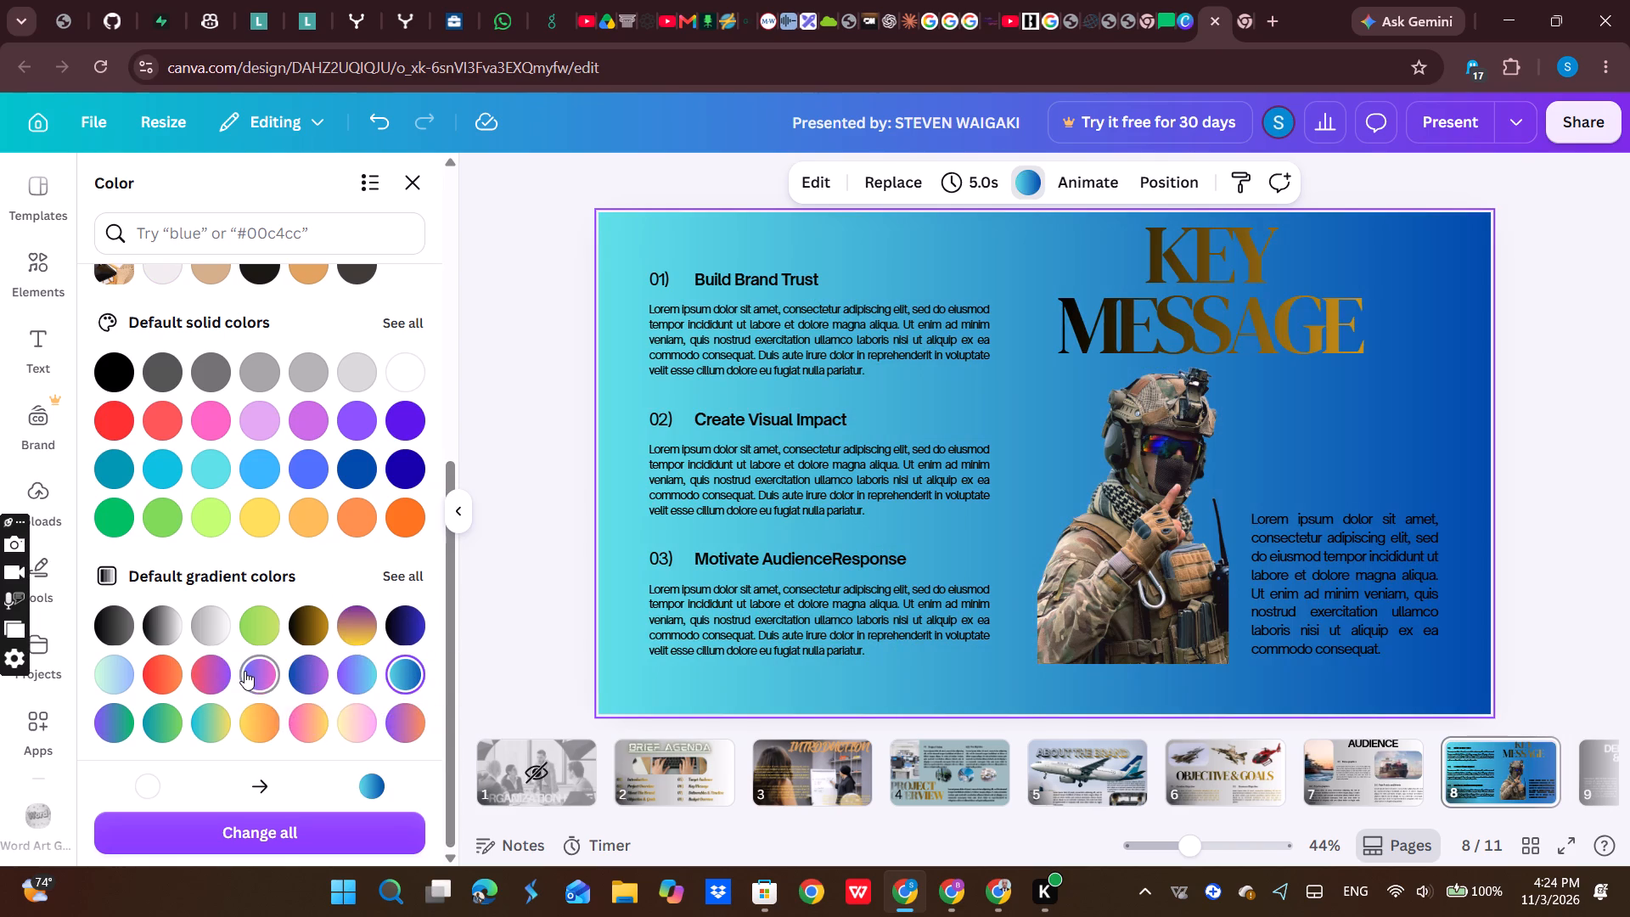
left_click(244, 671)
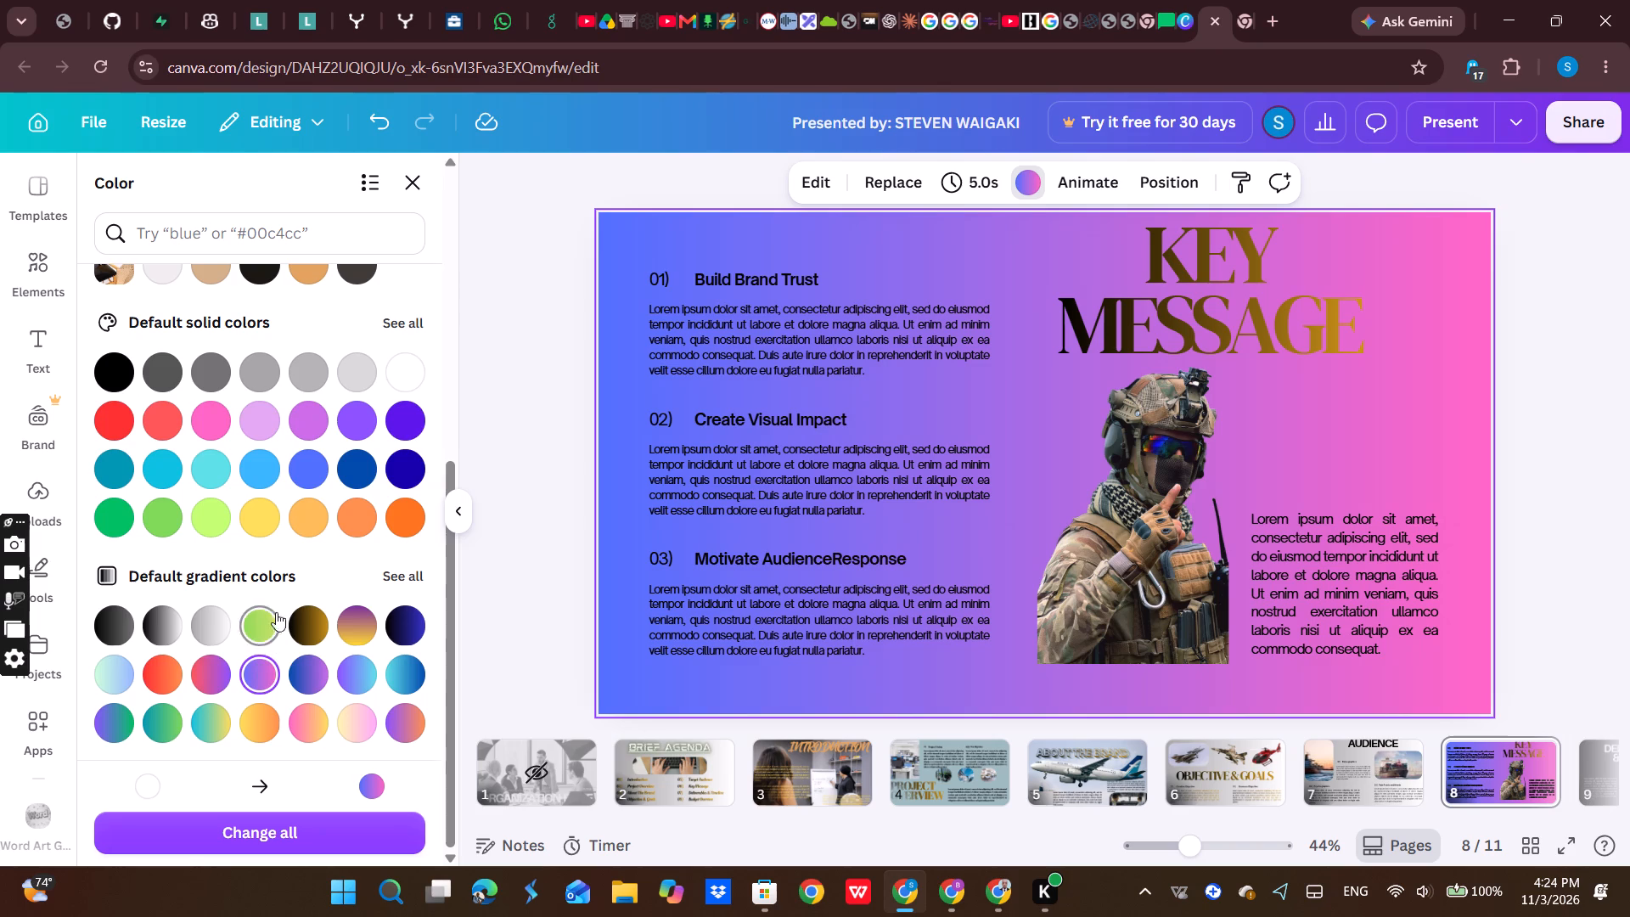
left_click(315, 620)
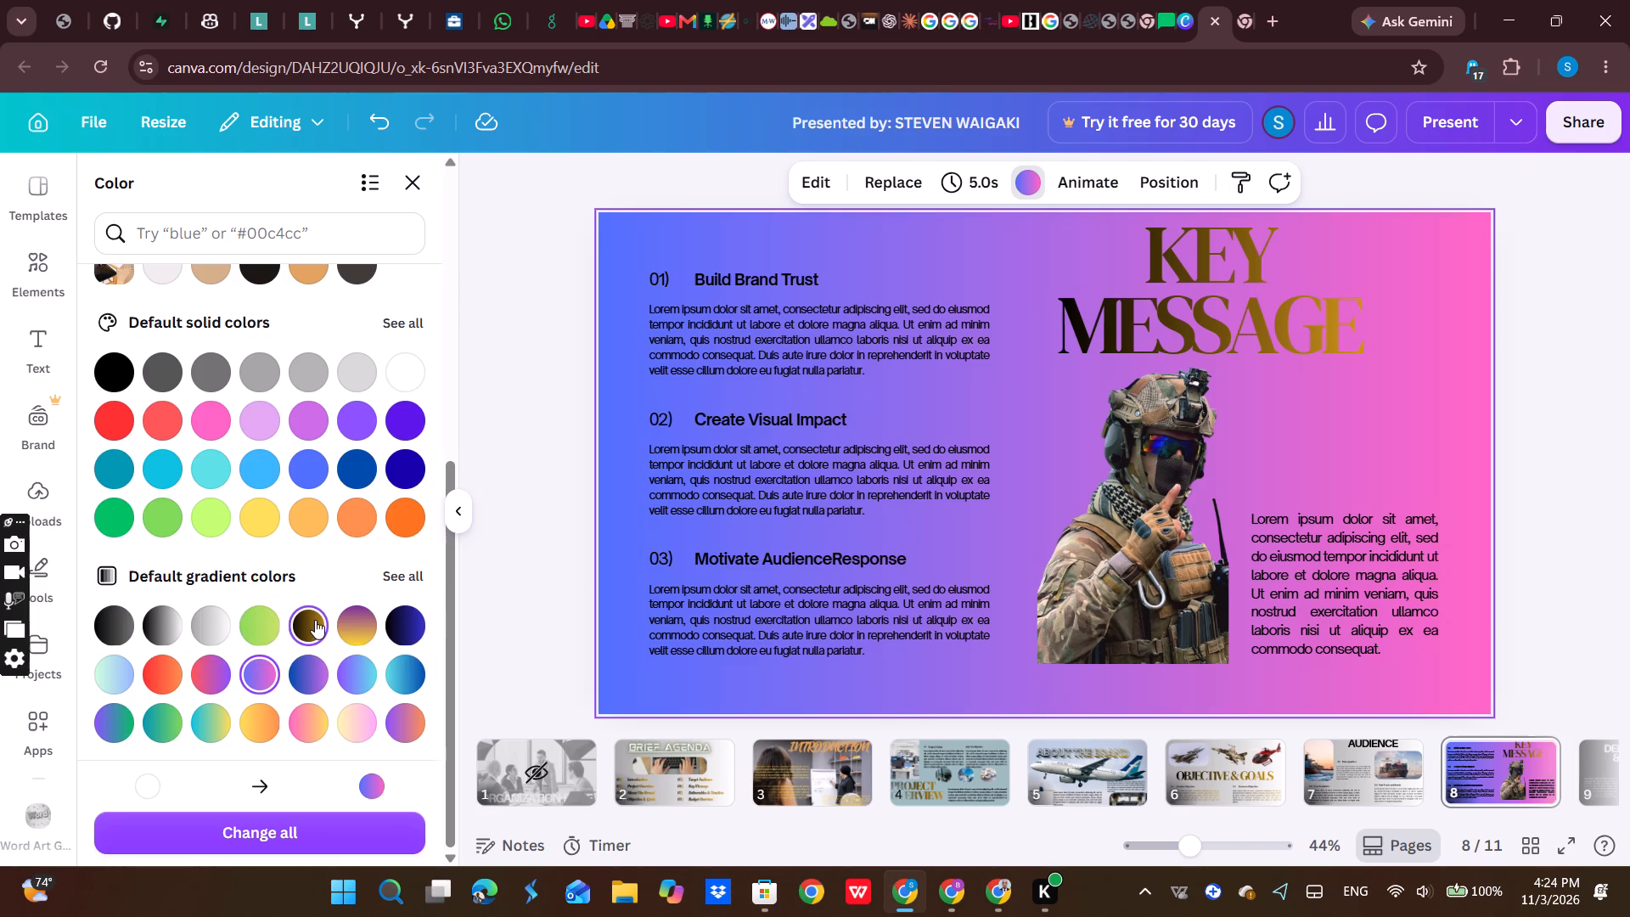
left_click(373, 622)
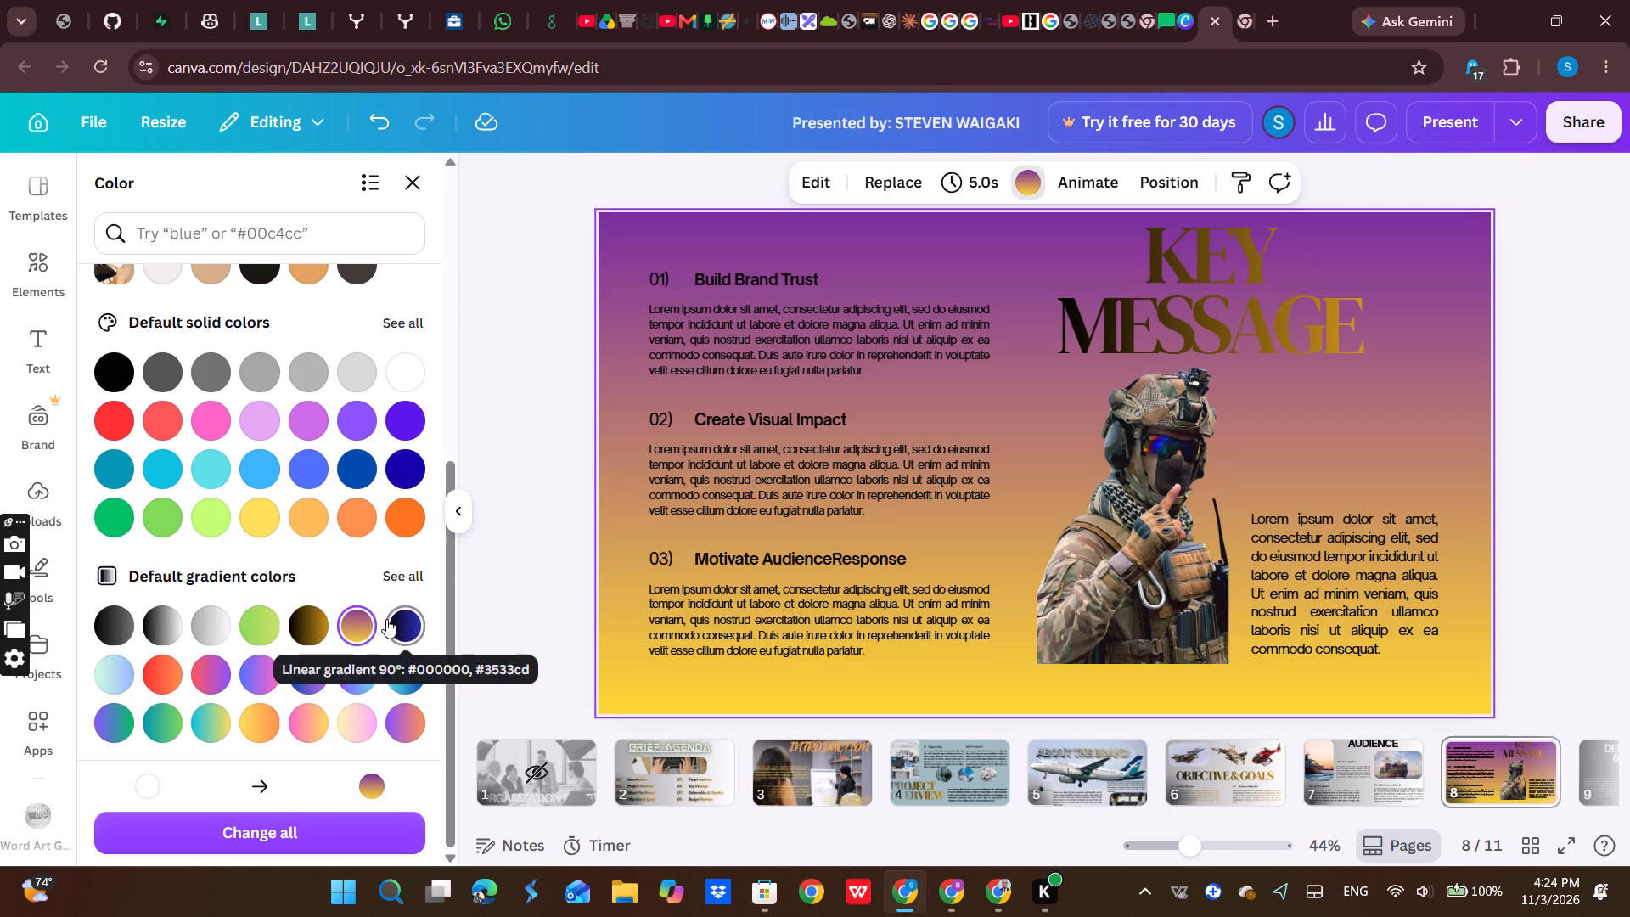
left_click(399, 621)
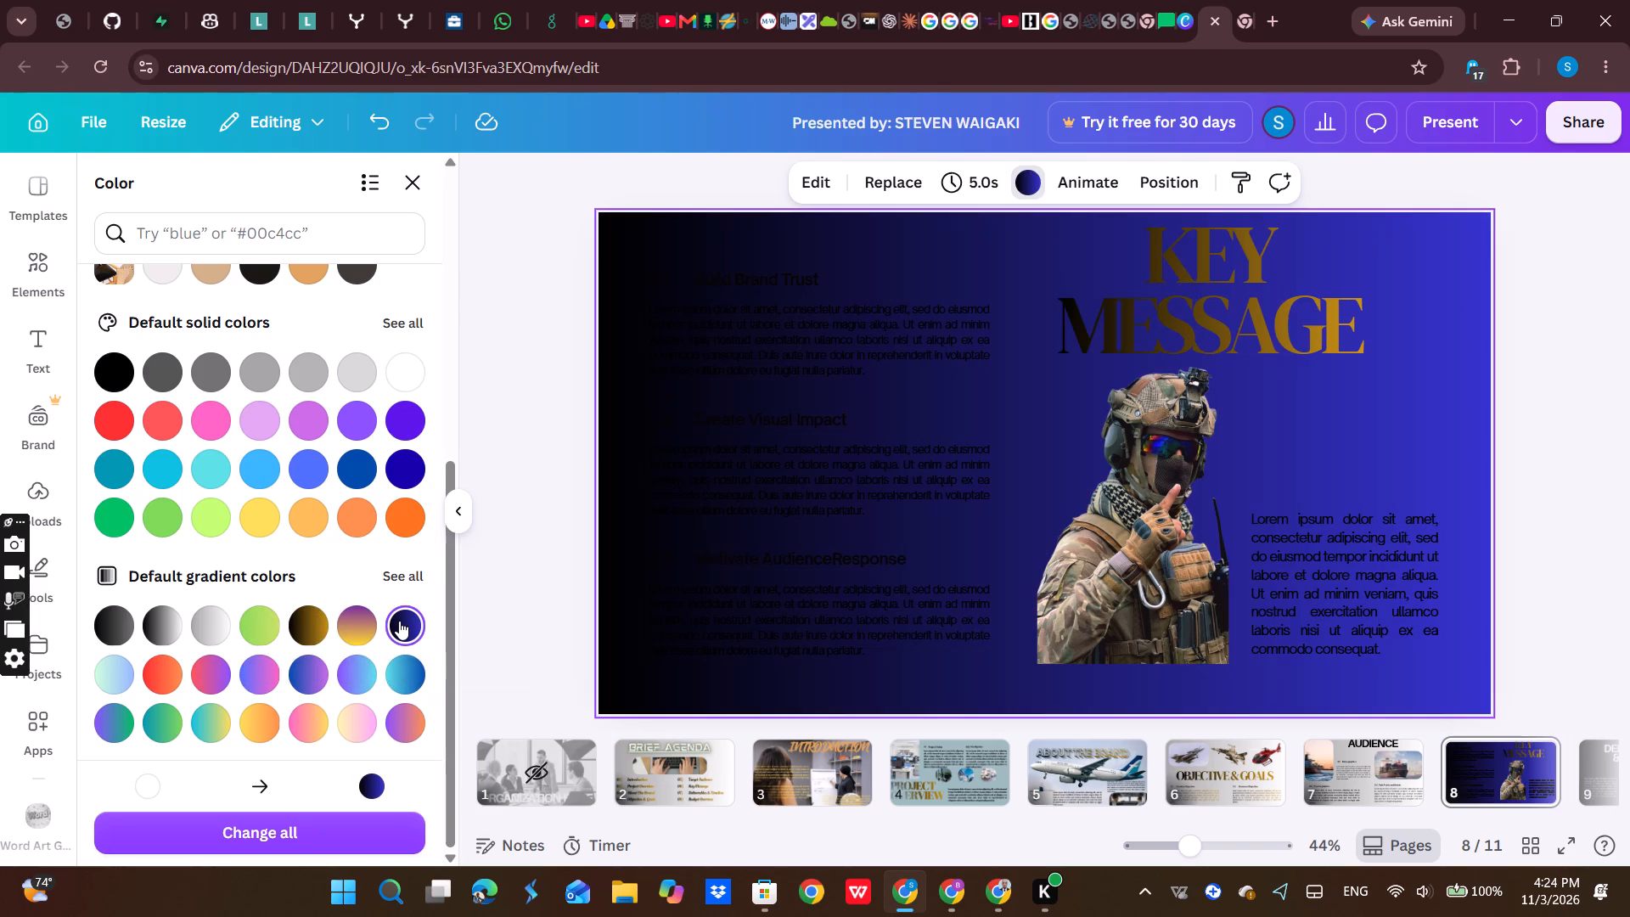
left_click(413, 669)
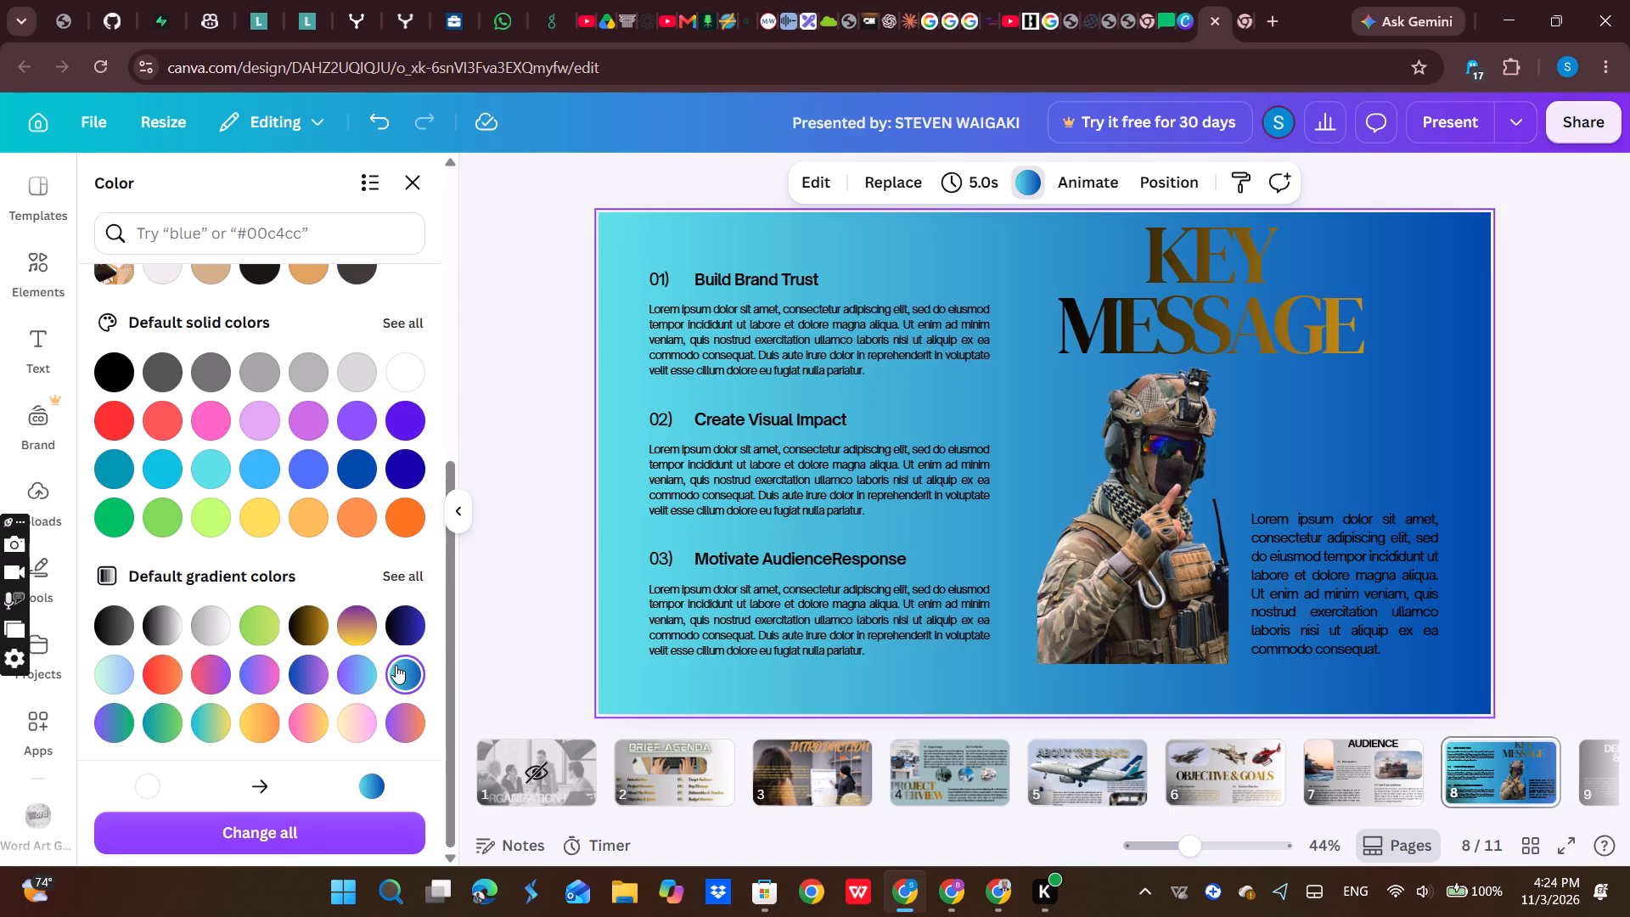
left_click(216, 675)
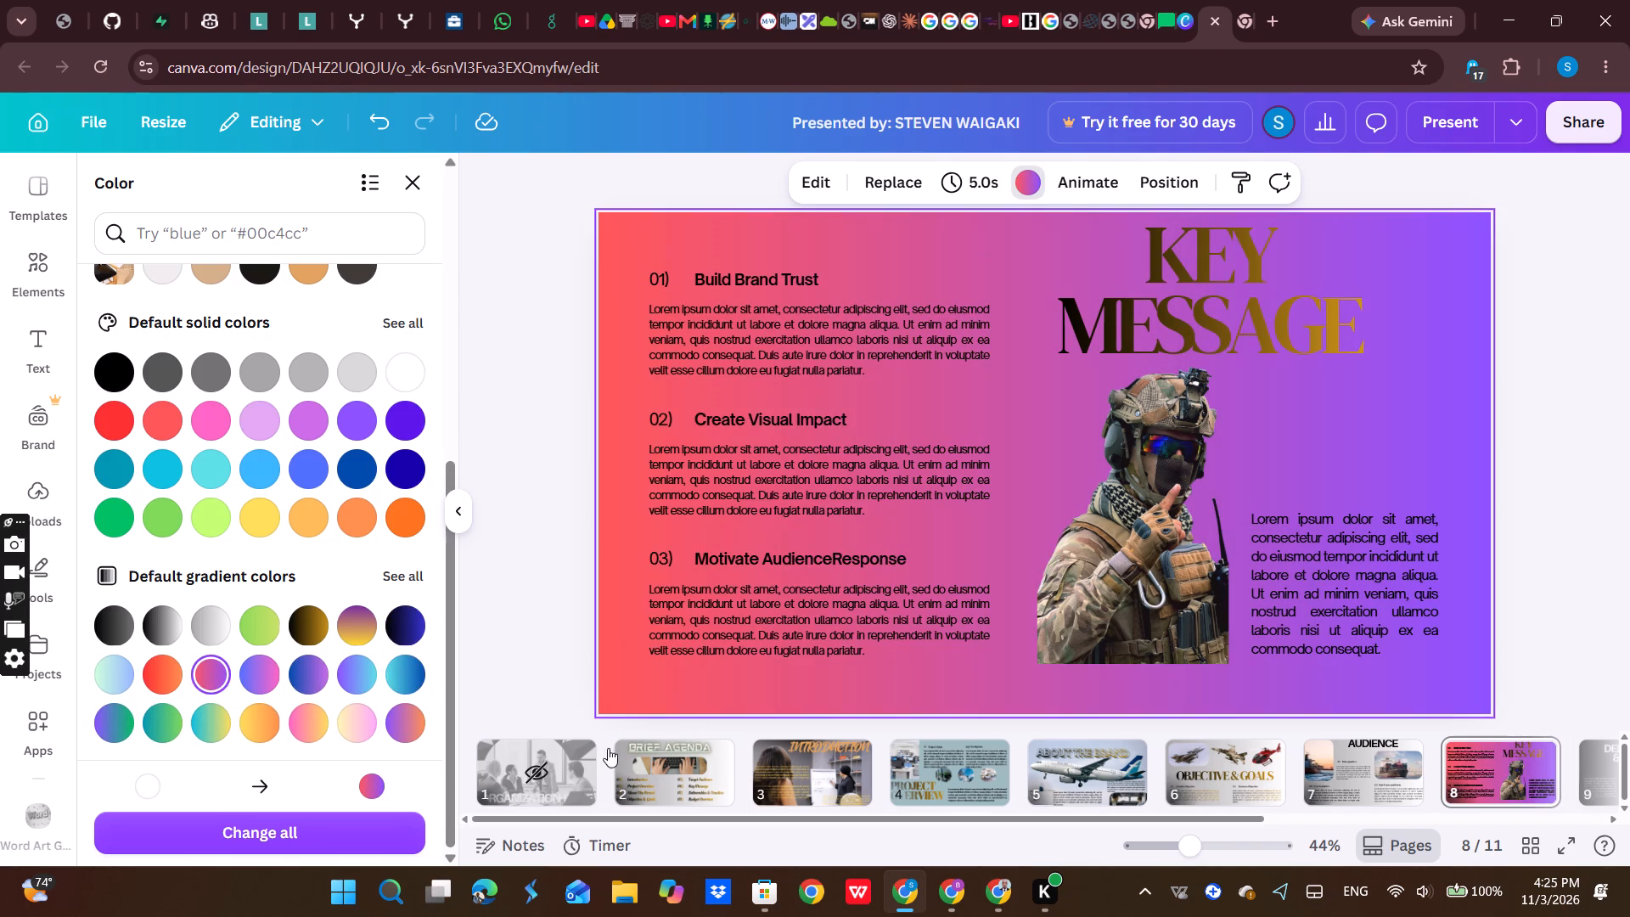
Apply the same red-to-purple gradient background to the cover, Brief Agenda, Introduction and Project Overview slides.
left_click(545, 753)
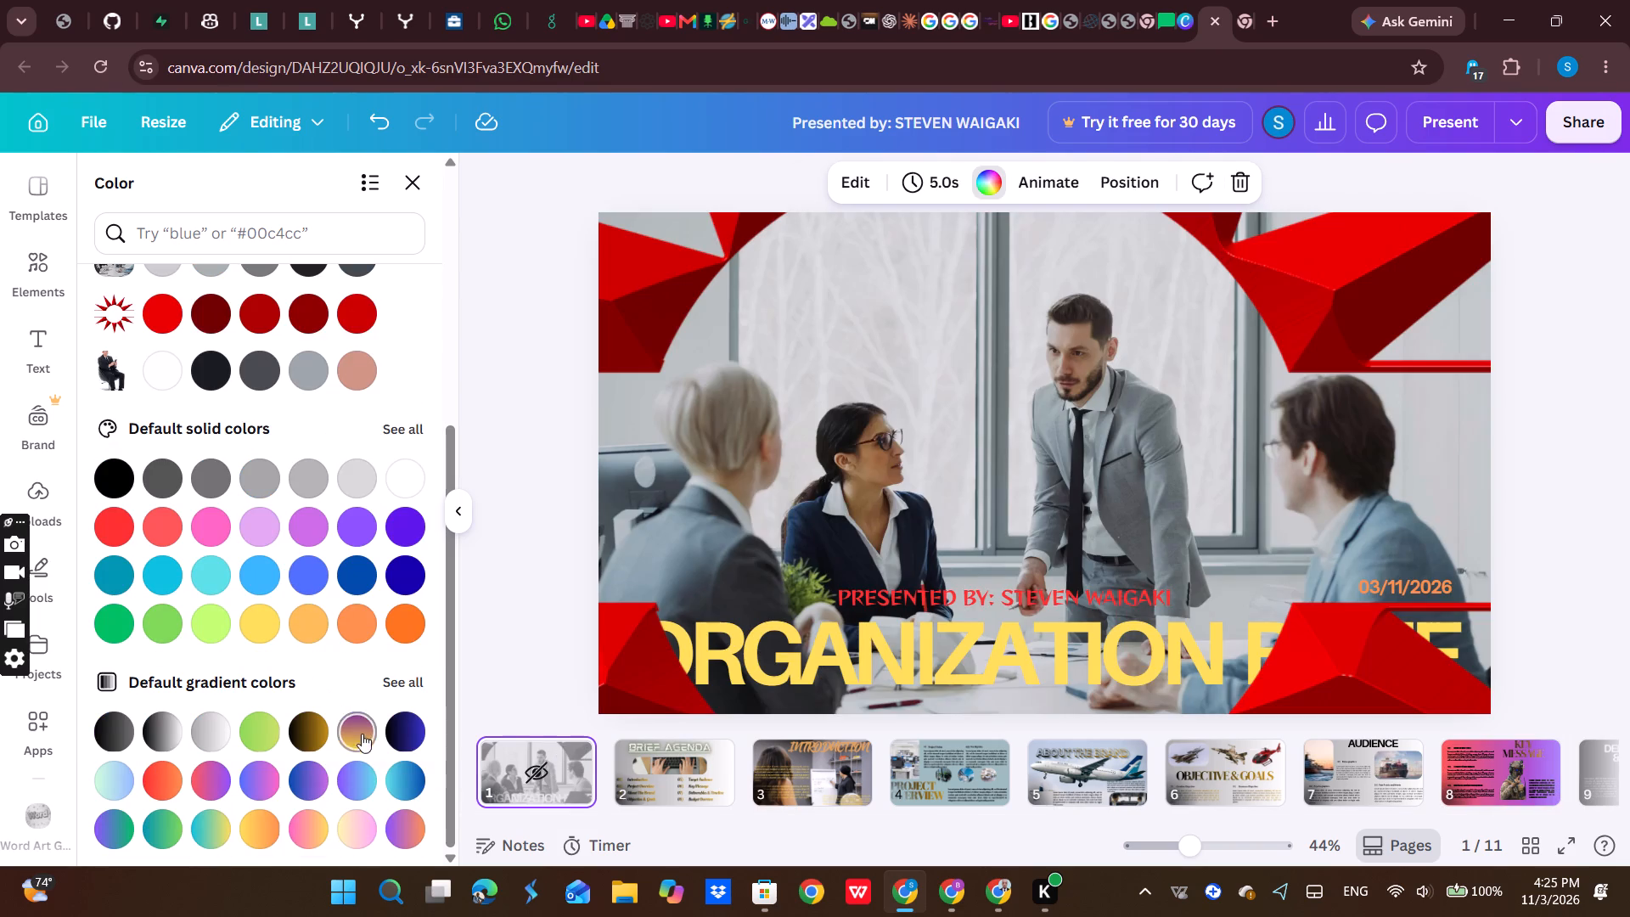
left_click(208, 783)
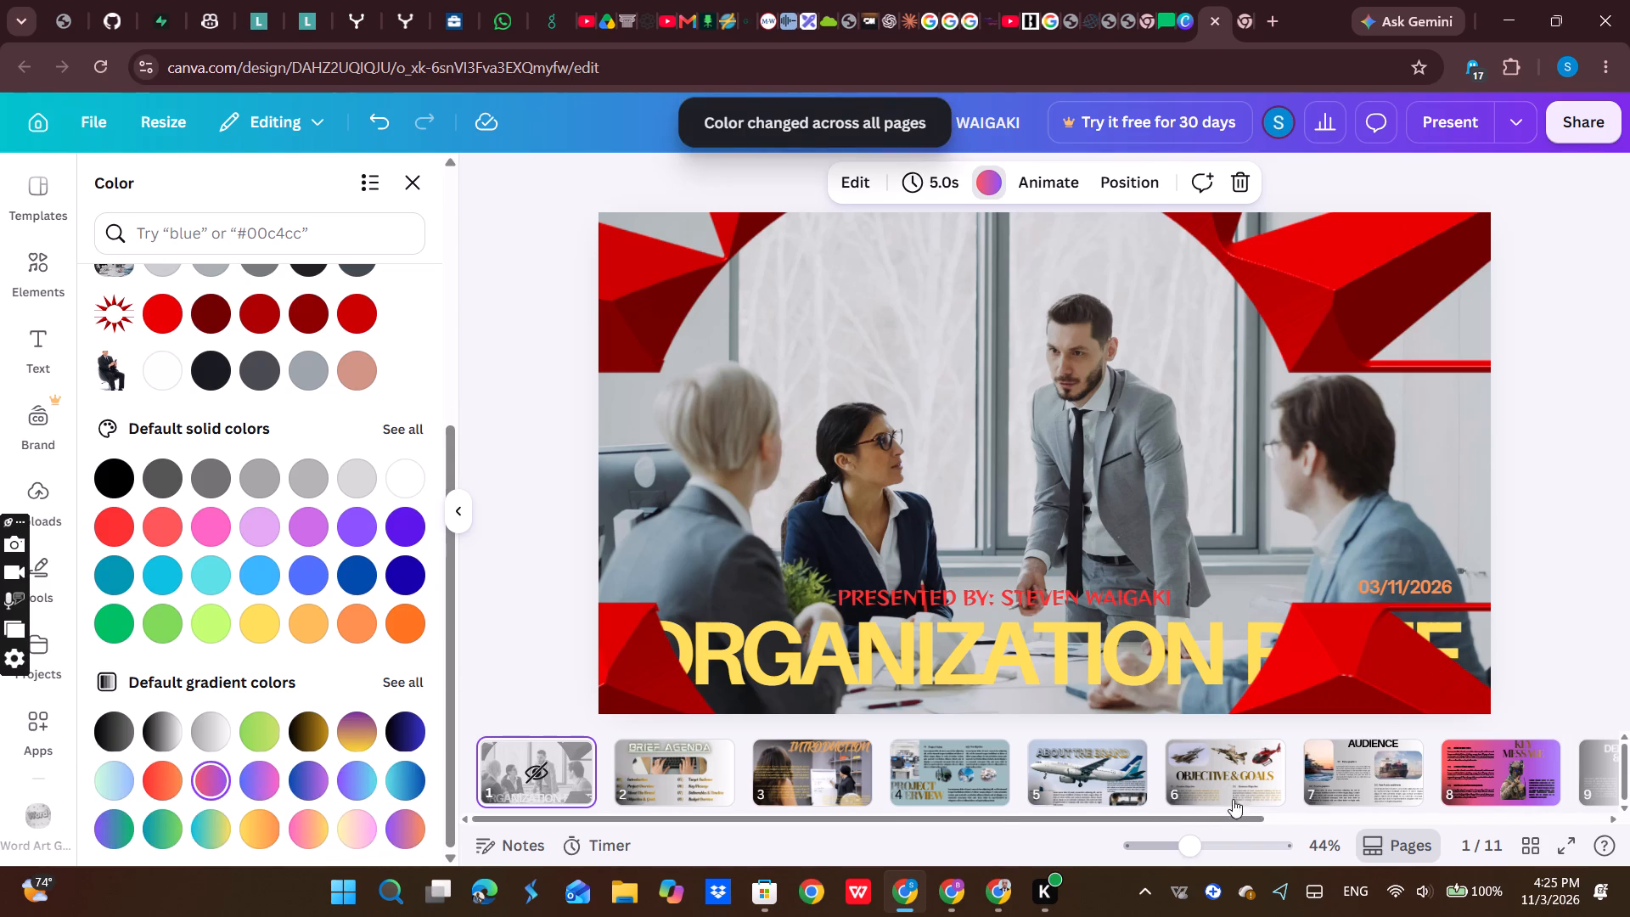
left_click(645, 782)
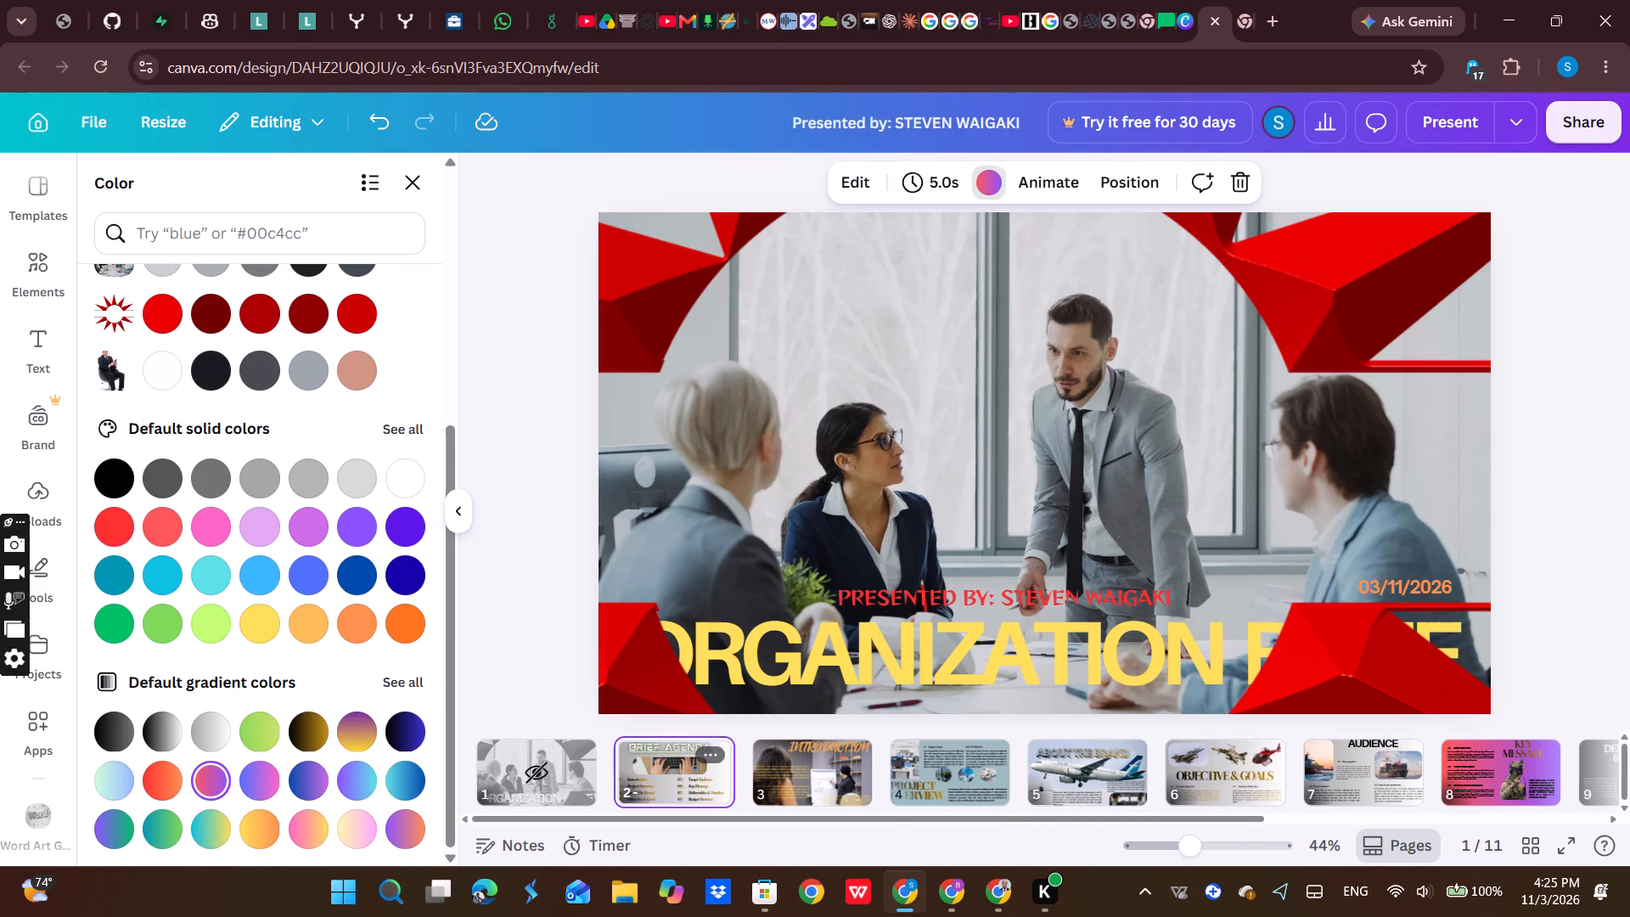
left_click(201, 785)
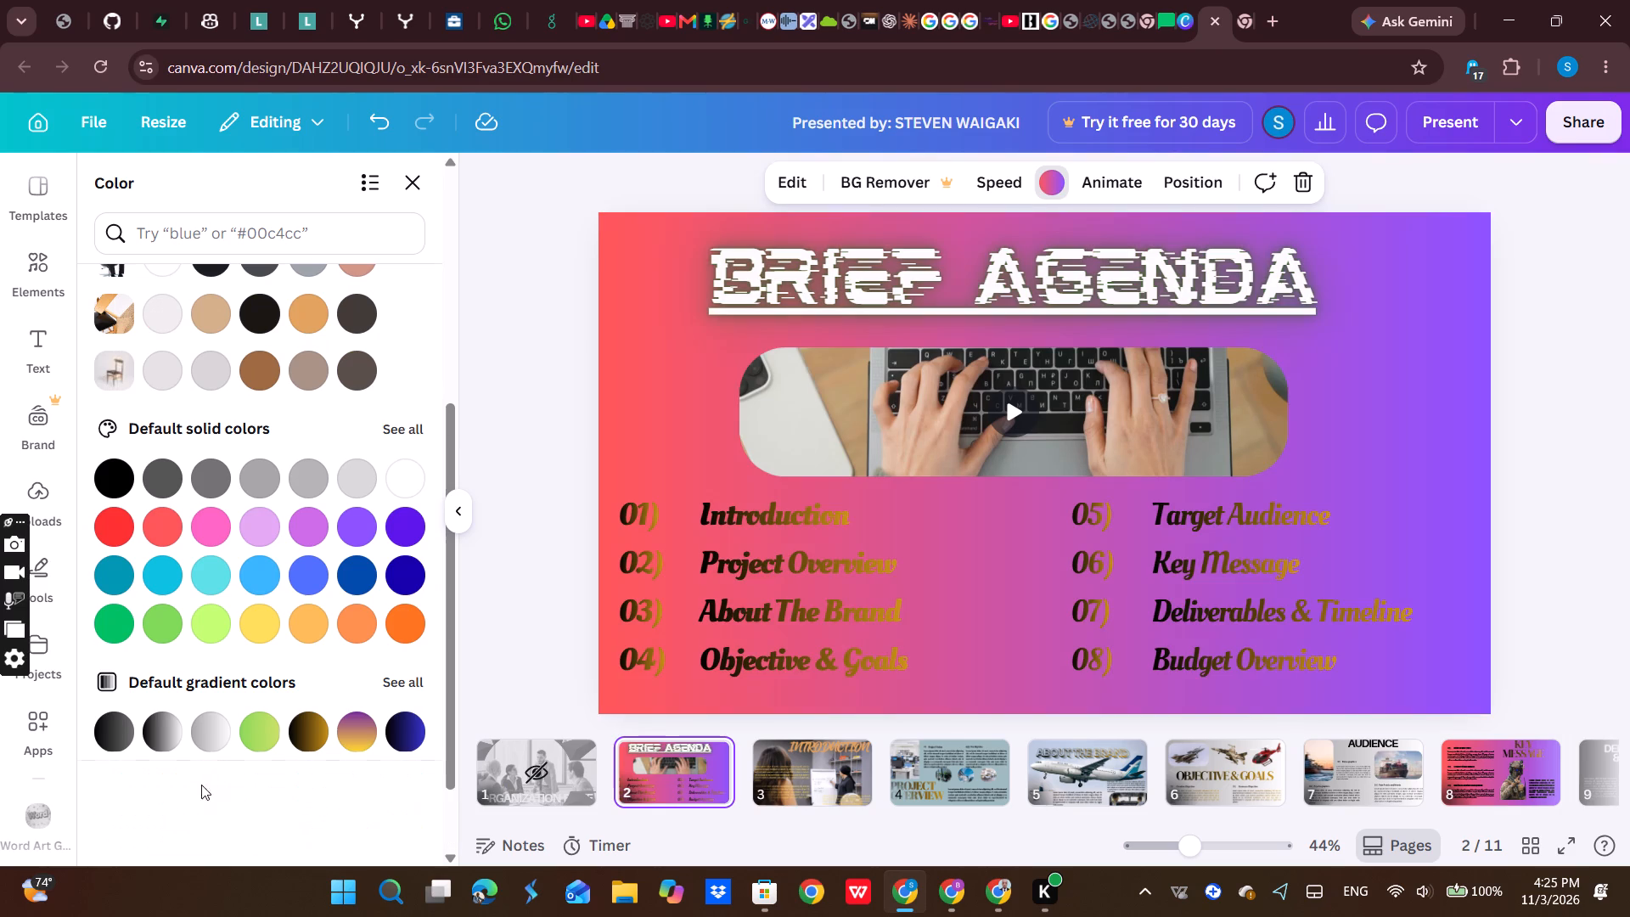
left_click(834, 766)
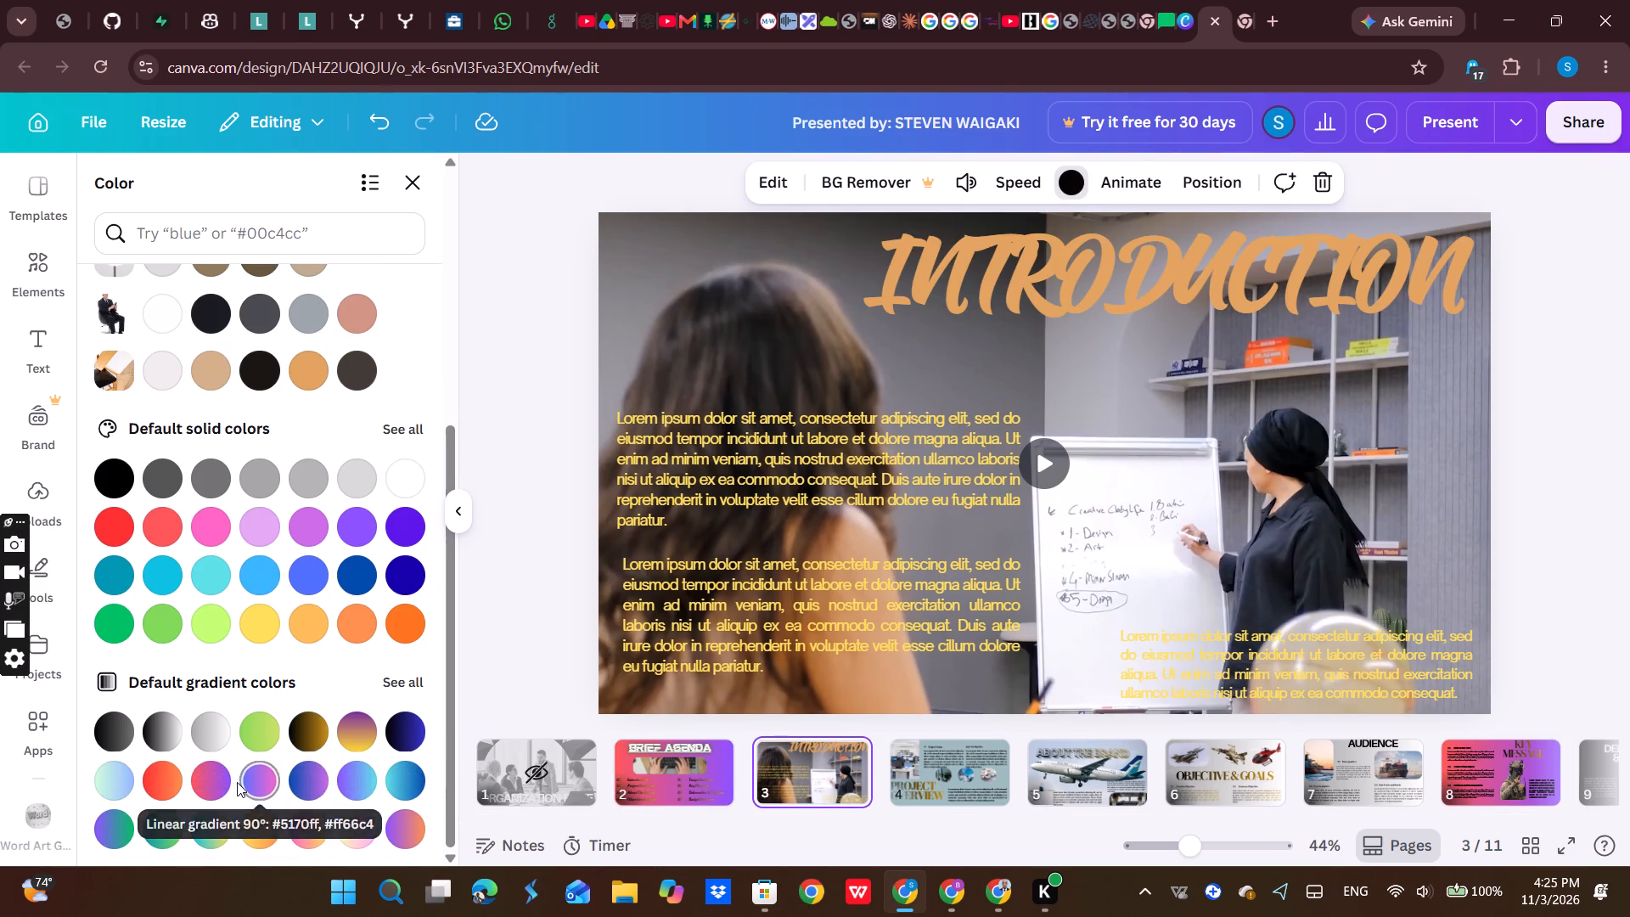
left_click(211, 780)
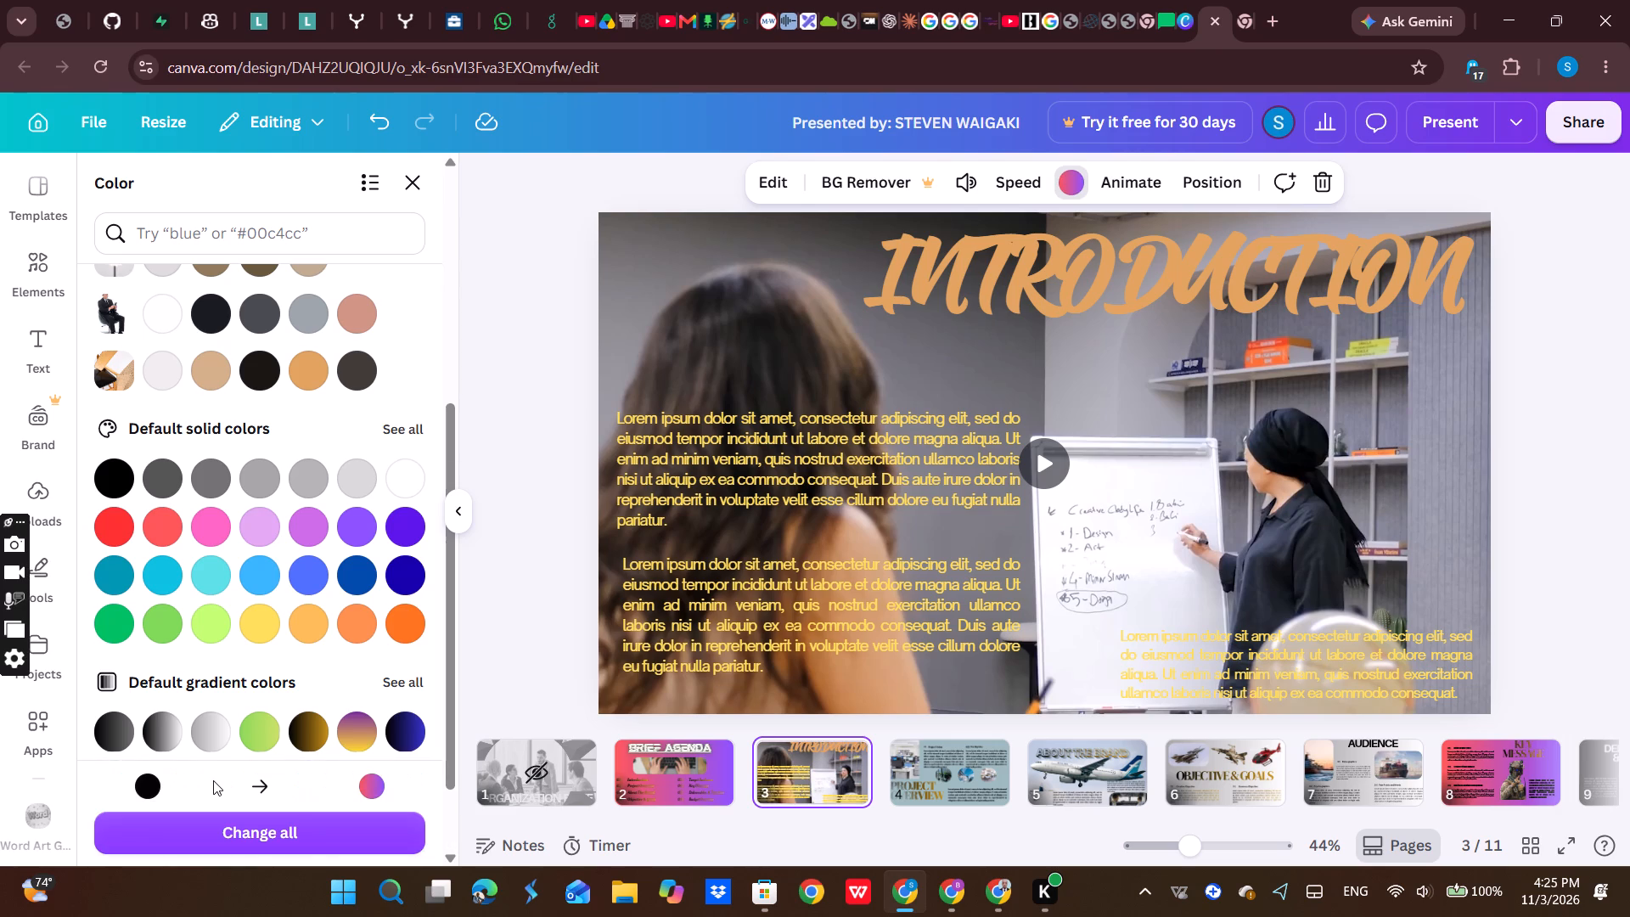
left_click(925, 771)
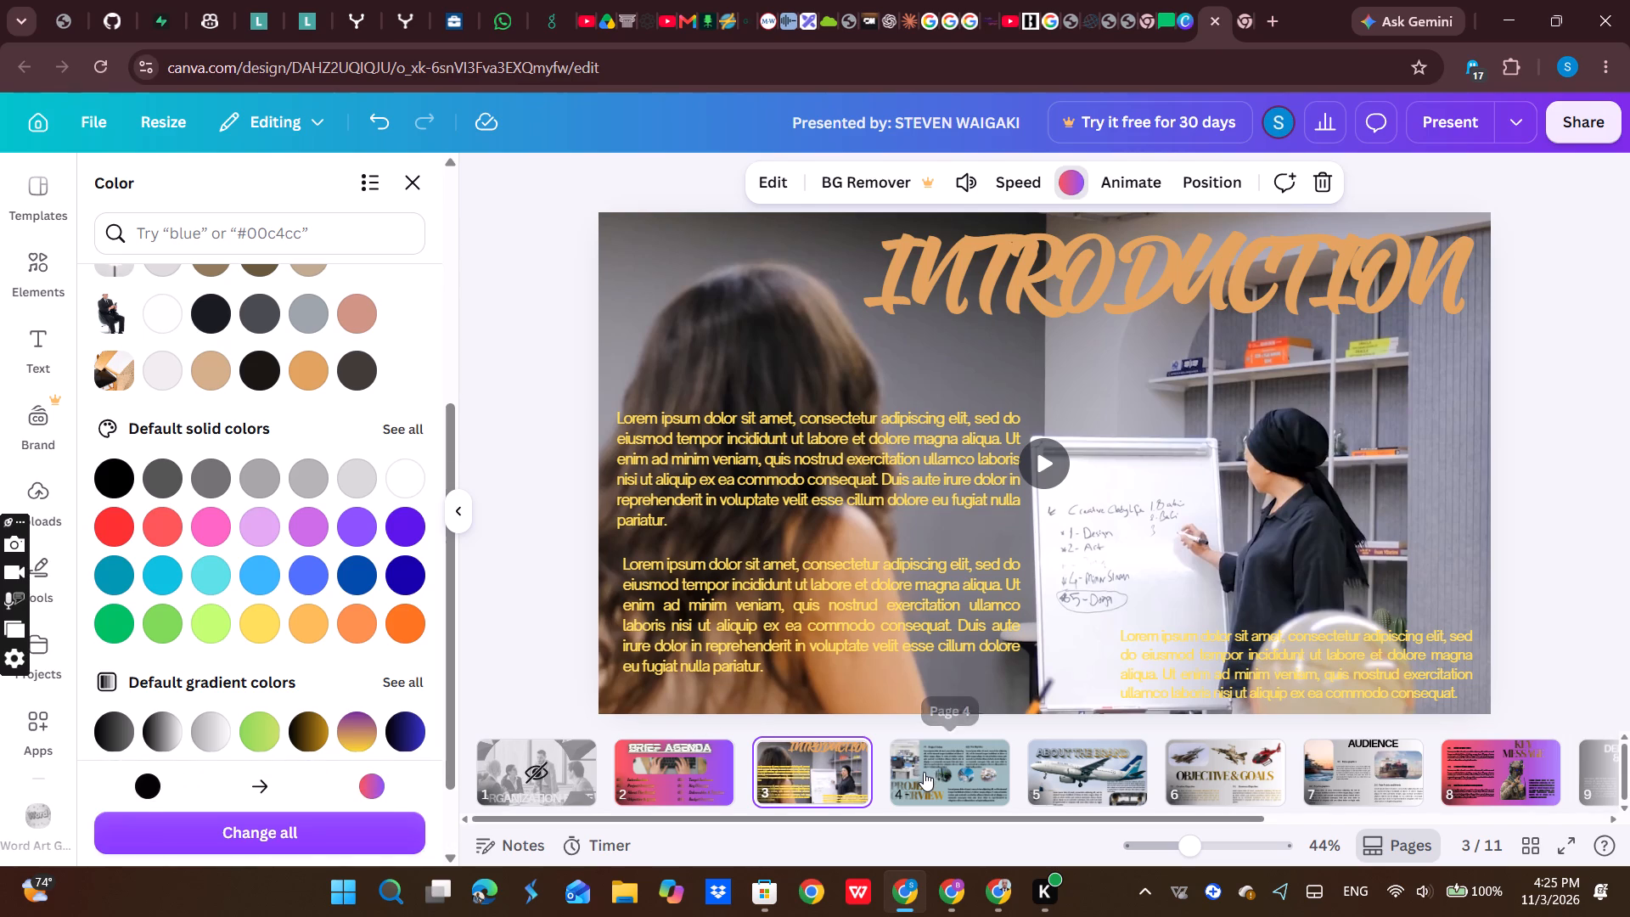
left_click(219, 772)
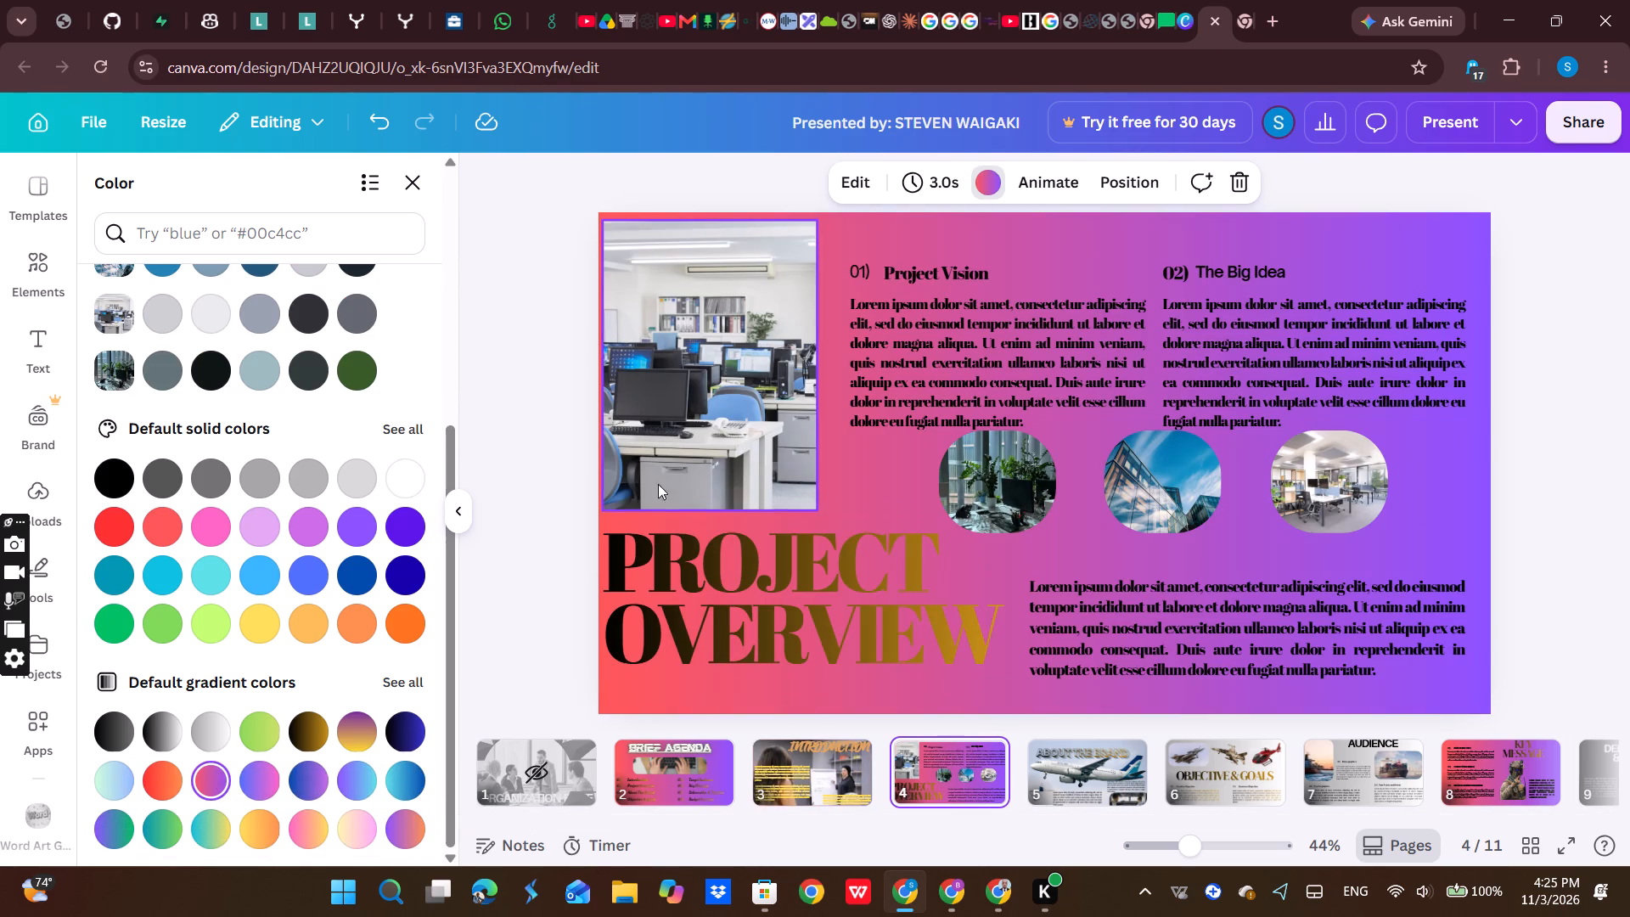
Round the corners of the tall office photo on the Project Overview slide to the maximum.
left_click(684, 459)
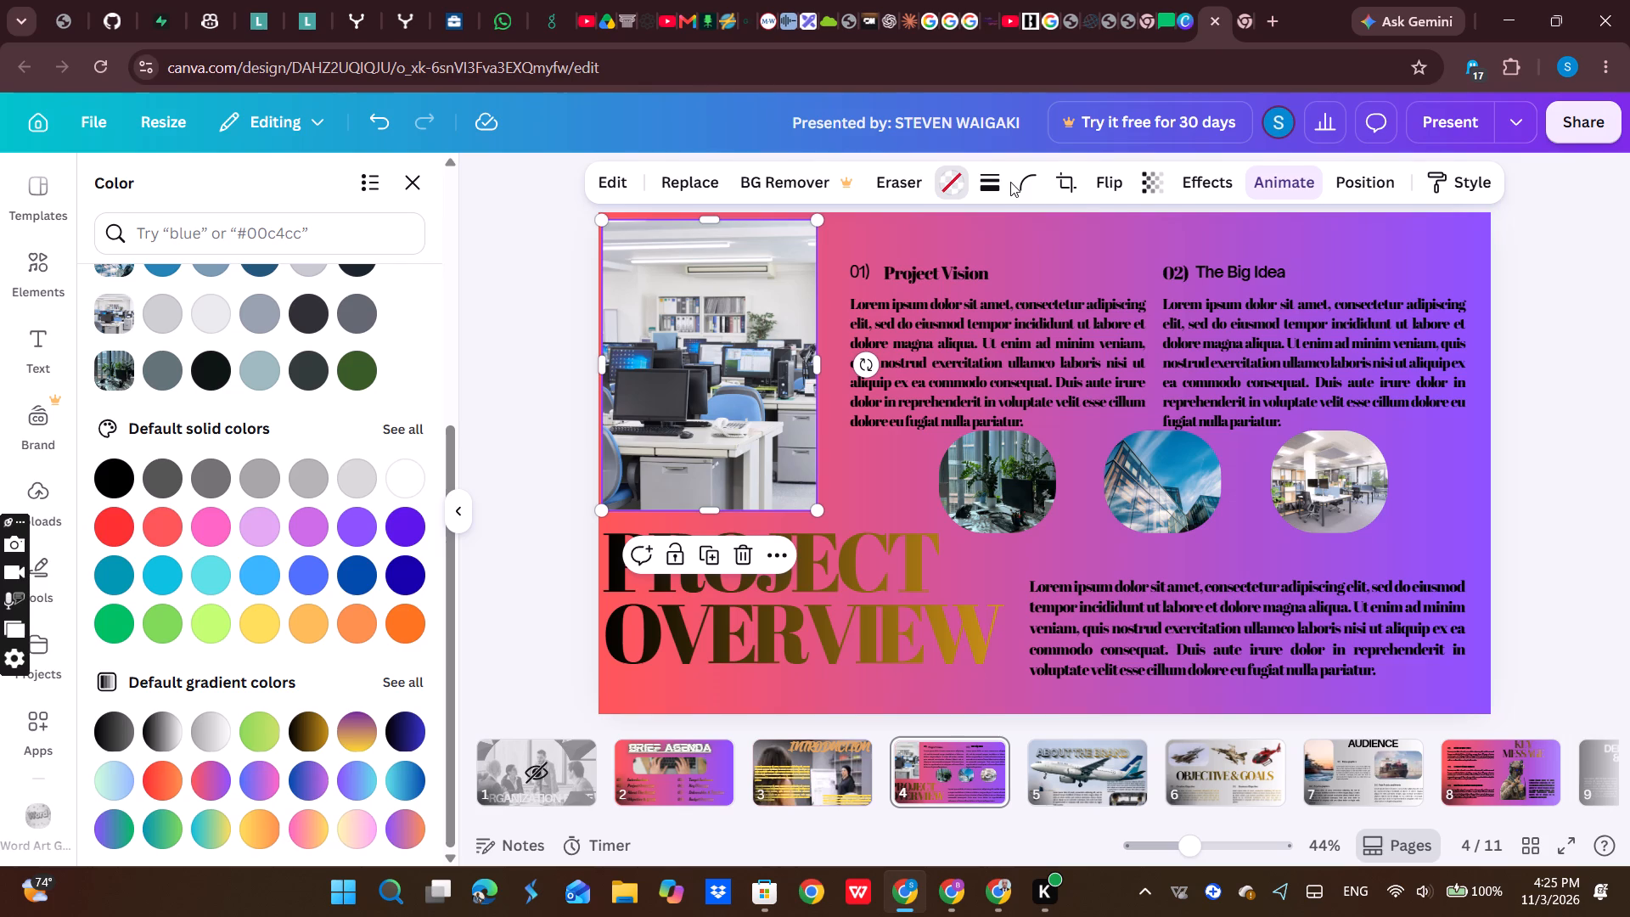
left_click(1019, 181)
left_click_drag(930, 274, 975, 273)
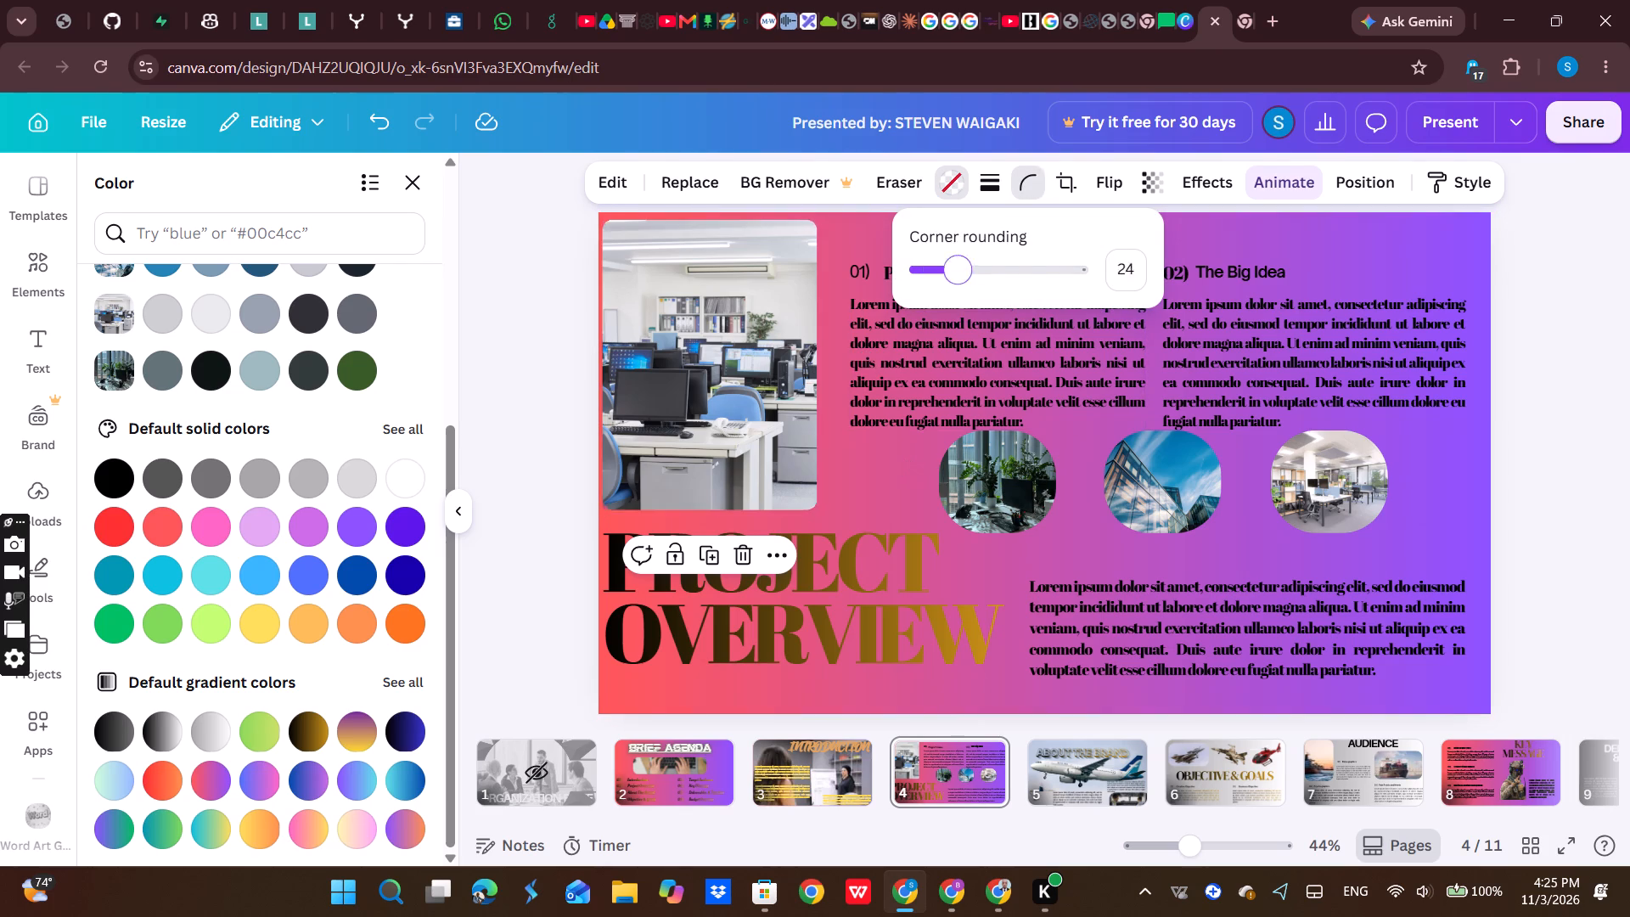
left_click_drag(975, 273, 1136, 262)
left_click(1106, 531)
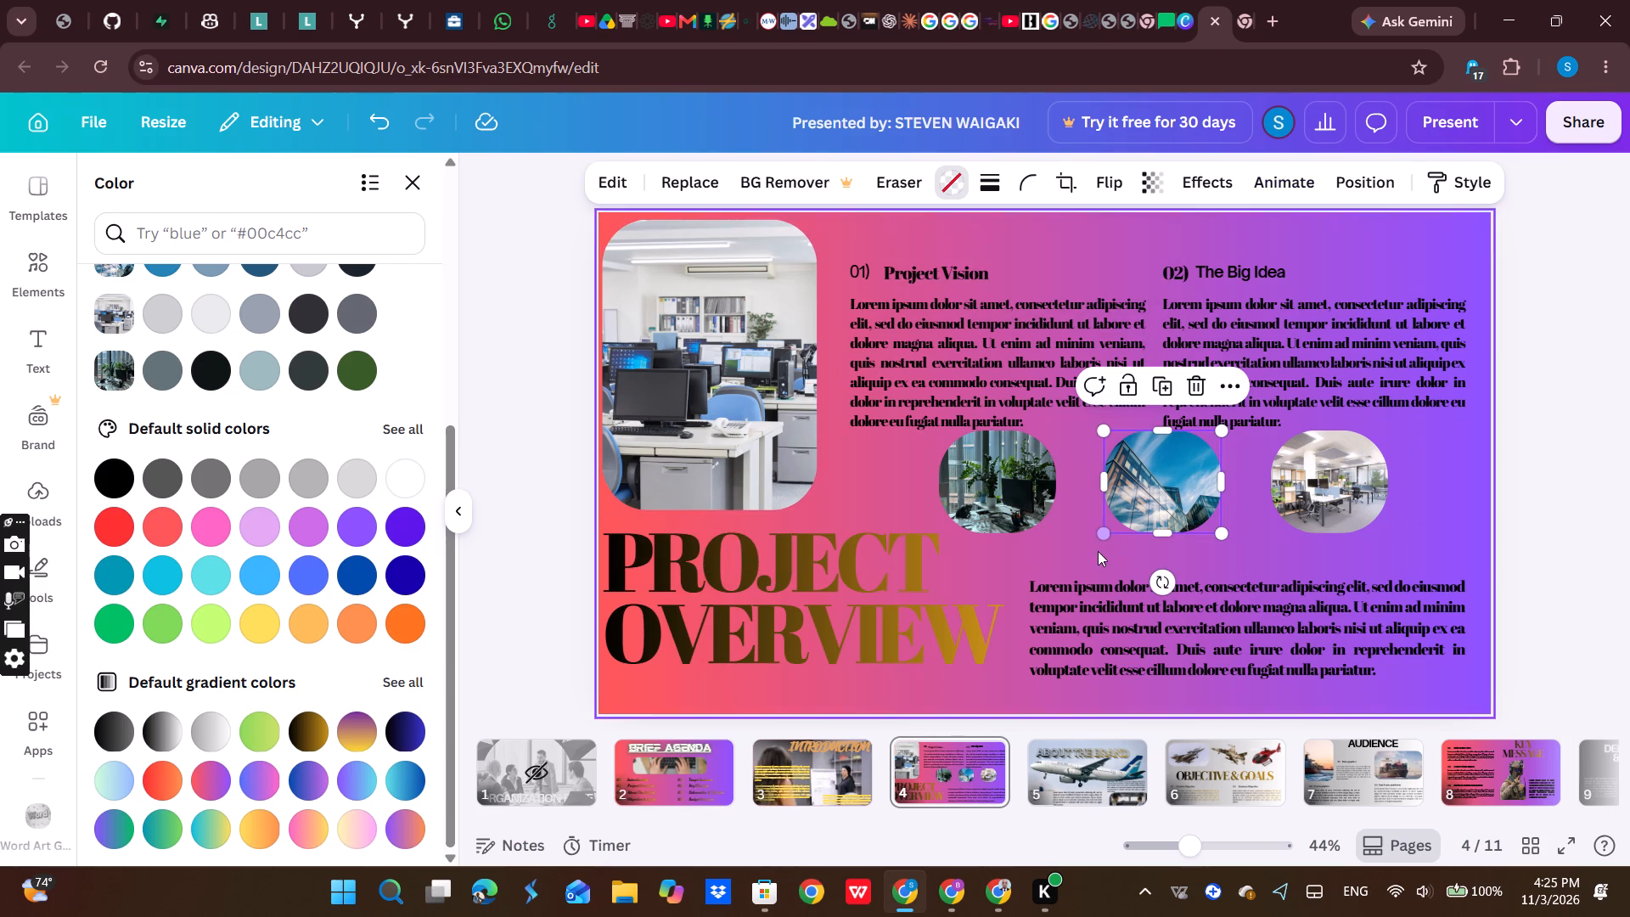
Set the About The Brand slide's background to the red-to-purple gradient and apply the change to all pages with the matching background.
left_click(1049, 757)
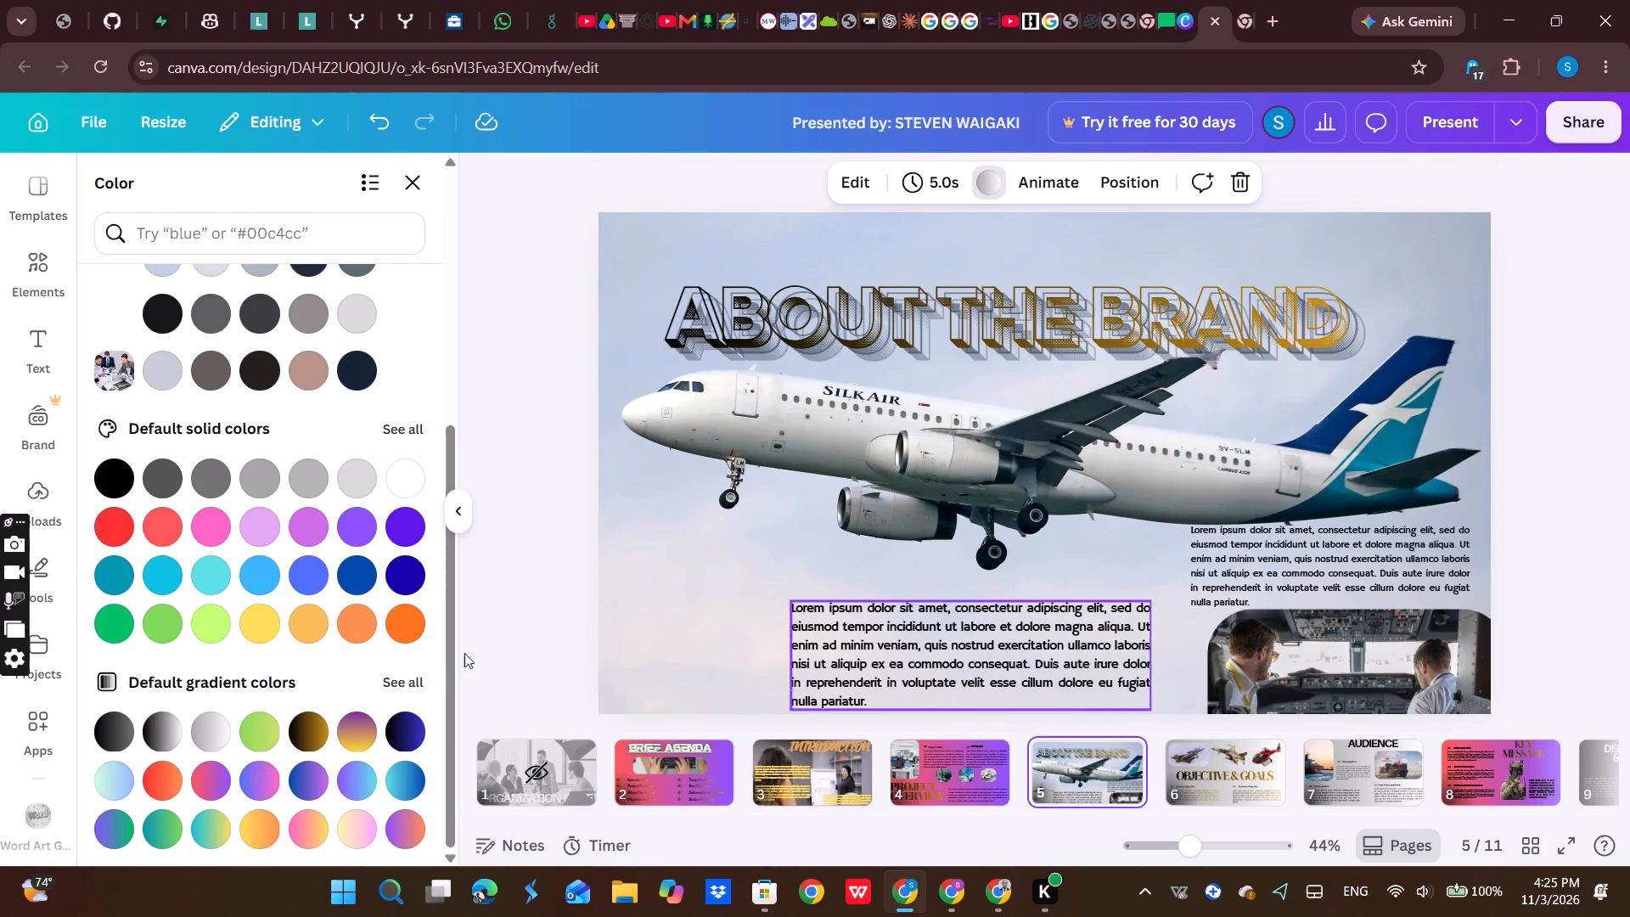
left_click(222, 780)
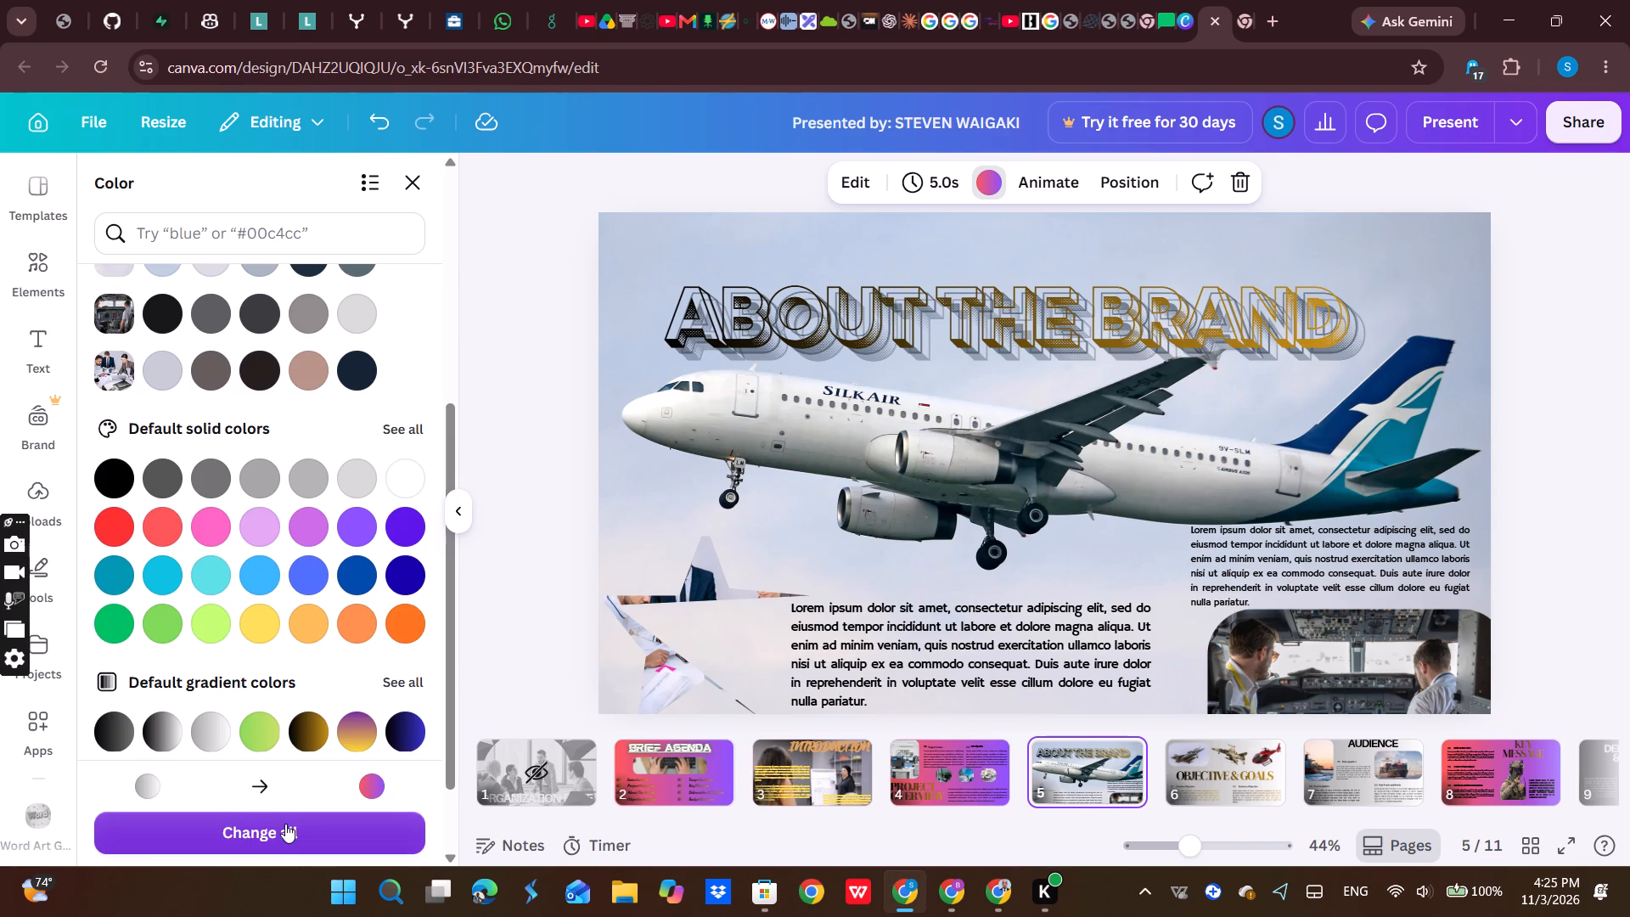
left_click(285, 824)
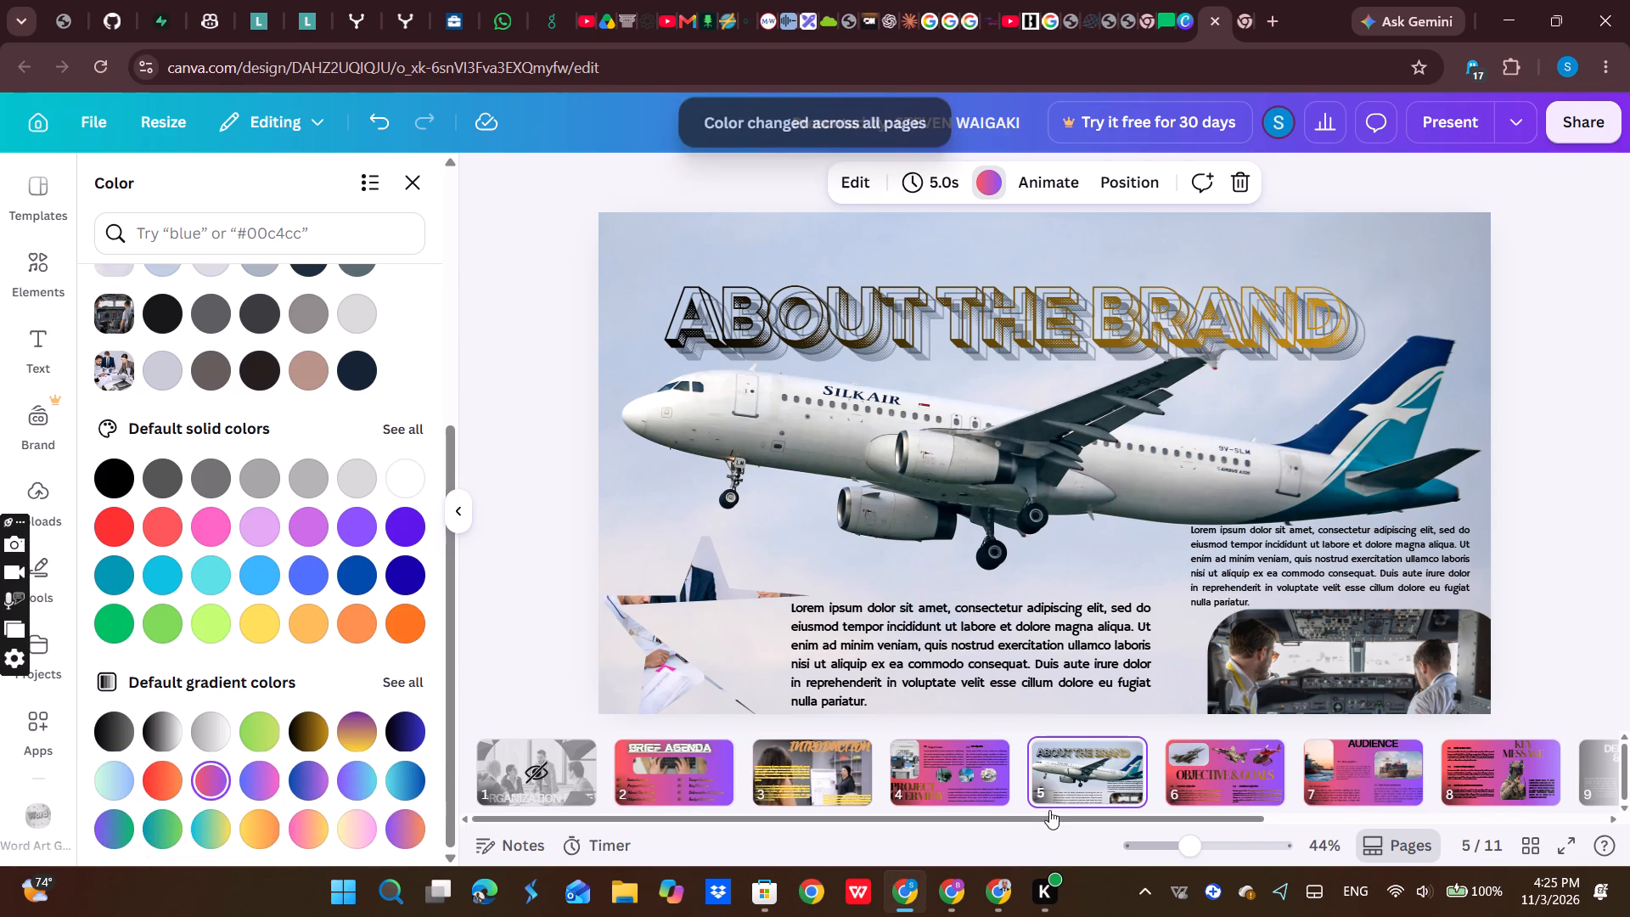
On the Key Message slide, set the Build Brand Trust paragraph to the DM Serif Display font at size 21.
left_click_drag(1028, 813, 1128, 810)
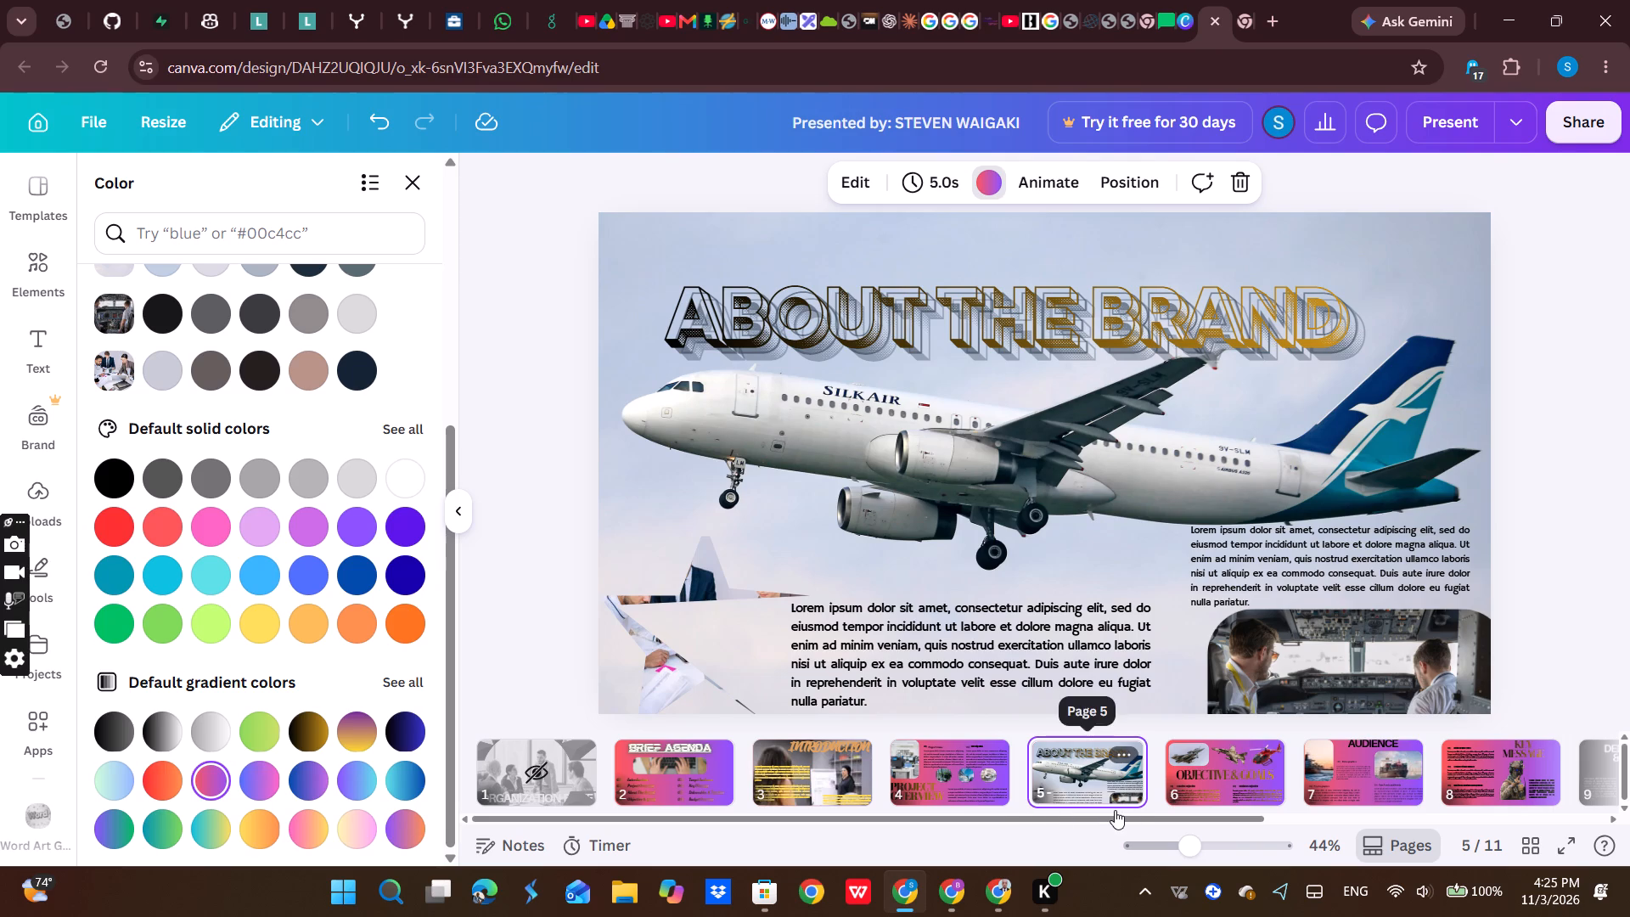
left_click(1104, 812)
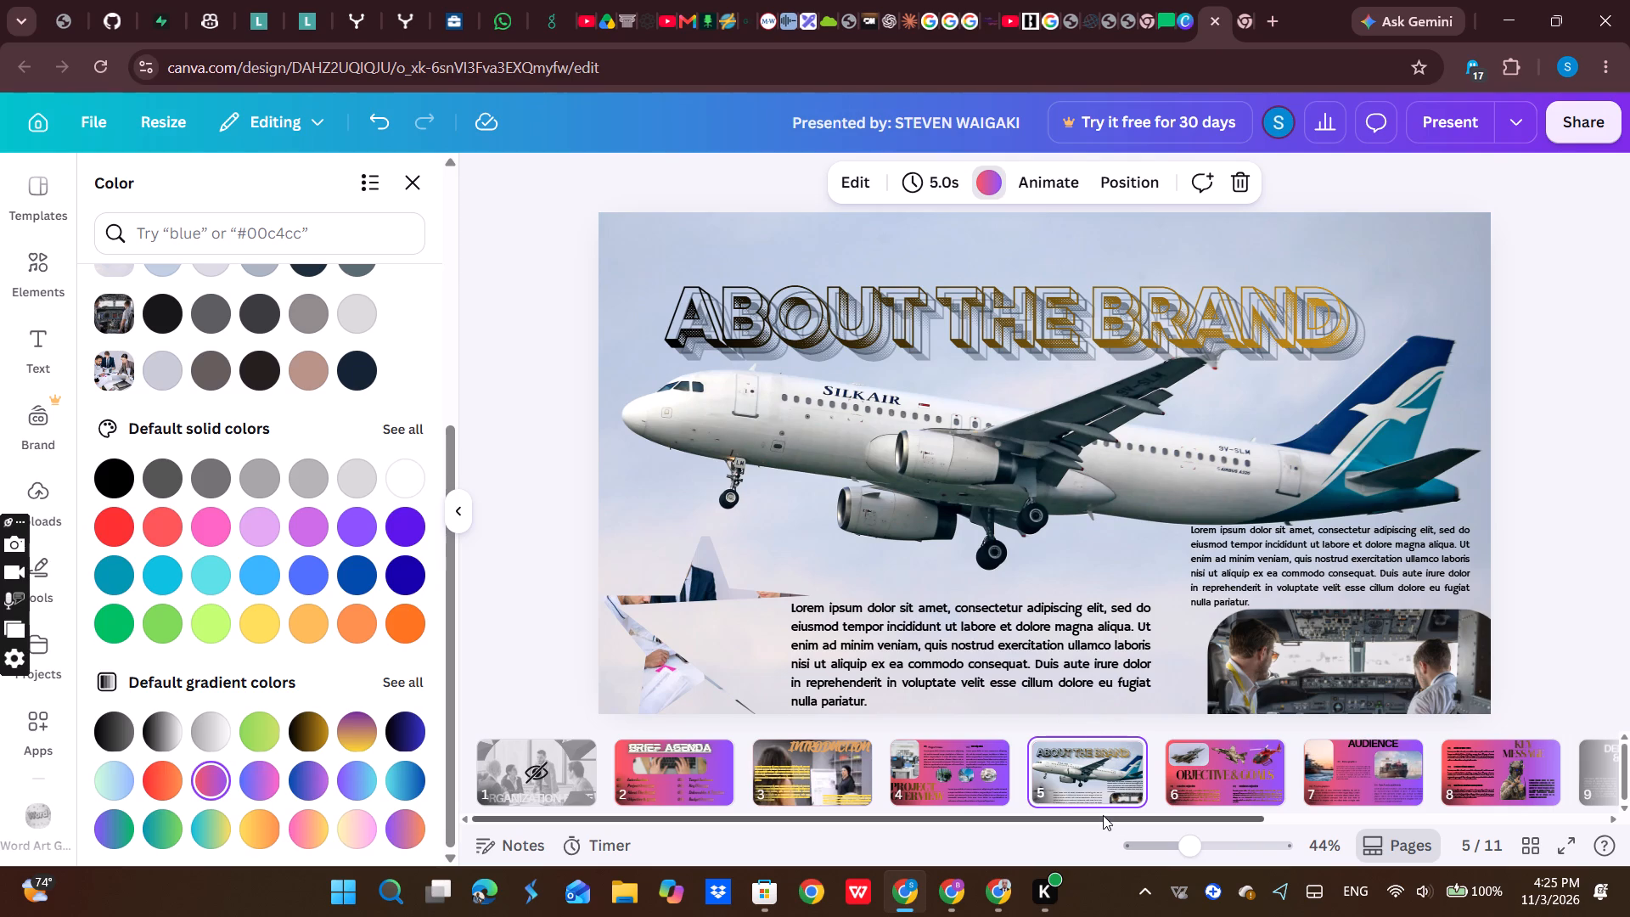
left_click_drag(1103, 815, 1436, 799)
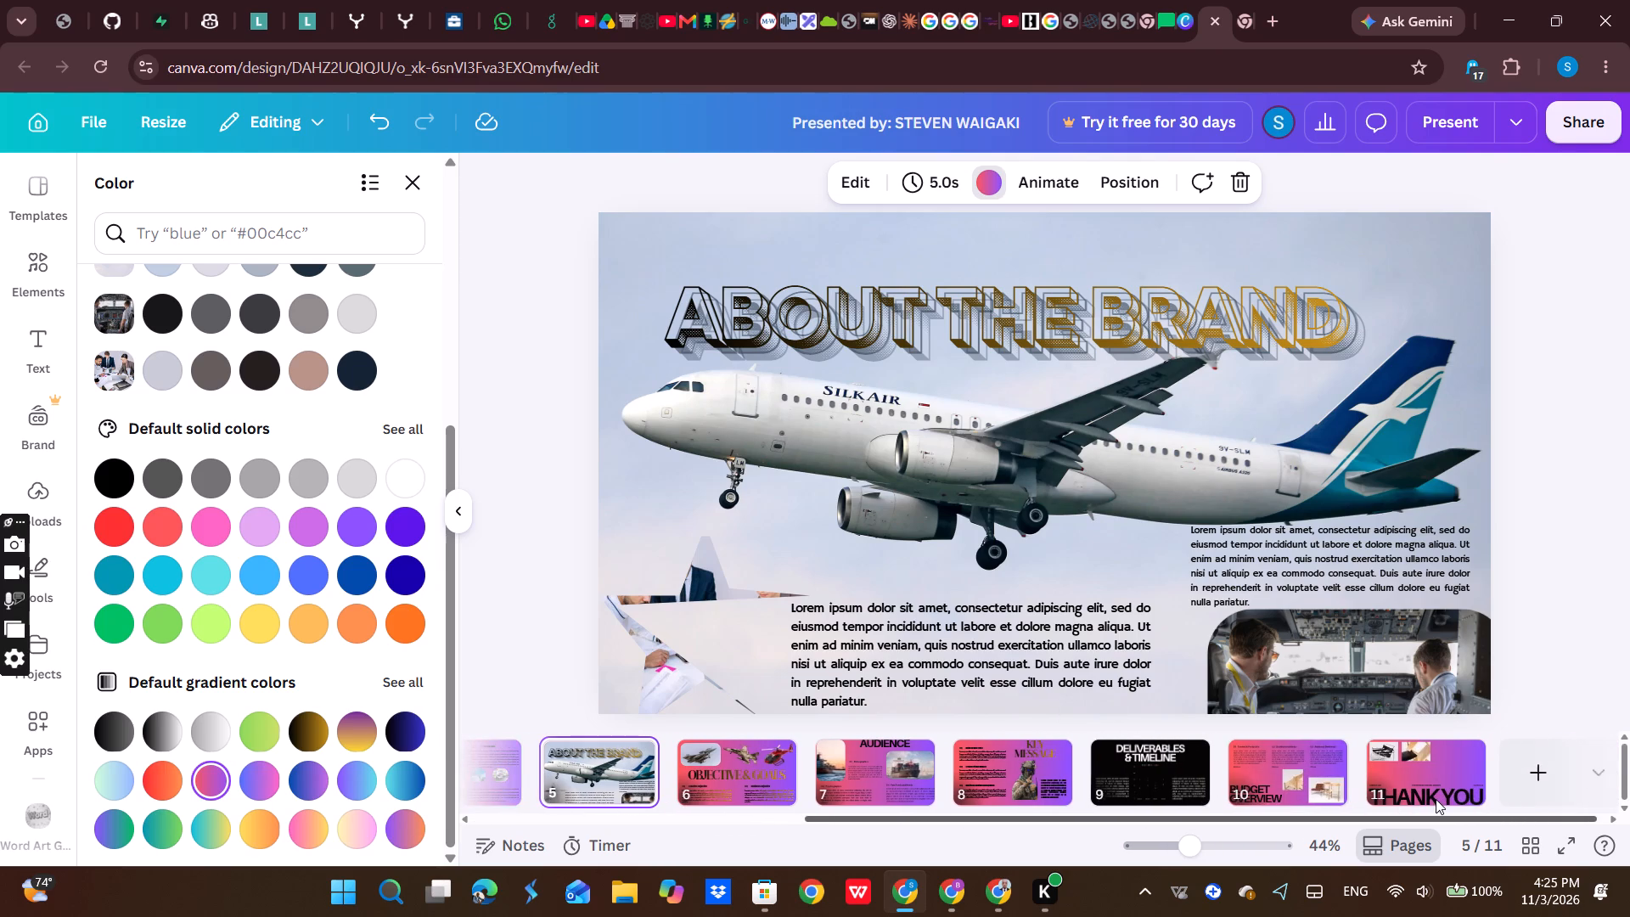
left_click_drag(1436, 799, 1191, 833)
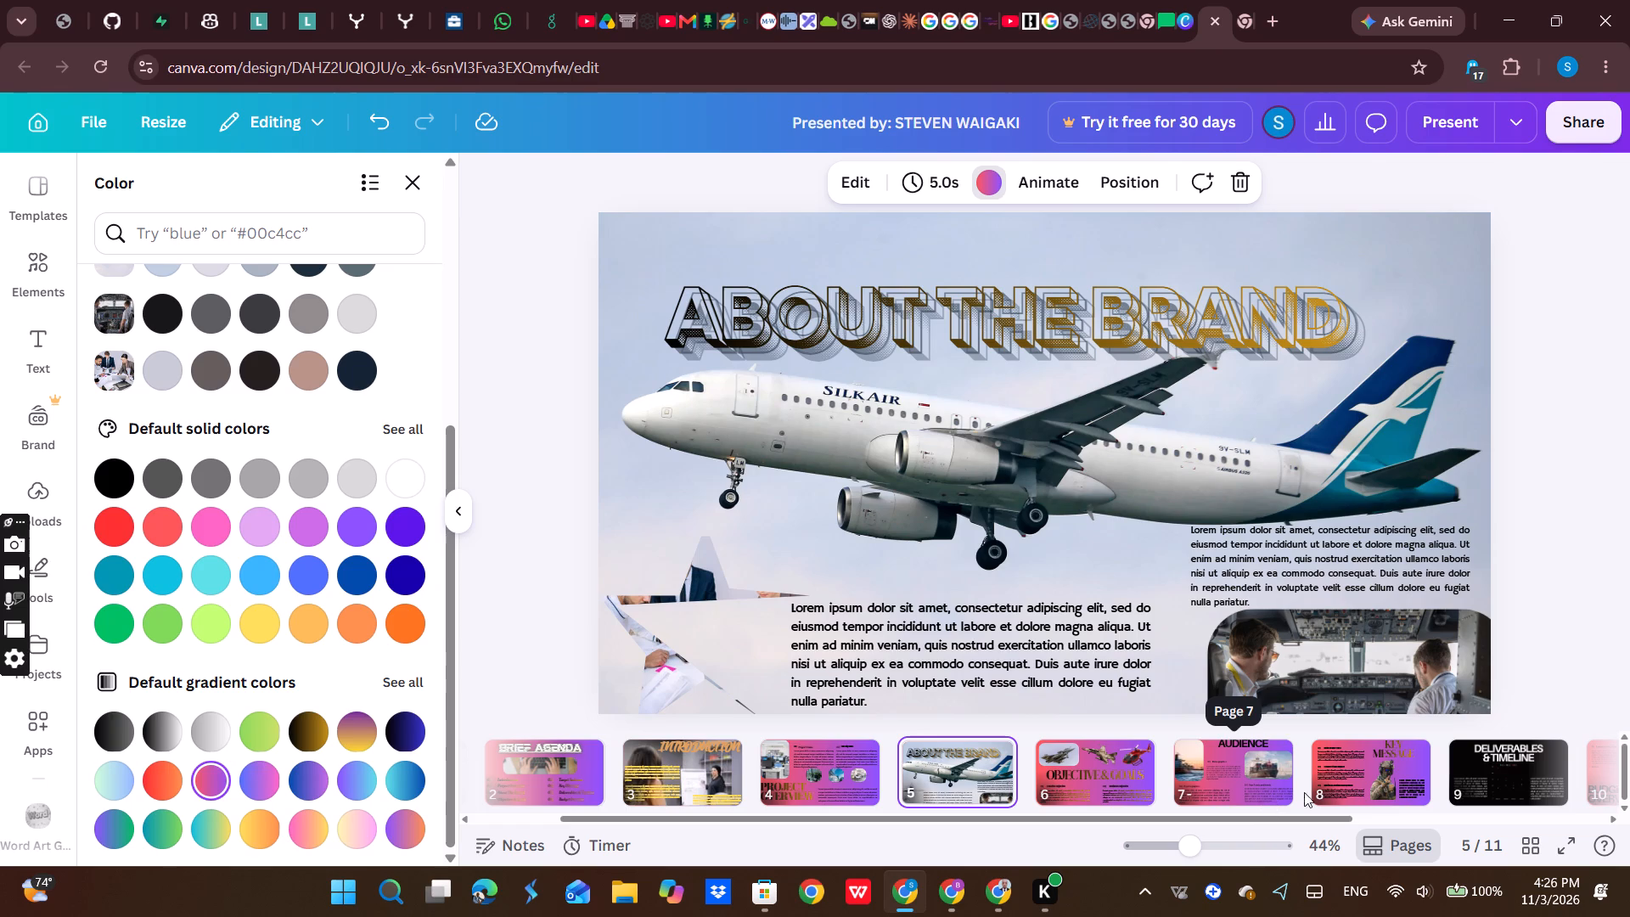
left_click(1347, 777)
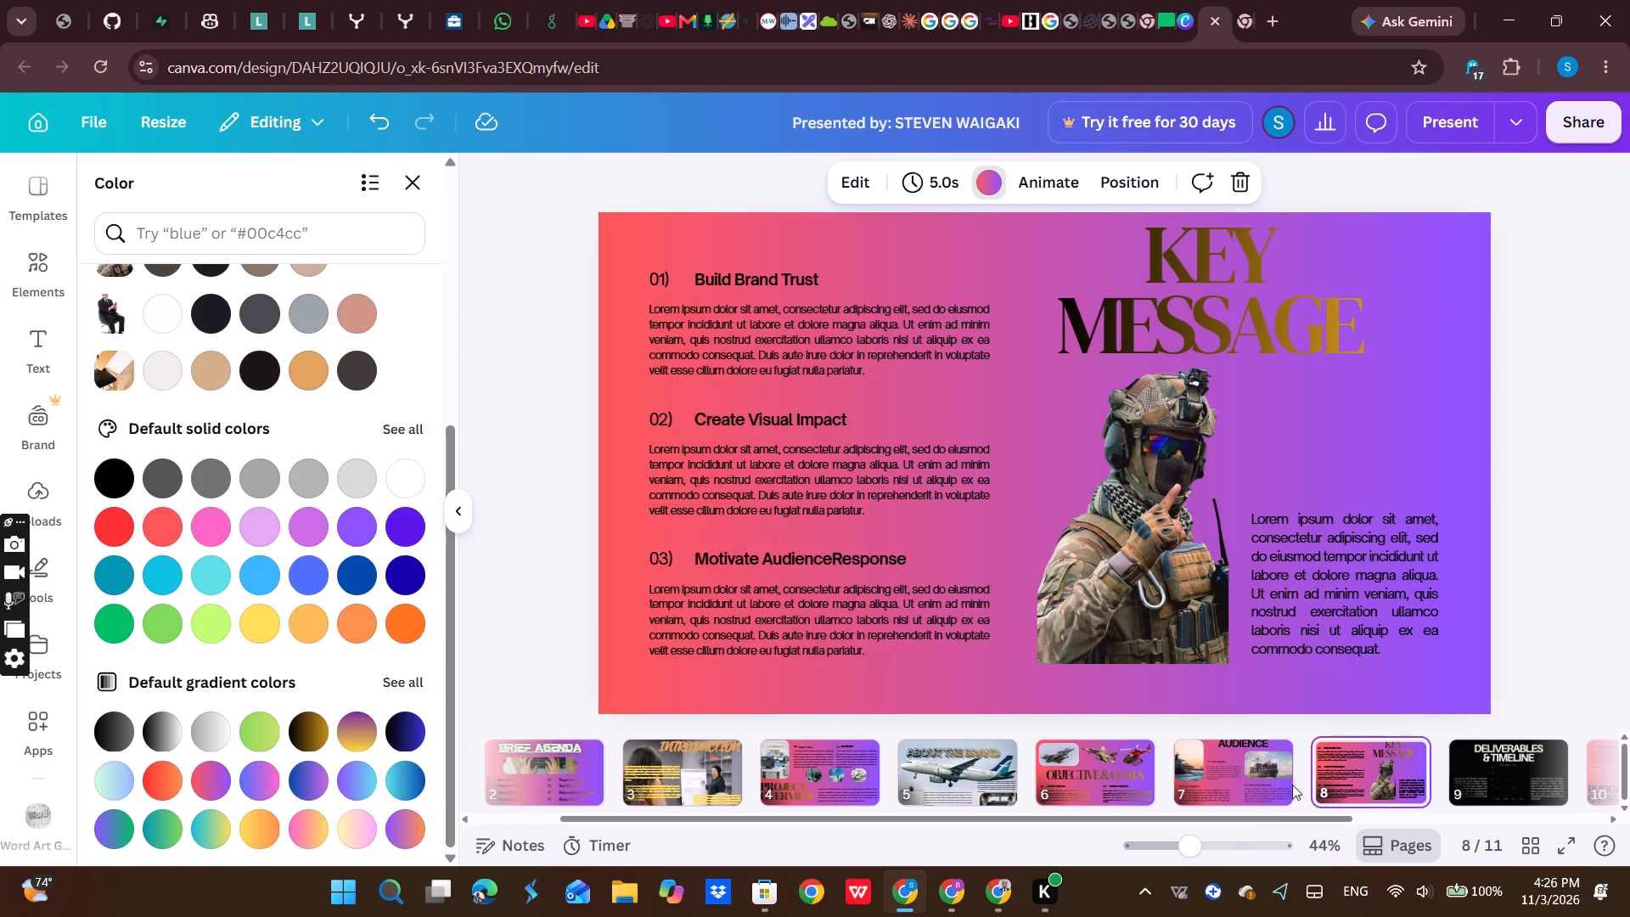
left_click(807, 339)
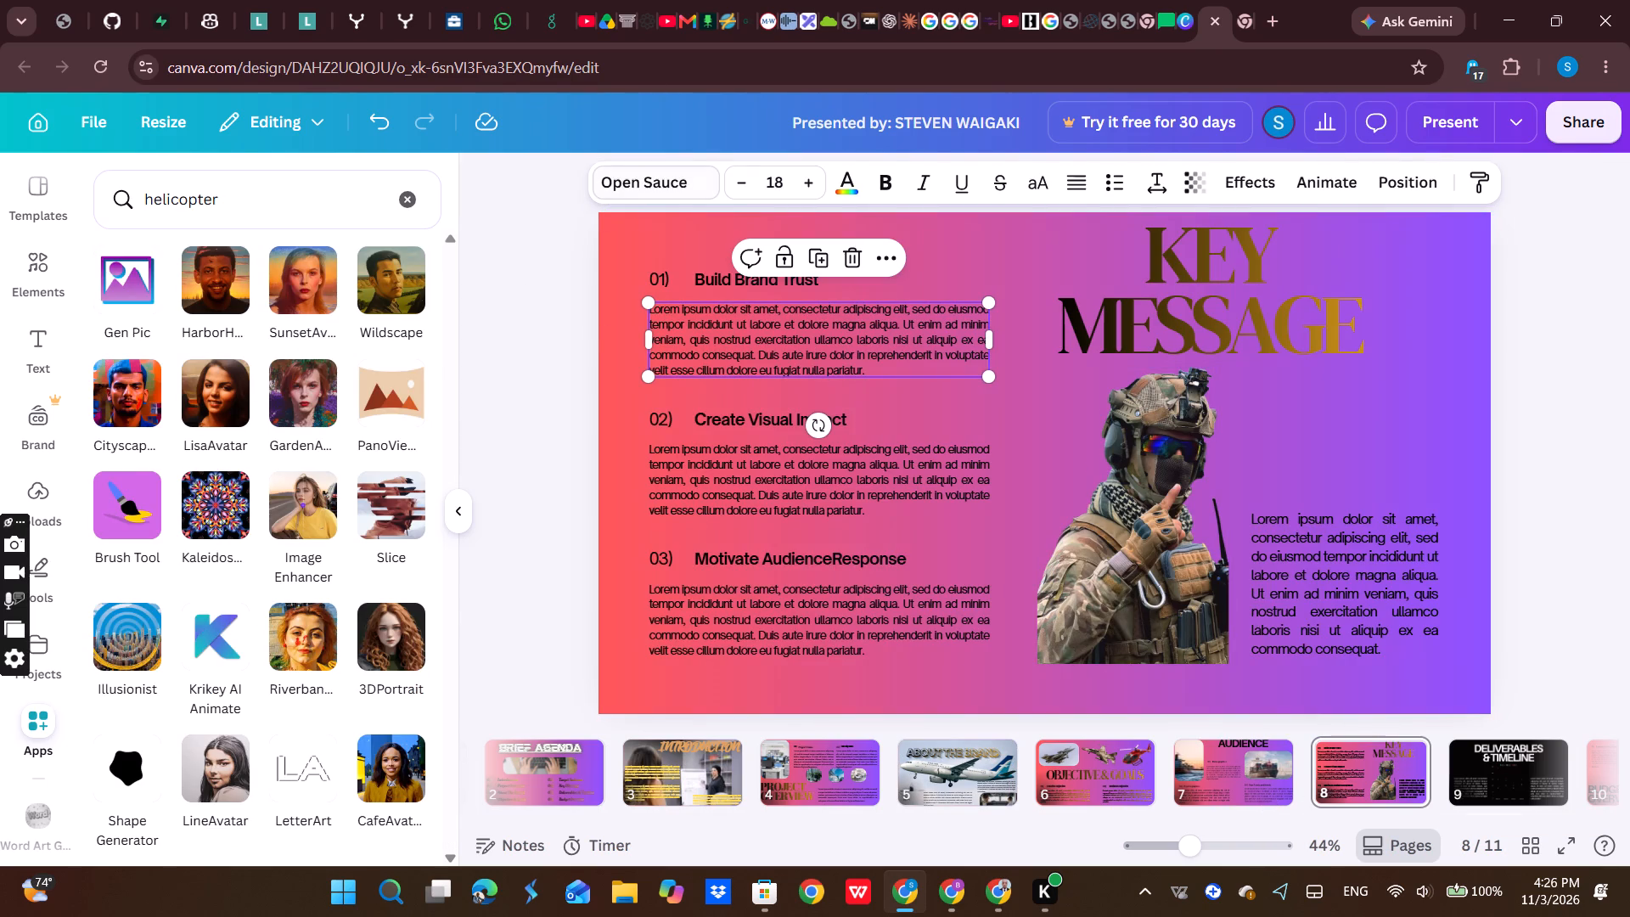
left_click(687, 176)
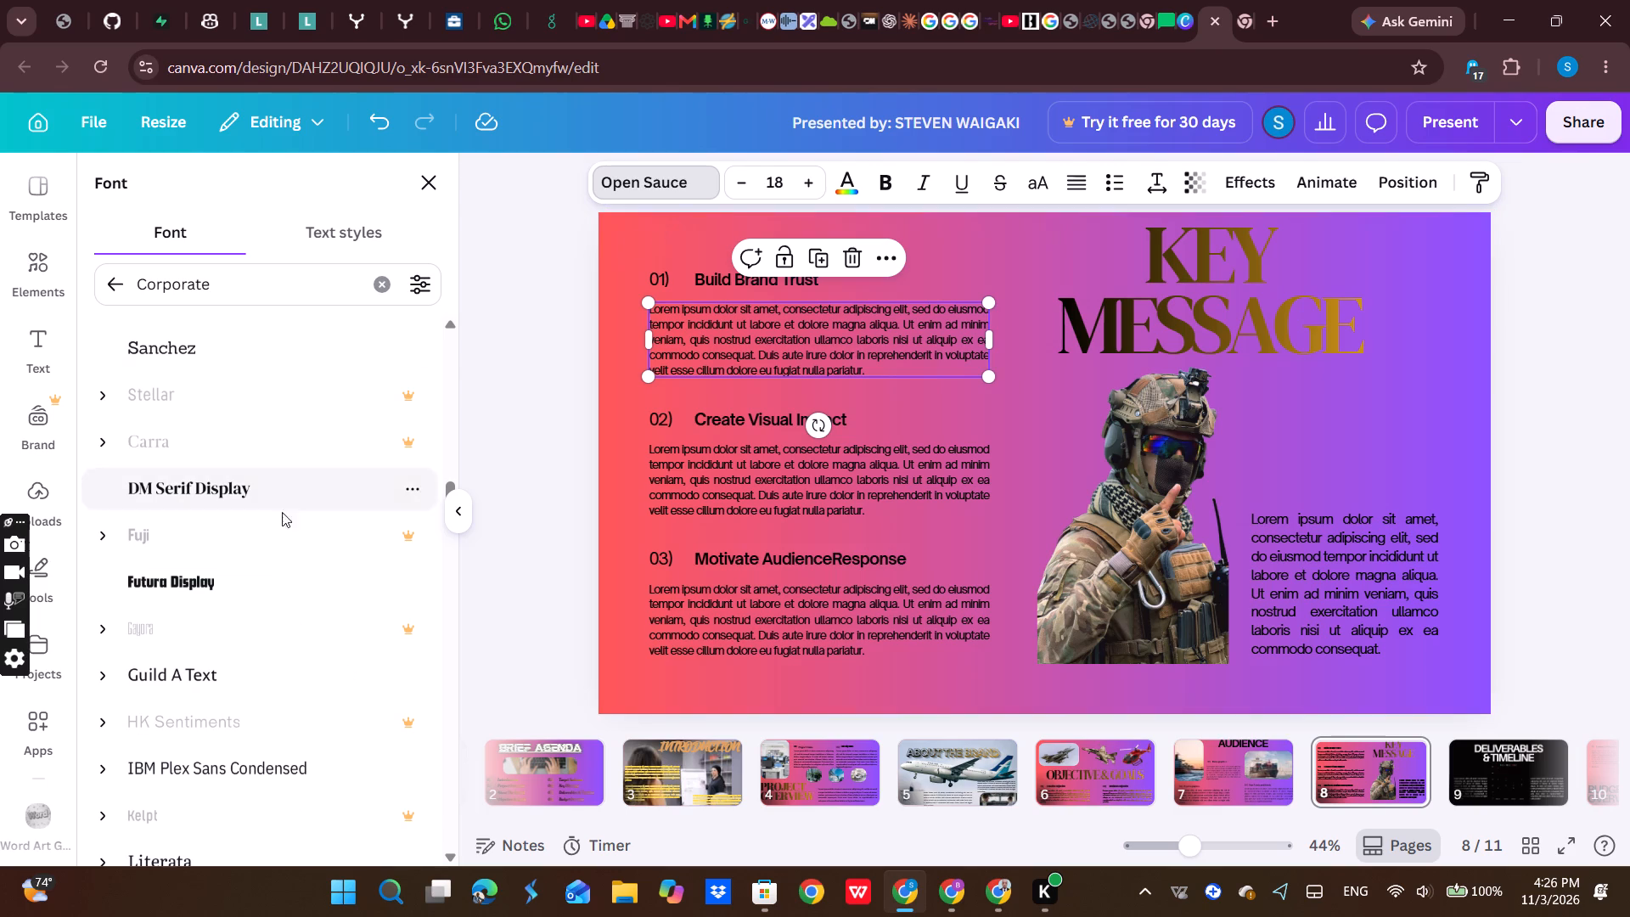
left_click(255, 483)
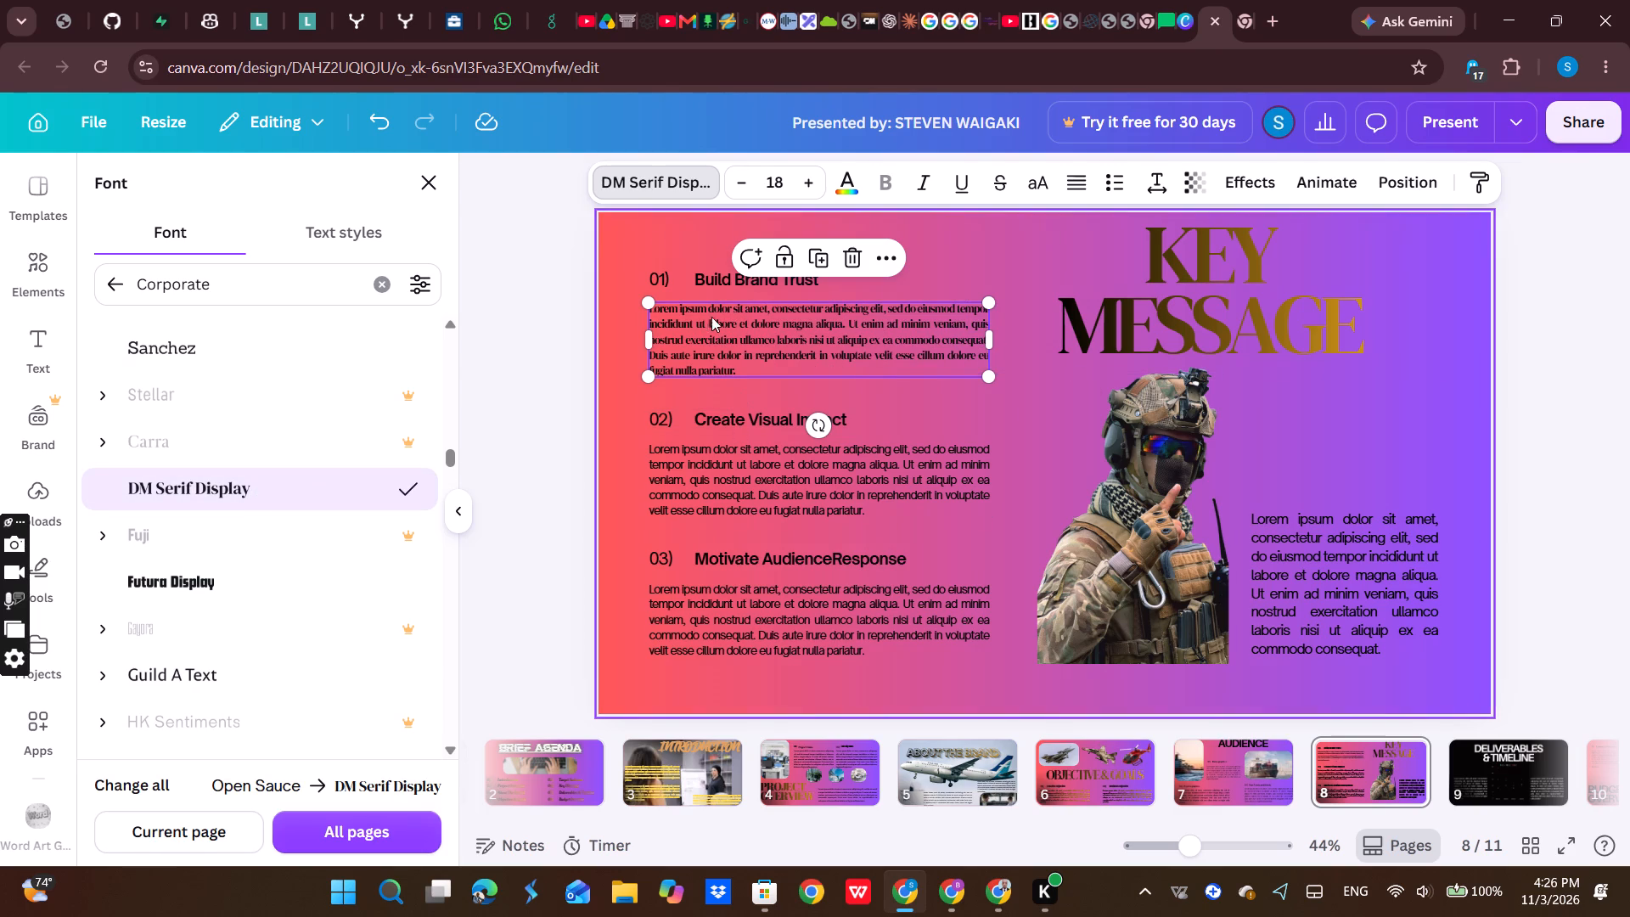
left_click(666, 285)
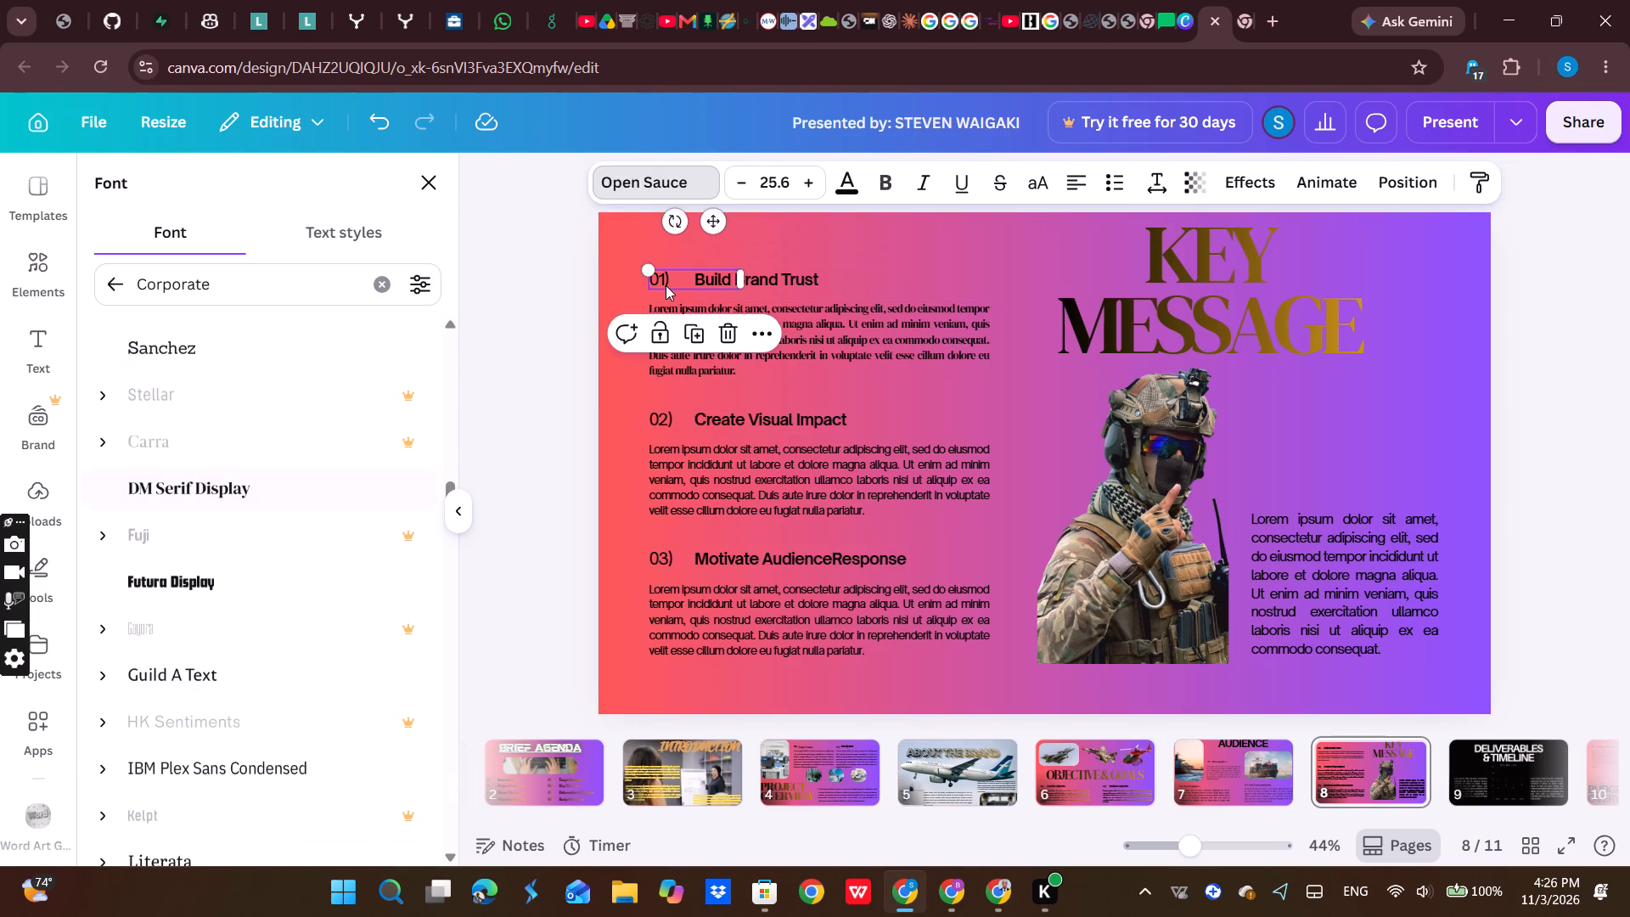
left_click(840, 315)
left_click(809, 183)
left_click(809, 183)
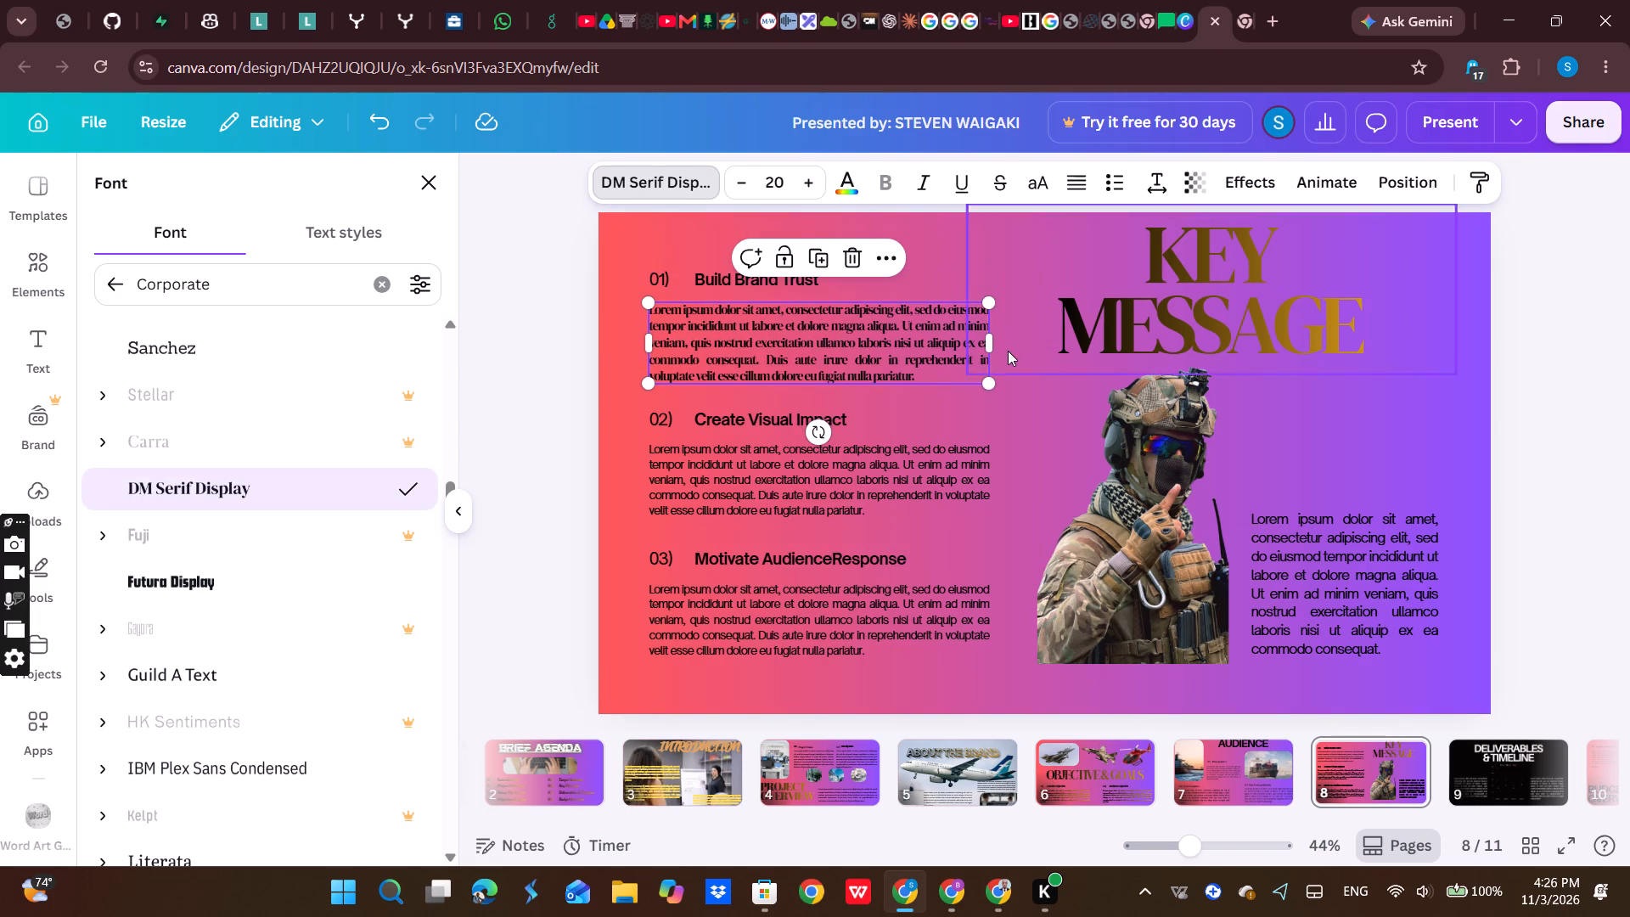
left_click(799, 184)
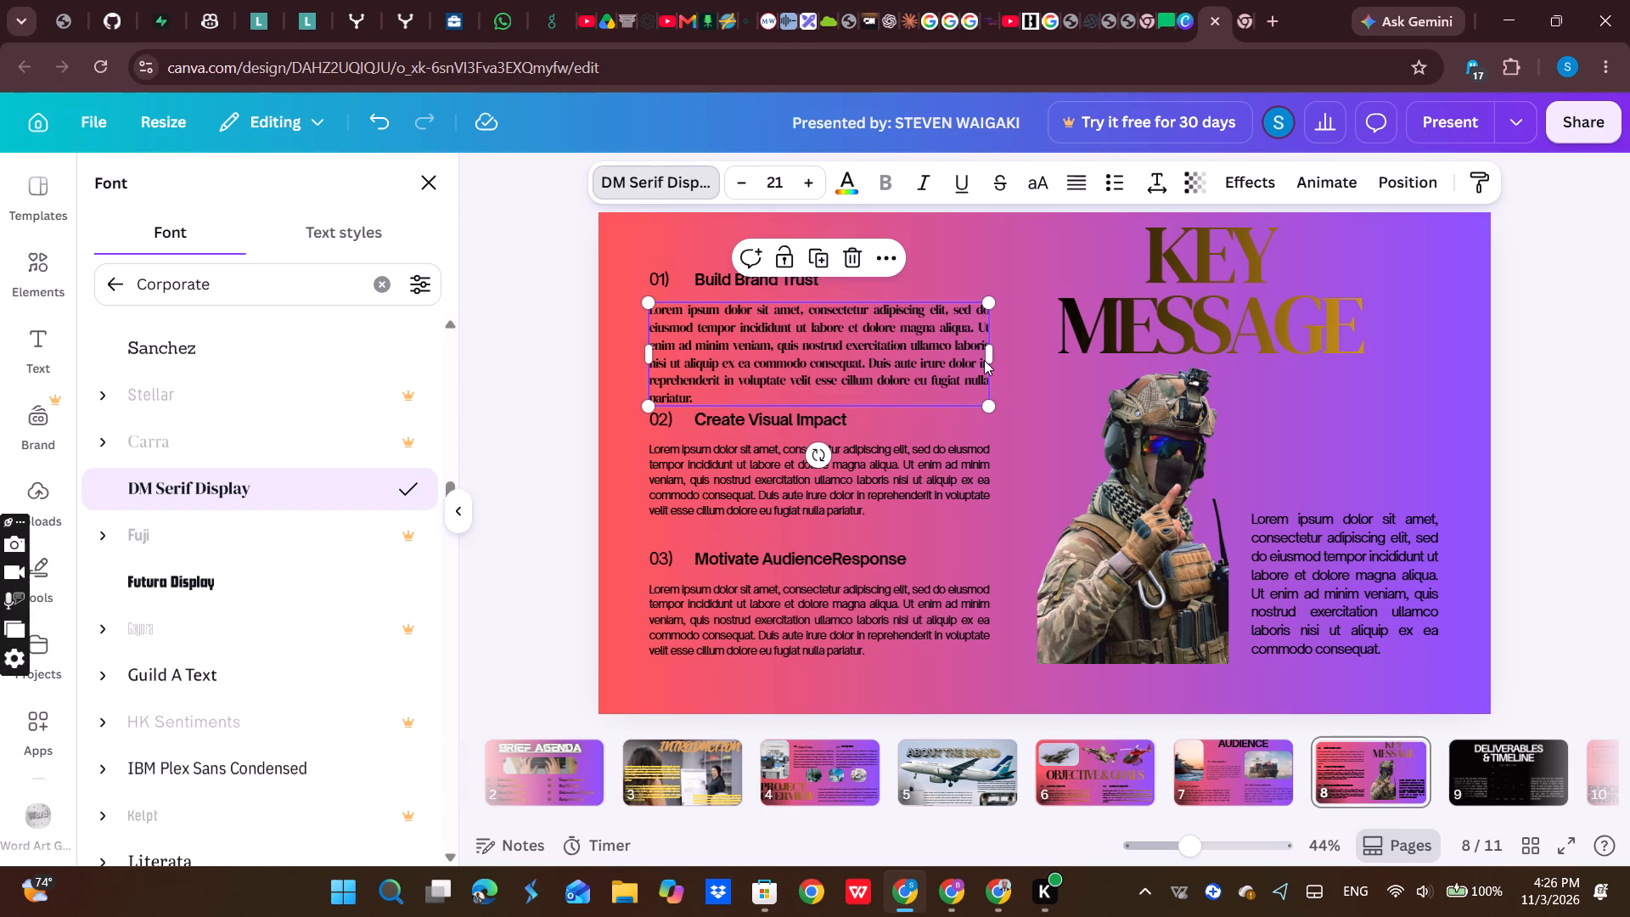
Widen the Build Brand Trust paragraph's text box to about 812, extending its right edge toward the Key Message title.
left_click(984, 360)
left_click(992, 353)
left_click(1029, 361)
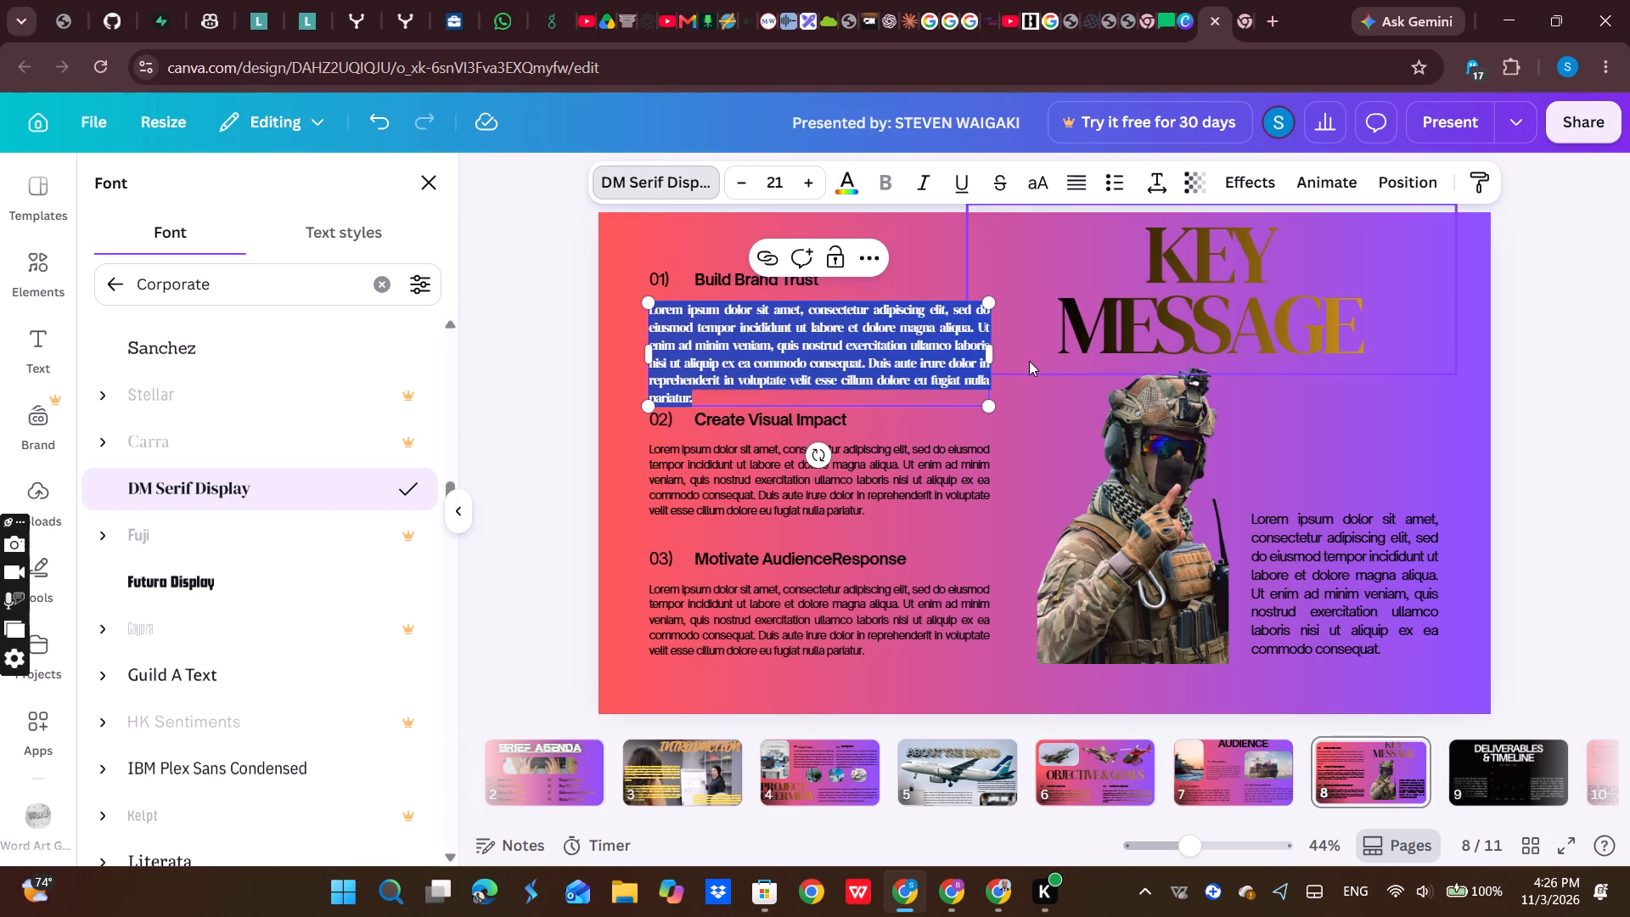
left_click(911, 323)
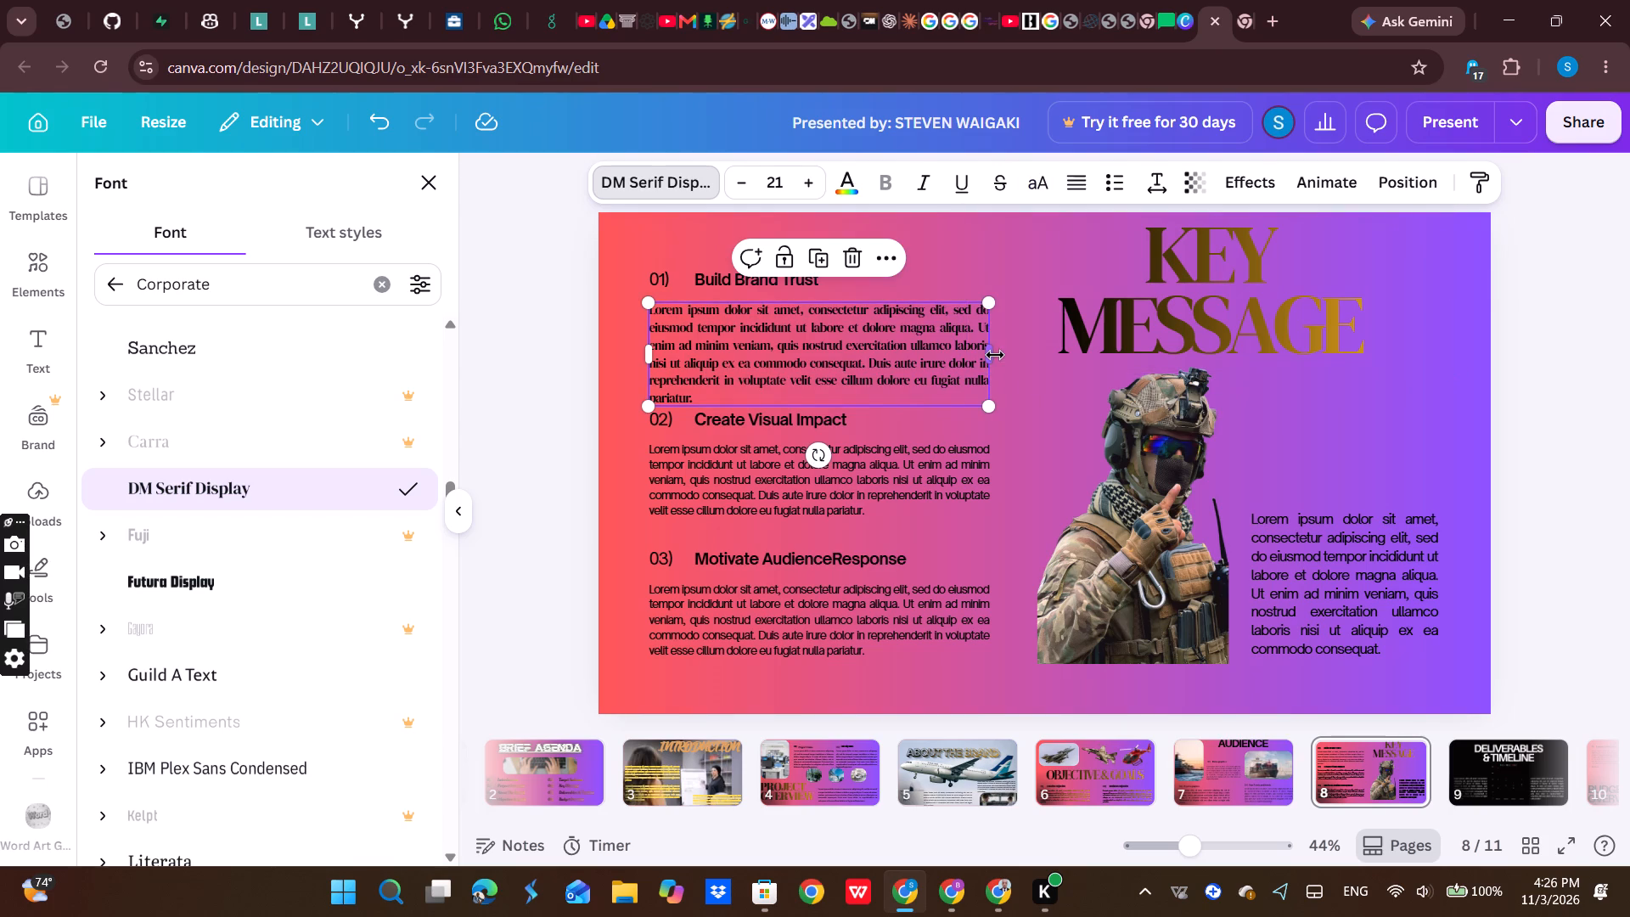
left_click_drag(995, 355, 1033, 352)
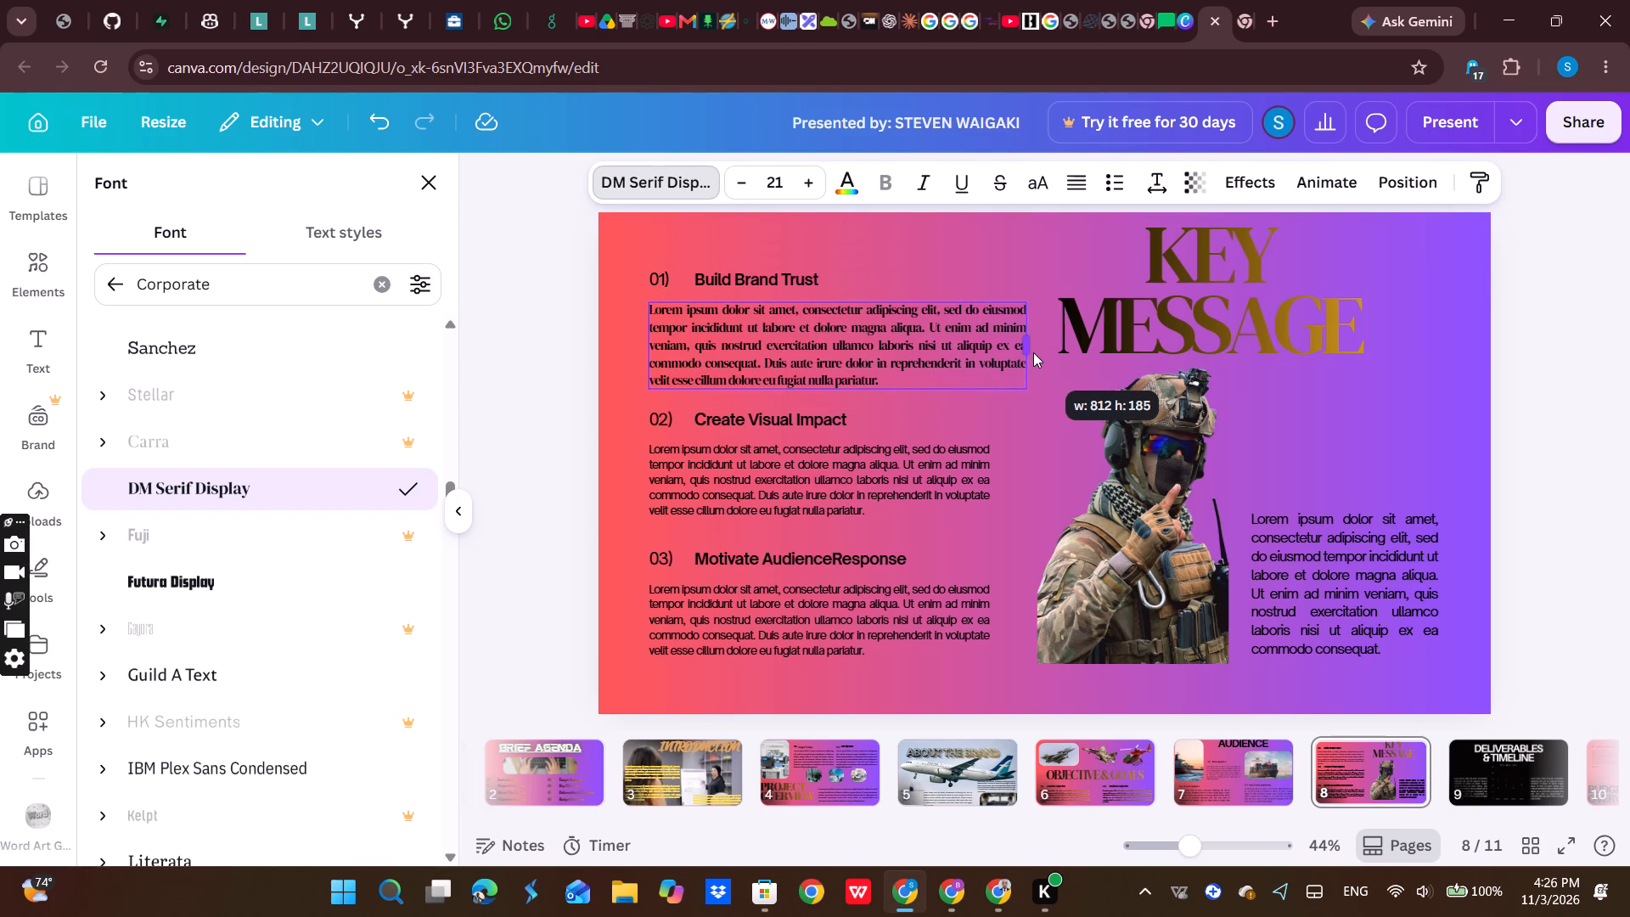
left_click_drag(1033, 352, 1035, 352)
Set the Create Visual Impact paragraph to DM Serif Display at size 20 and widen its text box to the right.
left_click(804, 422)
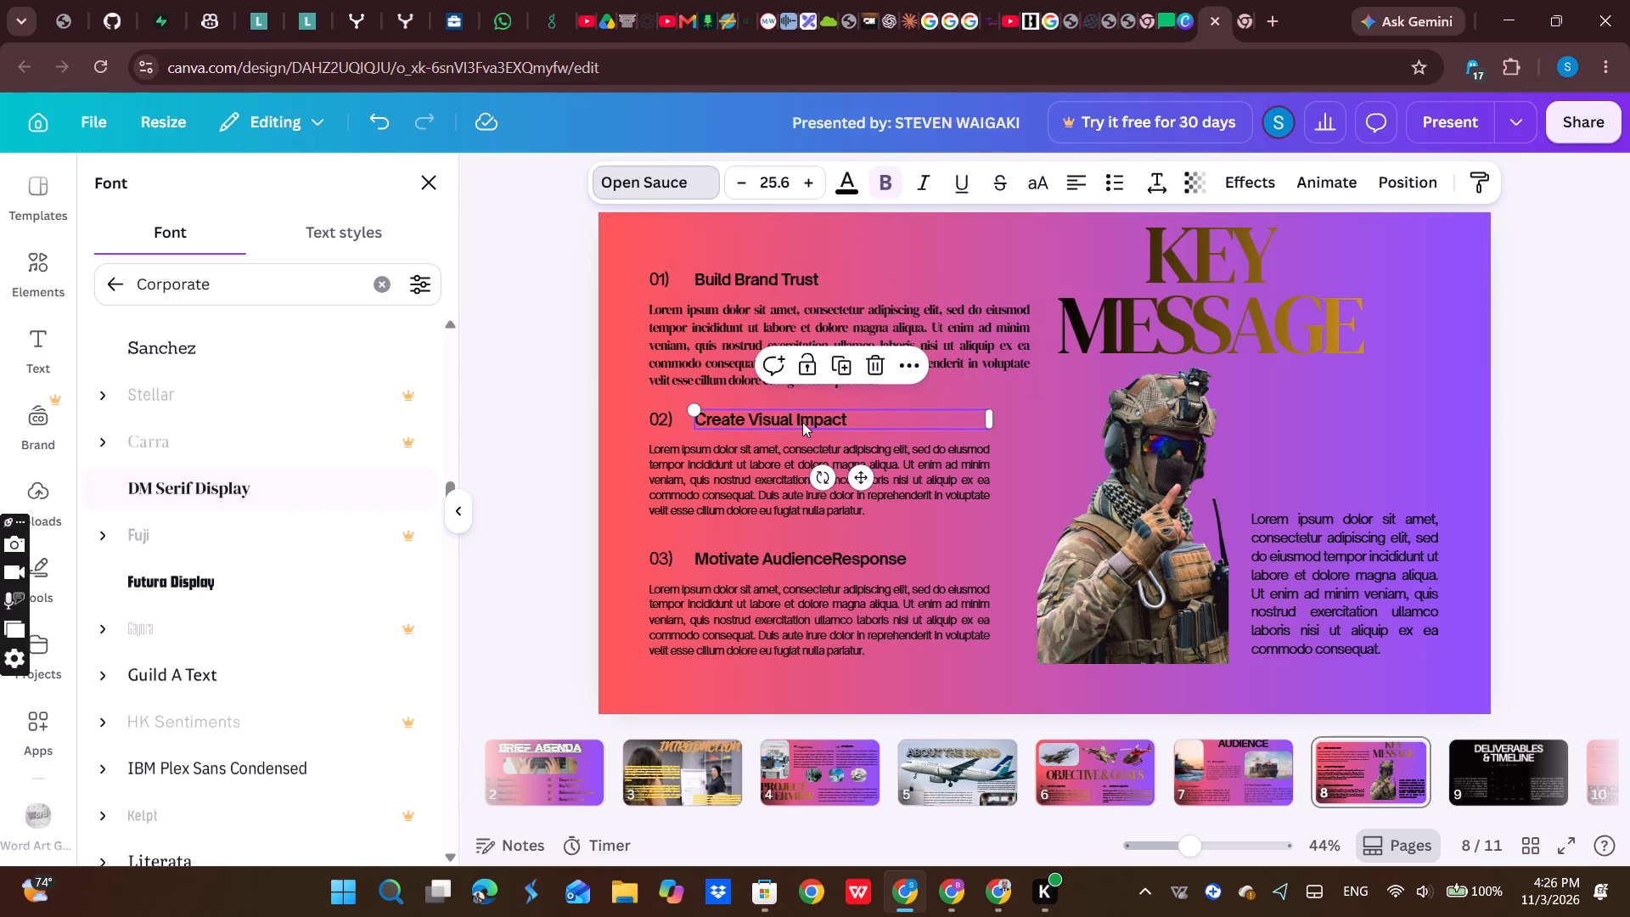
left_click(748, 466)
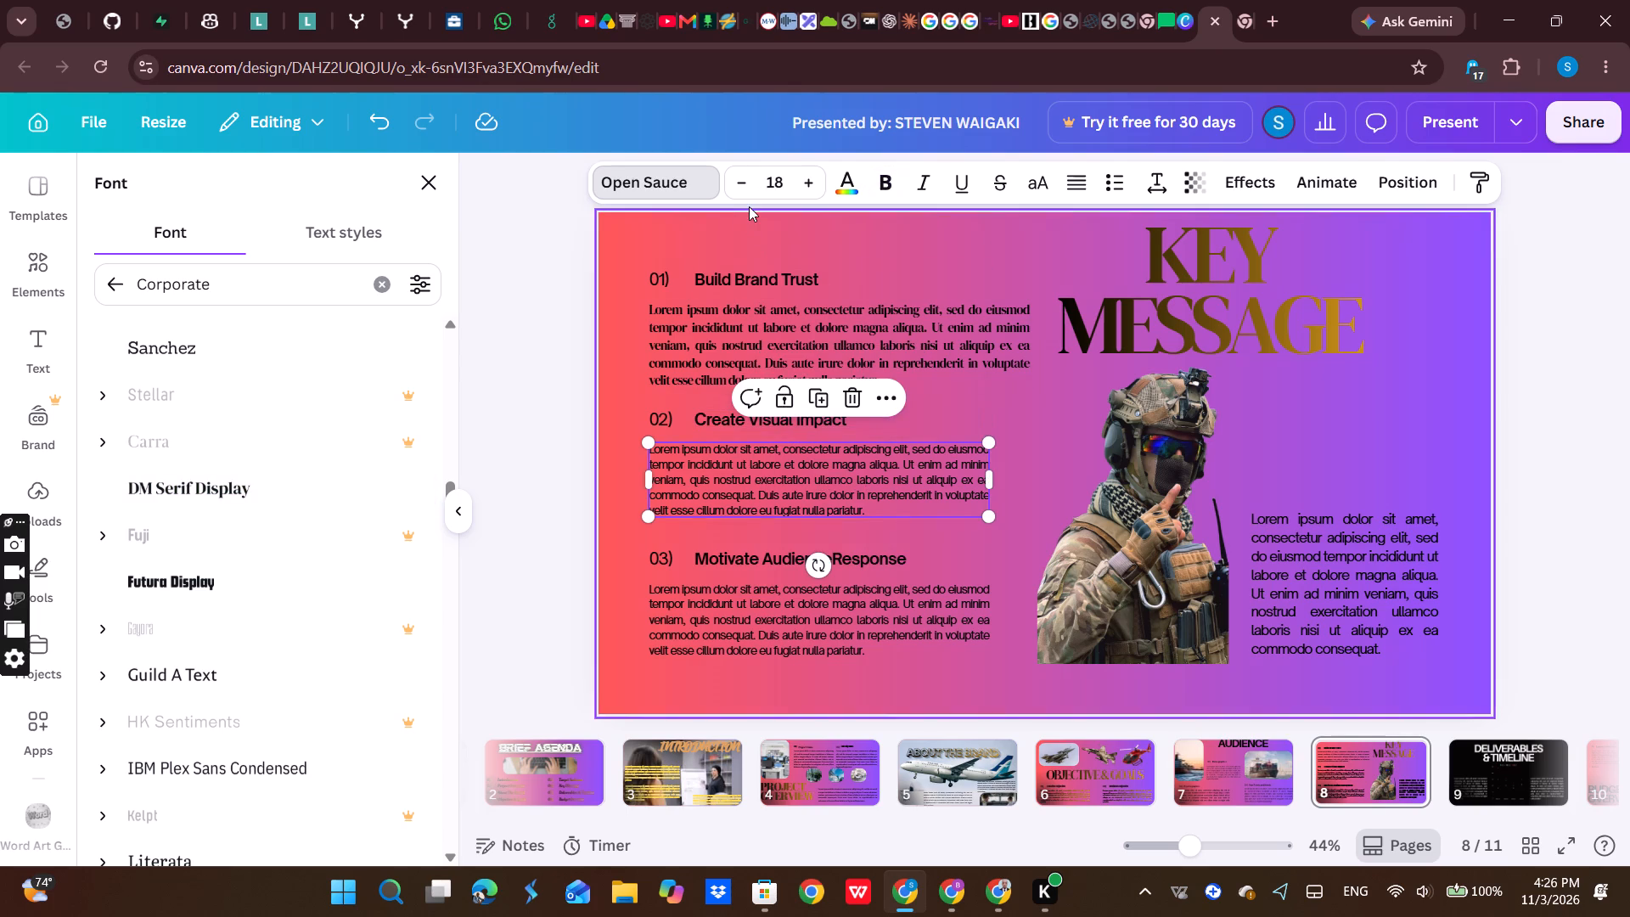
left_click(811, 184)
left_click(811, 184)
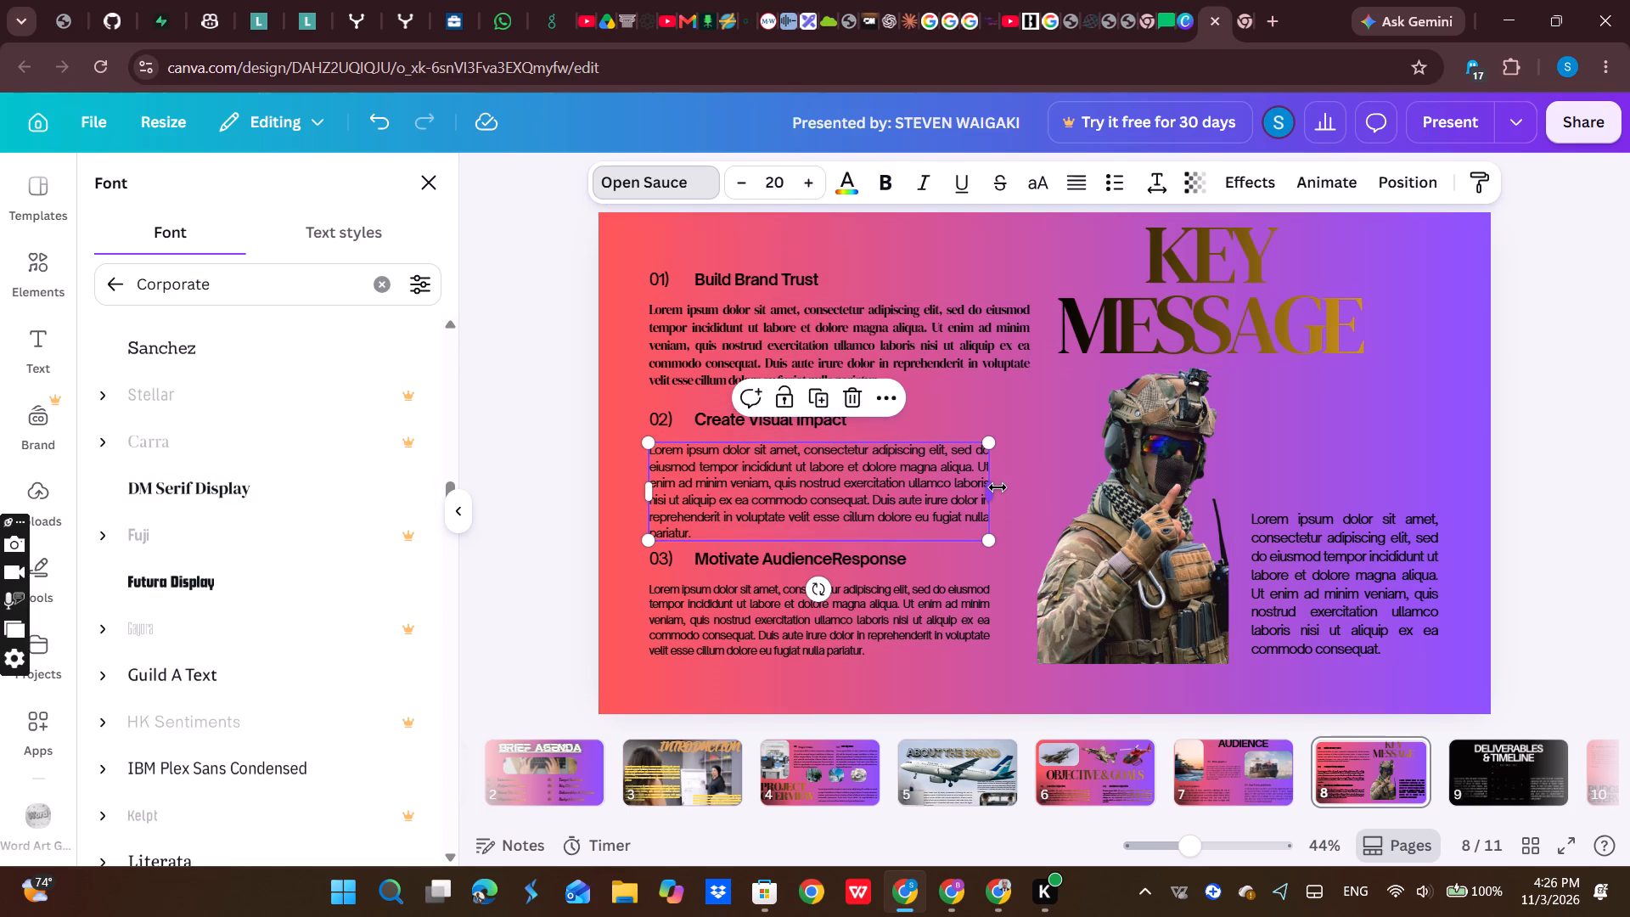
left_click(705, 177)
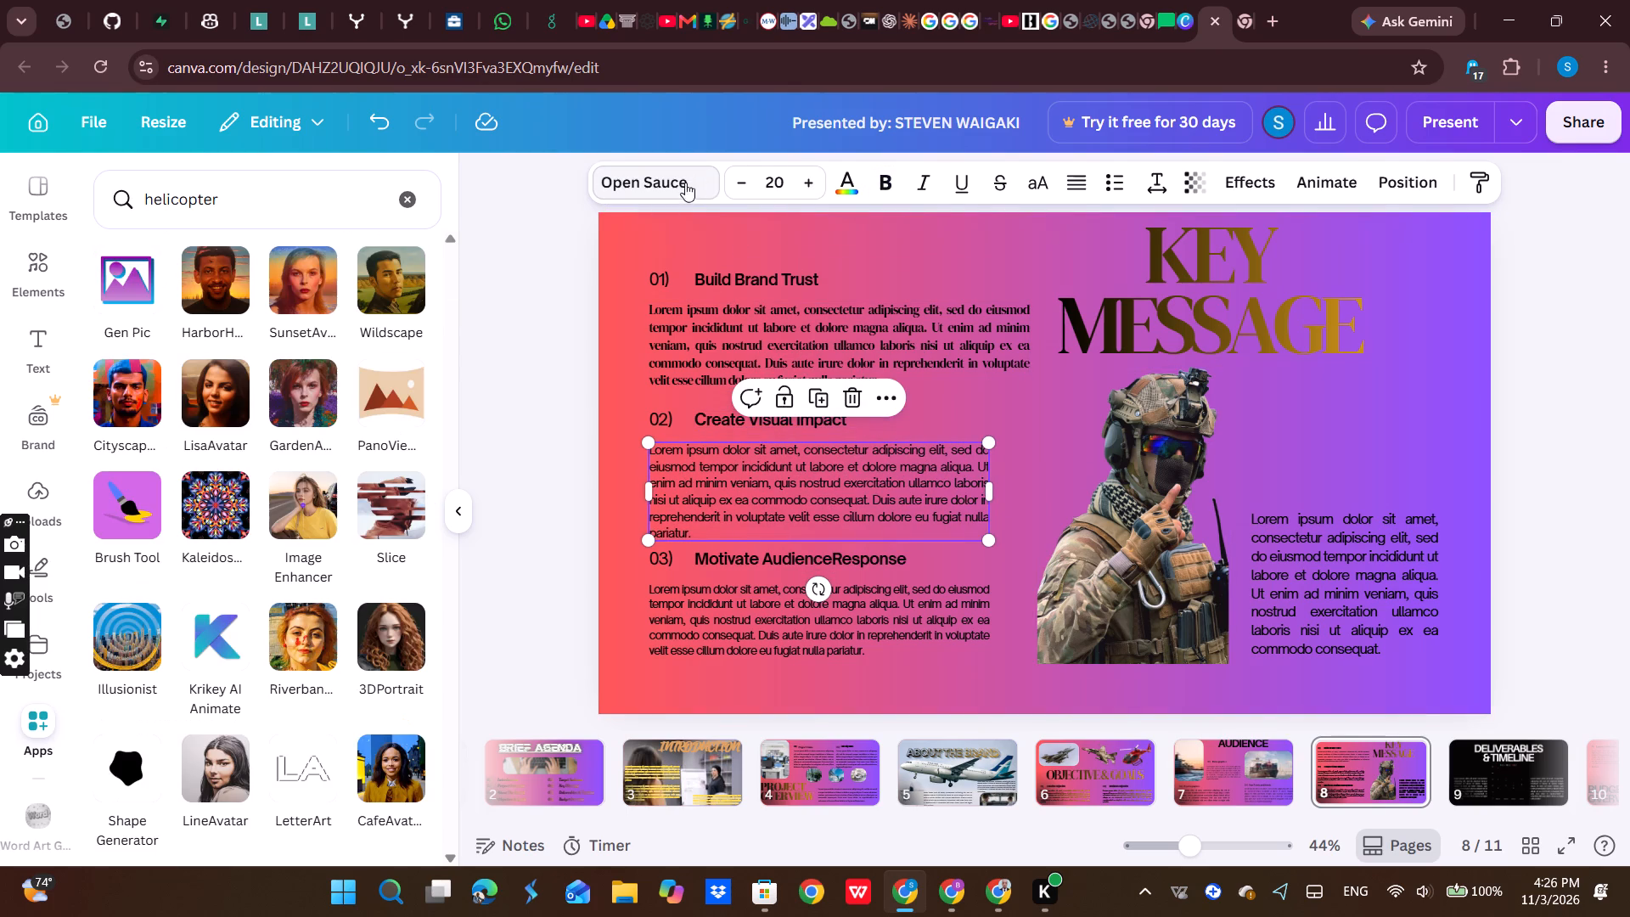
left_click(632, 193)
left_click(267, 489)
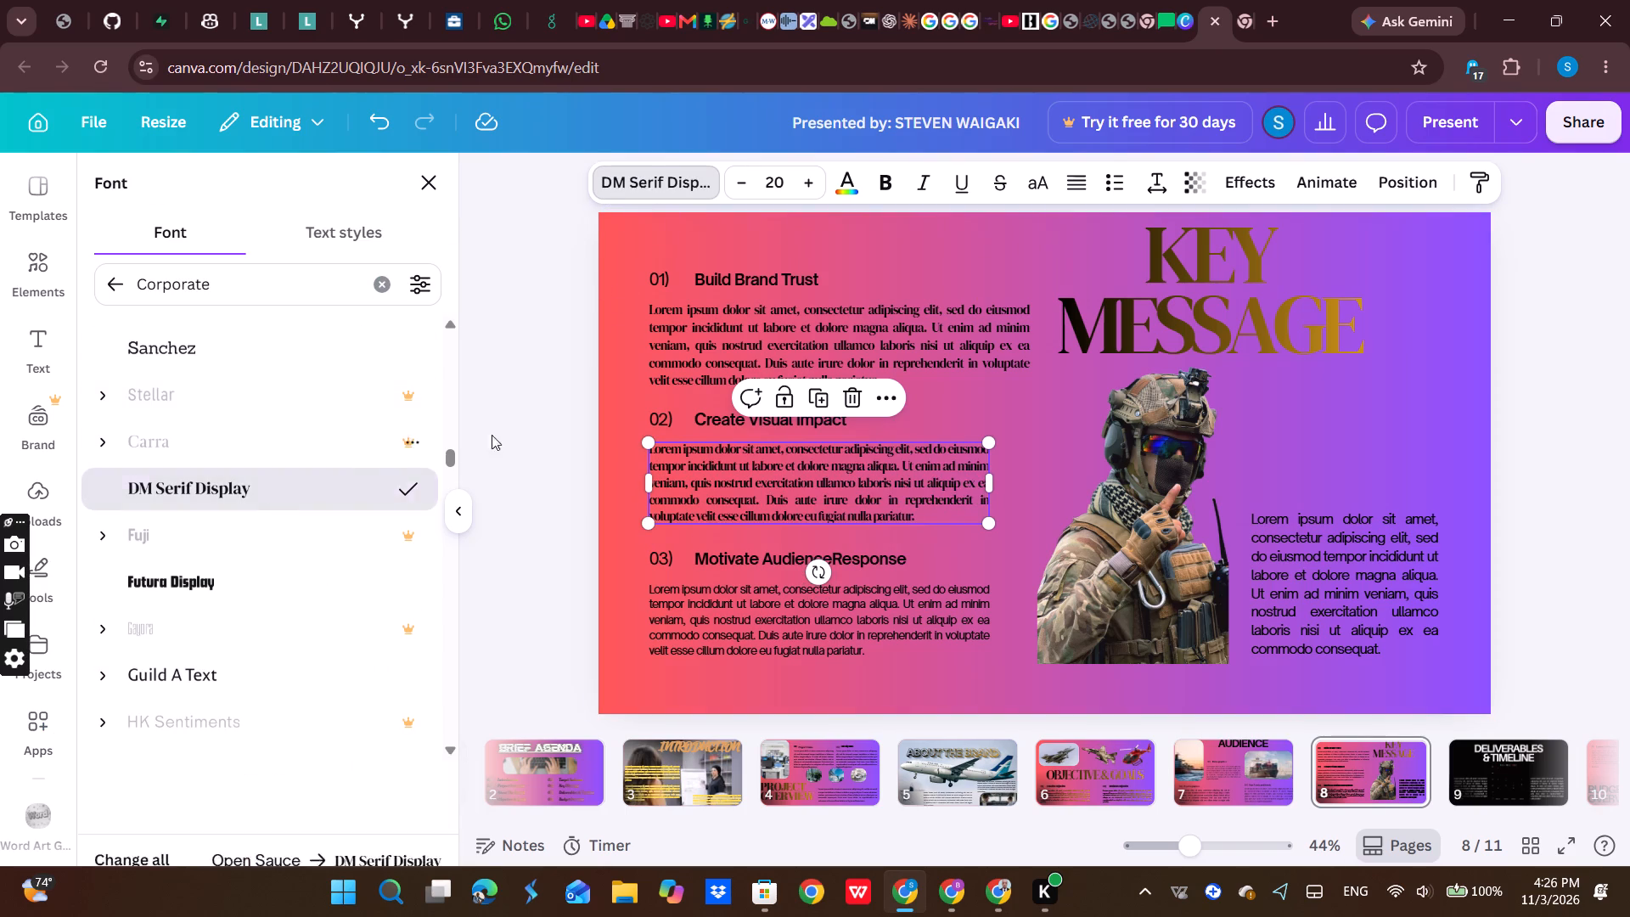
left_click_drag(994, 480, 1043, 477)
left_click(869, 553)
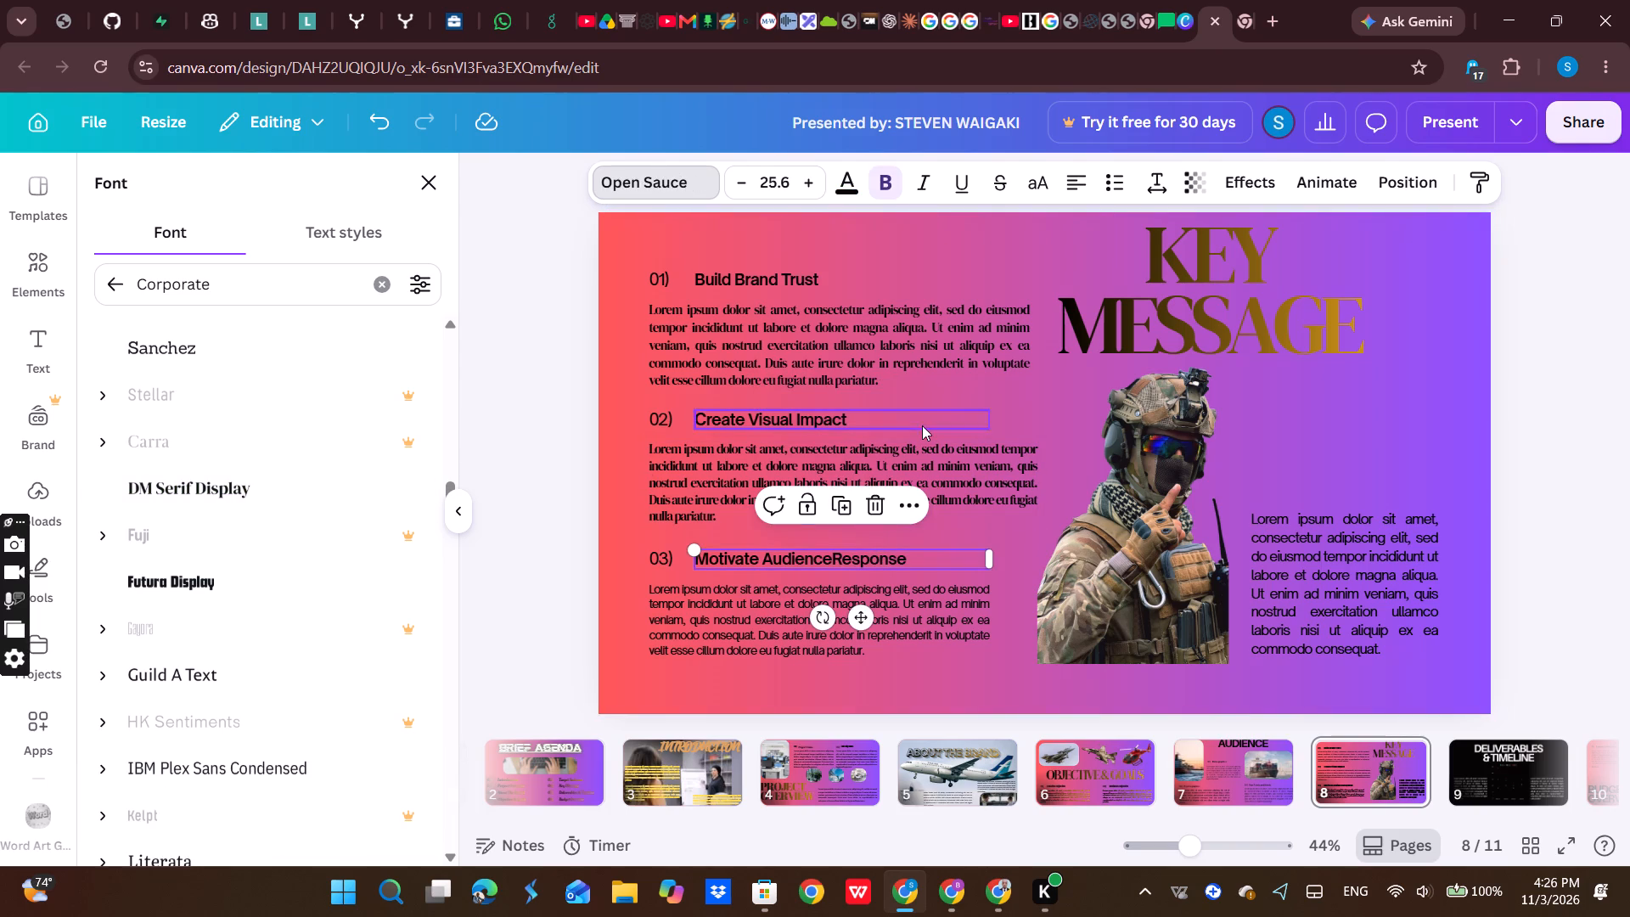
left_click(922, 425)
Set the paragraph beside the soldier to DM Serif Display and widen its text box toward both the slide edge and the soldier.
left_click(1266, 509)
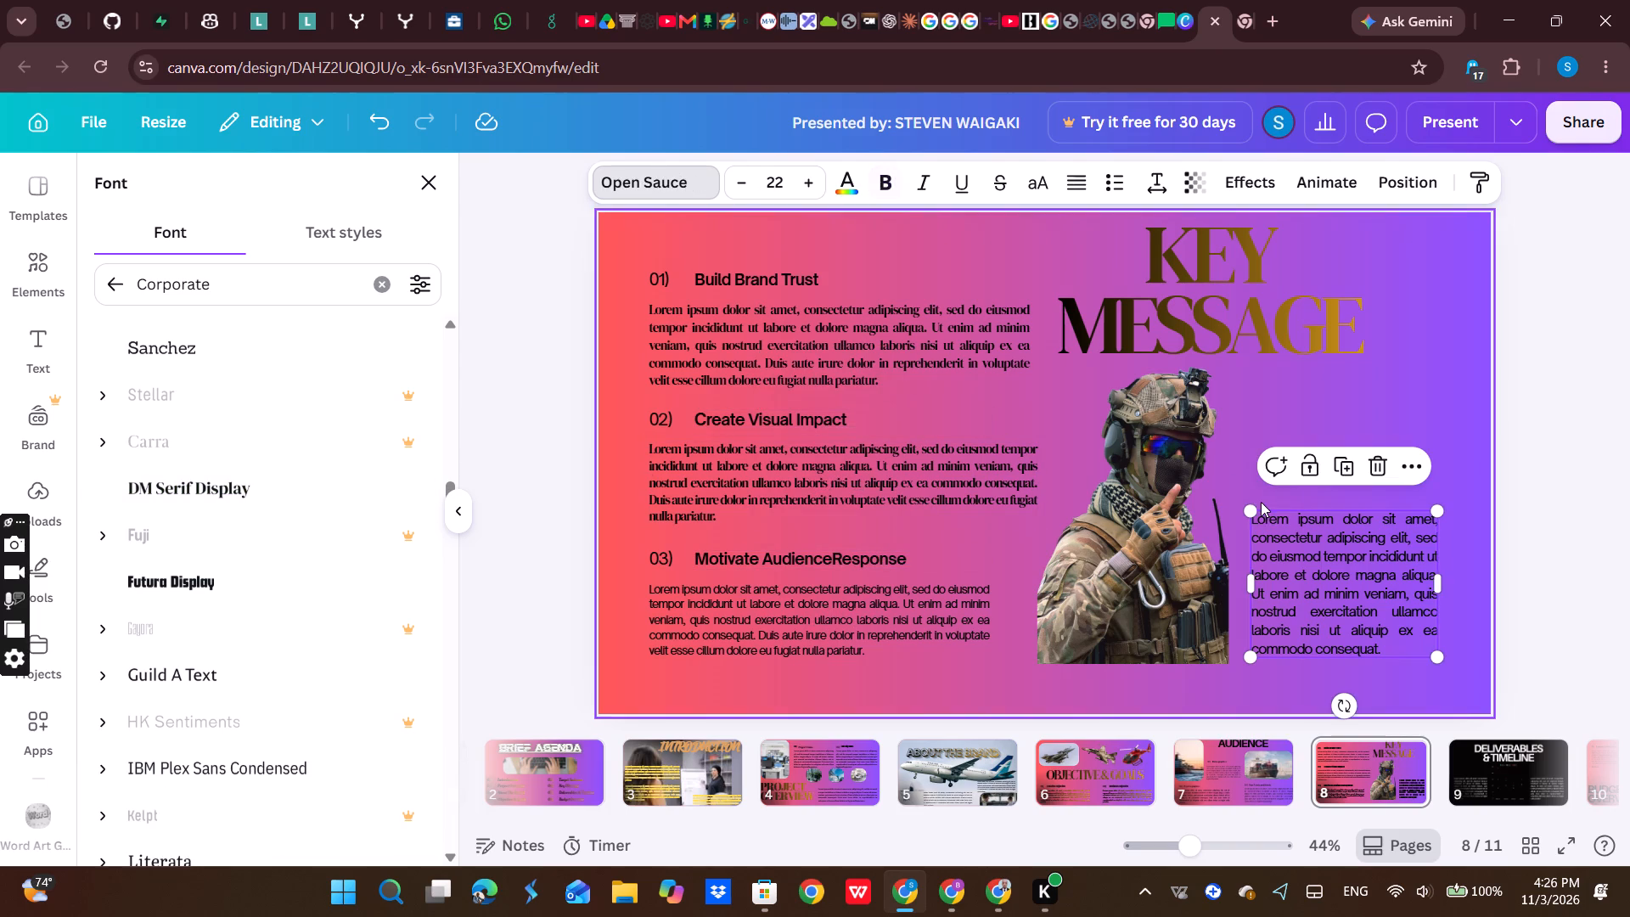
left_click(700, 182)
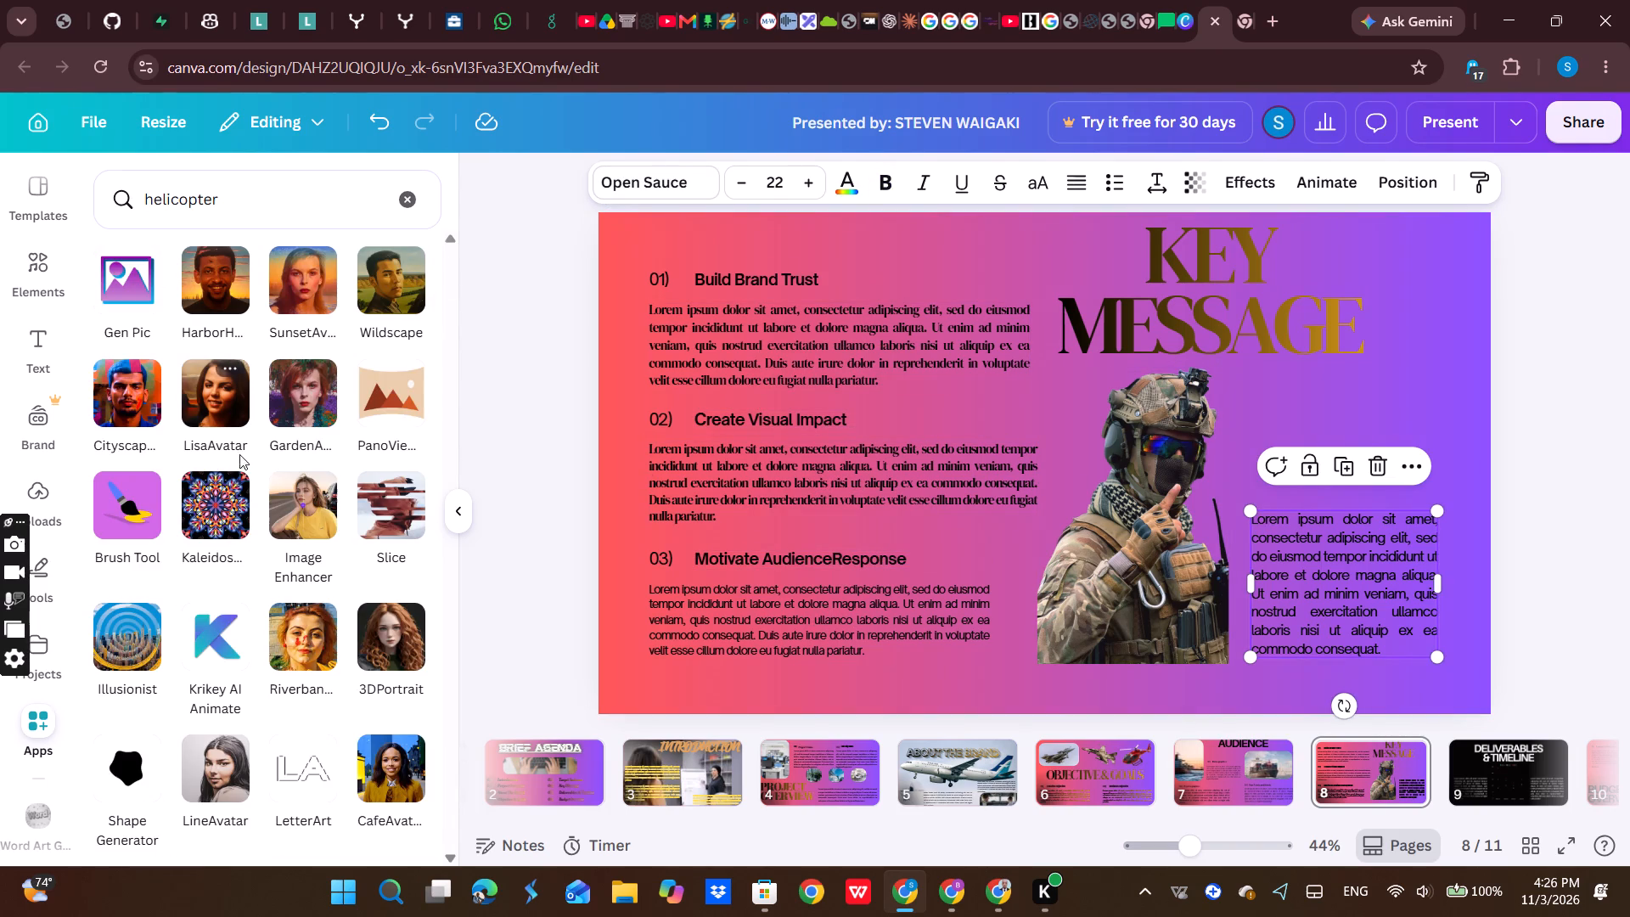
left_click(665, 183)
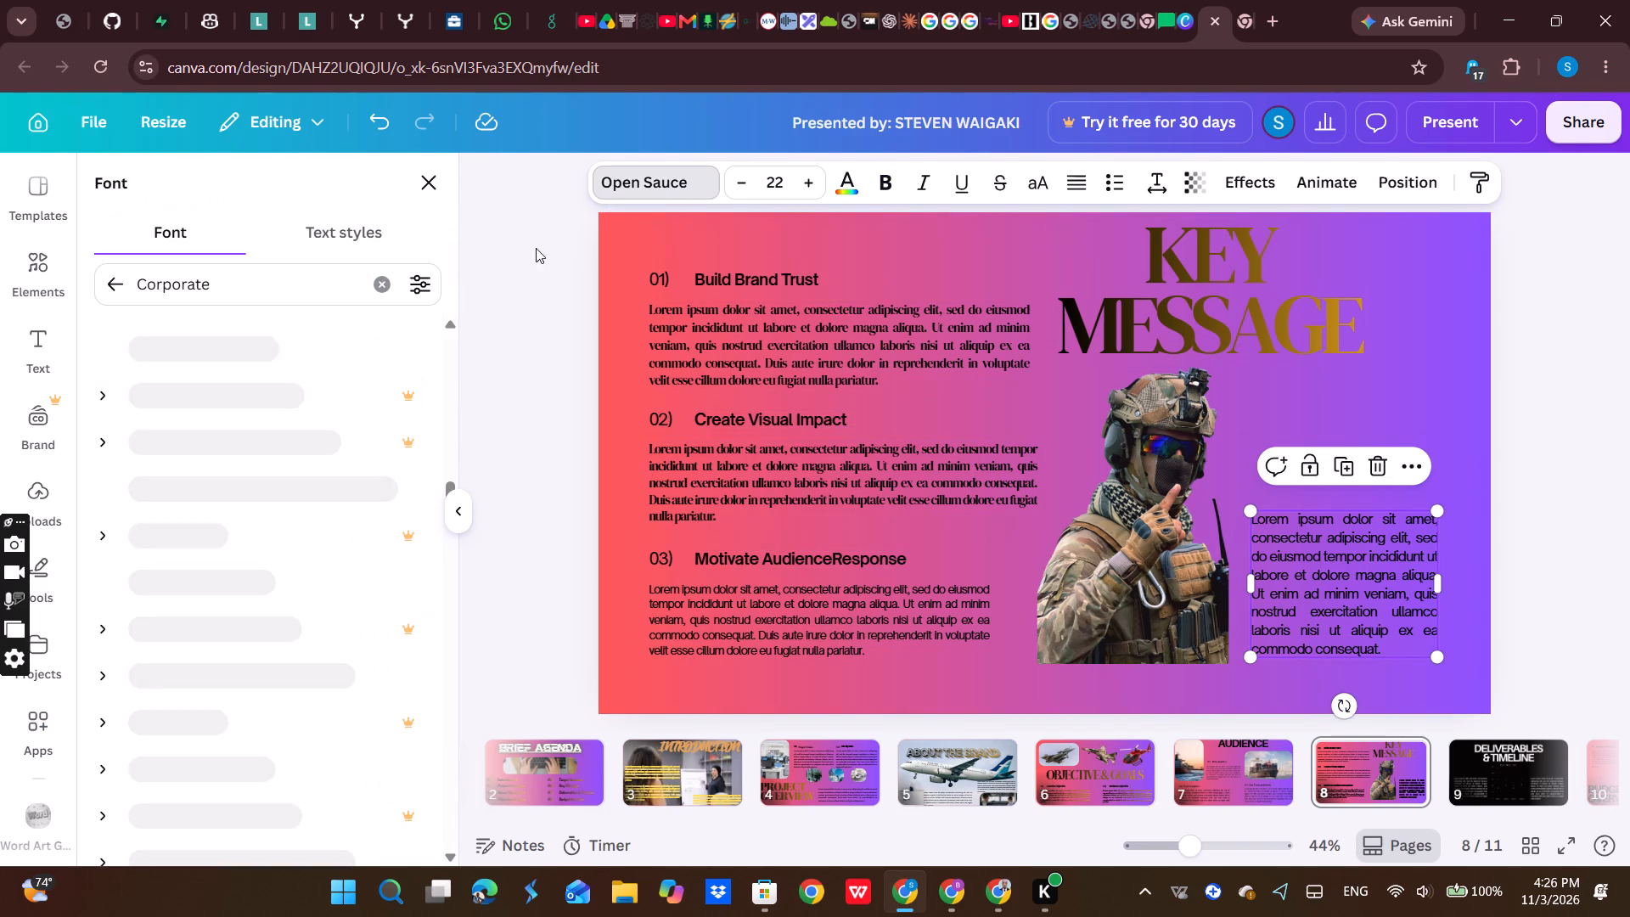
left_click(245, 488)
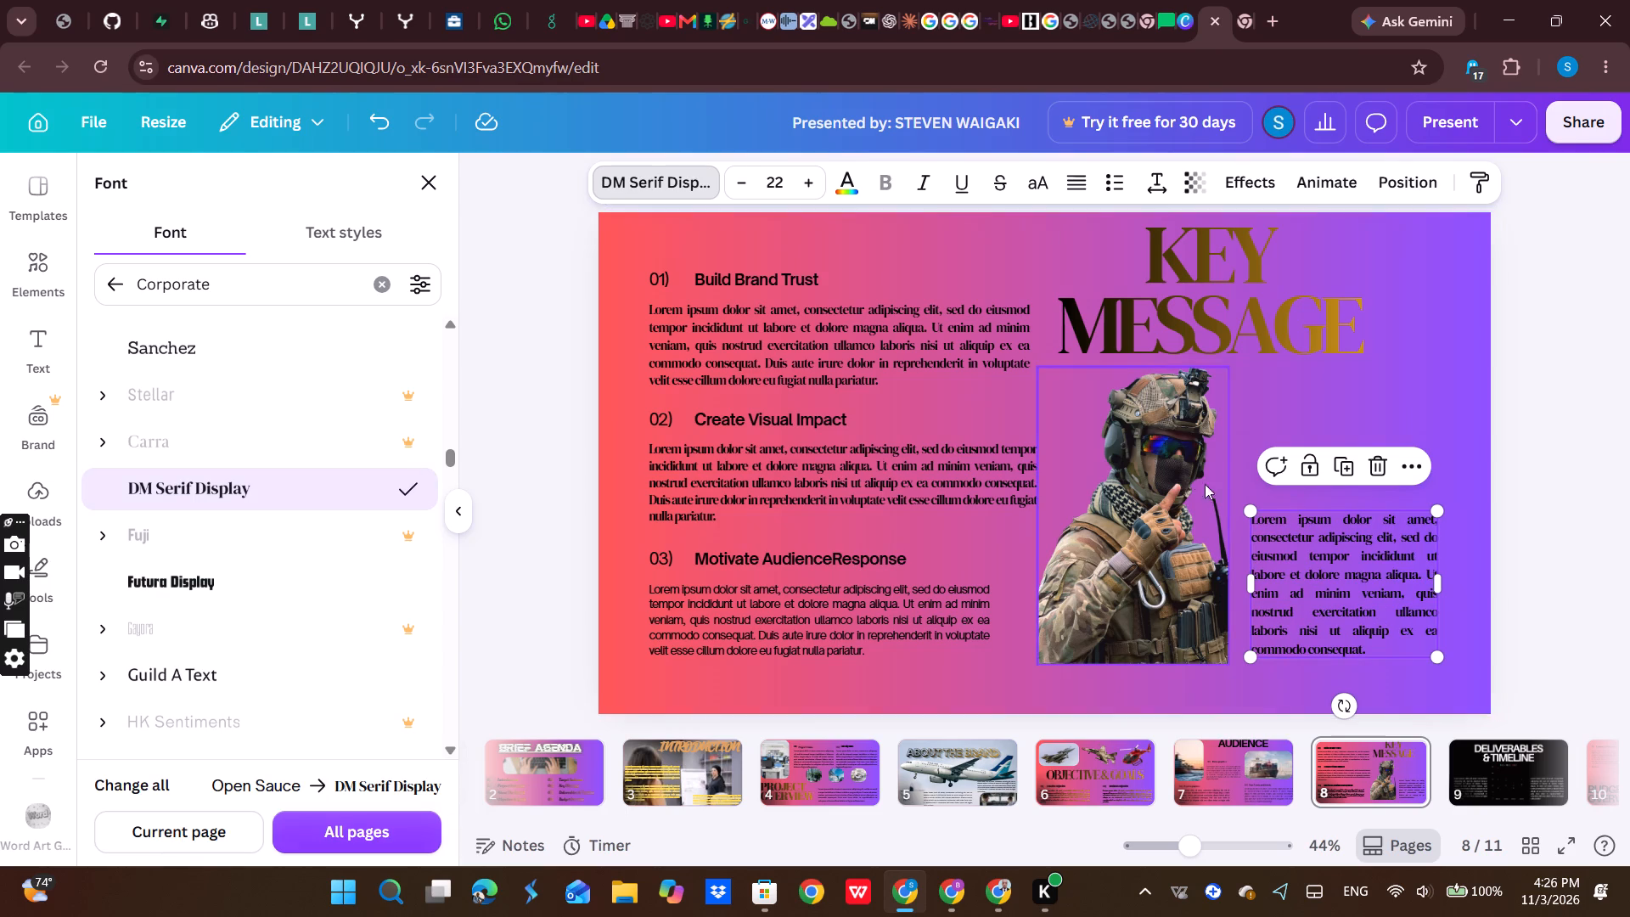
left_click_drag(1441, 589, 1487, 583)
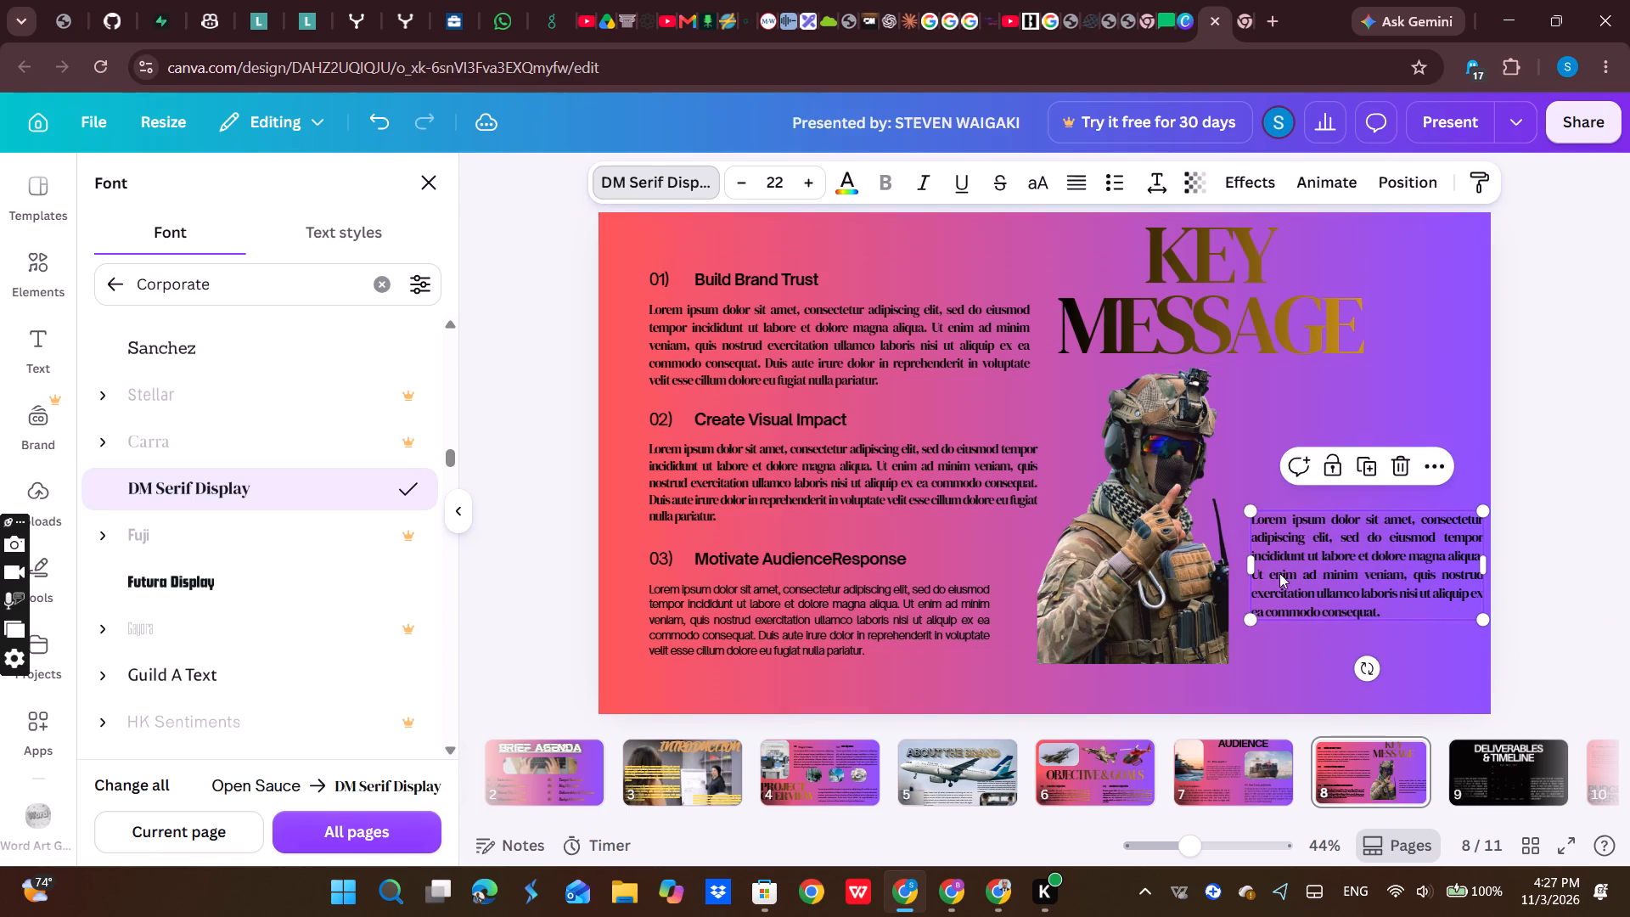
left_click_drag(1245, 566, 1239, 564)
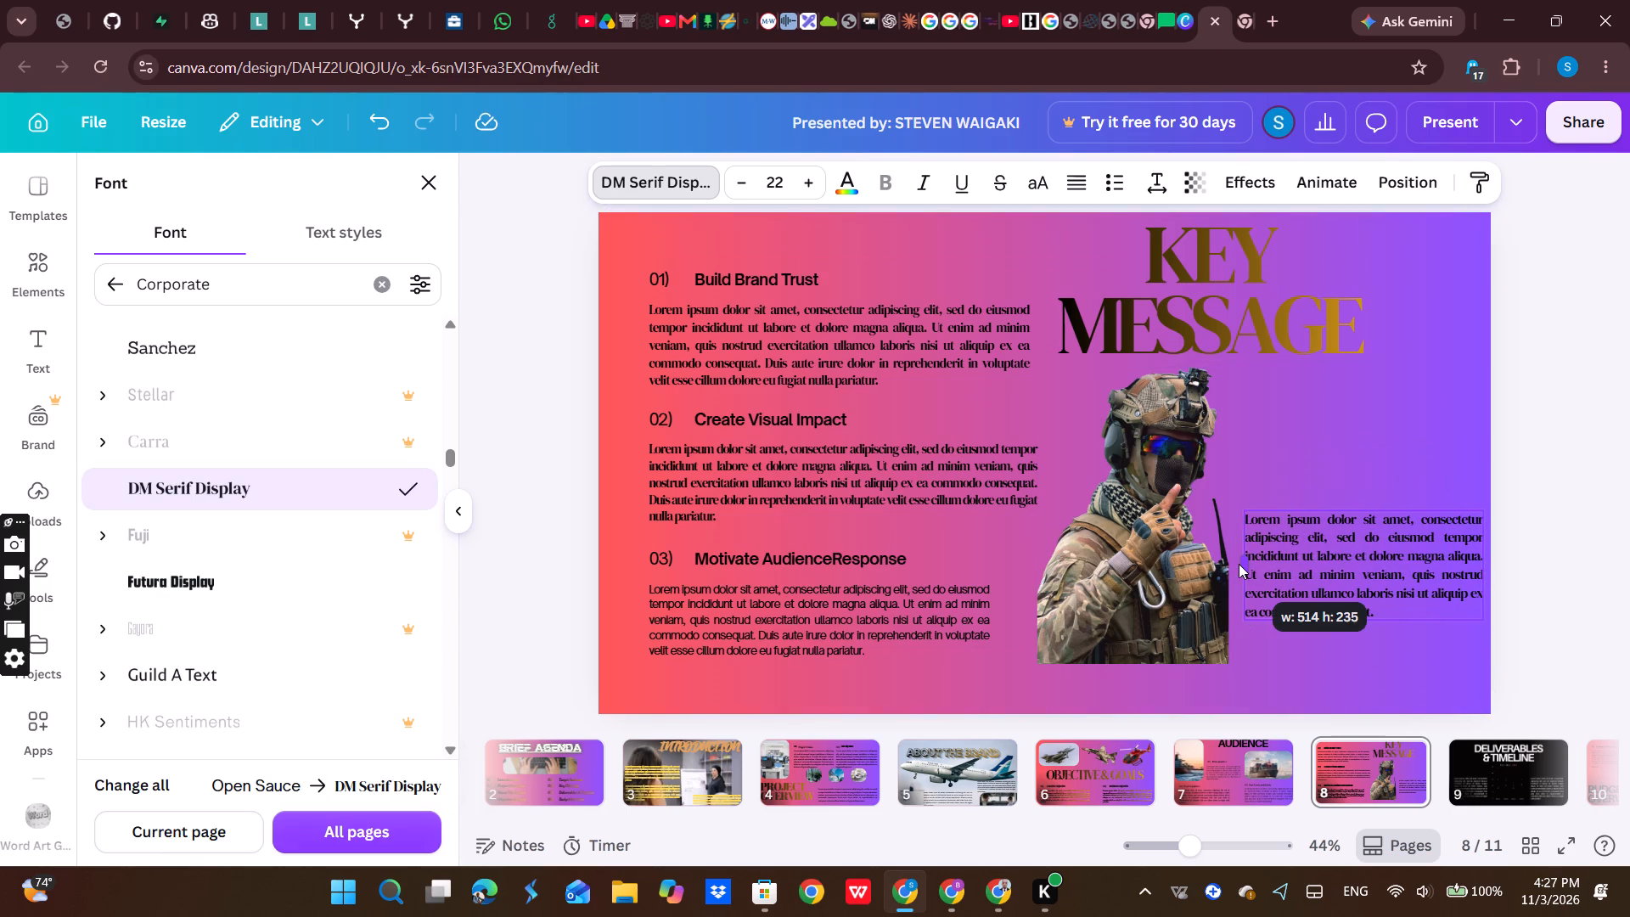
left_click_drag(1239, 564, 1233, 563)
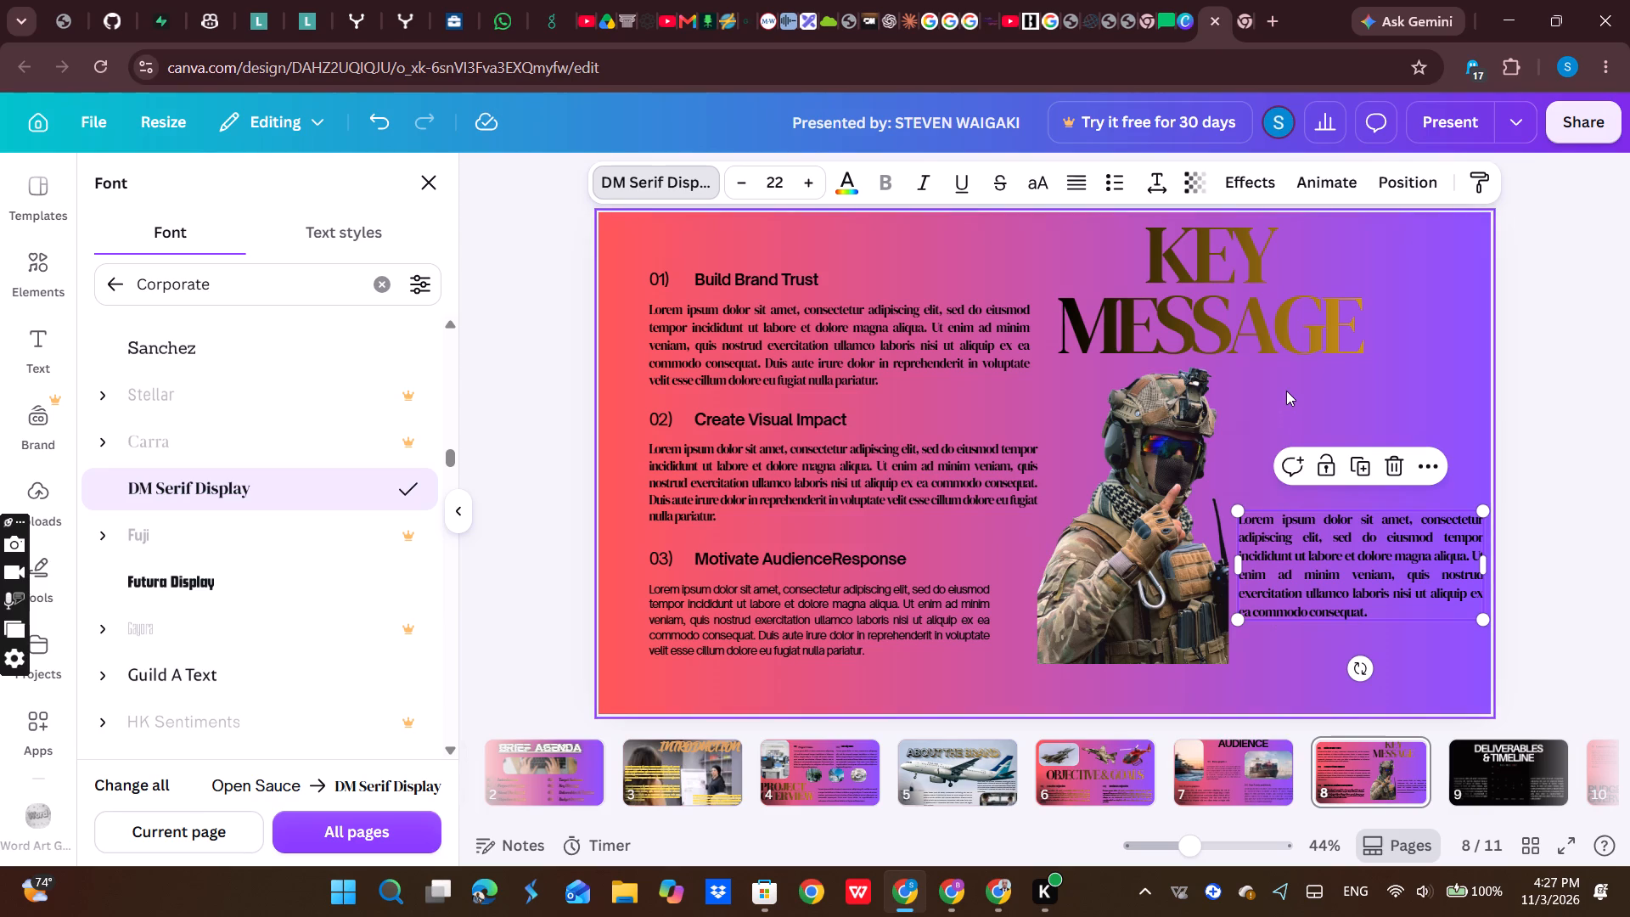
left_click(1286, 391)
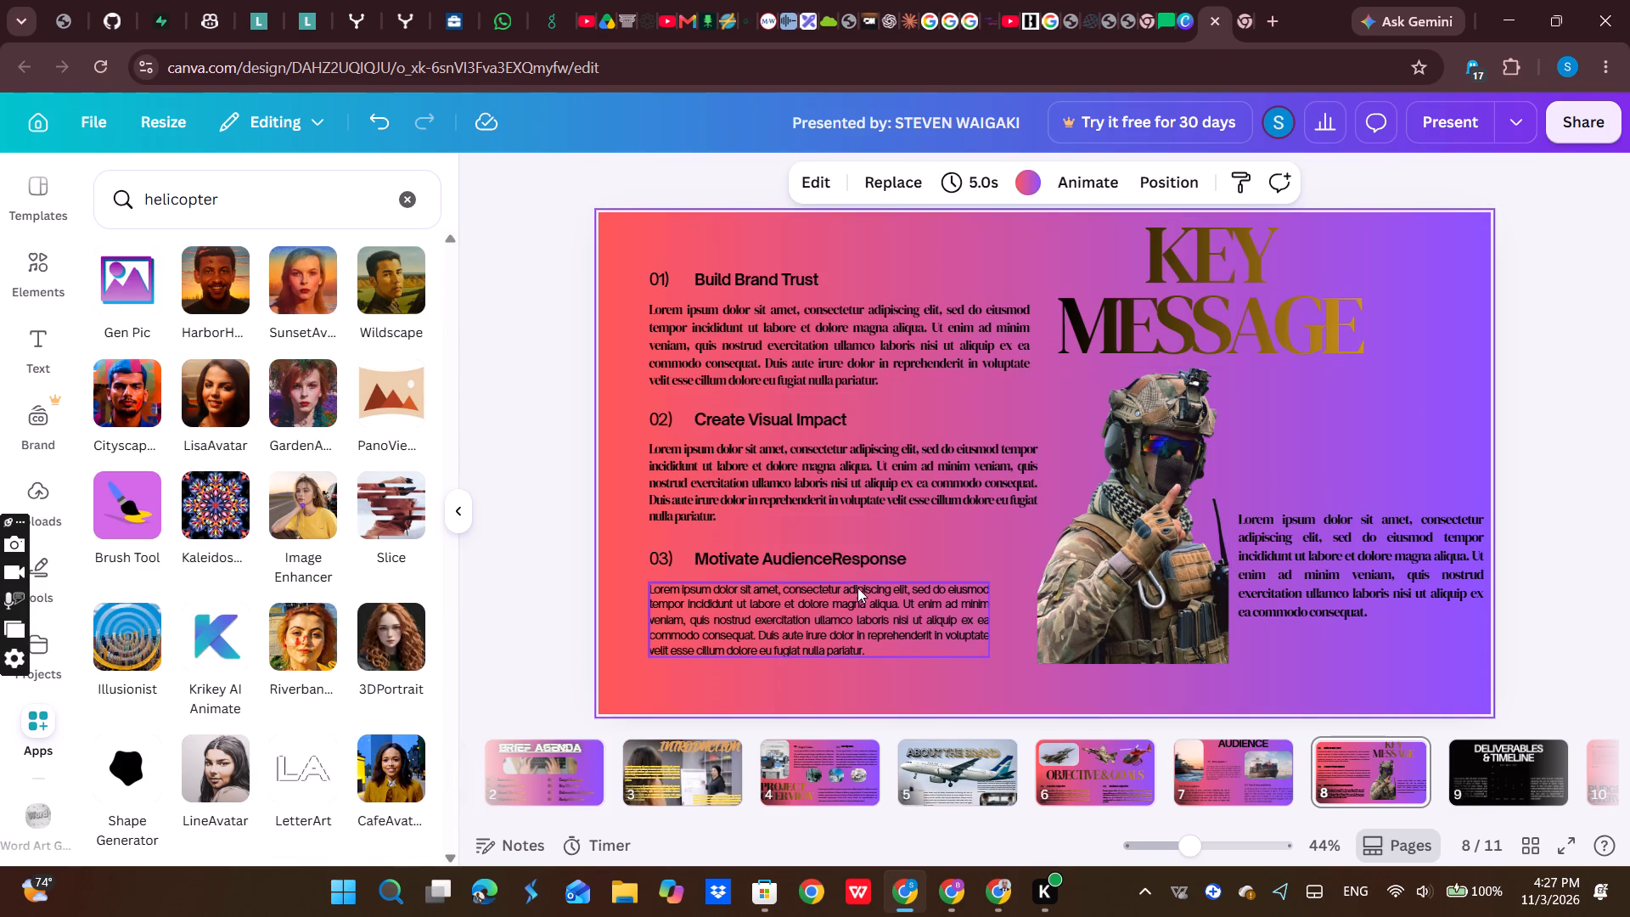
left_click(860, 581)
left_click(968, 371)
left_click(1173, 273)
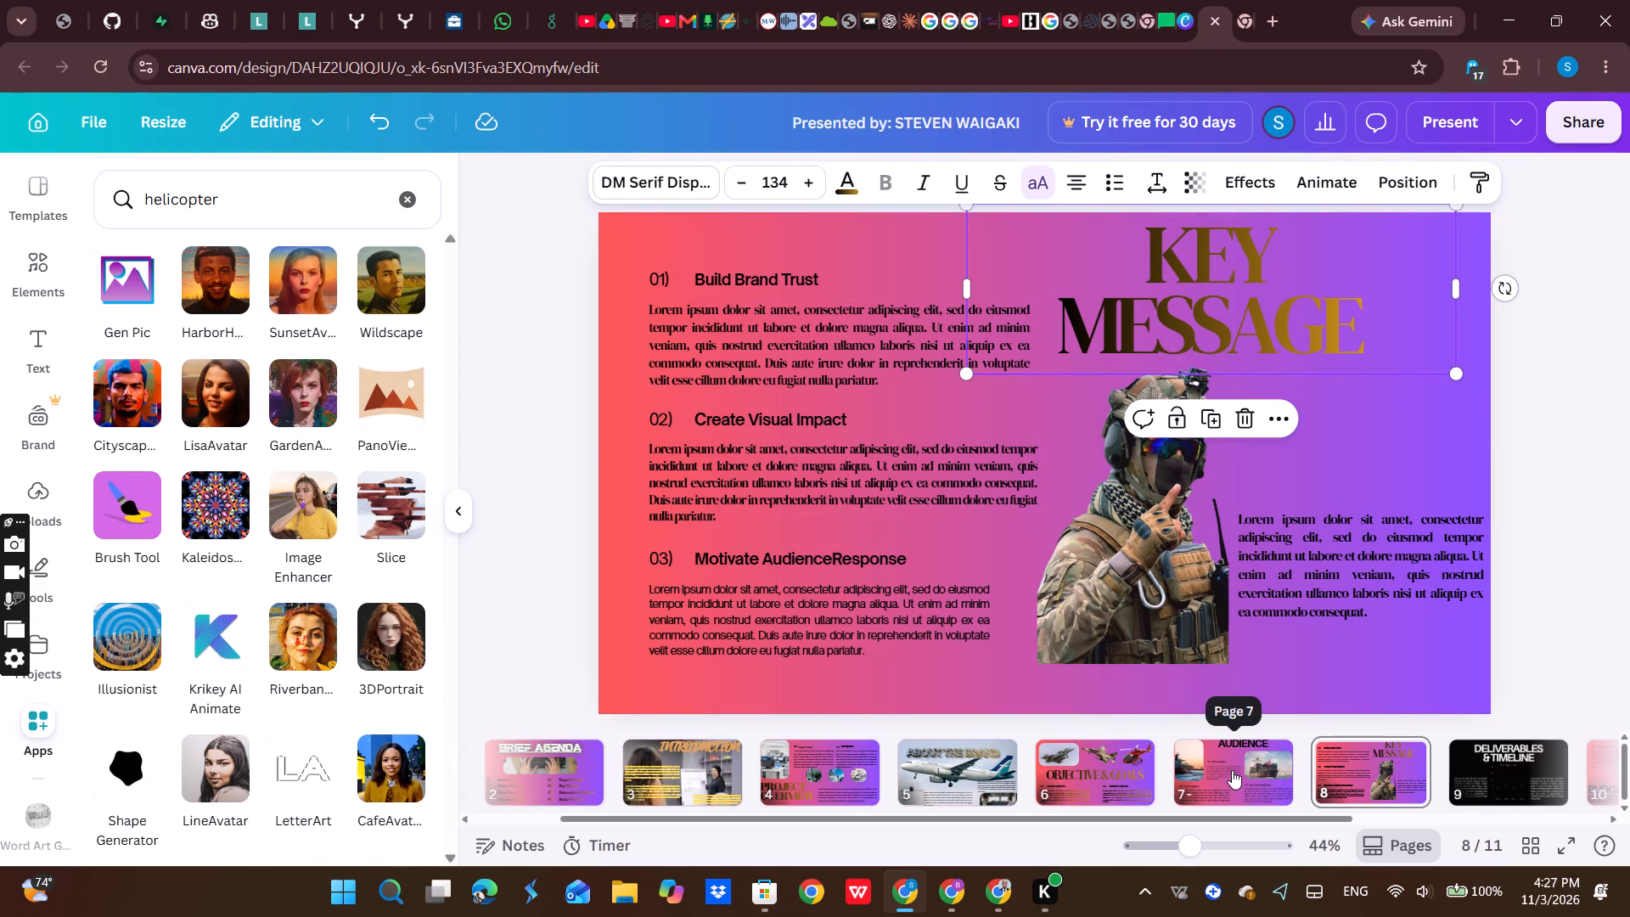
Apply the red-to-purple gradient as the background of the Deliverables & Timeline slide.
left_click(1470, 768)
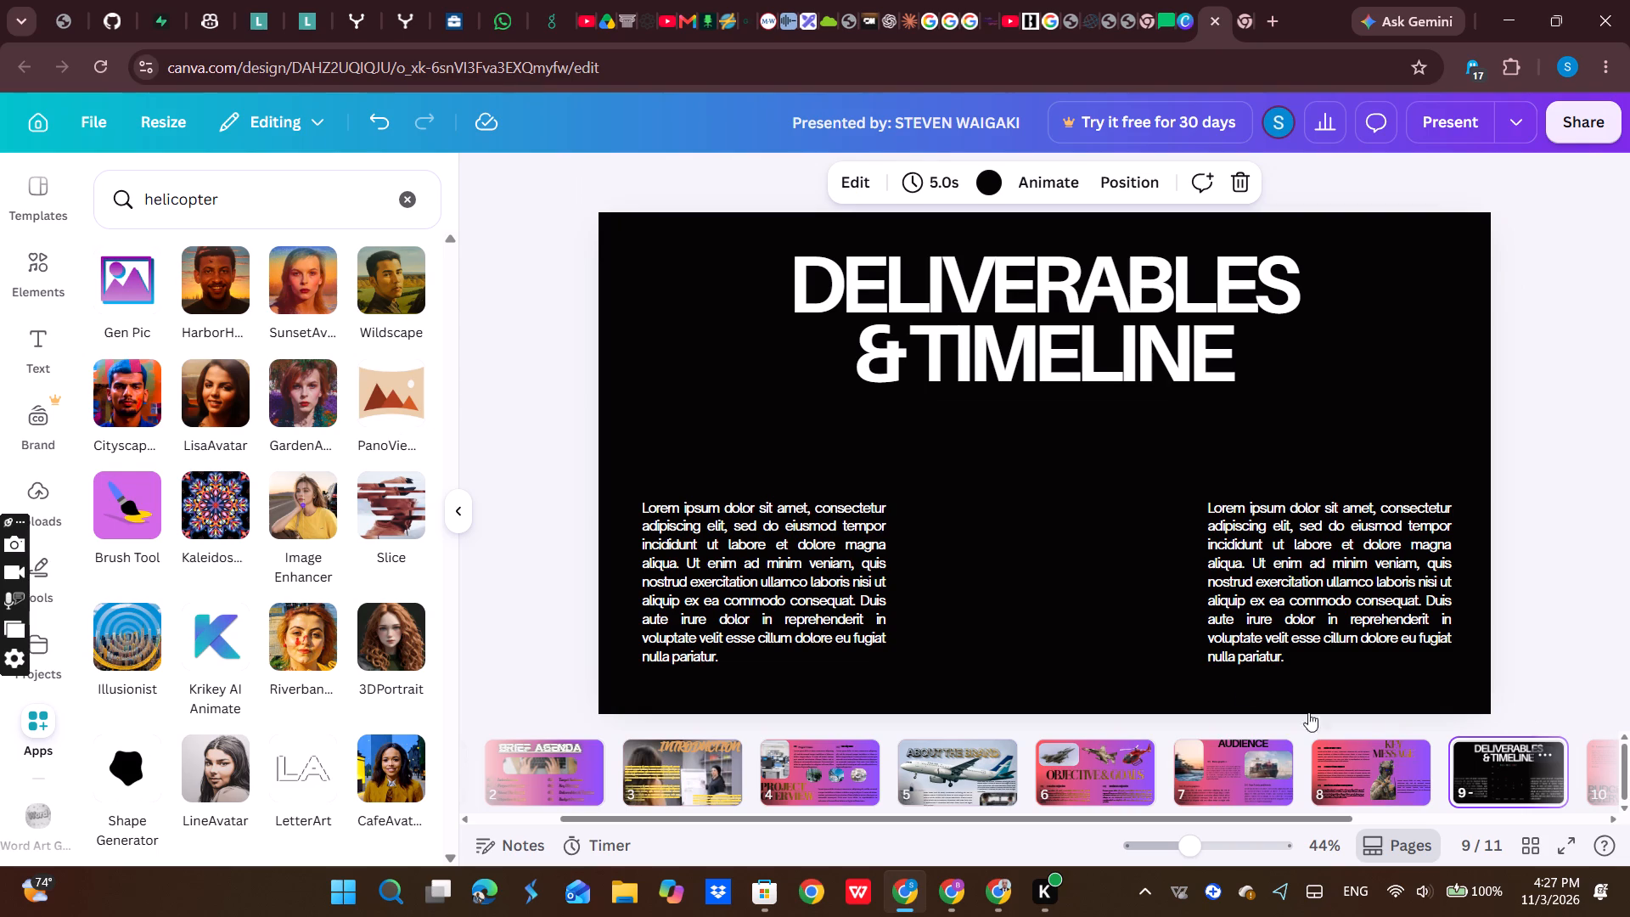
left_click(879, 445)
left_click(726, 381)
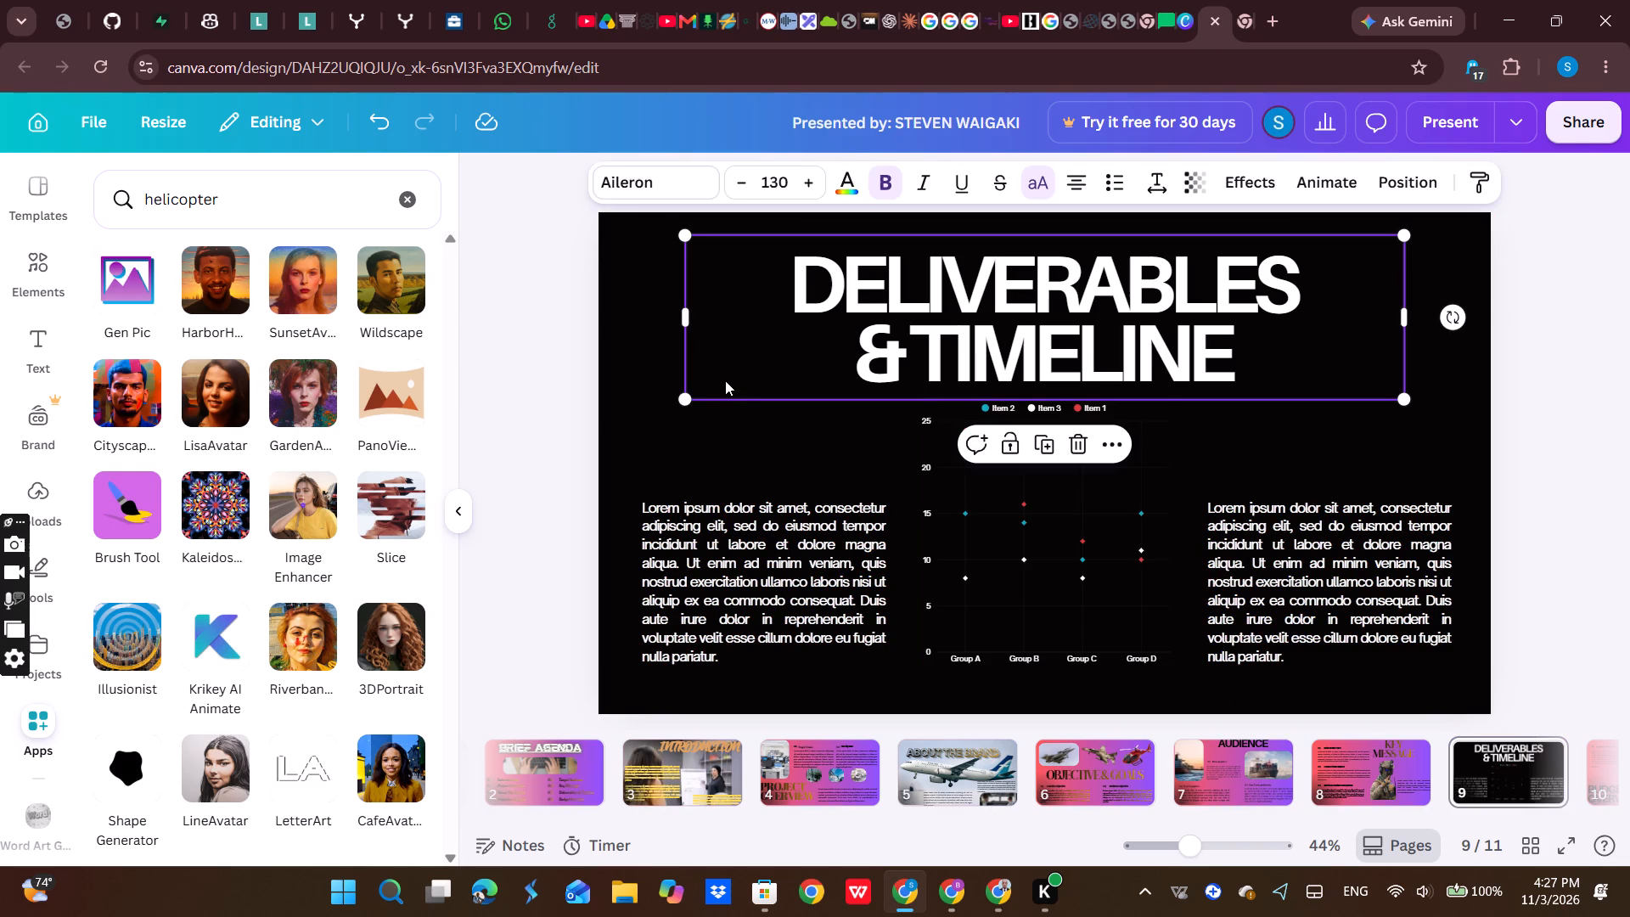
left_click(1045, 565)
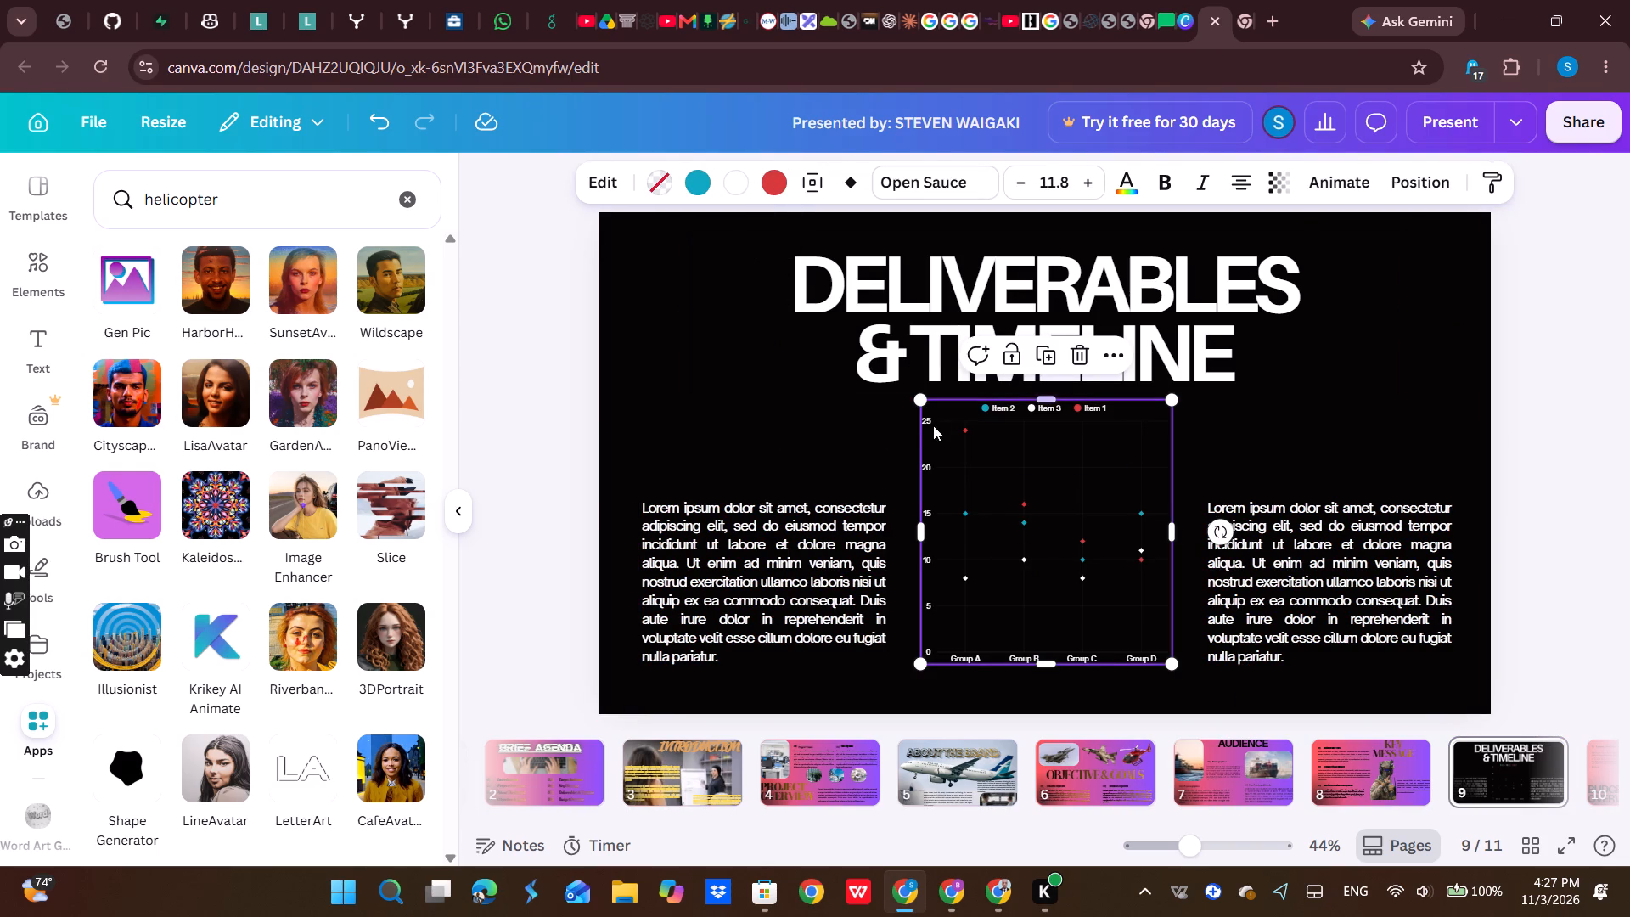
left_click(767, 412)
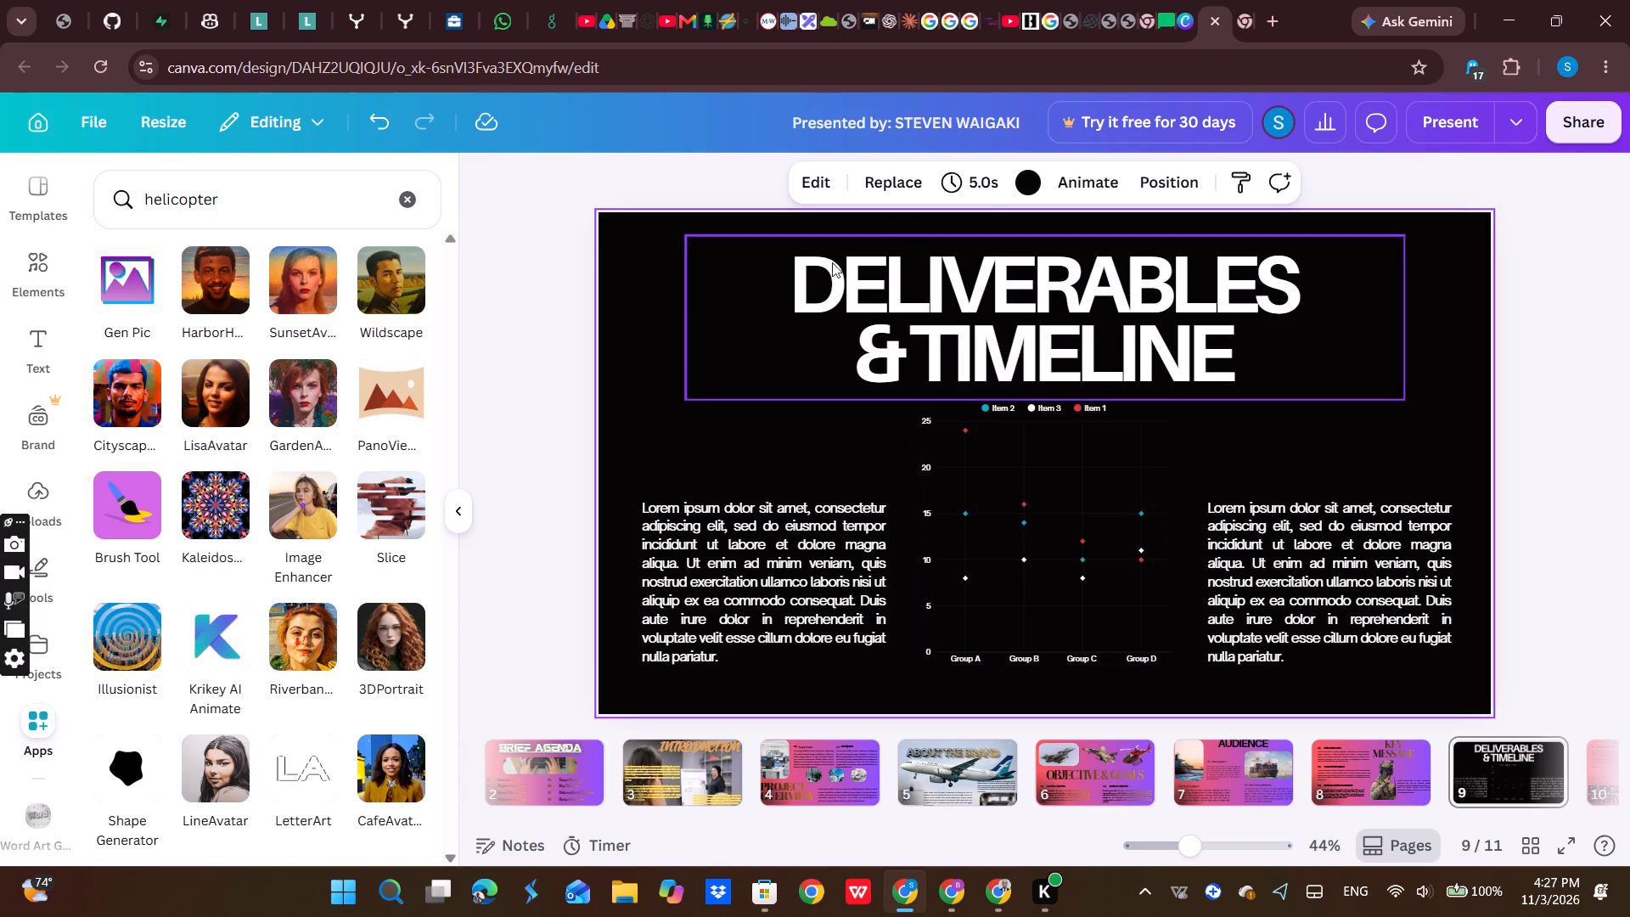
left_click(1025, 177)
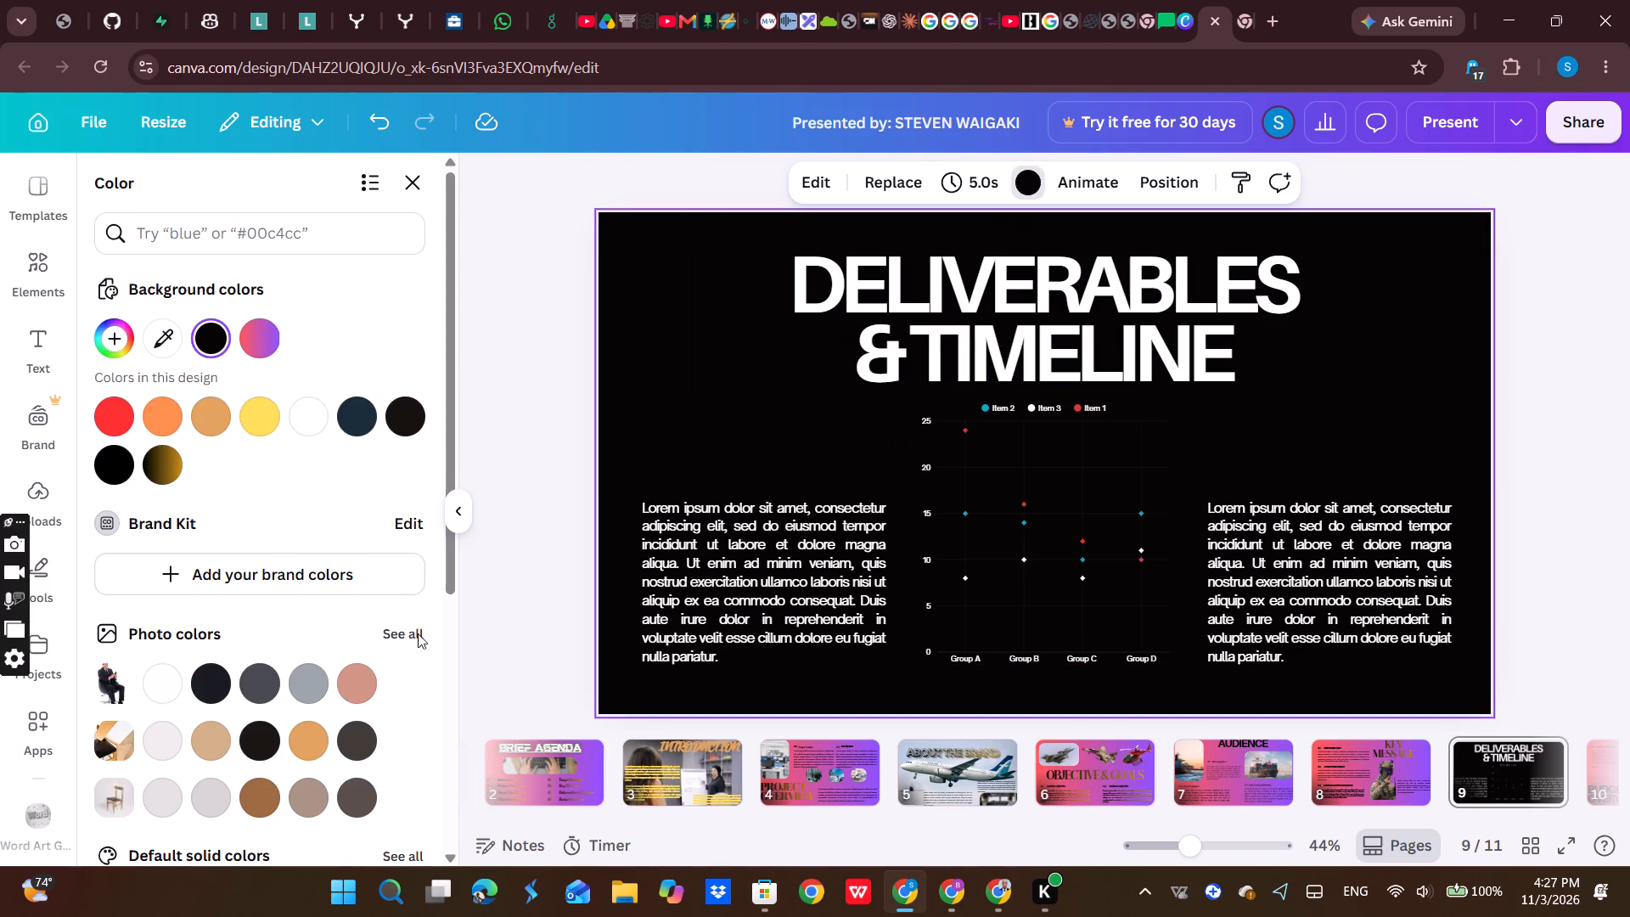
scroll(256, 465, "down", 4)
scroll(331, 639, "down", 3)
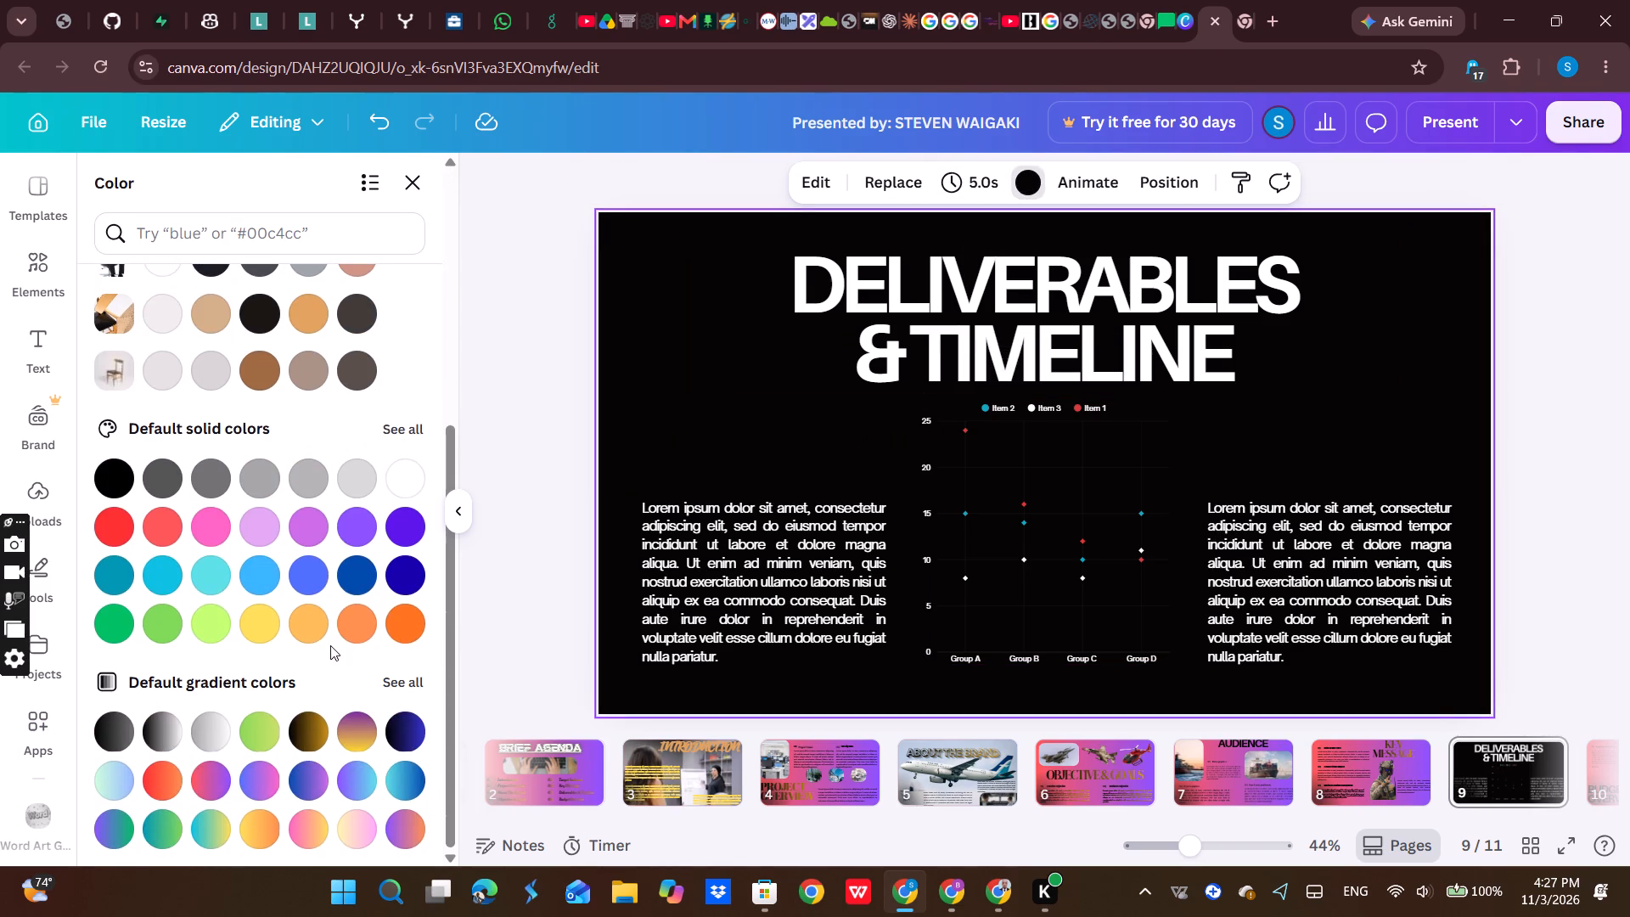
left_click(211, 782)
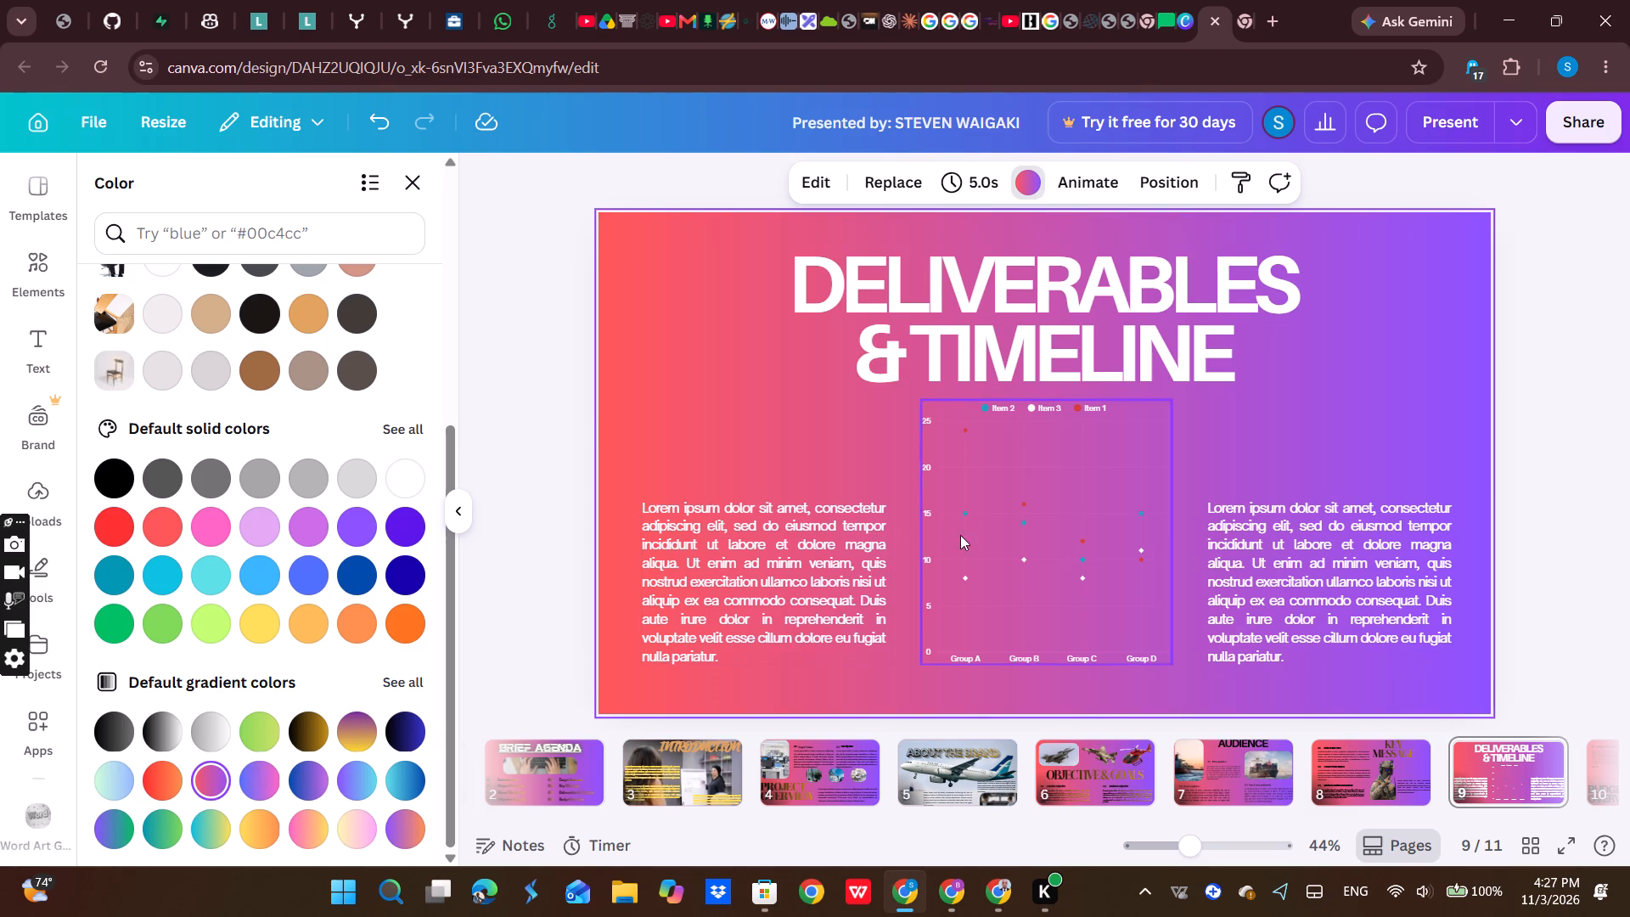
Set the padding of the chart on the Deliverables & Timeline slide to 82.
left_click(981, 541)
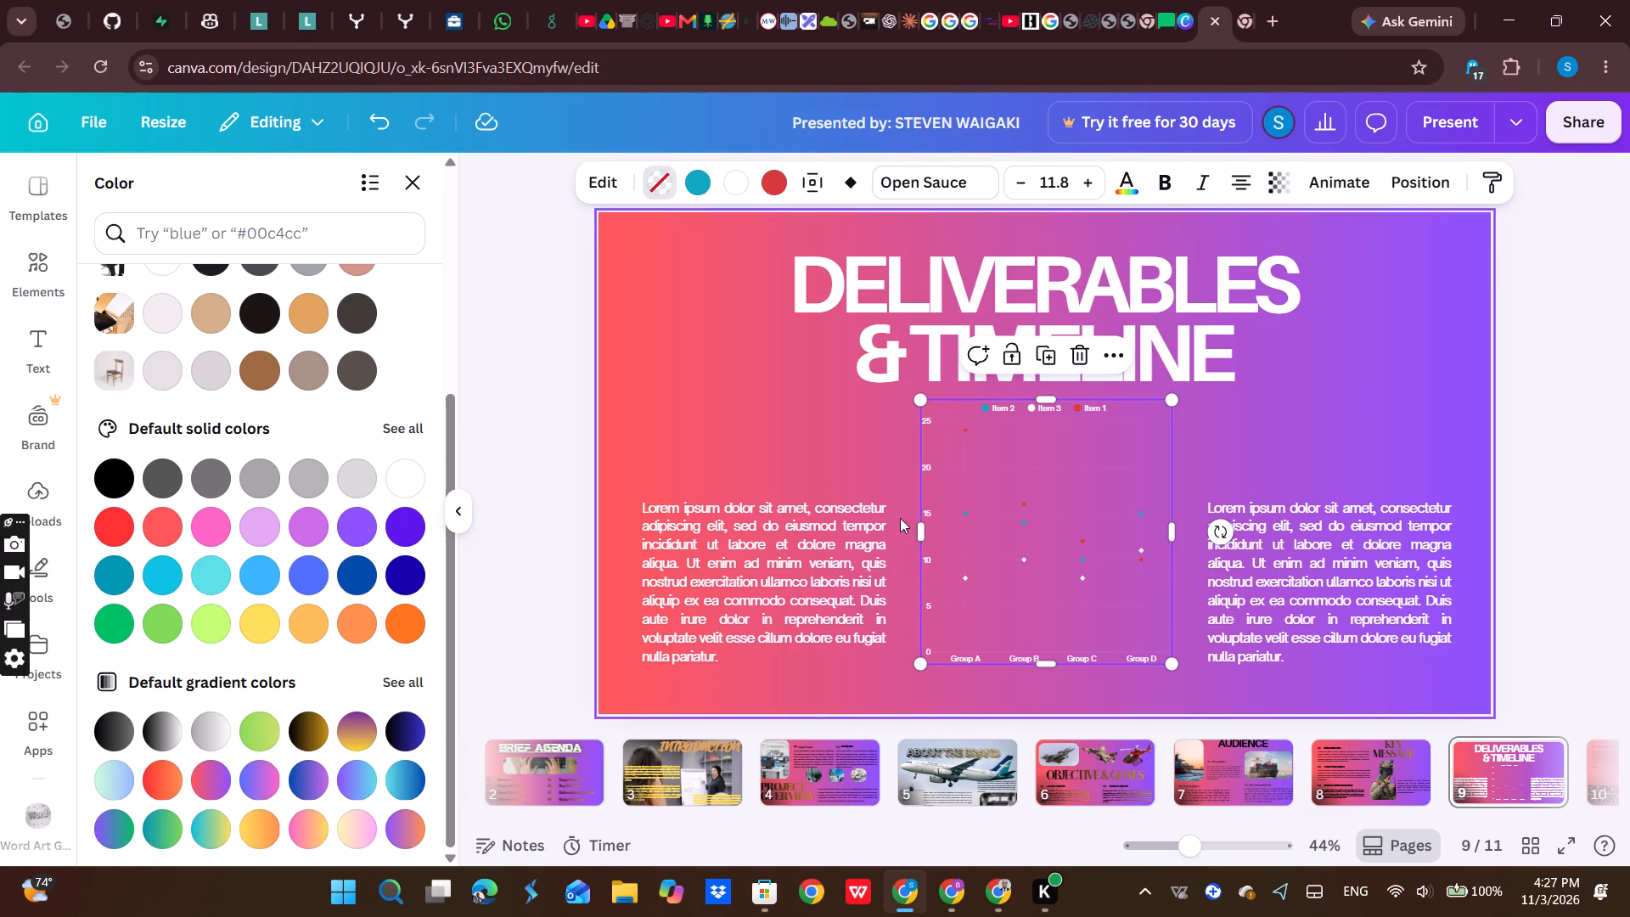
left_click(809, 180)
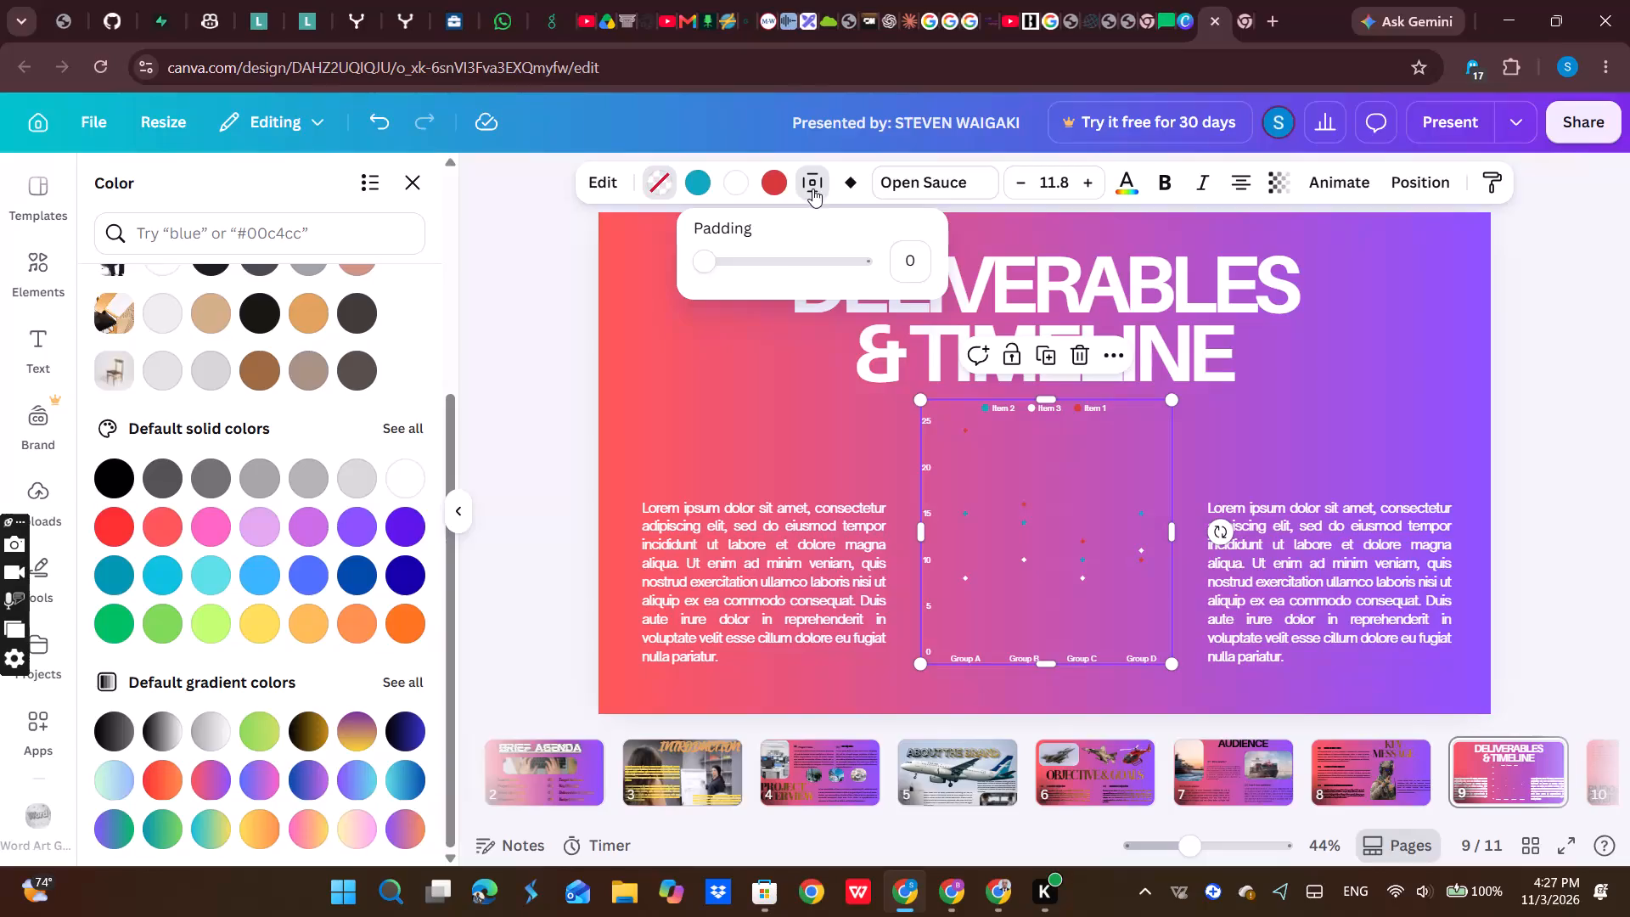
left_click_drag(773, 251, 835, 253)
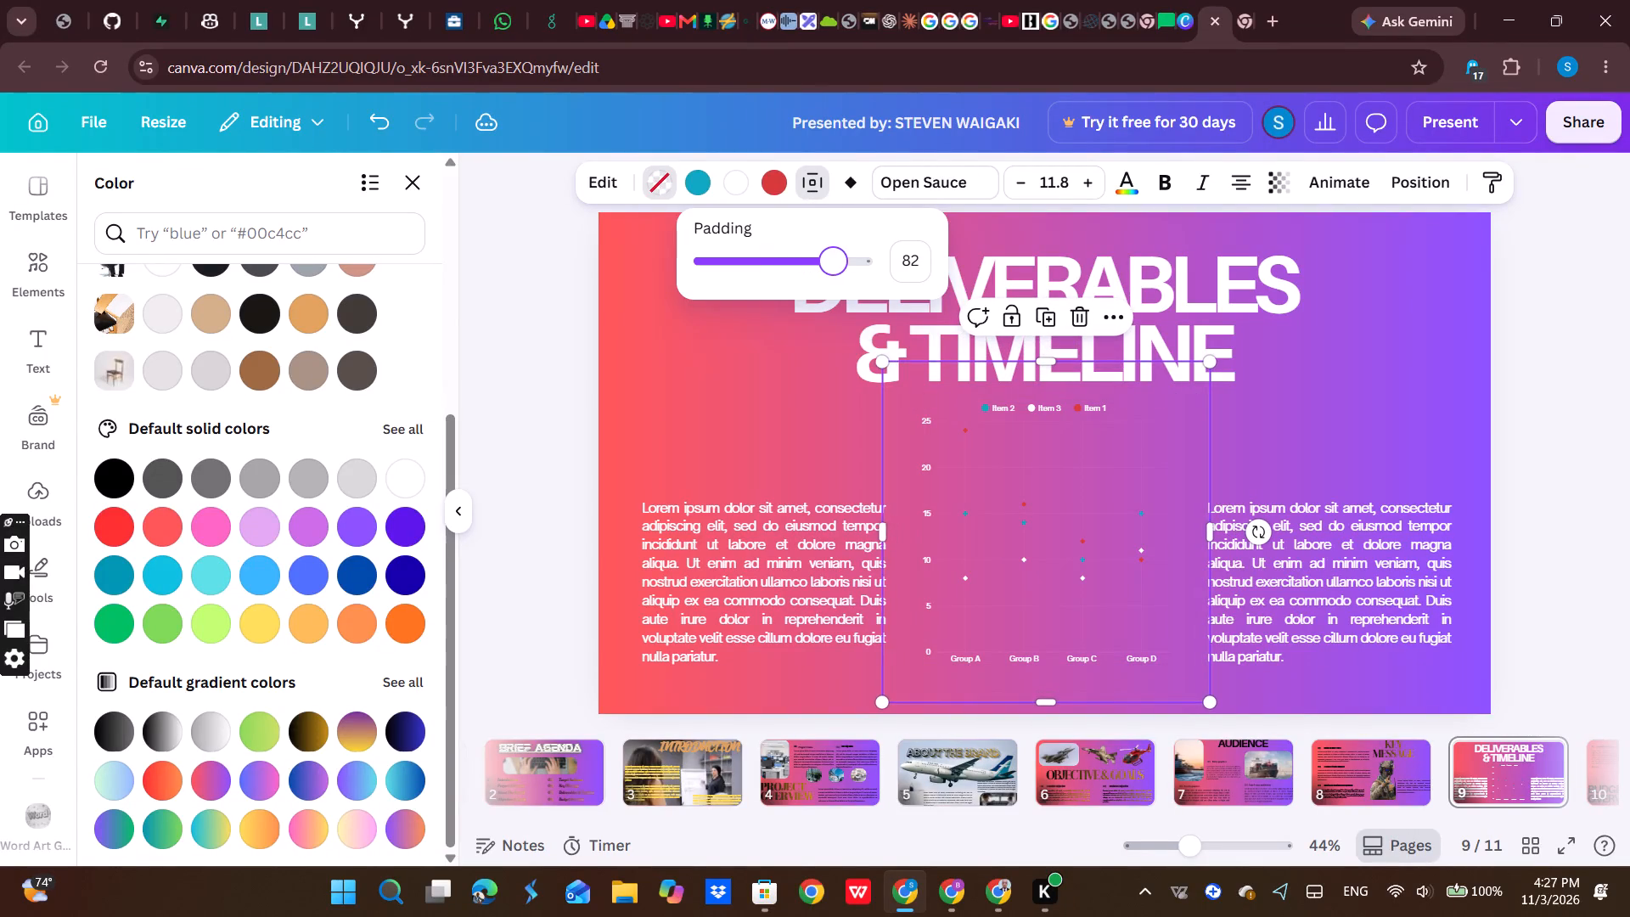
left_click(1274, 371)
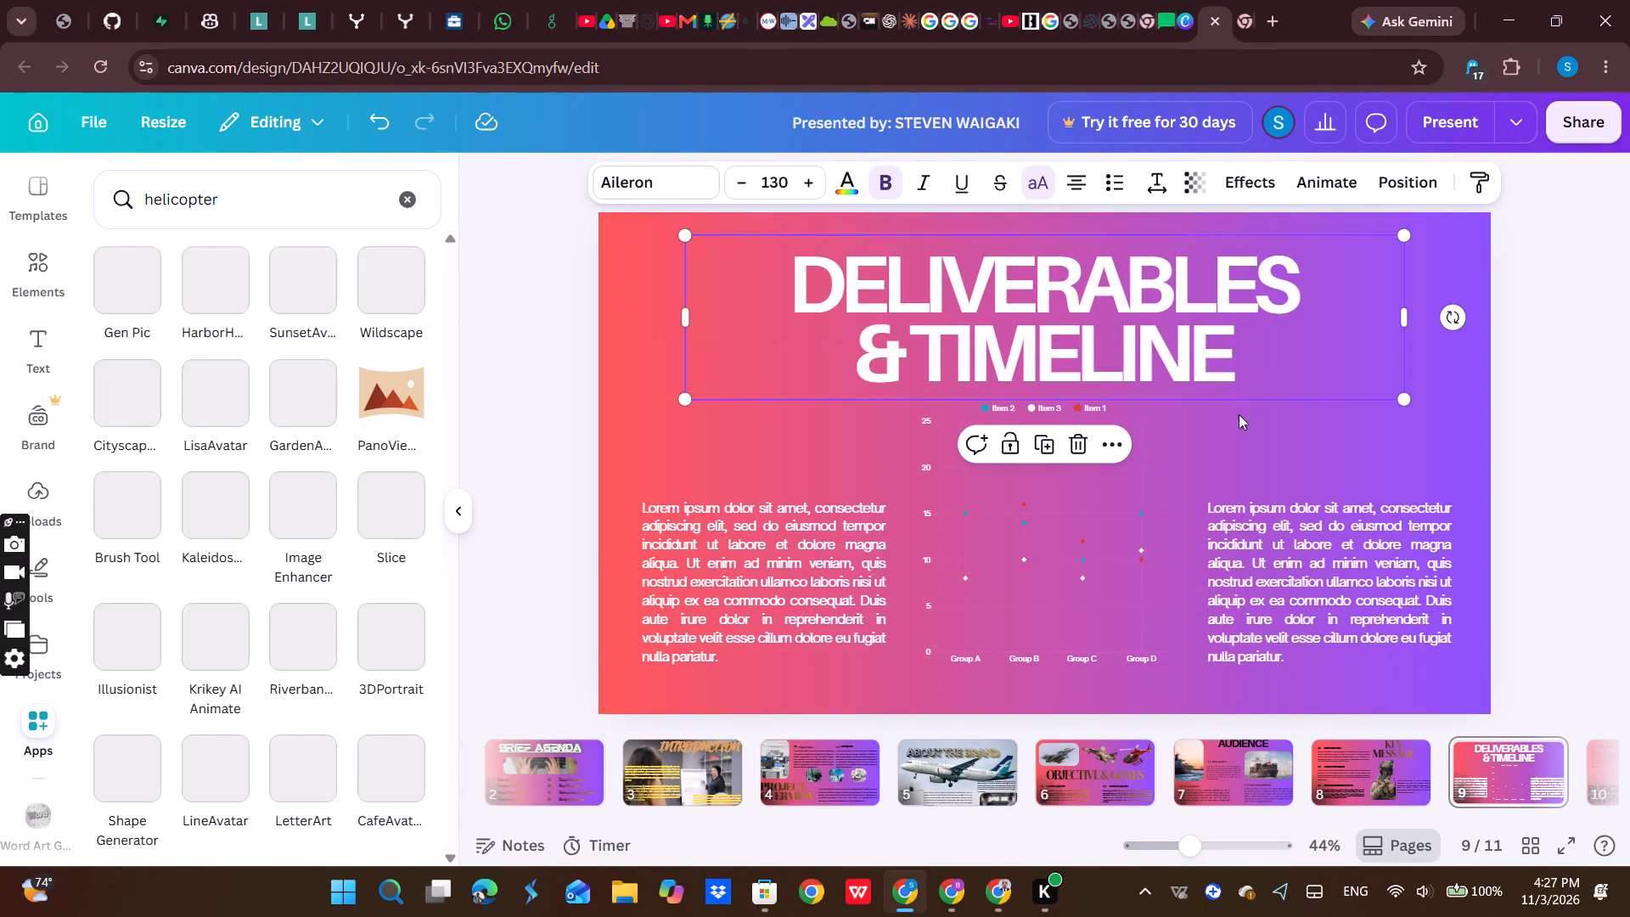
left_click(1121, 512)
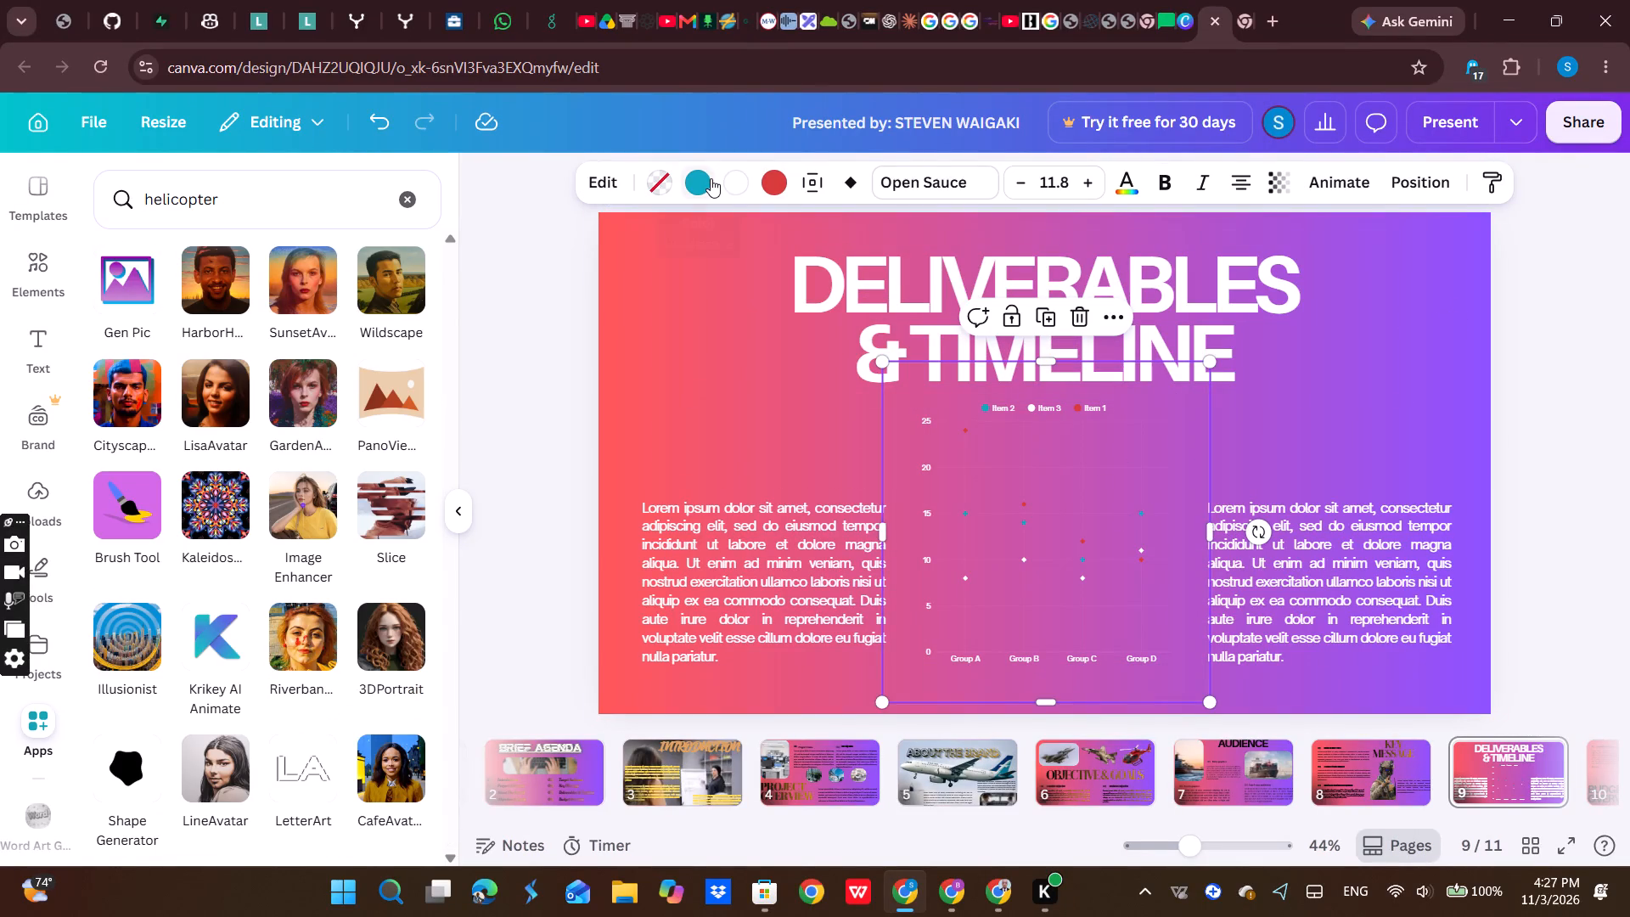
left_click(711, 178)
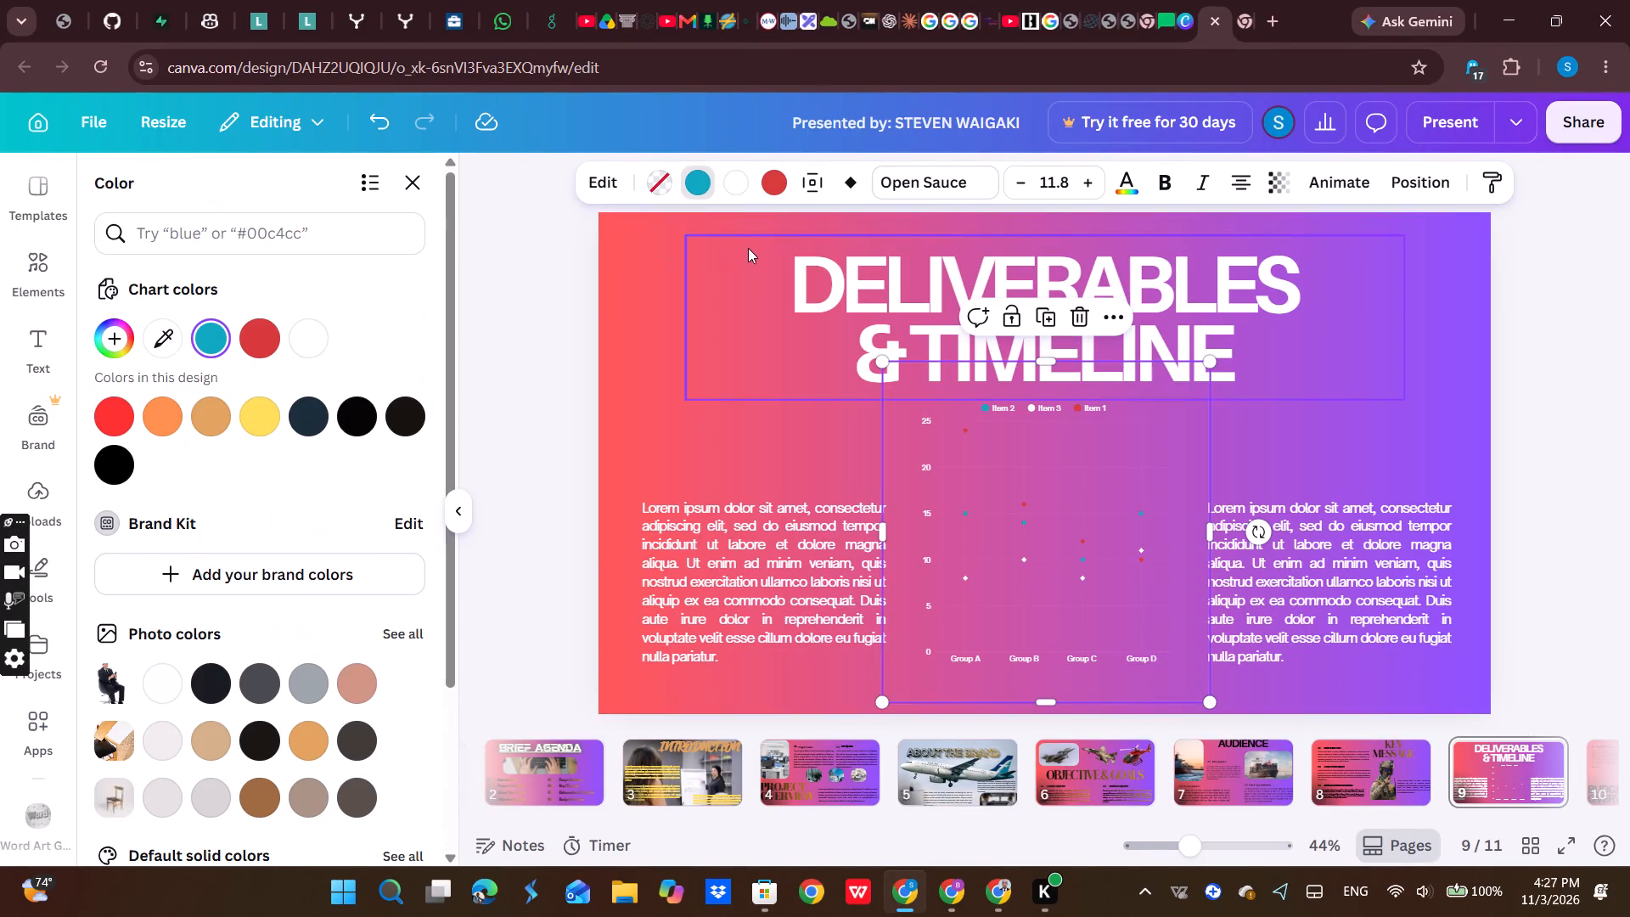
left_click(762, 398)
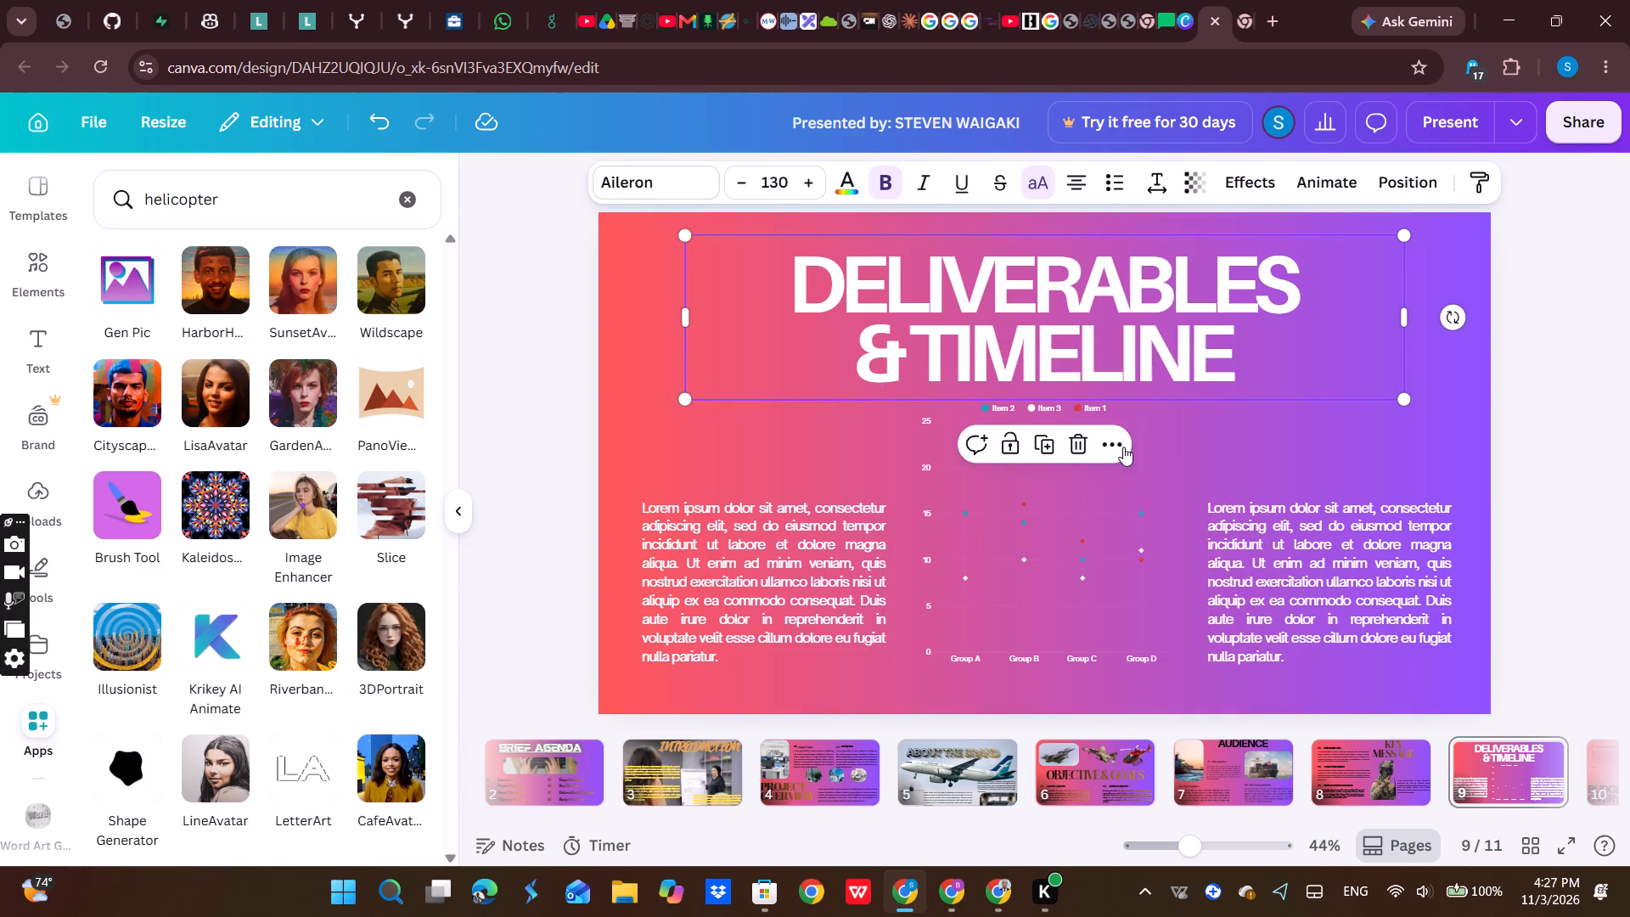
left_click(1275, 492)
Set the Deliverables & Timeline title to the DM Serif Display font with the black-to-gold gradient color.
left_click(849, 366)
left_click(624, 191)
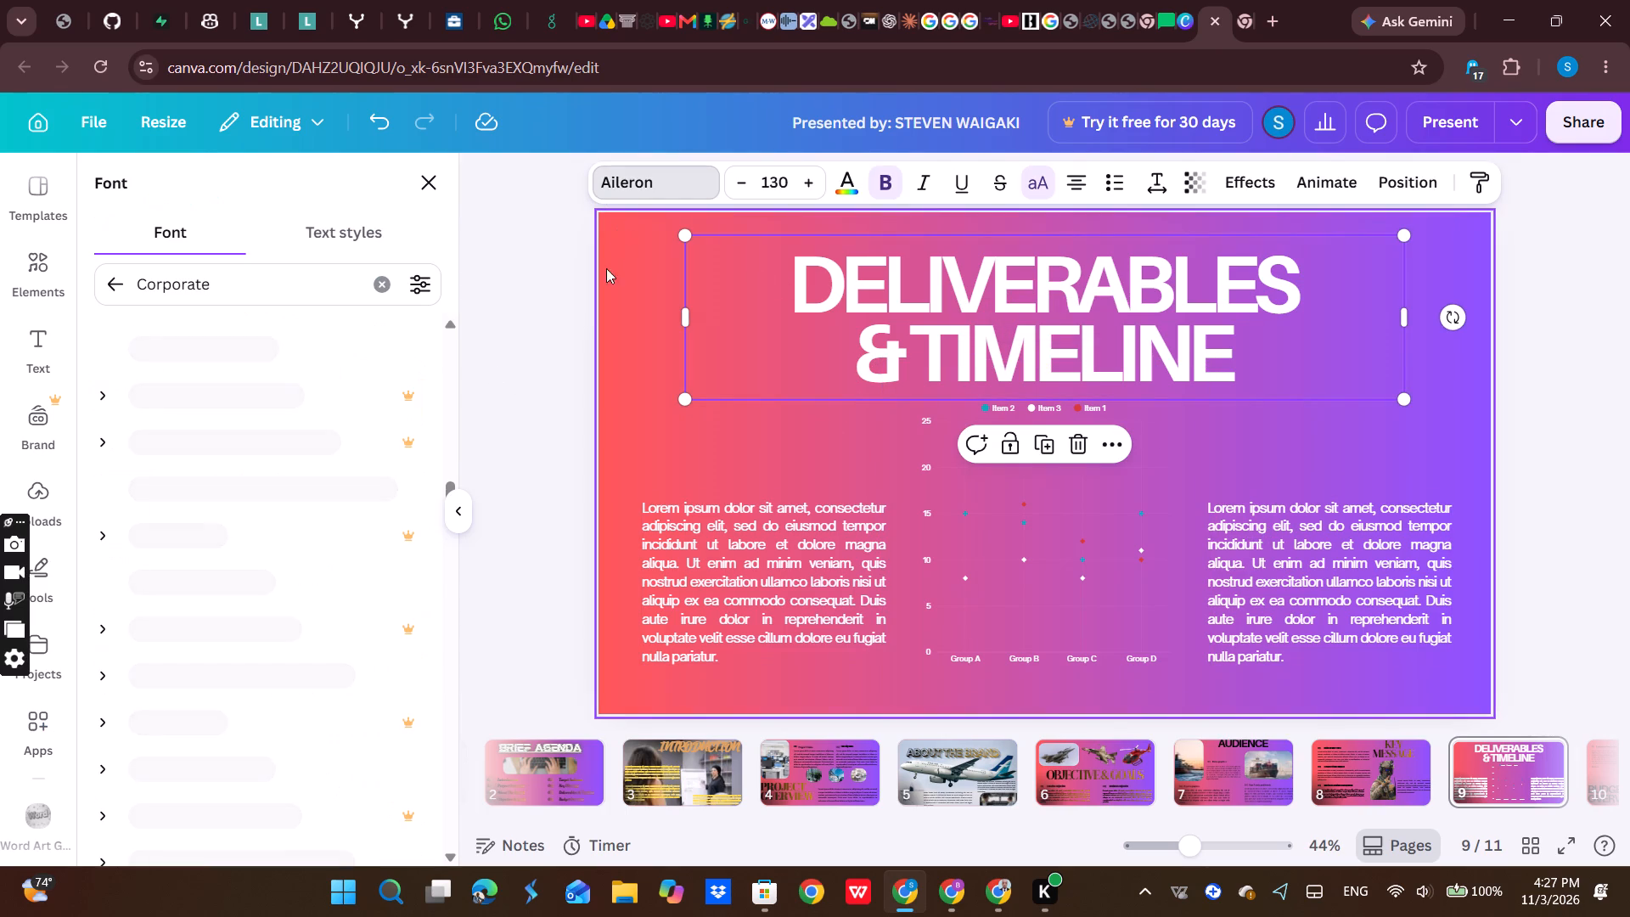
left_click(244, 492)
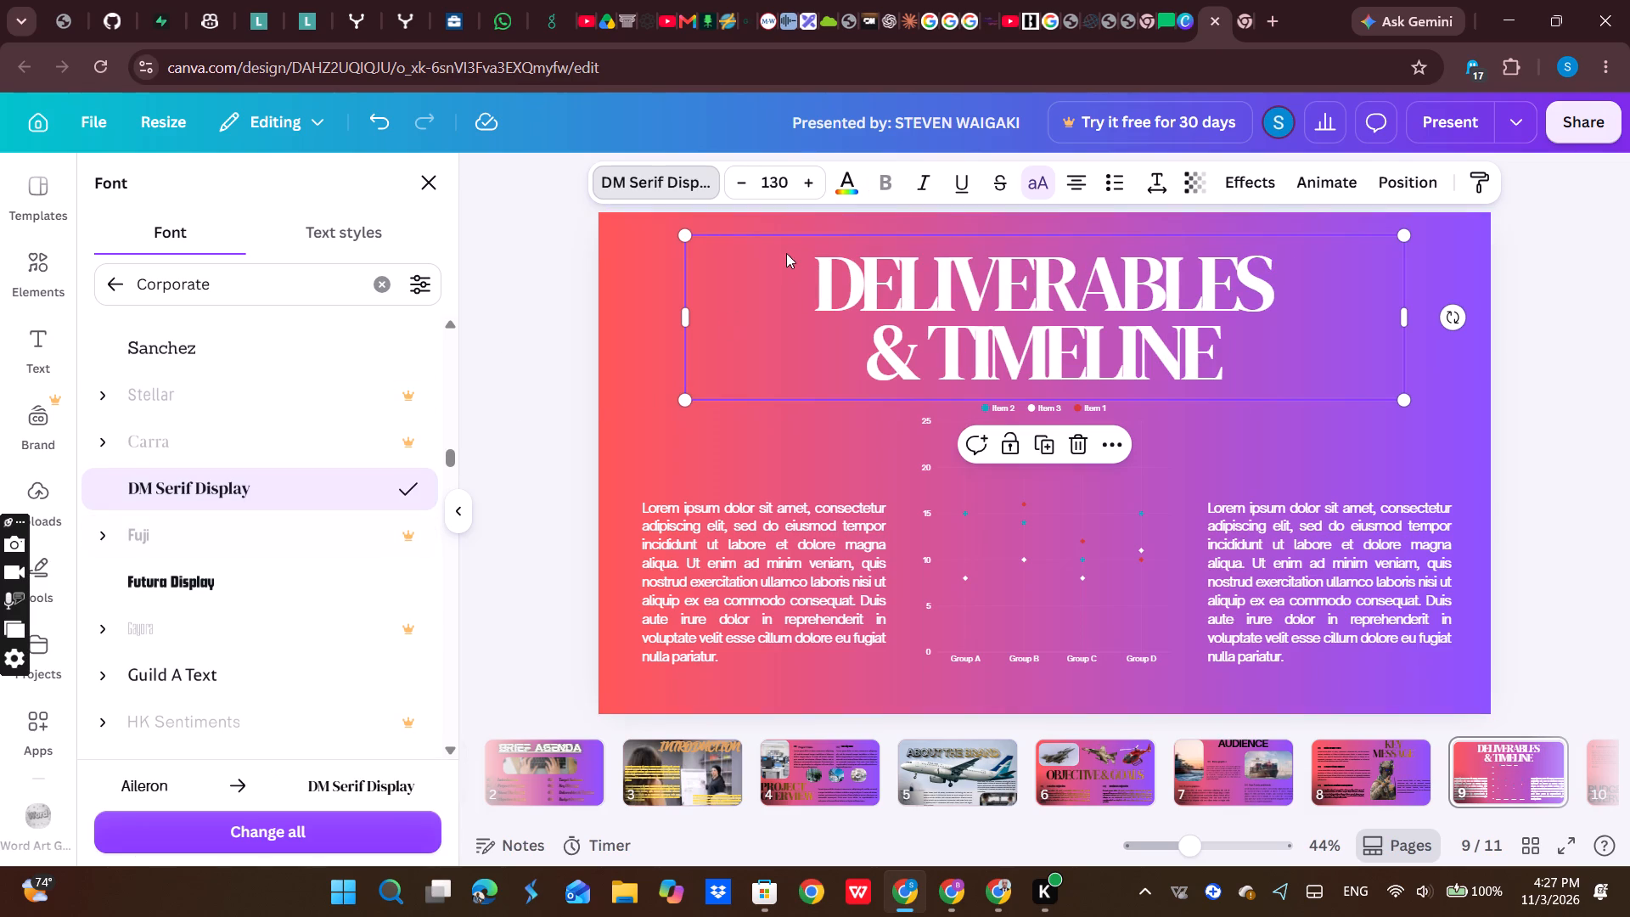
left_click(858, 194)
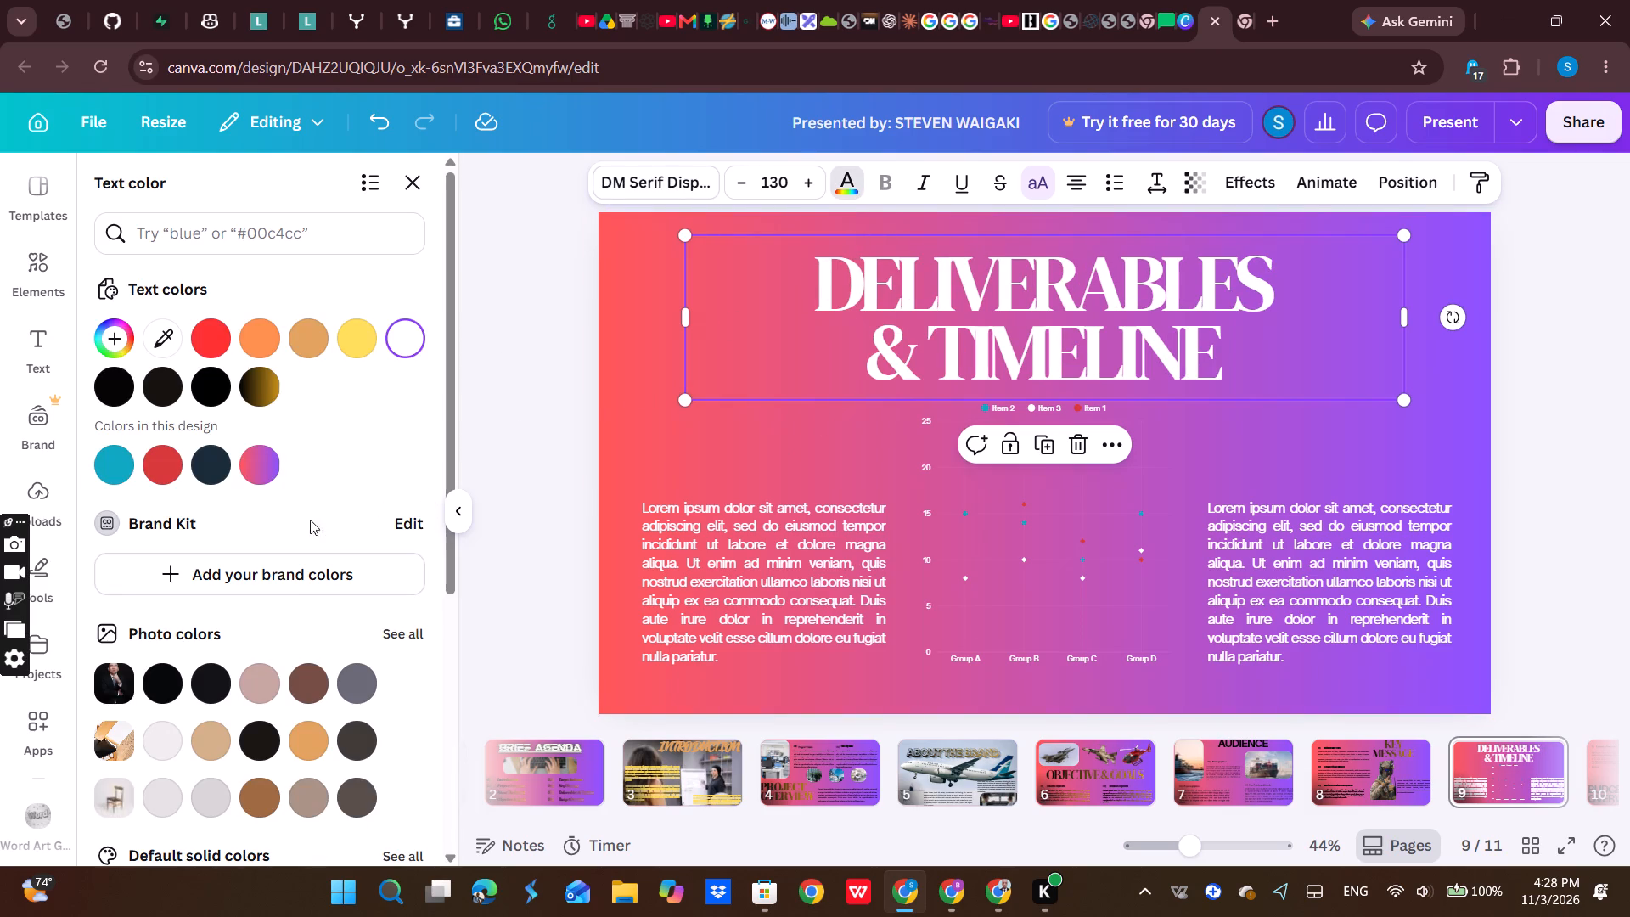
scroll(280, 434, "down", 1)
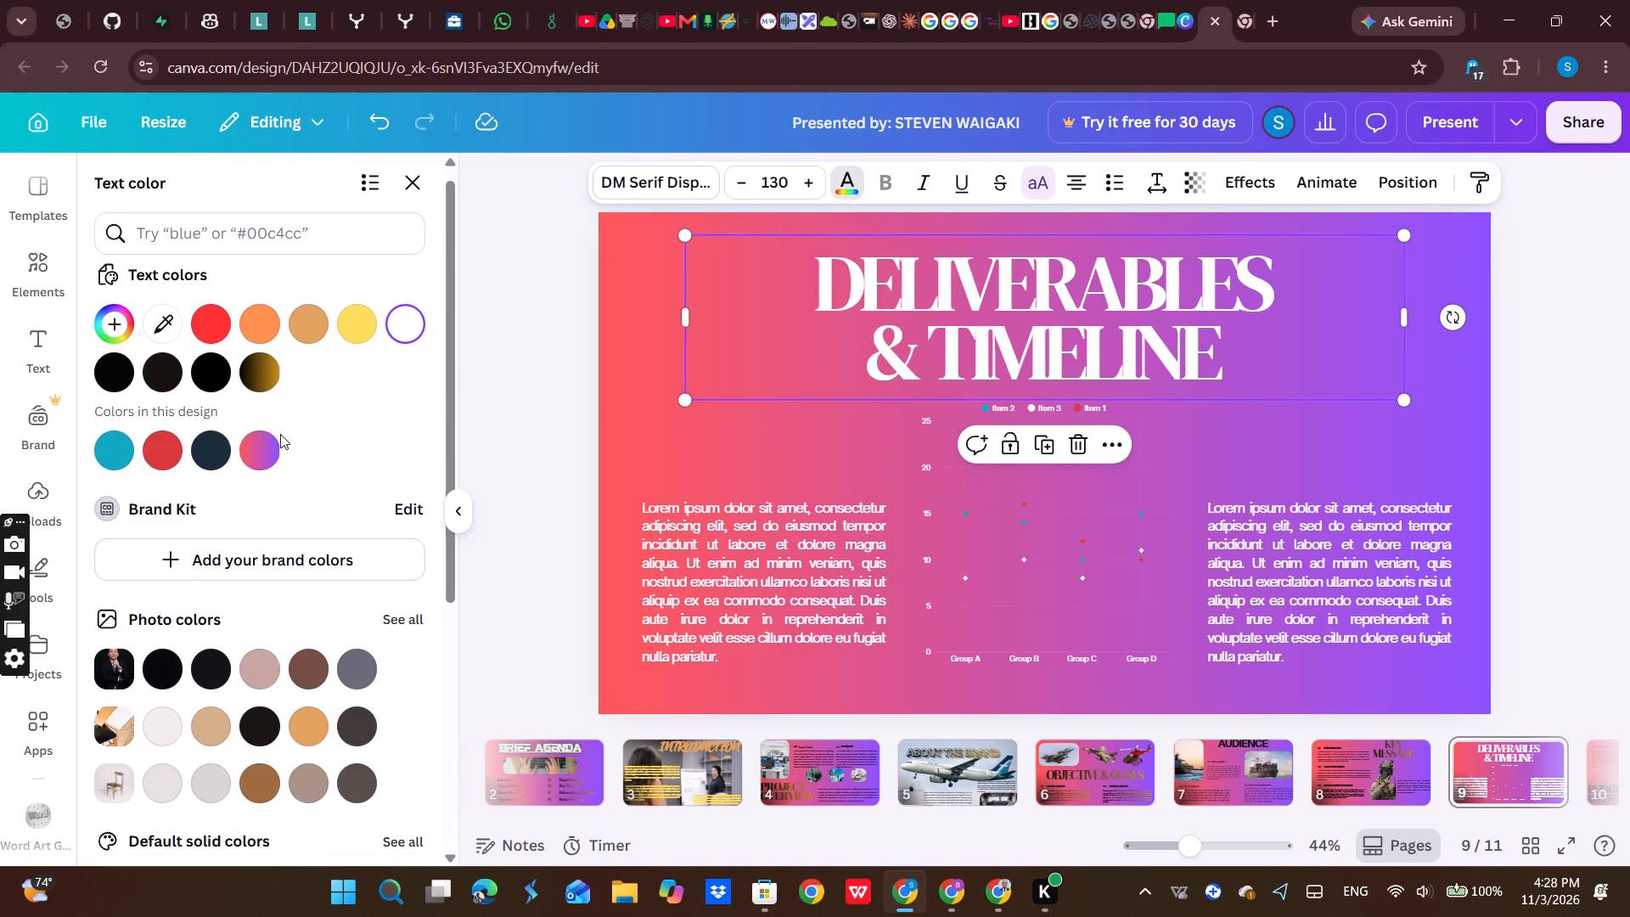
scroll(253, 393, "up", 1)
left_click(253, 393)
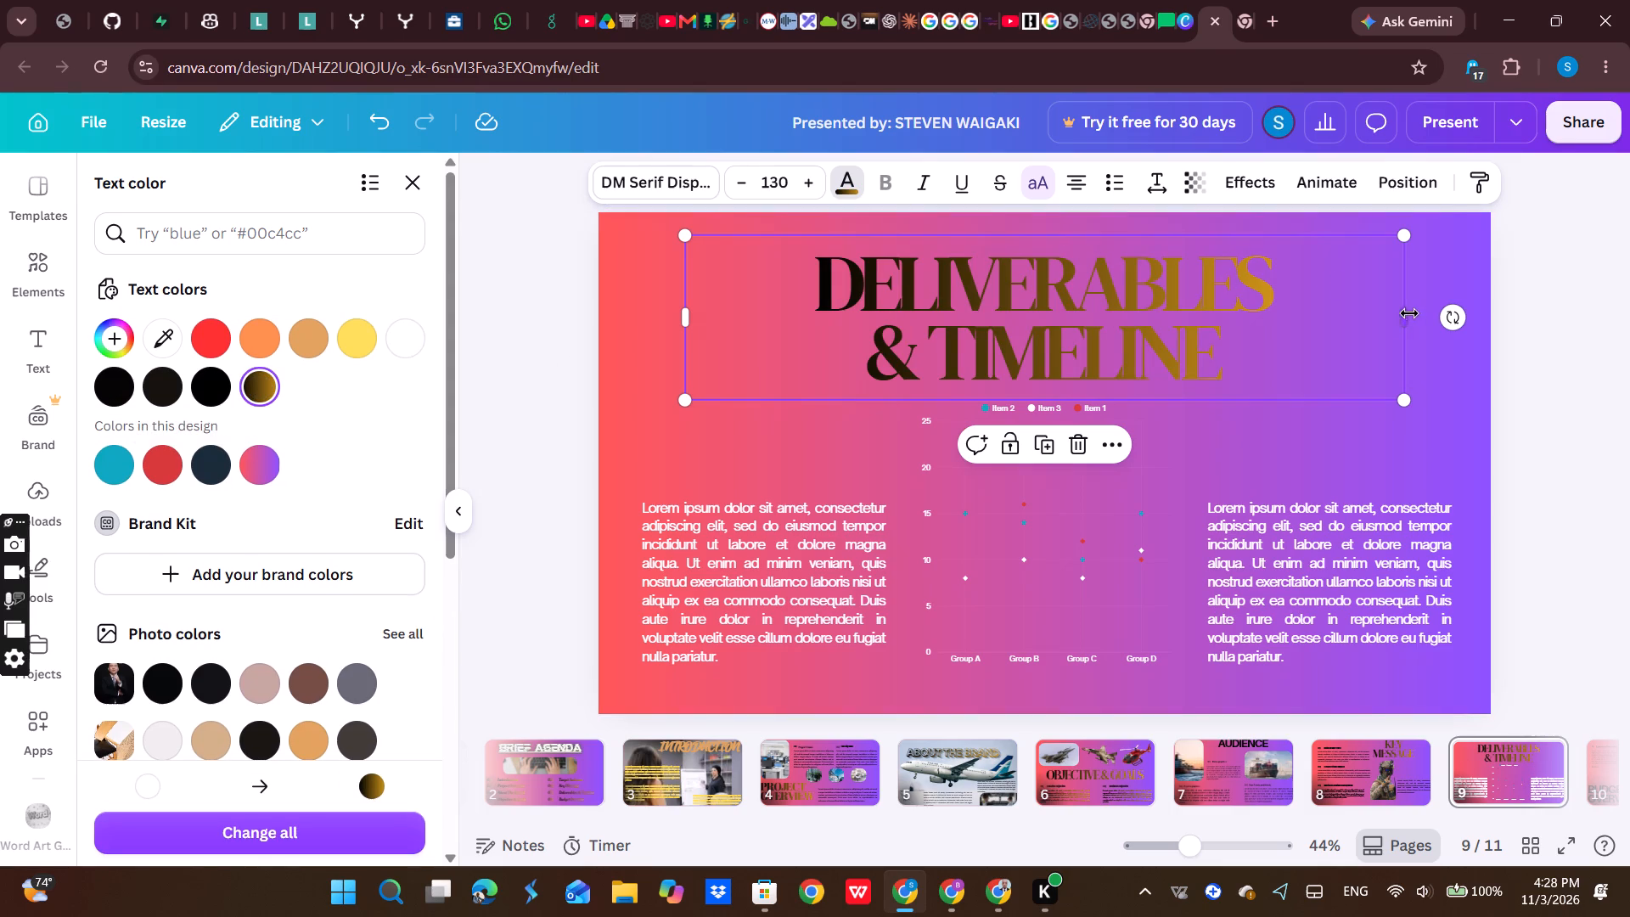
Widen the Deliverables & Timeline title's text box slightly and shift the title a little left and down.
left_click_drag(1406, 314, 1423, 313)
left_click(1432, 312)
left_click(1433, 318)
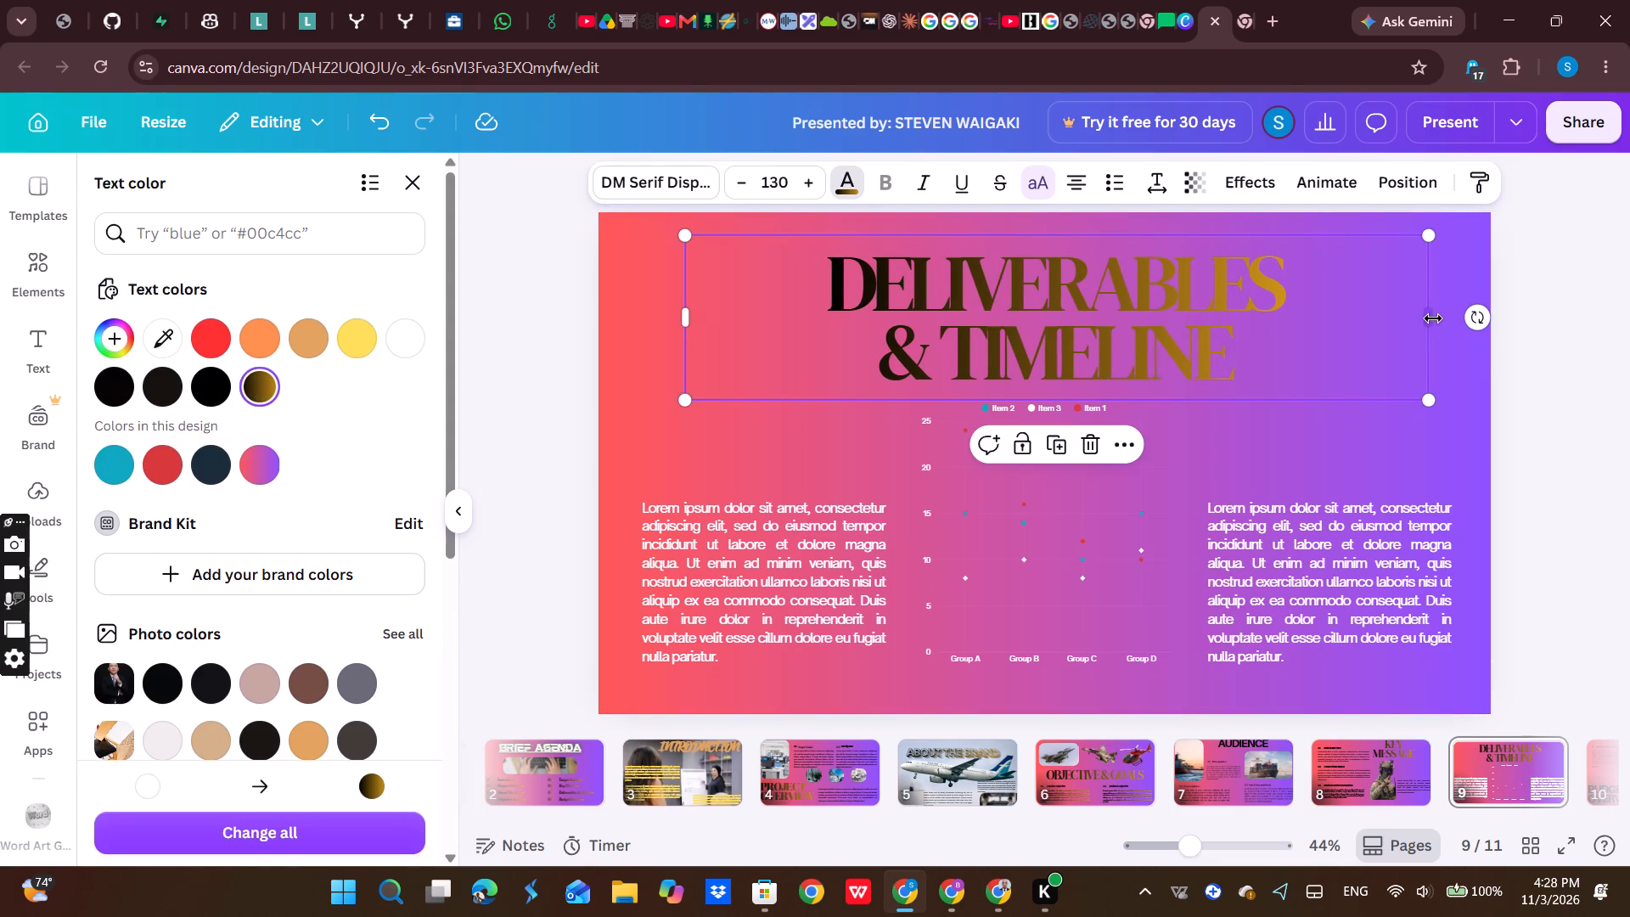
left_click_drag(1138, 340, 1100, 346)
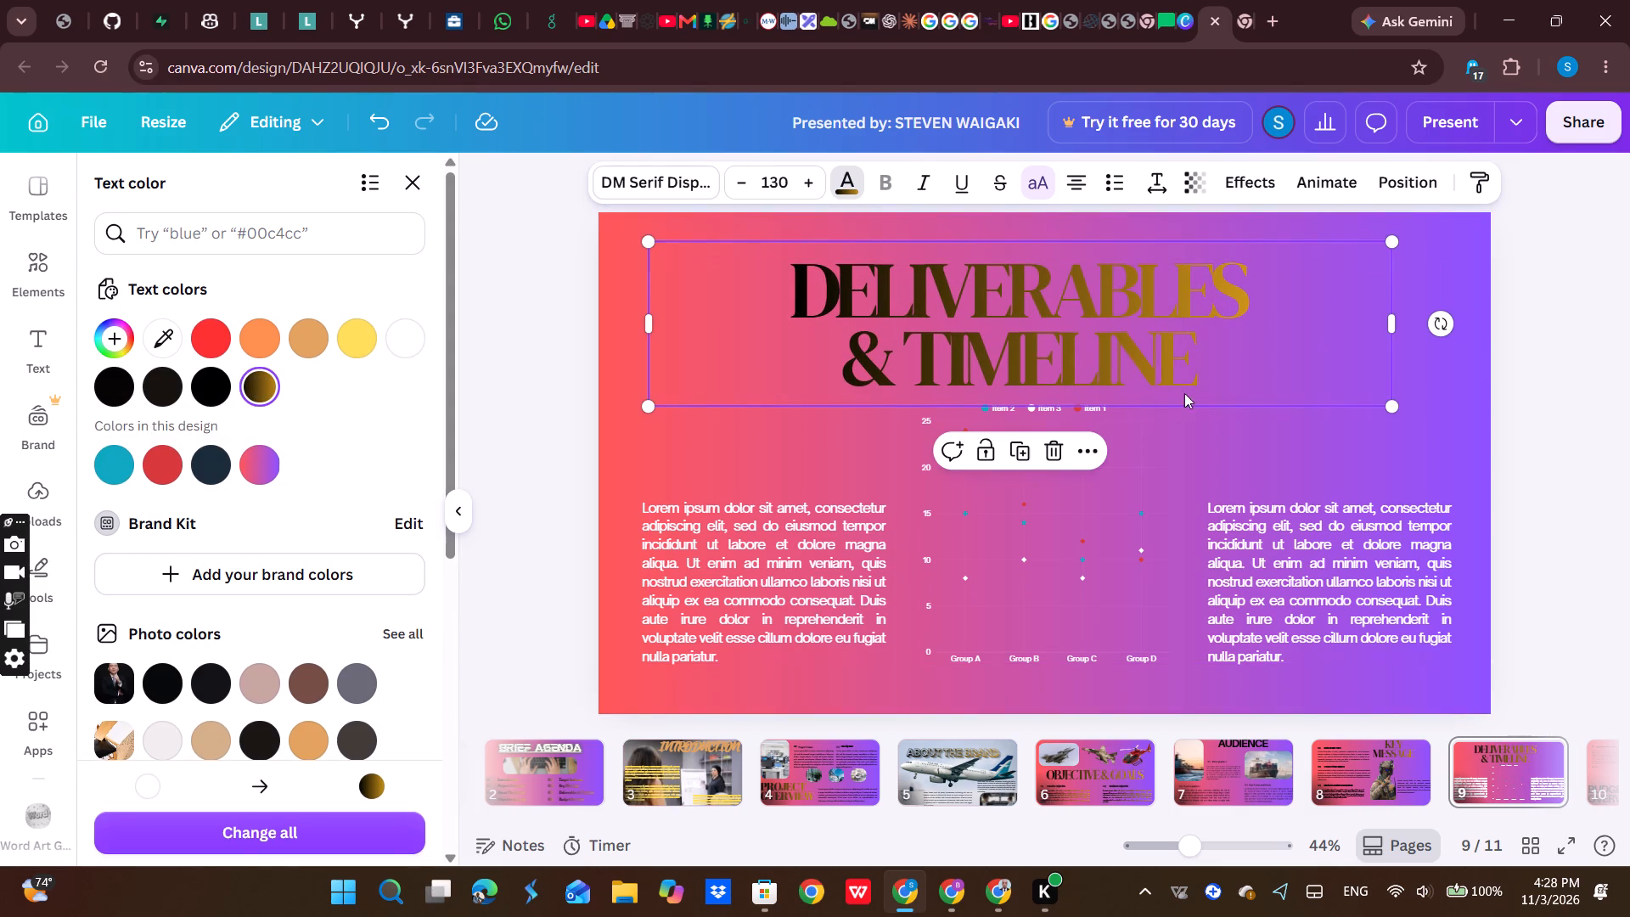
Color the paragraph left of the chart black and widen its text box toward the slide's left edge.
left_click(847, 509)
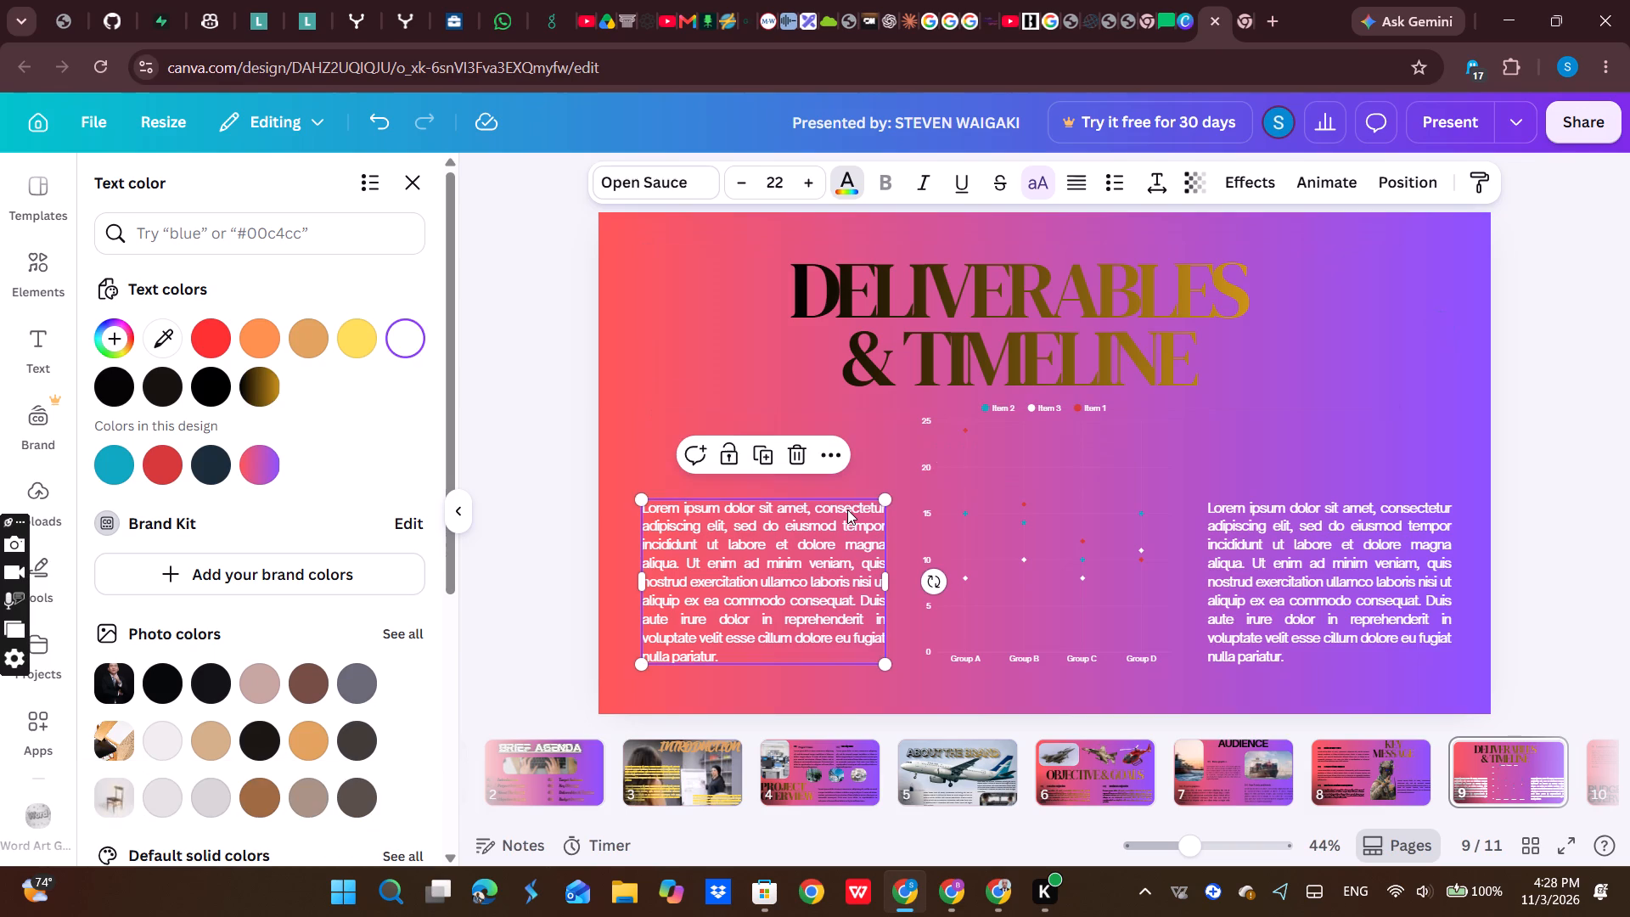
left_click(264, 385)
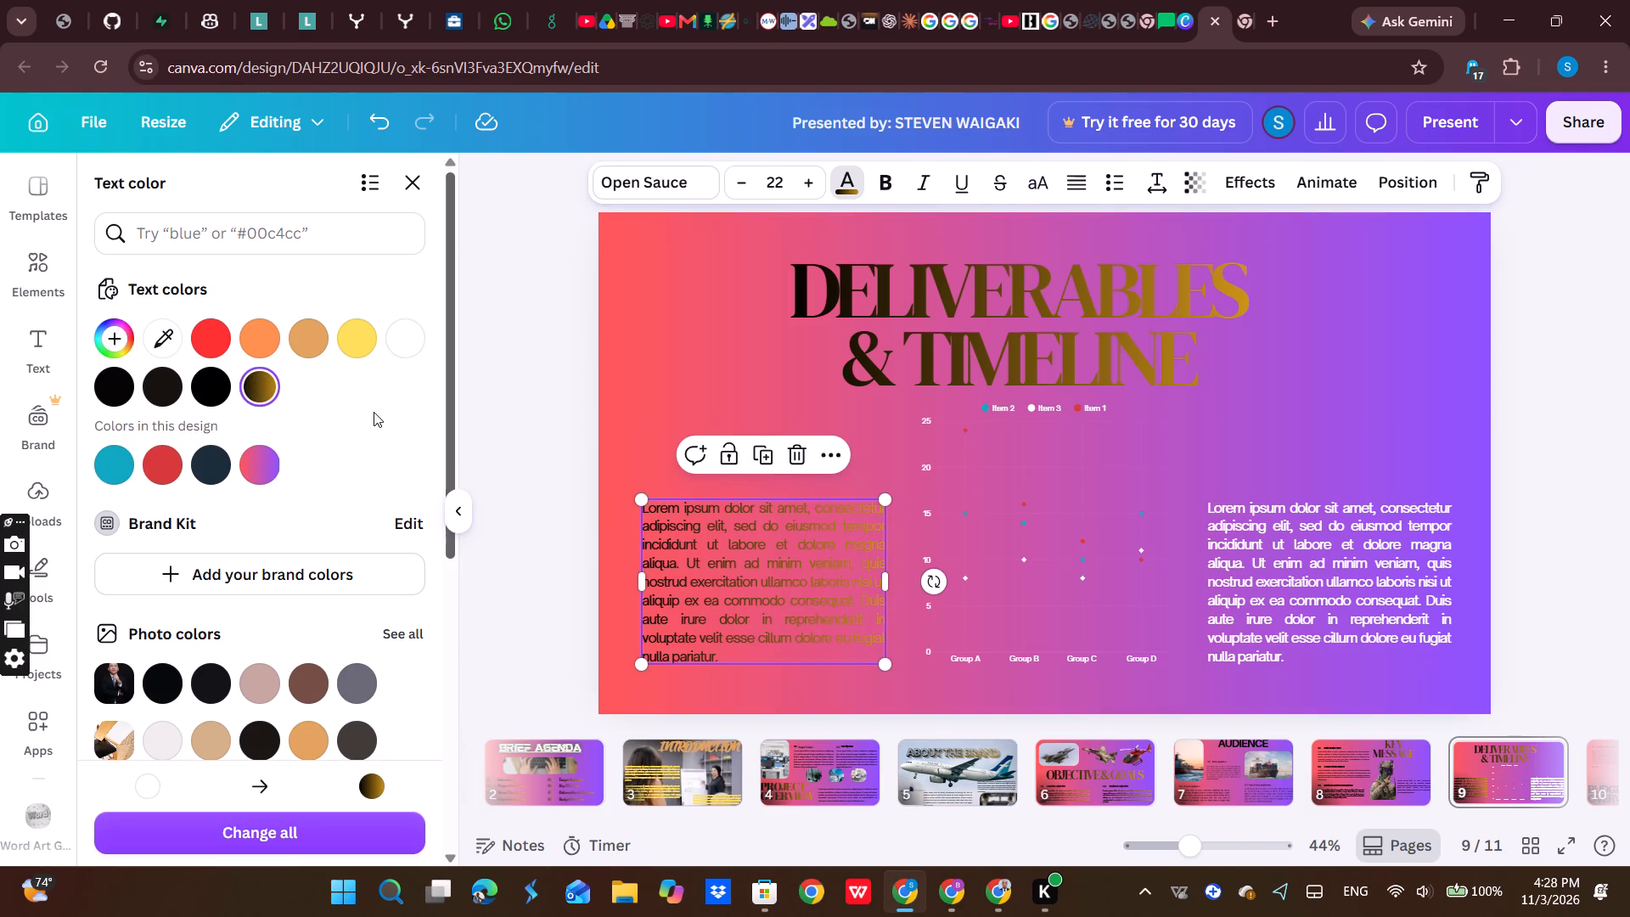
left_click(300, 344)
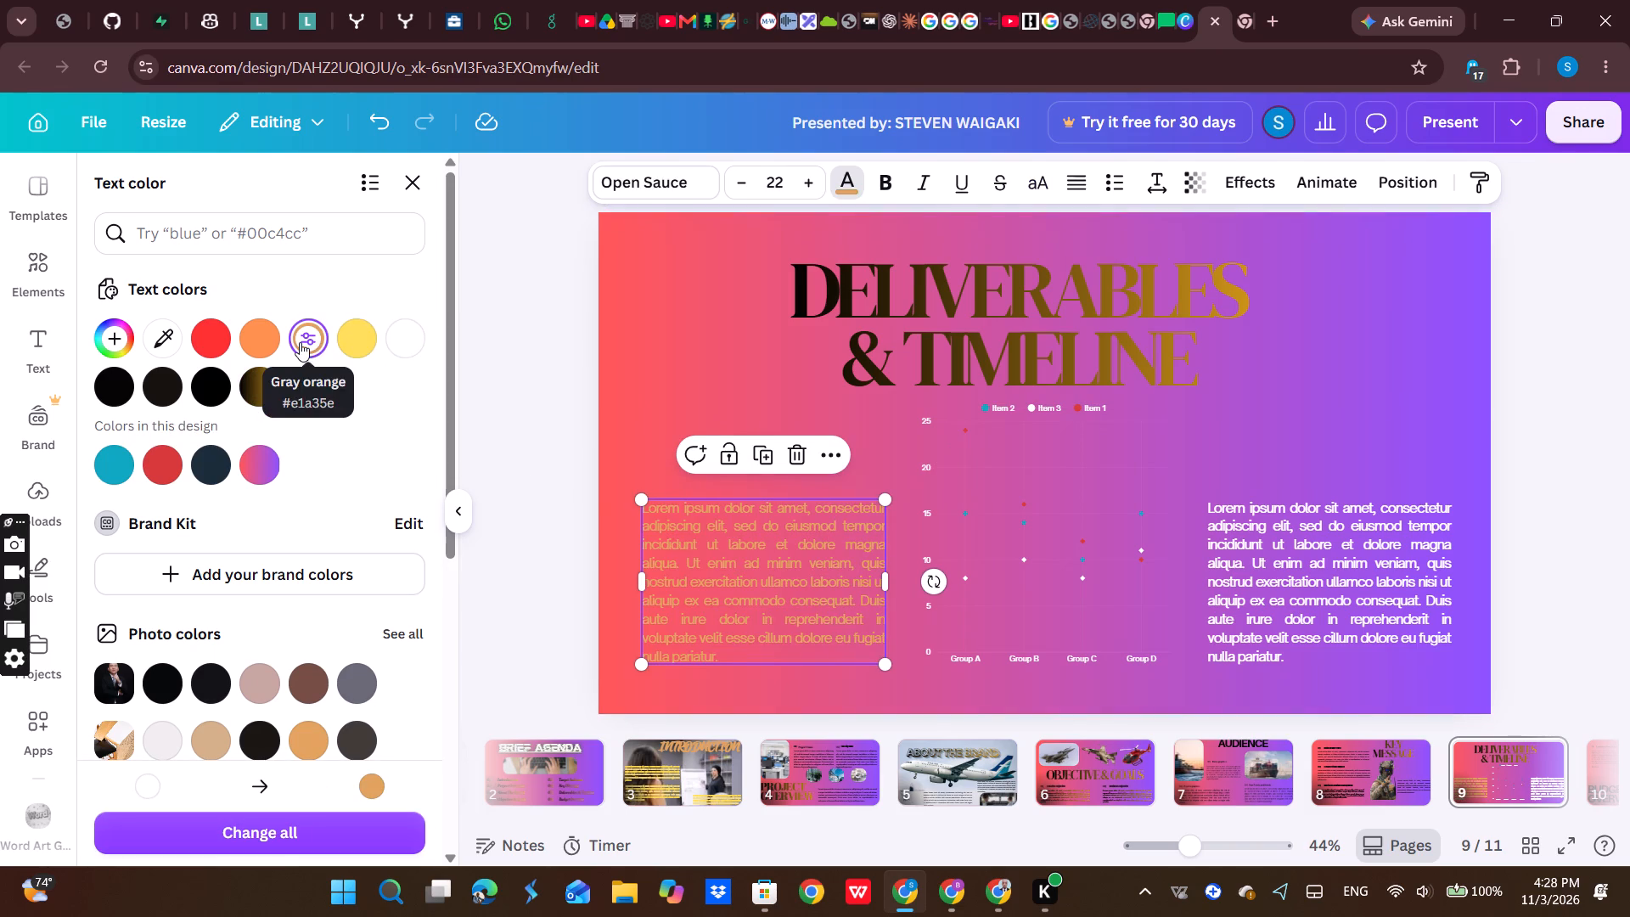
left_click(217, 400)
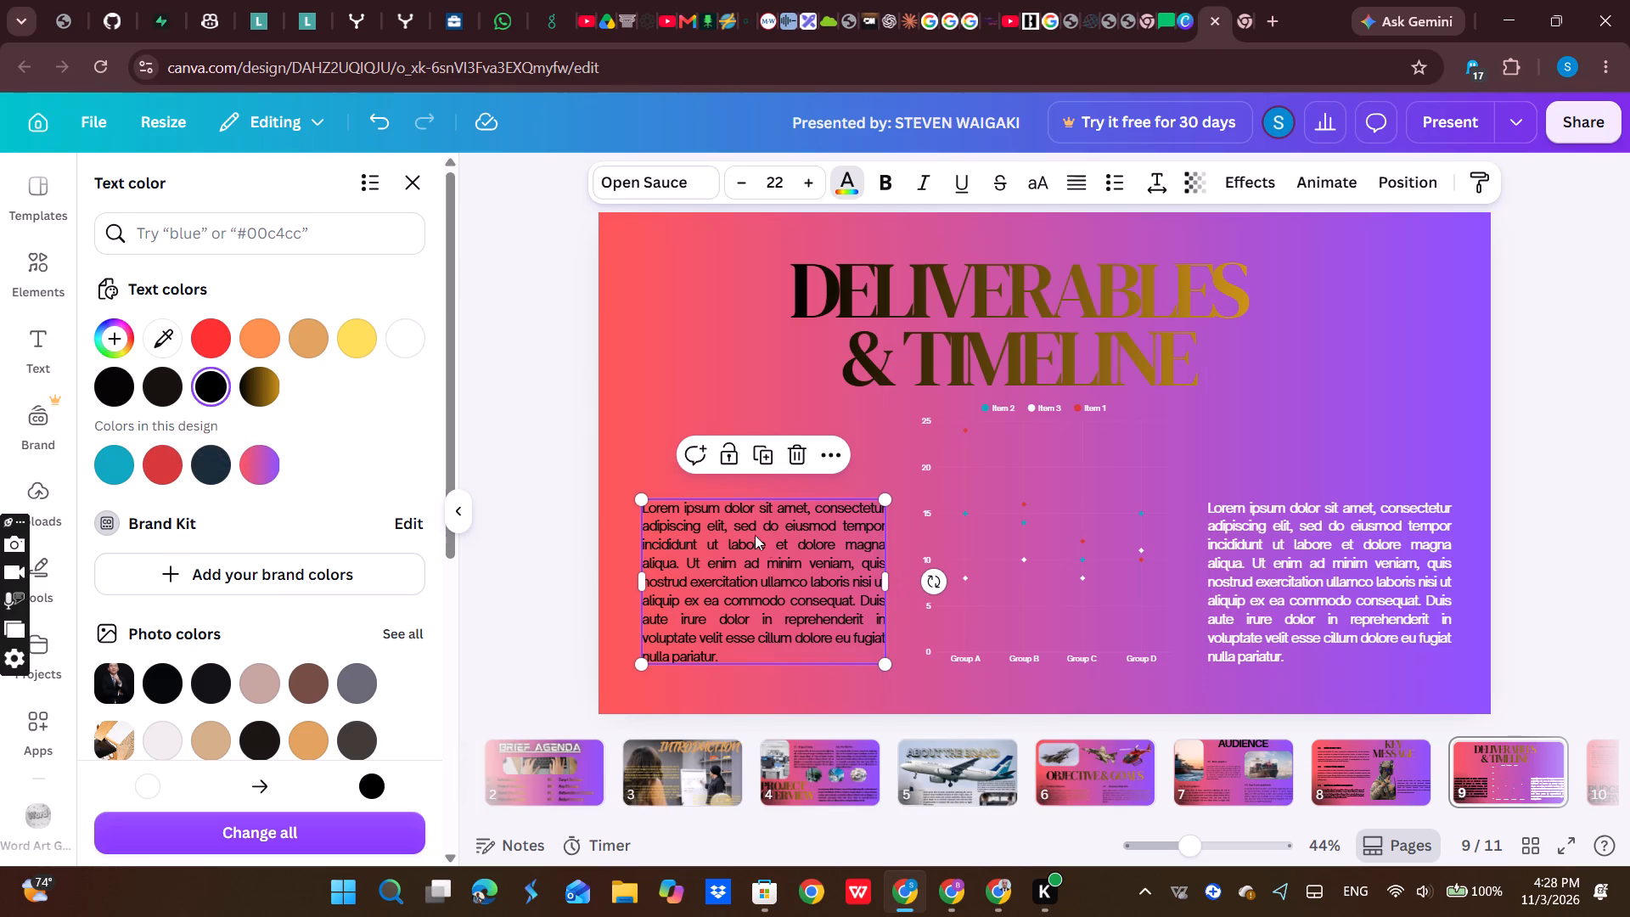
left_click_drag(638, 584, 627, 585)
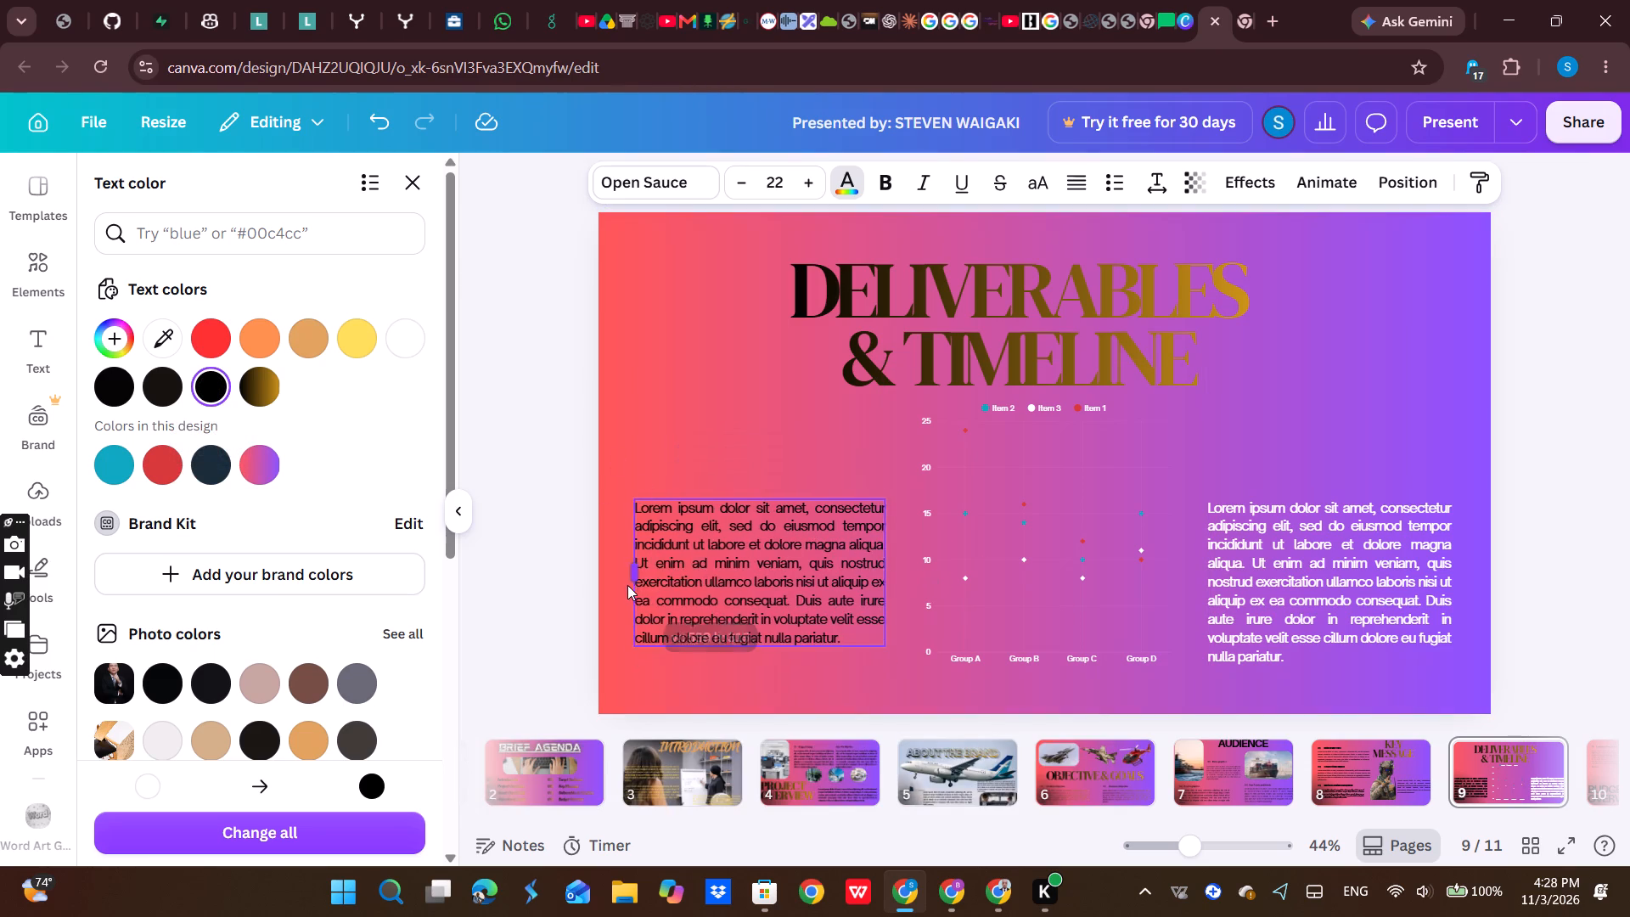
left_click_drag(627, 585, 610, 585)
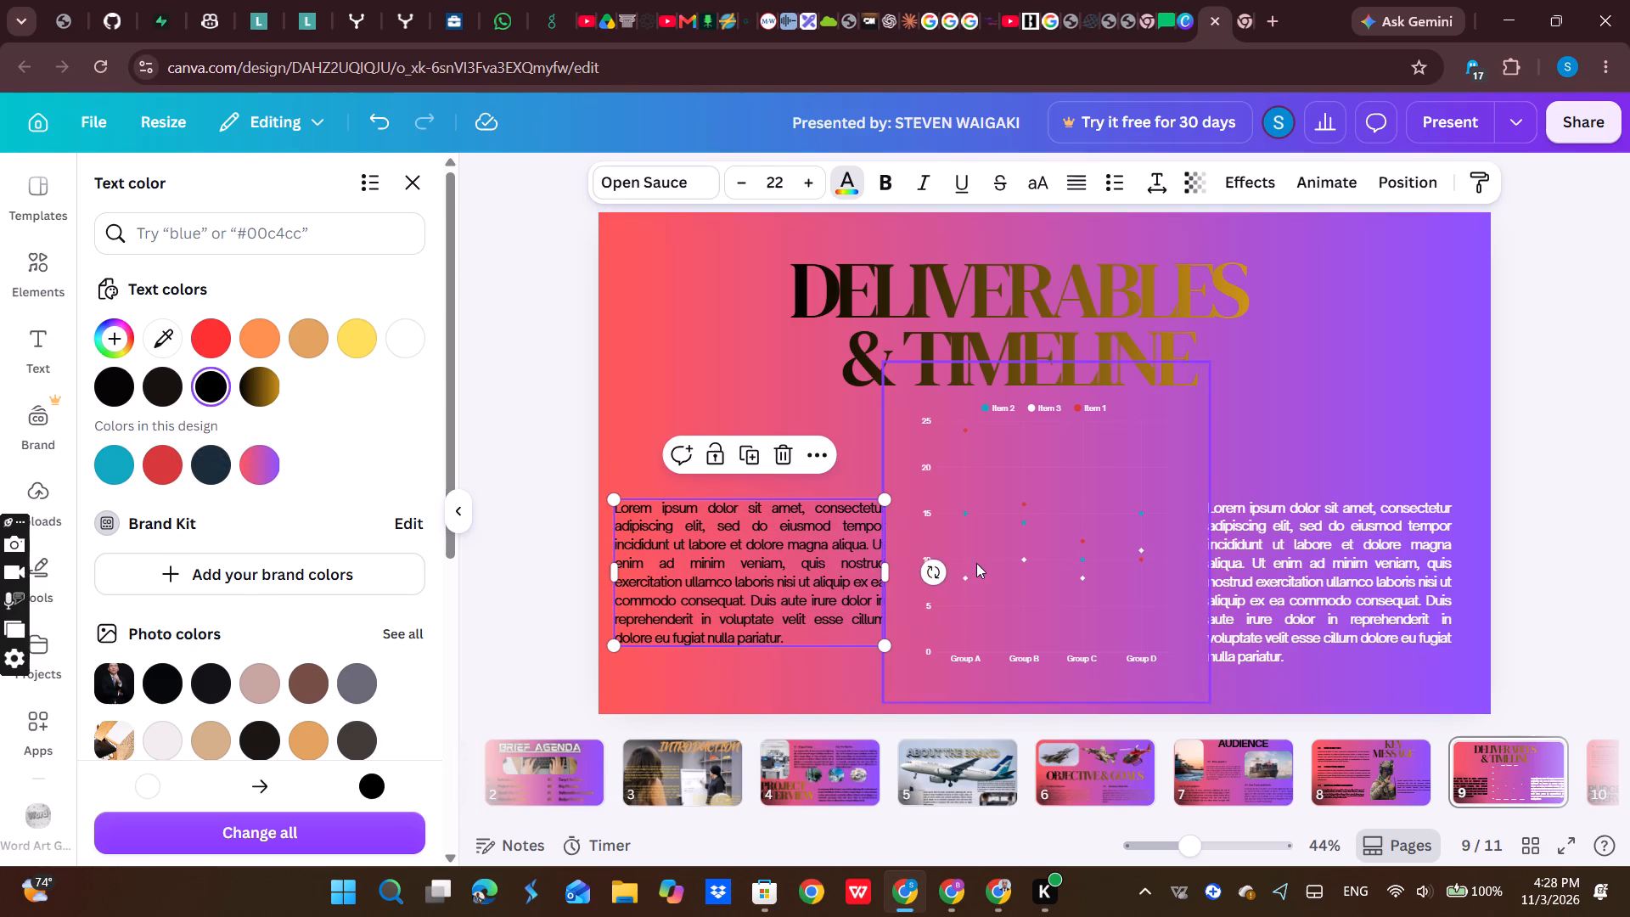
Shrink the chart and position it between the two paragraphs, below the title and down to the slide's bottom edge.
left_click(979, 543)
left_click_drag(885, 358, 891, 374)
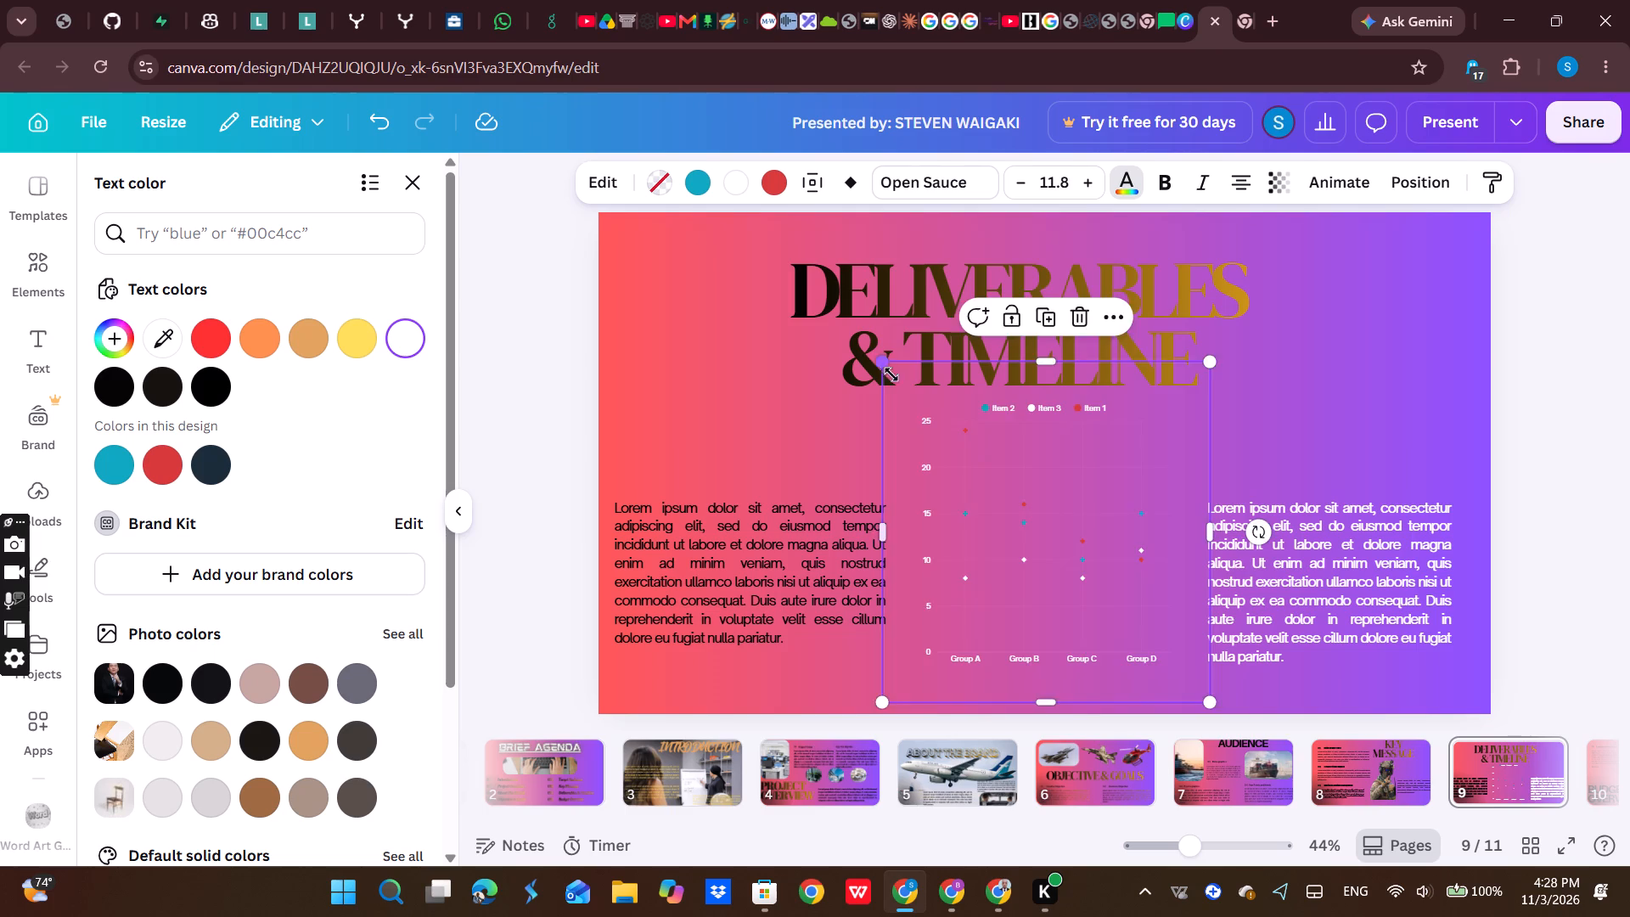
left_click_drag(891, 374, 941, 453)
left_click_drag(1093, 542, 1057, 549)
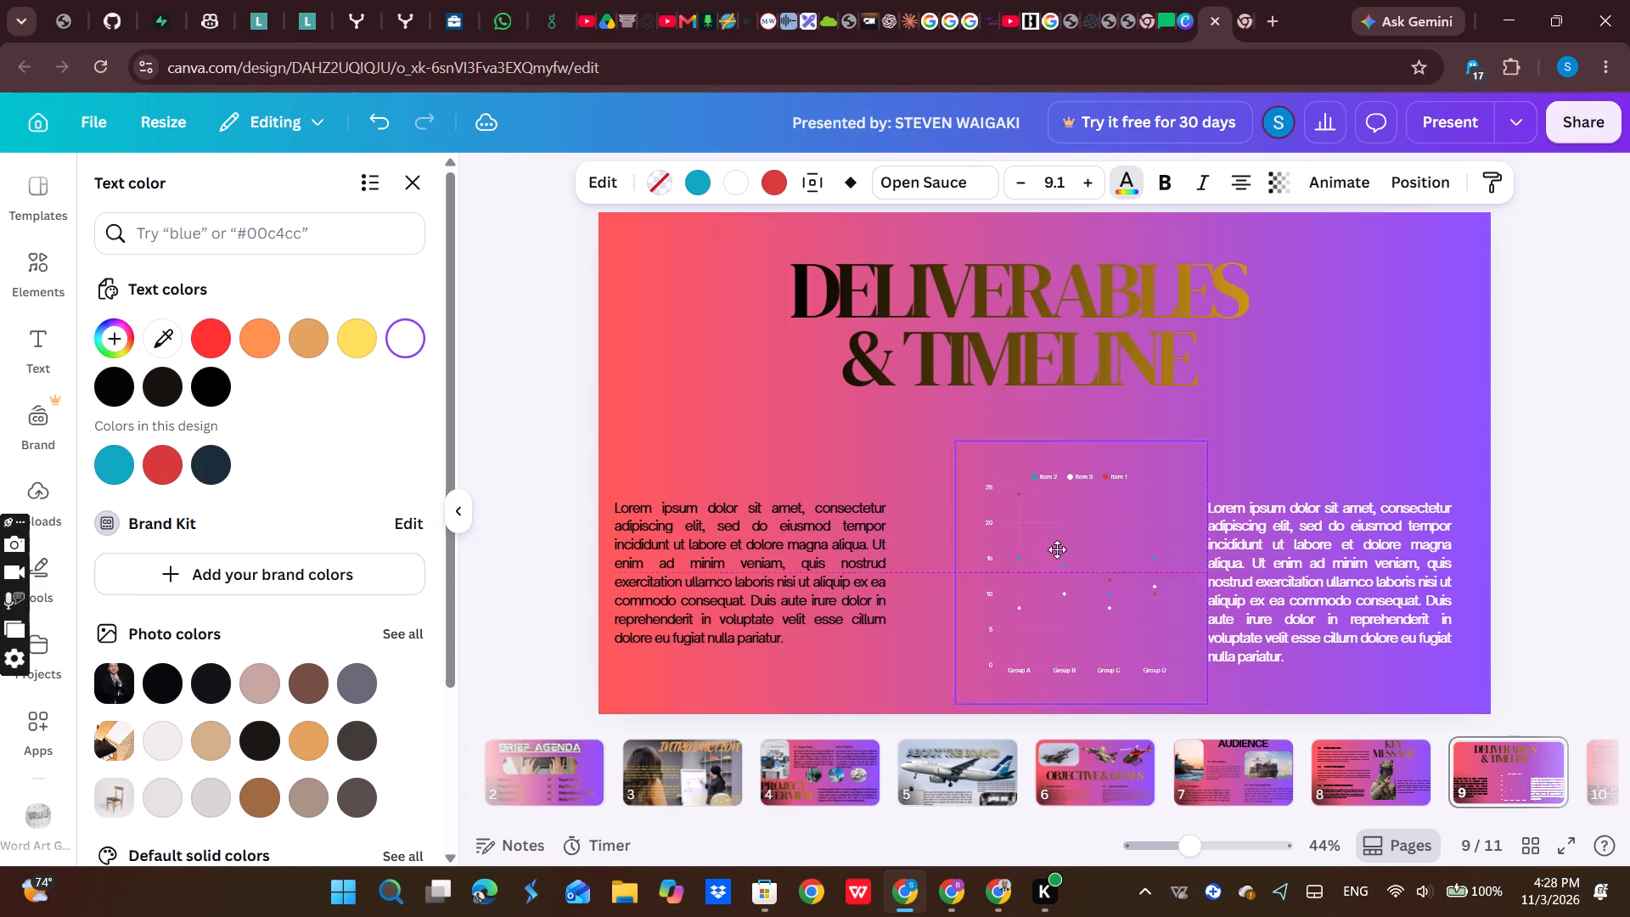
left_click_drag(1057, 549, 1044, 549)
left_click_drag(1156, 457, 1147, 470)
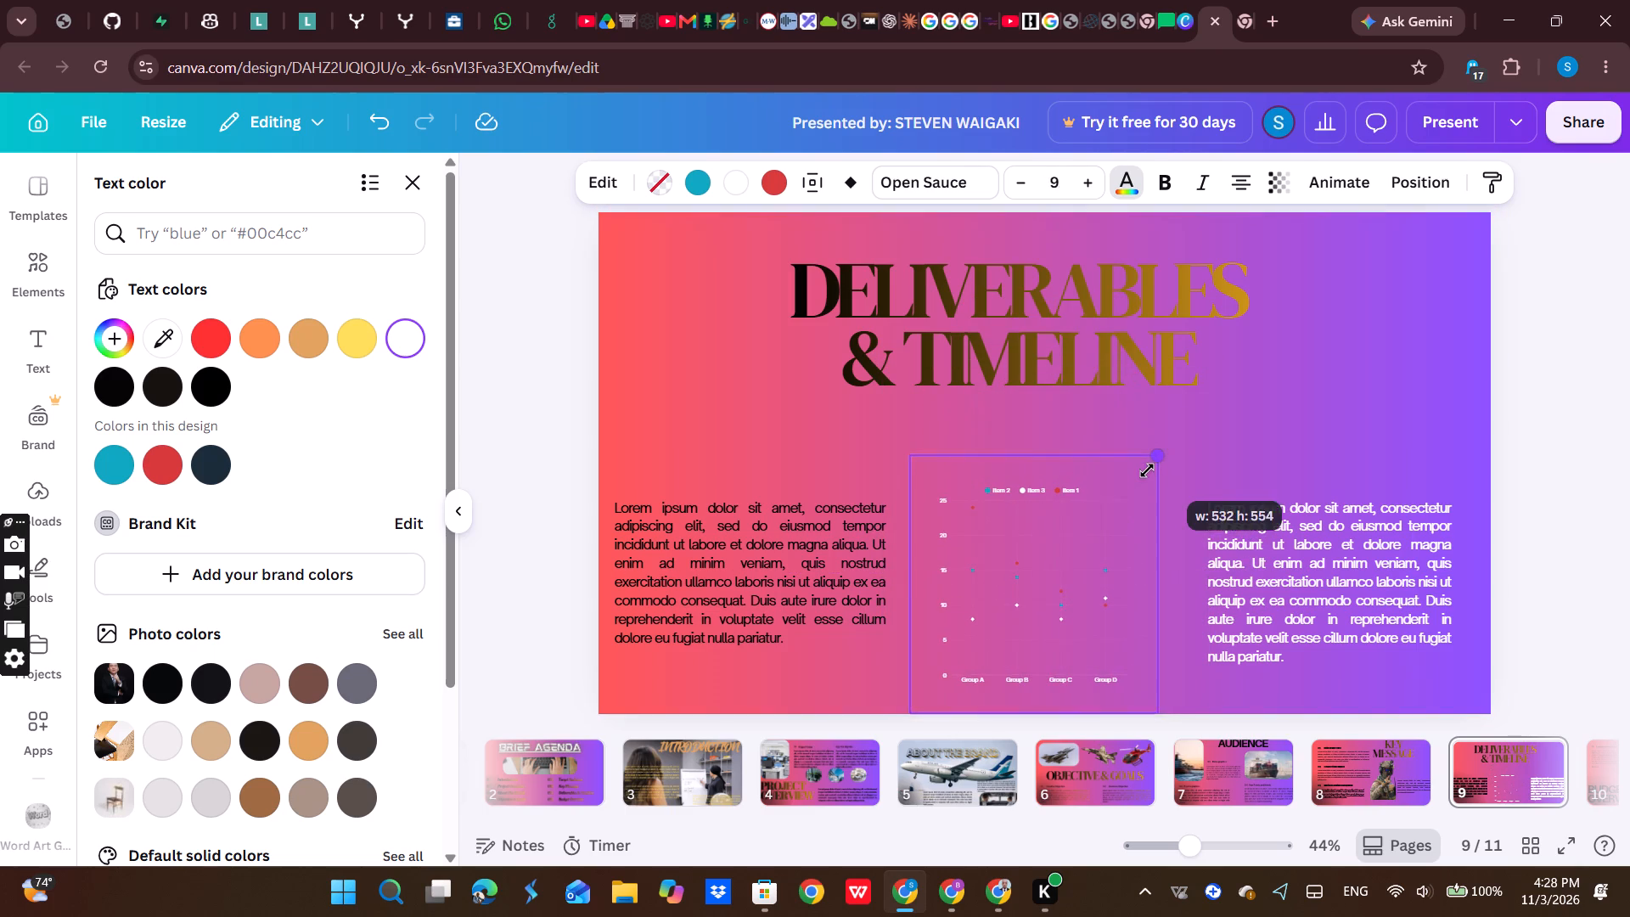
left_click_drag(1147, 470, 1139, 478)
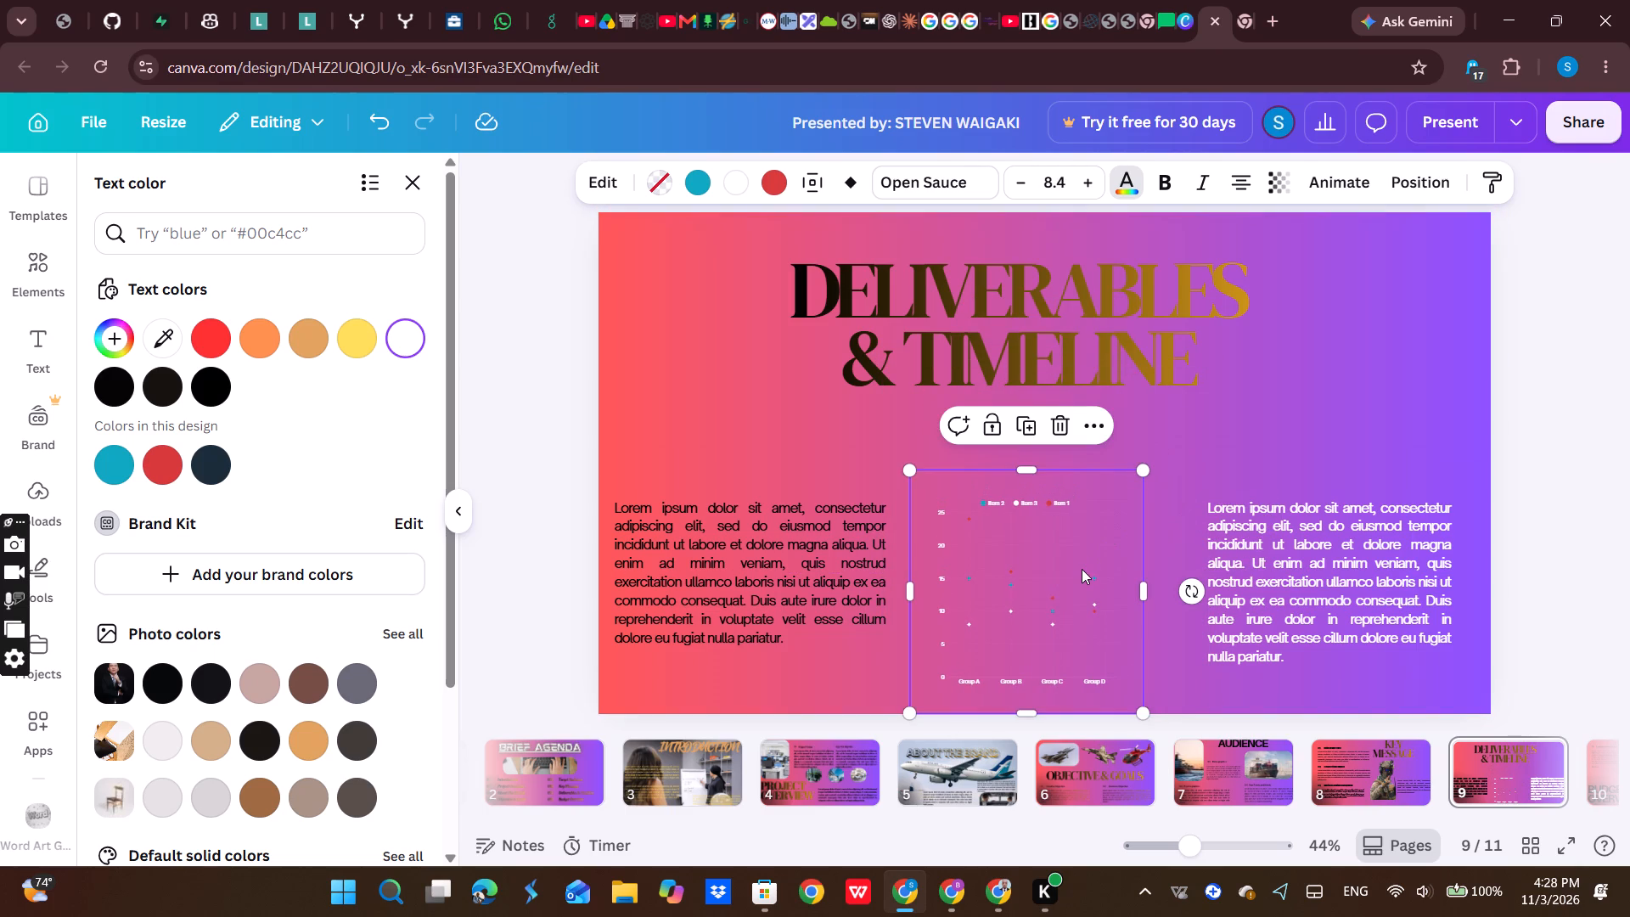
Make the chart's text bold.
left_click(1082, 569)
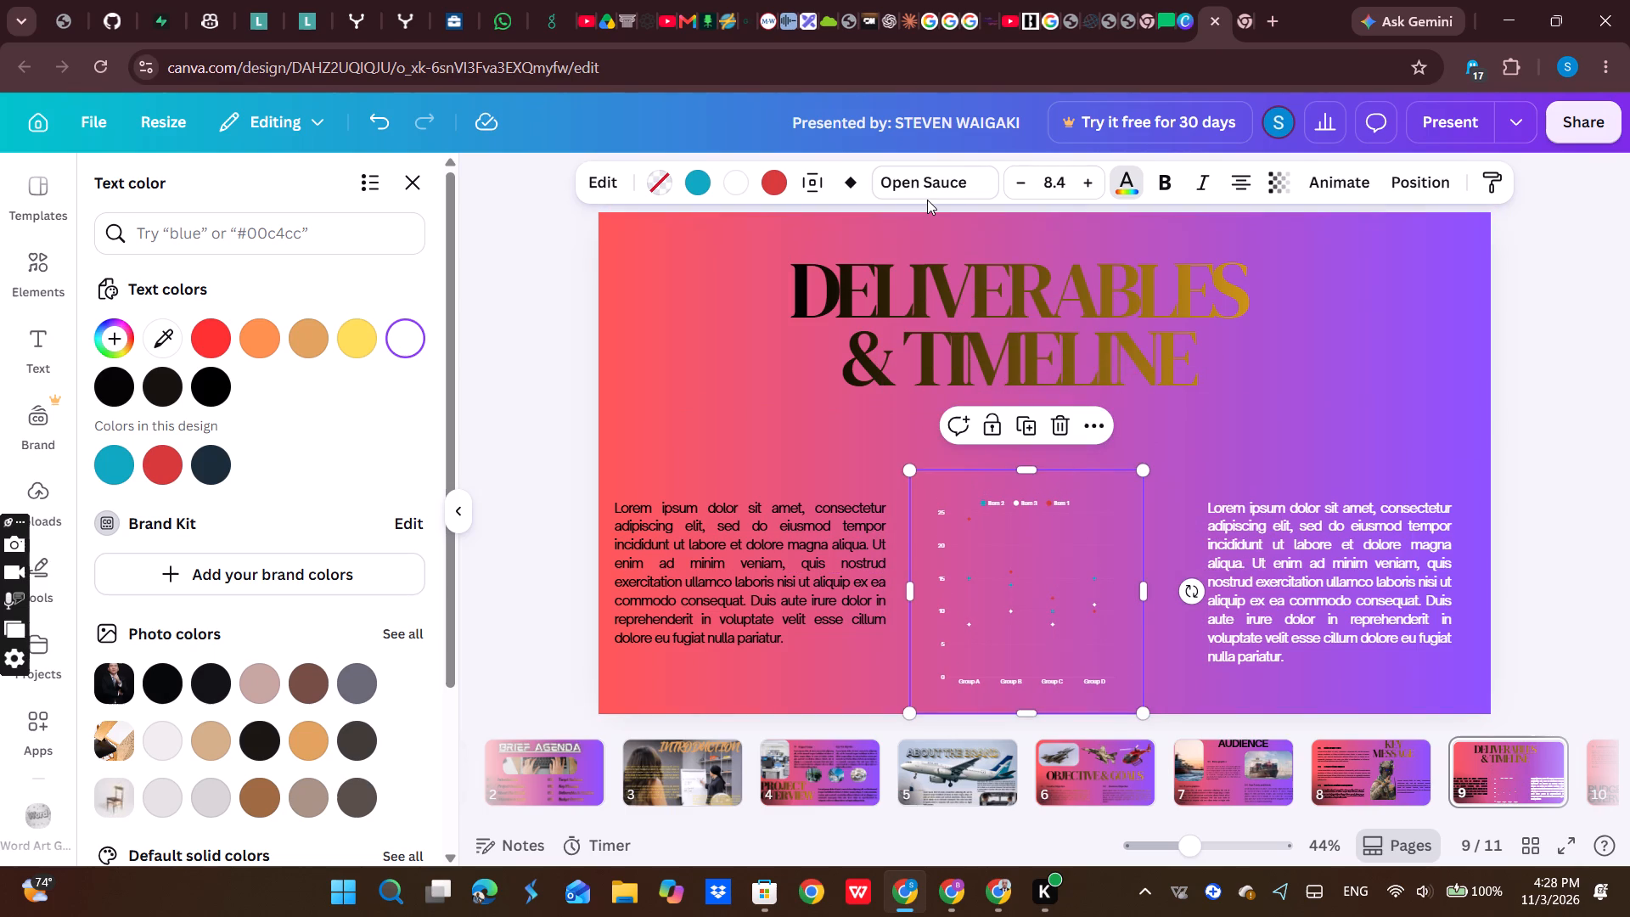
left_click(927, 200)
left_click(927, 194)
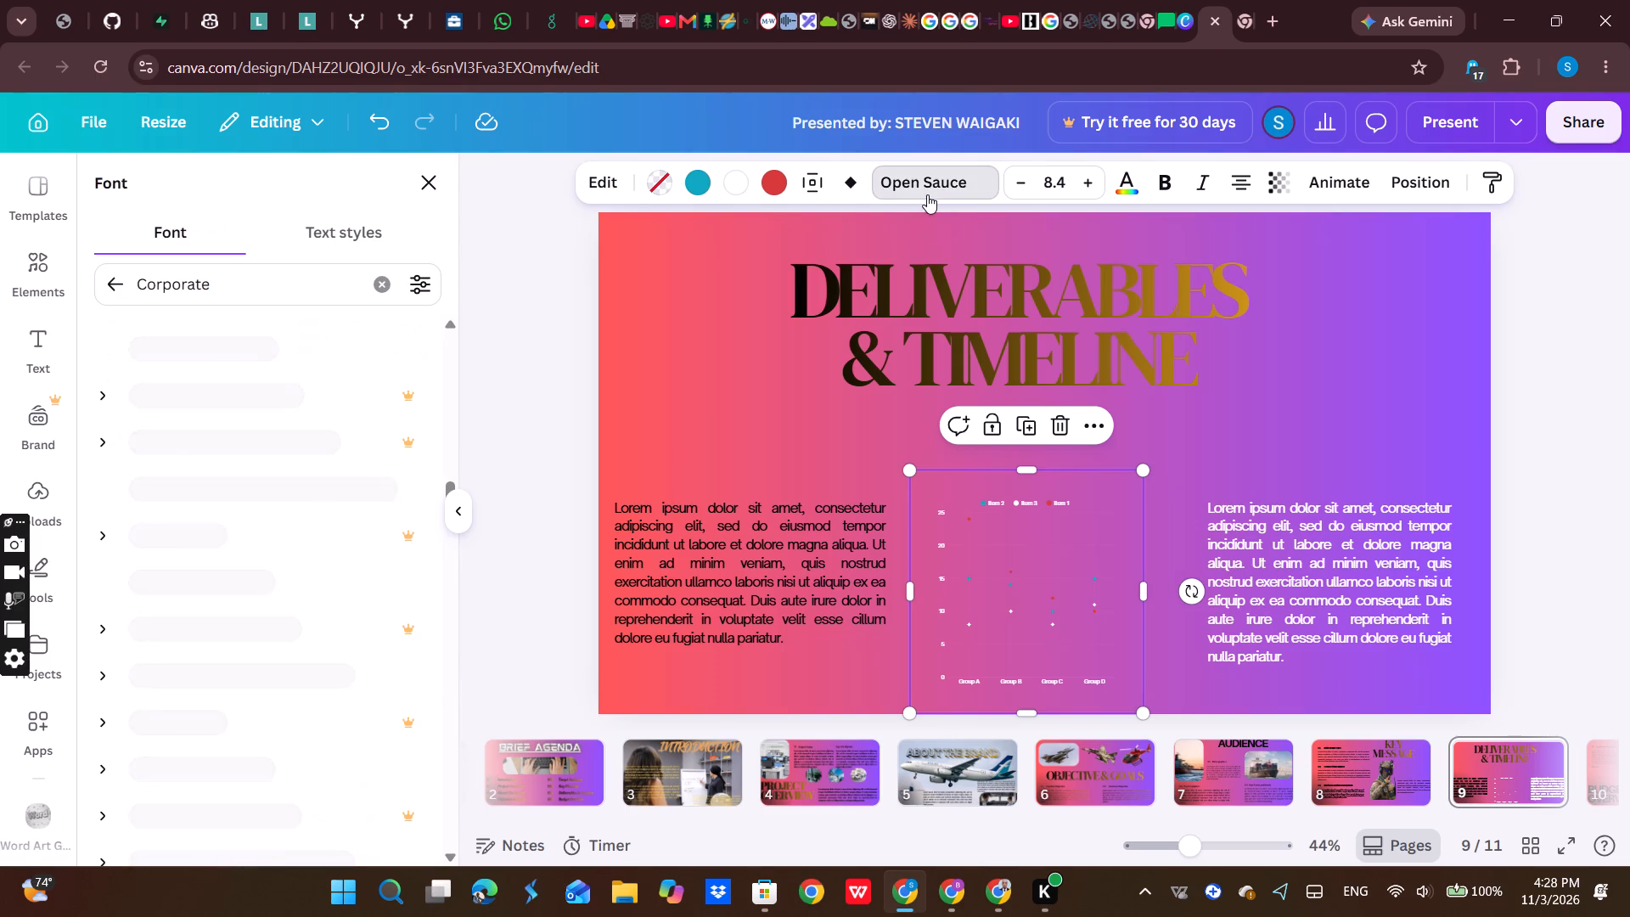
left_click(1172, 183)
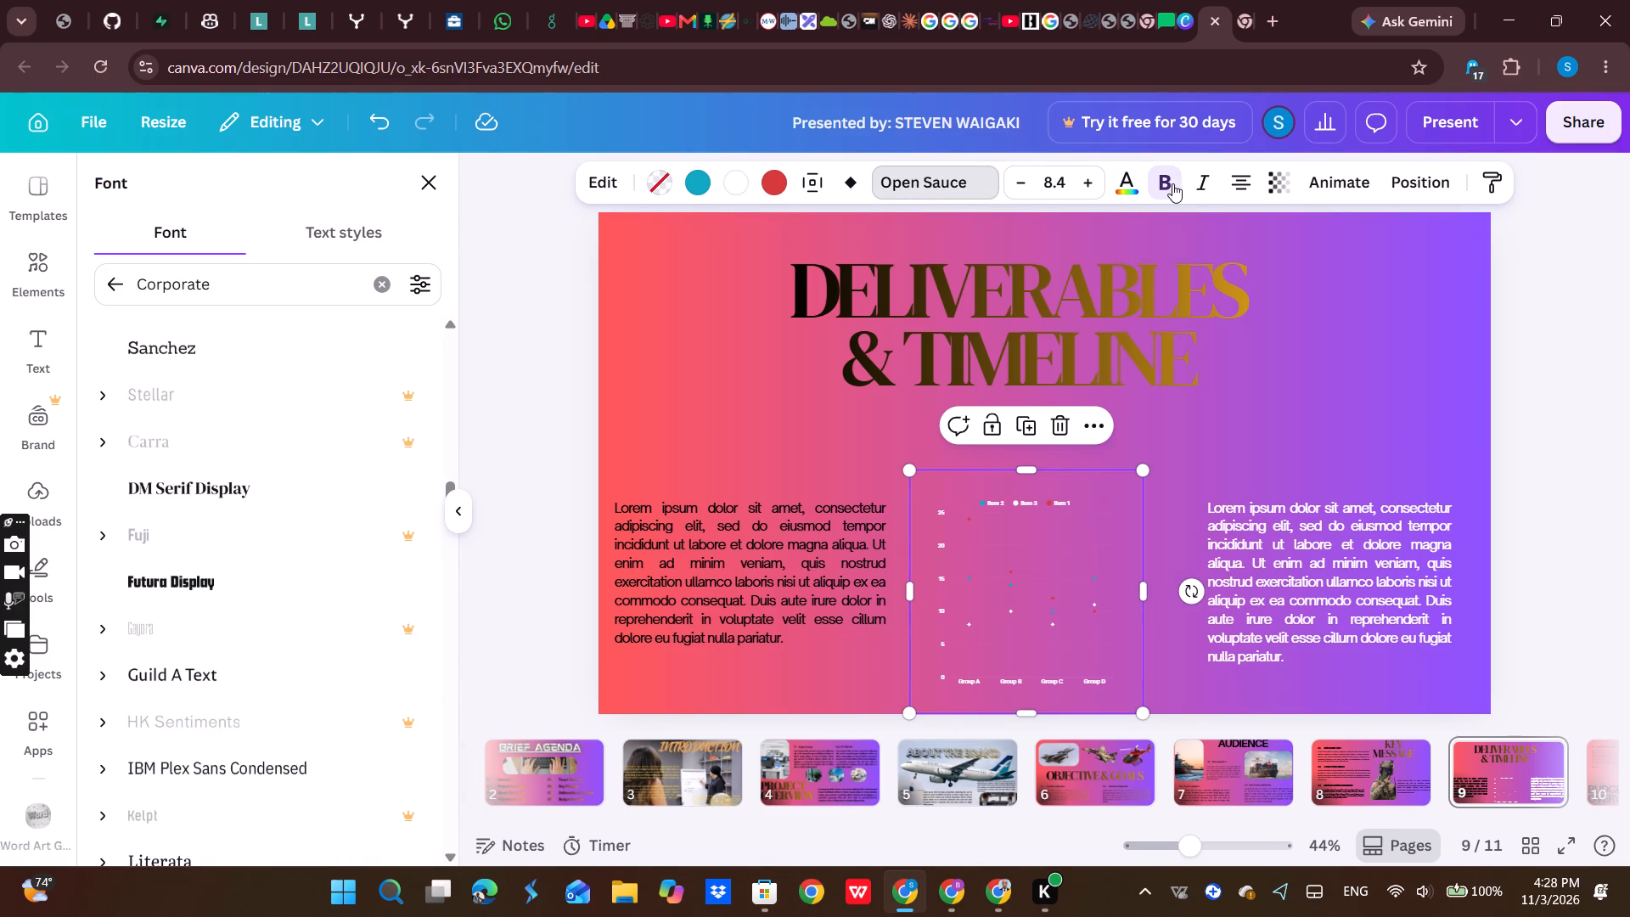
Set the chart's font to DM Serif Display and replace Open Sauce with it on all pages.
left_click(963, 193)
left_click(900, 194)
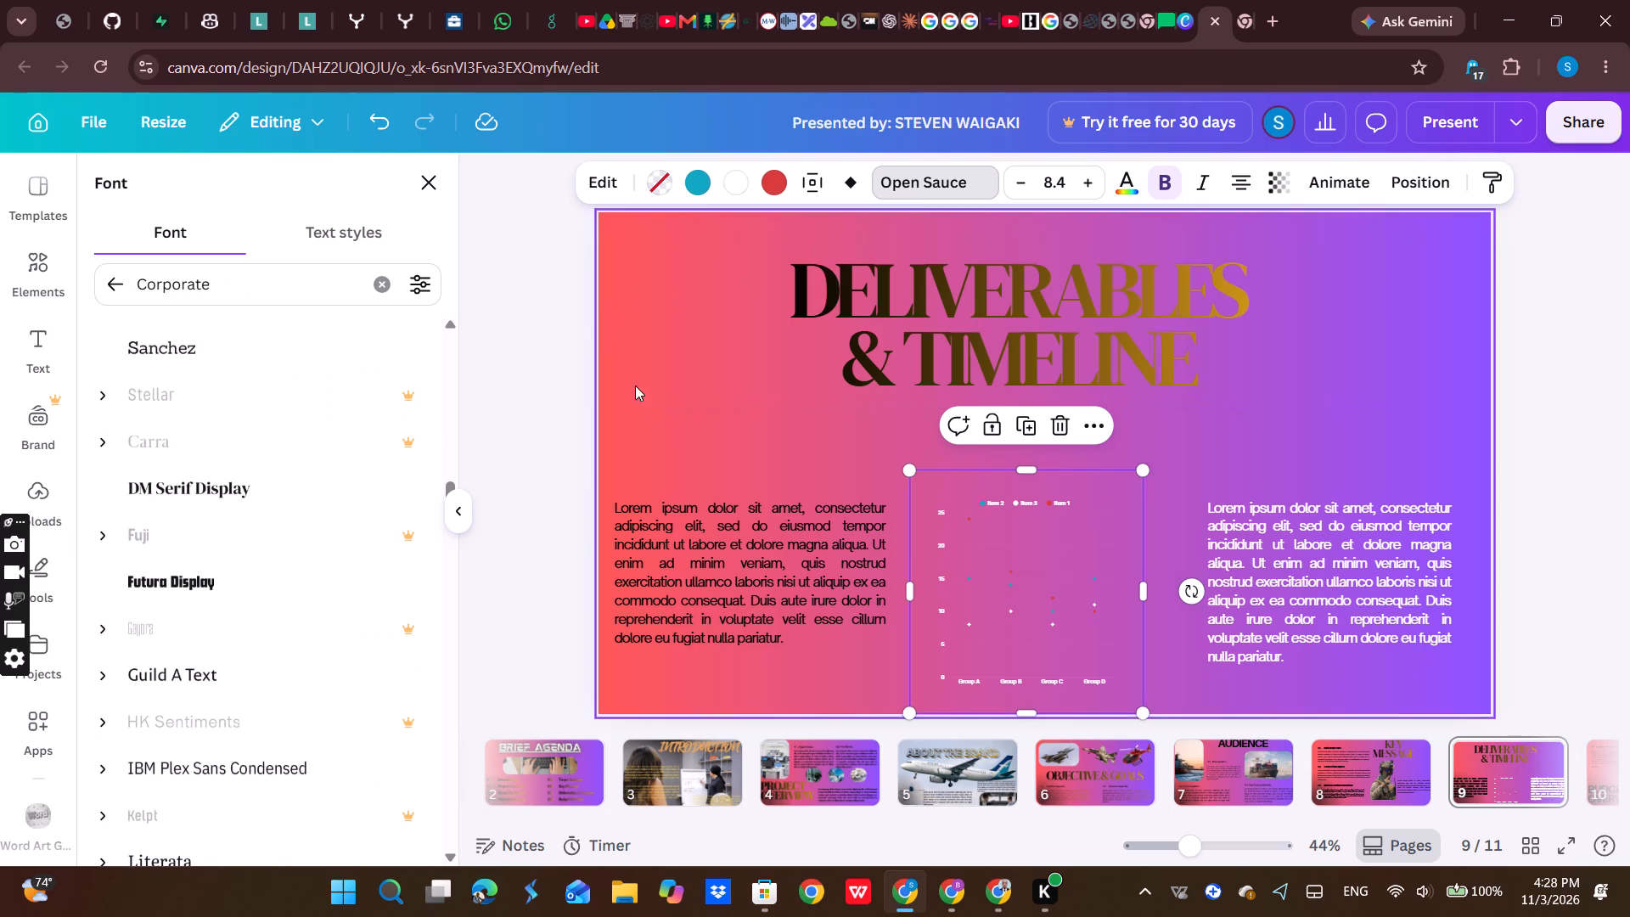
left_click(280, 472)
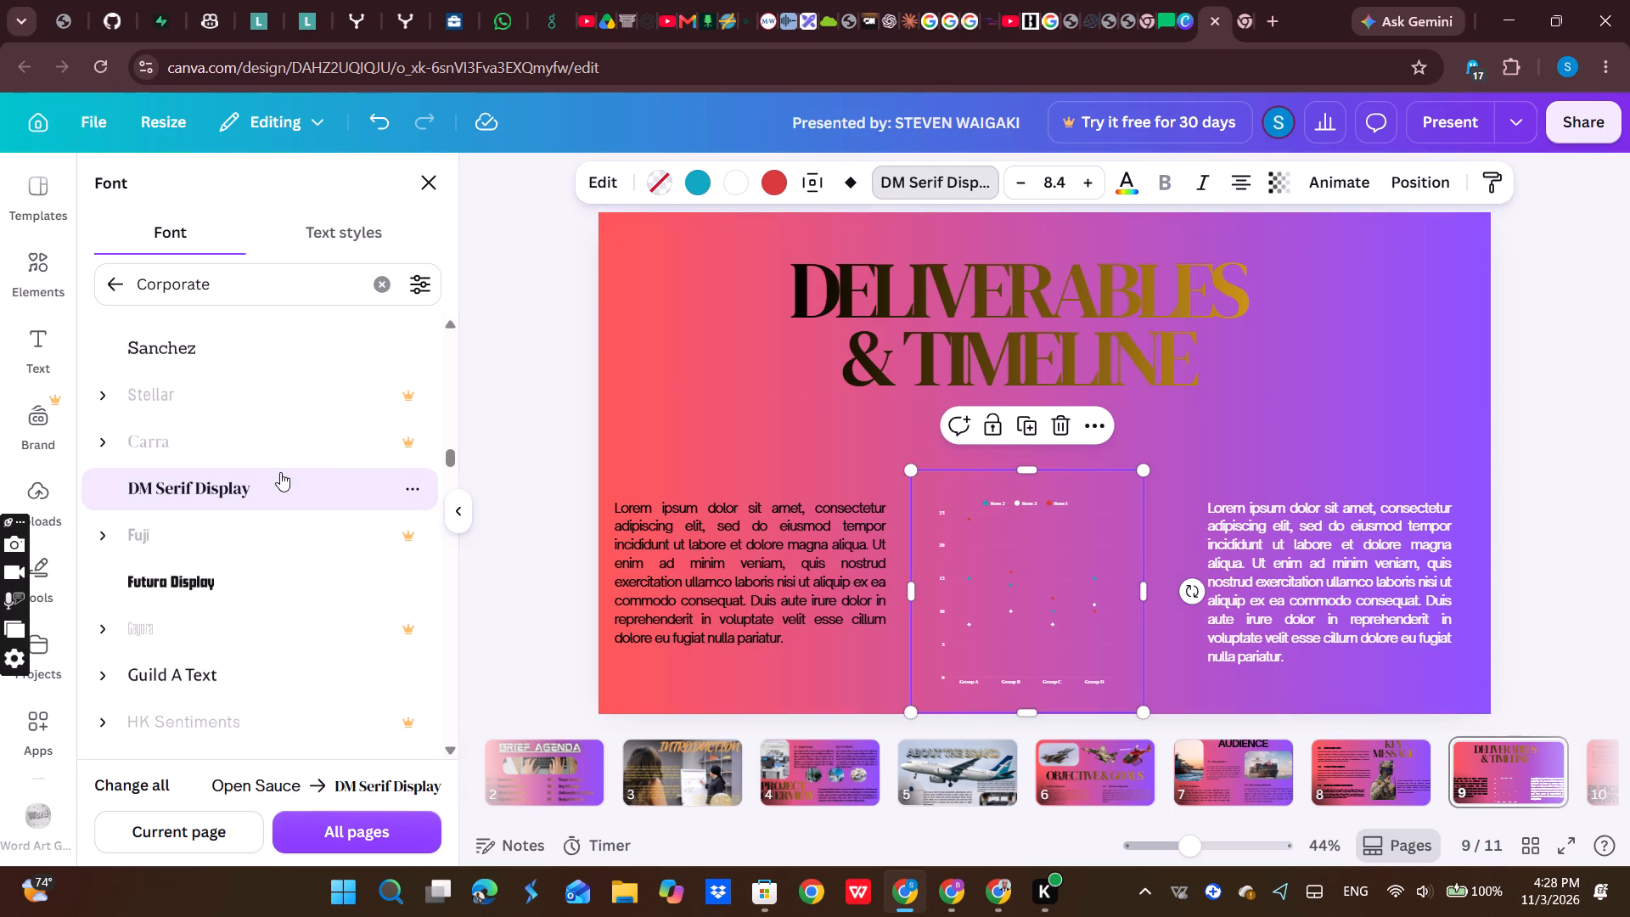
left_click(361, 833)
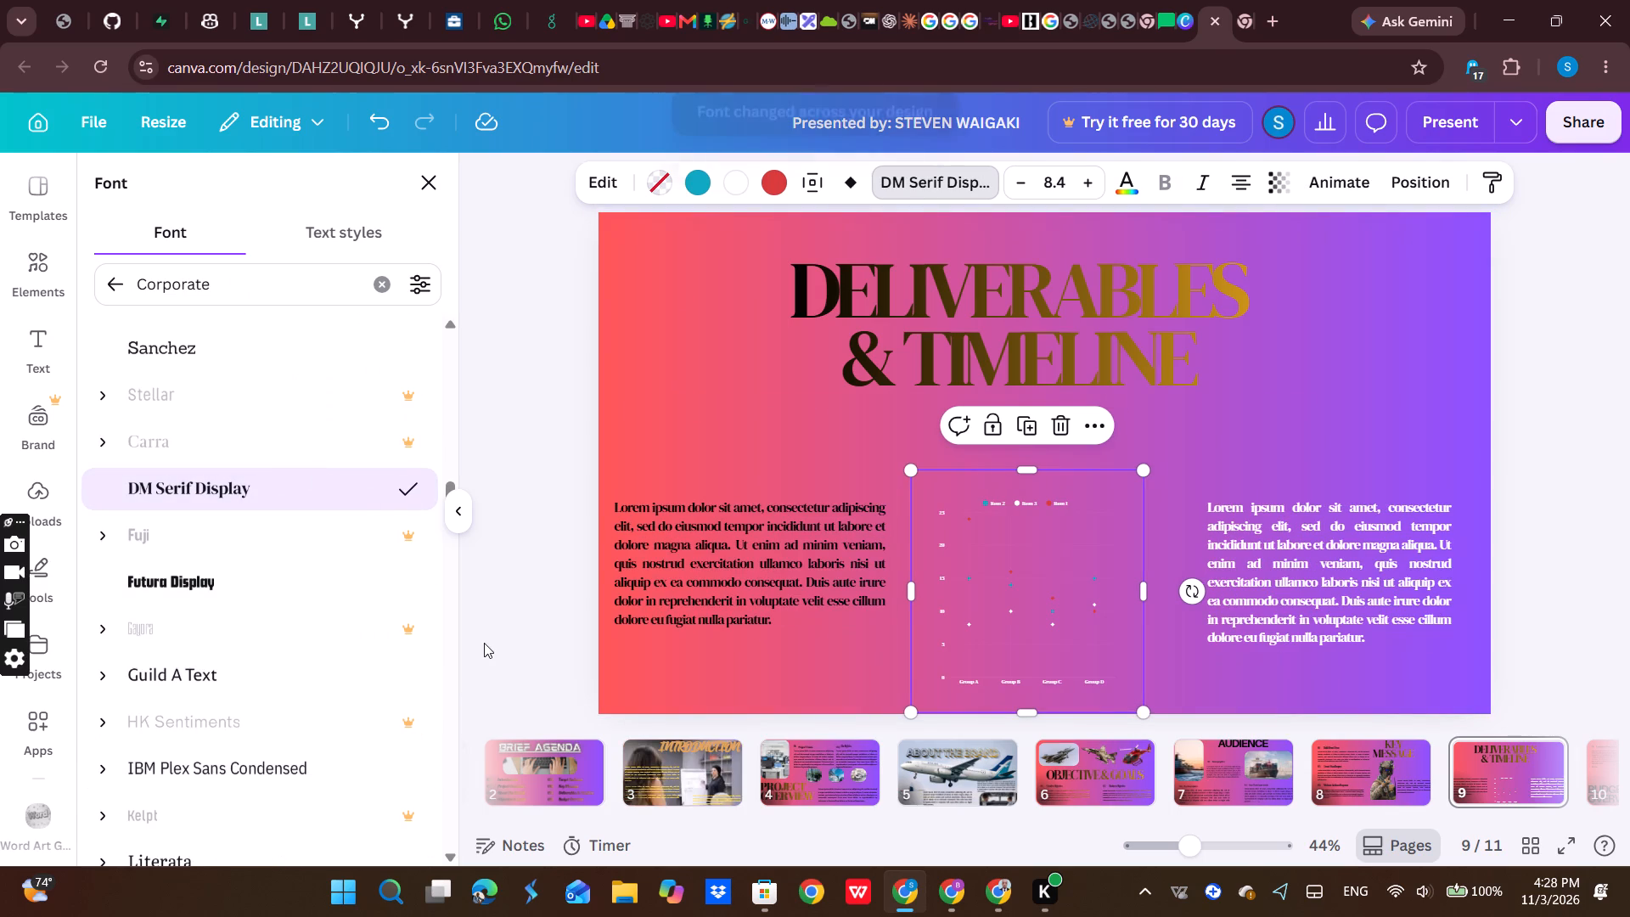
Color the white paragraph beside the chart's right edge black.
left_click(1363, 581)
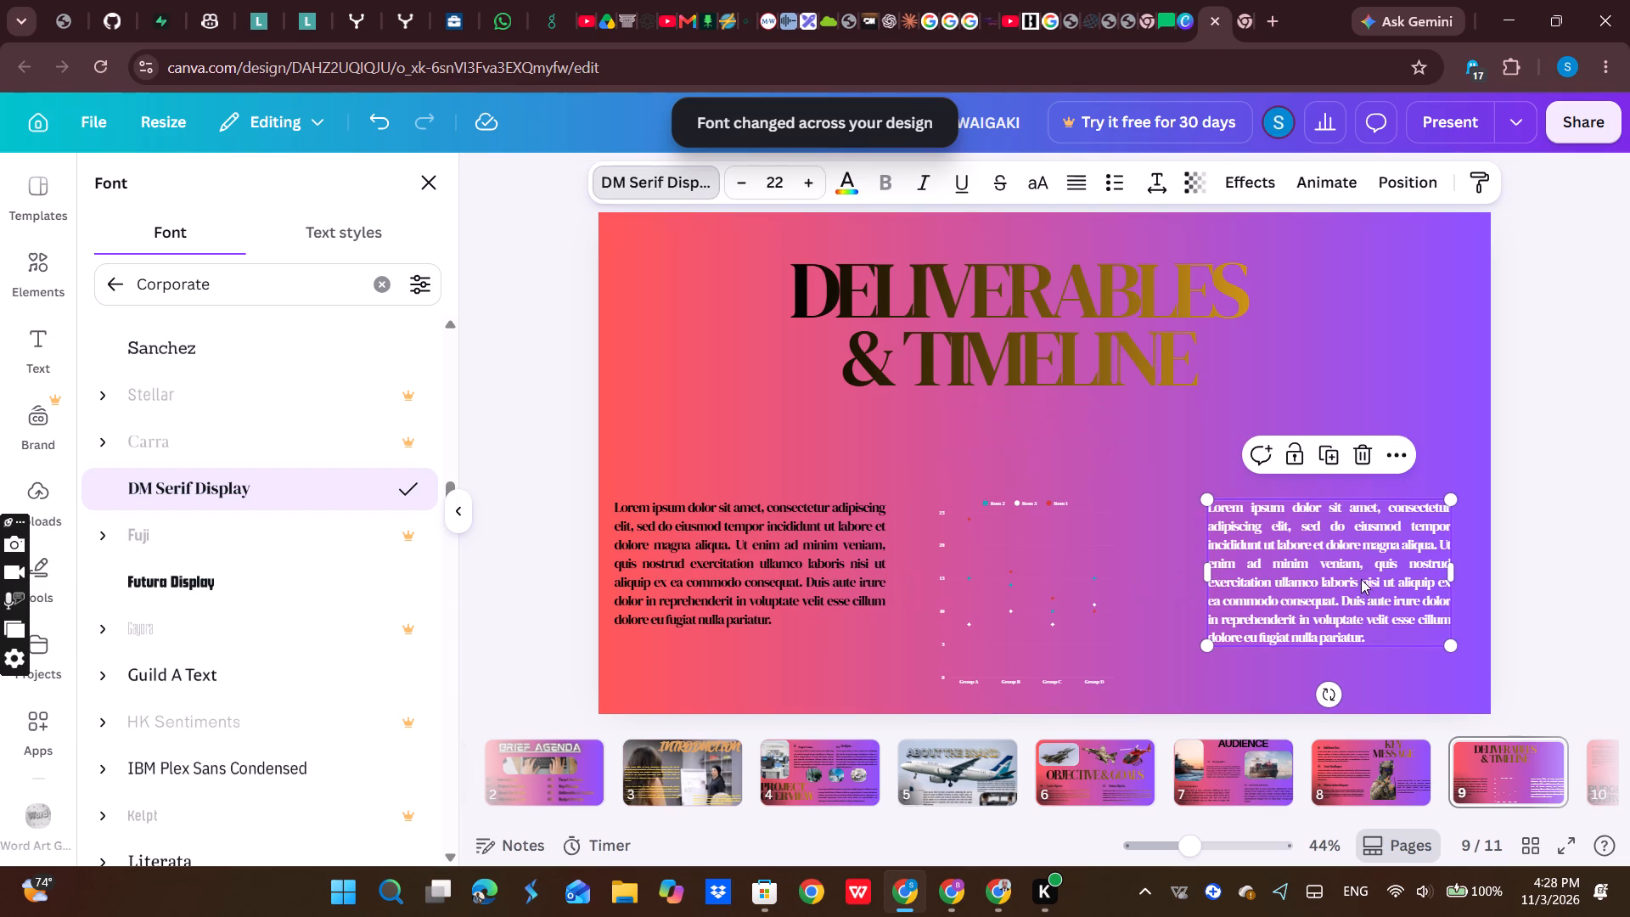
left_click(837, 183)
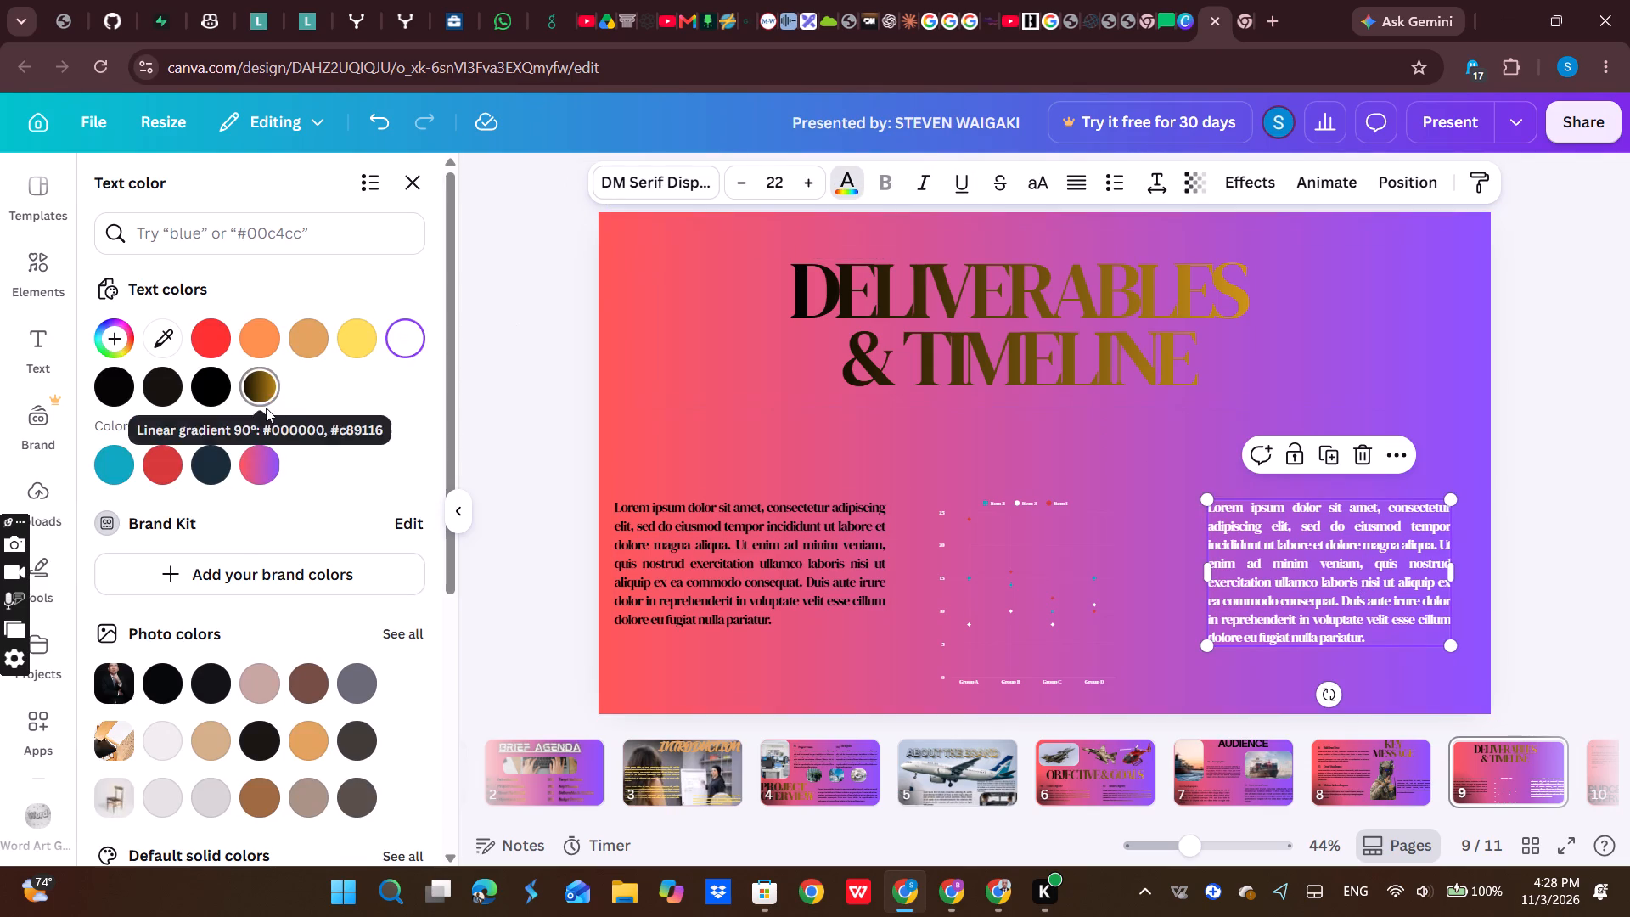
left_click(206, 395)
left_click(1369, 547)
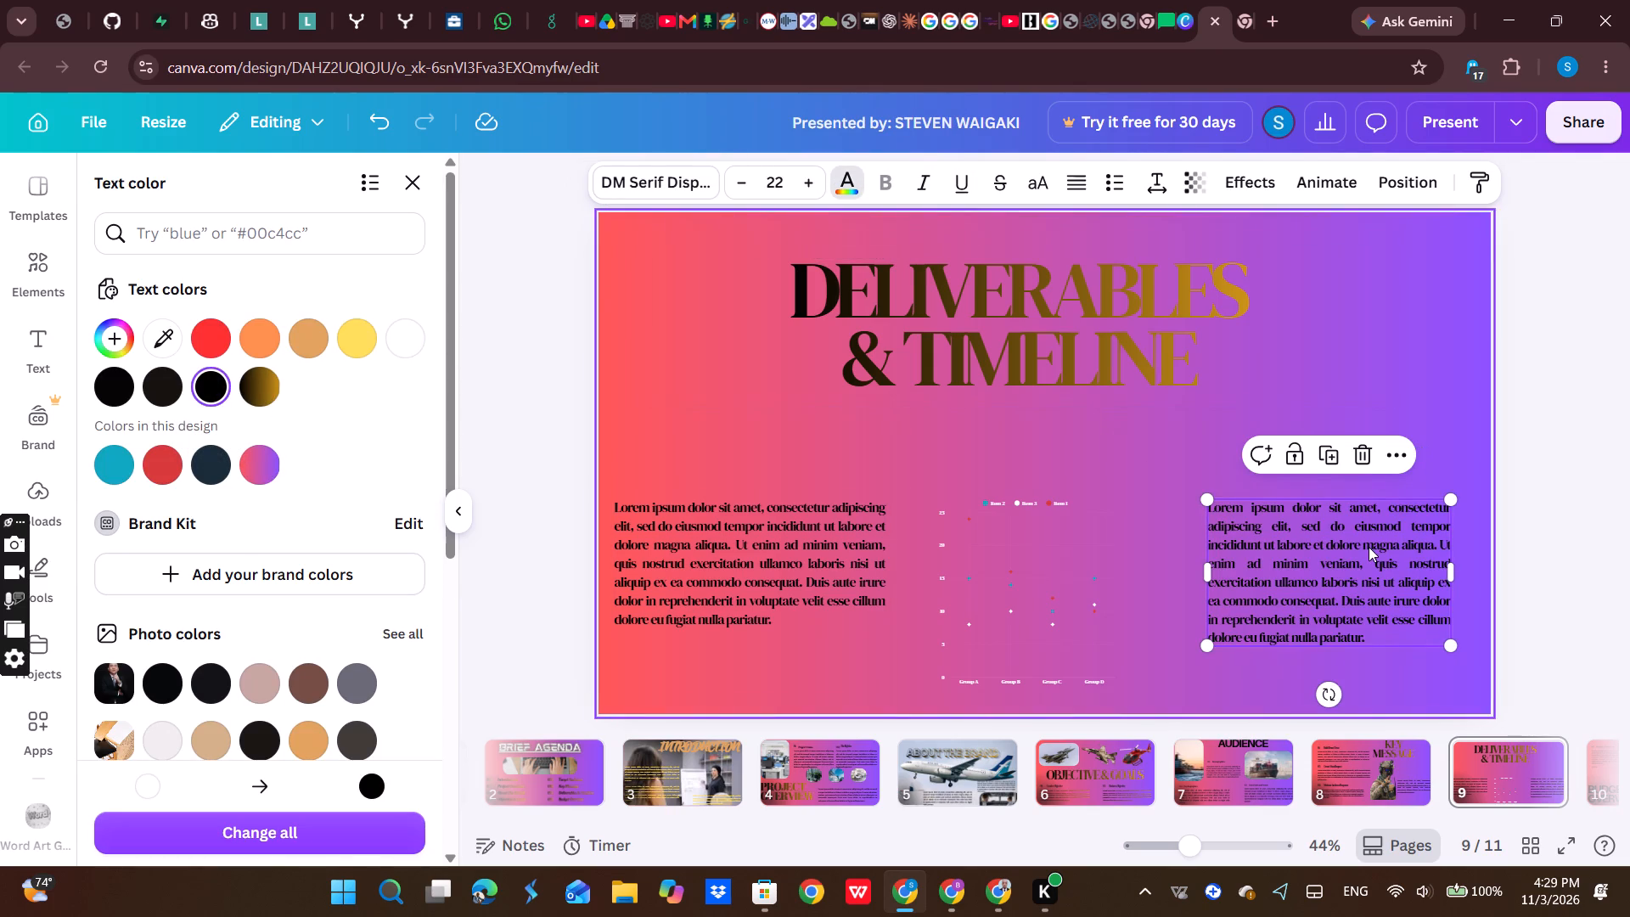
left_click(1343, 542)
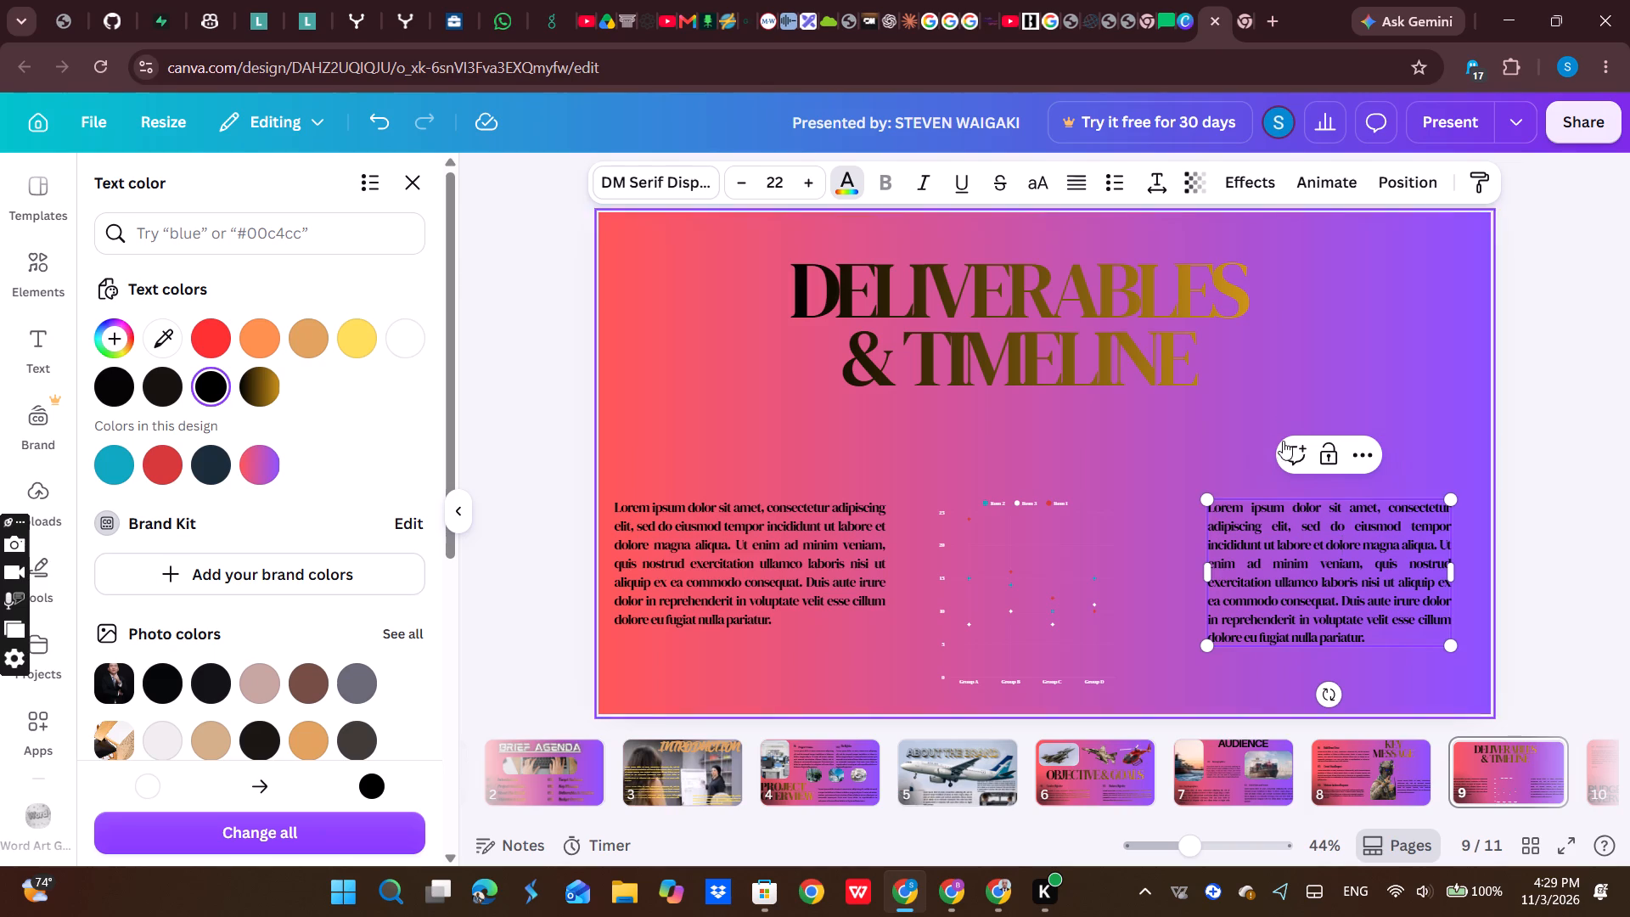
left_click(1262, 389)
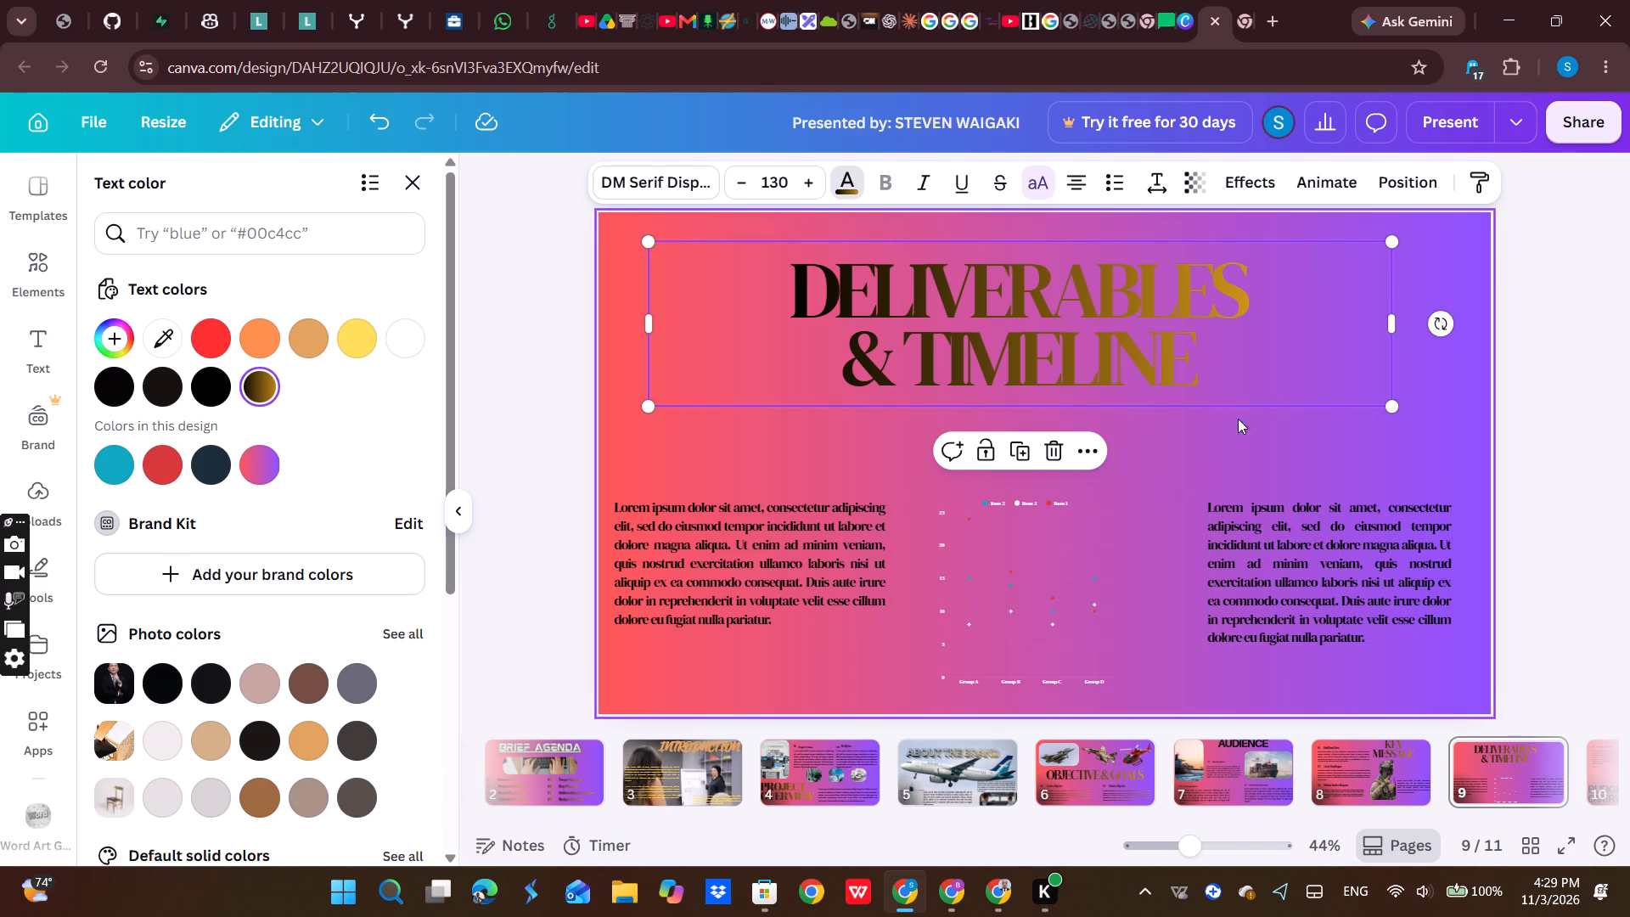
left_click(1267, 445)
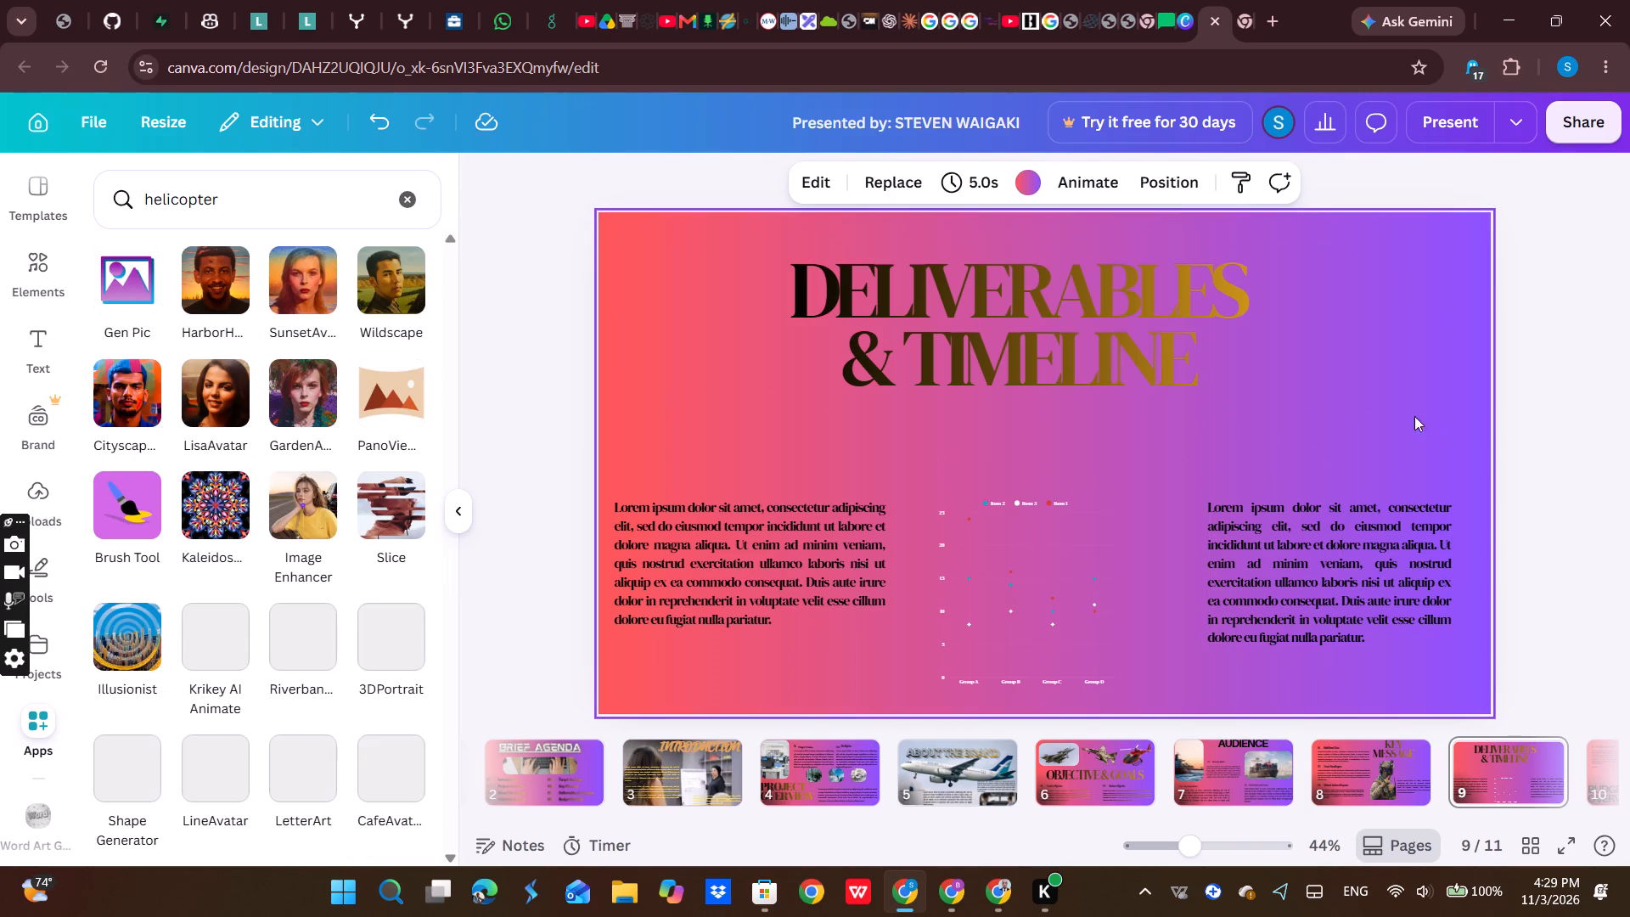
left_click(1294, 563)
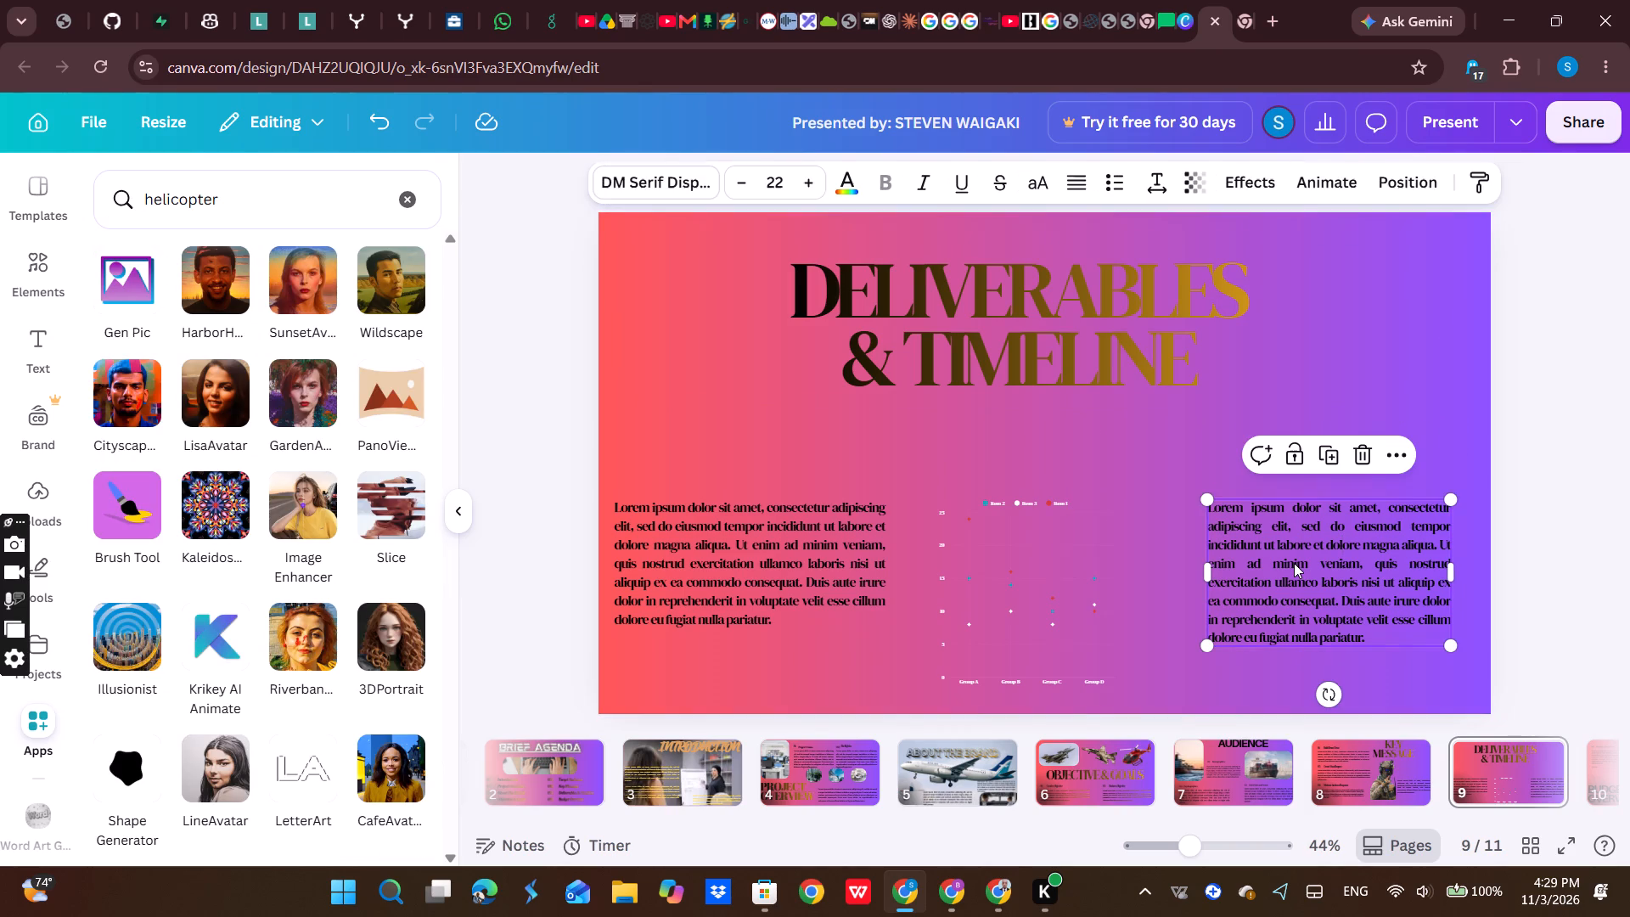
Stretch the chart taller by extending its top edge up toward the title.
left_click(1034, 531)
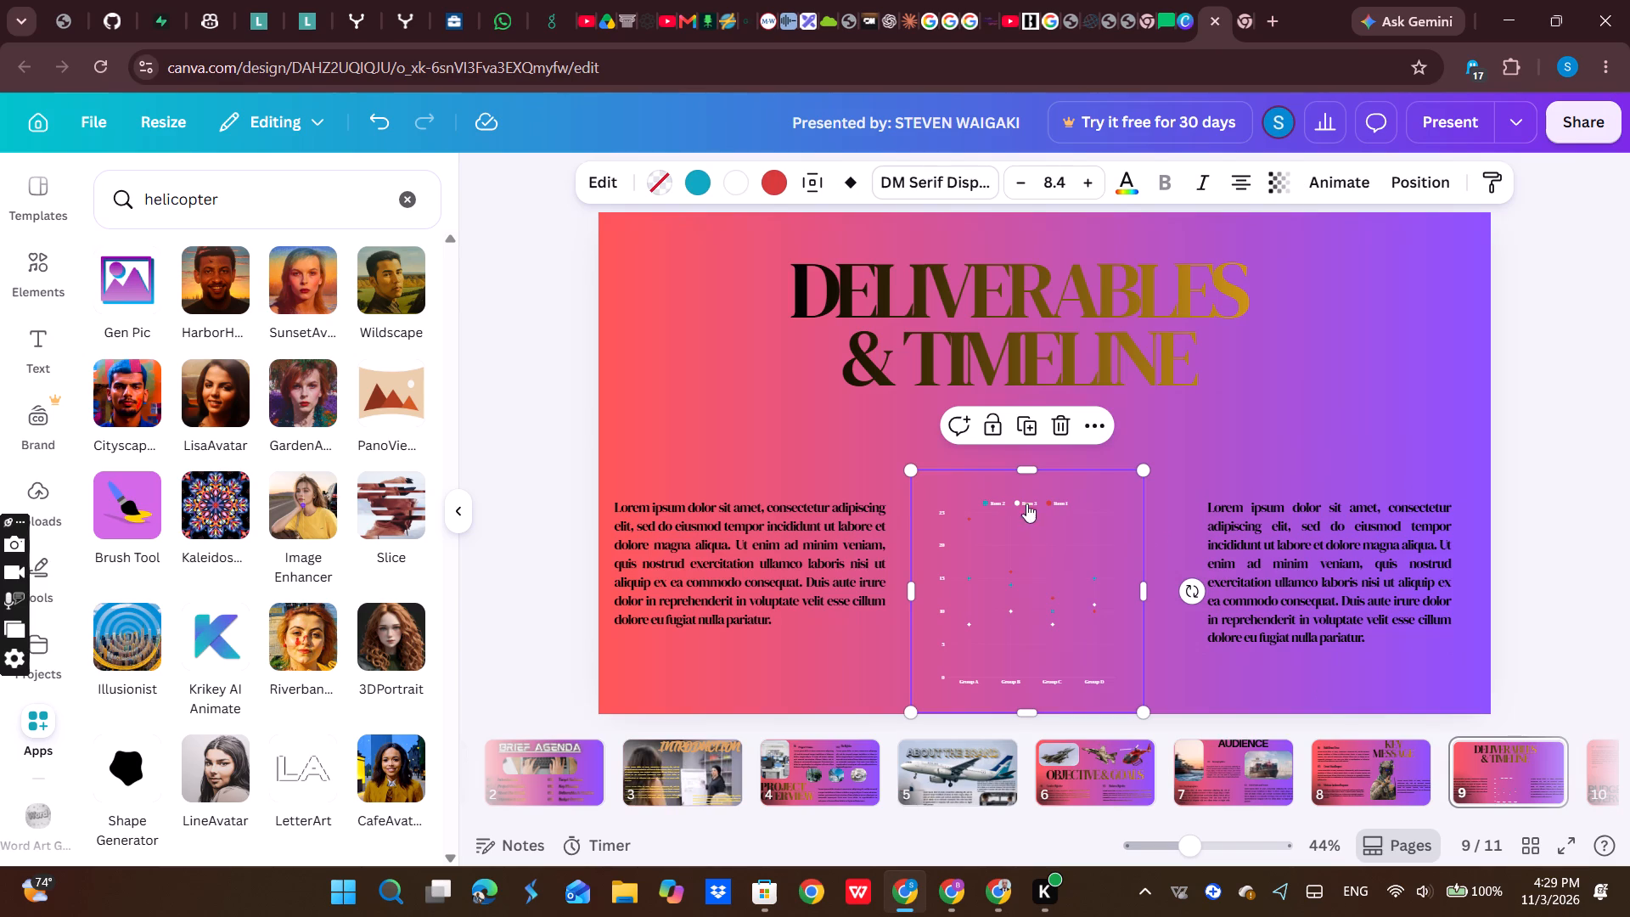
left_click_drag(1026, 470, 1026, 434)
left_click(972, 535)
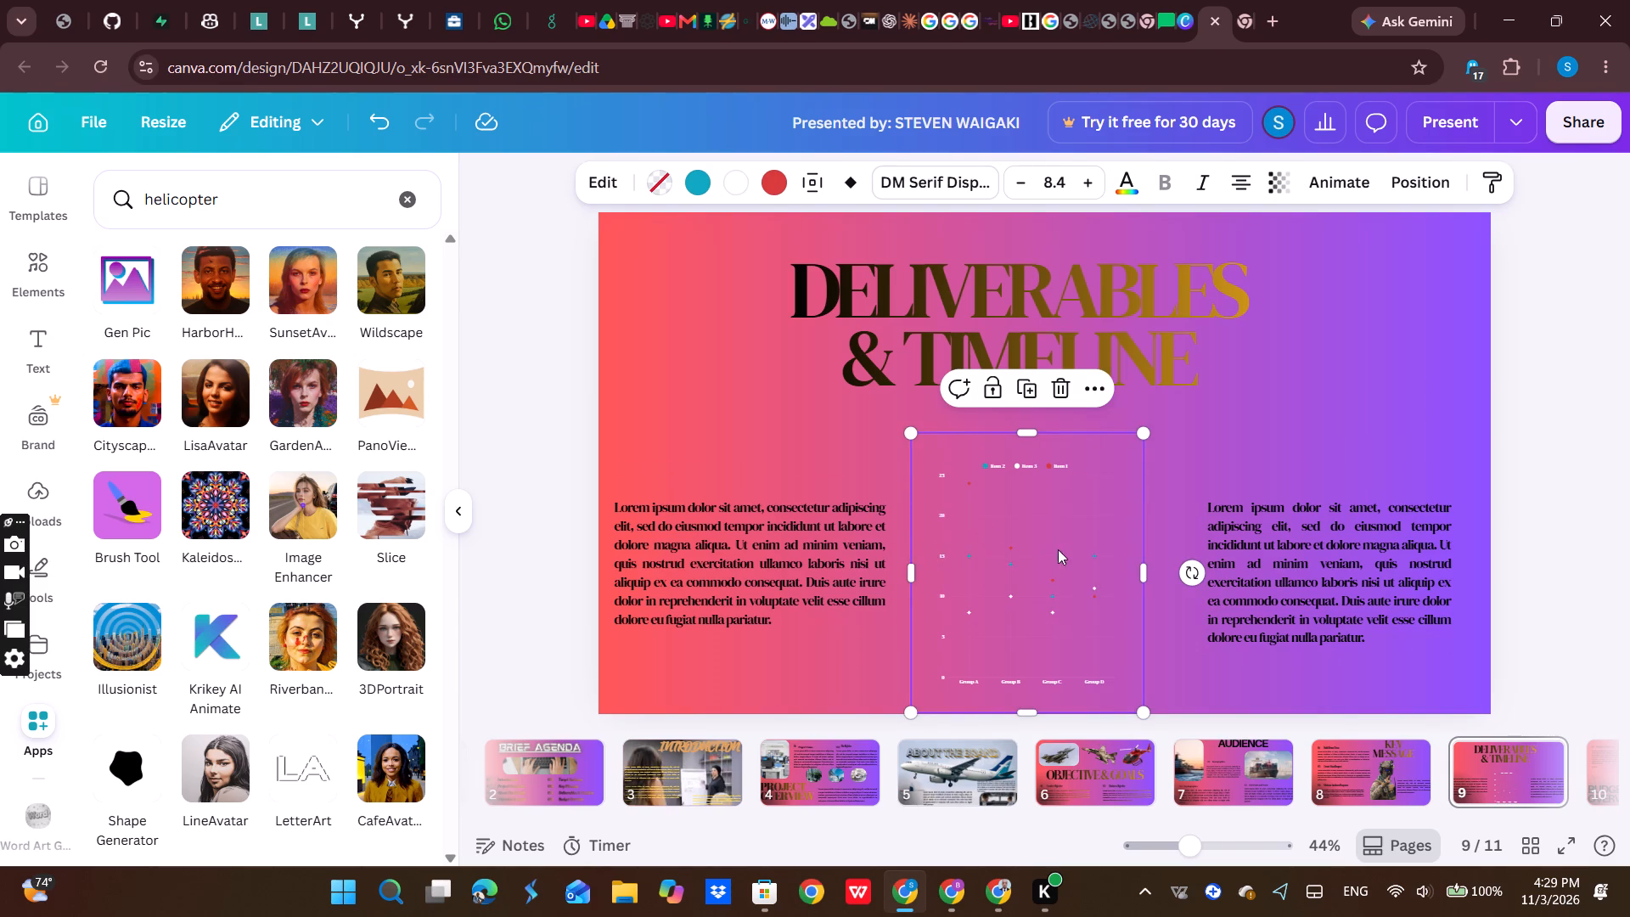
left_click(1324, 399)
Increase the chart's text size to 19.4.
left_click(1115, 562)
left_click(1096, 194)
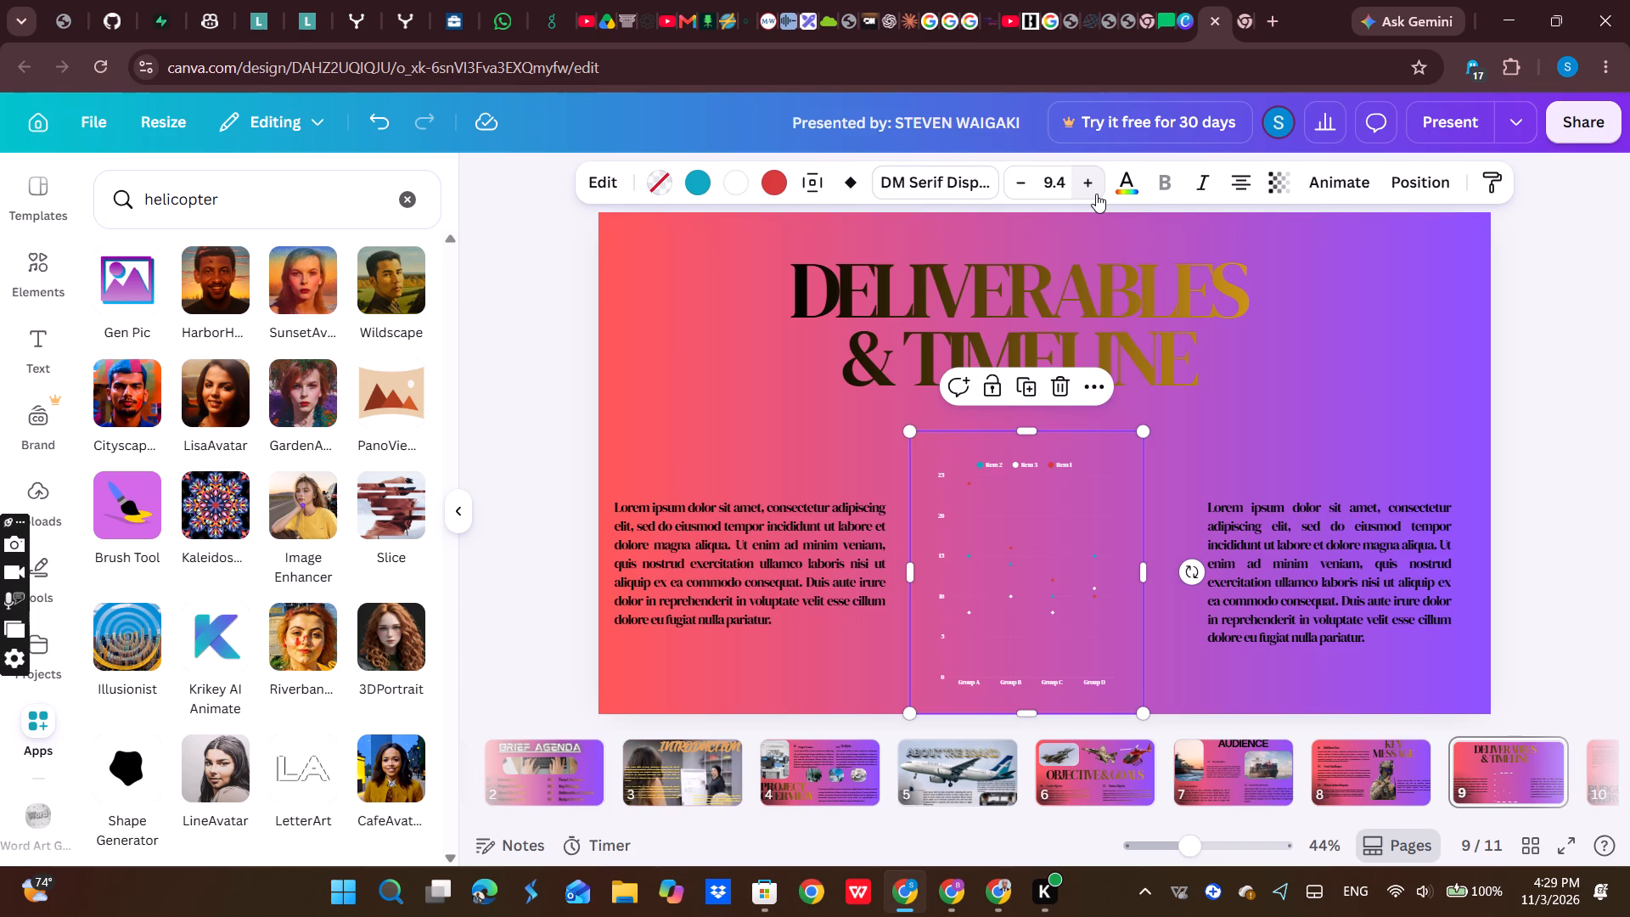
double_click(1096, 194)
left_click(1096, 194)
triple_click(1096, 194)
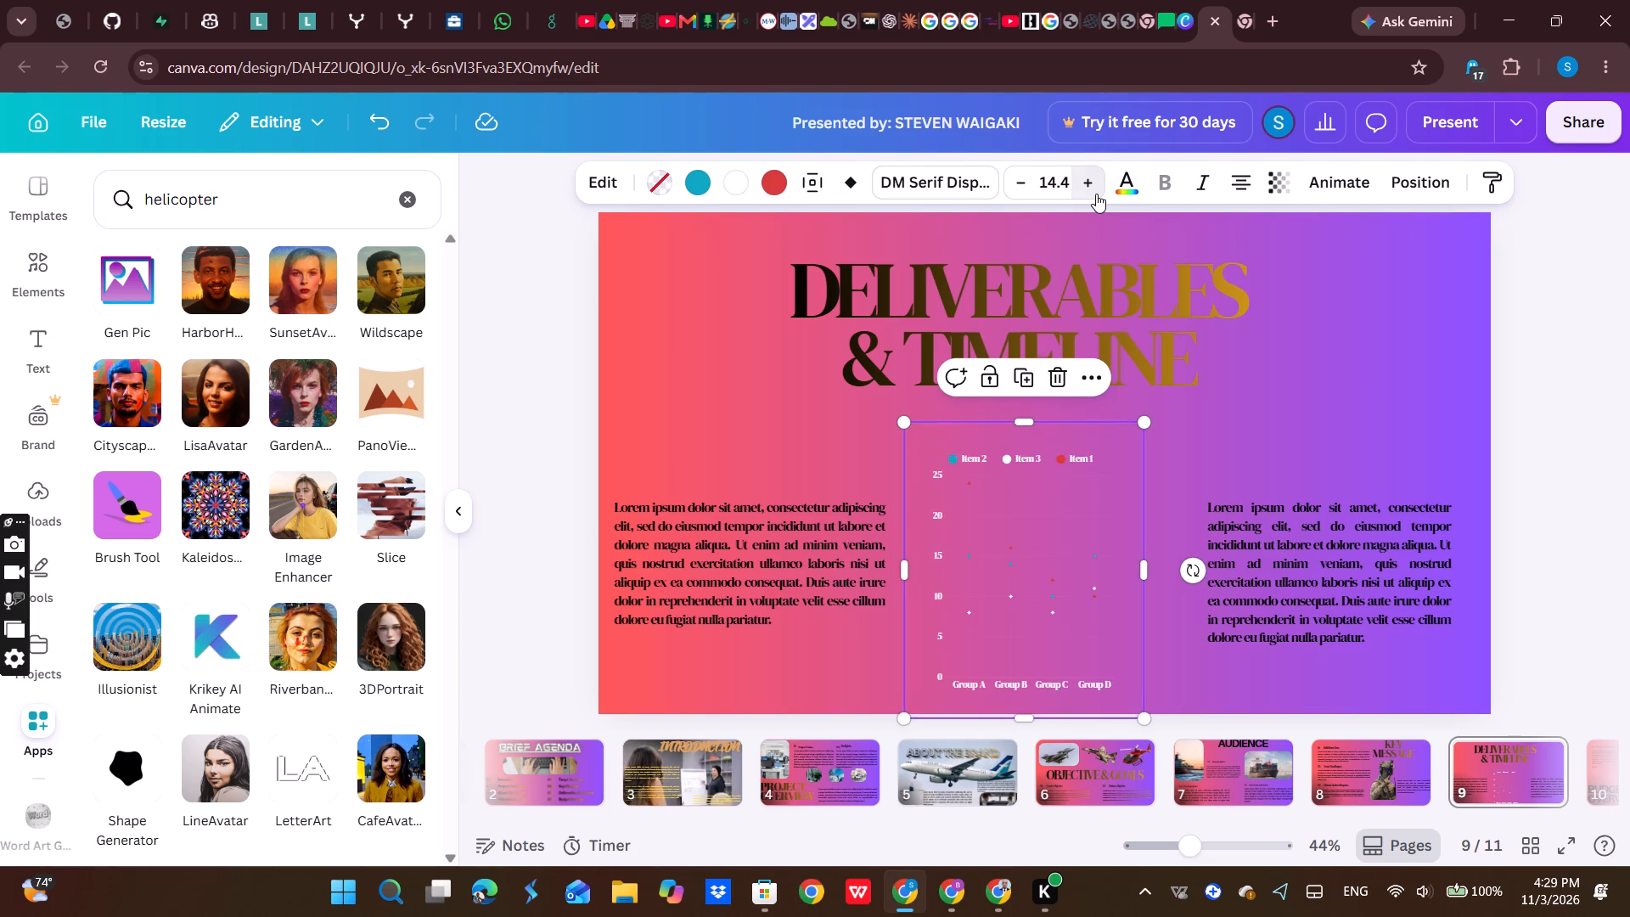
double_click(1096, 194)
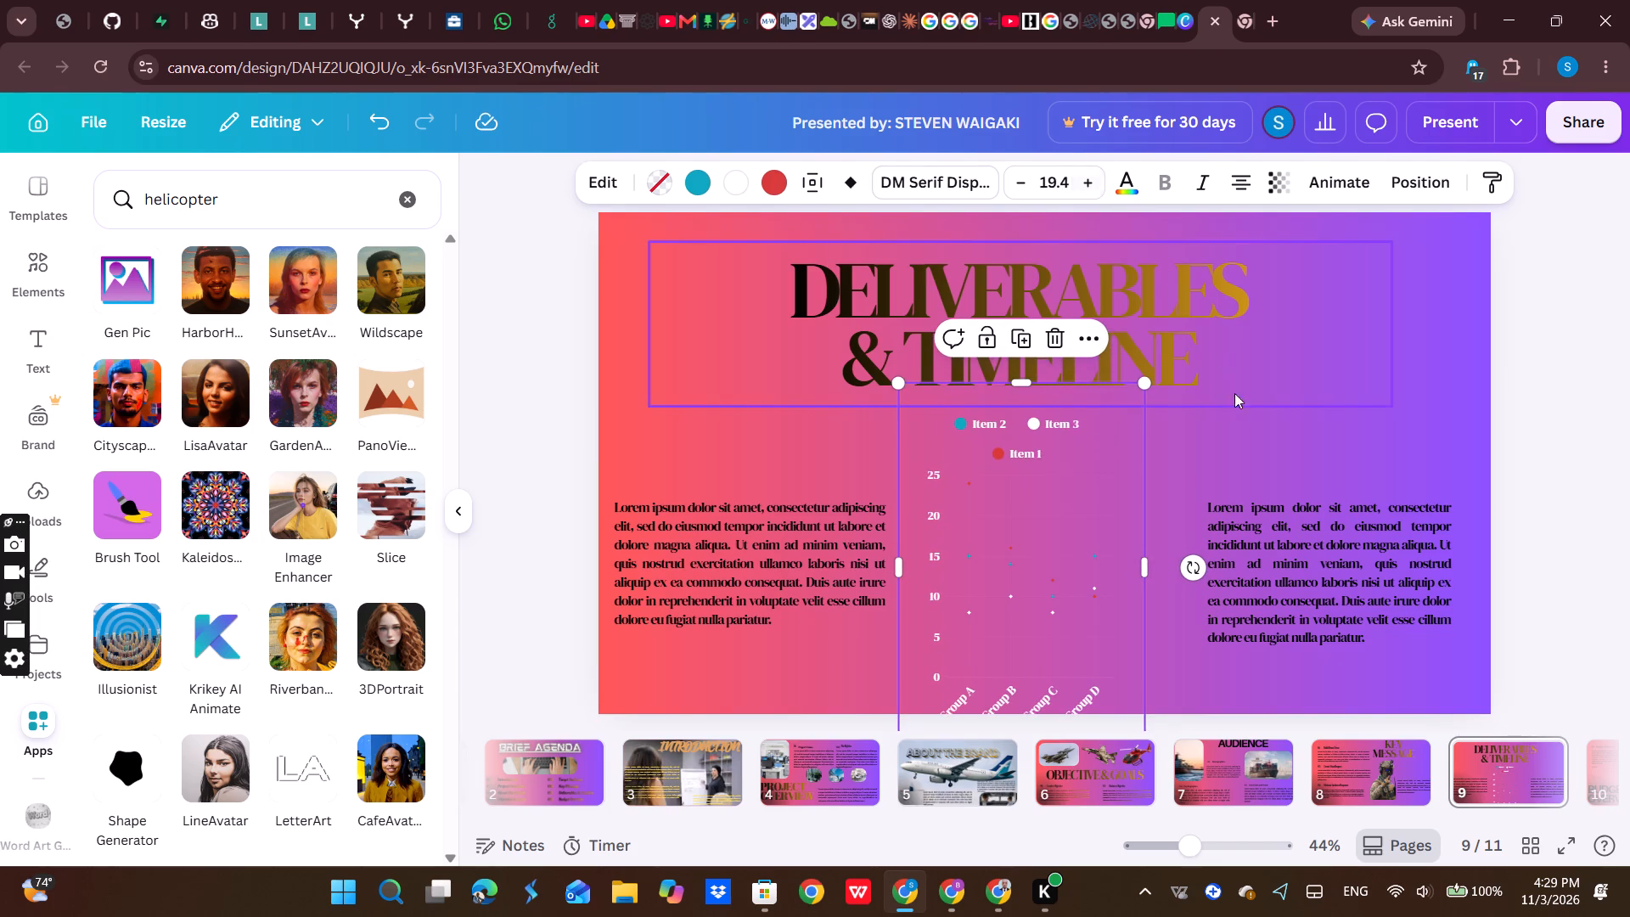
Widen the chart toward the right-hand paragraph to a width of about 600.
left_click_drag(1150, 559, 1186, 559)
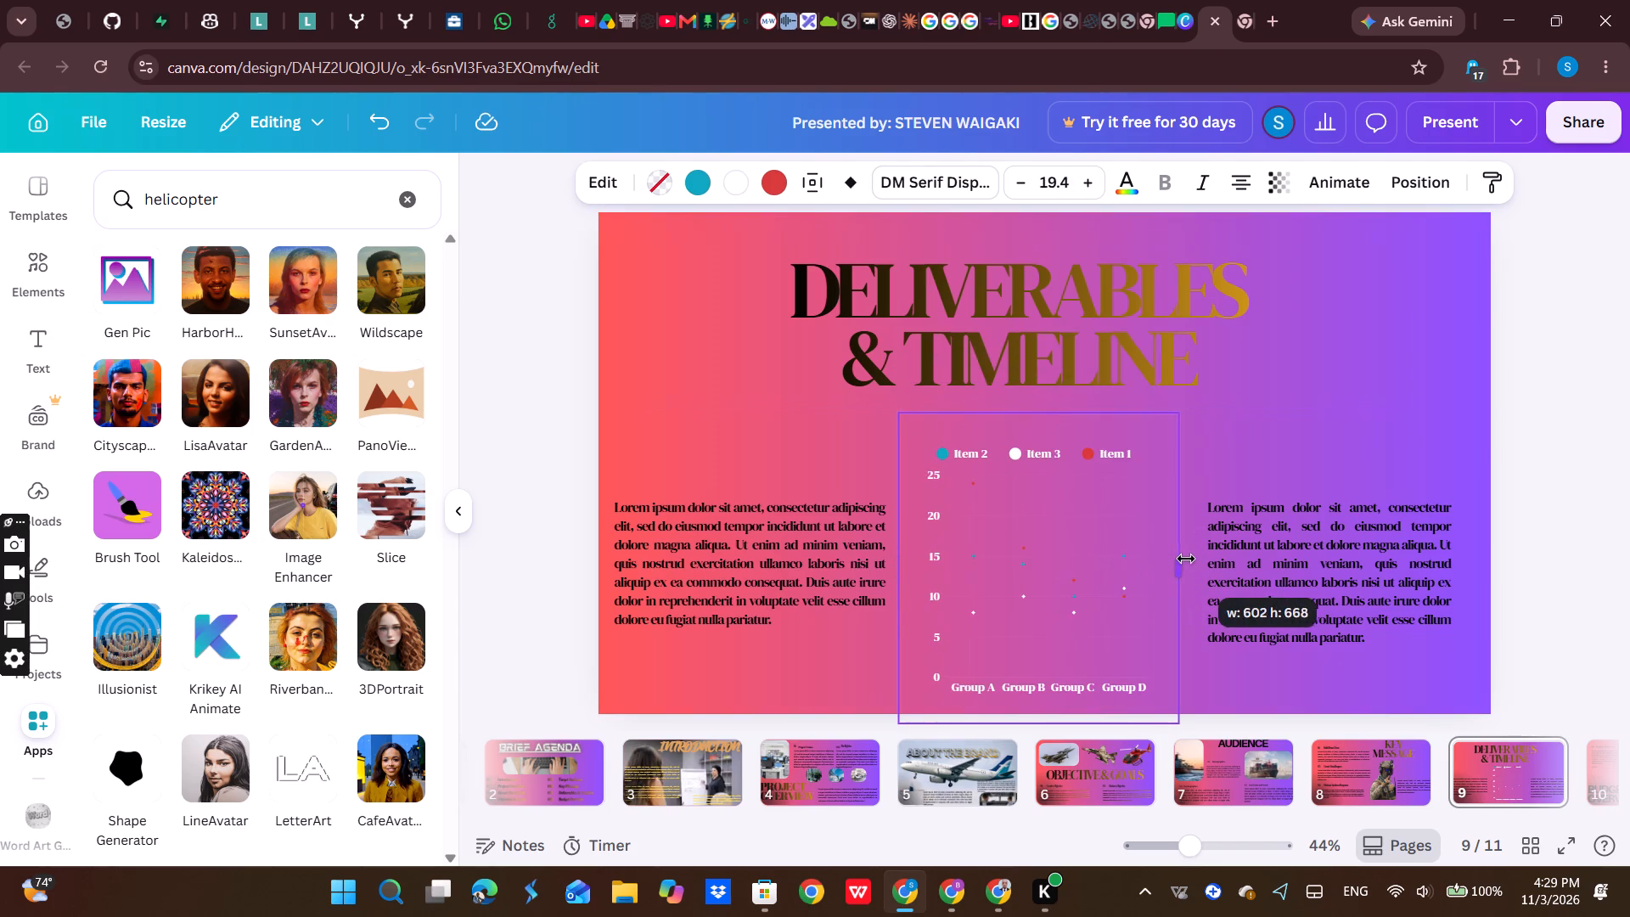
left_click_drag(1186, 559, 1188, 557)
Move the Deliverables & Timeline title up to the slide's top edge and the chart up directly beneath it, centered on the slide.
left_click_drag(1159, 567, 1158, 546)
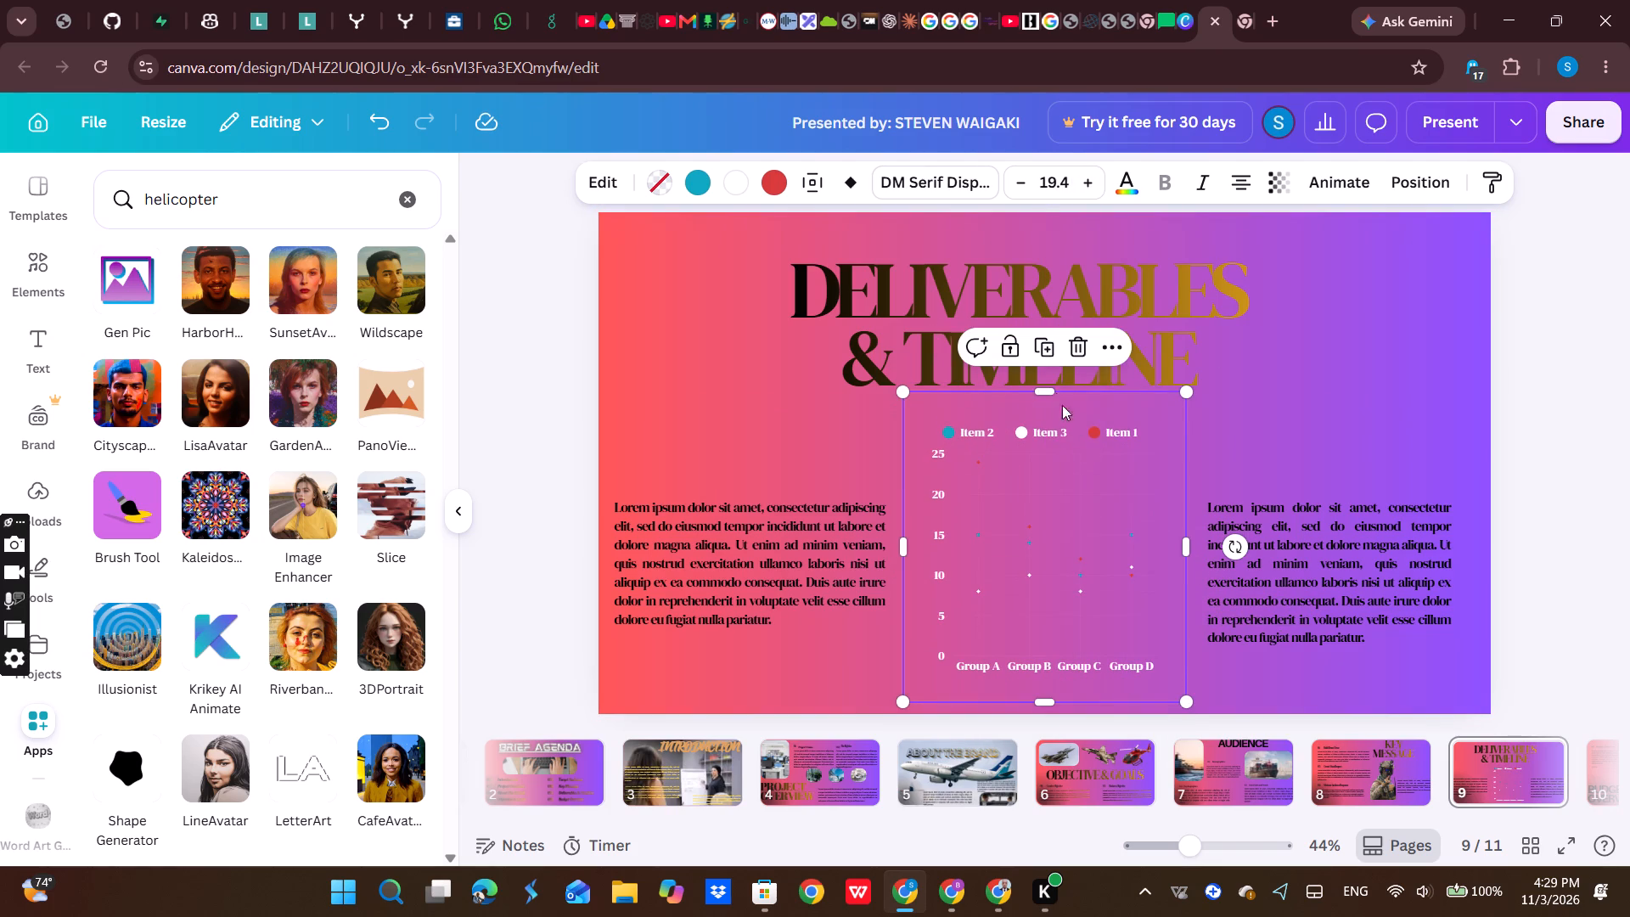
left_click_drag(1020, 286, 1026, 255)
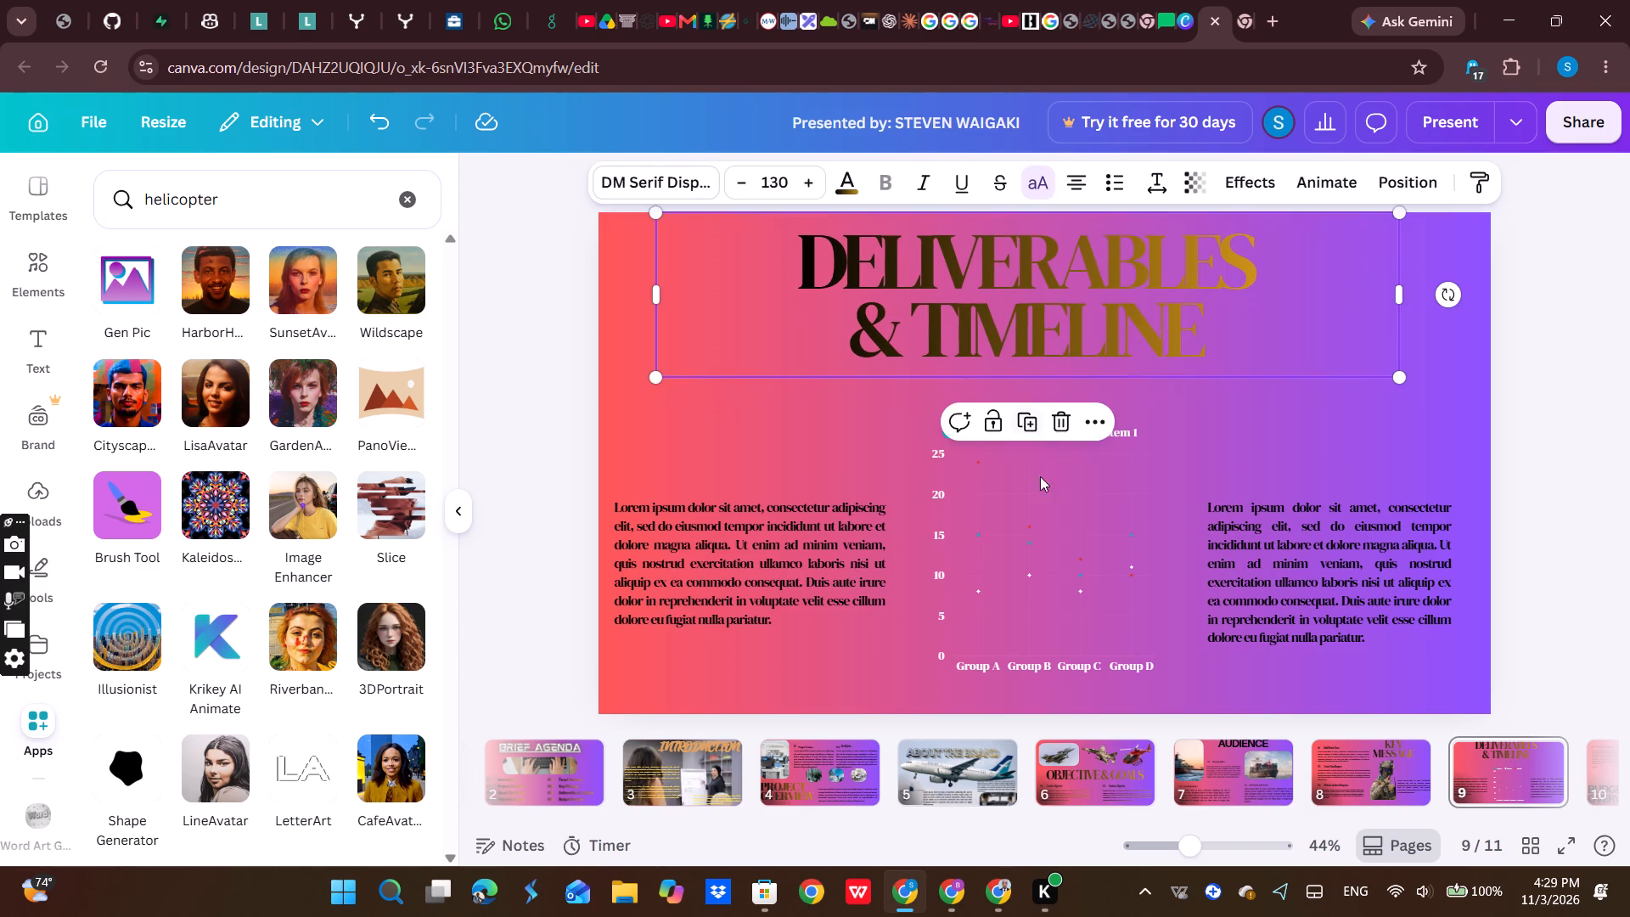
left_click_drag(1040, 504, 1037, 487)
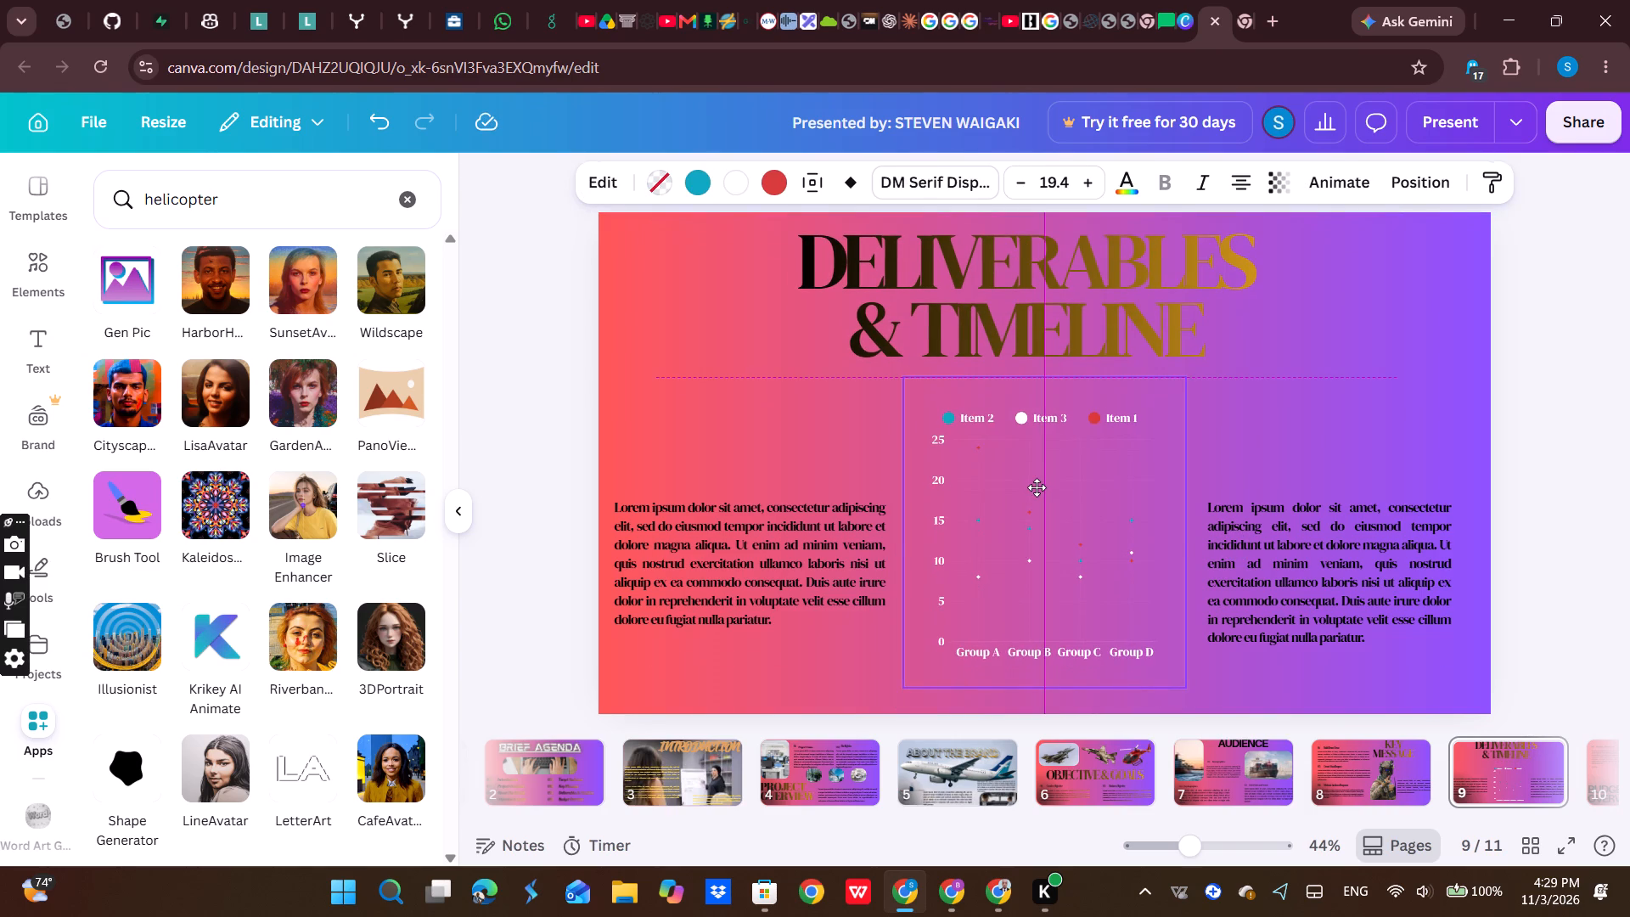